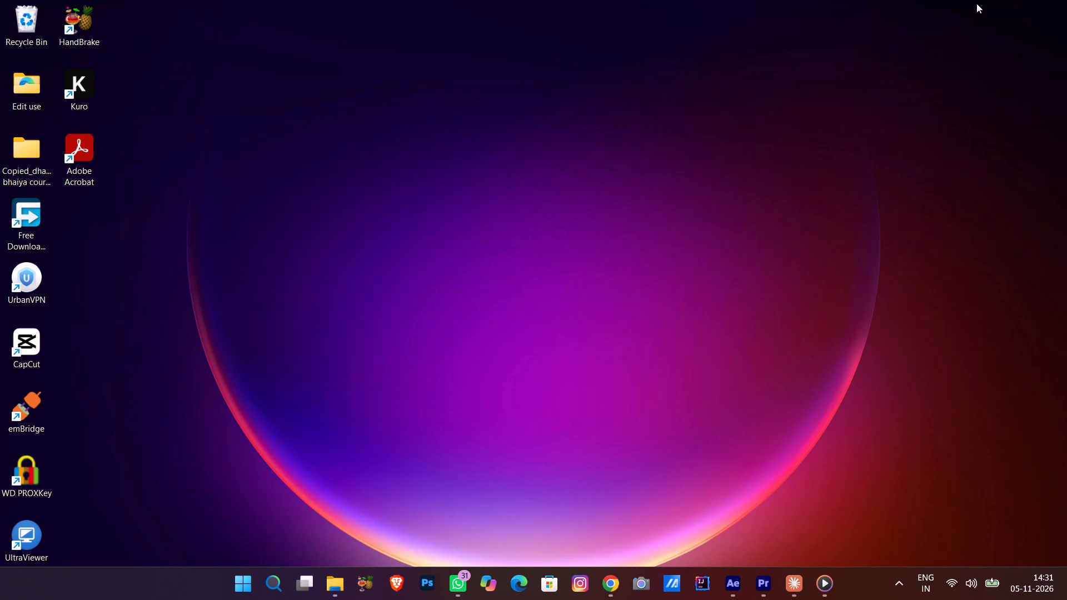
# Switch to the Dezerv project in After Effects and move the linked comp's current time to 0:00:06:03, near the hourglass layer's start.
pyautogui.click(763, 586)
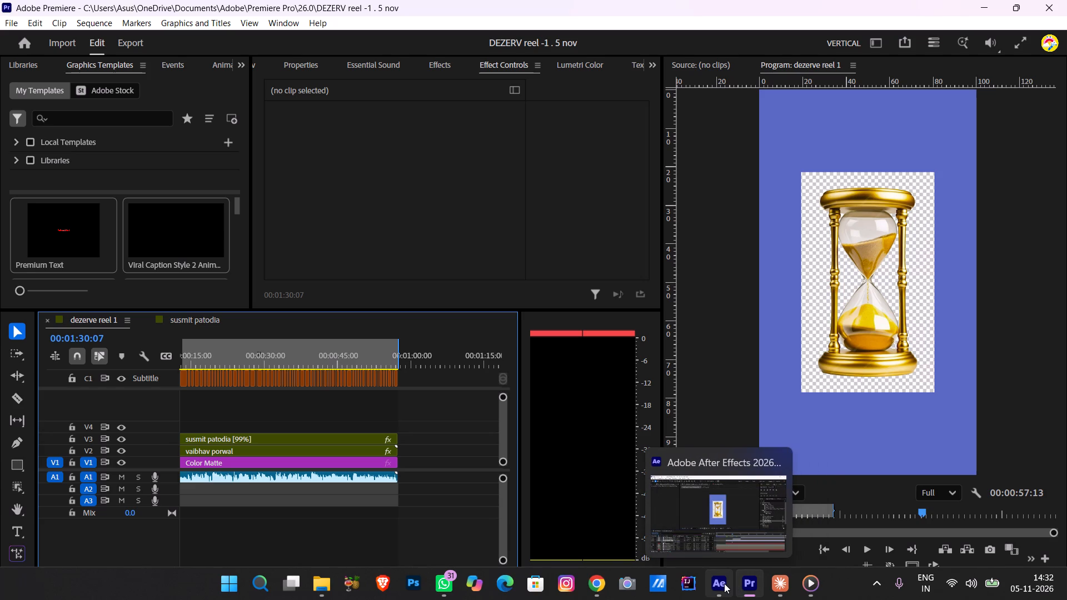
pyautogui.click(724, 583)
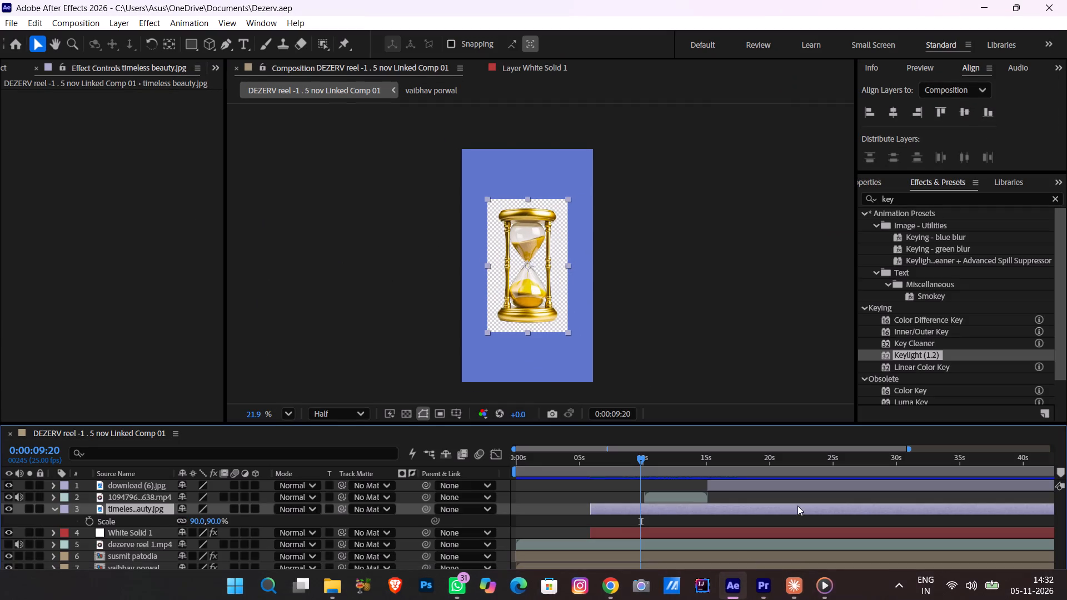
pyautogui.click(594, 452)
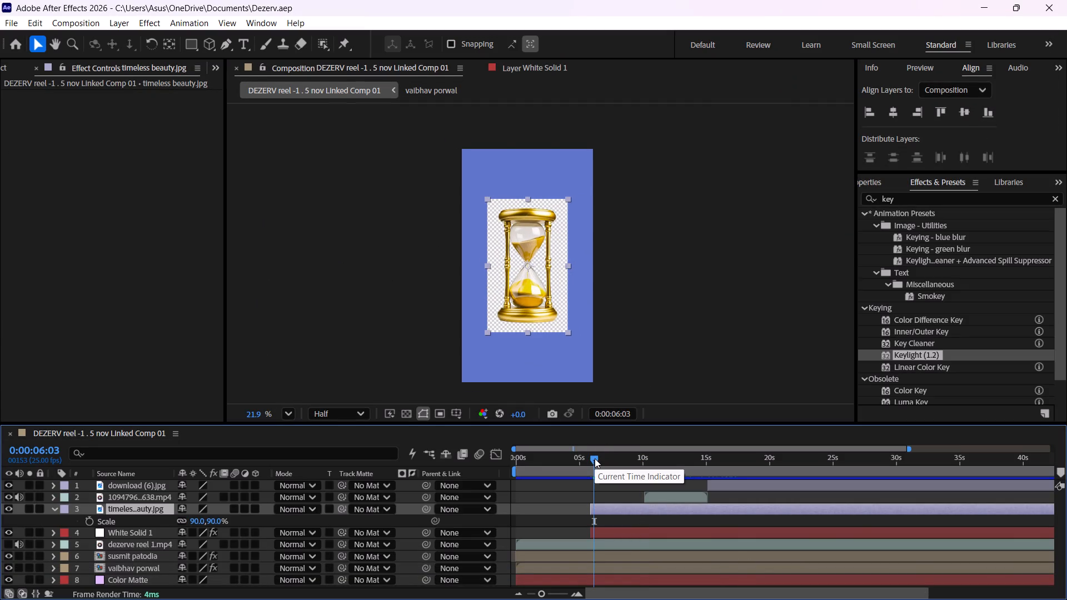
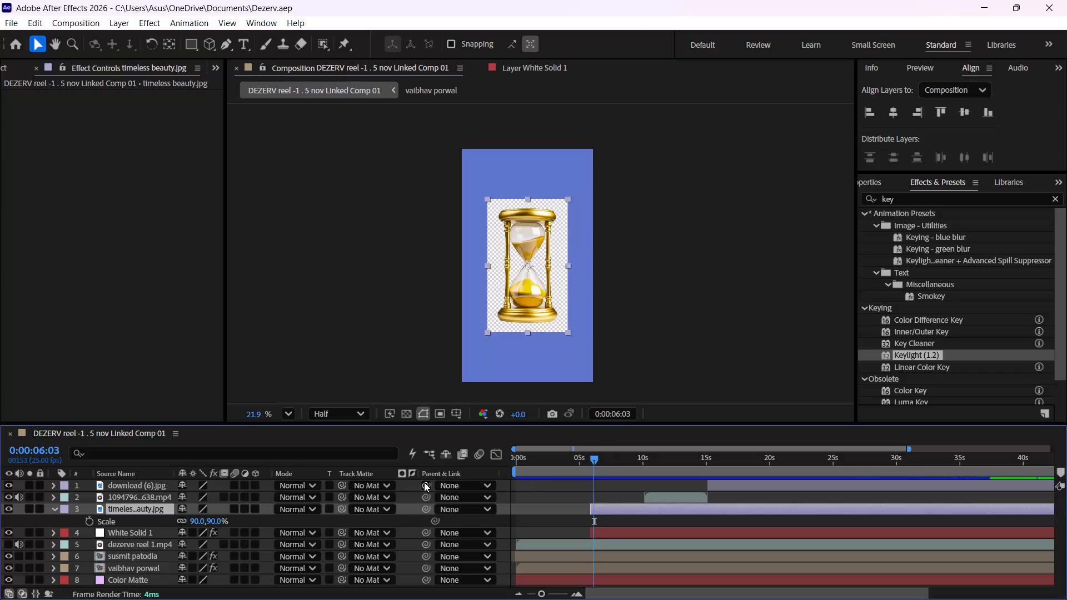
# Select the timeless beauty.jpg hourglass layer, and check the project's footage items and the effects applied to that layer.
pyautogui.click(607, 507)
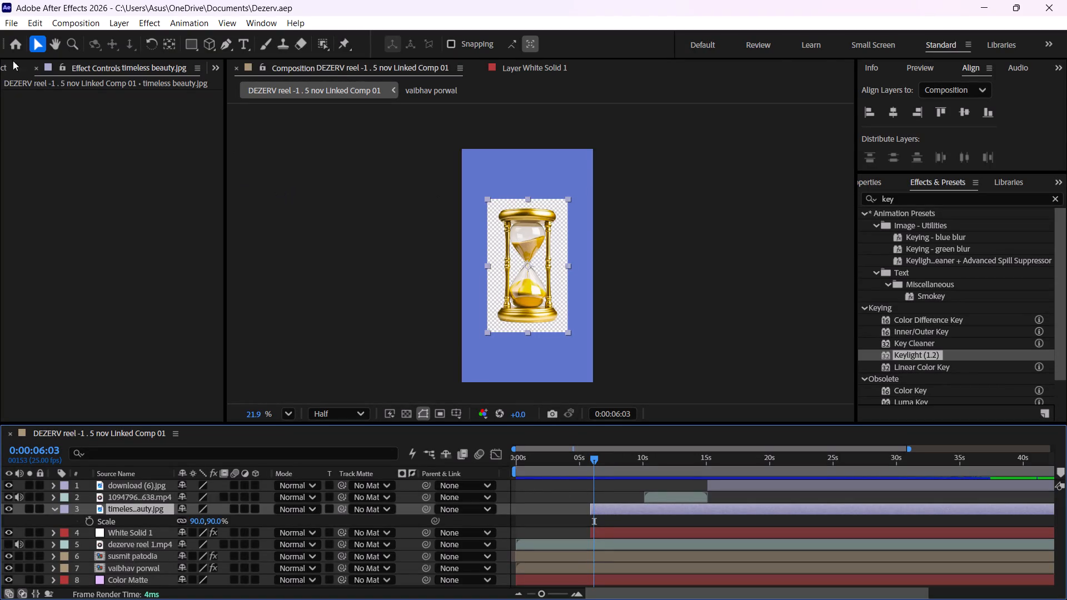
pyautogui.click(16, 64)
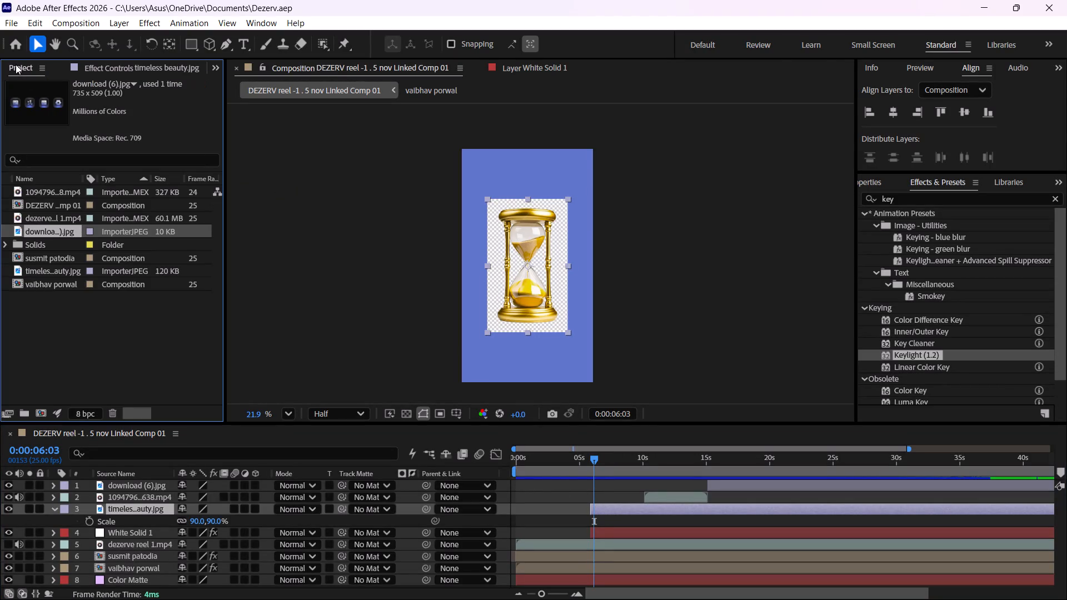
pyautogui.click(103, 71)
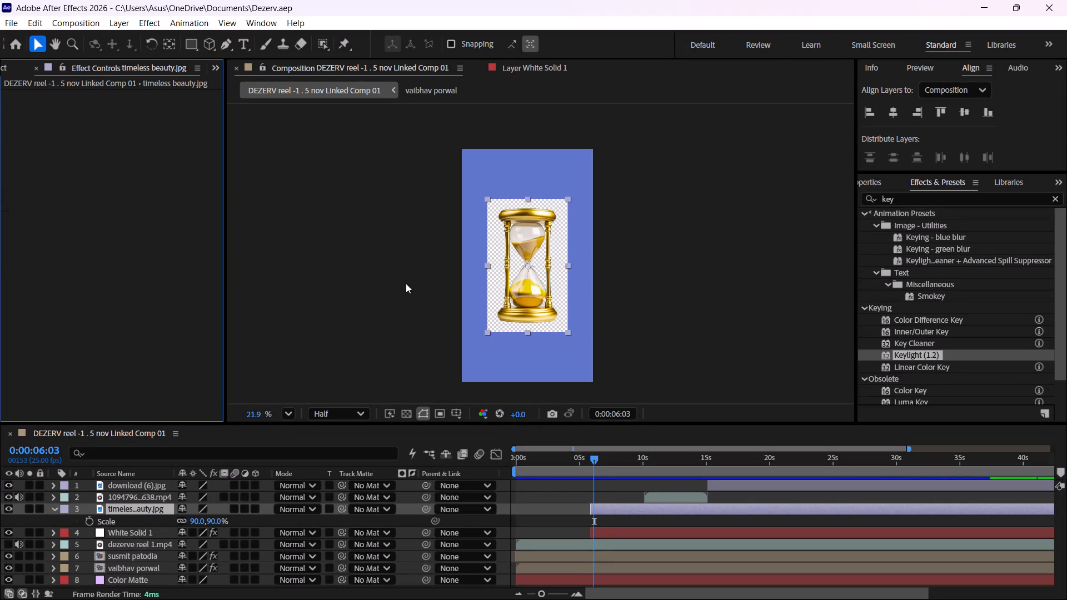
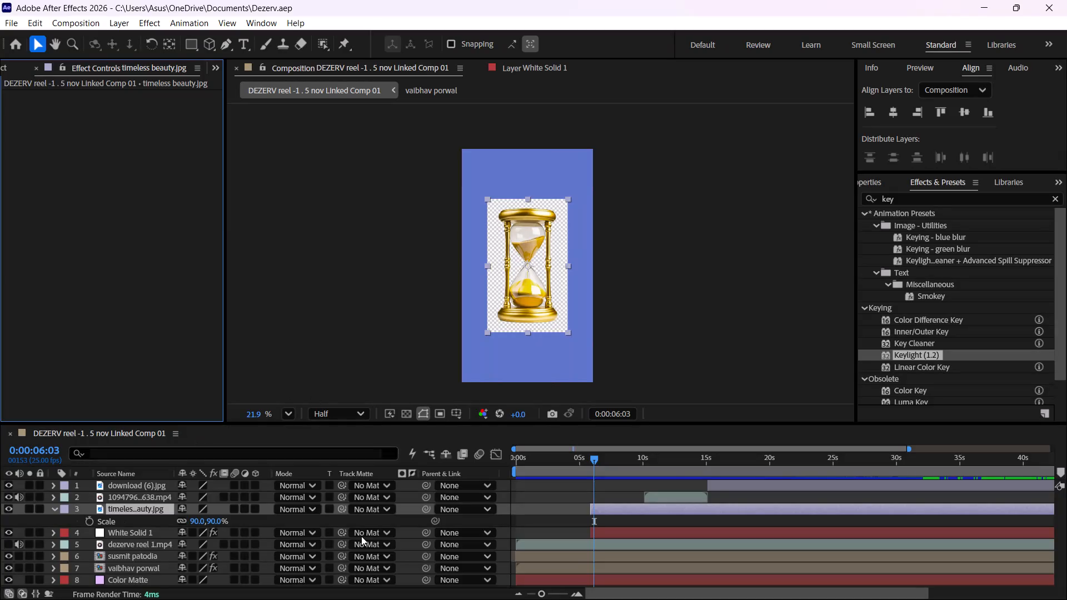
# Switch to Premiere and set the lower speaker clip's vertical position to 930 in the dezerve reel 1 sequence.
pyautogui.moveTo(539, 592); pyautogui.dragTo(519, 591)
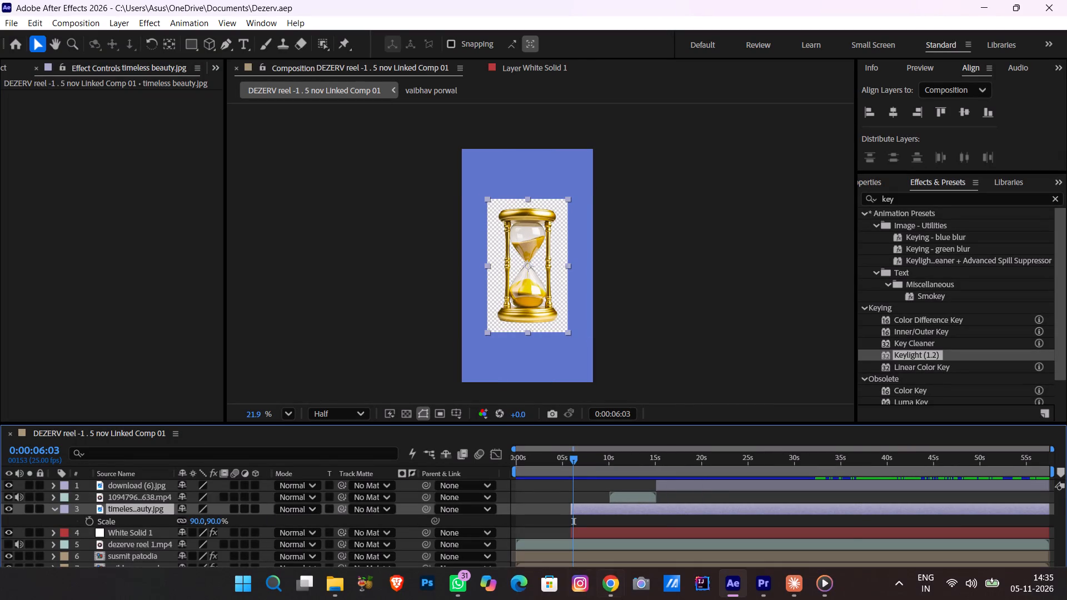
pyautogui.click(762, 582)
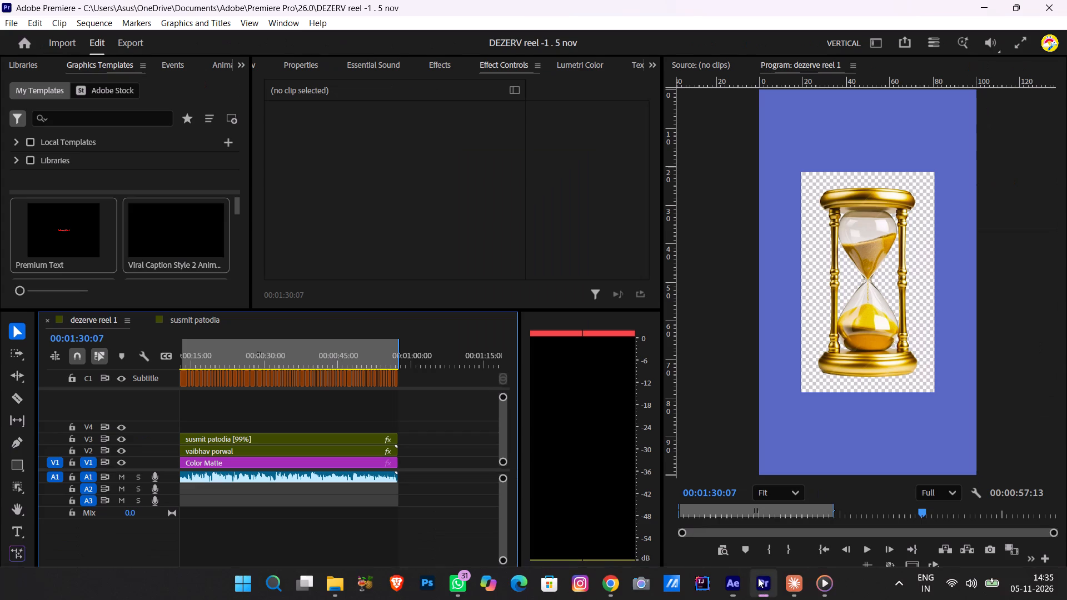
pyautogui.moveTo(764, 508); pyautogui.dragTo(683, 510)
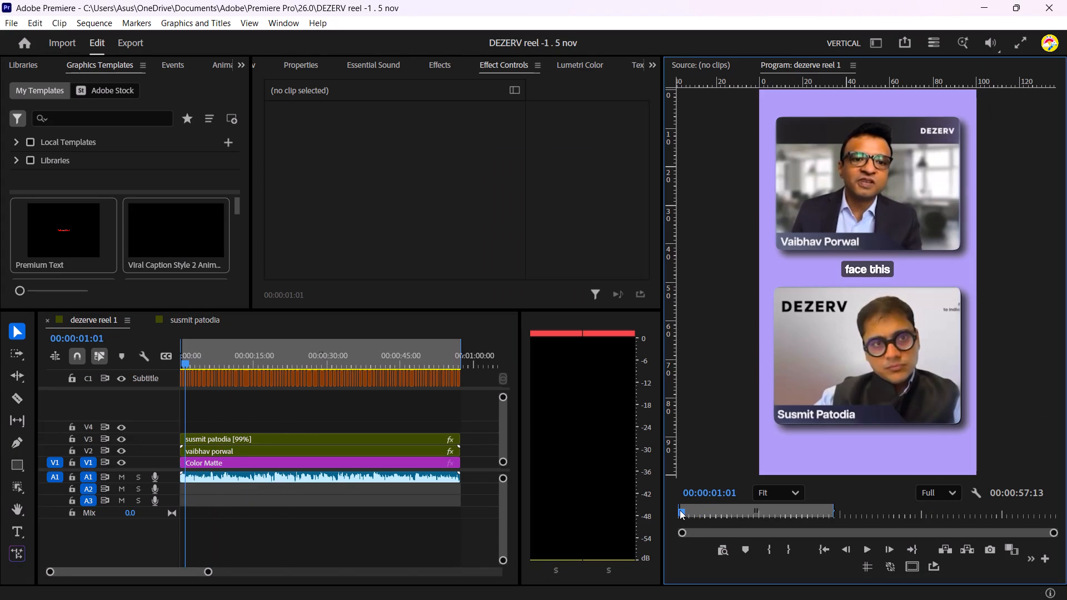
pyautogui.click(251, 443)
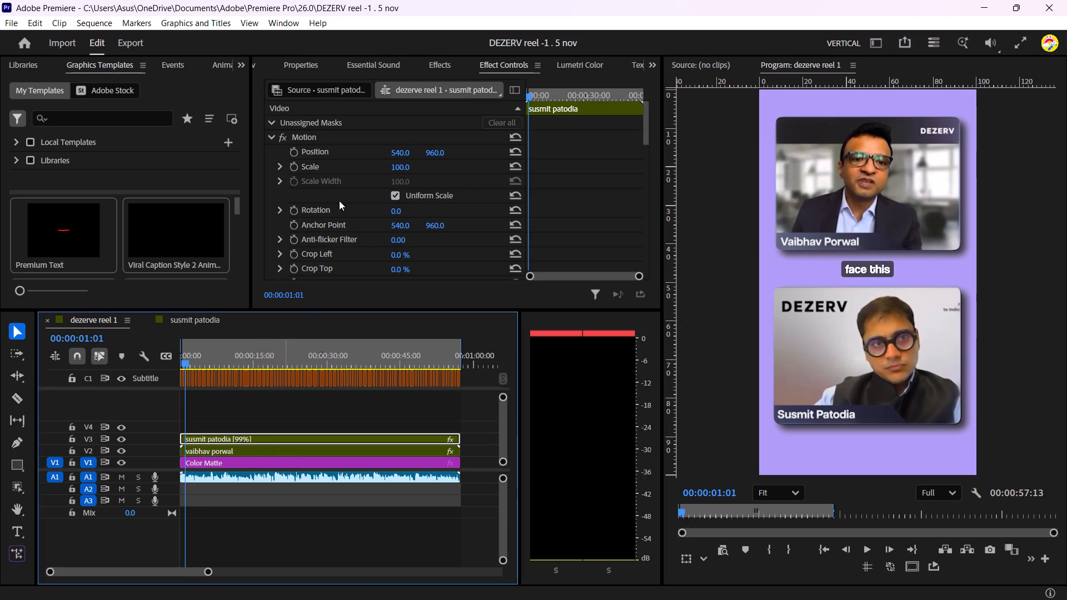
pyautogui.moveTo(436, 152); pyautogui.dragTo(415, 154)
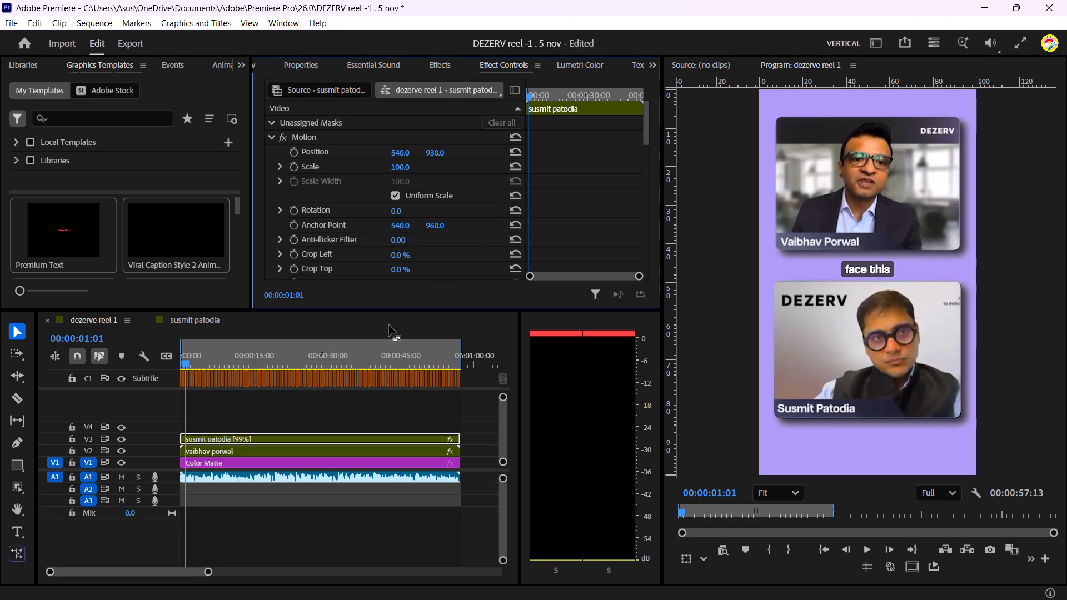
# Set the upper speaker clip's vertical position to 933.
pyautogui.click(304, 451)
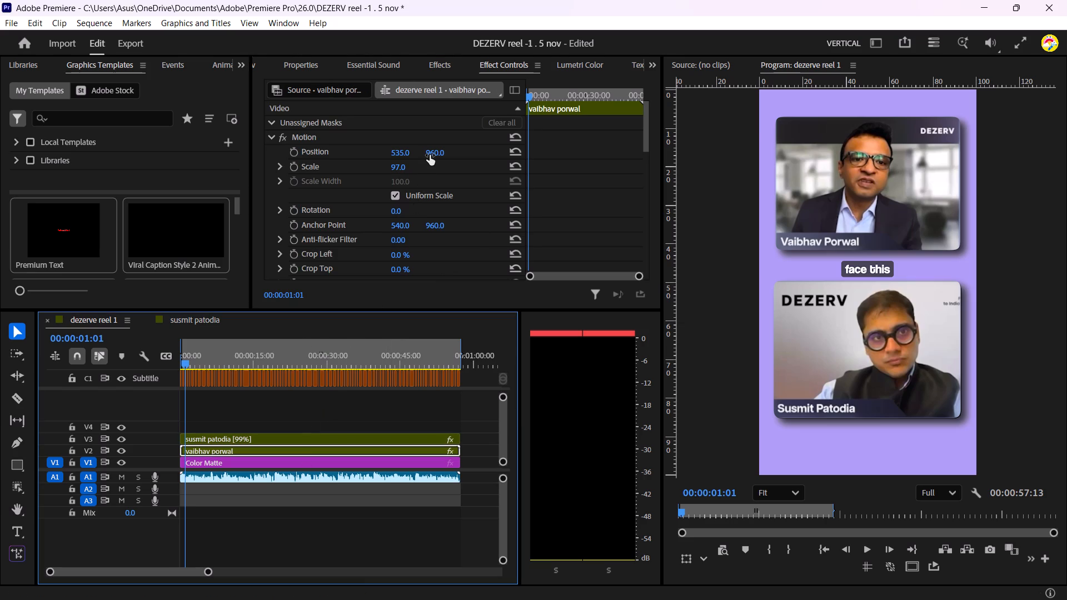
pyautogui.moveTo(430, 155); pyautogui.dragTo(420, 157)
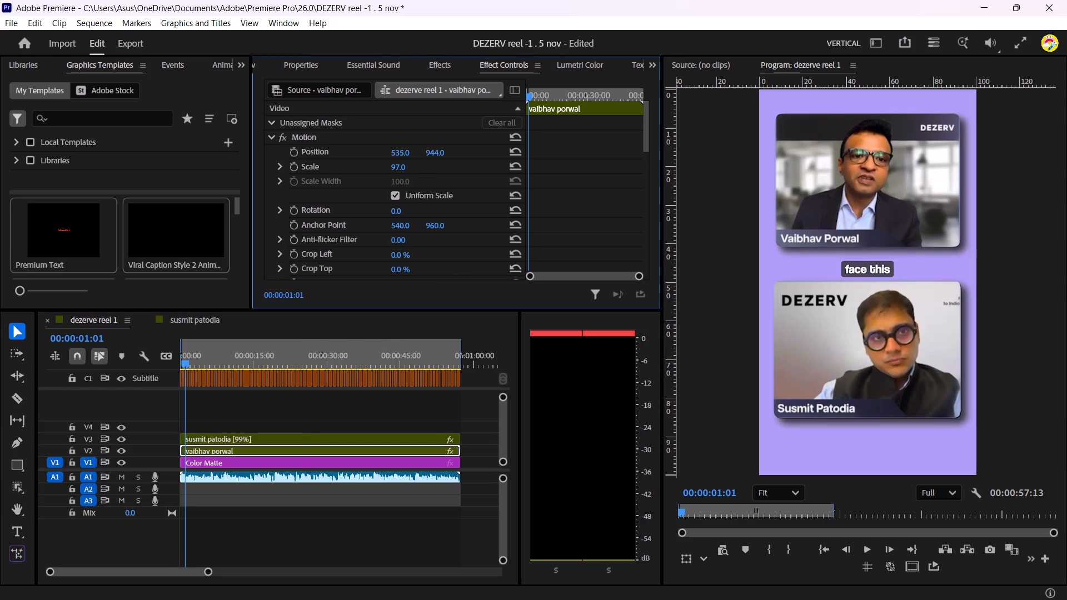
pyautogui.moveTo(420, 157); pyautogui.dragTo(412, 159)
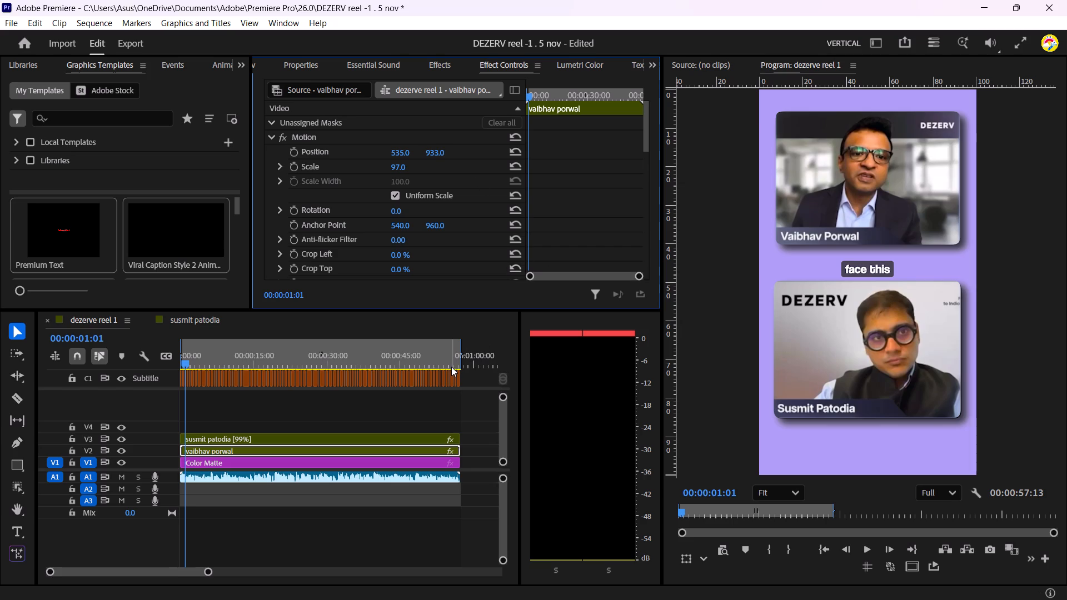
# Select all captions on the subtitle track and set their vertical position to -106.
pyautogui.moveTo(478, 383); pyautogui.dragTo(380, 375)
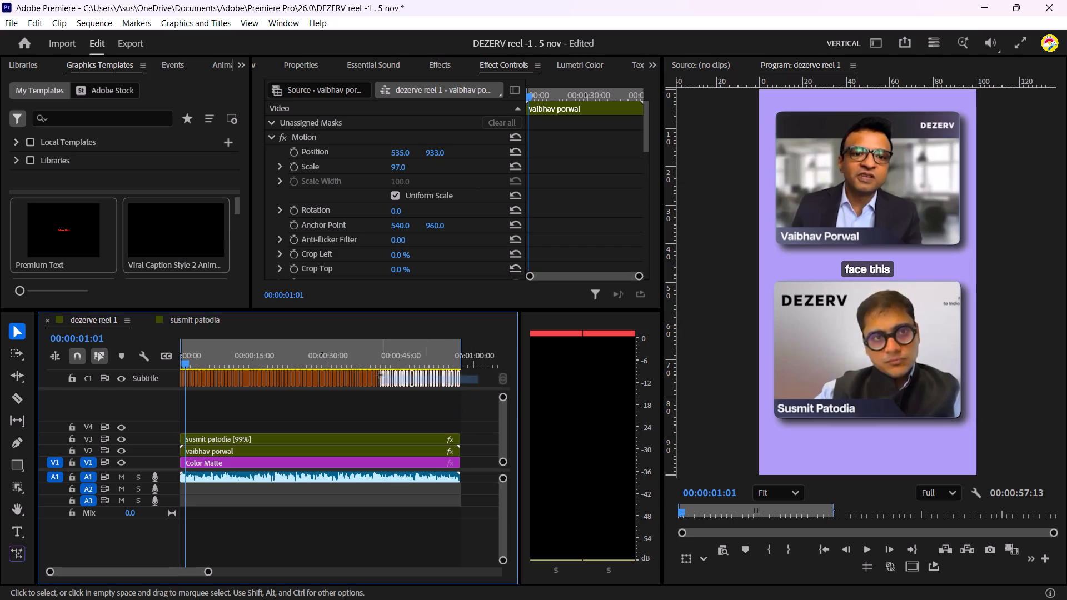
pyautogui.moveTo(380, 375); pyautogui.dragTo(180, 354)
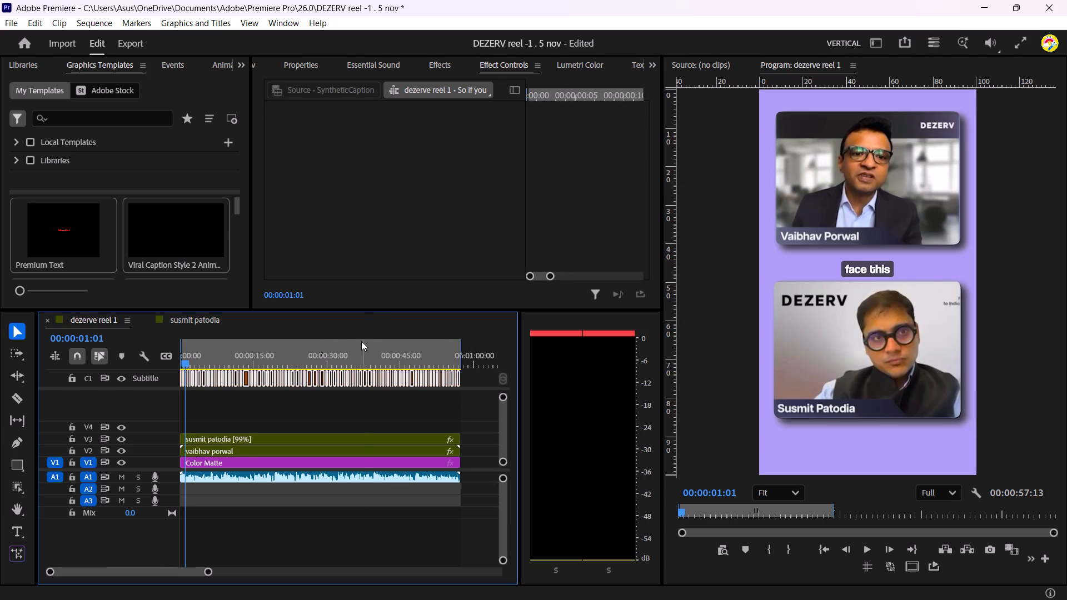
pyautogui.click(361, 341)
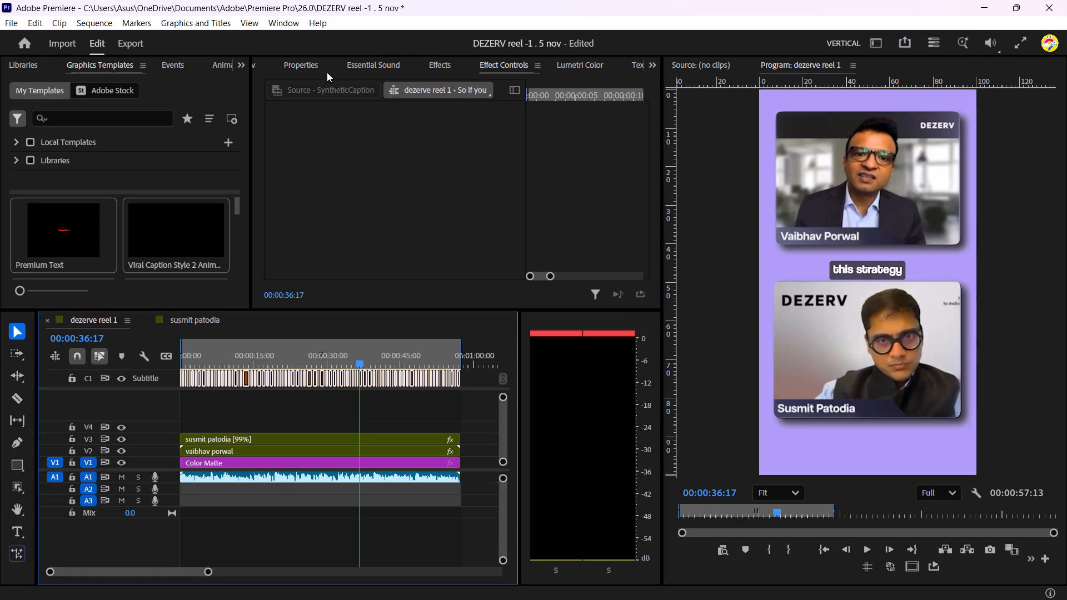
pyautogui.click(319, 65)
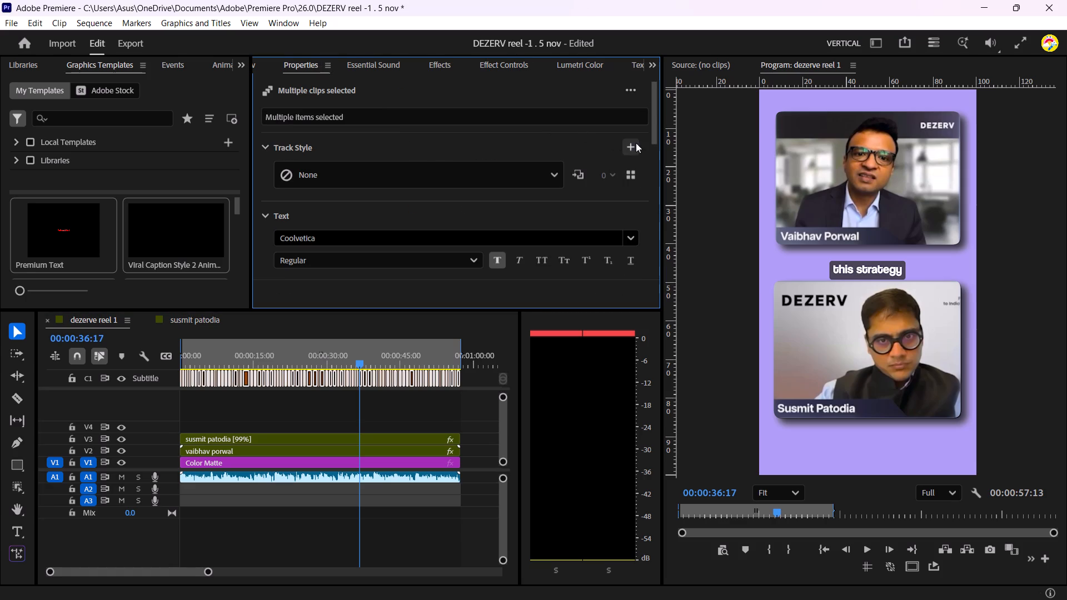
pyautogui.moveTo(652, 123); pyautogui.dragTo(660, 175)
pyautogui.moveTo(393, 234); pyautogui.dragTo(393, 234)
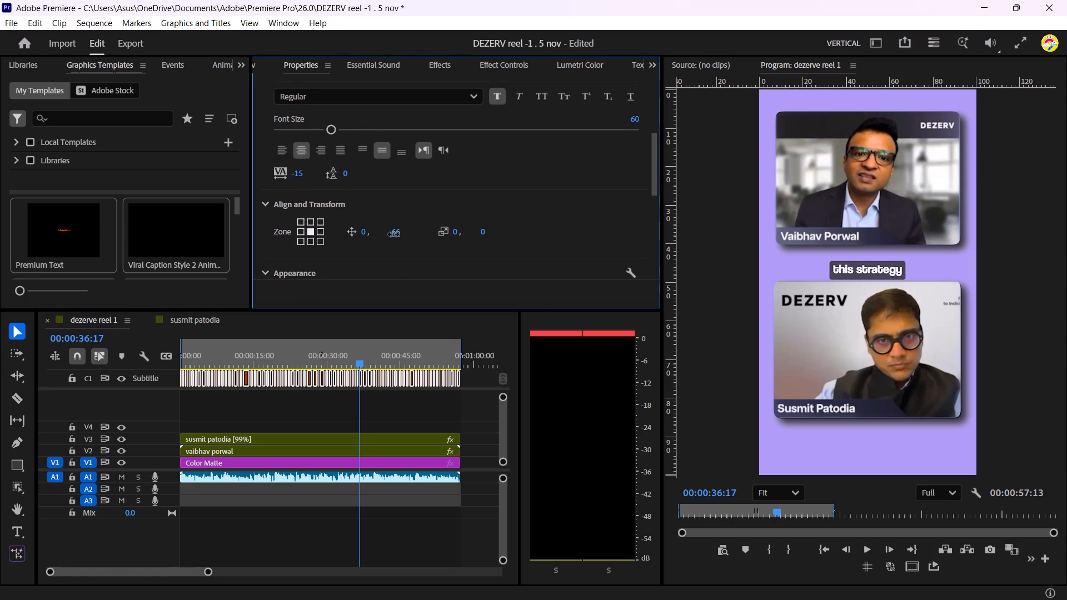
pyautogui.moveTo(393, 234); pyautogui.dragTo(370, 236)
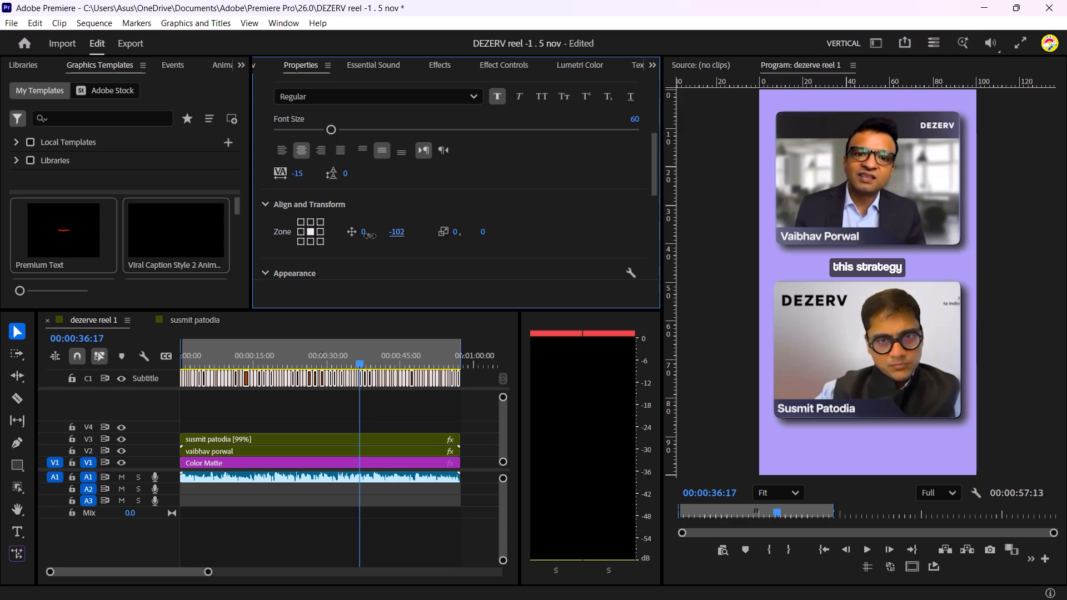
pyautogui.moveTo(370, 236); pyautogui.dragTo(368, 237)
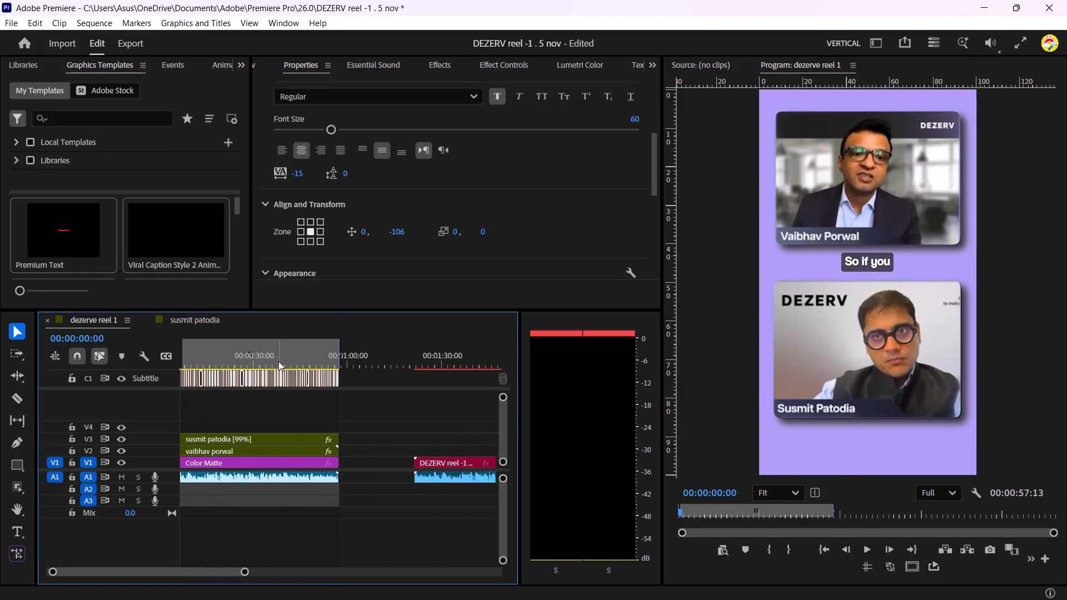
pyautogui.moveTo(278, 361); pyautogui.dragTo(172, 377)
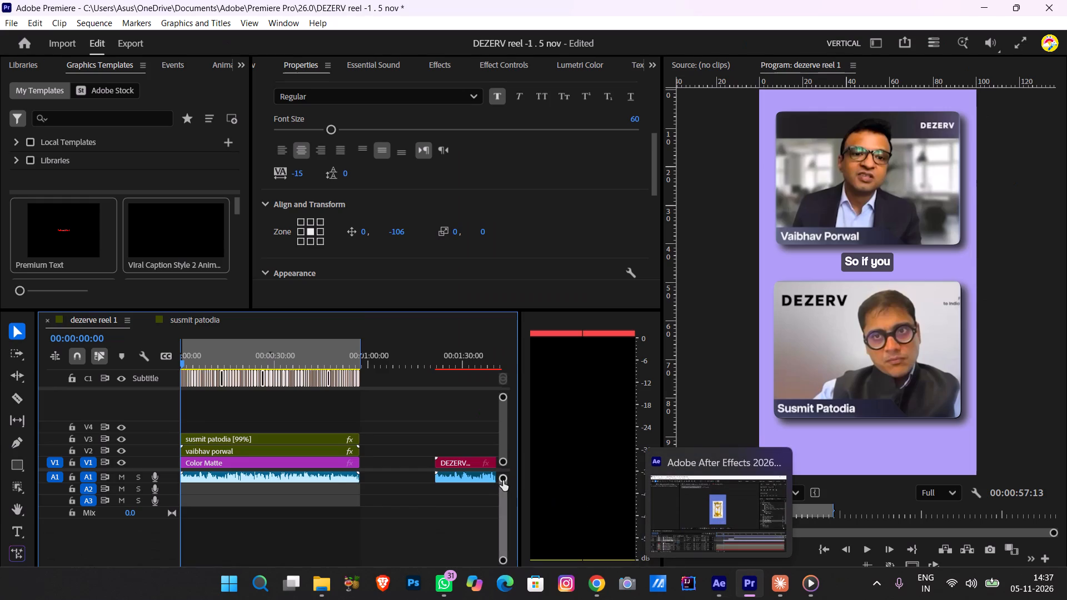
pyautogui.click(451, 356)
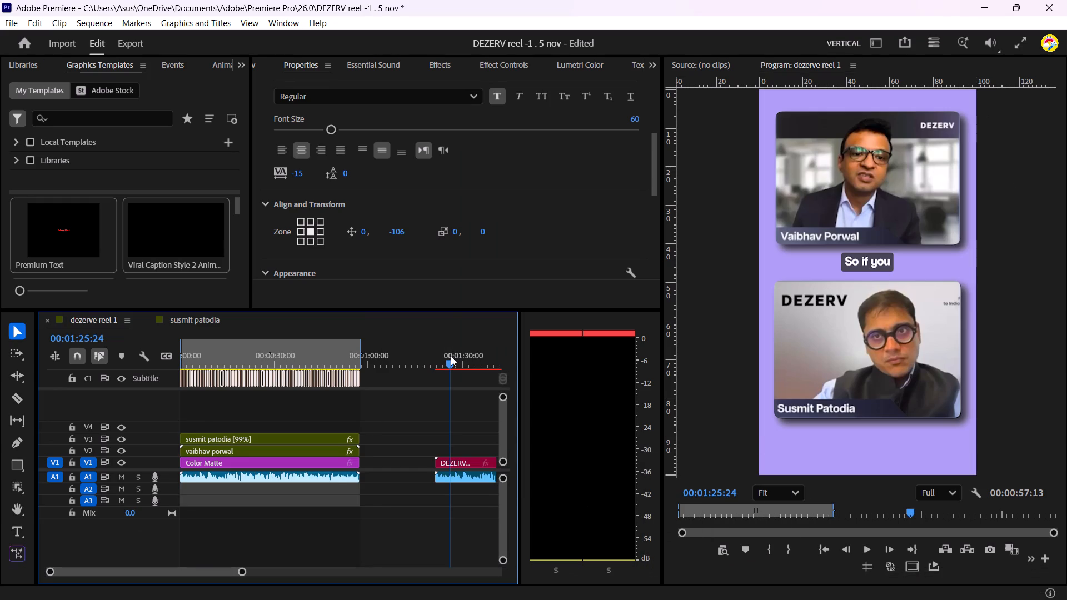
pyautogui.scroll(-2, 418, 417)
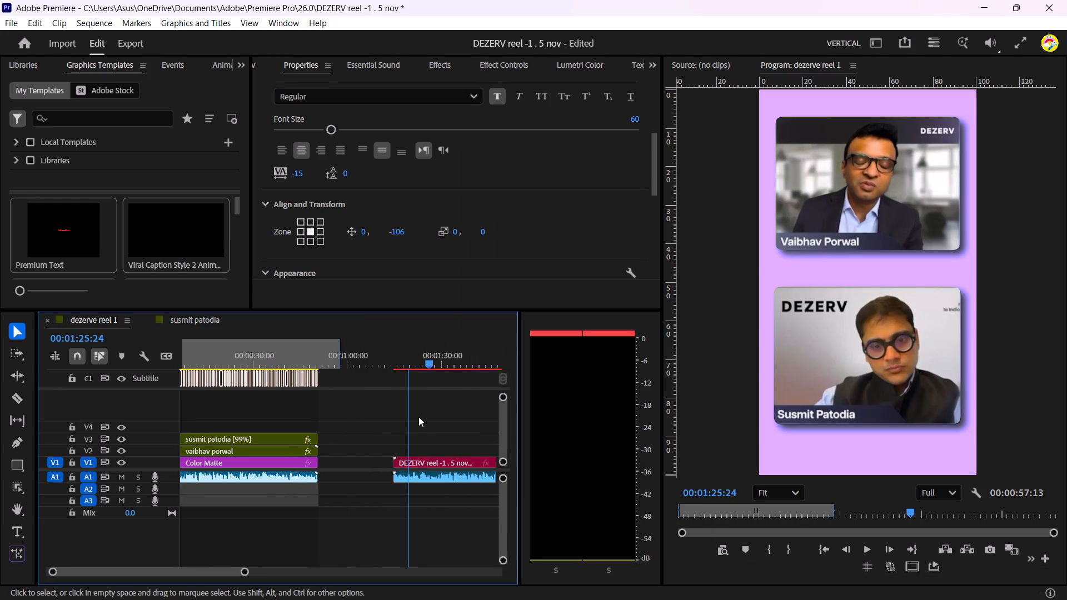
pyautogui.scroll(-4, 418, 417)
pyautogui.moveTo(332, 359); pyautogui.dragTo(398, 356)
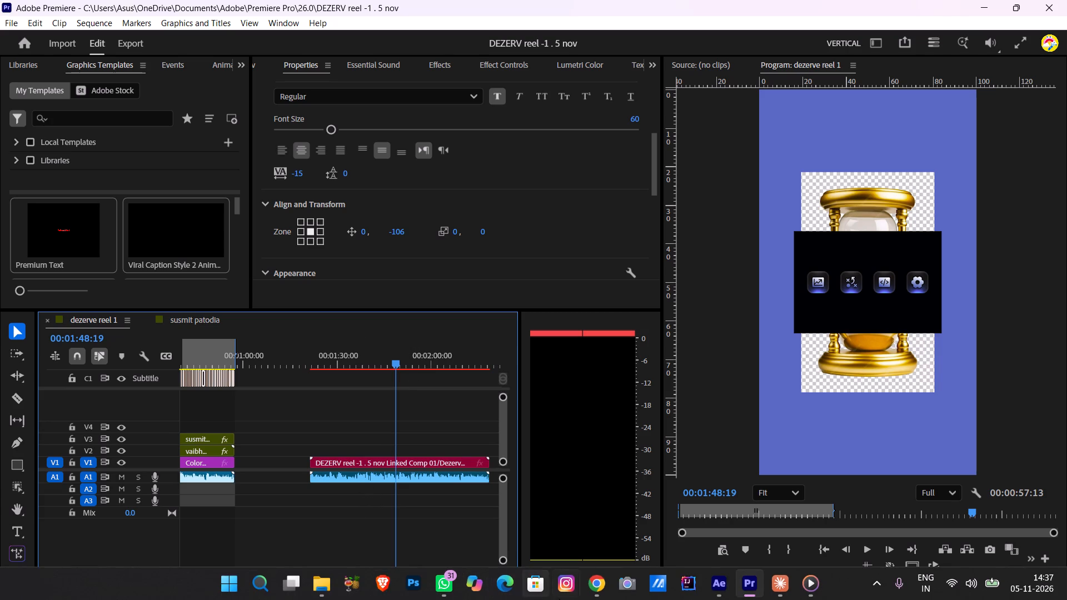
# In After Effects, draw a rectangular mask around the first icon, the chart, on the download (6).jpg layer at 0:00:20:00.
pyautogui.click(714, 588)
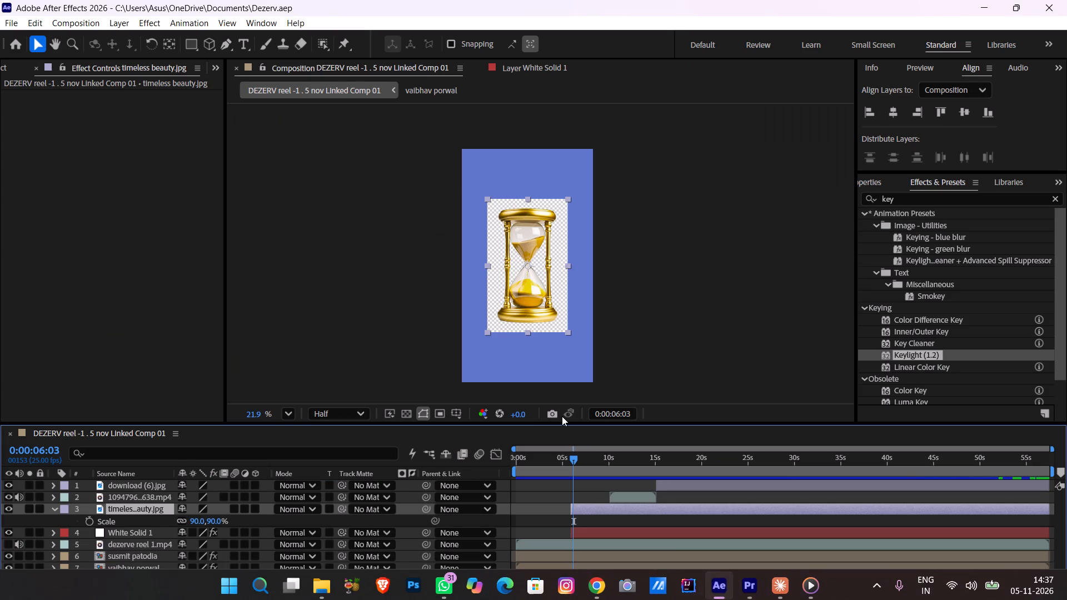
pyautogui.click(697, 473)
pyautogui.scroll(-3, 612, 488)
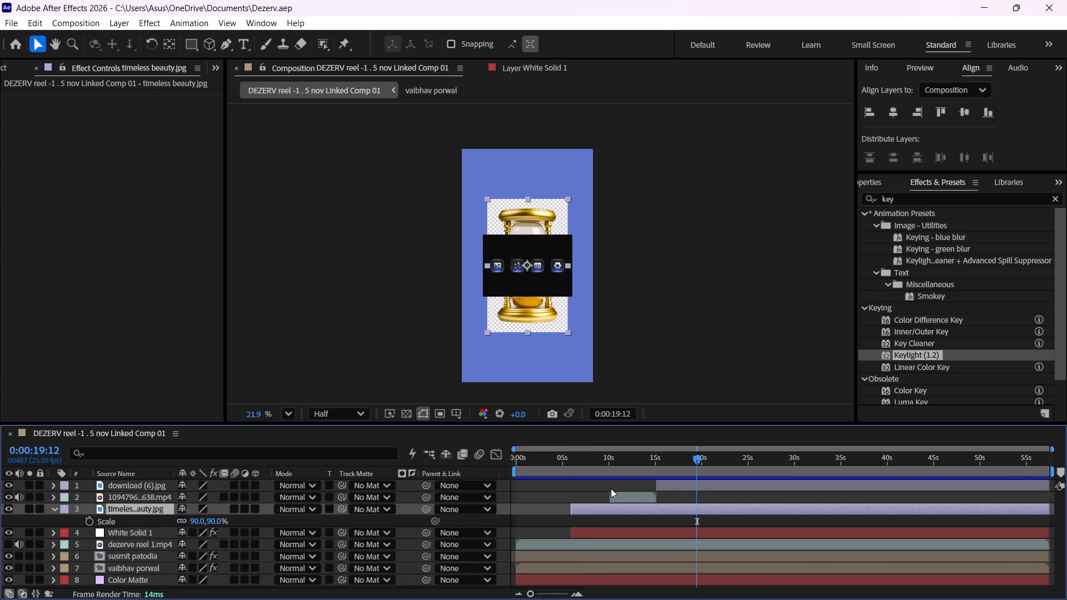
pyautogui.click(6, 514)
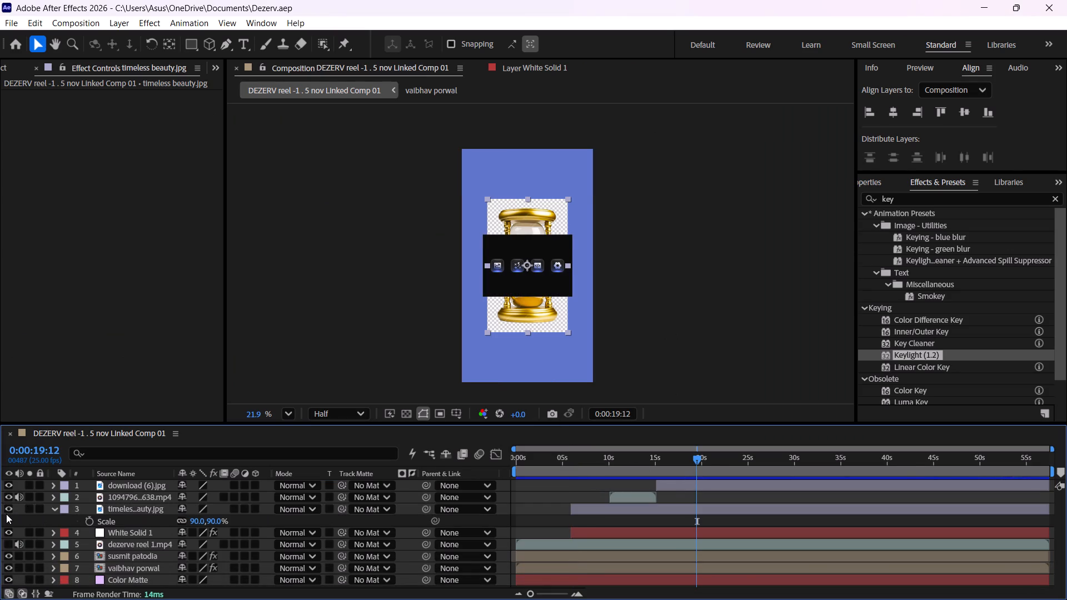
pyautogui.scroll(2, 566, 294)
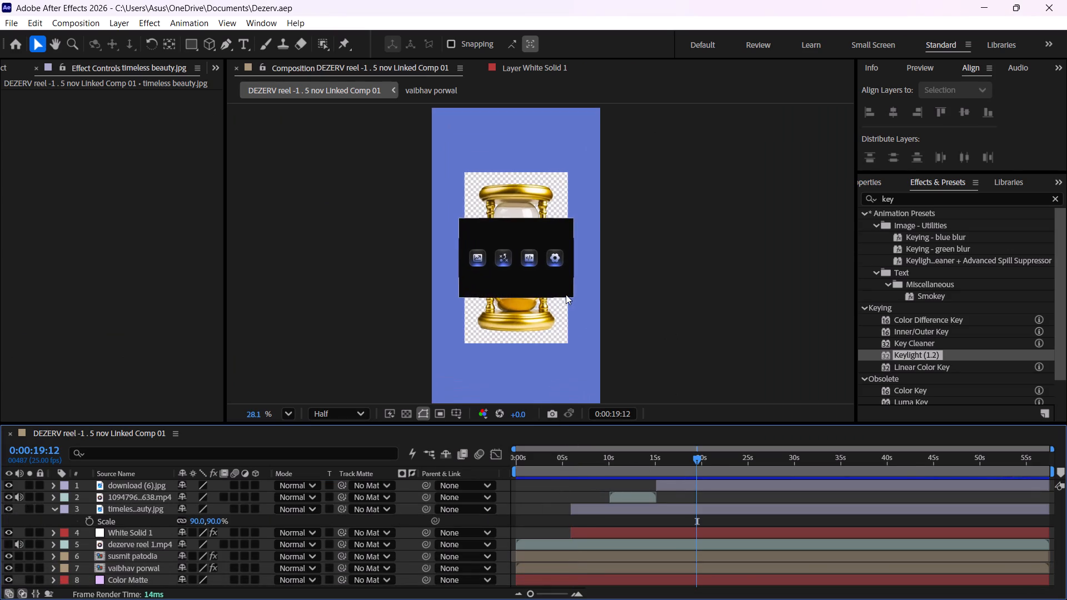
pyautogui.scroll(6, 564, 294)
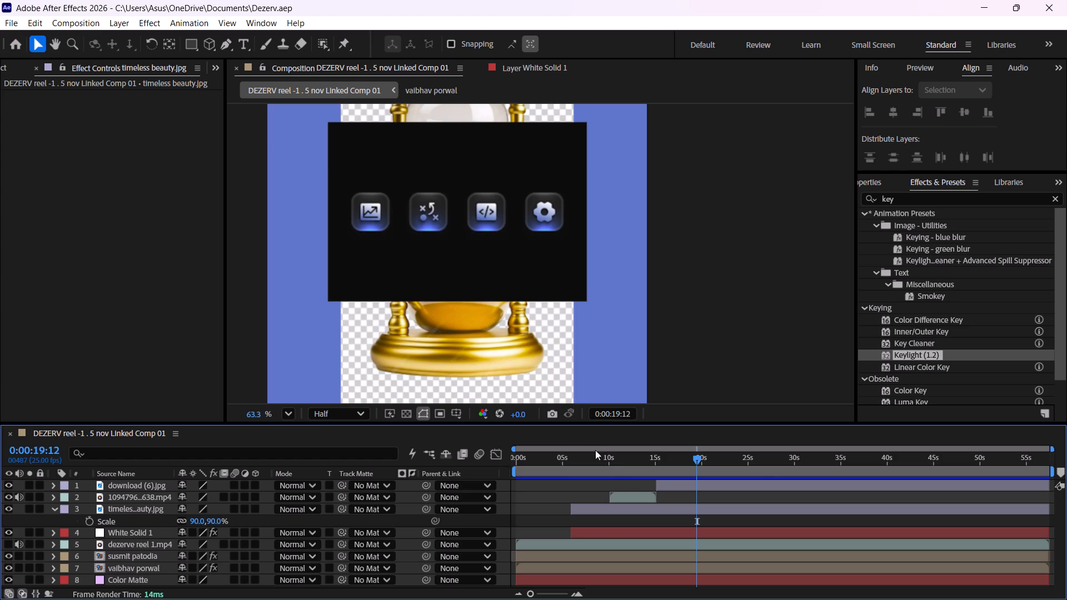
pyautogui.click(702, 487)
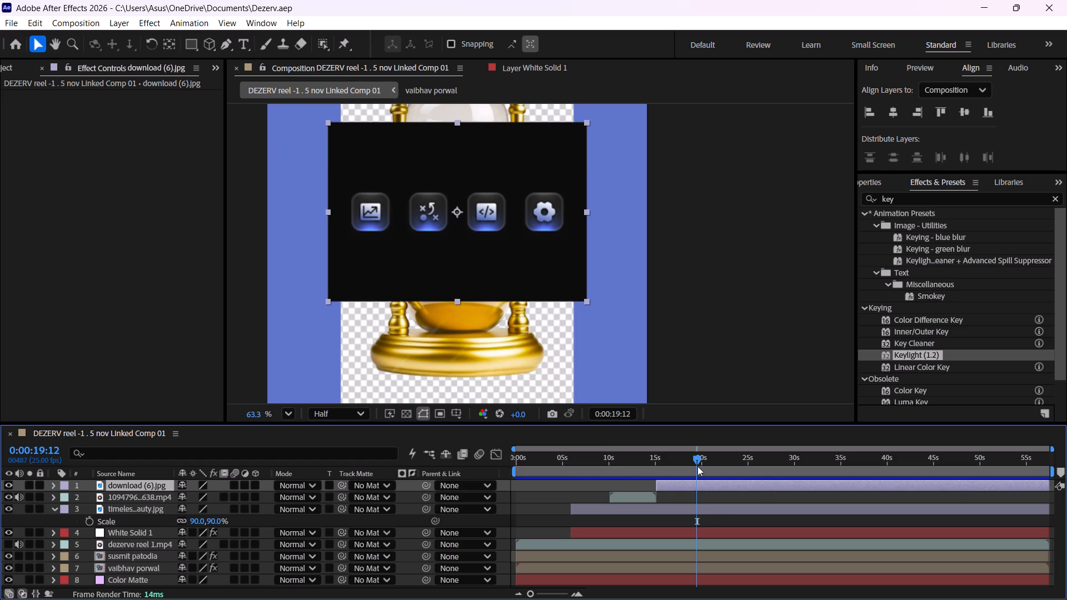
pyautogui.moveTo(696, 461); pyautogui.dragTo(665, 476)
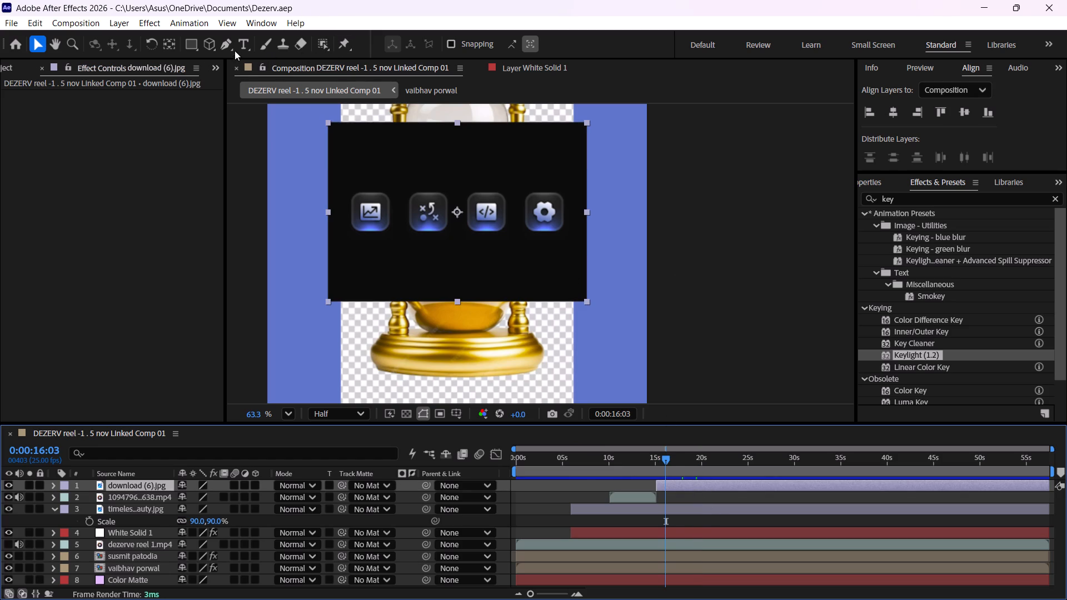
pyautogui.click(195, 43)
pyautogui.click(345, 188)
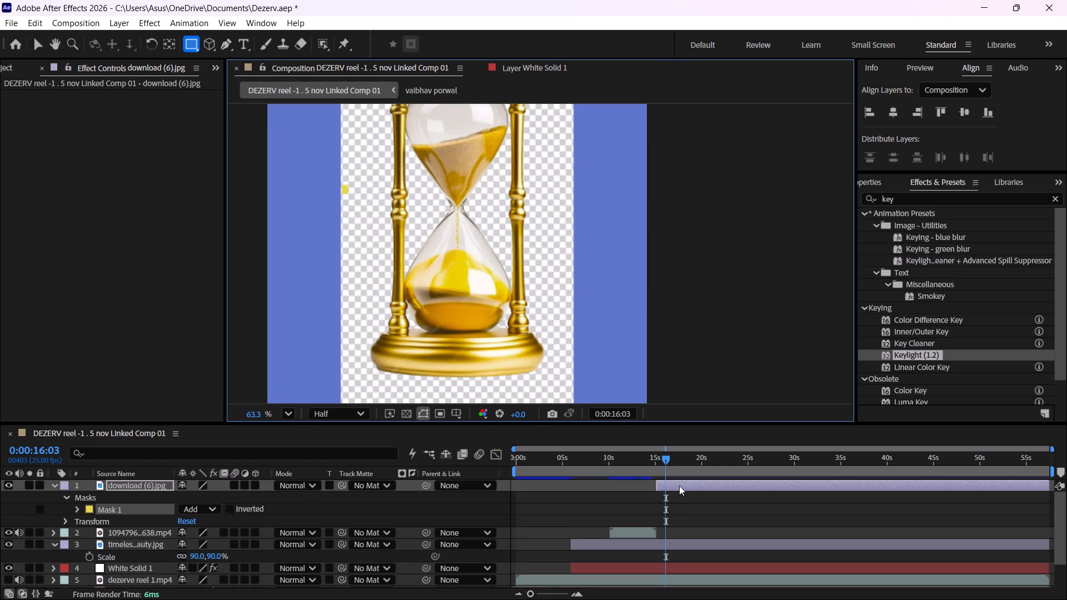
pyautogui.hotkey('ctrl', 'z')
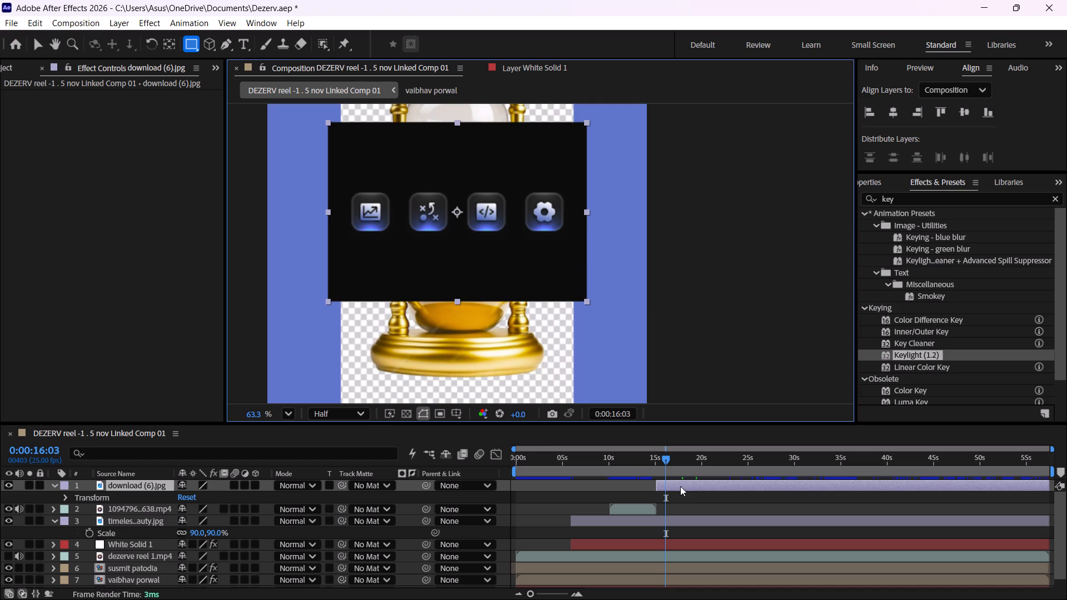
pyautogui.click(680, 486)
pyautogui.moveTo(662, 460); pyautogui.dragTo(698, 455)
pyautogui.moveTo(352, 184); pyautogui.dragTo(362, 203)
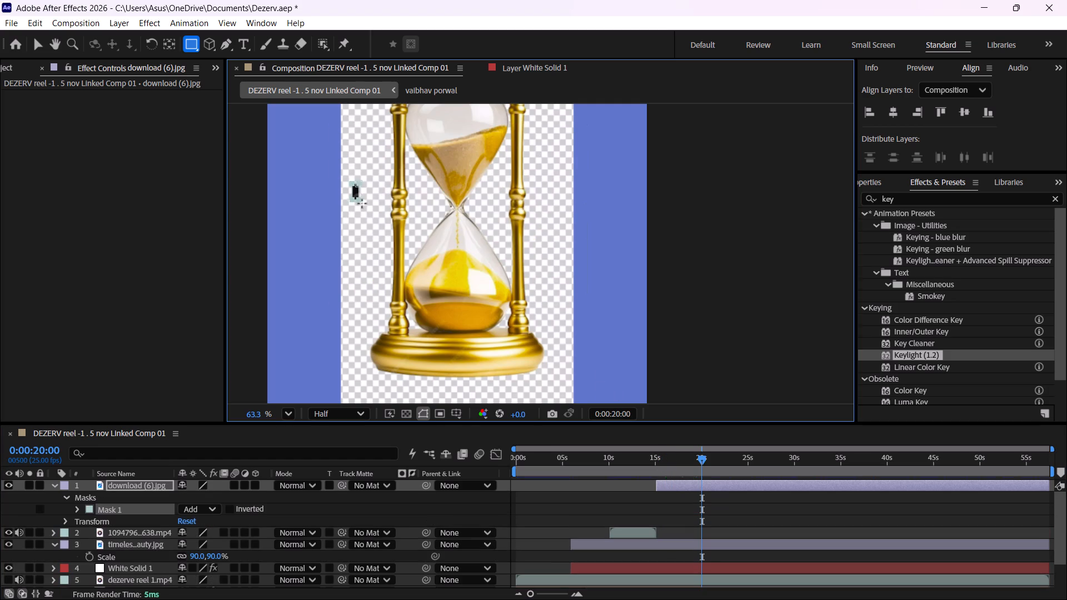
pyautogui.moveTo(362, 203); pyautogui.dragTo(400, 242)
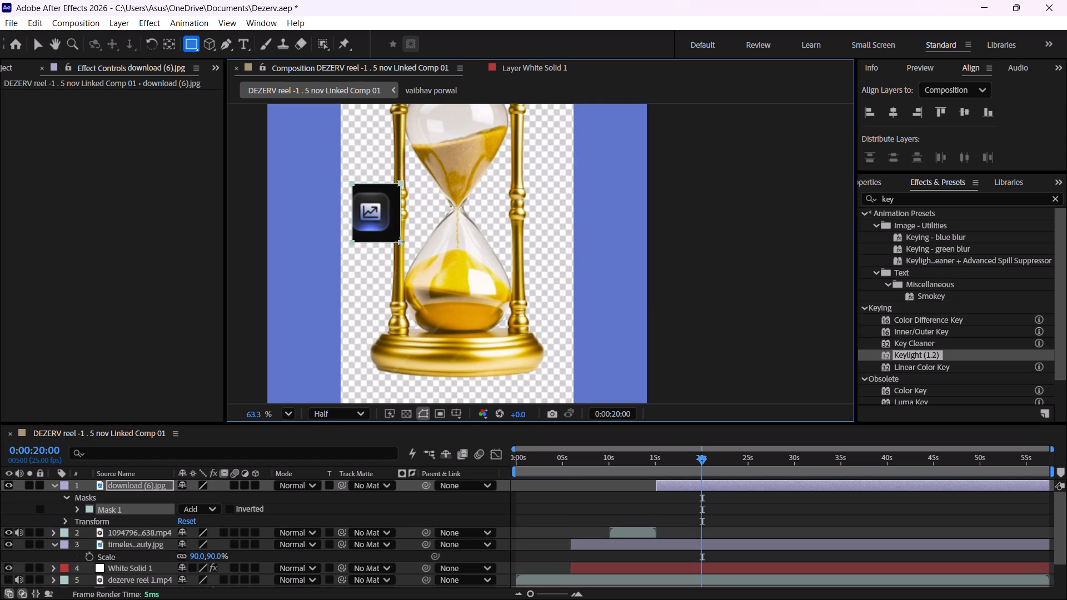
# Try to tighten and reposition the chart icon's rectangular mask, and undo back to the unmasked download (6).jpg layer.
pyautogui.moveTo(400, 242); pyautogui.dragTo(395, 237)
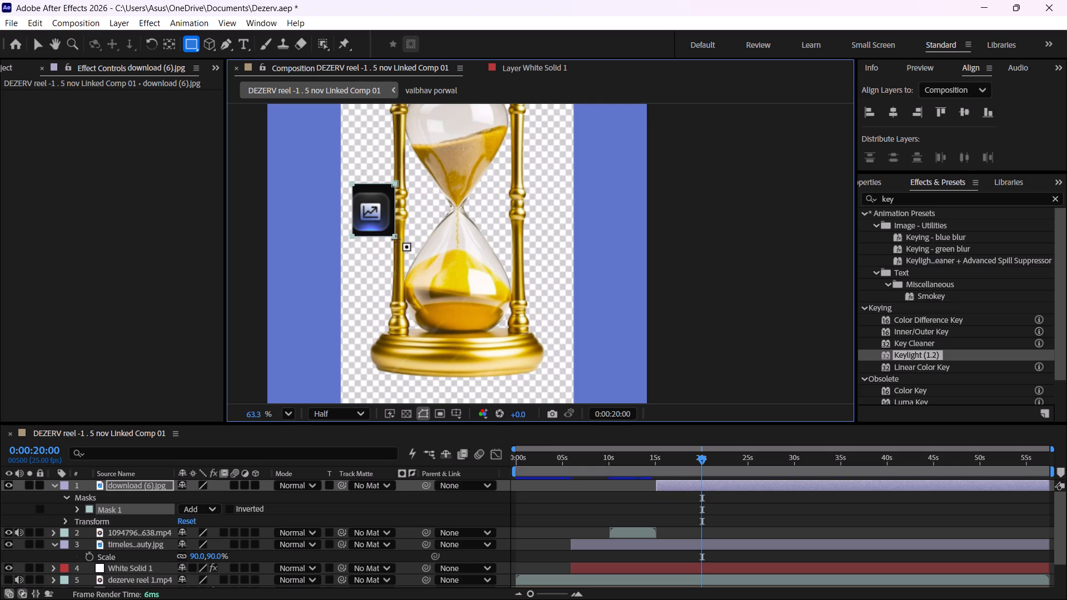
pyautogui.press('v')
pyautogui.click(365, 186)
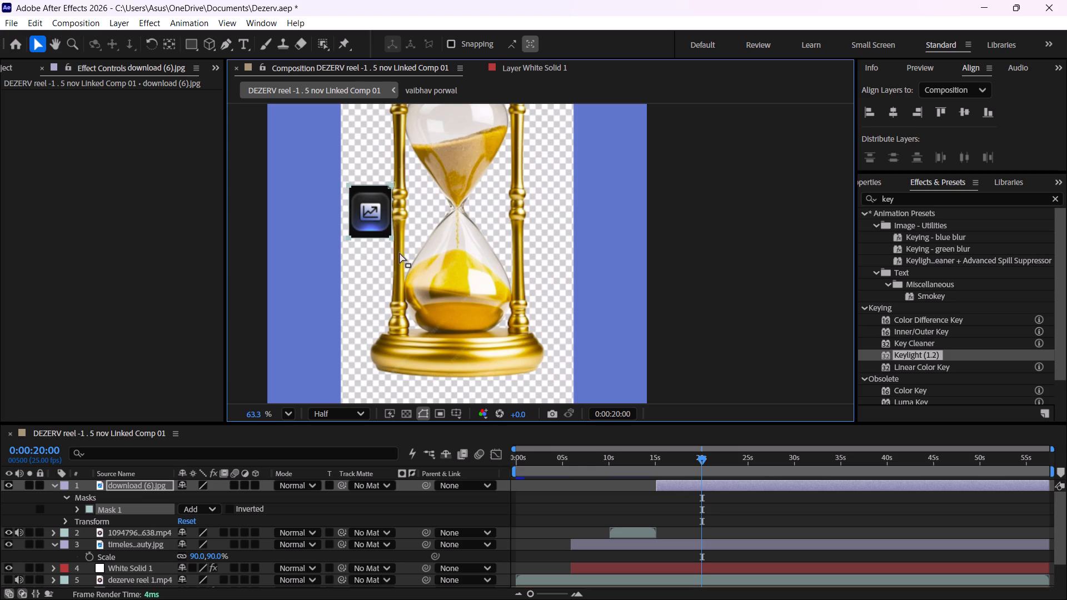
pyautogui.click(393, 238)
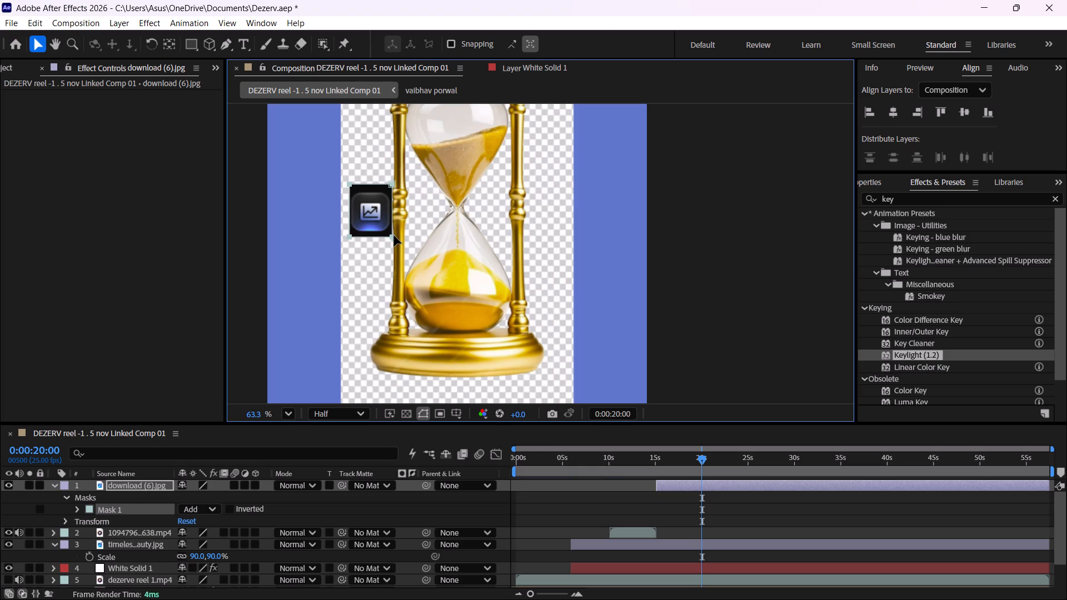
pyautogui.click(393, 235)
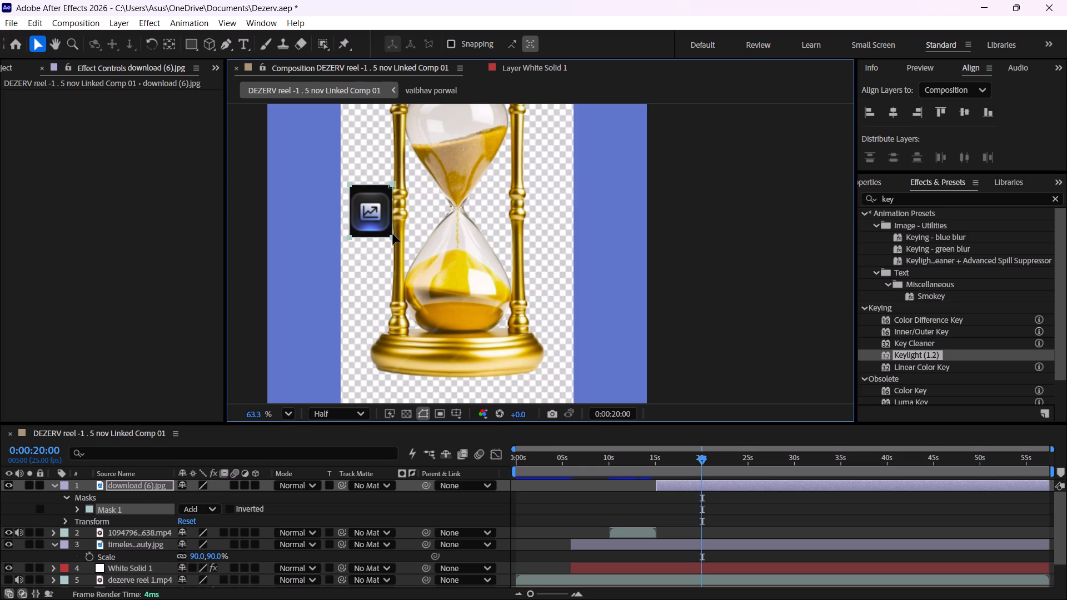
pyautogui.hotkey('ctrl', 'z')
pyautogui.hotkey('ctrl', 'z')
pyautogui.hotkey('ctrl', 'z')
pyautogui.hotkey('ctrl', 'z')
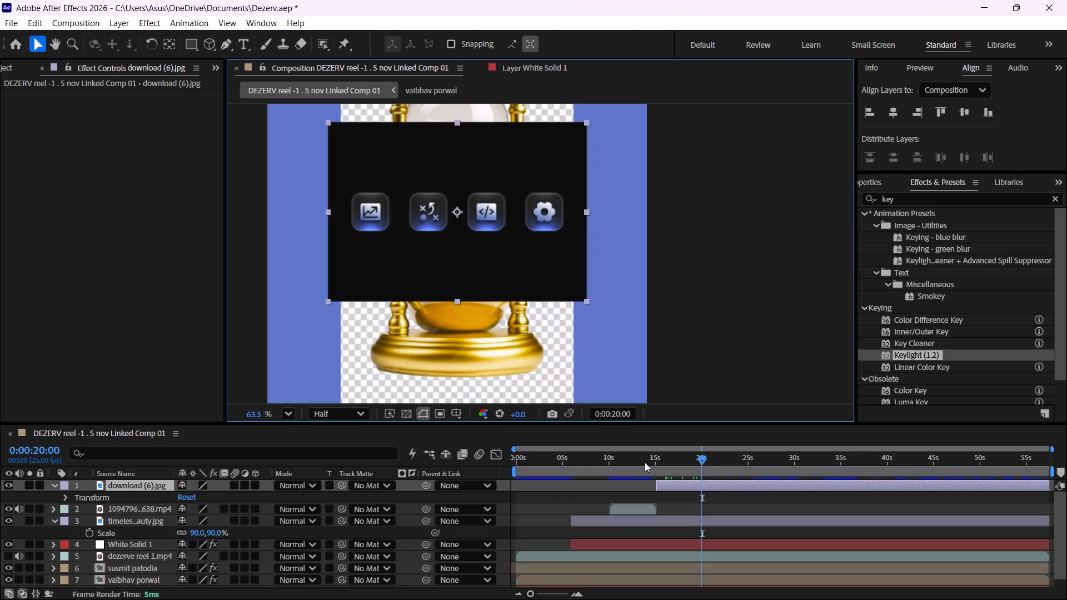
# Check the composition between about 0:00:04:01 and 0:00:16:20, switching White Solid 1's visibility off and back on.
pyautogui.moveTo(641, 462); pyautogui.dragTo(586, 476)
pyautogui.scroll(-3, 571, 484)
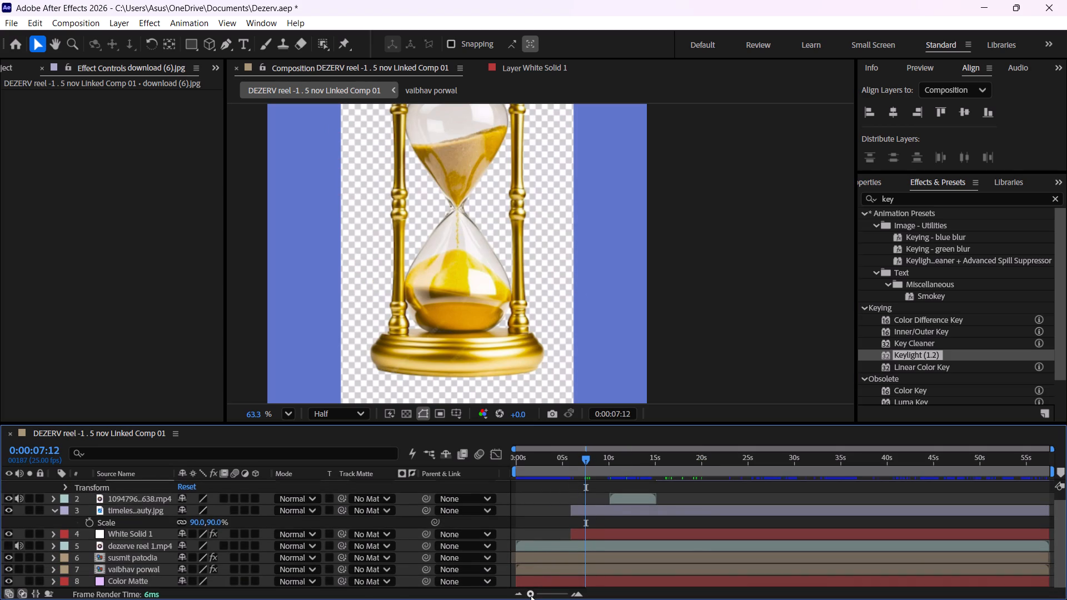
pyautogui.click(531, 596)
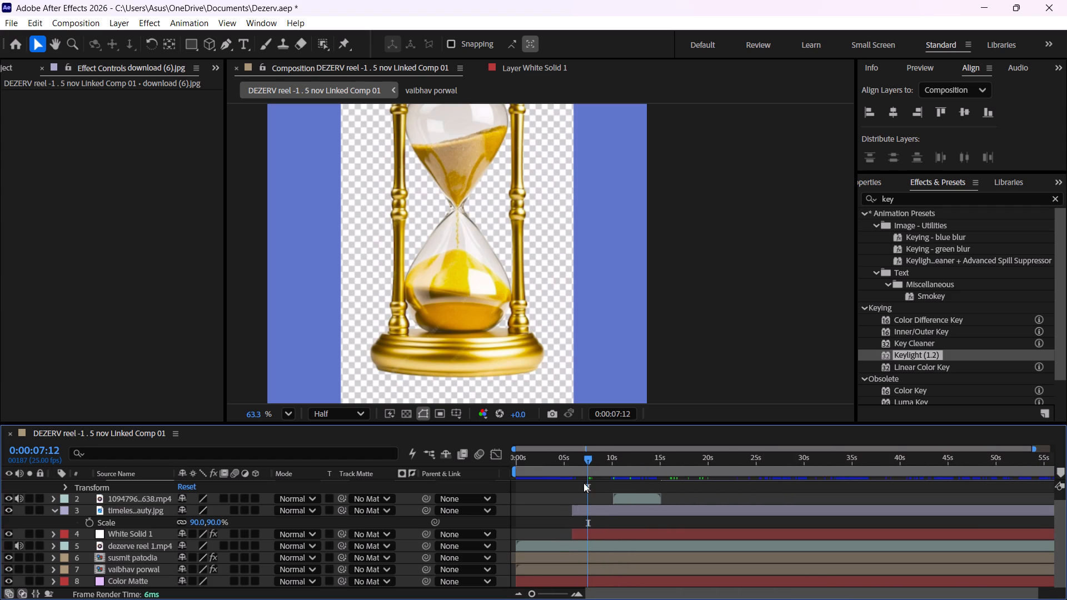
pyautogui.click(595, 536)
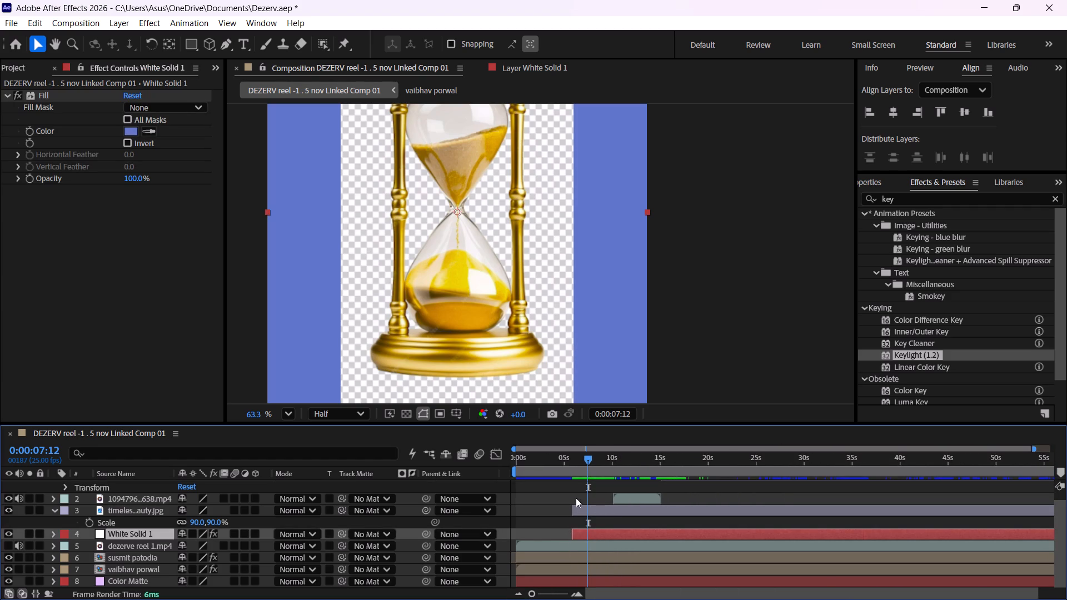
pyautogui.moveTo(590, 458); pyautogui.dragTo(557, 467)
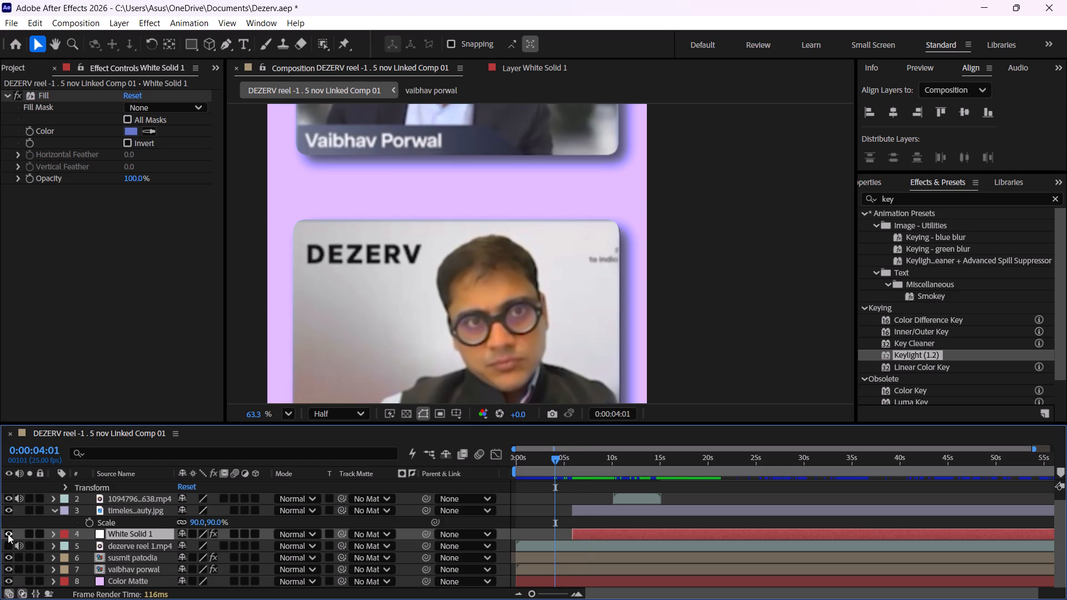
pyautogui.click(8, 534)
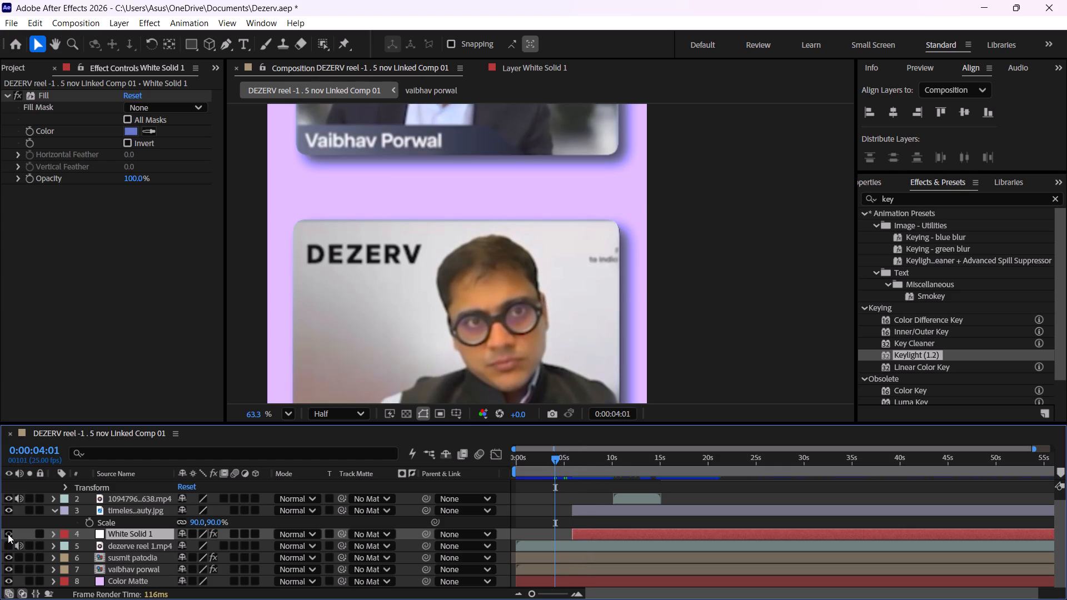
pyautogui.click(8, 534)
pyautogui.scroll(-2, 525, 507)
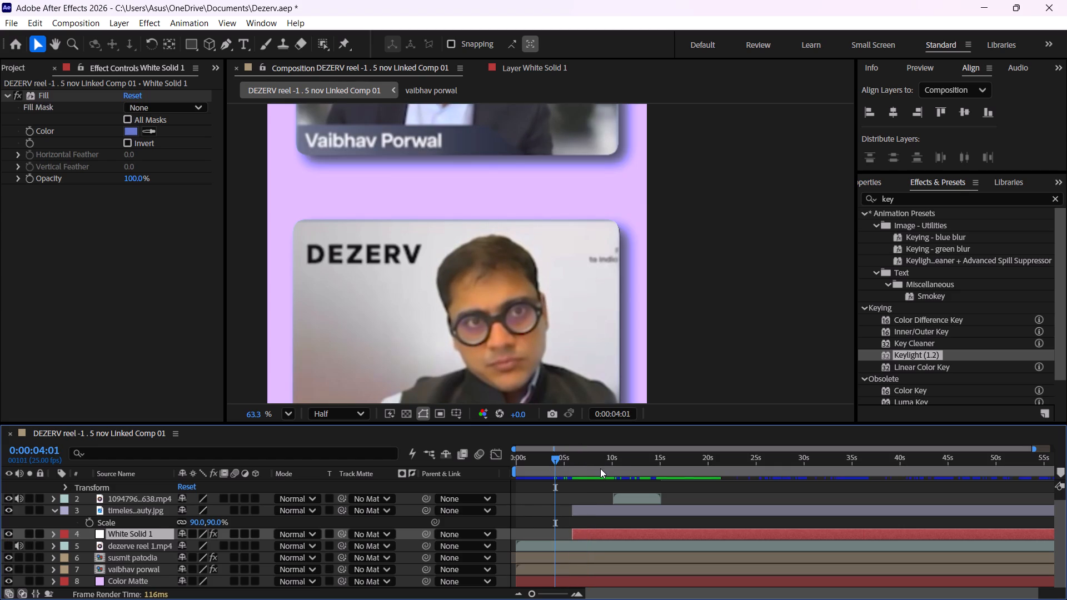
pyautogui.click(600, 468)
pyautogui.click(677, 465)
pyautogui.scroll(1, 623, 507)
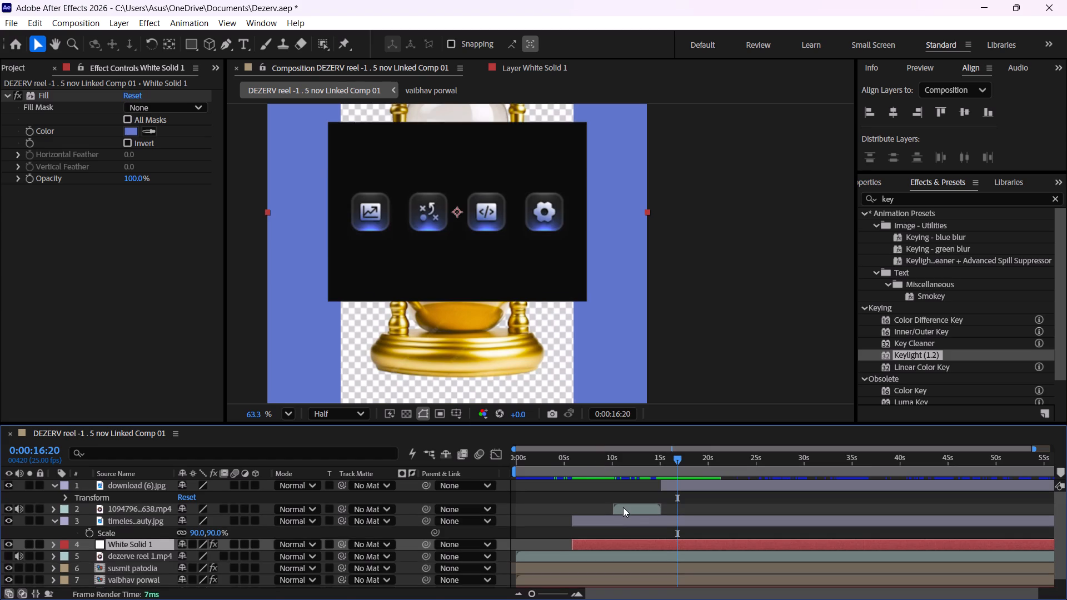
pyautogui.scroll(2, 623, 507)
# Hide the timeless beauty.jpg, 1094796…638.mp4, download (6).jpg and White Solid 1 layers so only the speaker clips and background show.
pyautogui.click(621, 519)
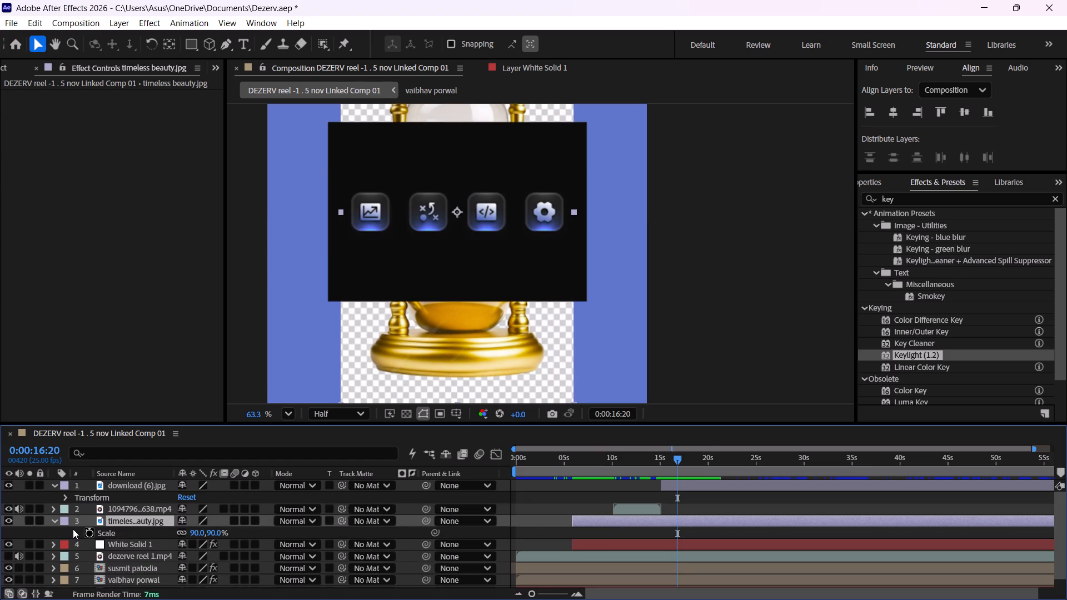
pyautogui.click(7, 521)
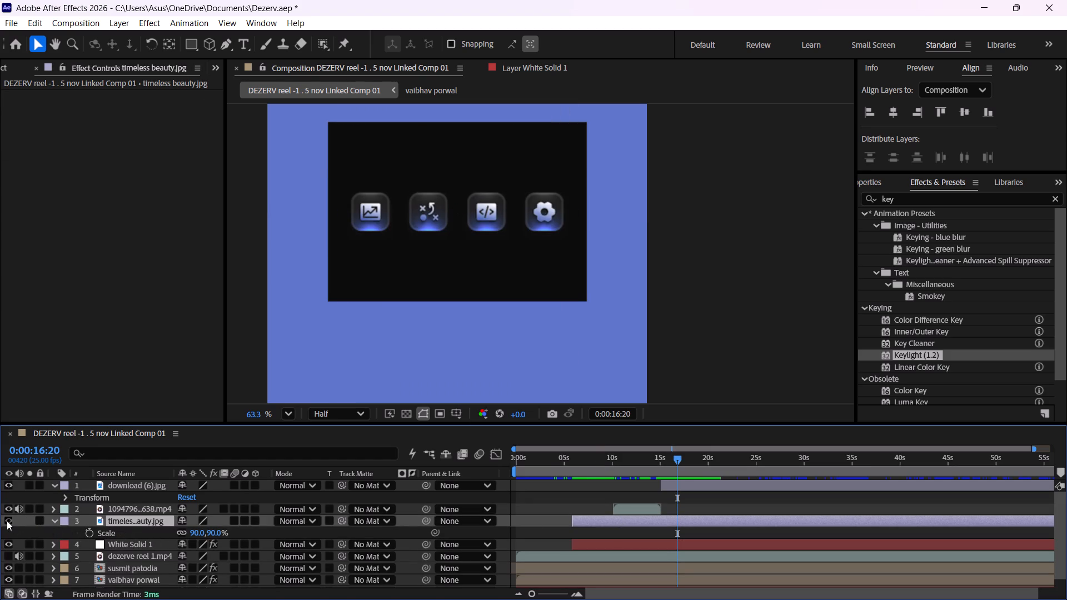
pyautogui.click(7, 508)
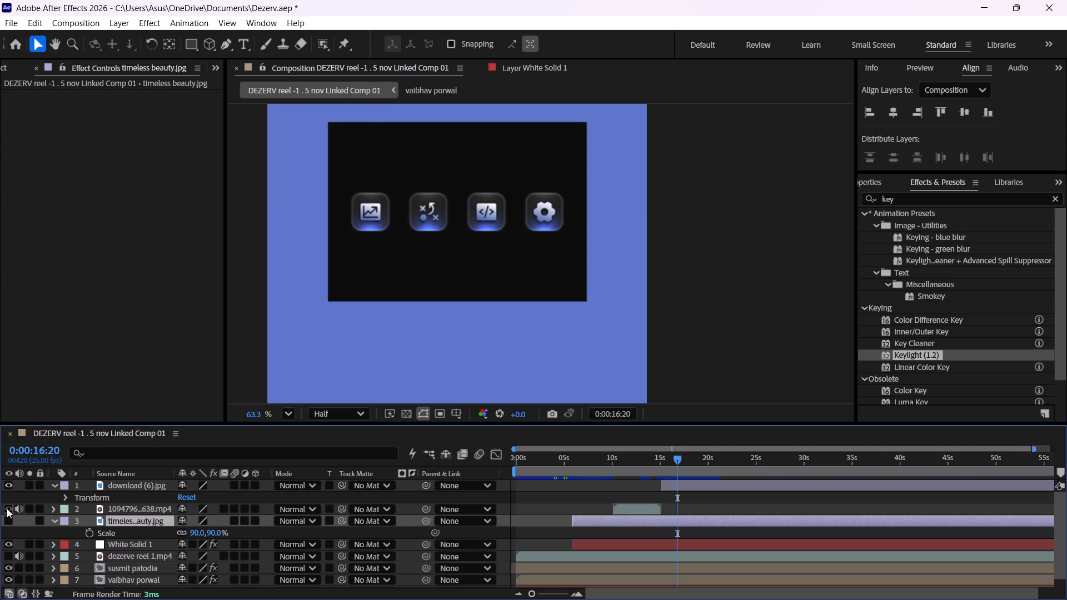
pyautogui.click(5, 485)
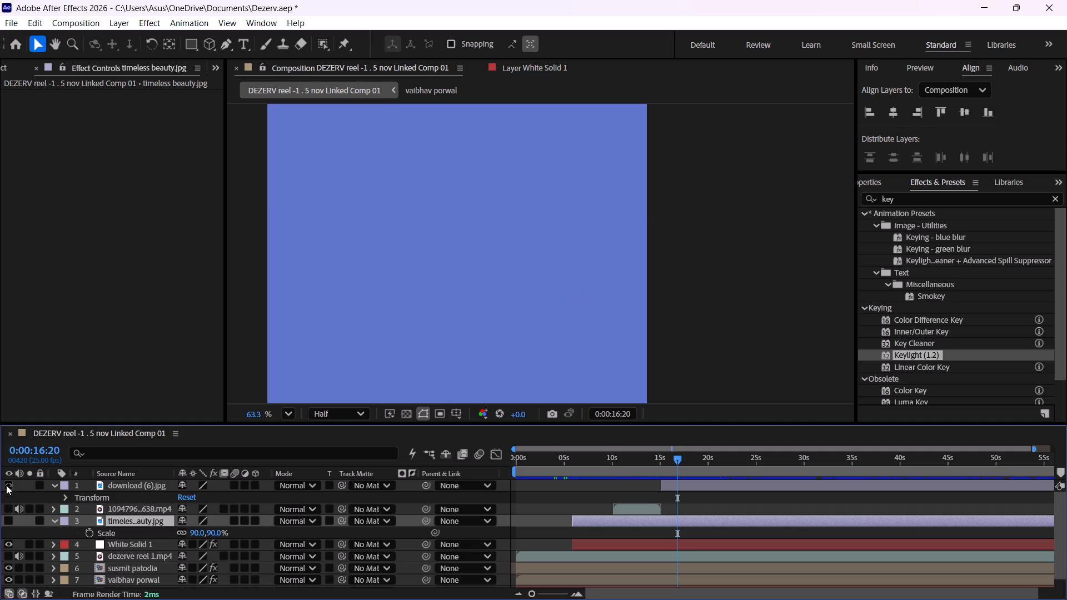
pyautogui.click(545, 472)
pyautogui.scroll(-2, 557, 482)
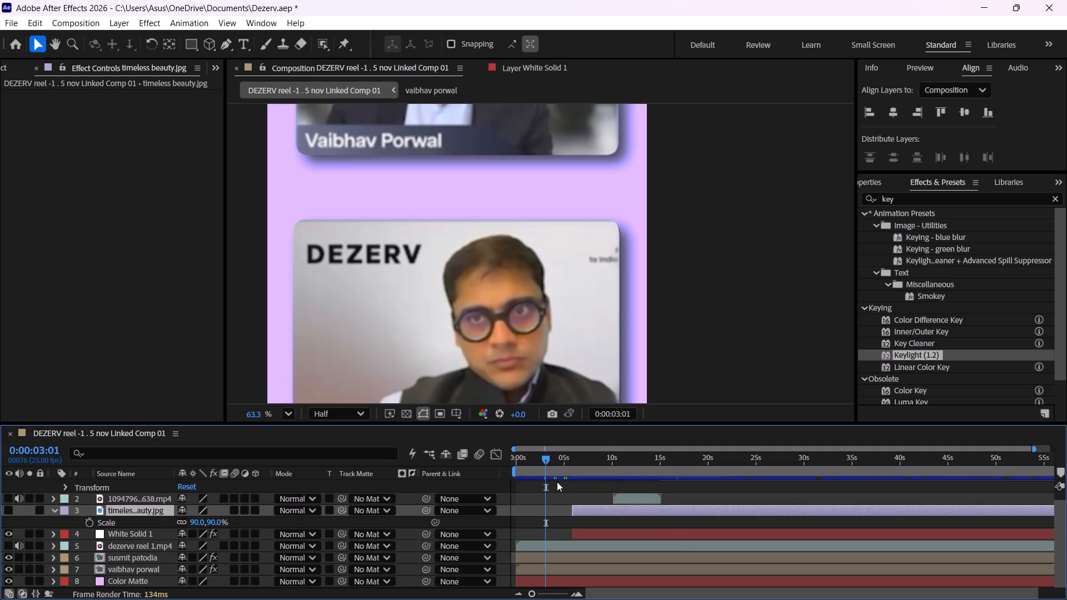
pyautogui.scroll(3, 557, 482)
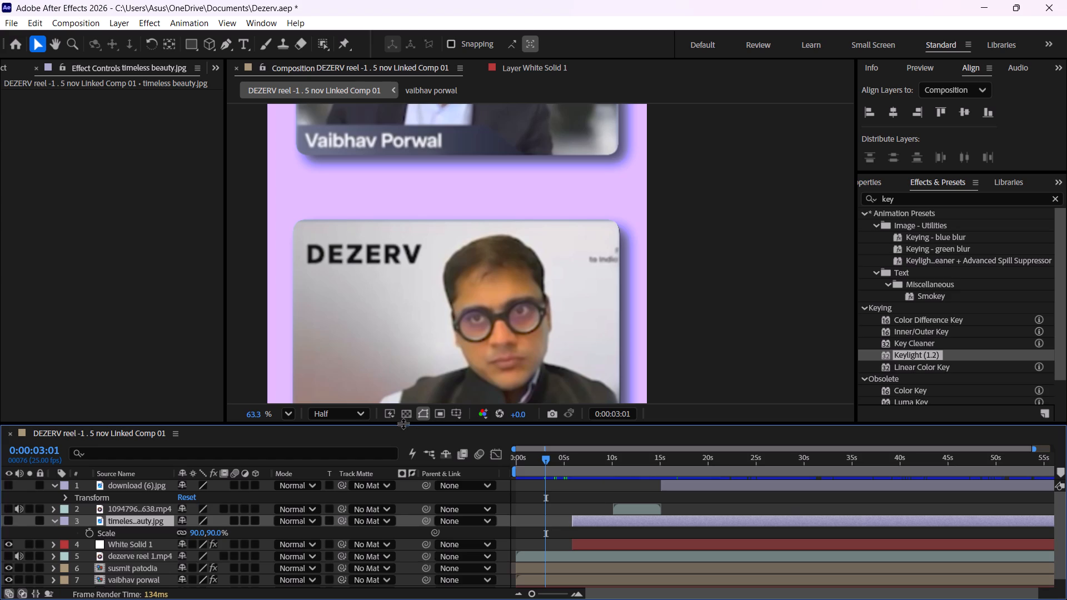
pyautogui.click(292, 414)
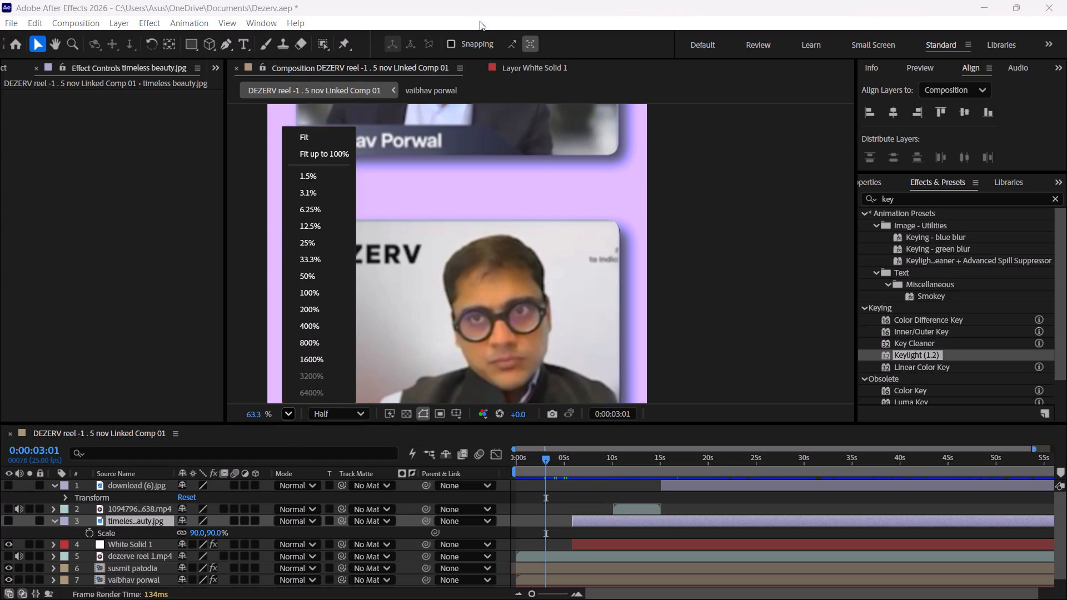
pyautogui.click(296, 135)
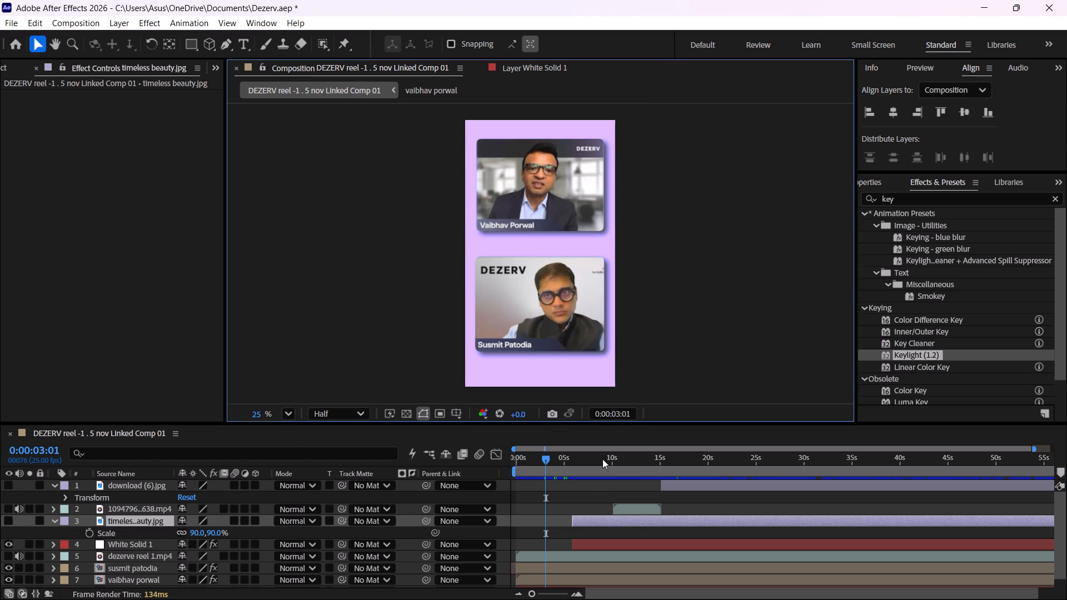
pyautogui.click(604, 469)
pyautogui.moveTo(600, 457); pyautogui.dragTo(611, 457)
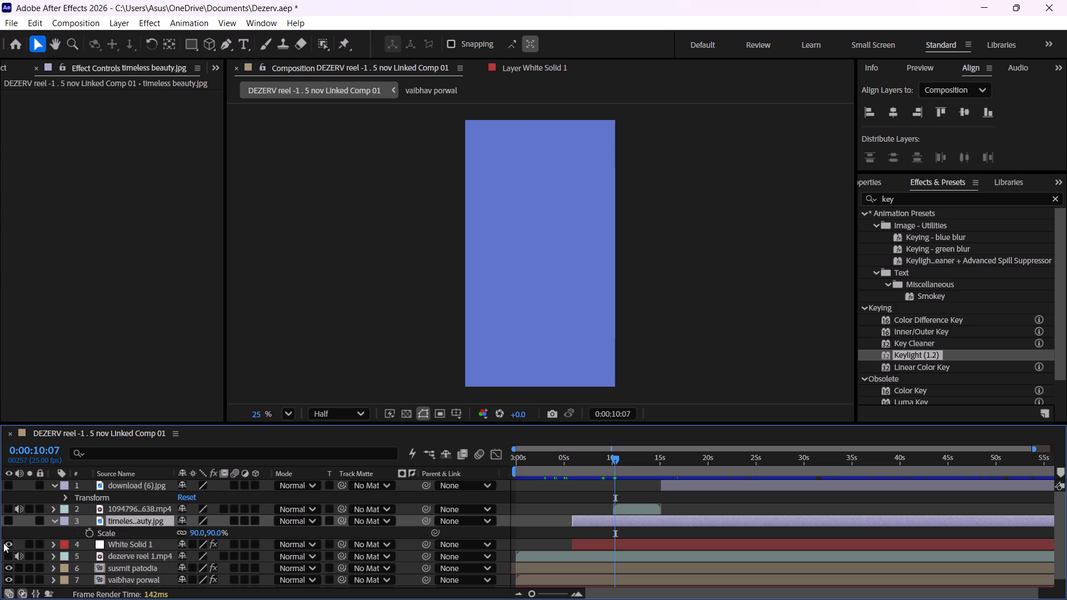
pyautogui.click(7, 544)
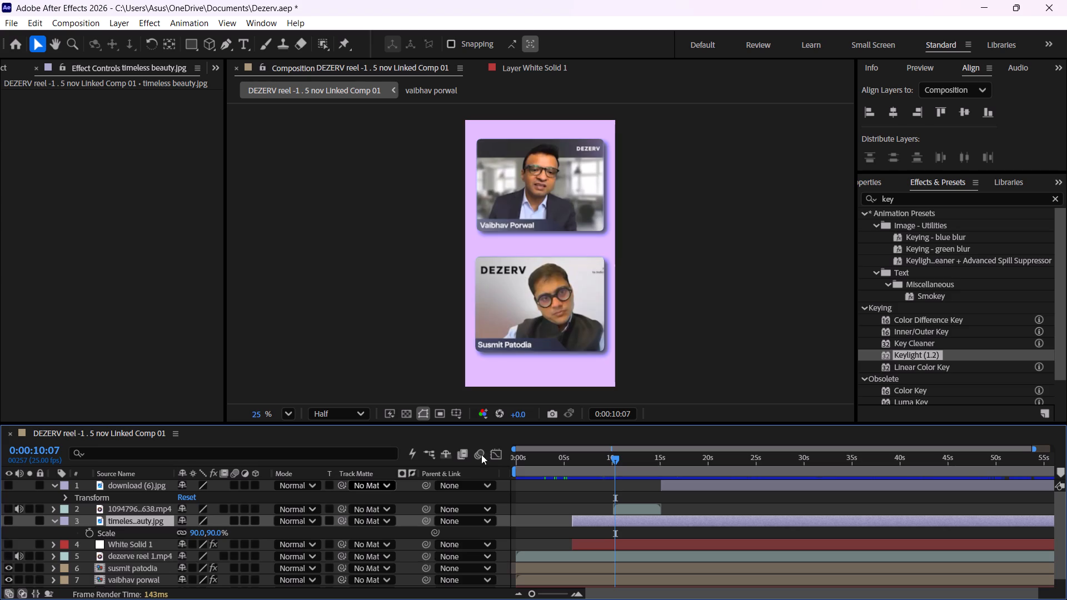
# Review the two speaker clips in the composition between about 0:00:01:08 and 0:00:11:05.
pyautogui.moveTo(576, 459); pyautogui.dragTo(609, 476)
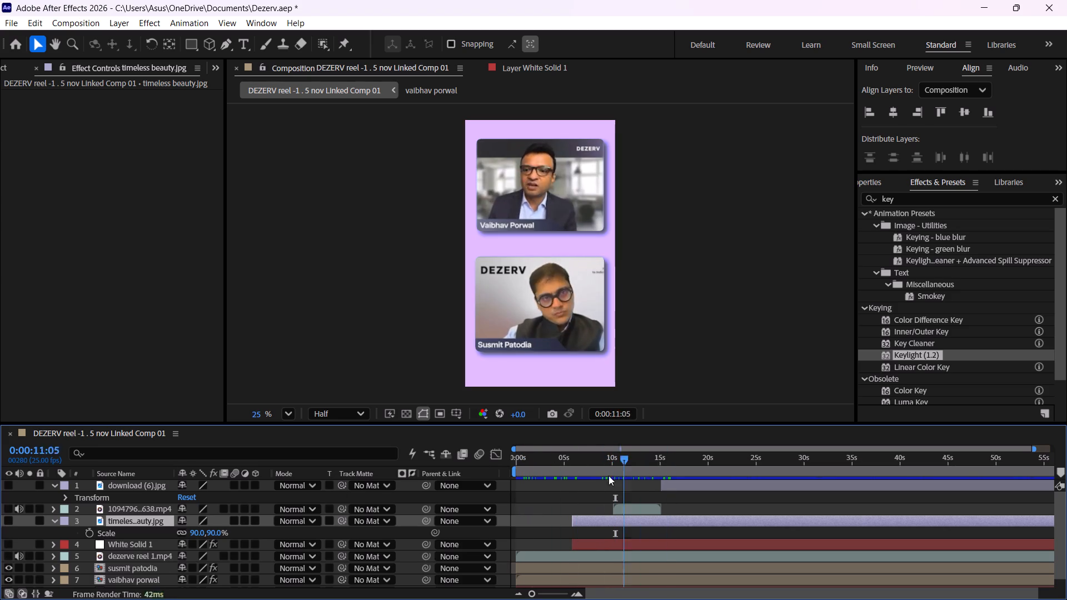
pyautogui.moveTo(609, 476); pyautogui.dragTo(566, 482)
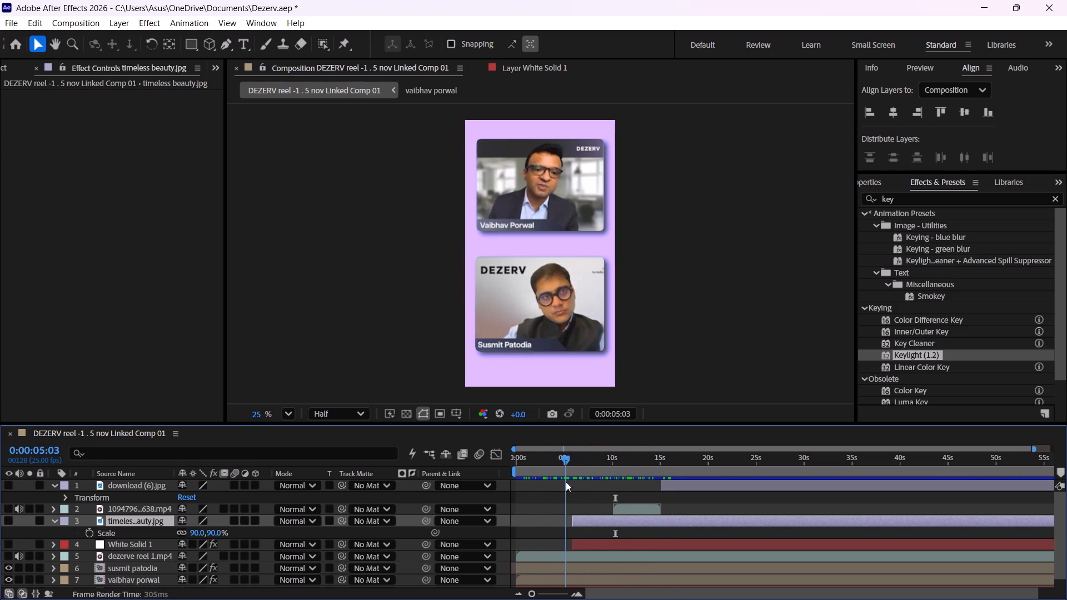
pyautogui.moveTo(566, 482); pyautogui.dragTo(600, 479)
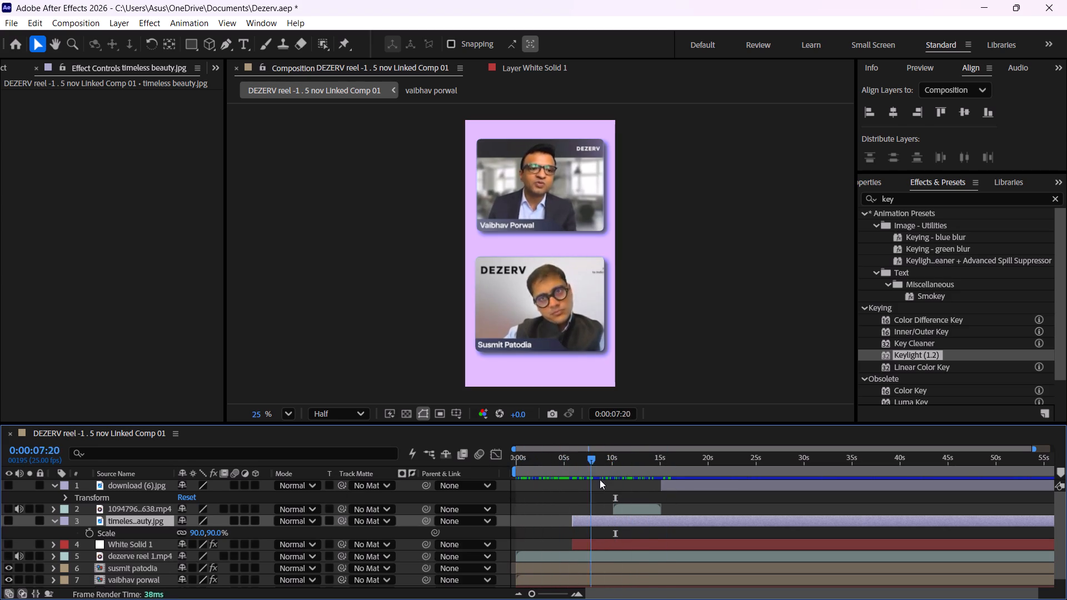
pyautogui.moveTo(600, 479); pyautogui.dragTo(573, 473)
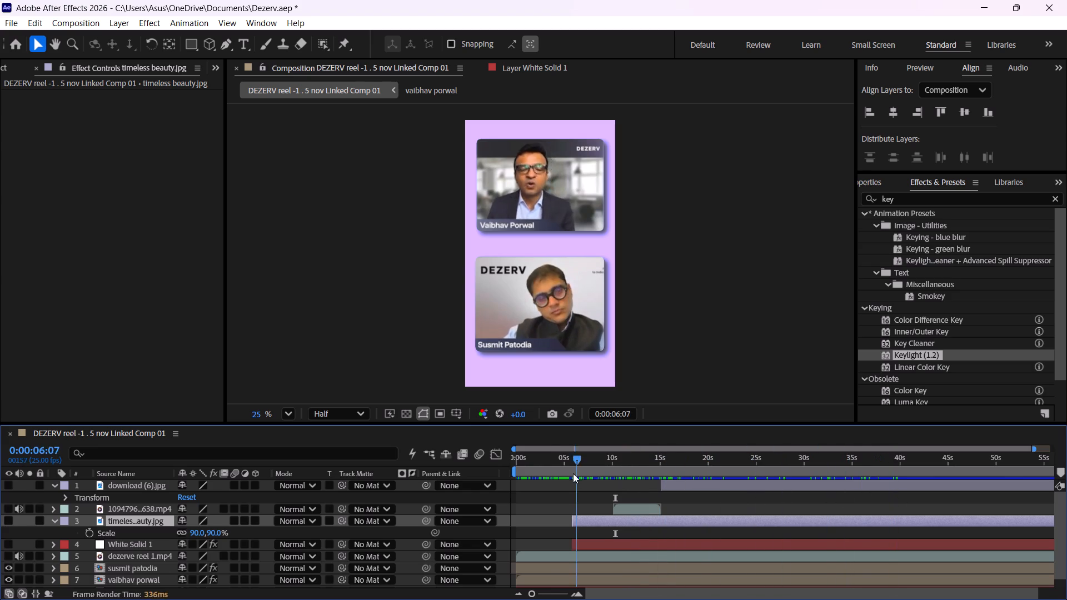
pyautogui.moveTo(573, 473); pyautogui.dragTo(541, 471)
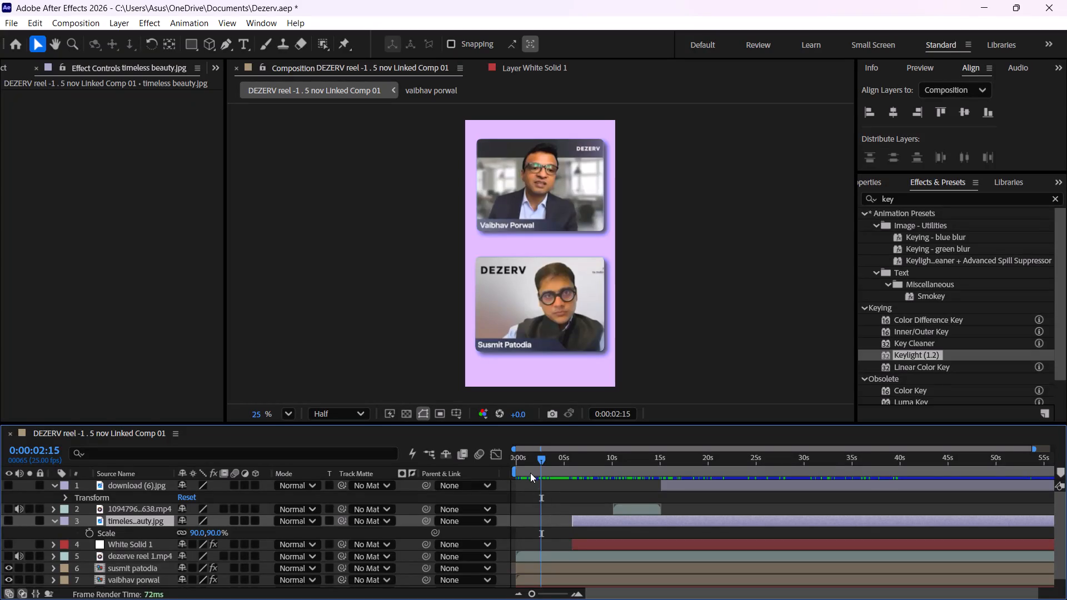
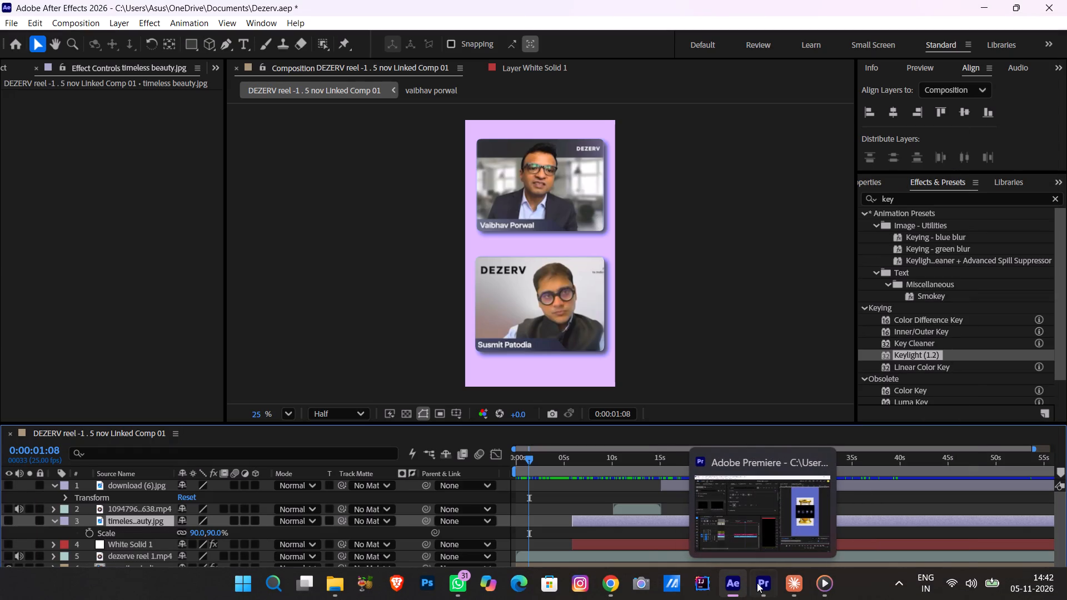
# Switch to Premiere and view the original captioned section of the dezerve reel 1 sequence at 00:00:08:10.
pyautogui.click(757, 583)
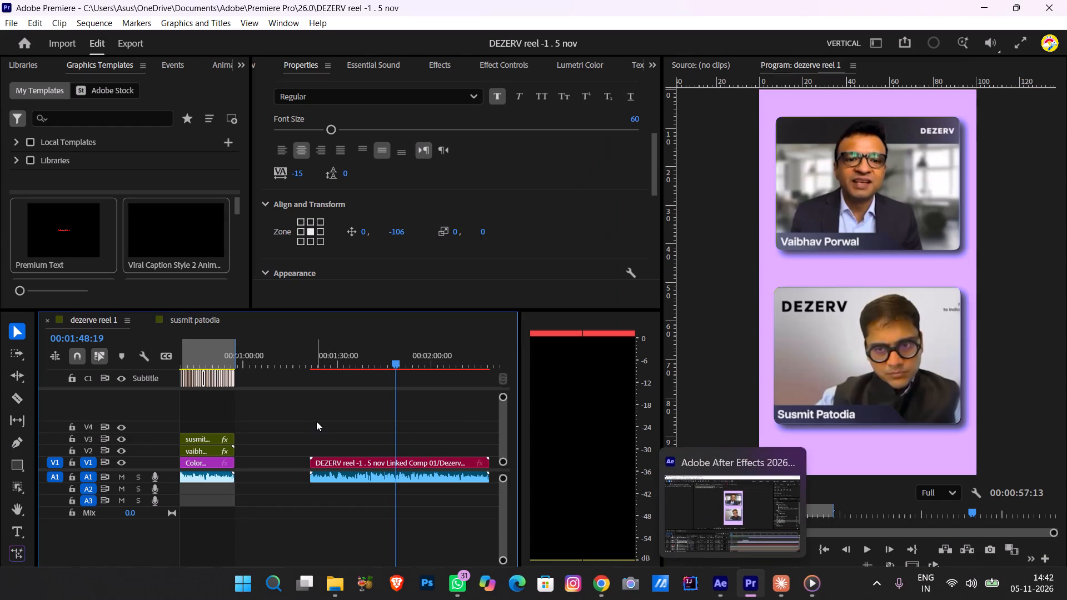
pyautogui.scroll(7, 316, 421)
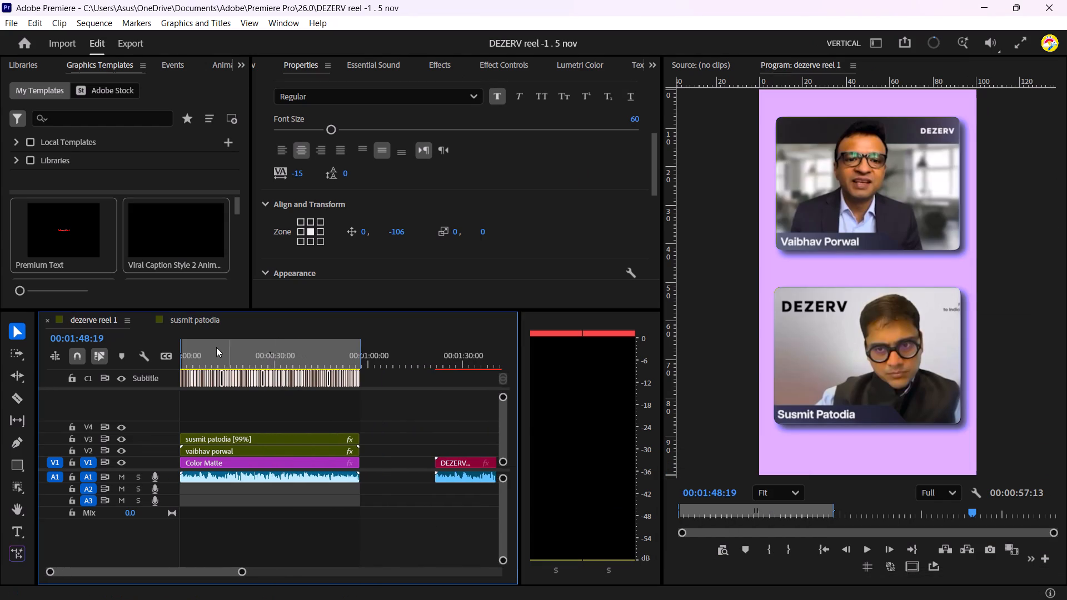
pyautogui.click(208, 352)
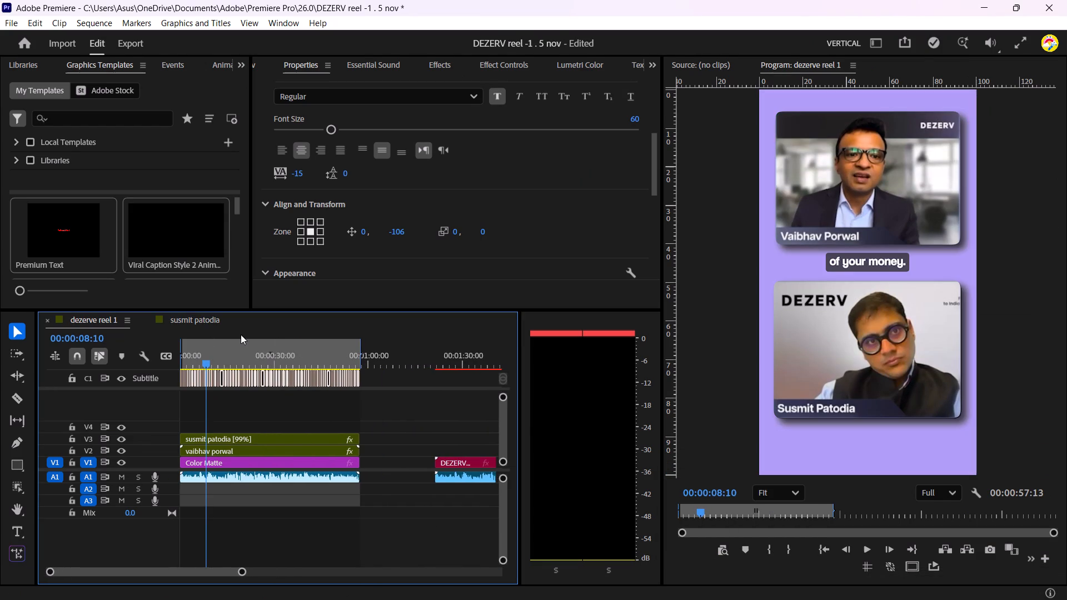
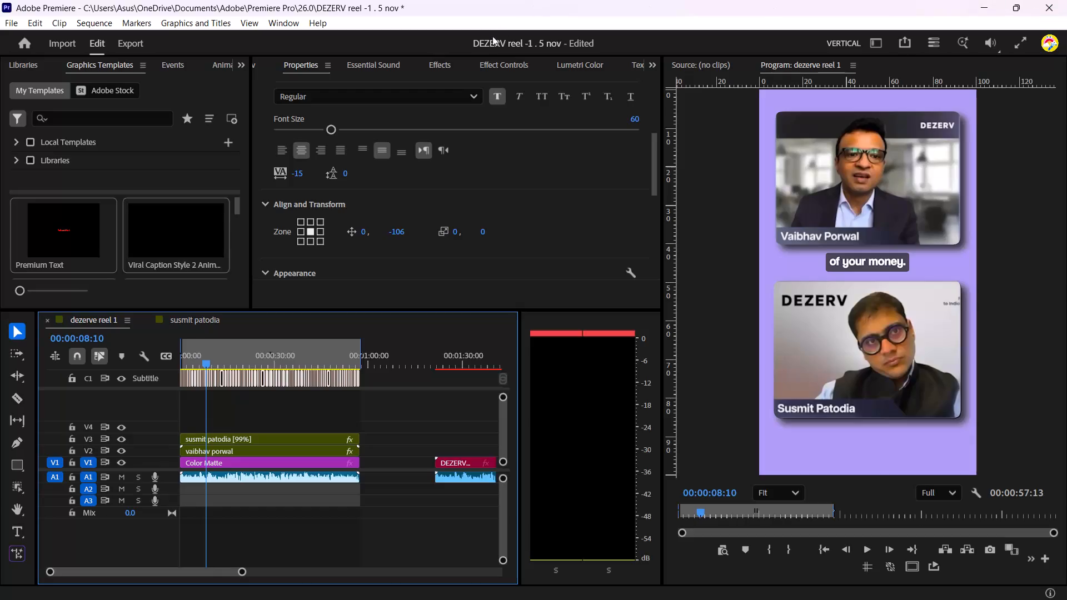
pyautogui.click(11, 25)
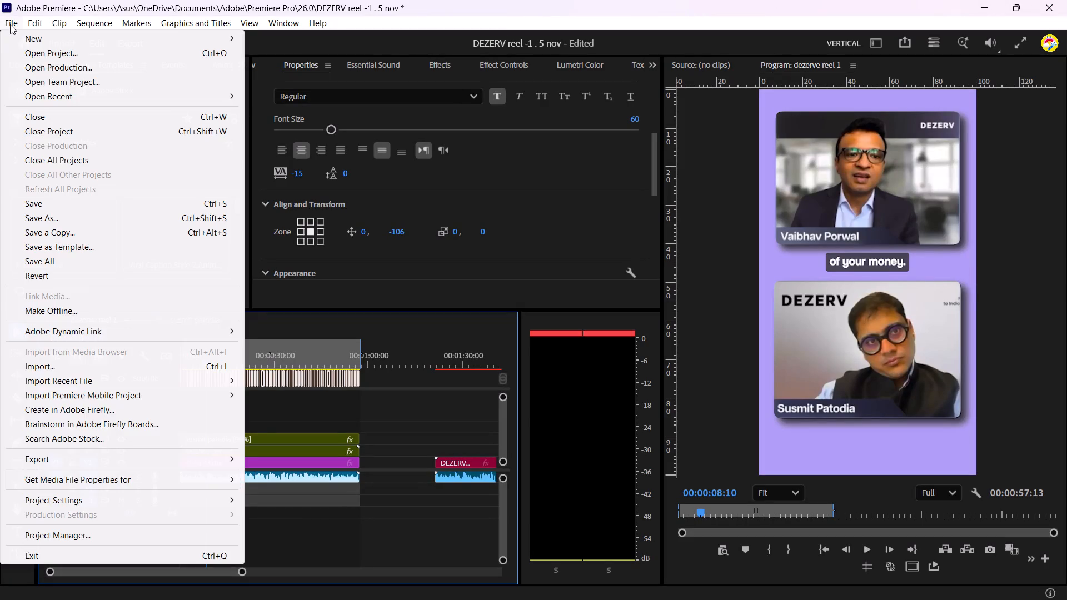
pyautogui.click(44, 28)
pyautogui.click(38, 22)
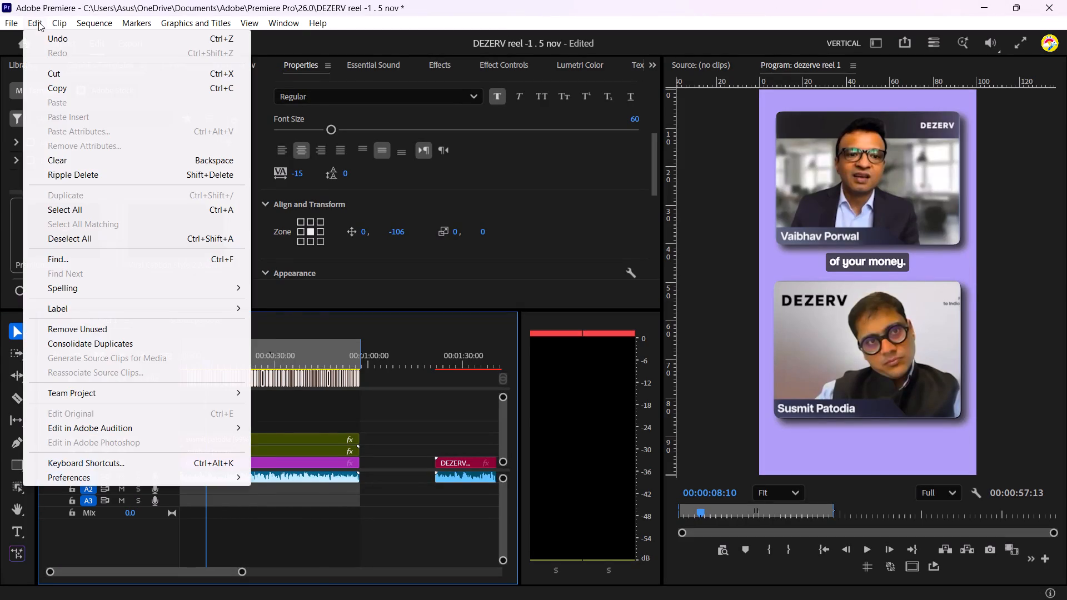
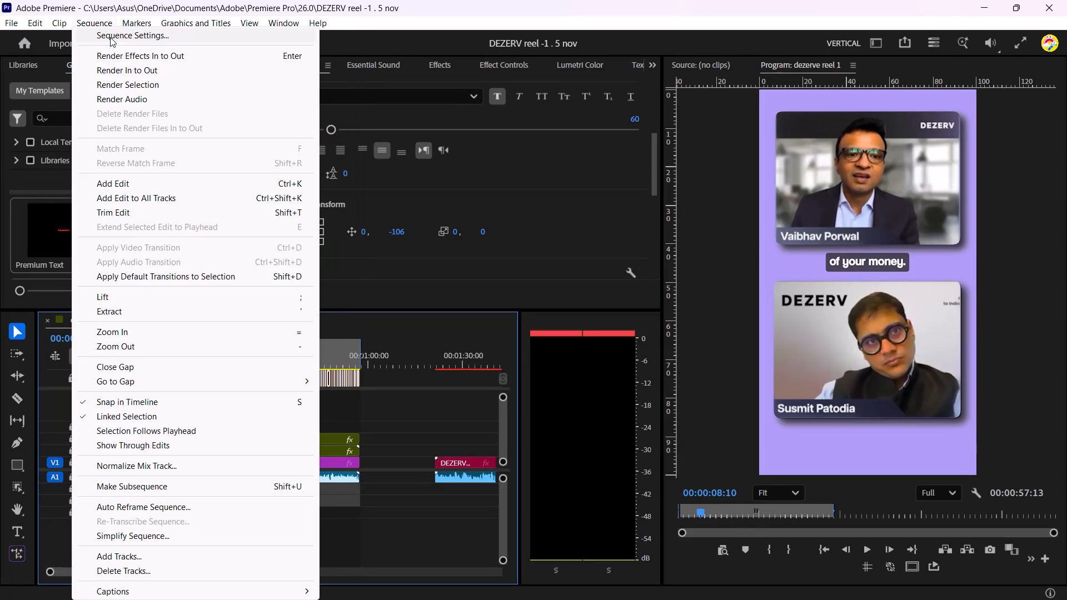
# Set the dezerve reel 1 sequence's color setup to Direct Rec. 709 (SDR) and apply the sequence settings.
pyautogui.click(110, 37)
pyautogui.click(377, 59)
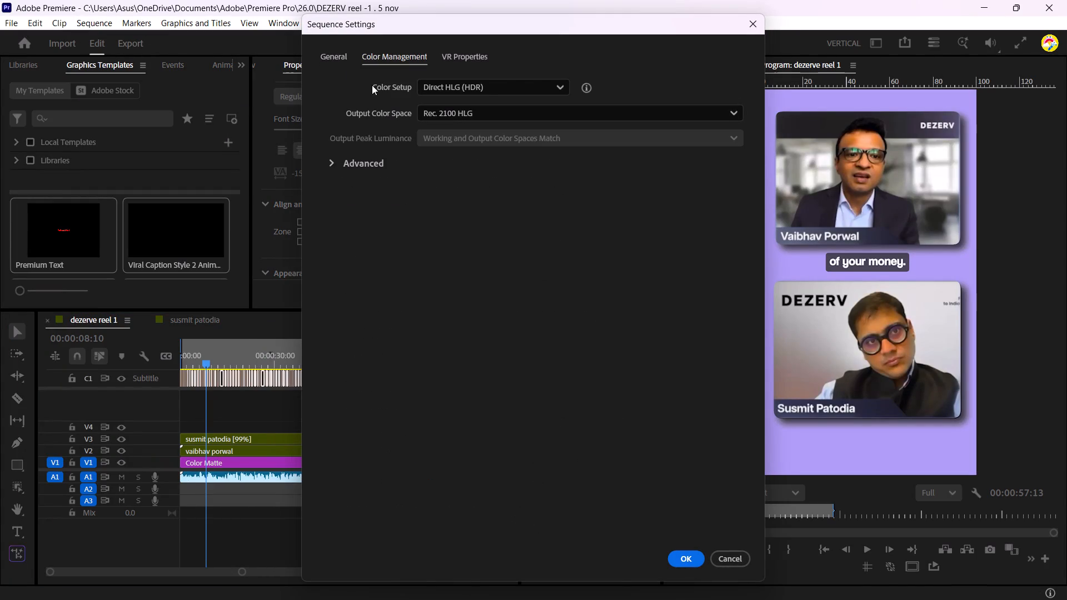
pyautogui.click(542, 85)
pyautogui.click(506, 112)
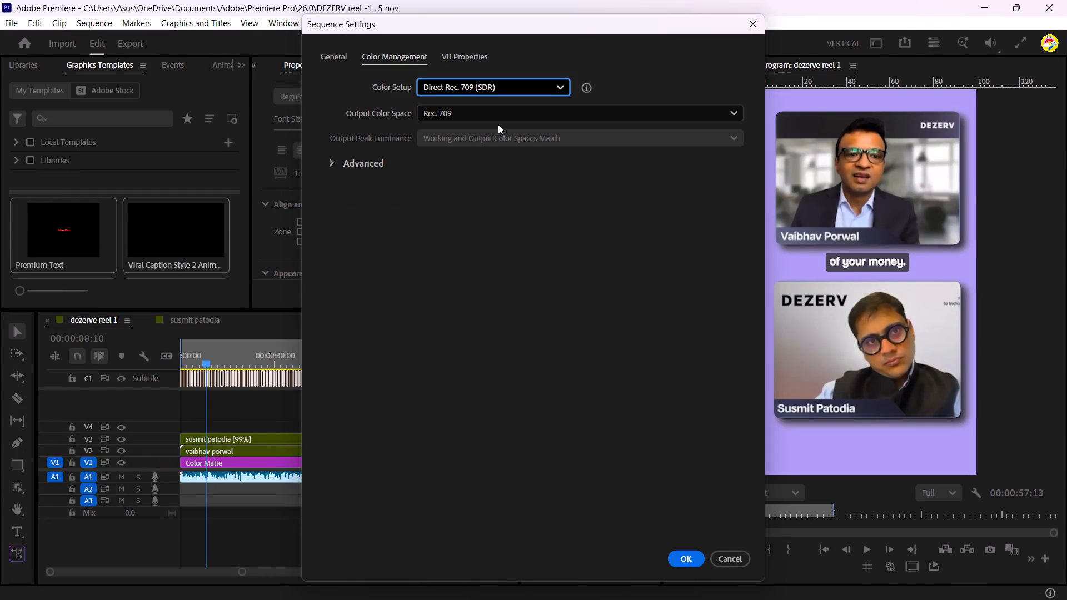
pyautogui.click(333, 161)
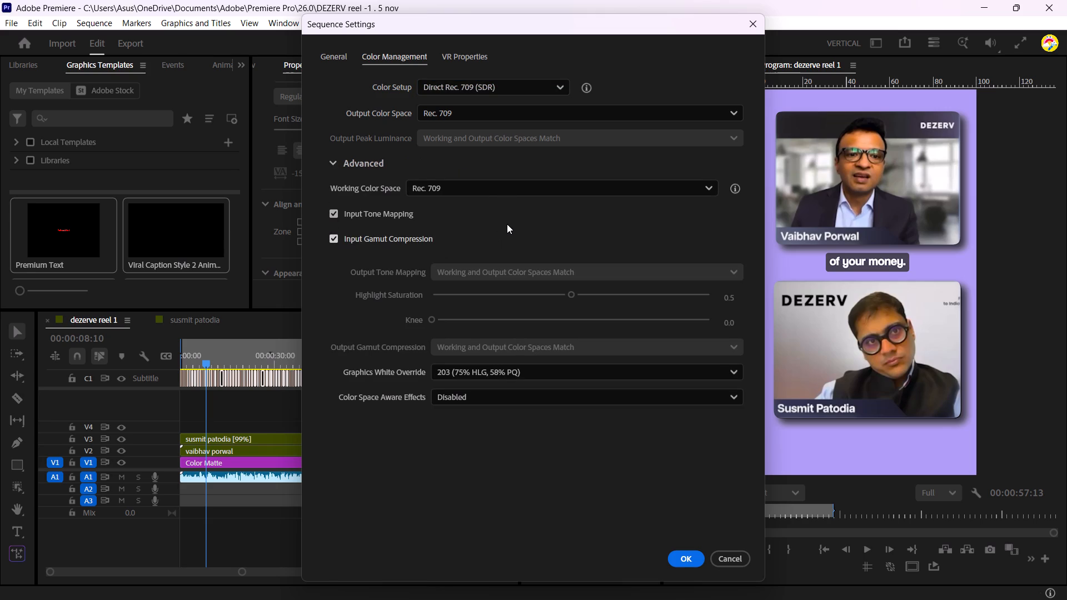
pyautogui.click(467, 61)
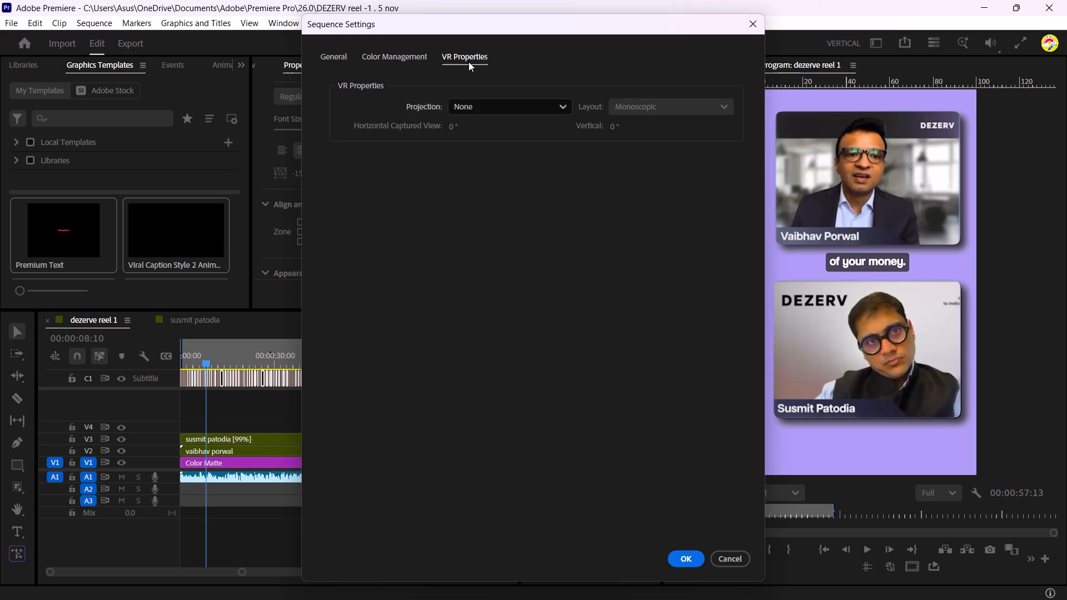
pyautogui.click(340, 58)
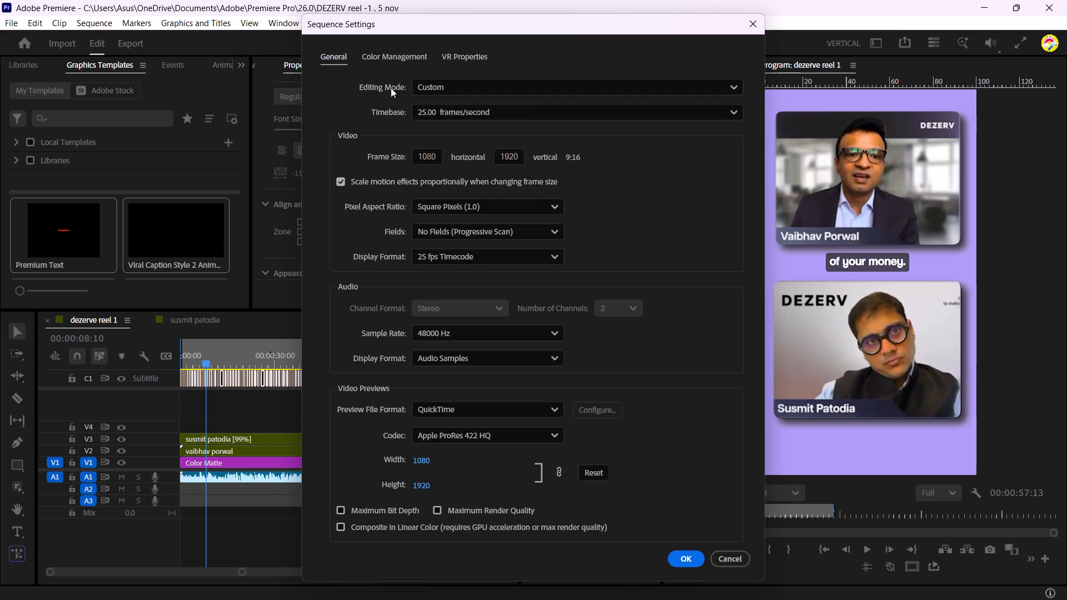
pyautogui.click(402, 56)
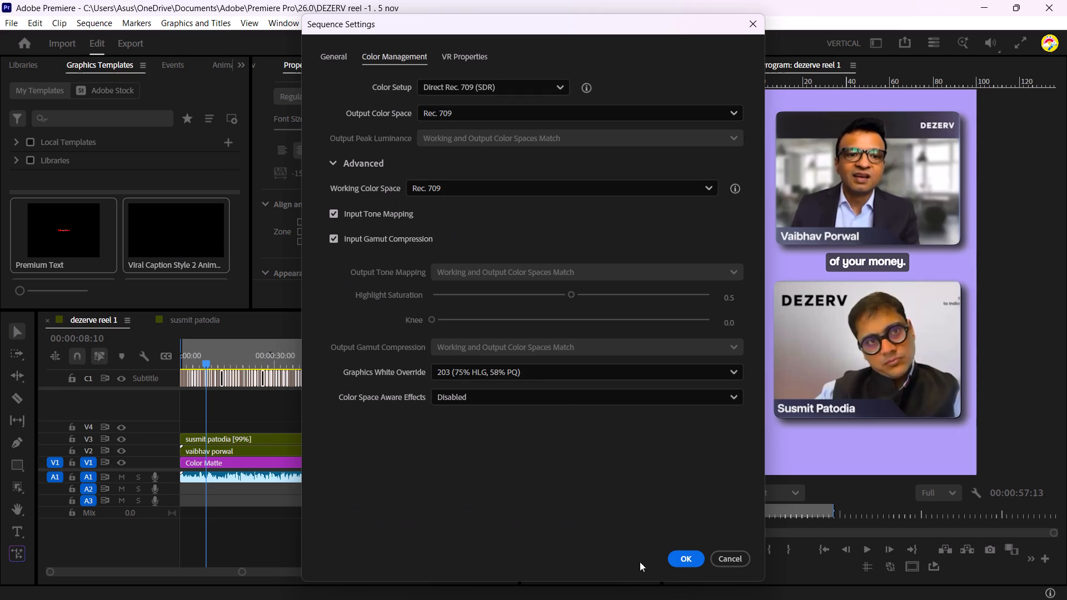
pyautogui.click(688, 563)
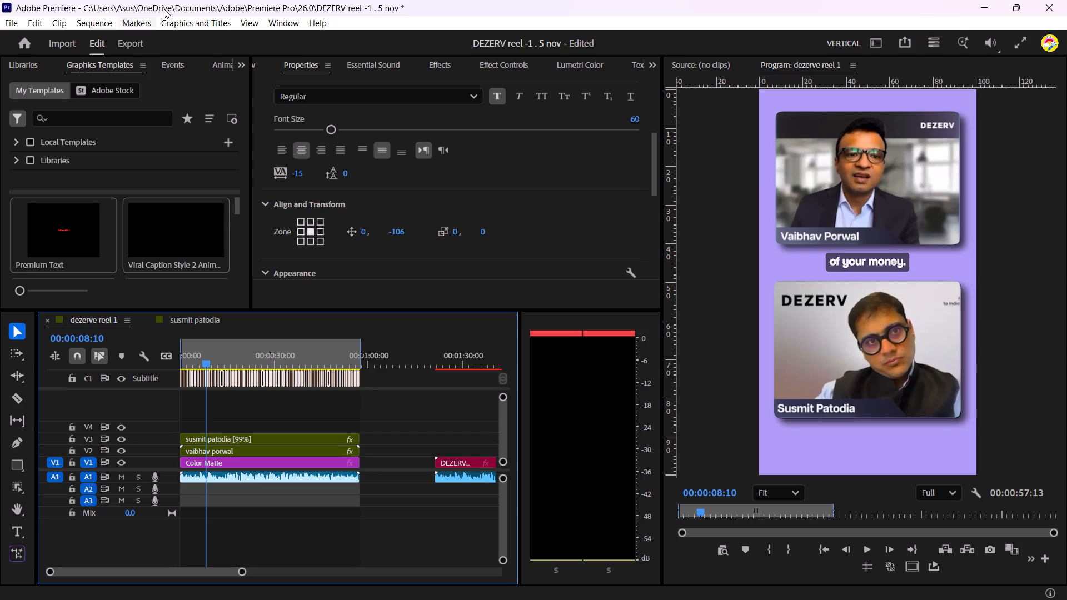
# Disable Color Manage Auto Detected Log and Raw Media in the project's color settings.
pyautogui.click(207, 26)
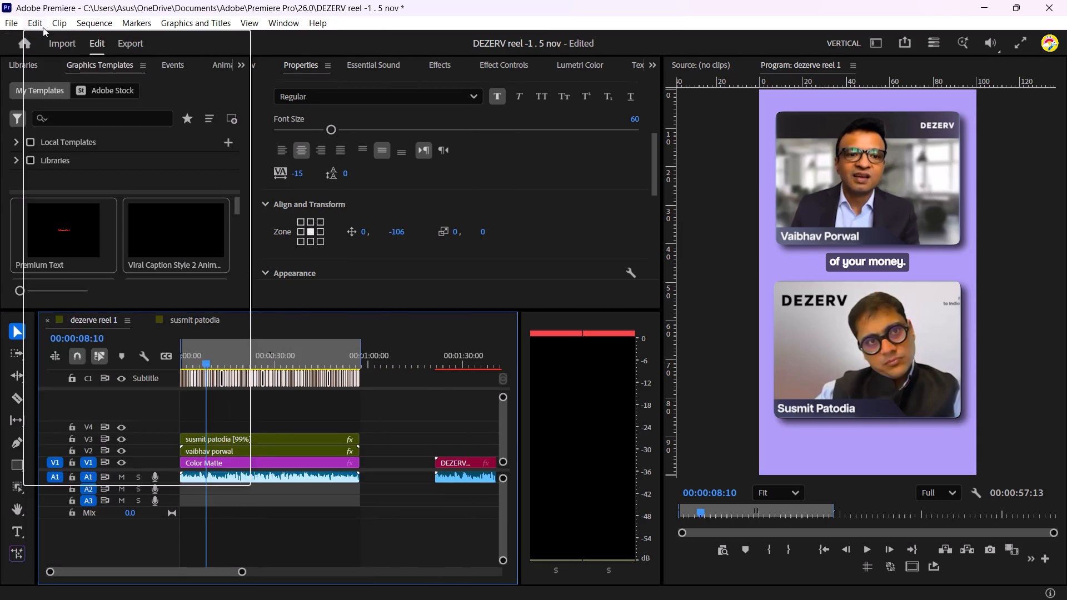
pyautogui.click(292, 41)
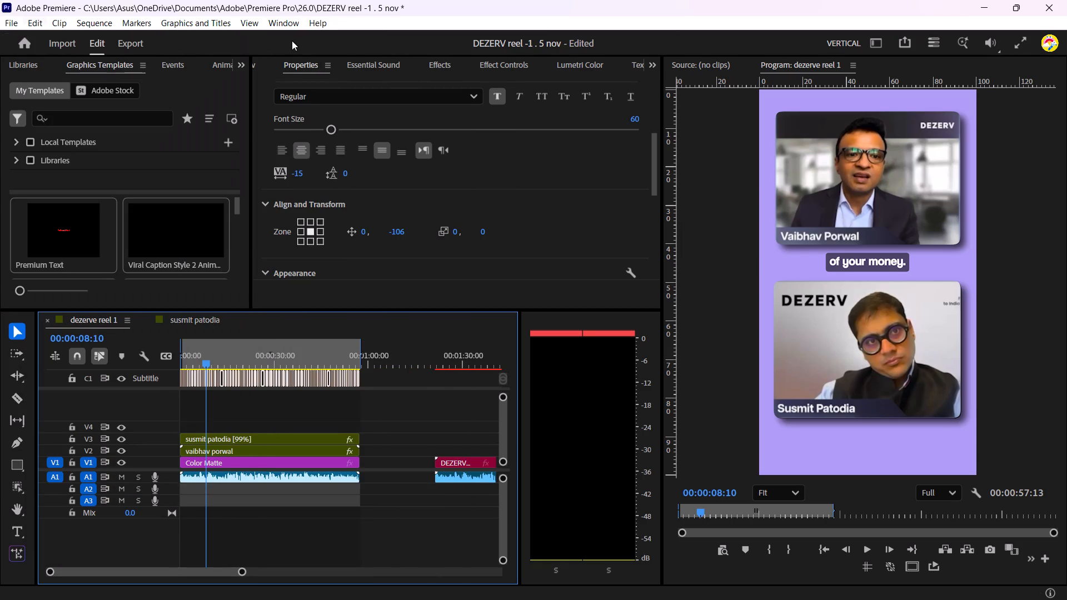
pyautogui.click(13, 25)
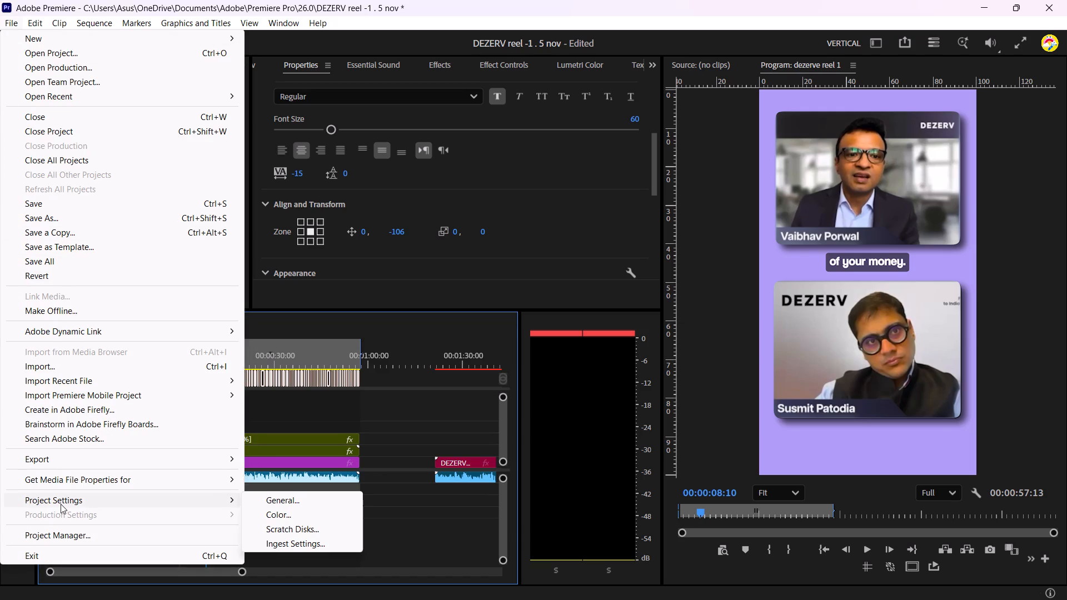
pyautogui.click(293, 518)
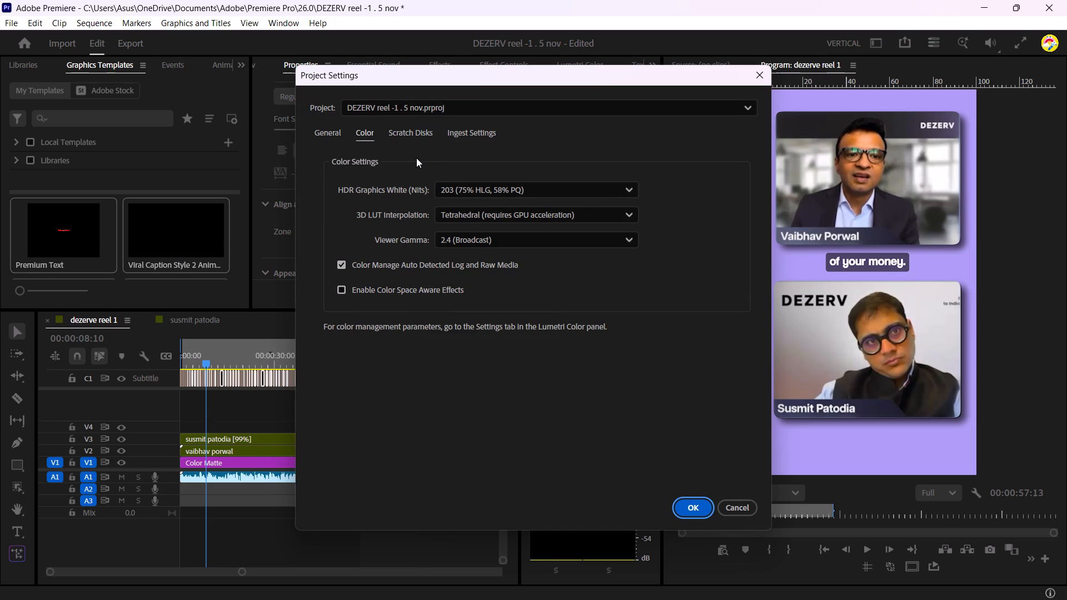
pyautogui.click(341, 262)
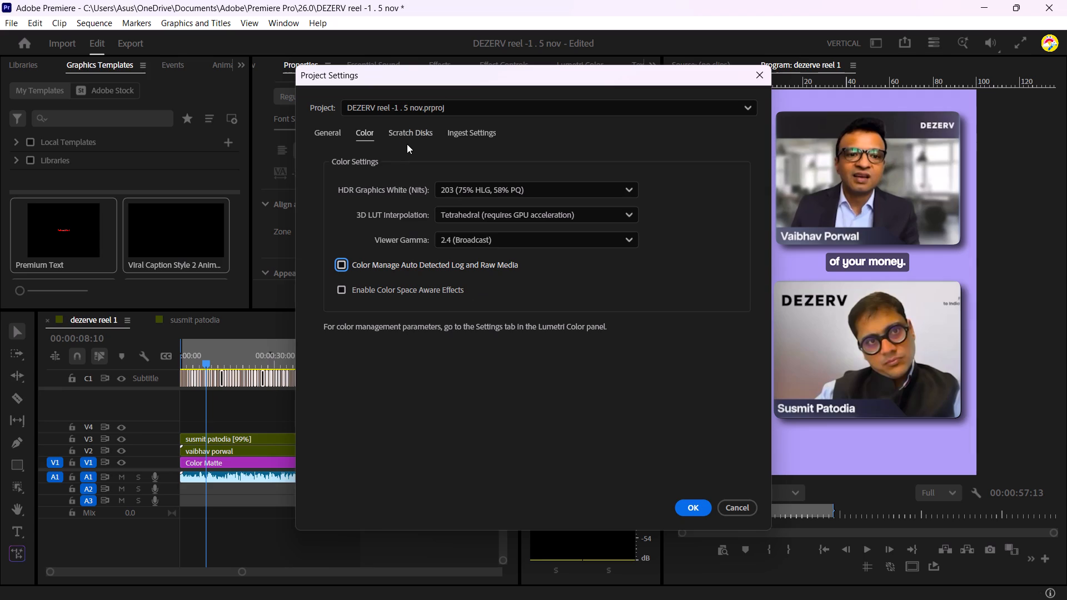
pyautogui.click(696, 507)
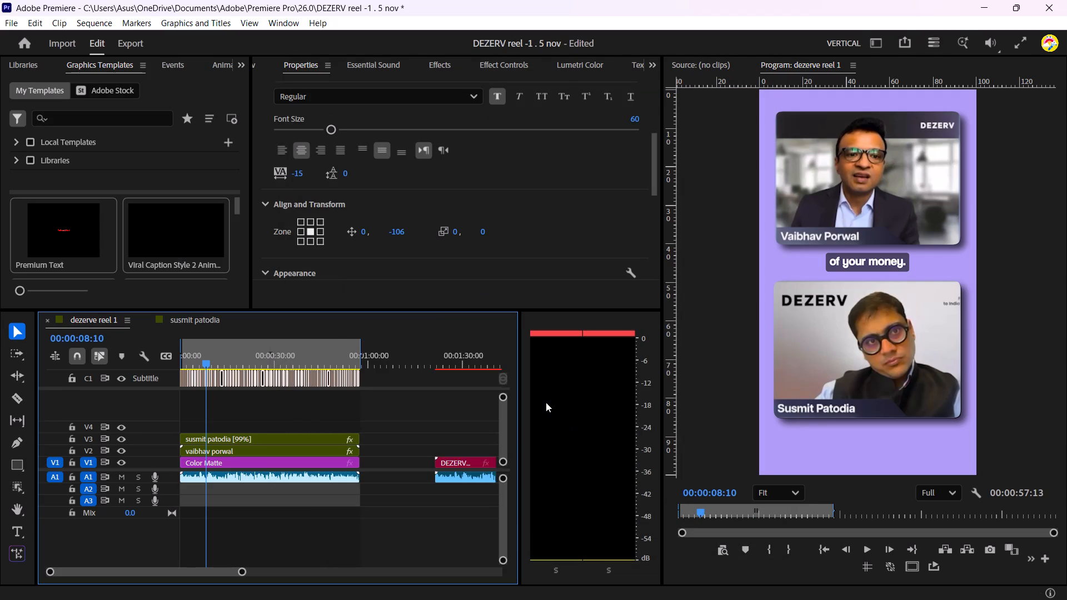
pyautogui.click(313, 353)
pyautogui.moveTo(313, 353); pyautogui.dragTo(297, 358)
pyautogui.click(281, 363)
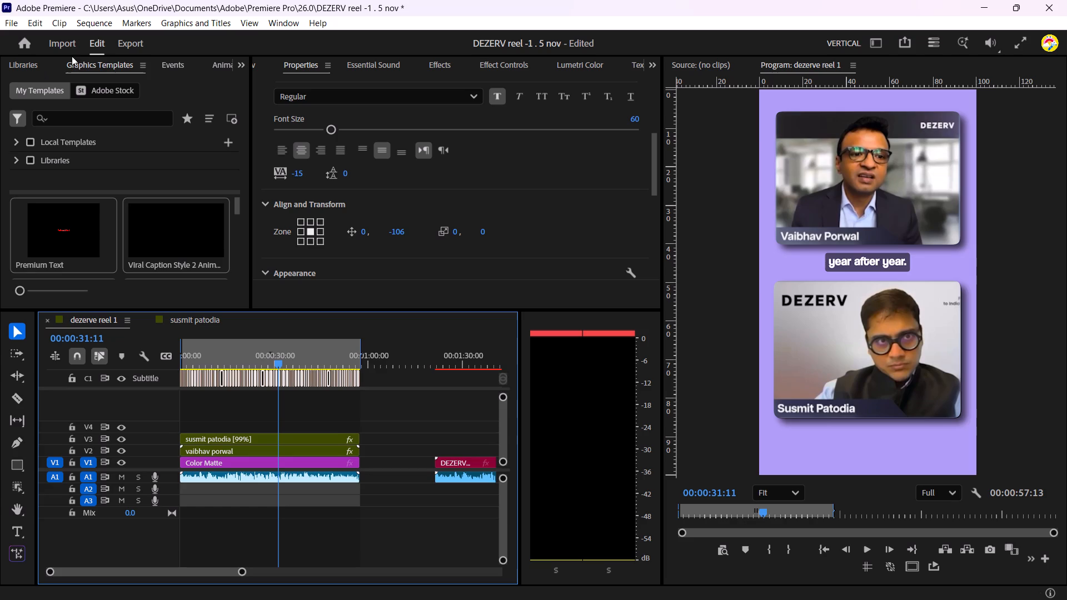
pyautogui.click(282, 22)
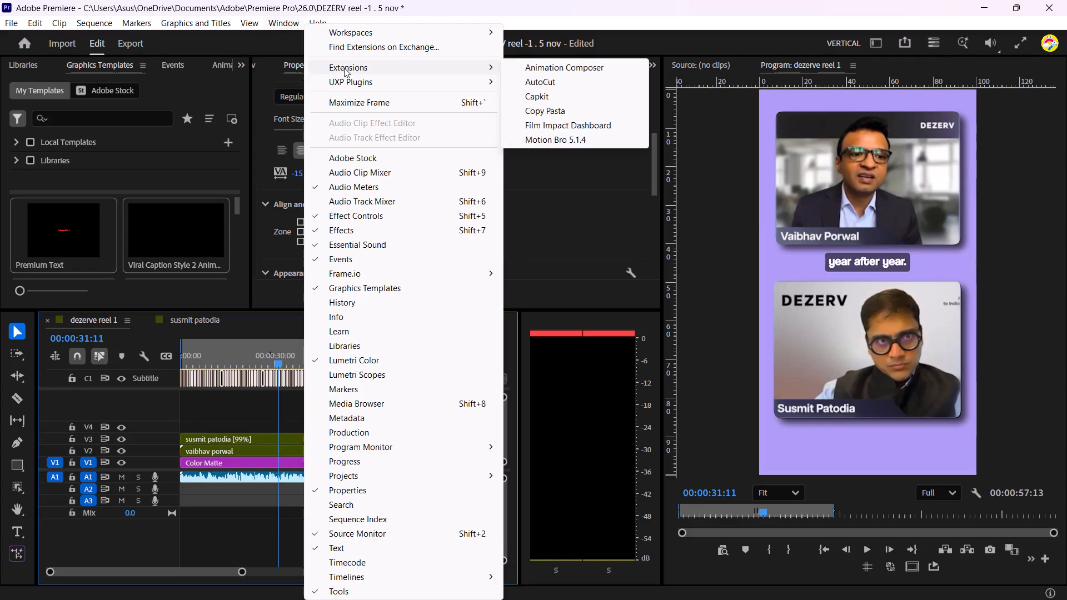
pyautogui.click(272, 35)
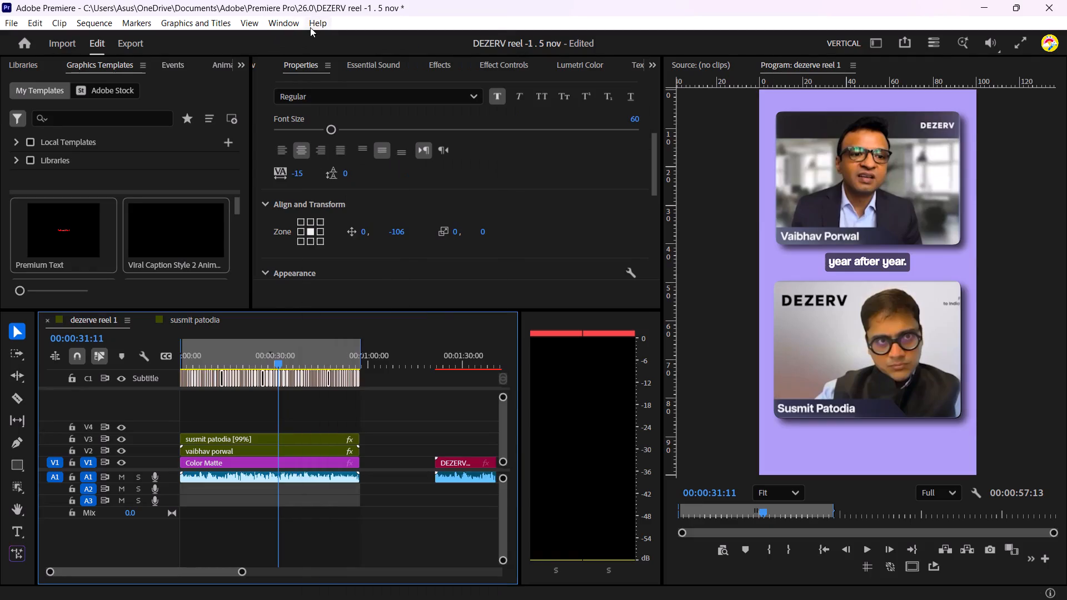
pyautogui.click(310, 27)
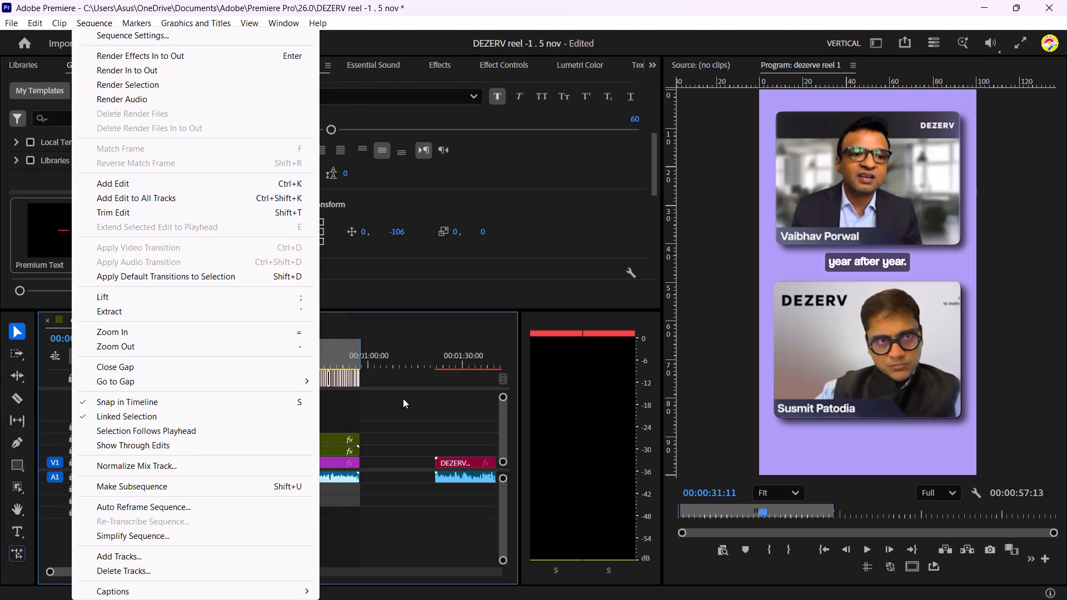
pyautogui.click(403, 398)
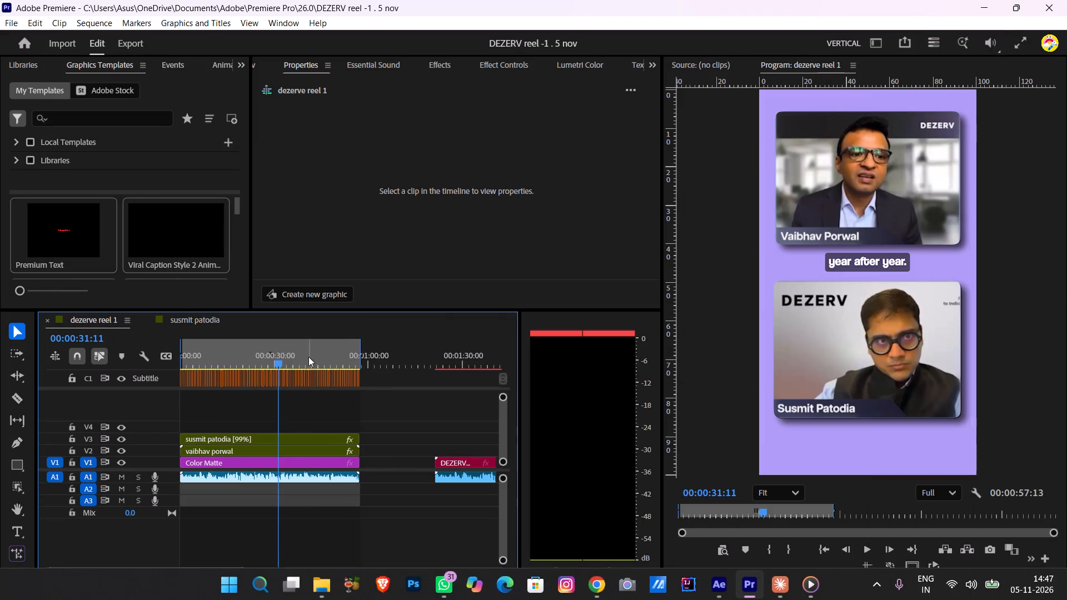
# Play the opening seconds of the reel from the start and check the picture full screen.
pyautogui.moveTo(308, 357); pyautogui.dragTo(110, 361)
pyautogui.press('space')
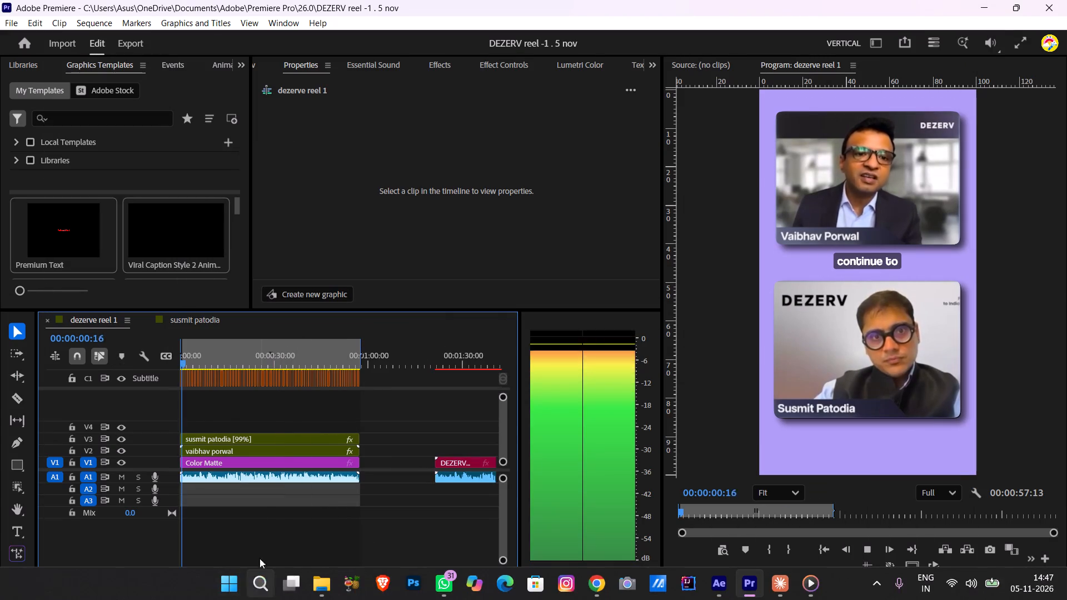
pyautogui.moveTo(243, 573); pyautogui.dragTo(191, 576)
pyautogui.scroll(-3, 207, 553)
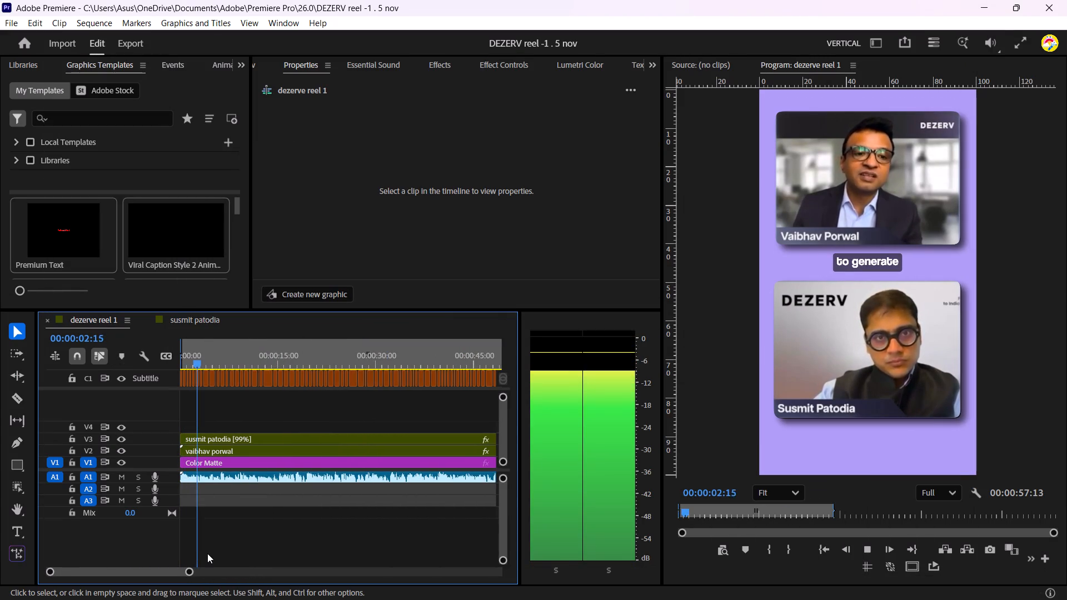
pyautogui.scroll(-2, 236, 544)
pyautogui.press('space')
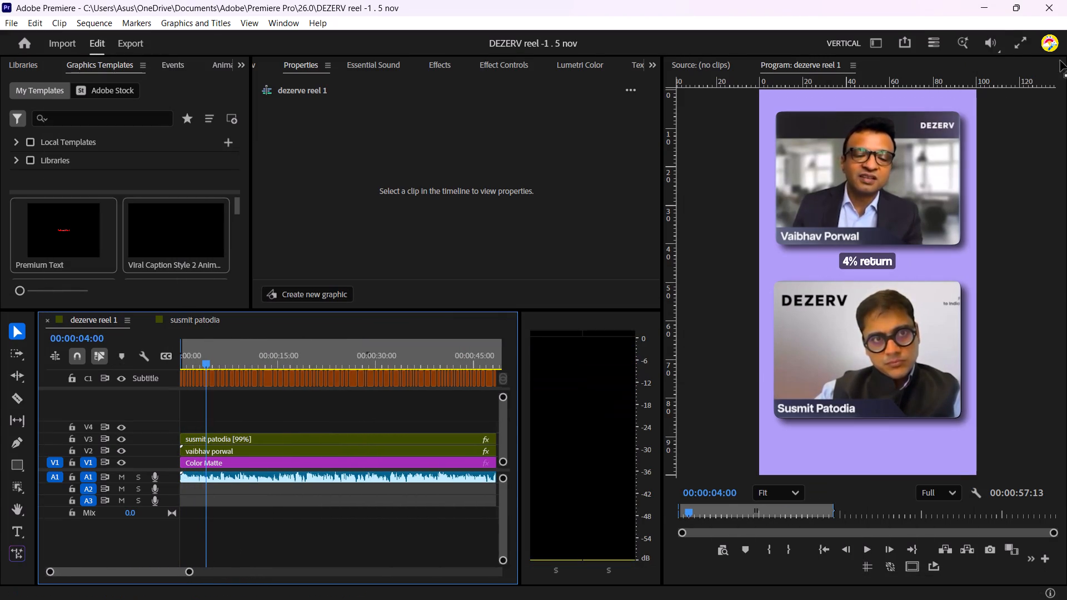
pyautogui.click(1013, 46)
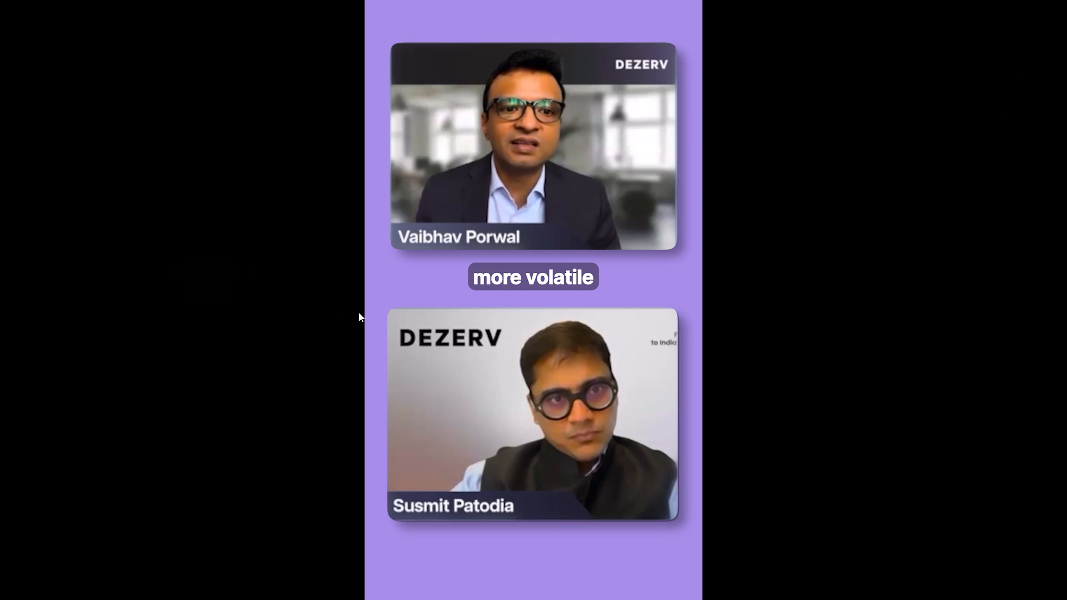
pyautogui.press('Escape')
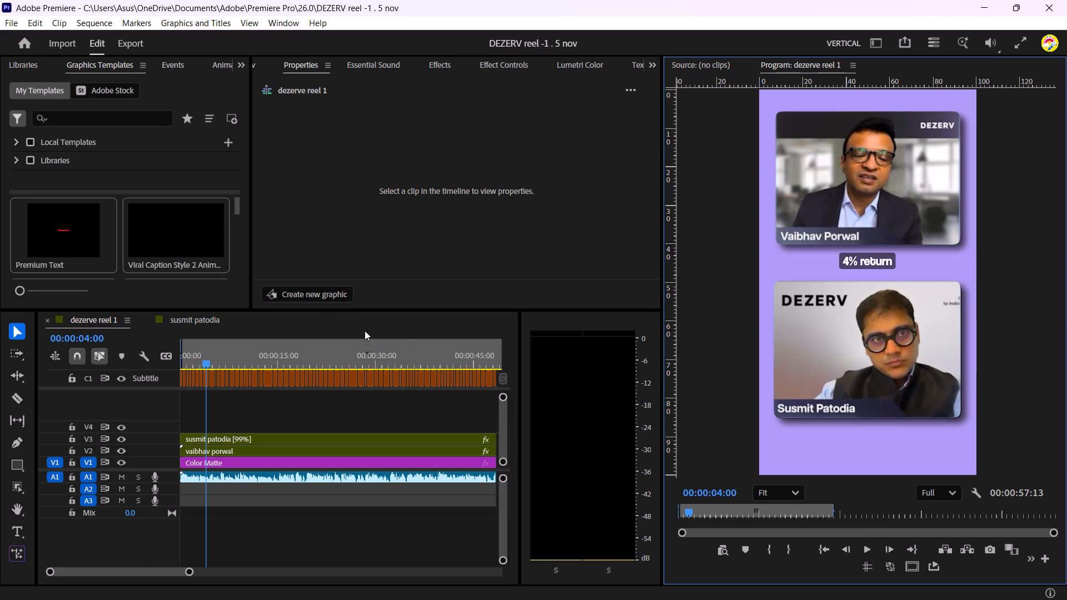
# Undo the last three edits, including the subtitle and upper speaker clip repositioning, and redo only the upper clip's move.
pyautogui.moveTo(189, 573); pyautogui.dragTo(271, 576)
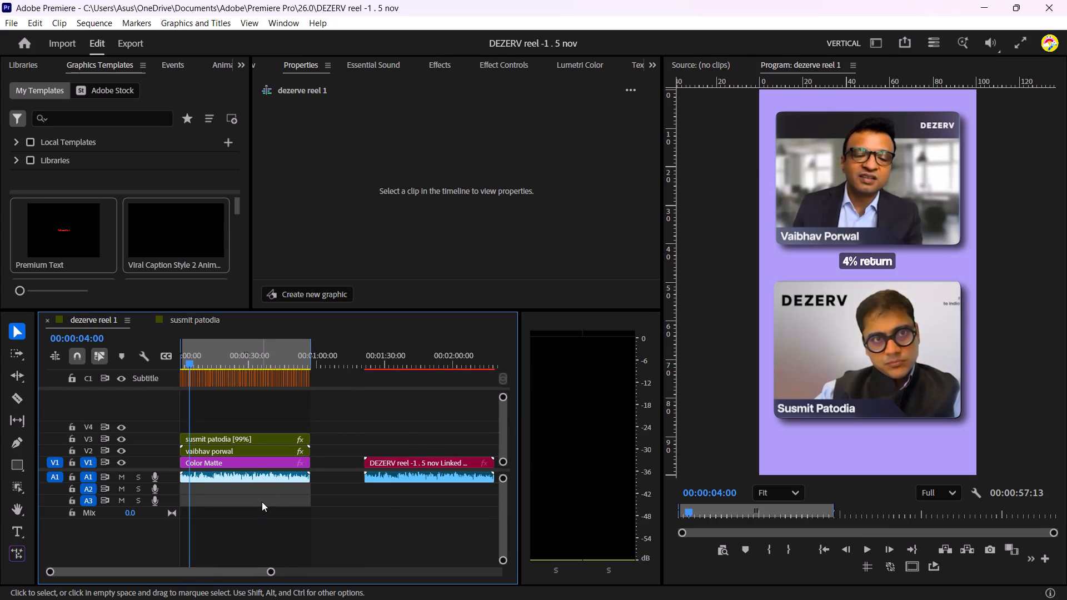
pyautogui.hotkey('ctrl', 'z')
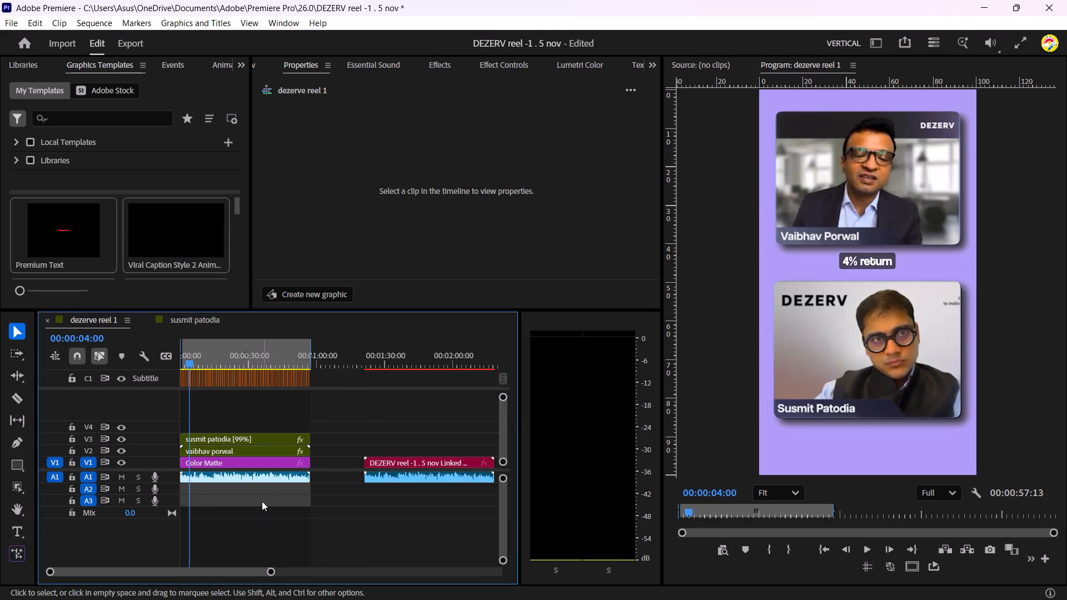
pyautogui.hotkey('ctrl', 'z')
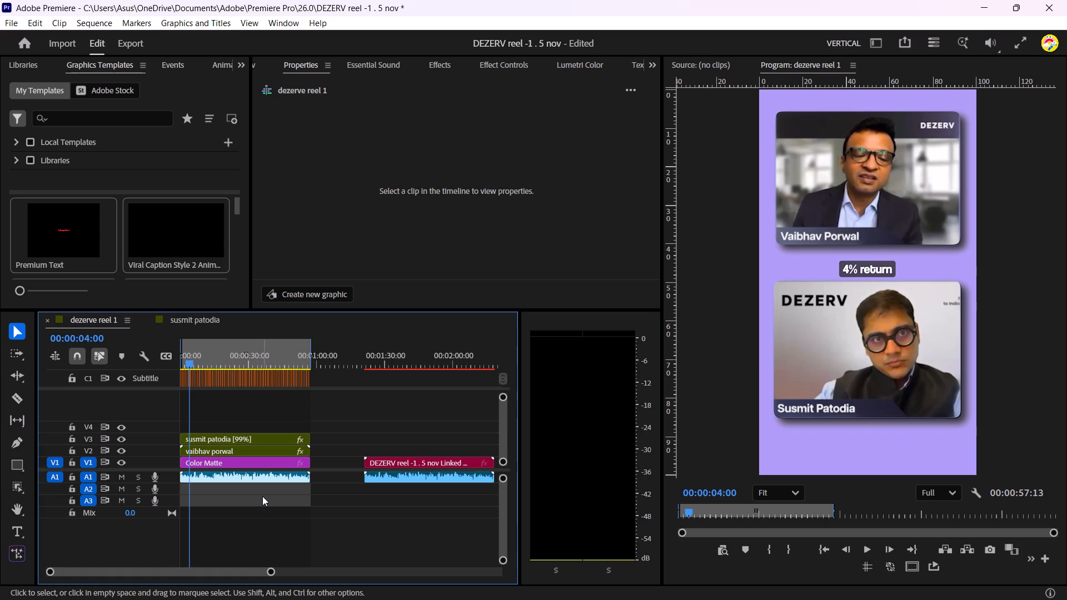
pyautogui.hotkey('ctrl', 'z')
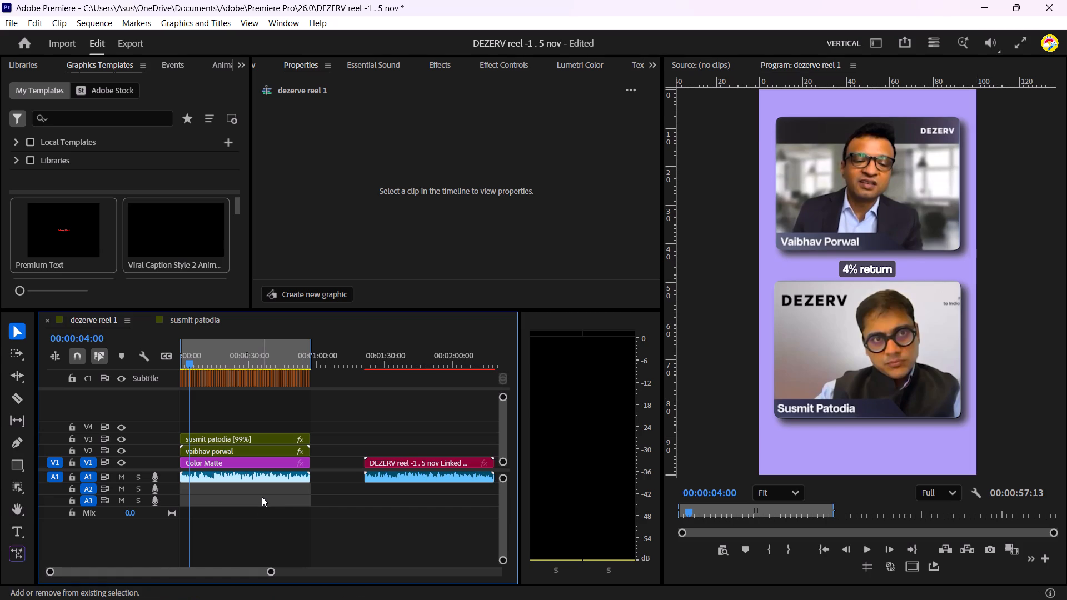
pyautogui.hotkey('ctrl', 'shift', 'z')
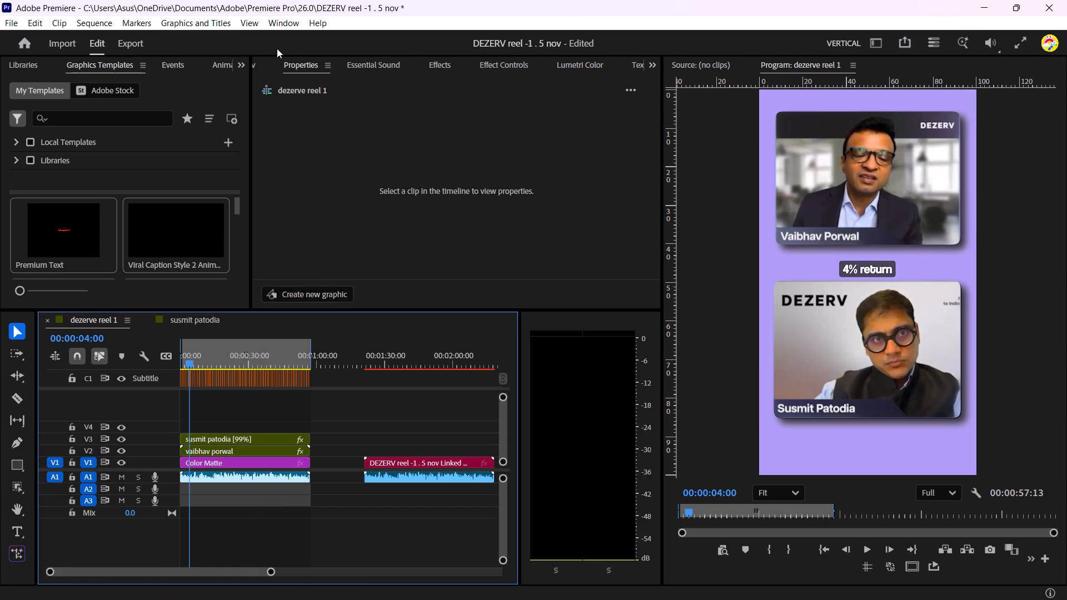
# Review the dezerve reel 1 sequence settings, examining the general, VR and advanced color management options.
pyautogui.click(254, 25)
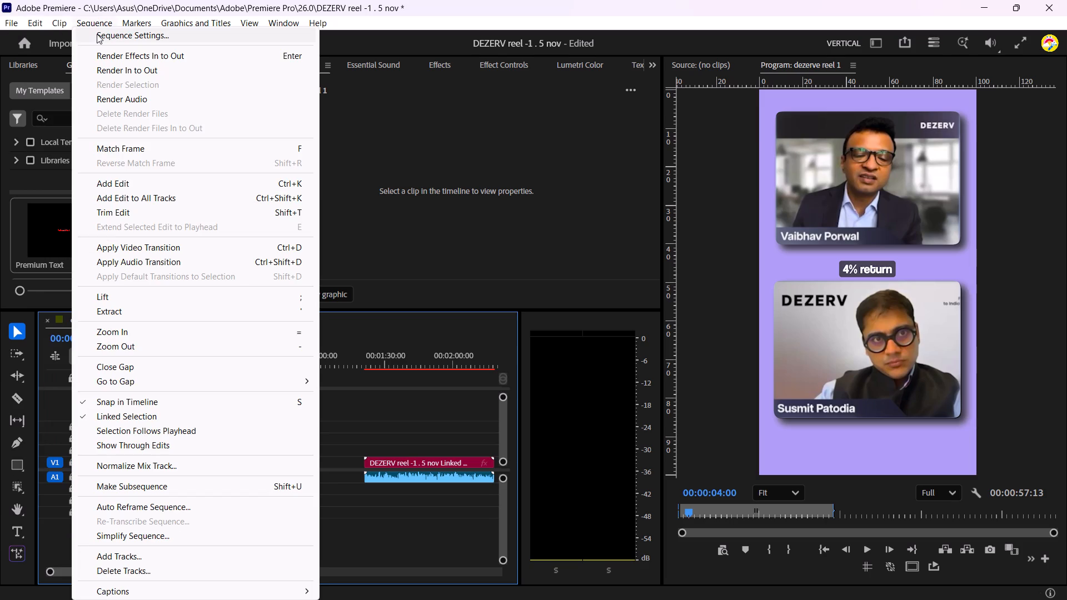
pyautogui.click(97, 34)
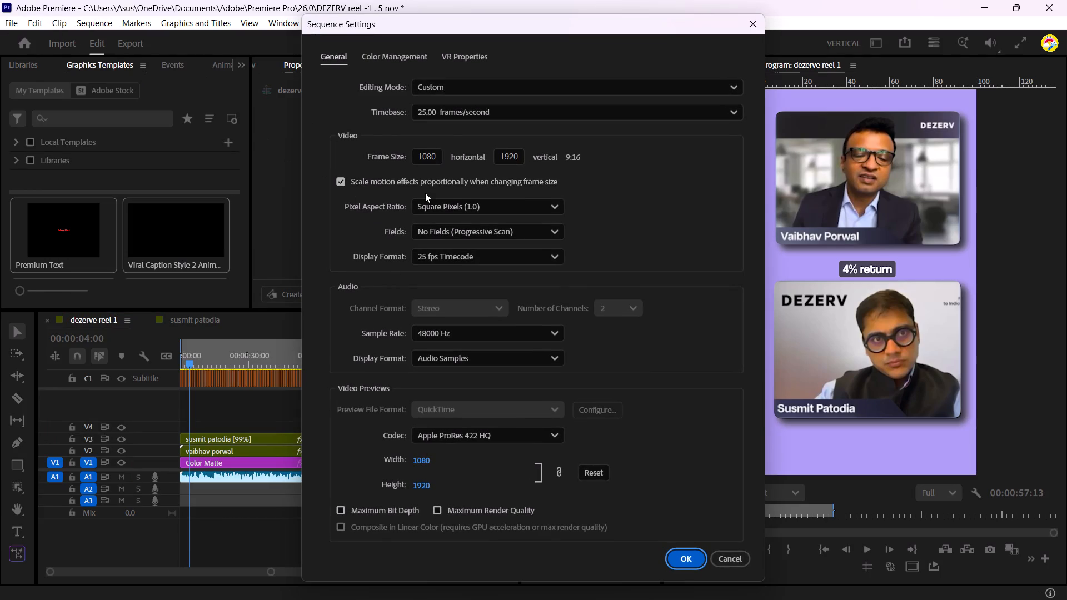
pyautogui.click(410, 57)
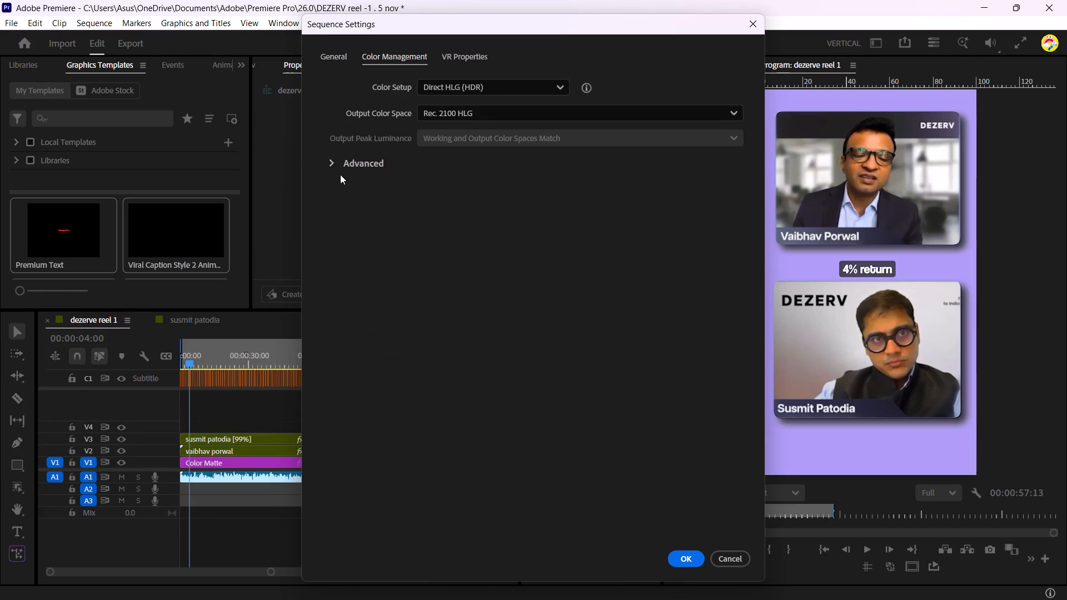
pyautogui.click(334, 164)
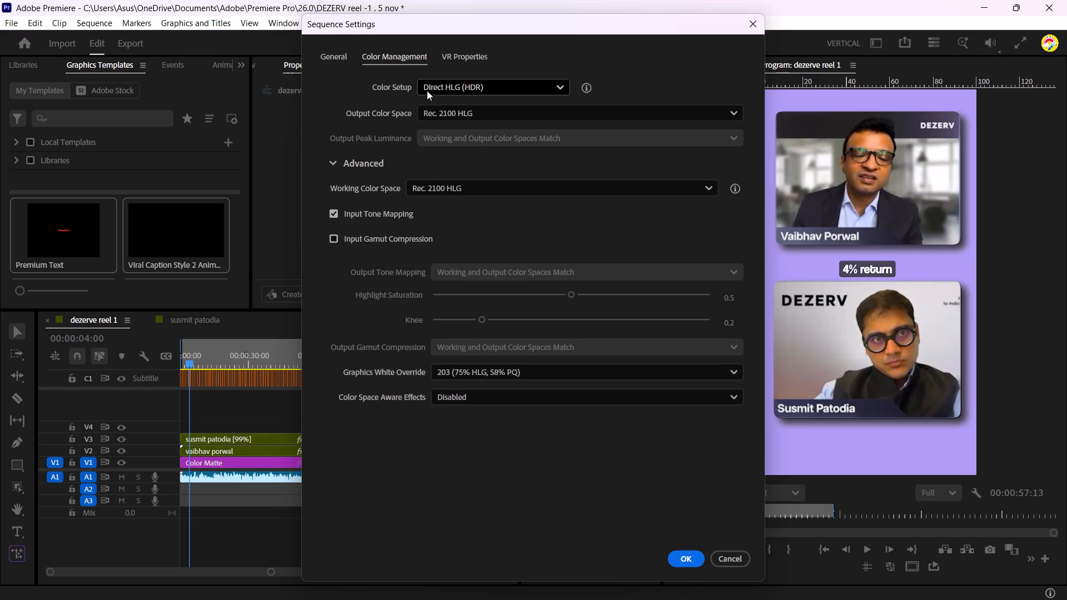
pyautogui.click(453, 54)
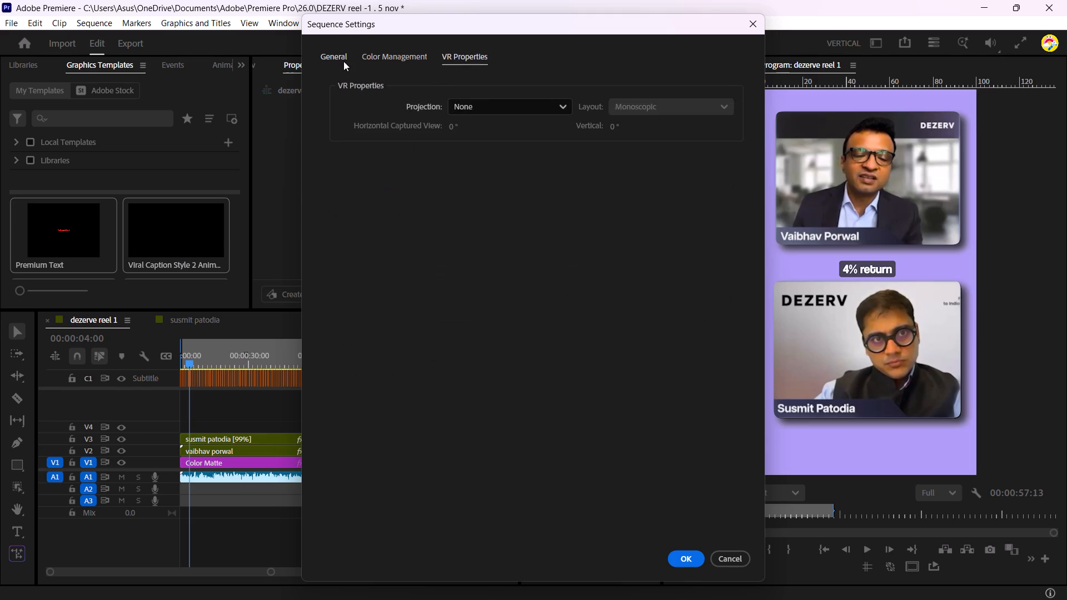
pyautogui.click(343, 61)
pyautogui.click(734, 560)
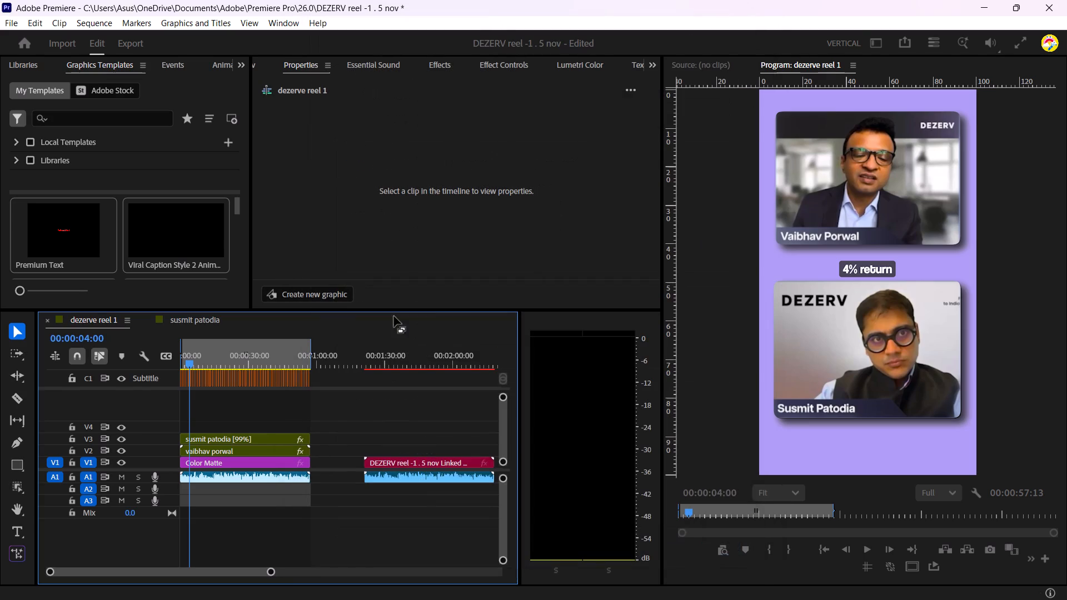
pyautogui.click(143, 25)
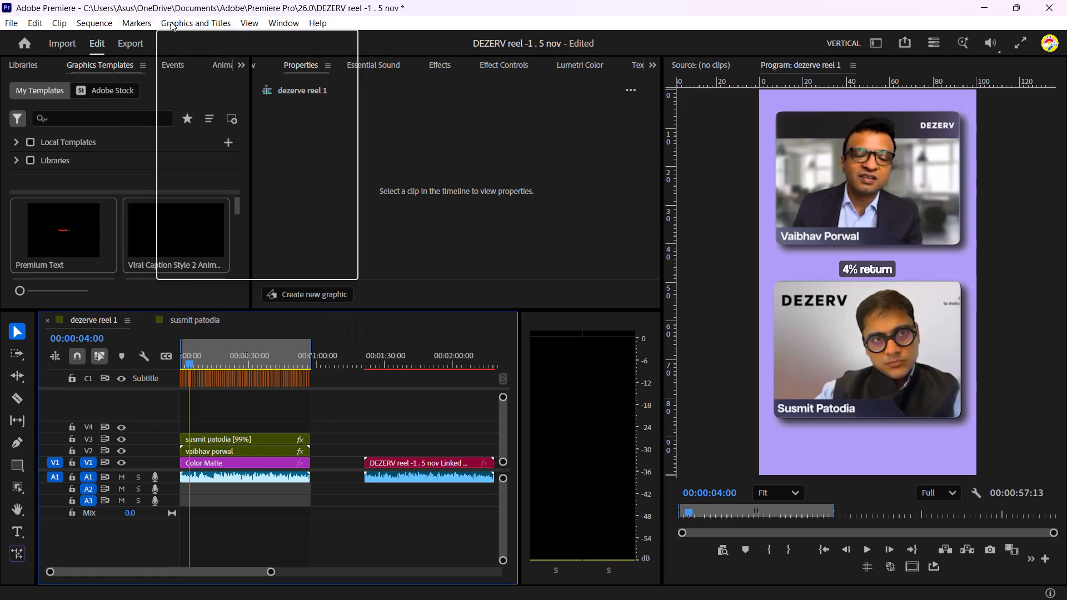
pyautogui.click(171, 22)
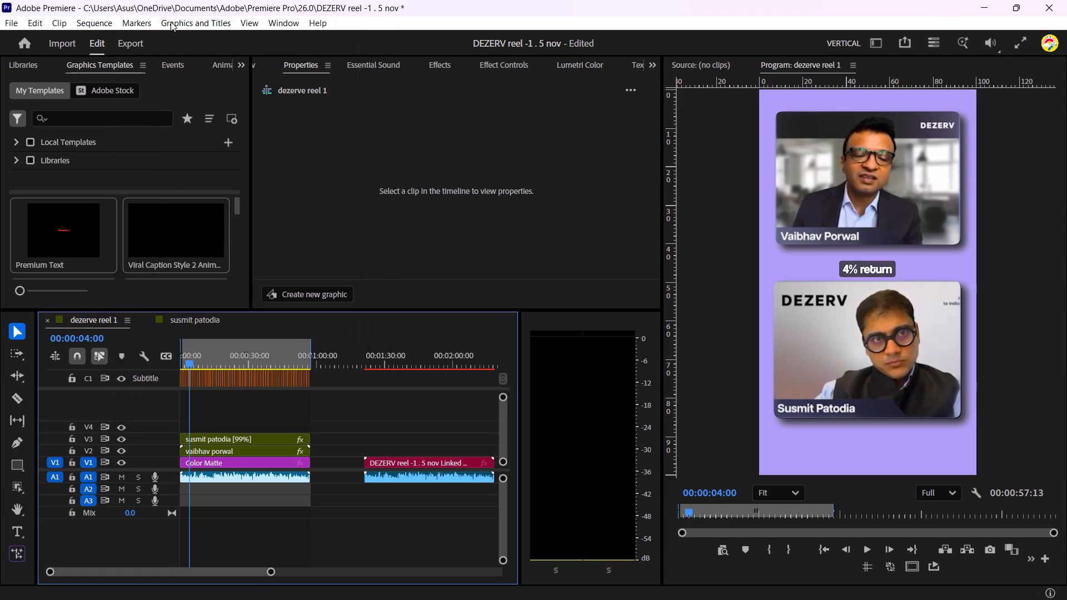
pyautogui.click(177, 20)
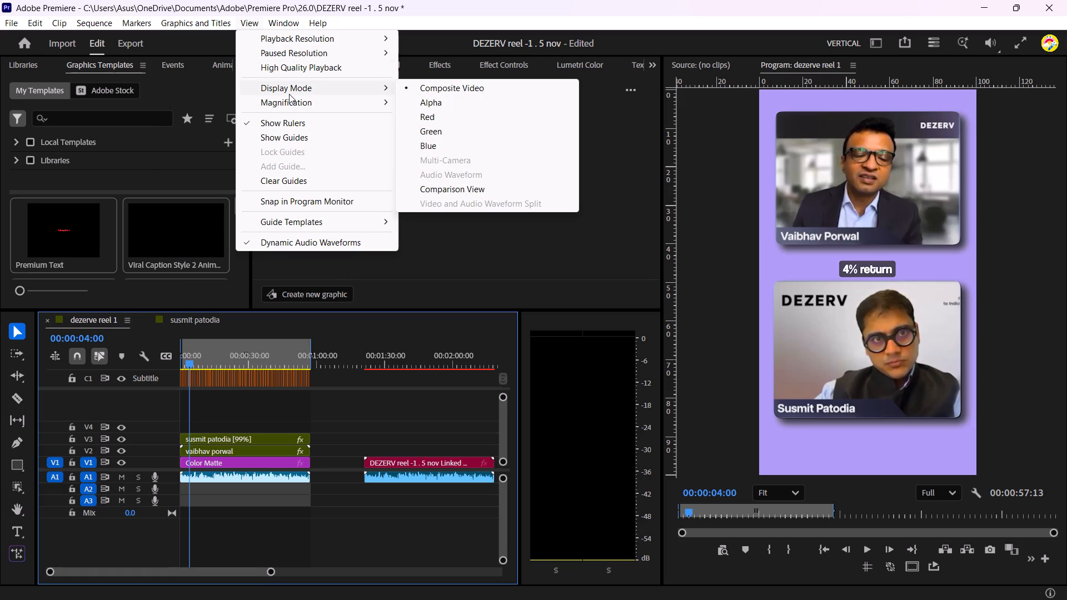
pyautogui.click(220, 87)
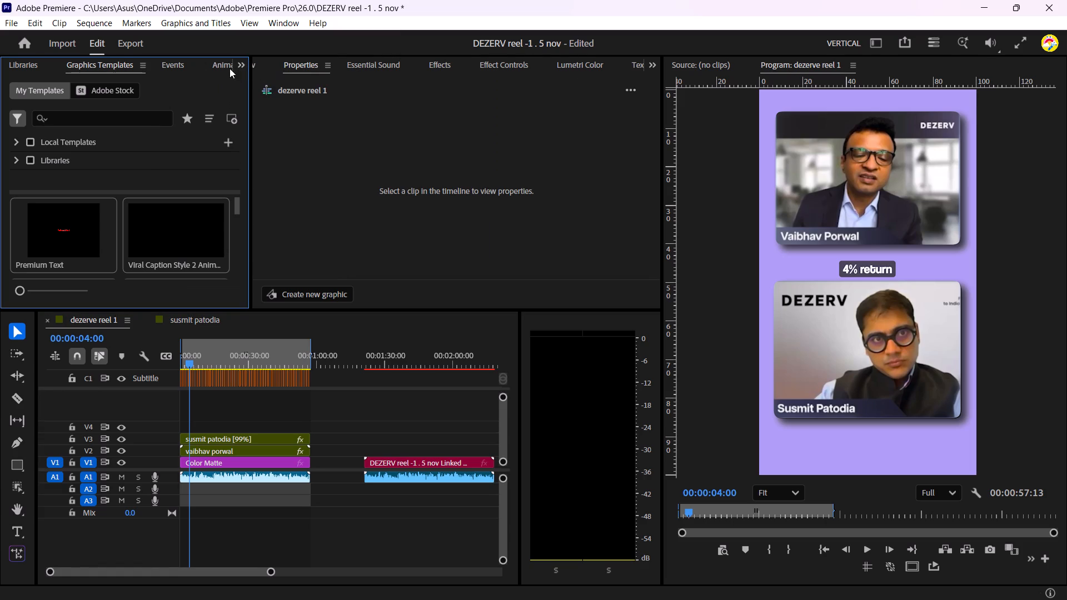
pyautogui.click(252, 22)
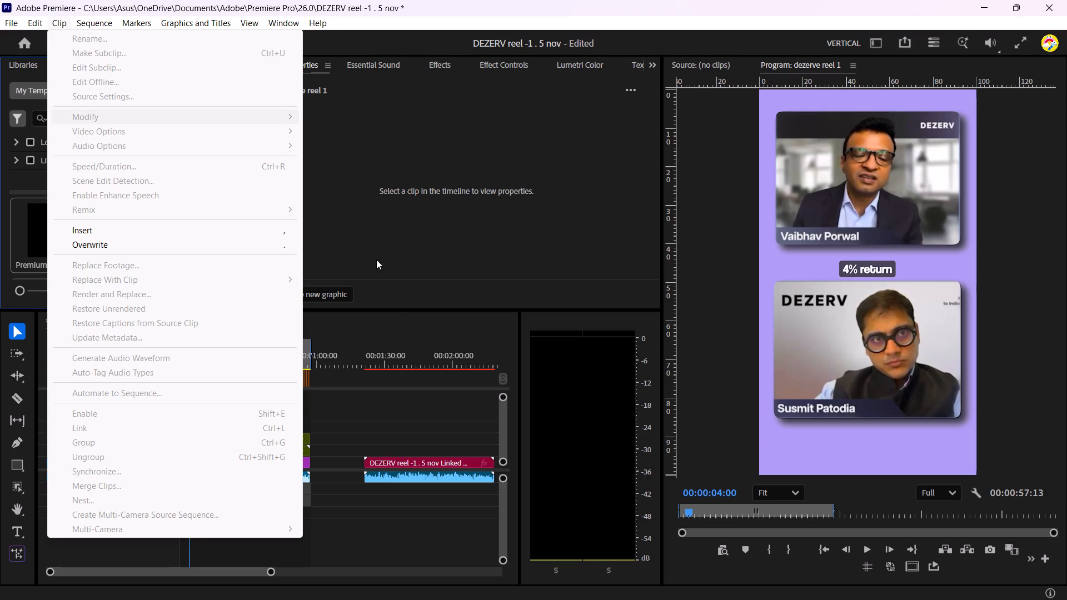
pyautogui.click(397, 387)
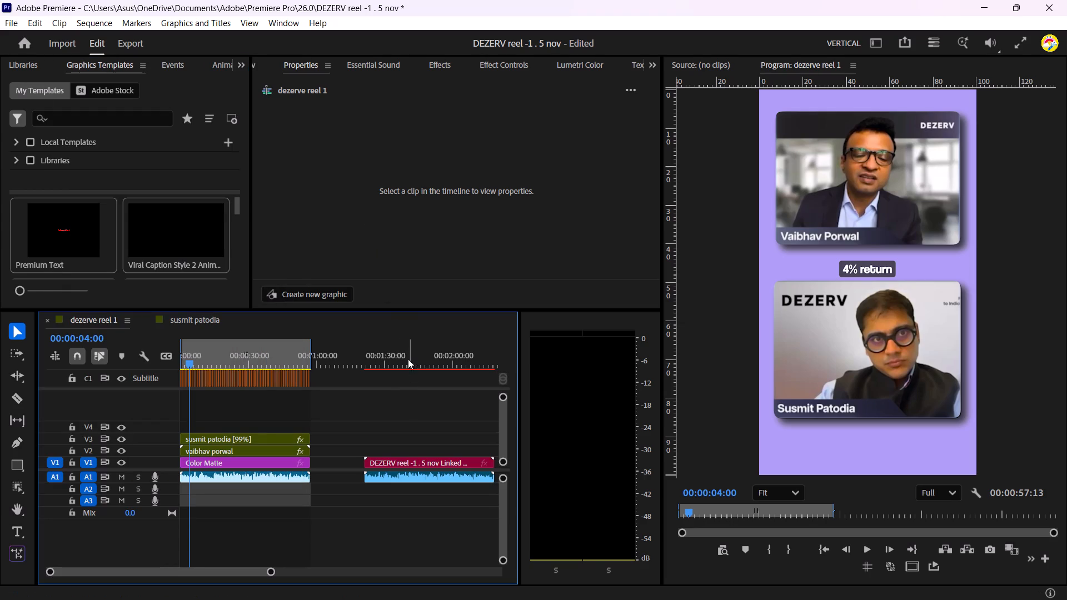
# Compare the colors of the linked After Effects composition with the original layered clips at several points in the timeline.
pyautogui.click(408, 358)
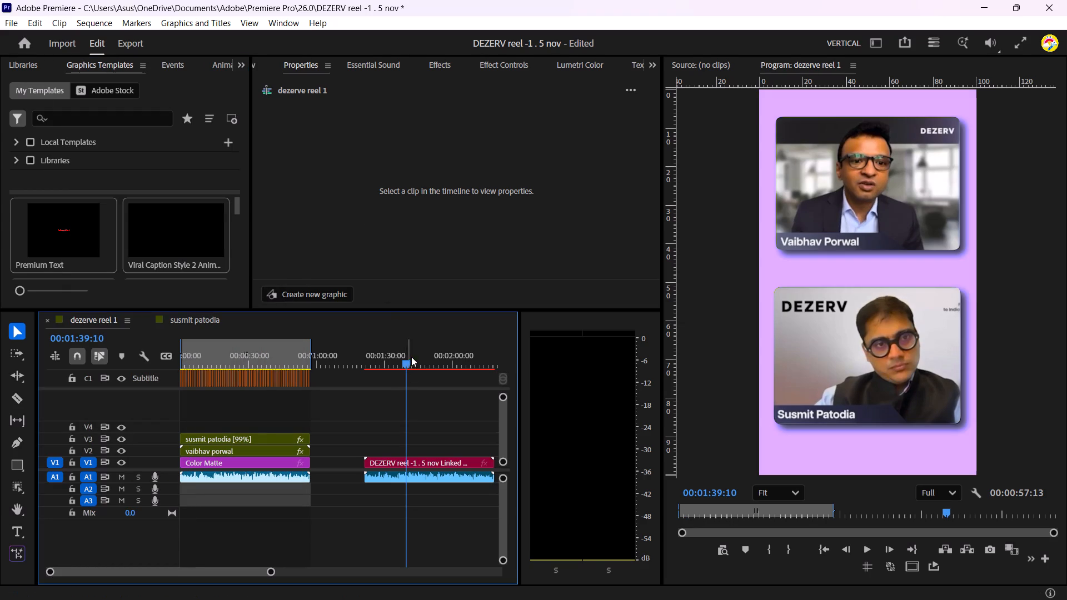
pyautogui.click(455, 352)
pyautogui.click(417, 352)
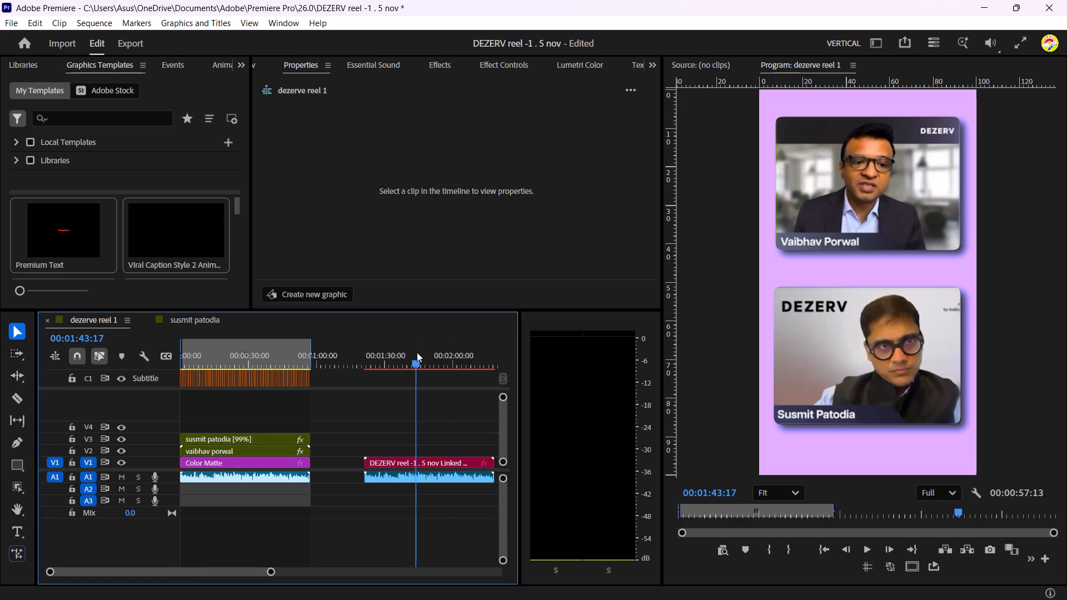
pyautogui.click(250, 349)
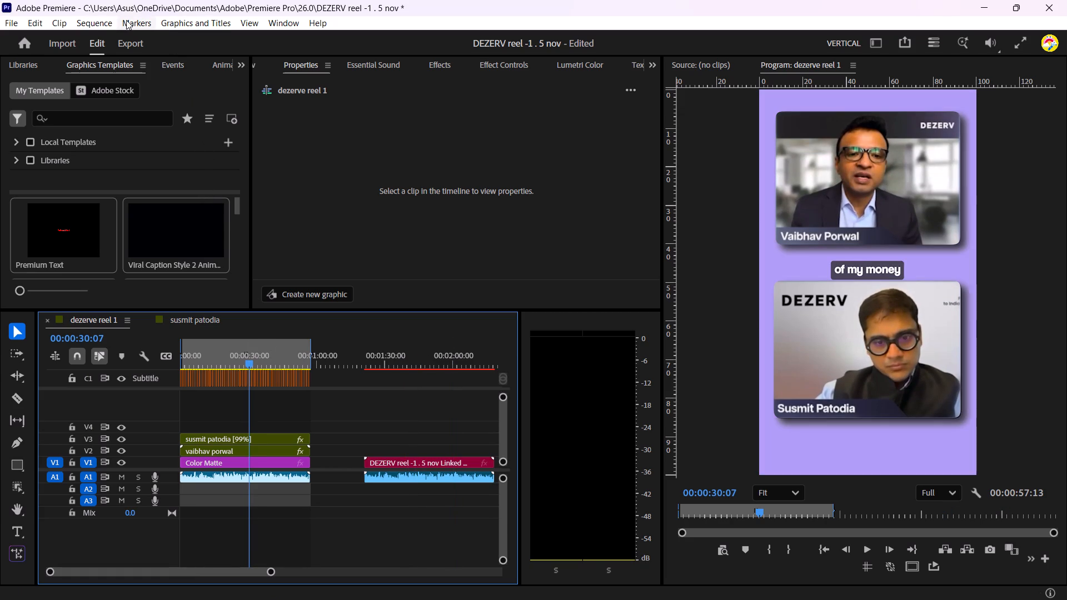
# Enable Color Manage Auto Detected Log and Raw Media in the project's color settings.
pyautogui.click(178, 25)
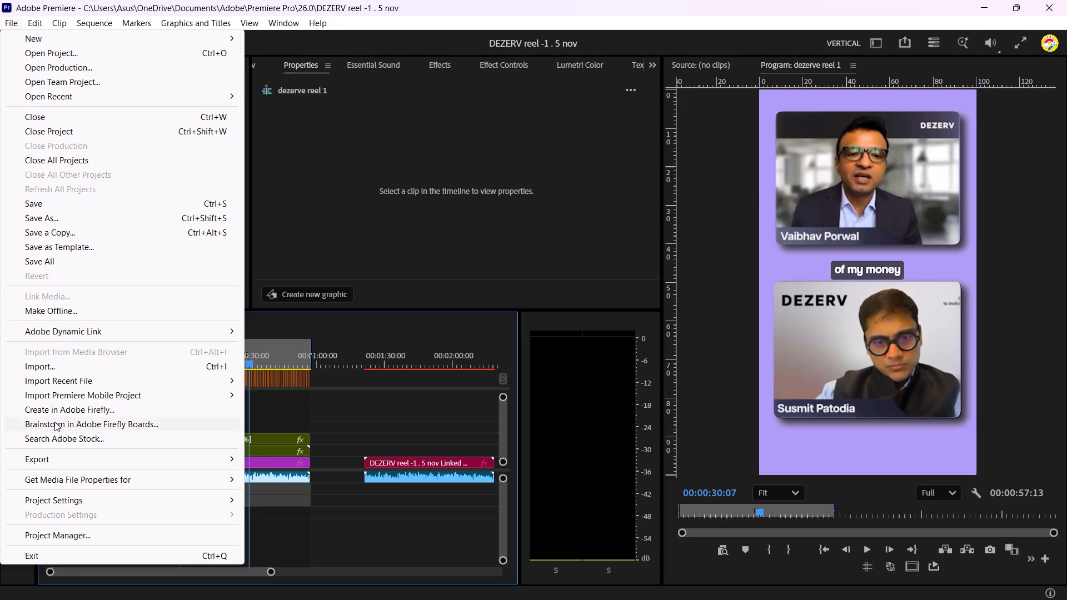
pyautogui.click(57, 499)
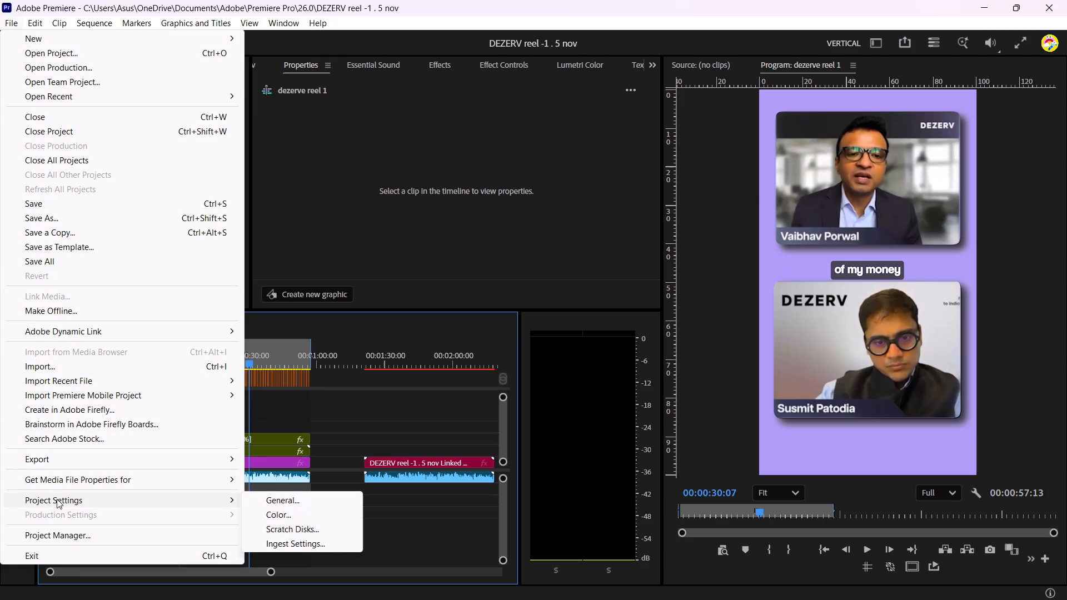
pyautogui.click(281, 518)
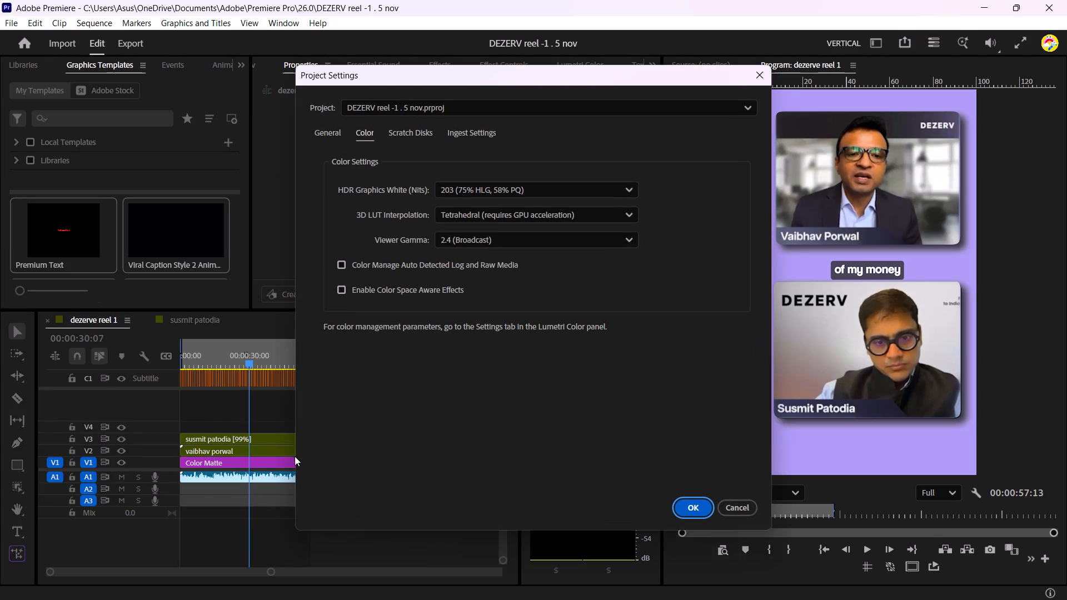
pyautogui.click(340, 268)
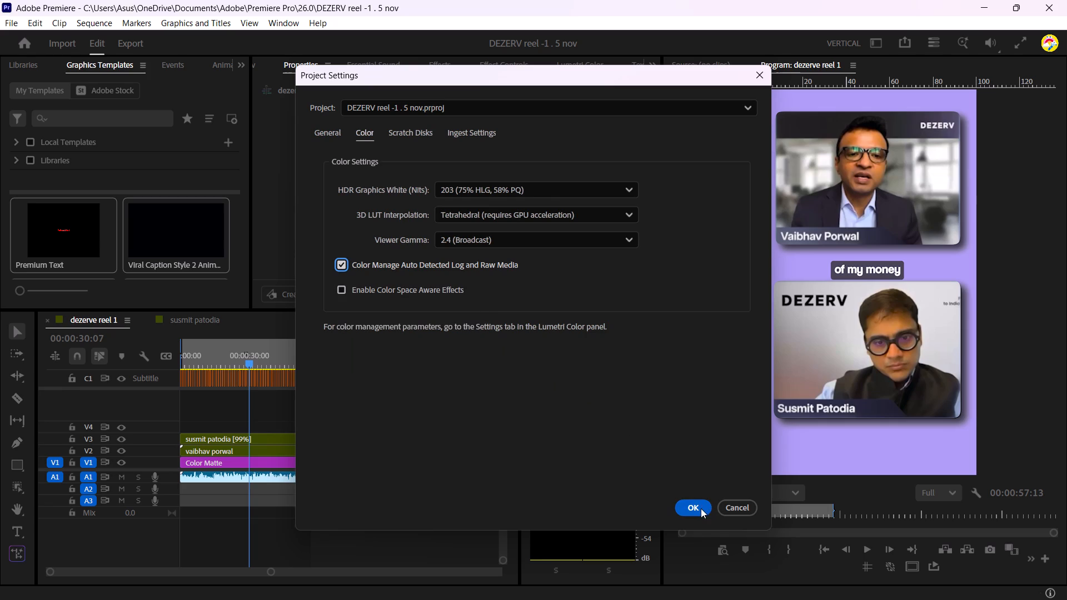
pyautogui.click(701, 508)
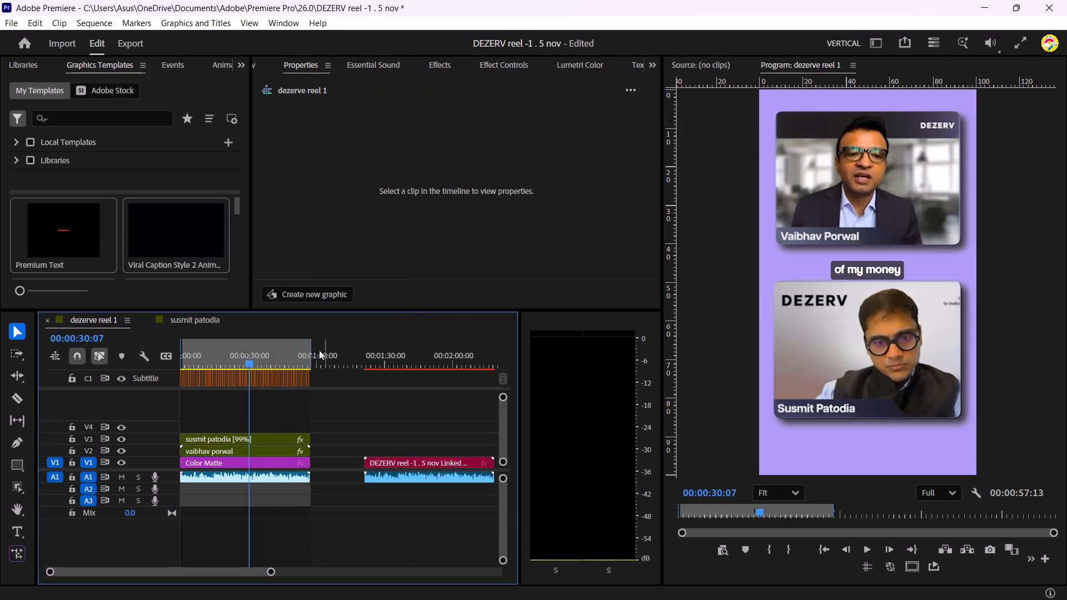
# Scrub through the original layered speaker clips to check their picture, background color and subtitles.
pyautogui.moveTo(293, 362); pyautogui.dragTo(216, 358)
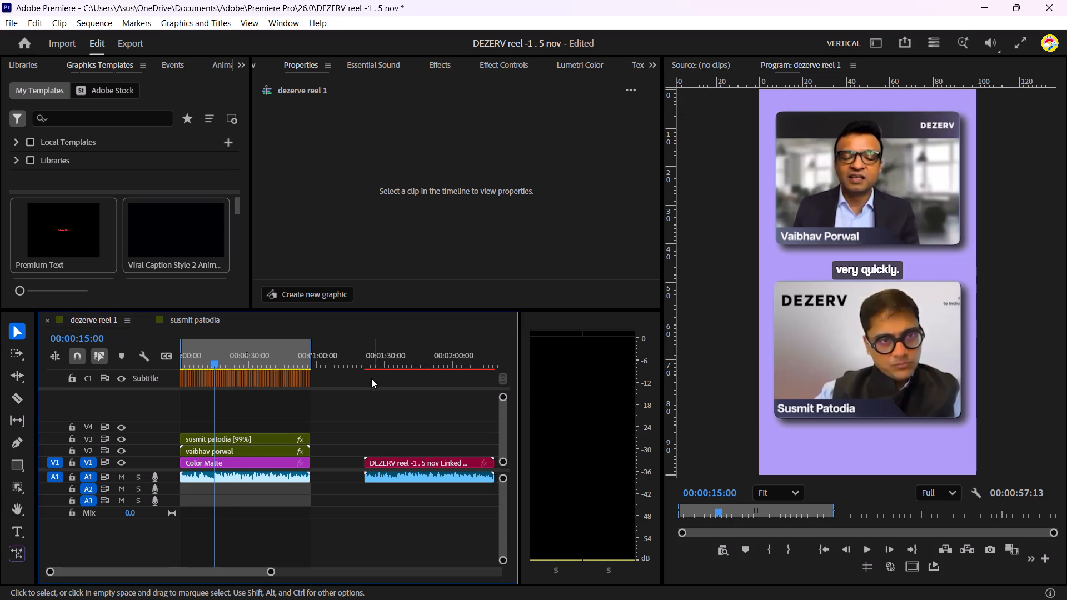
pyautogui.moveTo(284, 356); pyautogui.dragTo(242, 362)
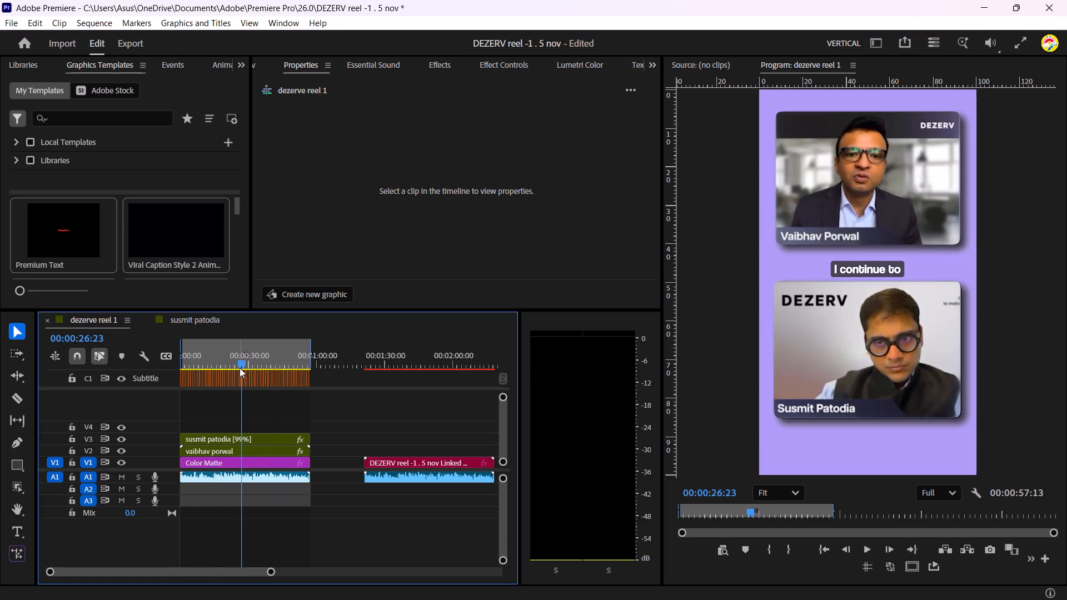
pyautogui.scroll(2, 228, 406)
pyautogui.moveTo(211, 363); pyautogui.dragTo(192, 366)
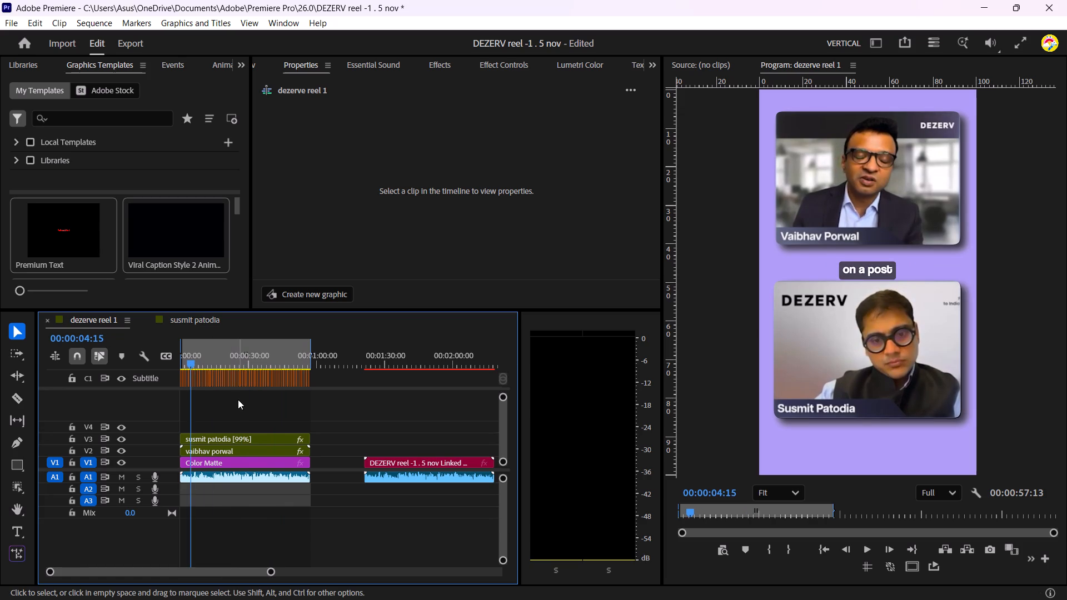
pyautogui.scroll(2, 238, 399)
pyautogui.moveTo(240, 358); pyautogui.dragTo(196, 361)
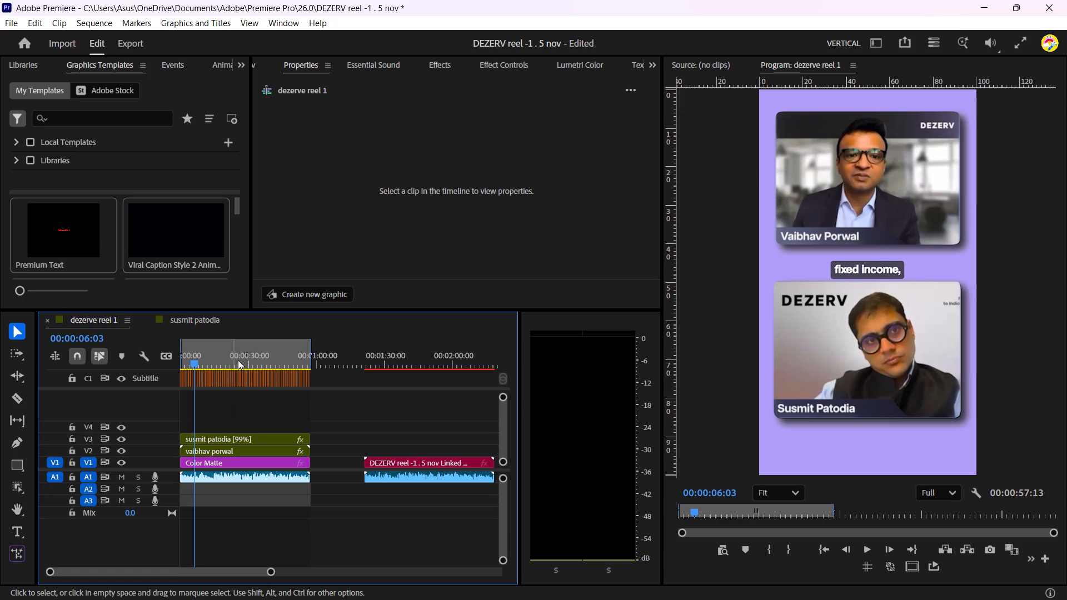
pyautogui.click(262, 361)
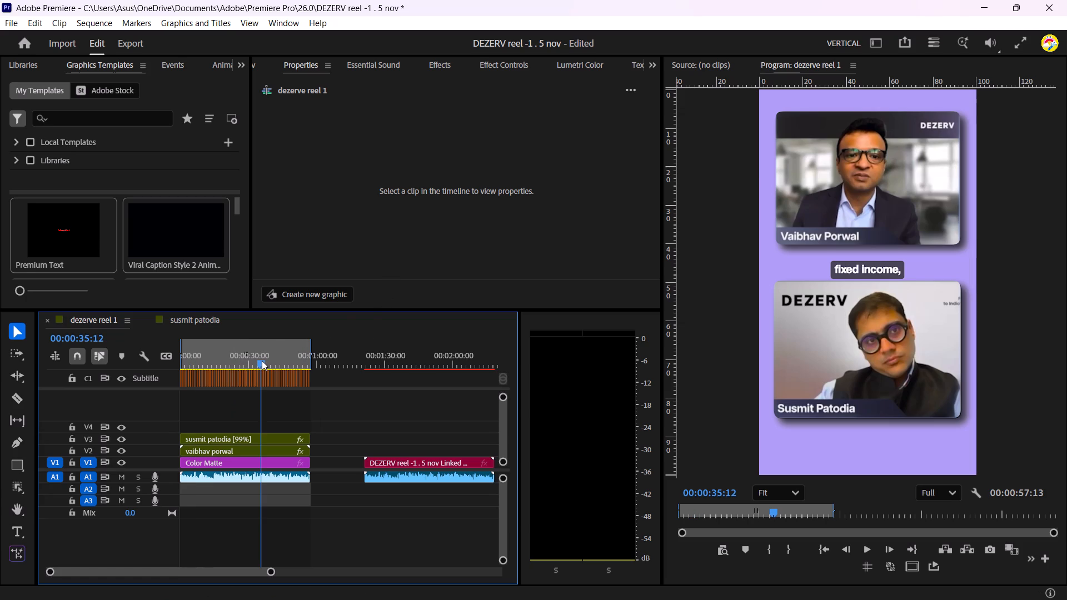
pyautogui.moveTo(248, 358); pyautogui.dragTo(109, 358)
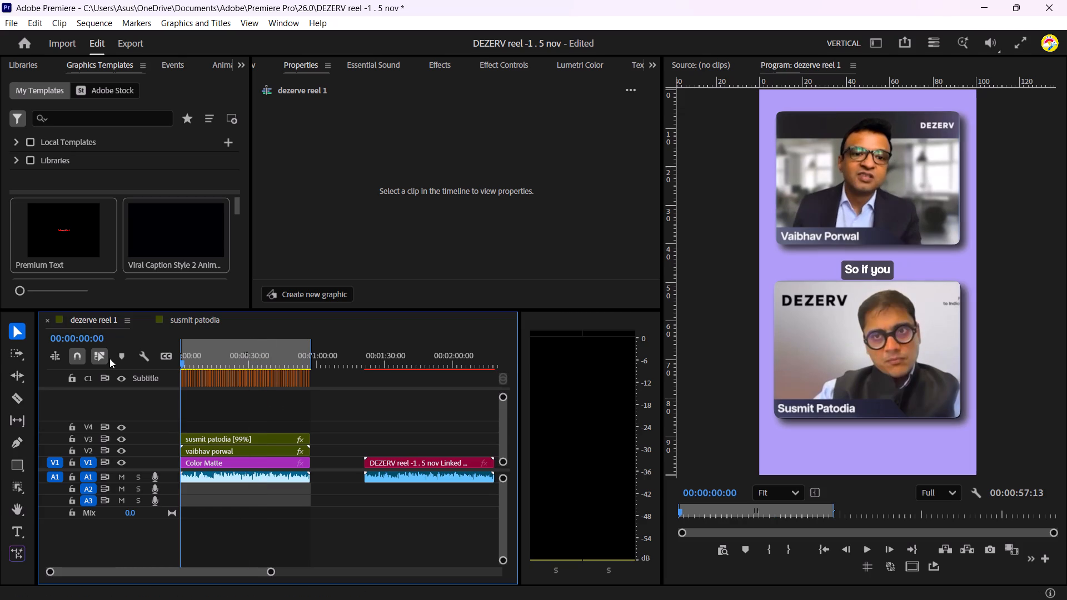
pyautogui.moveTo(109, 358); pyautogui.dragTo(160, 365)
pyautogui.moveTo(220, 363); pyautogui.dragTo(267, 370)
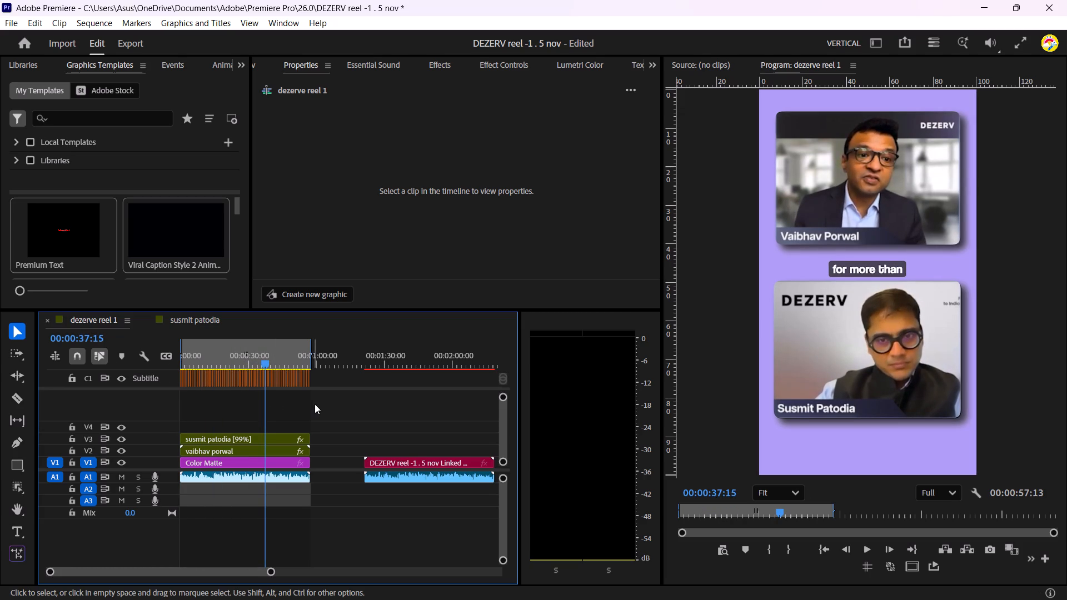
pyautogui.scroll(-2, 355, 399)
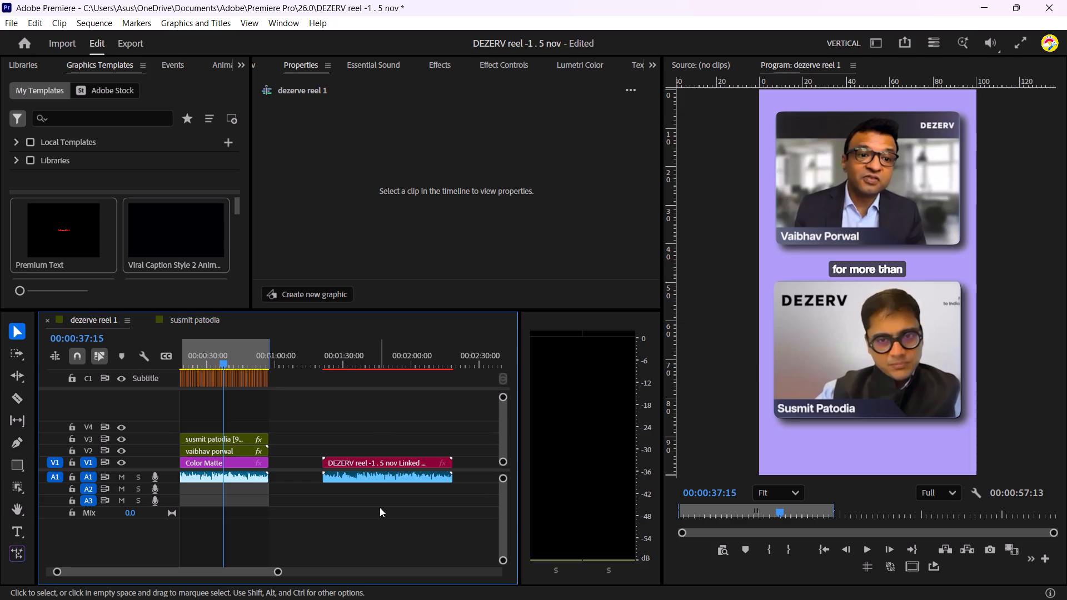
pyautogui.click(252, 360)
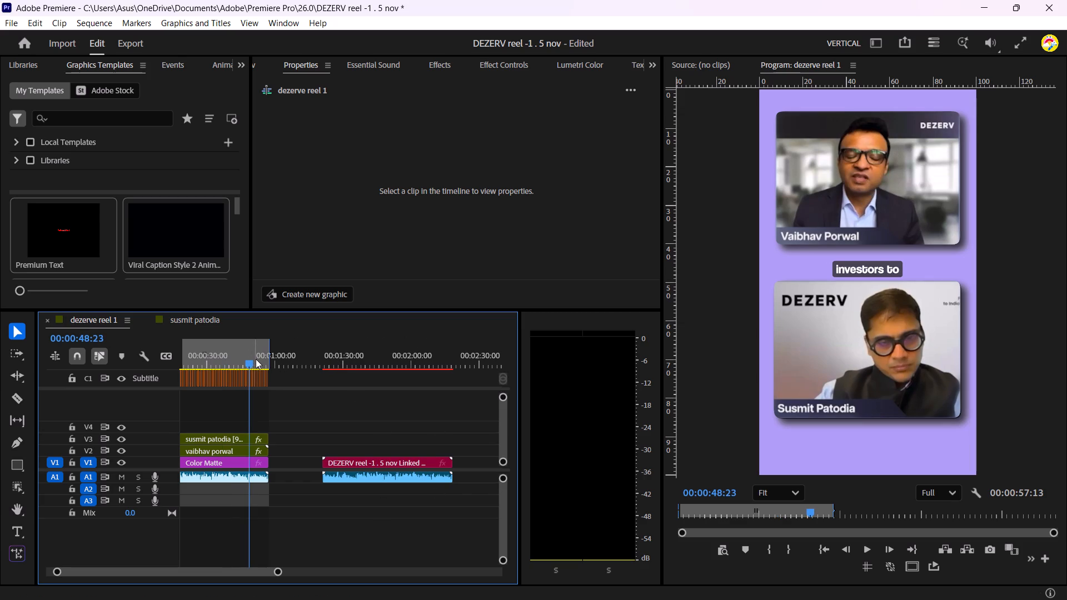
# Scrub through the linked After Effects composition clip and check its background and shadow colors, including a frame full screen.
pyautogui.click(381, 360)
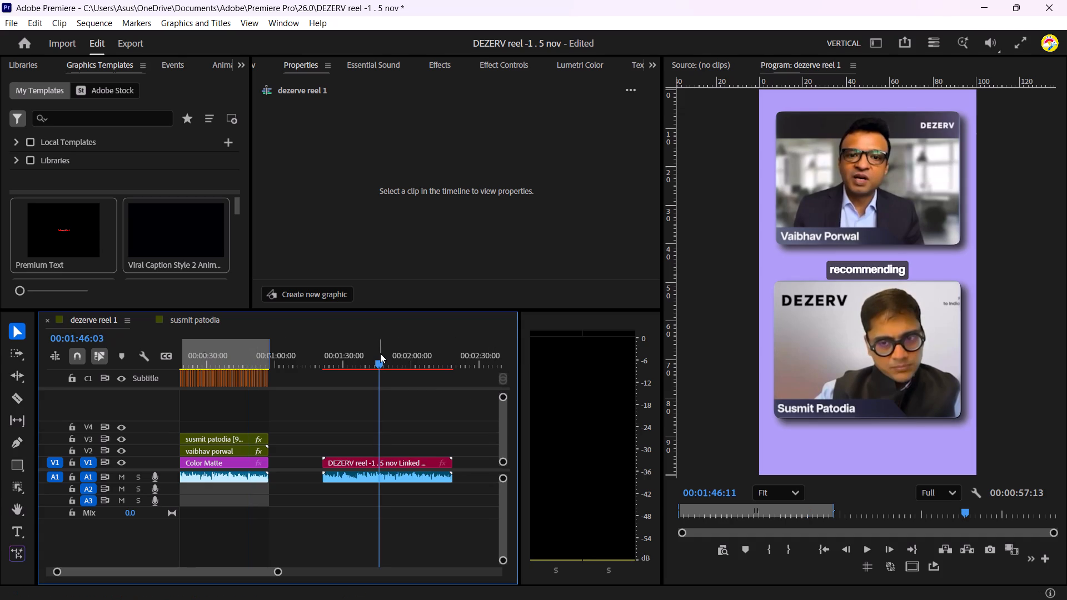
pyautogui.click(362, 362)
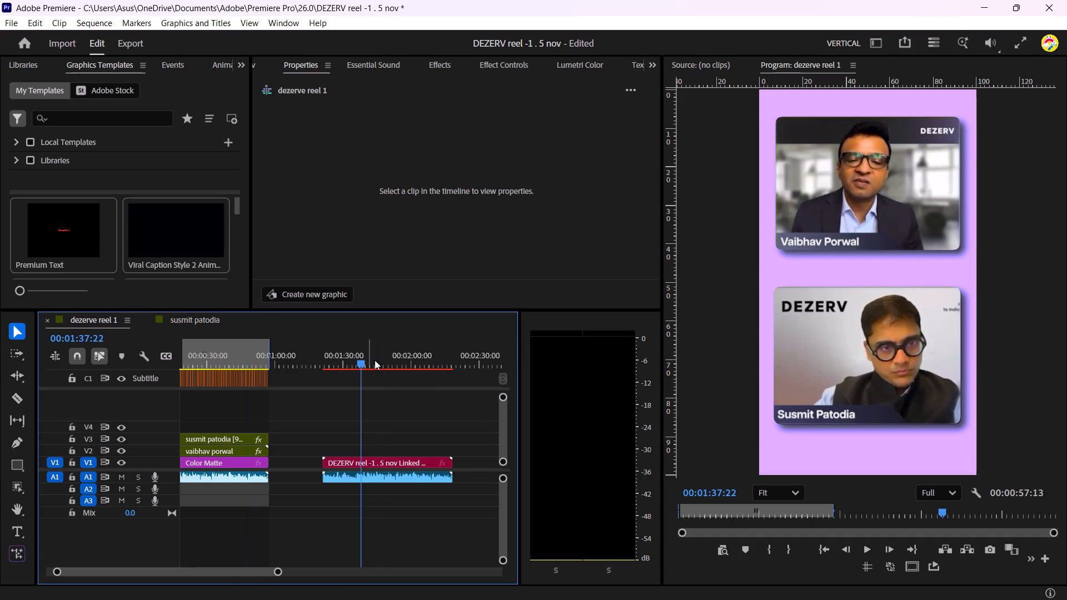
pyautogui.click(386, 360)
pyautogui.click(427, 359)
pyautogui.click(433, 359)
pyautogui.click(398, 364)
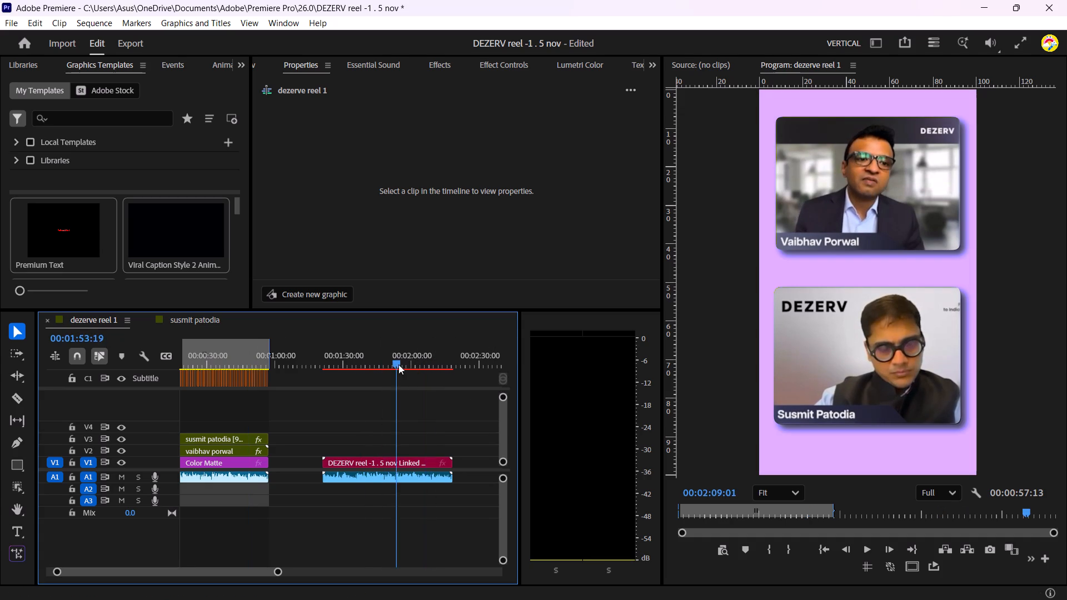
pyautogui.click(370, 364)
pyautogui.click(349, 359)
pyautogui.click(376, 357)
pyautogui.click(397, 357)
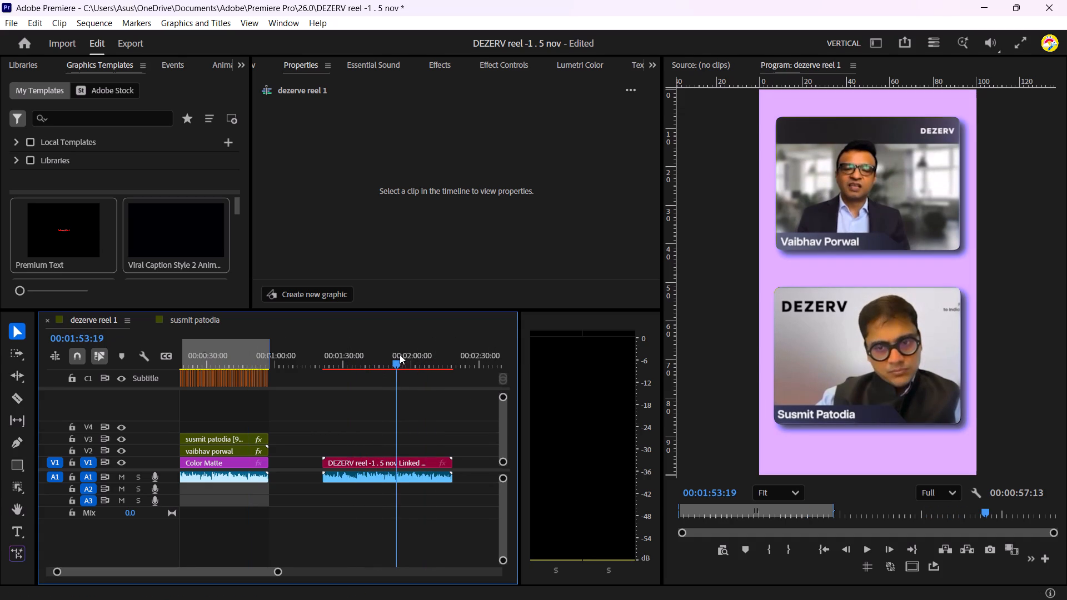
pyautogui.click(401, 354)
pyautogui.scroll(-4, 365, 396)
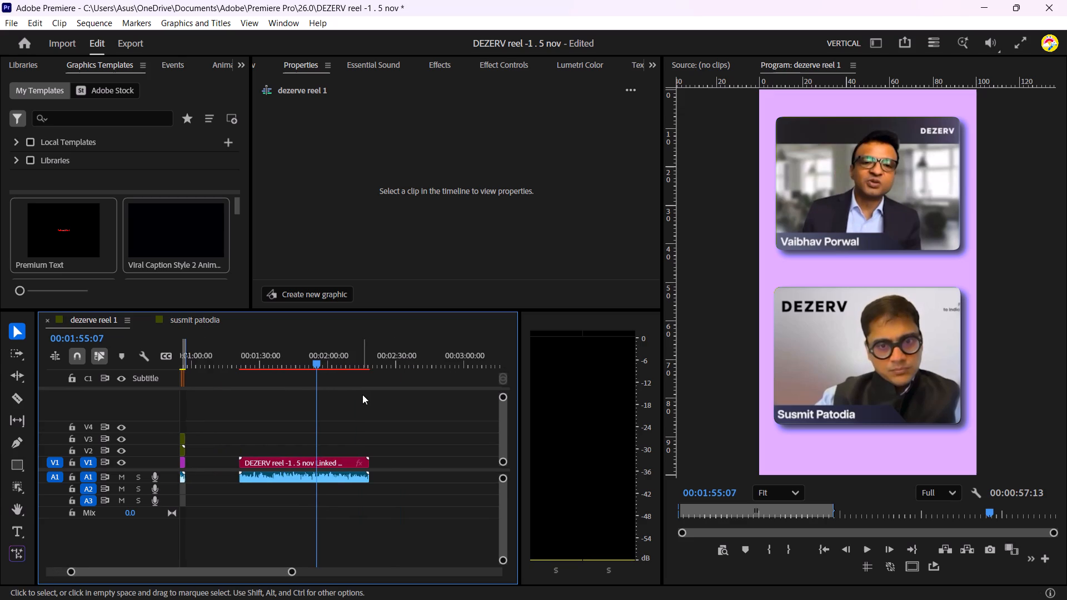
pyautogui.click(1023, 43)
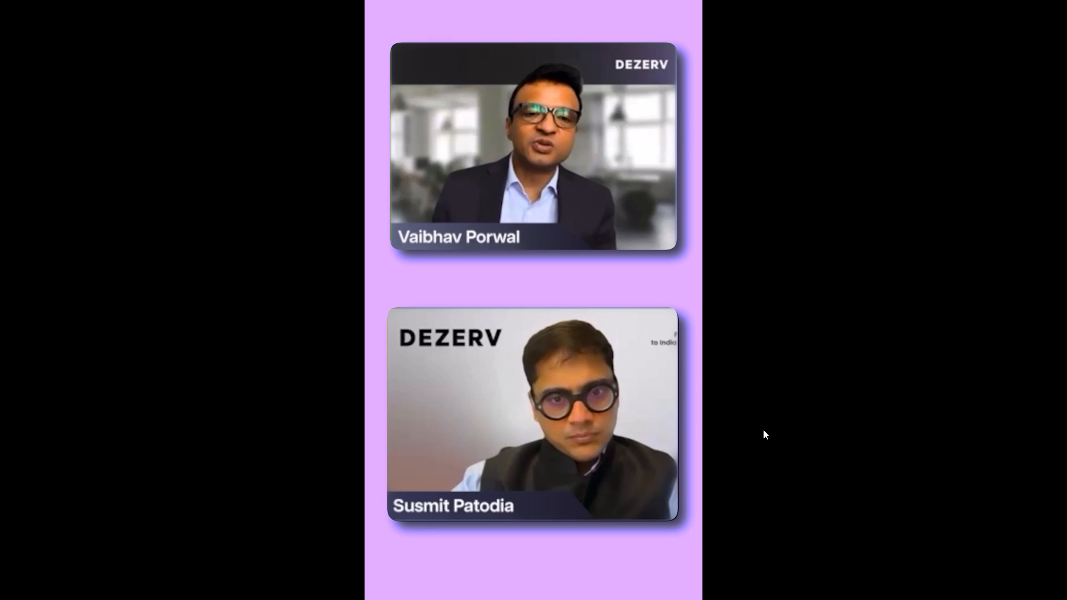
pyautogui.press('Escape')
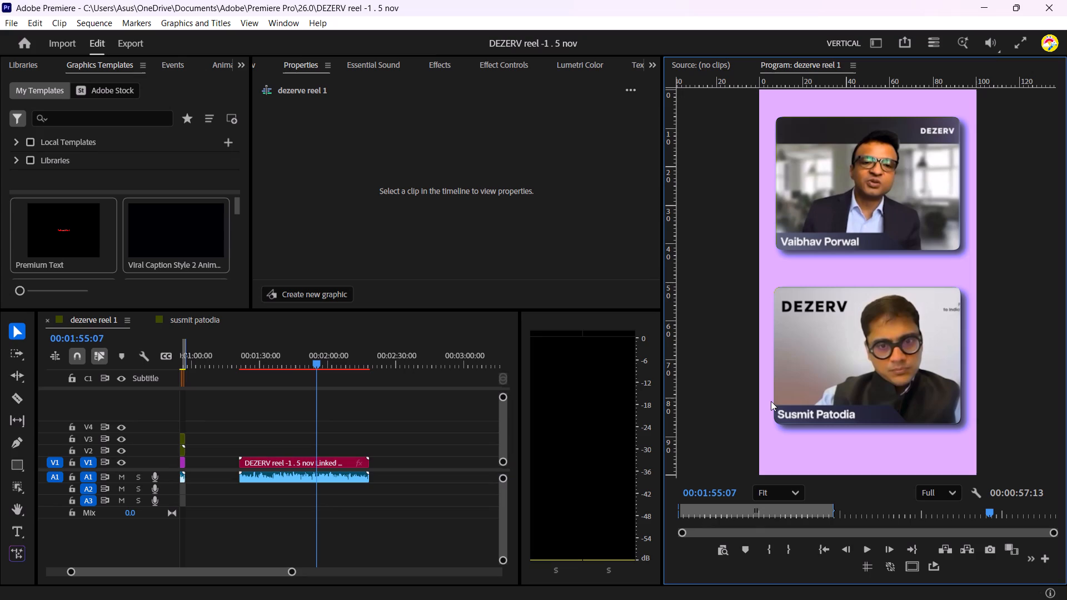
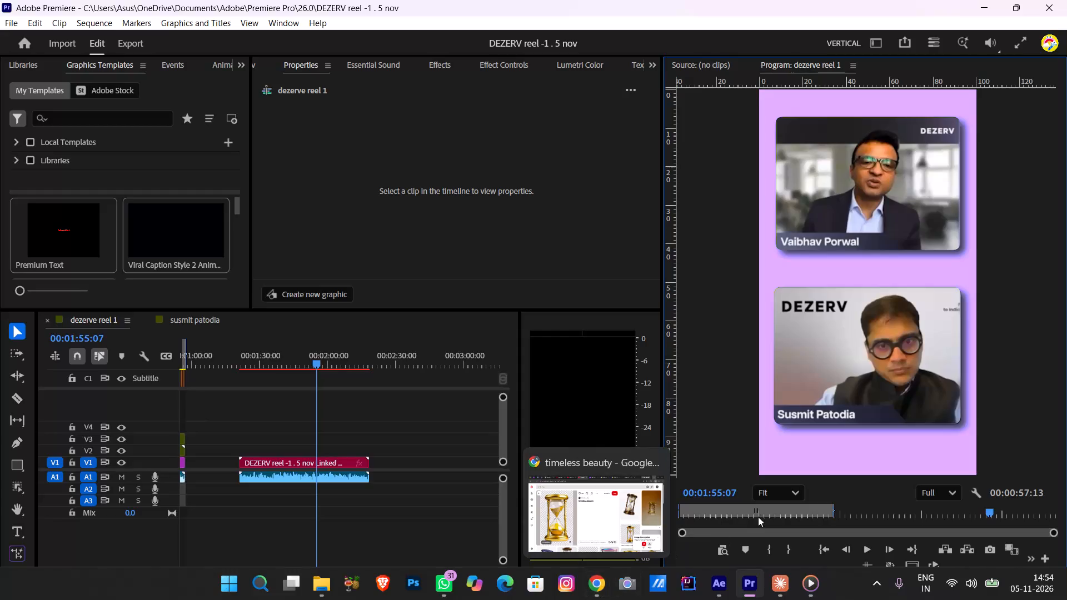
# Scrub through the original layered speaker clips to check their subtitles and background against the linked composition.
pyautogui.moveTo(772, 509); pyautogui.dragTo(765, 514)
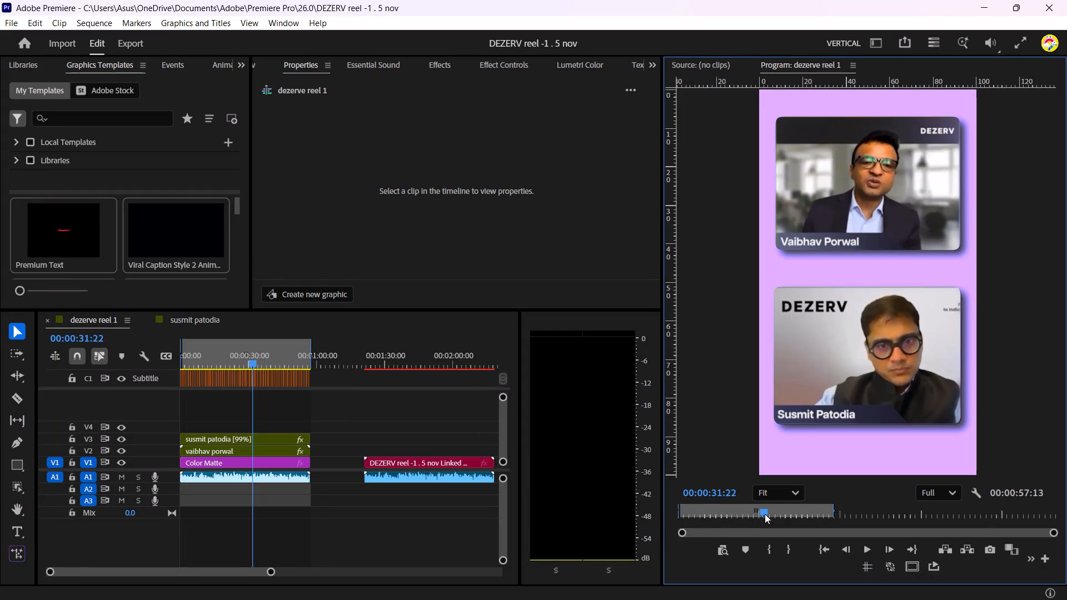
pyautogui.moveTo(765, 514); pyautogui.dragTo(693, 521)
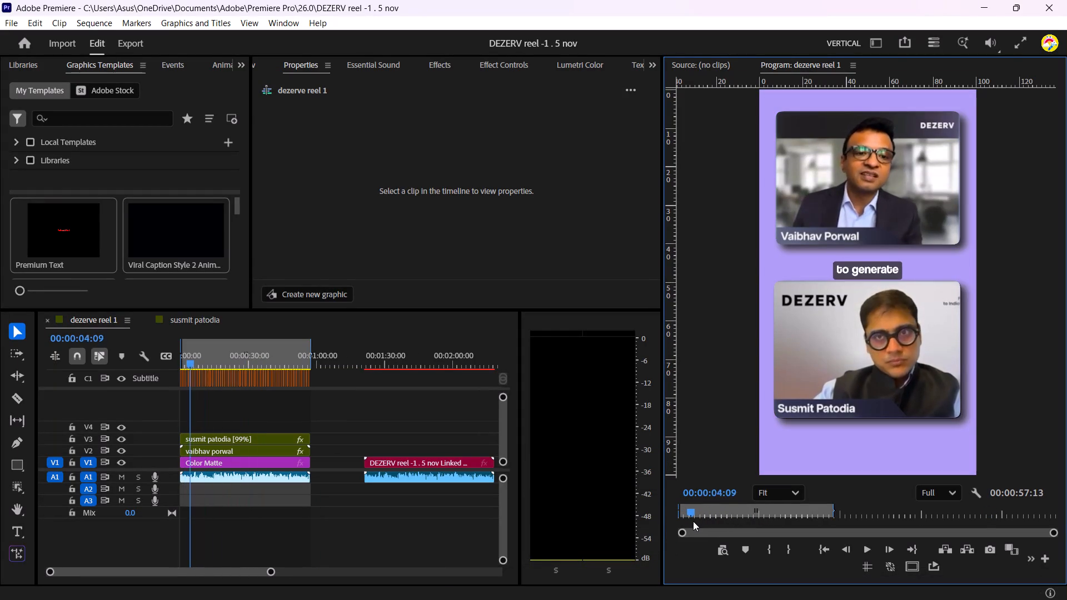
pyautogui.moveTo(693, 521); pyautogui.dragTo(743, 521)
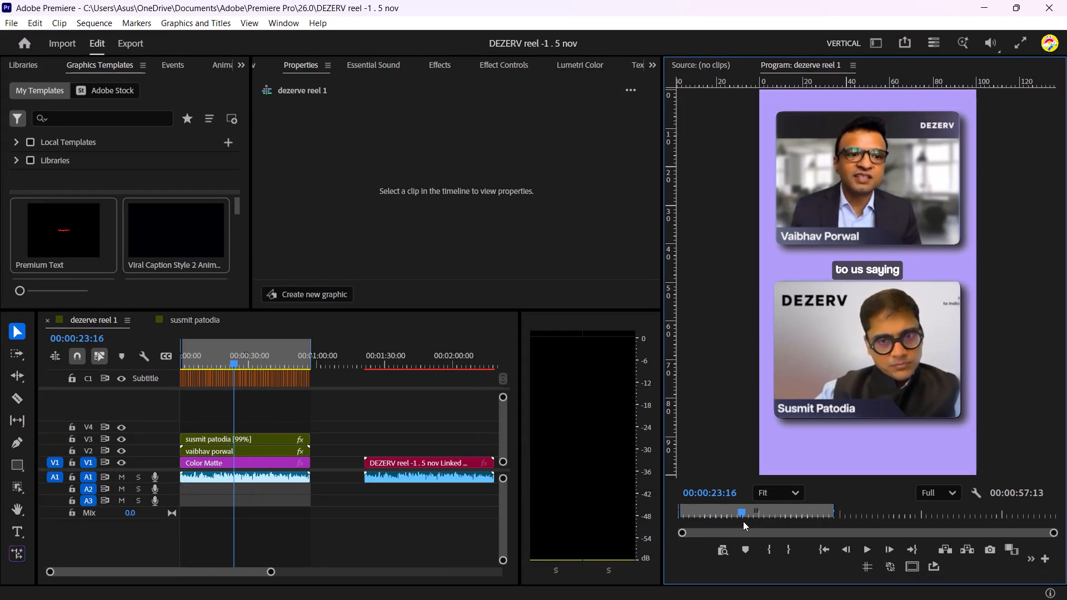
pyautogui.moveTo(743, 521); pyautogui.dragTo(752, 519)
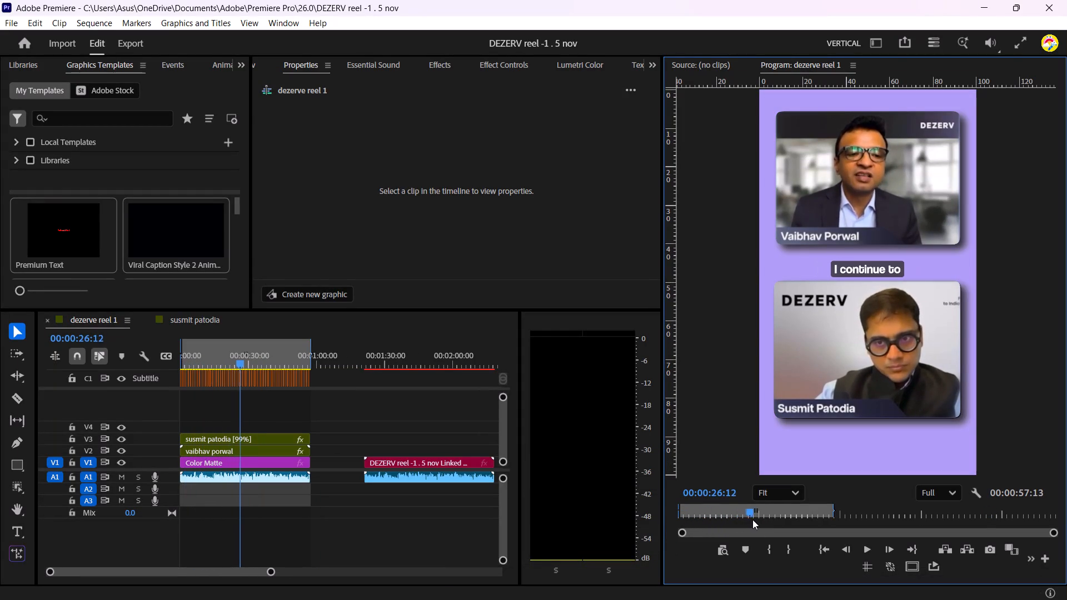
pyautogui.moveTo(752, 519); pyautogui.dragTo(770, 517)
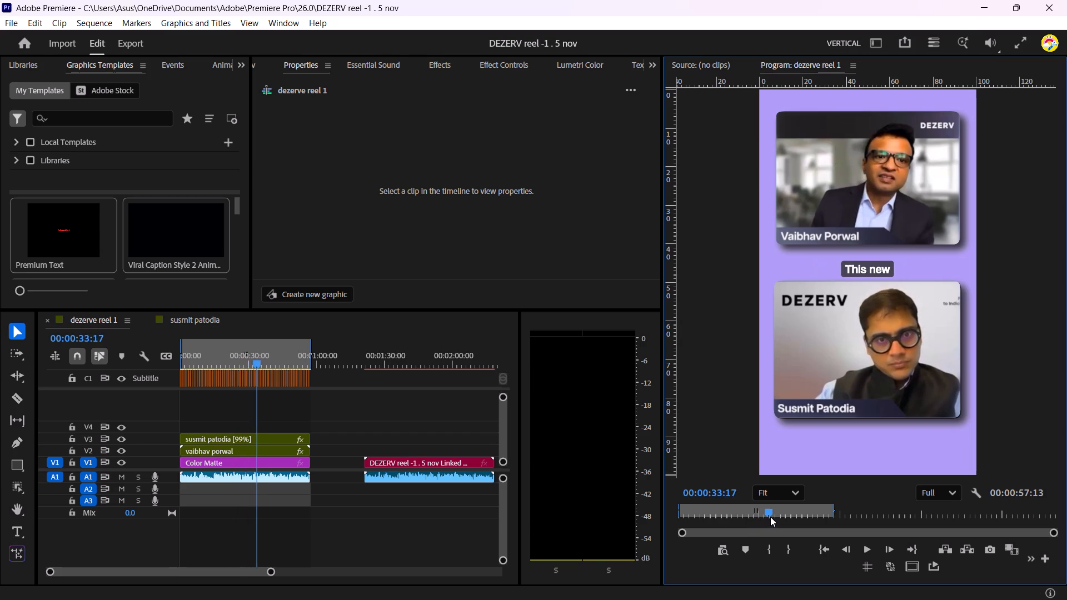
pyautogui.moveTo(770, 517); pyautogui.dragTo(766, 517)
# Select all subtitle captions on the Subtitle track and set their vertical position to -90.
pyautogui.moveTo(336, 379); pyautogui.dragTo(228, 378)
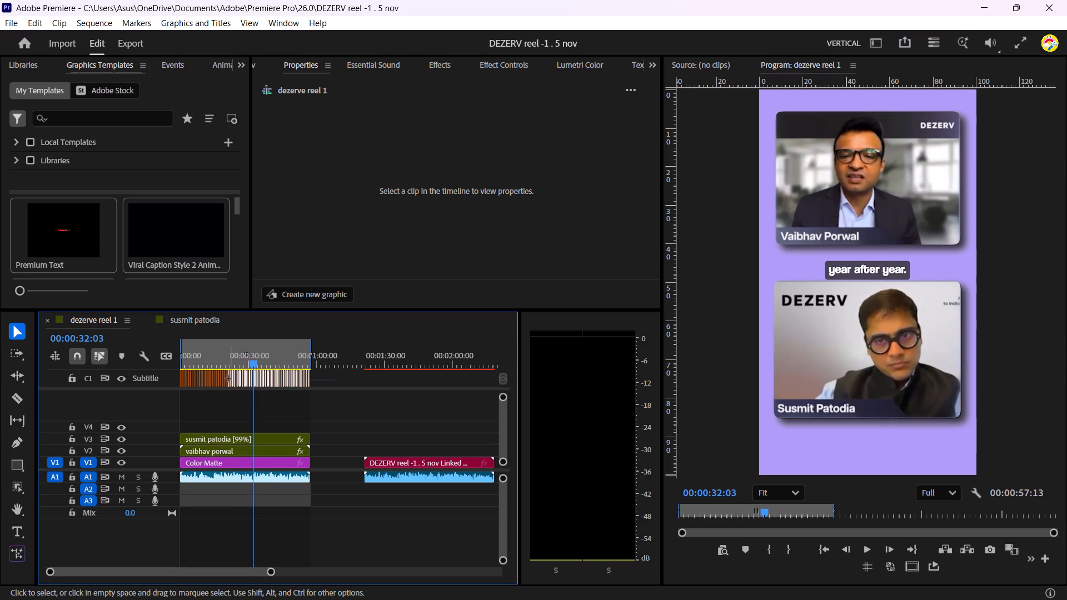
pyautogui.moveTo(228, 378); pyautogui.dragTo(170, 374)
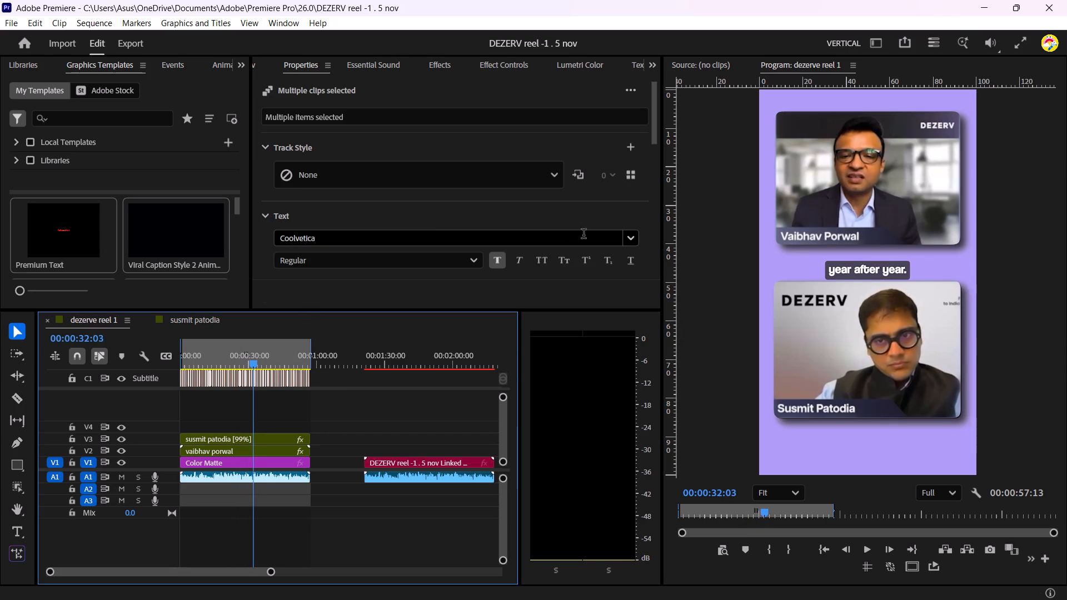
pyautogui.moveTo(656, 125); pyautogui.dragTo(655, 151)
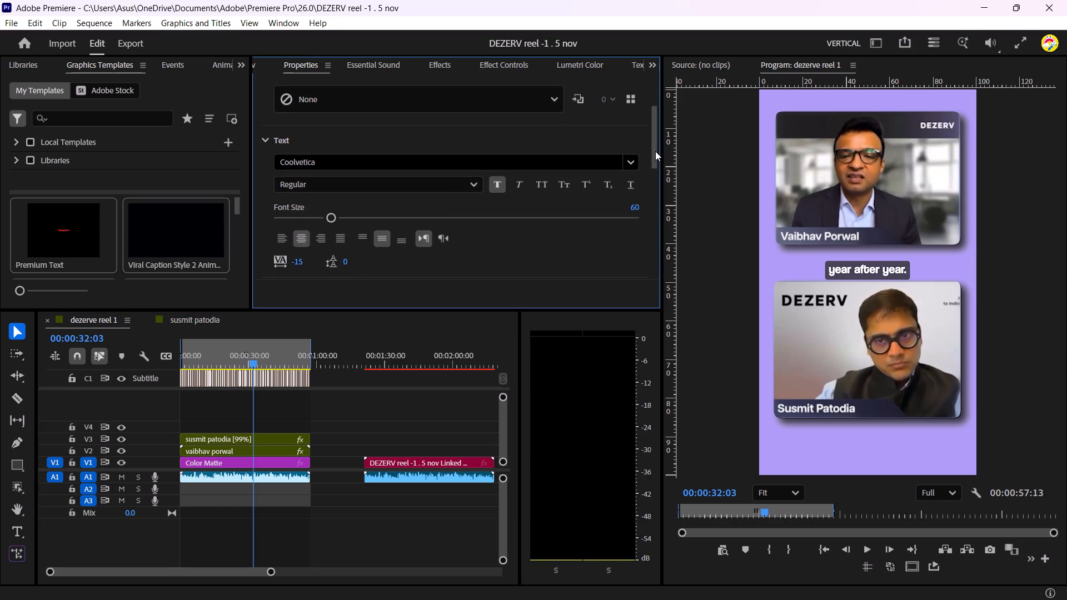
pyautogui.moveTo(655, 151); pyautogui.dragTo(656, 193)
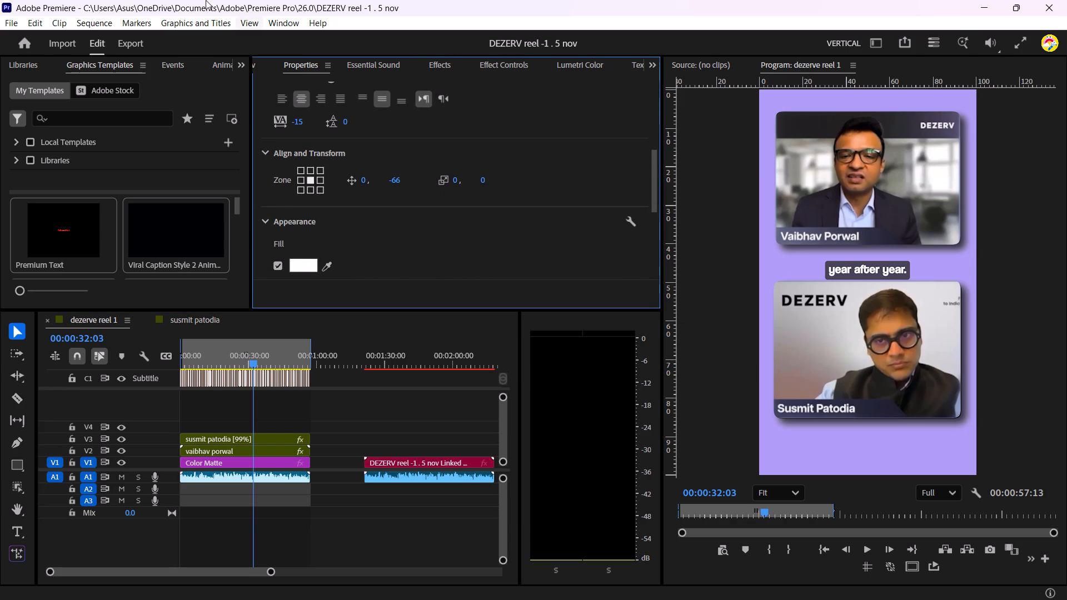
pyautogui.moveTo(393, 181); pyautogui.dragTo(381, 188)
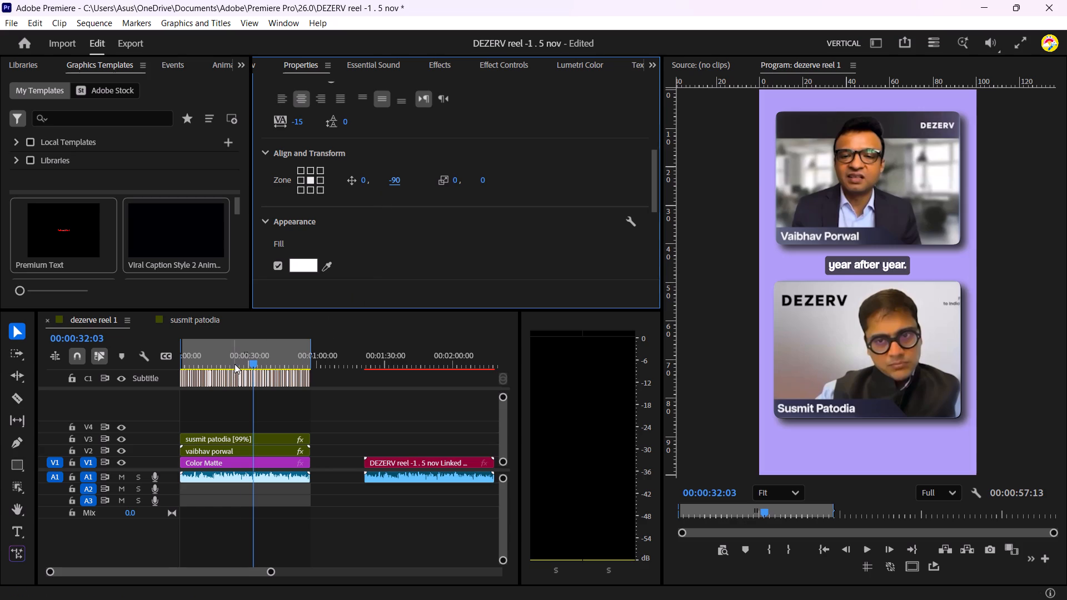
# Play the original clips from the start to check the subtitle placement, and view a frame of the linked composition clip.
pyautogui.moveTo(235, 364); pyautogui.dragTo(177, 371)
pyautogui.press('space')
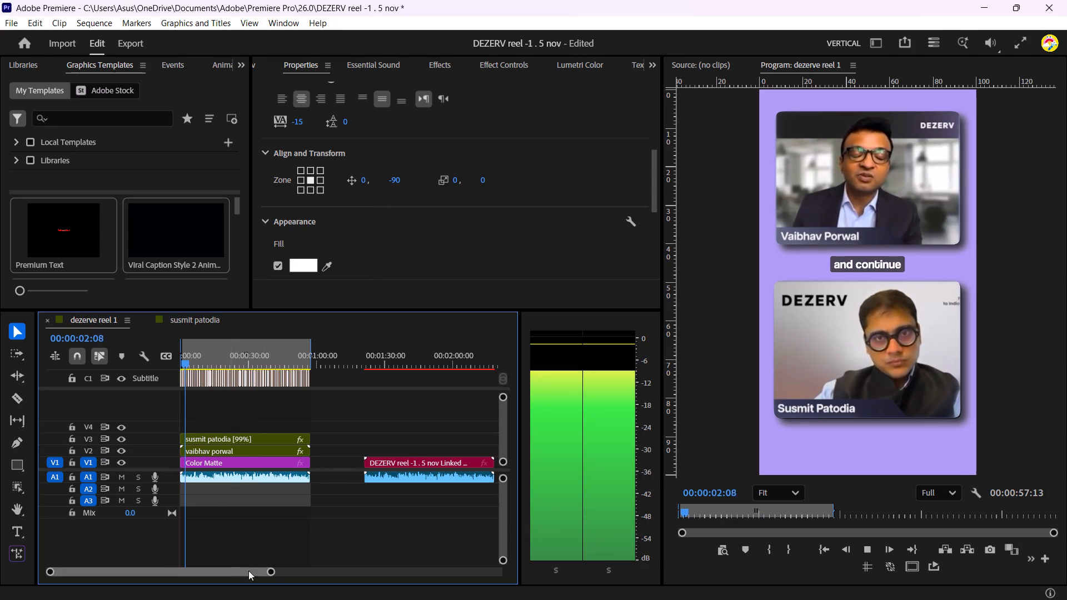
pyautogui.moveTo(271, 572); pyautogui.dragTo(262, 574)
pyautogui.press('space')
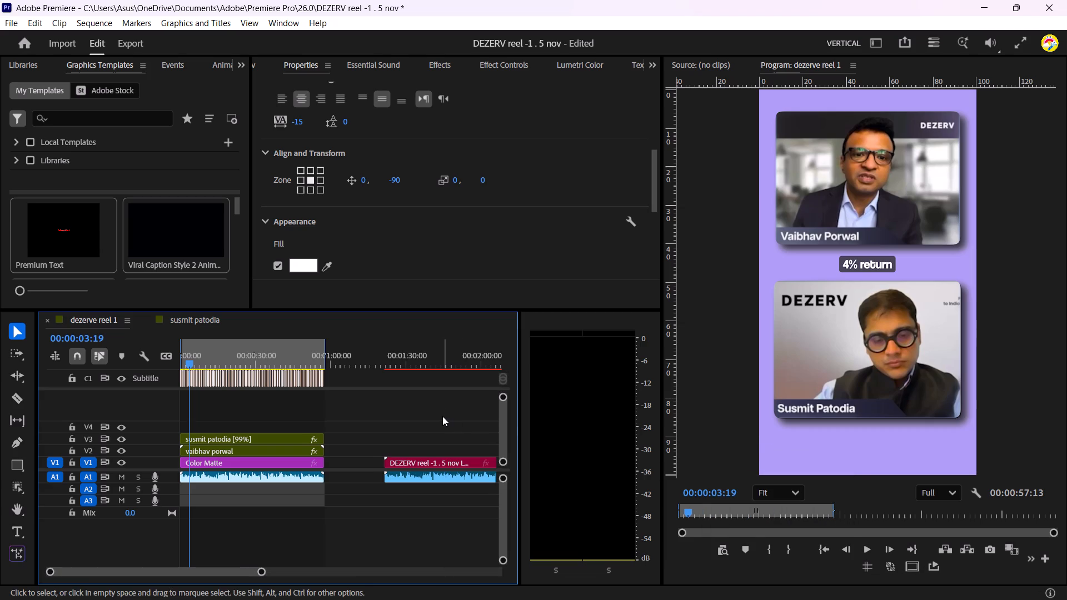
pyautogui.click(422, 357)
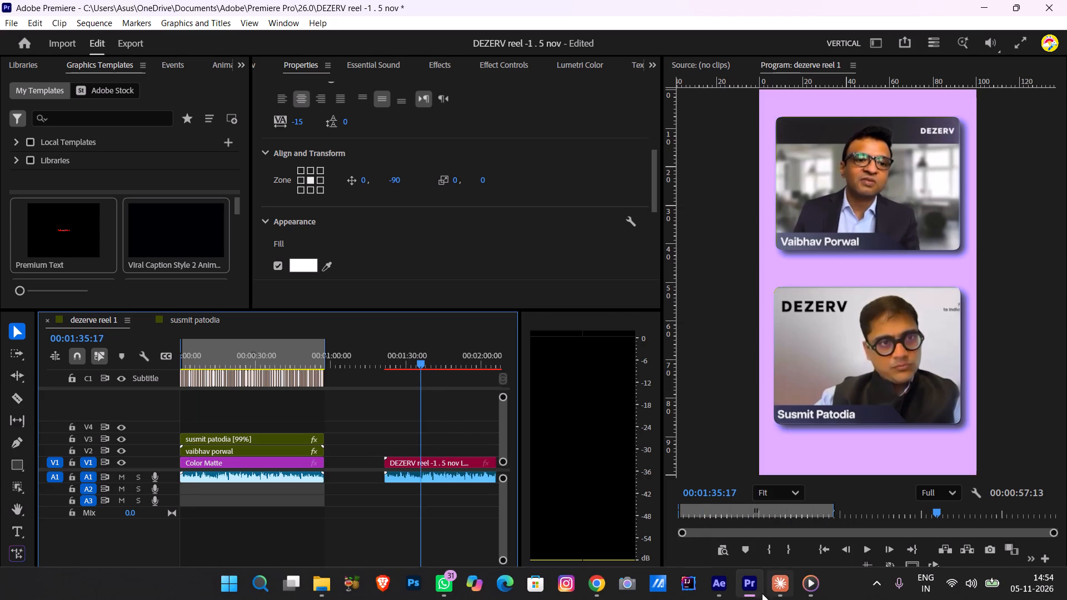
# Switch to After Effects and set the linked composition's preview resolution to Third, with the current time at 0:00:24:23.
pyautogui.click(724, 583)
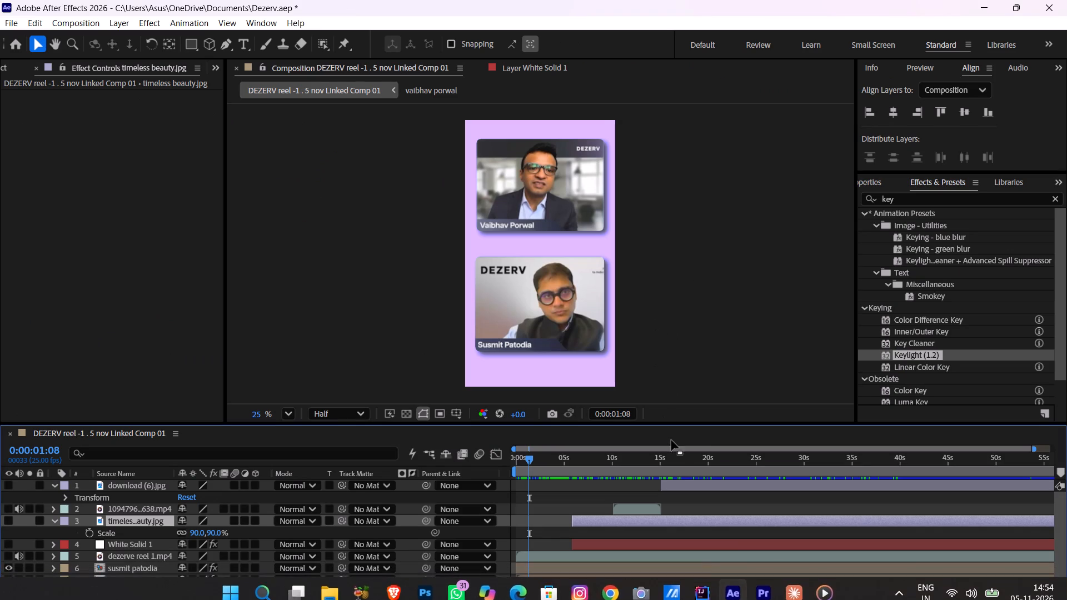
pyautogui.click(685, 470)
pyautogui.click(755, 464)
pyautogui.scroll(-3, 760, 464)
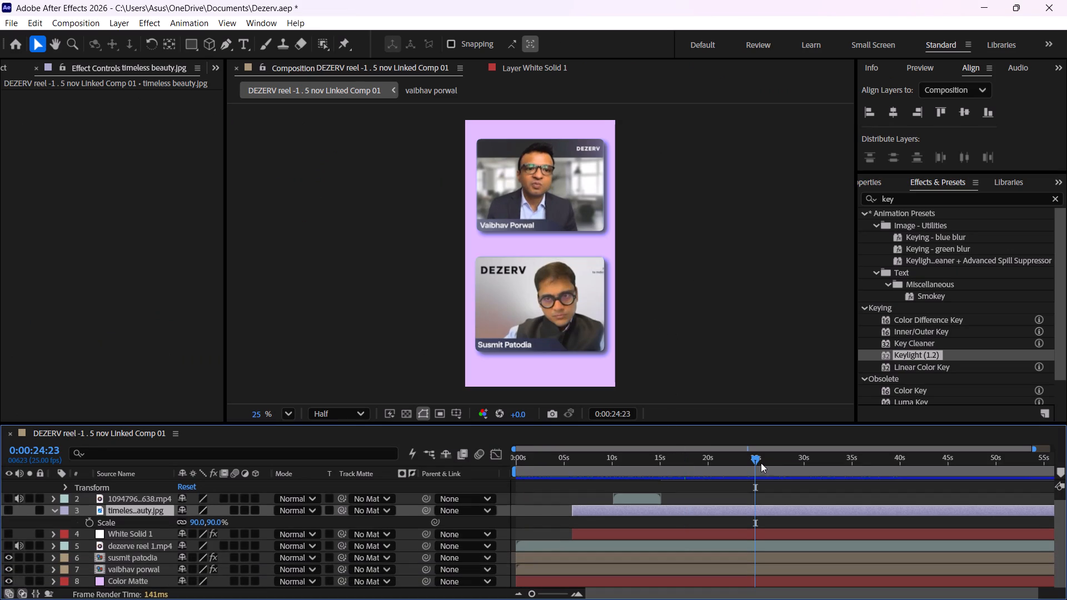
pyautogui.click(358, 412)
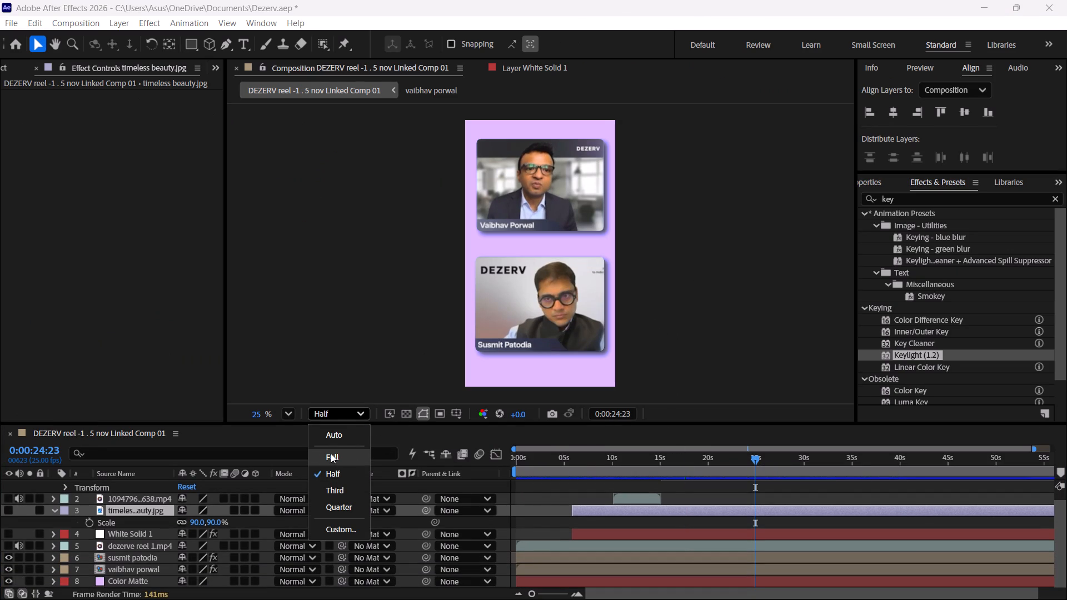
pyautogui.click(348, 505)
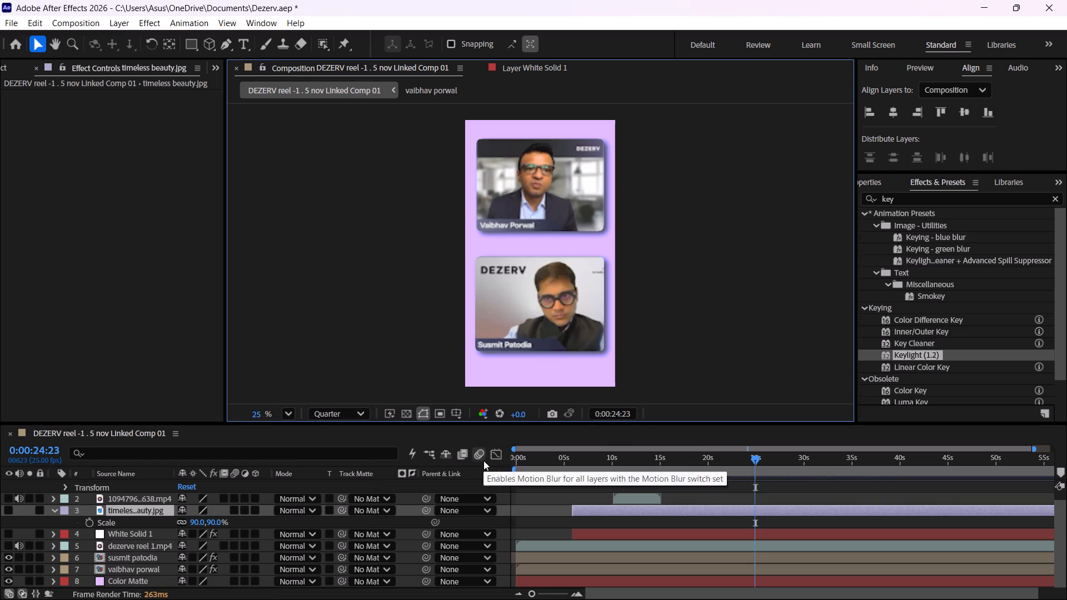
pyautogui.click(362, 418)
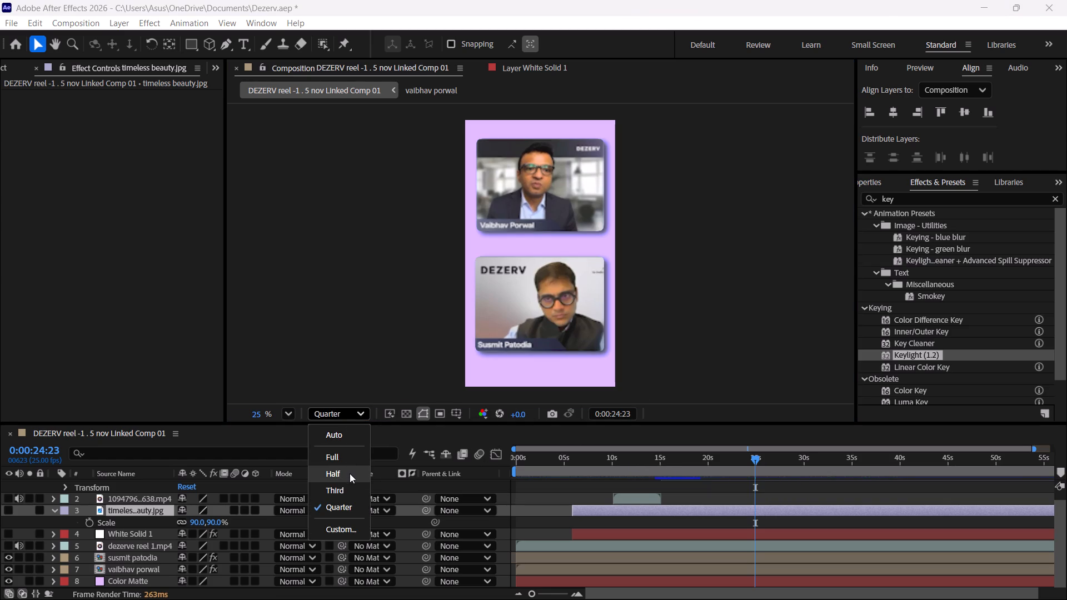
pyautogui.click(351, 493)
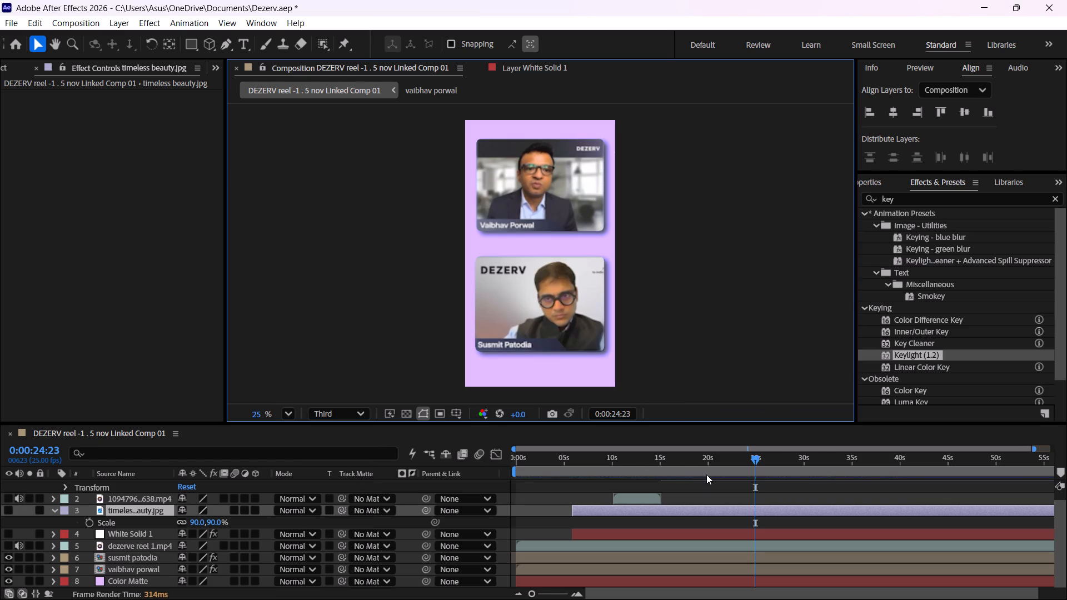
# Select the timeless beauty.jpg layer above White Solid 1 in the linked composition.
pyautogui.scroll(-3, 709, 481)
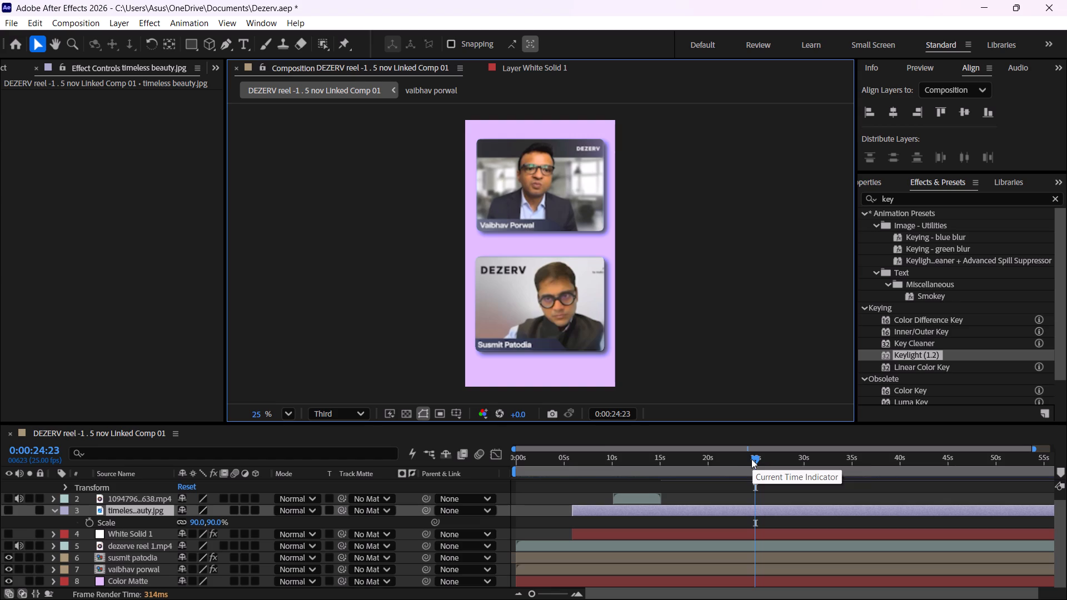
pyautogui.click(585, 530)
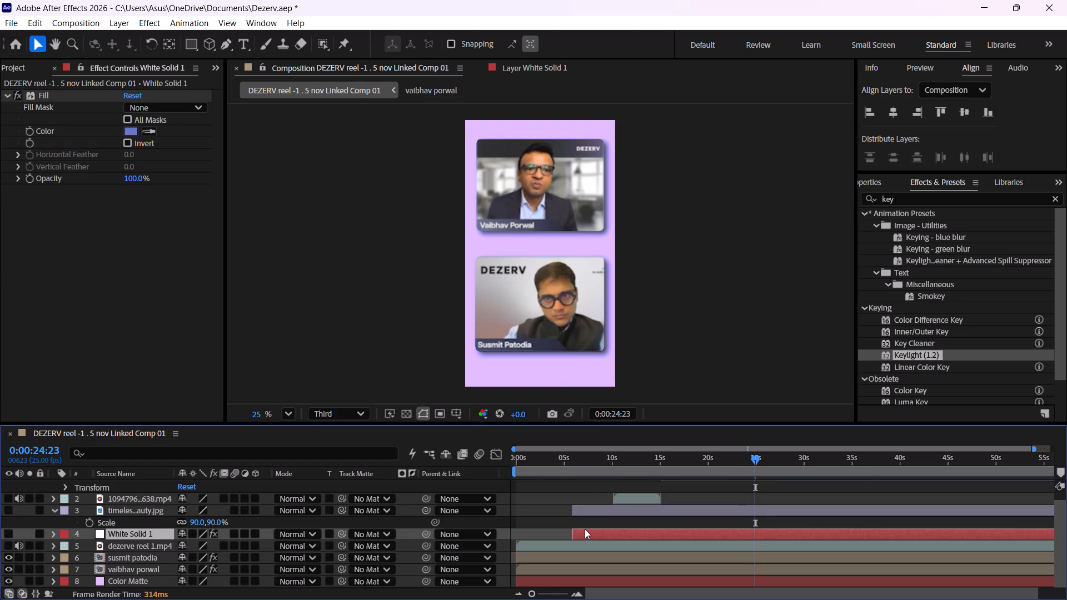
pyautogui.click(581, 511)
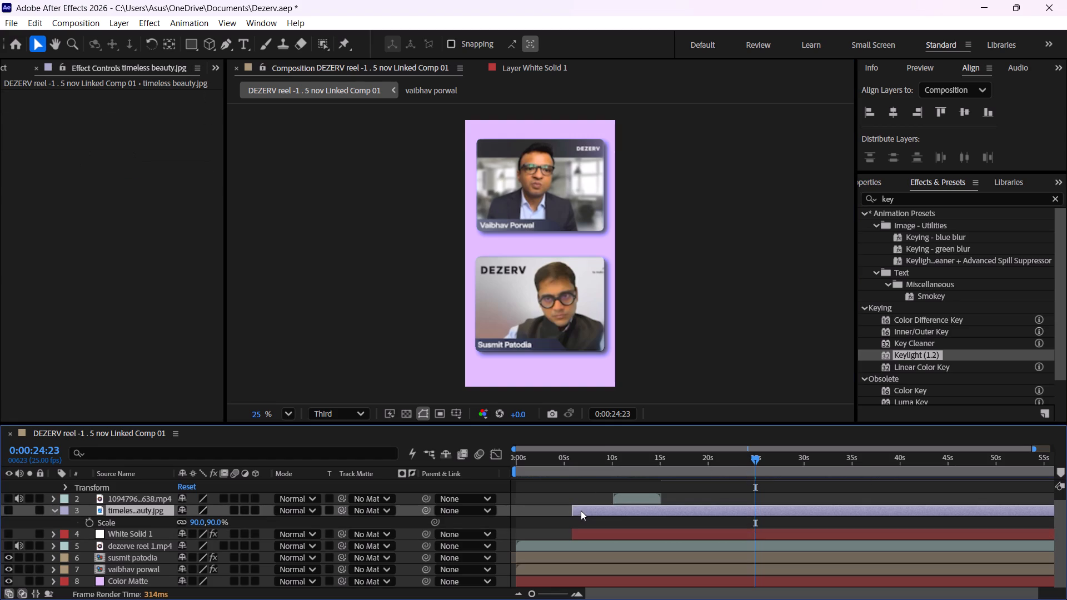
pyautogui.scroll(2, 191, 526)
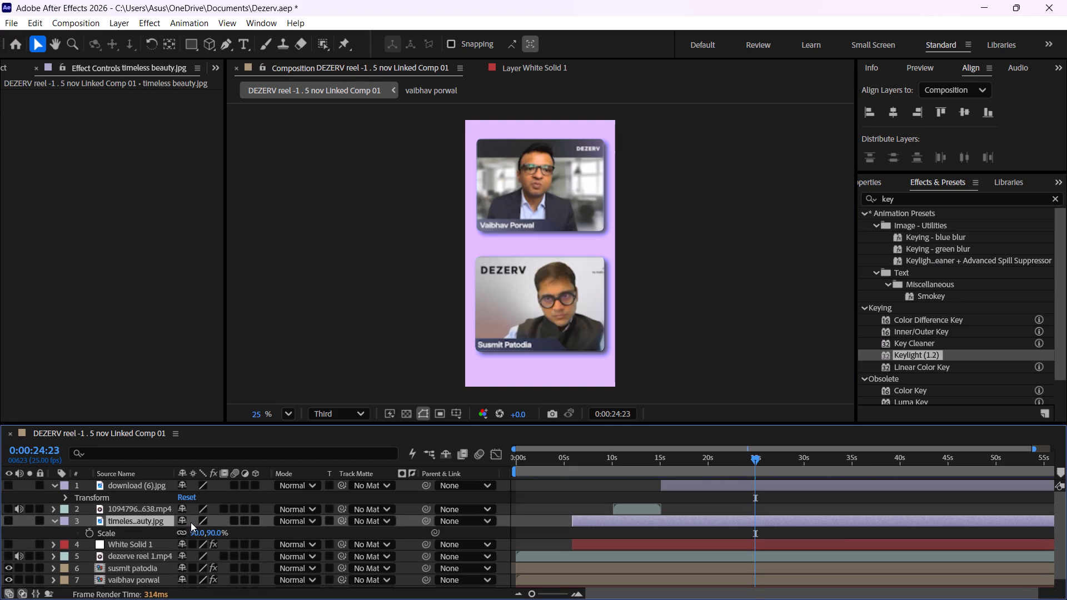
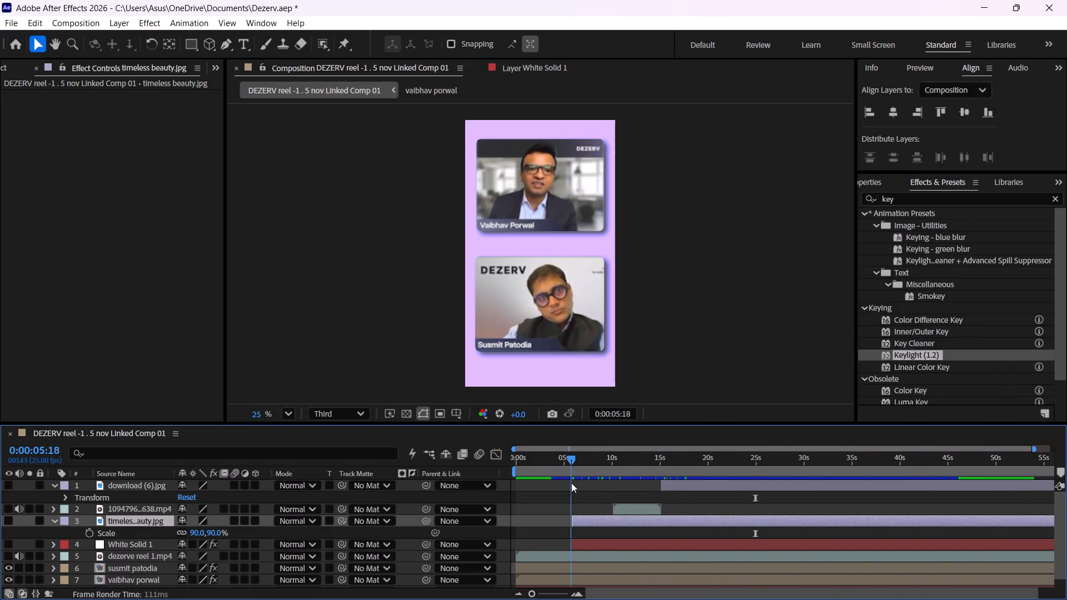
pyautogui.moveTo(571, 483); pyautogui.dragTo(635, 502)
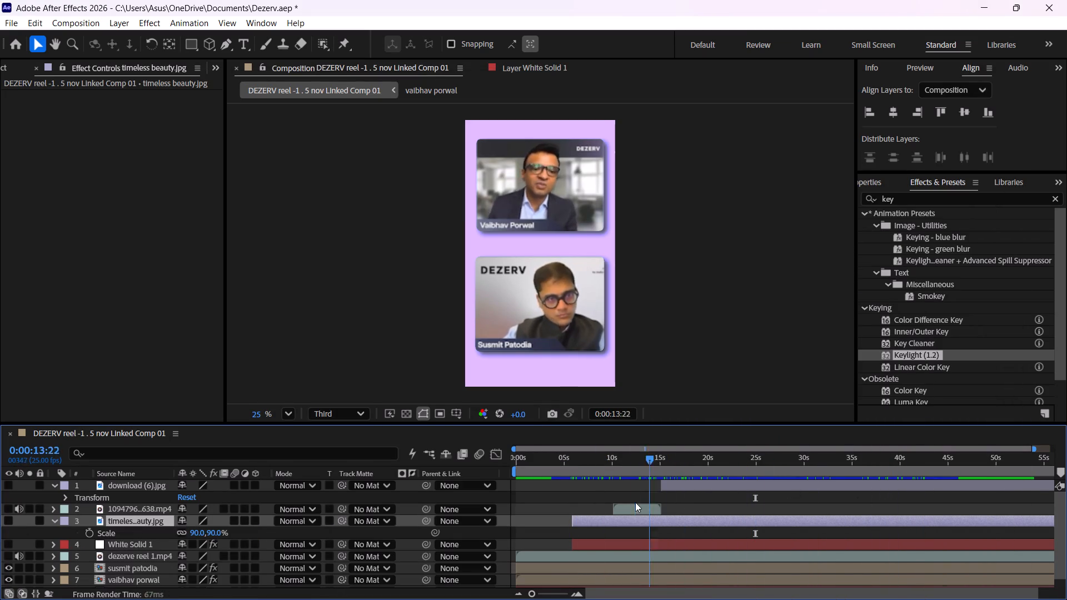
pyautogui.moveTo(635, 502); pyautogui.dragTo(633, 502)
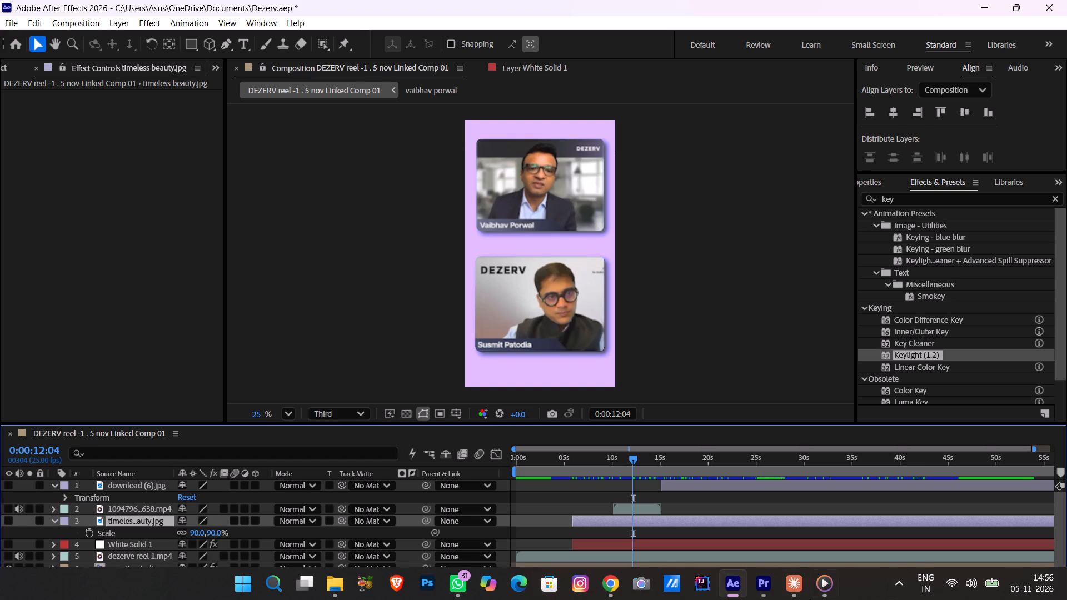
pyautogui.click(765, 586)
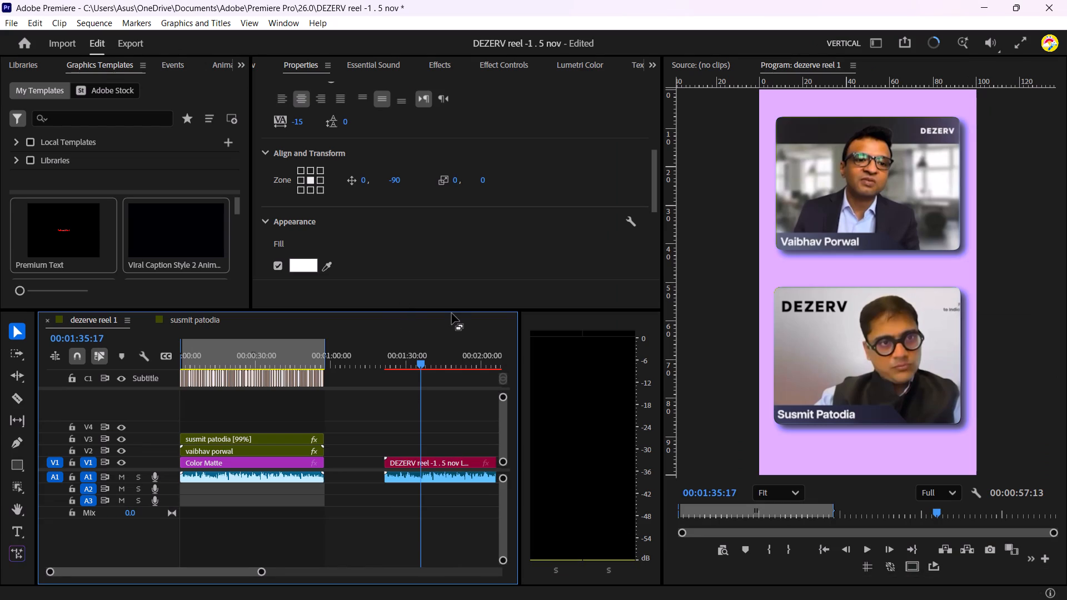
pyautogui.click(256, 361)
pyautogui.scroll(5, 306, 408)
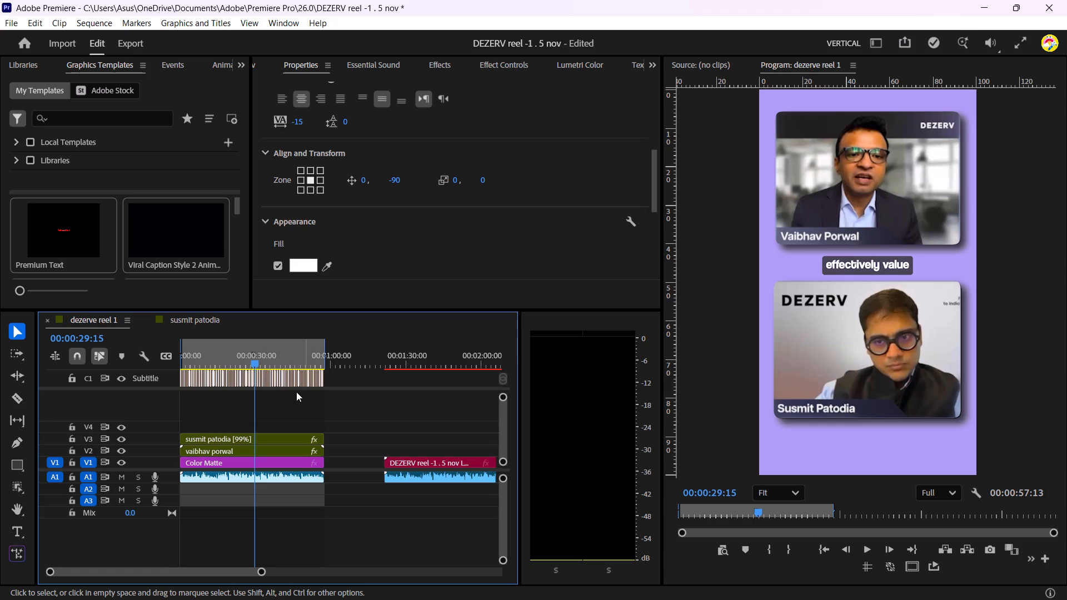
pyautogui.click(268, 452)
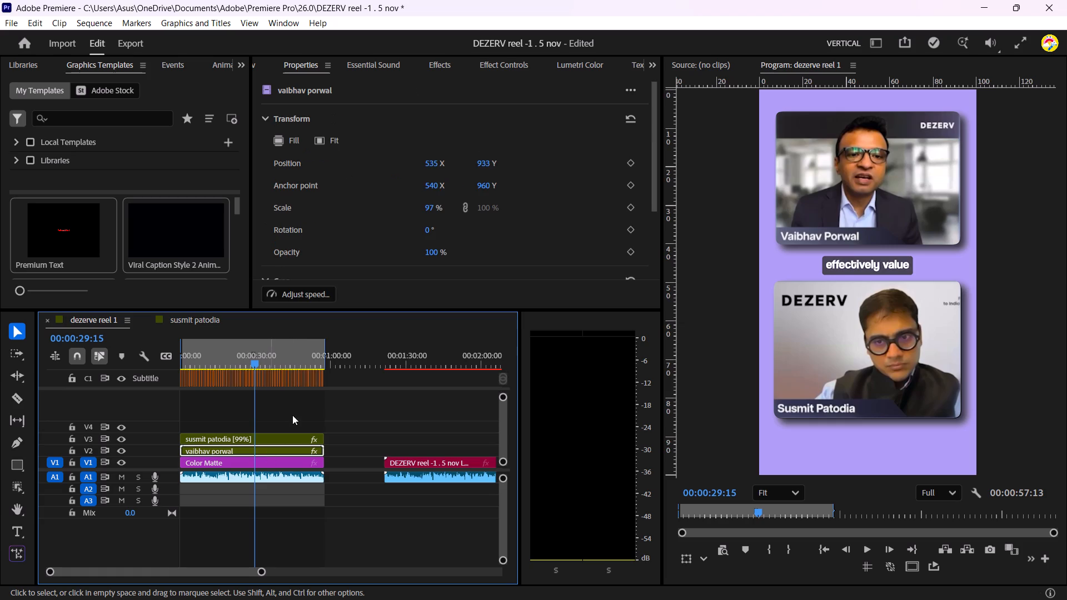
pyautogui.click(504, 64)
pyautogui.scroll(-5, 486, 201)
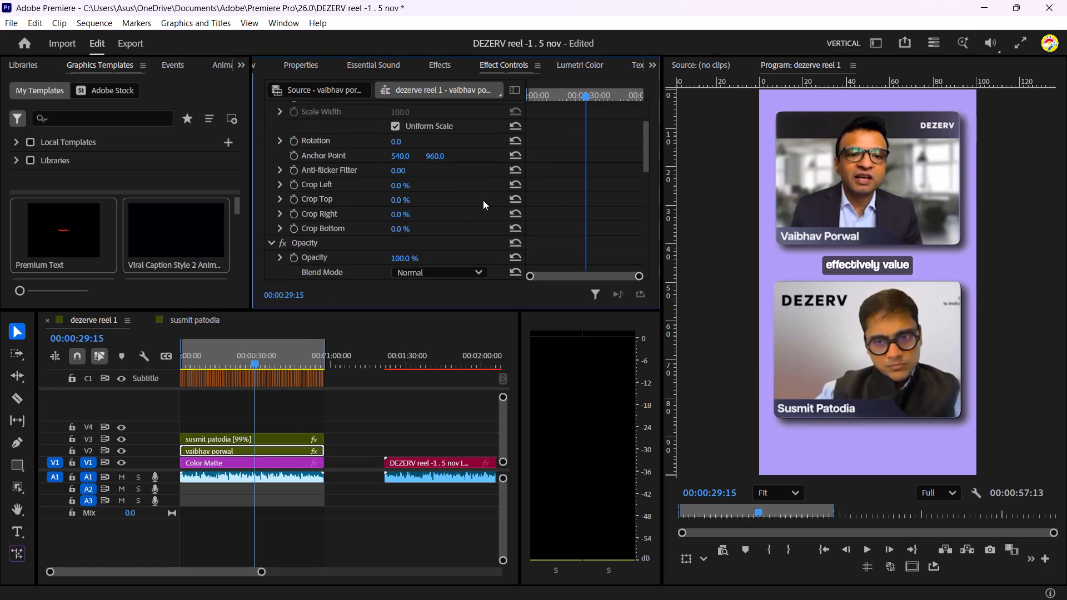
pyautogui.scroll(-15, 483, 200)
pyautogui.scroll(-10, 496, 219)
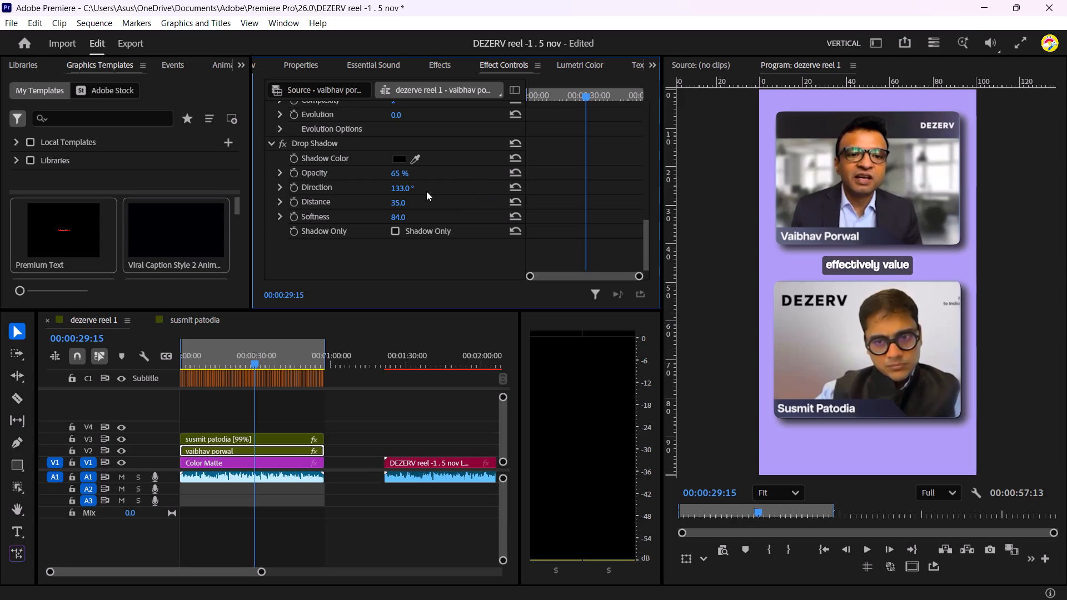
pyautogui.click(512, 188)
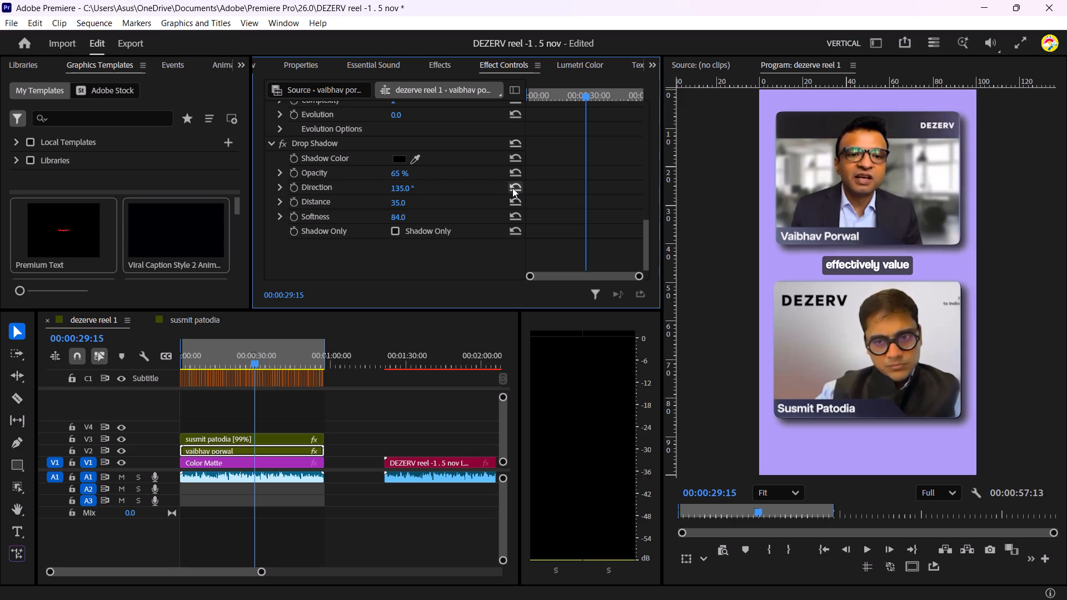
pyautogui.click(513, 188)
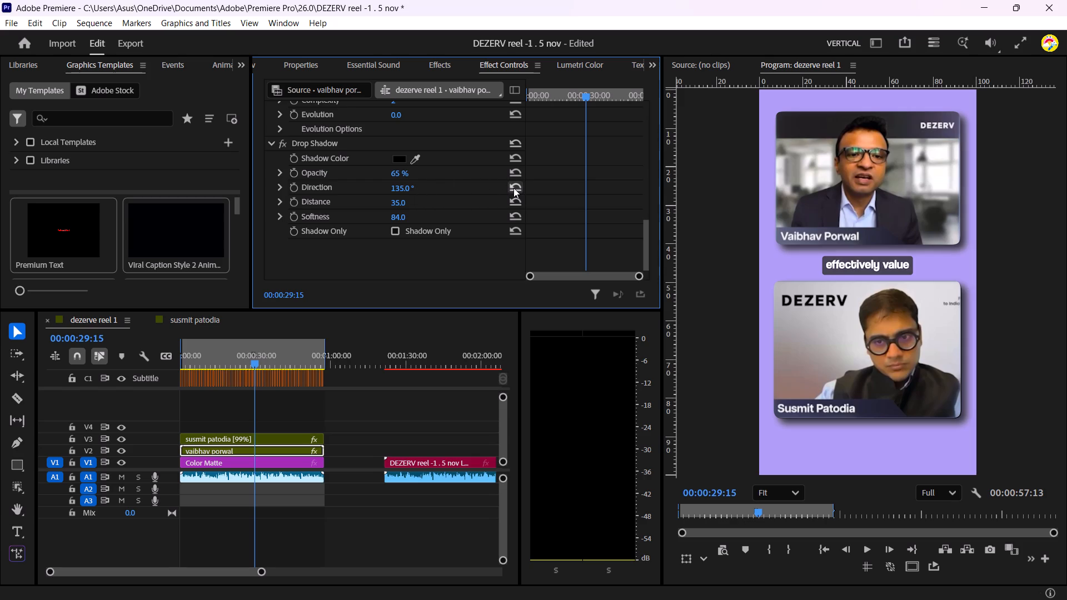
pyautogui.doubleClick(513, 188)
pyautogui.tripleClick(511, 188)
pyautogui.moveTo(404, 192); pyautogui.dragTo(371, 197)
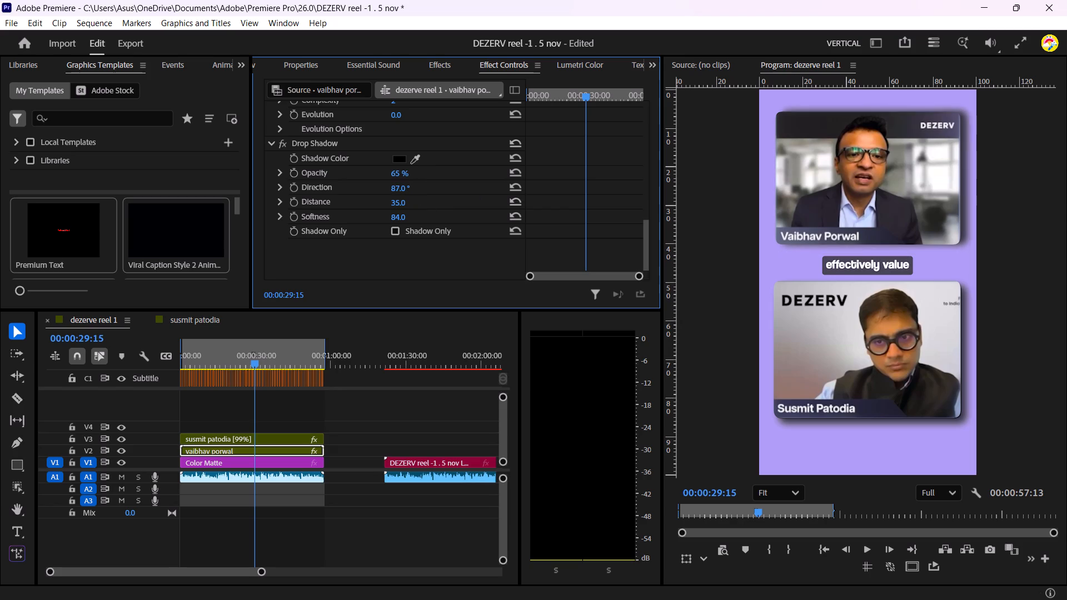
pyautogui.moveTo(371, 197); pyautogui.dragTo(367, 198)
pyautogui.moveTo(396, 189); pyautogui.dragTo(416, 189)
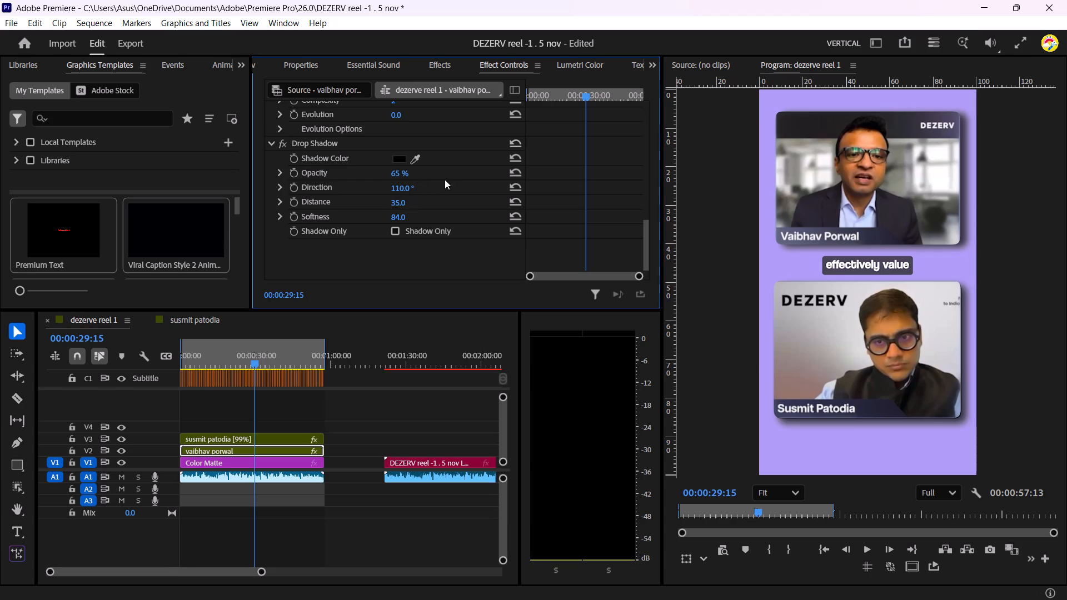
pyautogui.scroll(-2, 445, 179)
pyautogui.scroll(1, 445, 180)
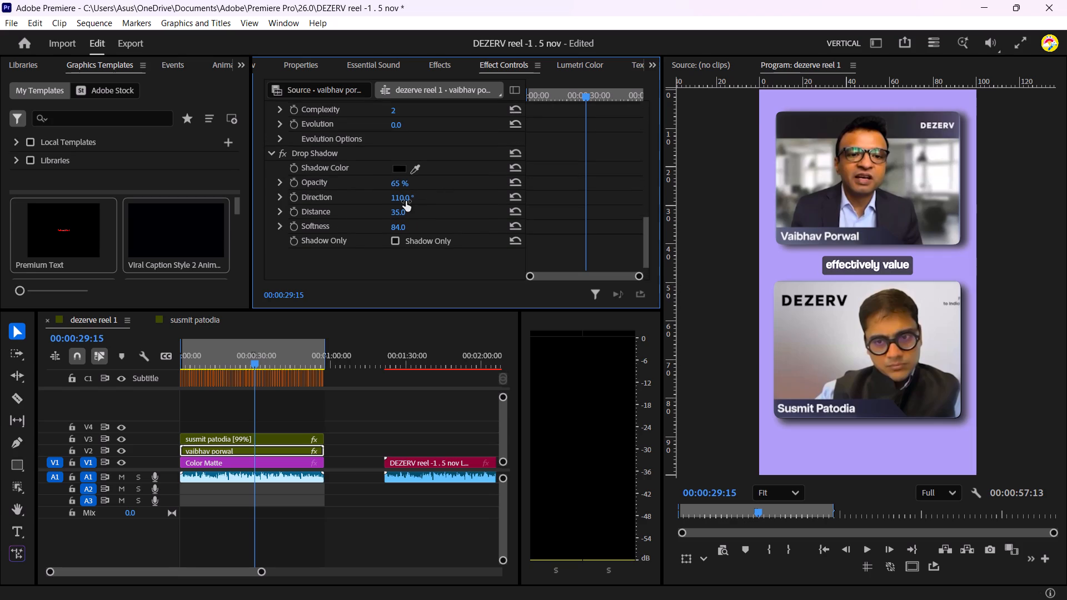
pyautogui.moveTo(398, 201); pyautogui.dragTo(448, 204)
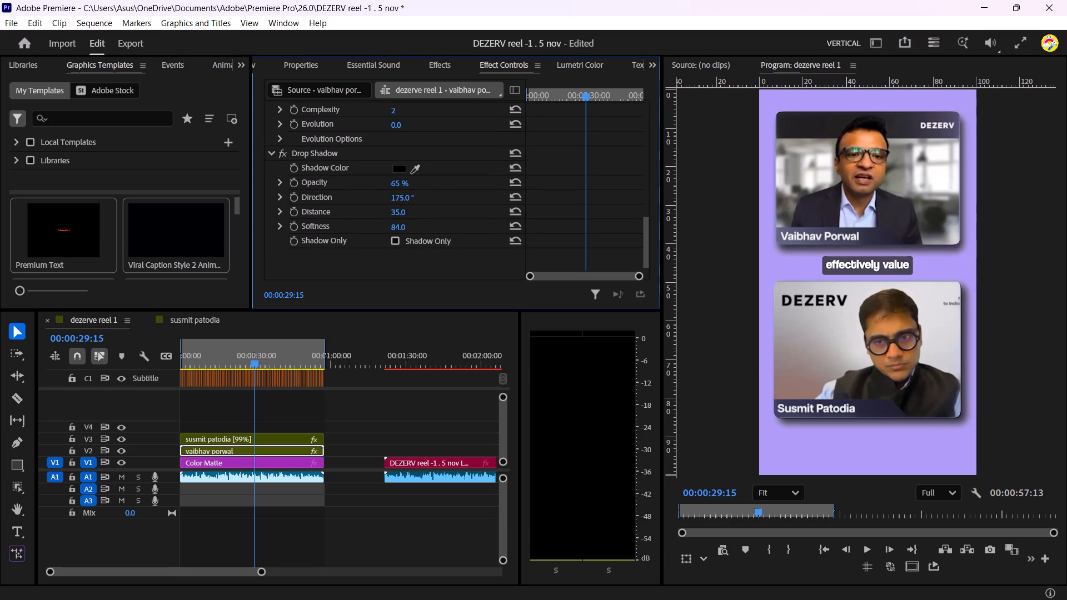
pyautogui.moveTo(448, 204); pyautogui.dragTo(451, 211)
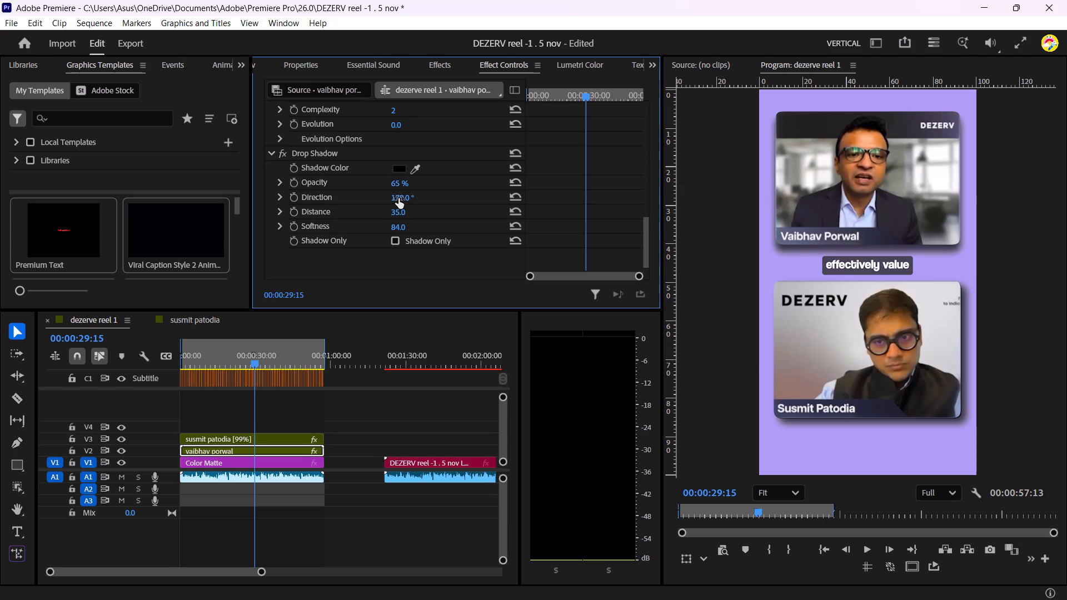
pyautogui.moveTo(397, 185); pyautogui.dragTo(404, 189)
pyautogui.moveTo(404, 189); pyautogui.dragTo(406, 190)
pyautogui.moveTo(403, 226); pyautogui.dragTo(422, 225)
pyautogui.moveTo(422, 225); pyautogui.dragTo(424, 224)
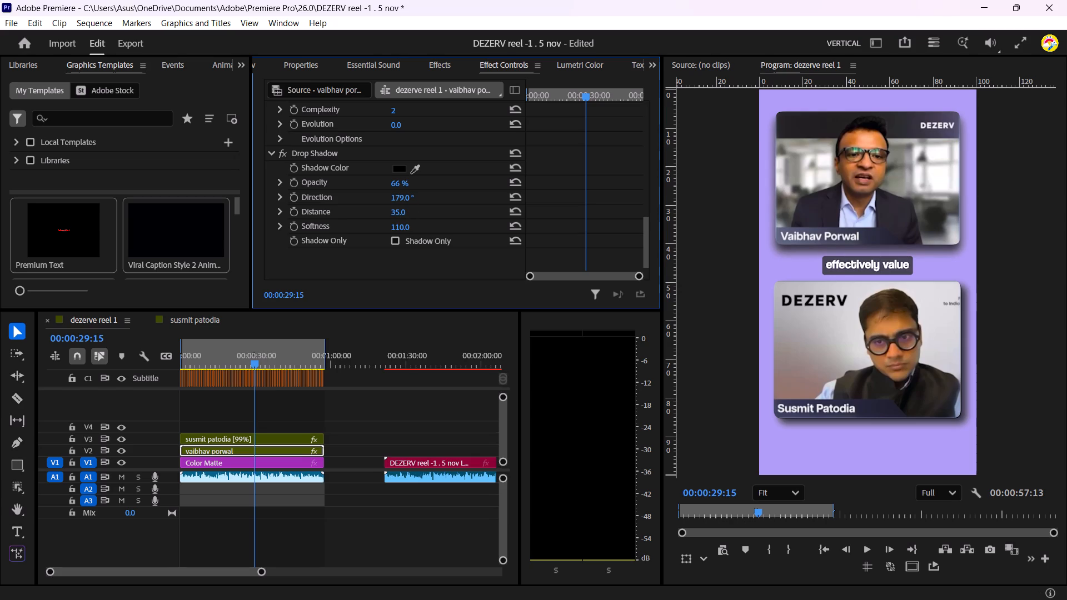
pyautogui.moveTo(424, 224); pyautogui.dragTo(425, 224)
pyautogui.click(364, 154)
pyautogui.rightClick(364, 154)
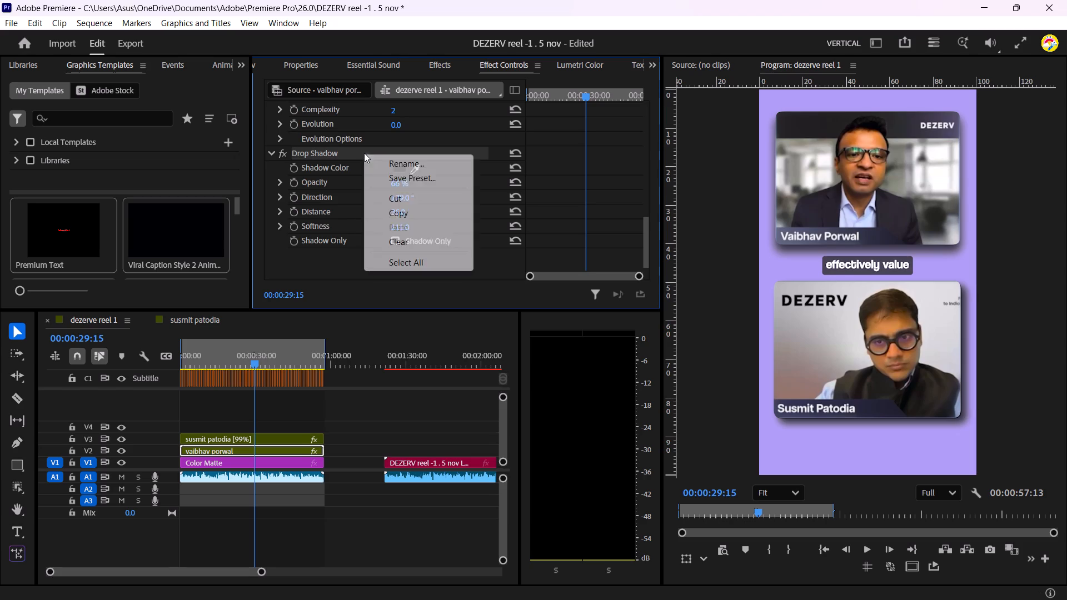
pyautogui.click(406, 214)
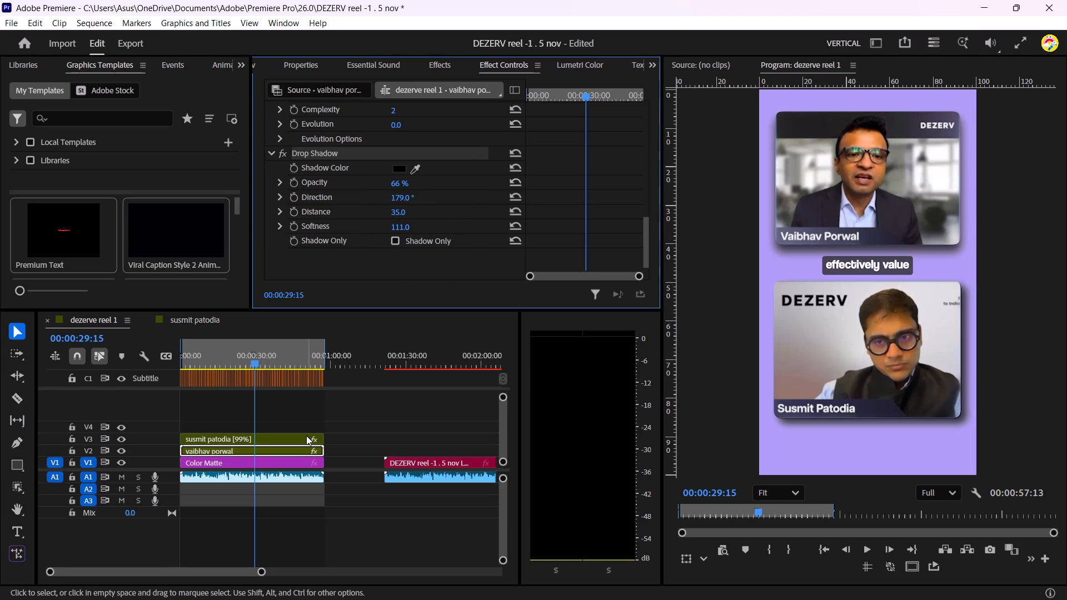
pyautogui.click(300, 438)
pyautogui.scroll(-9, 374, 198)
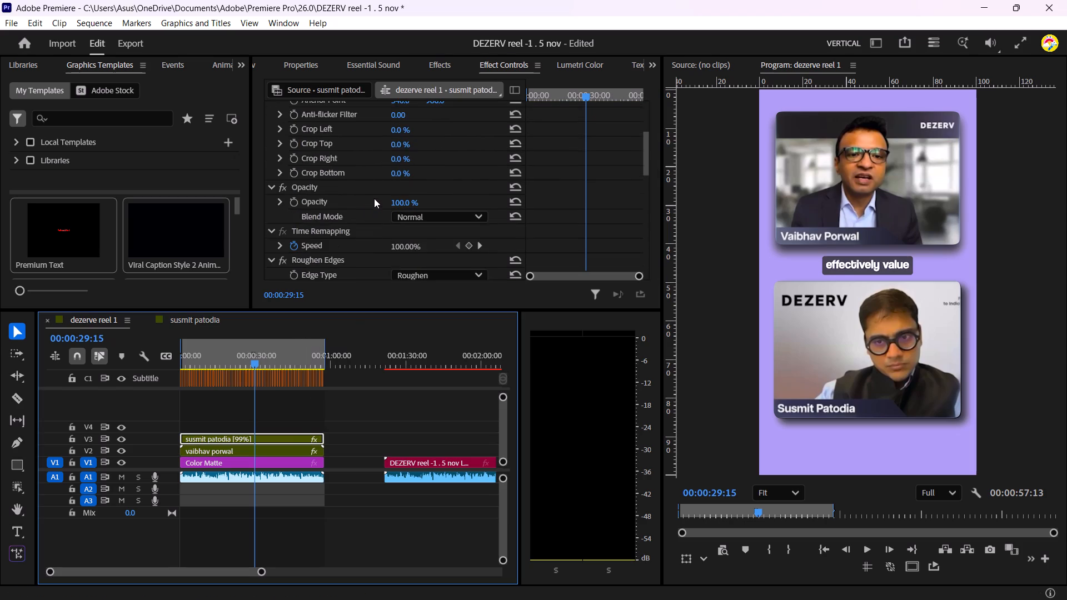
pyautogui.scroll(-16, 372, 203)
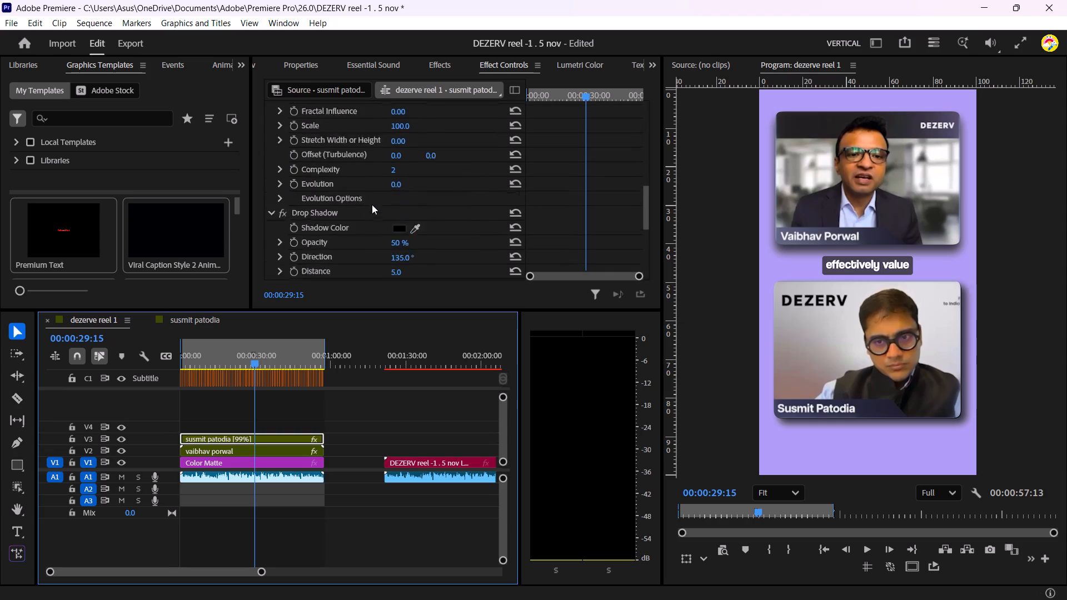
pyautogui.scroll(-2, 372, 204)
pyautogui.click(369, 188)
pyautogui.rightClick(369, 188)
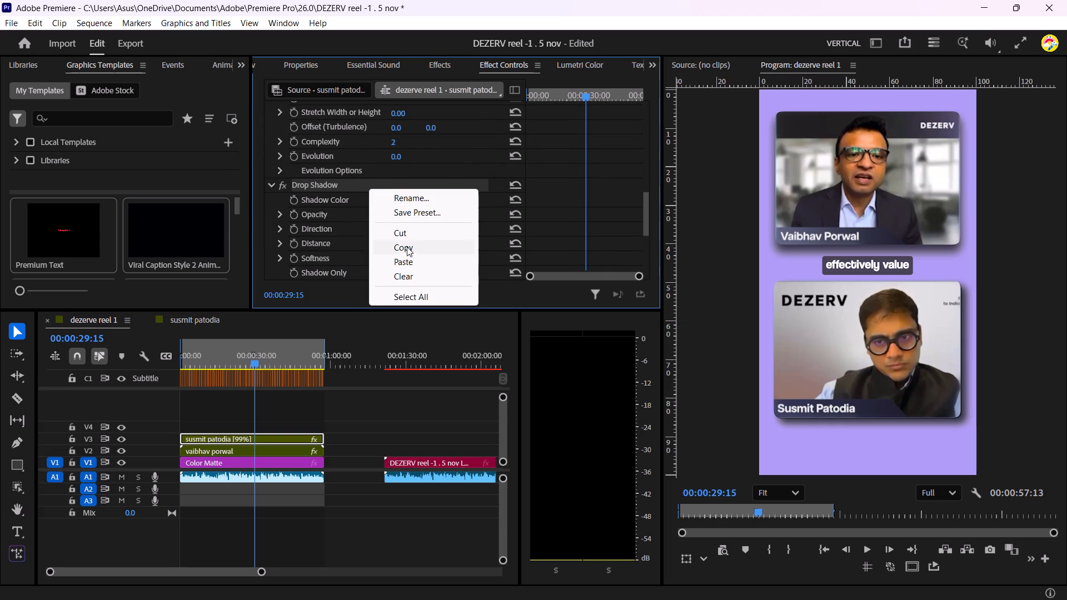
pyautogui.click(410, 277)
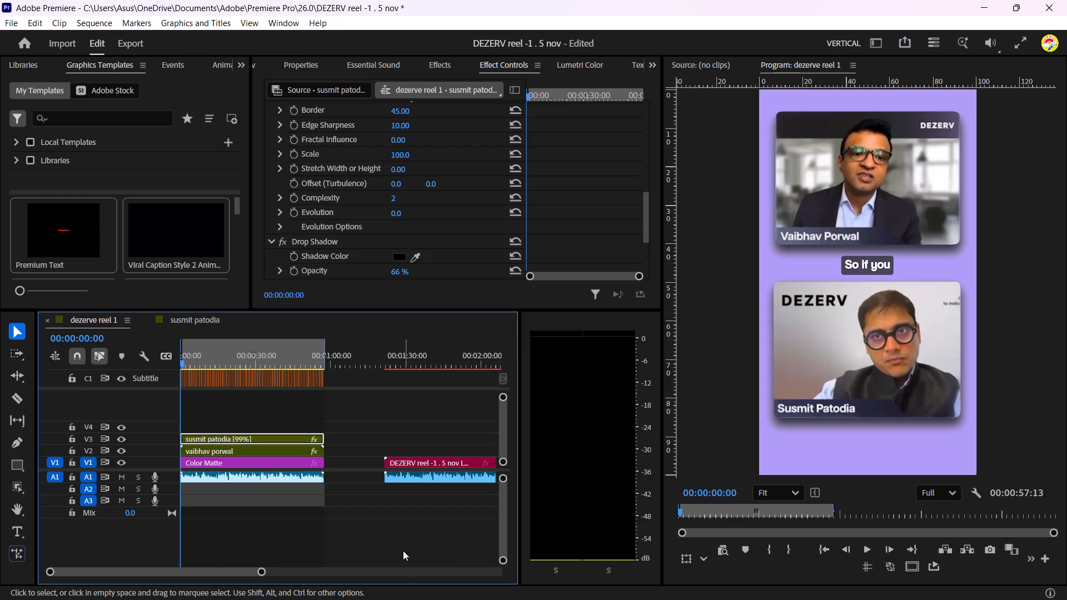
pyautogui.press('space')
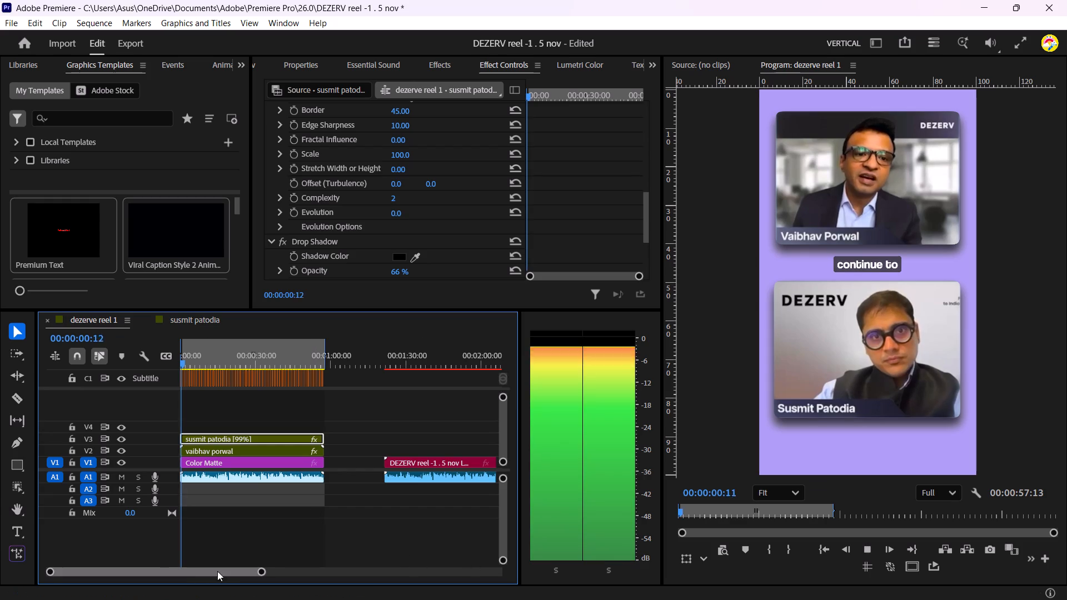
pyautogui.moveTo(261, 574); pyautogui.dragTo(196, 582)
pyautogui.scroll(-3, 268, 544)
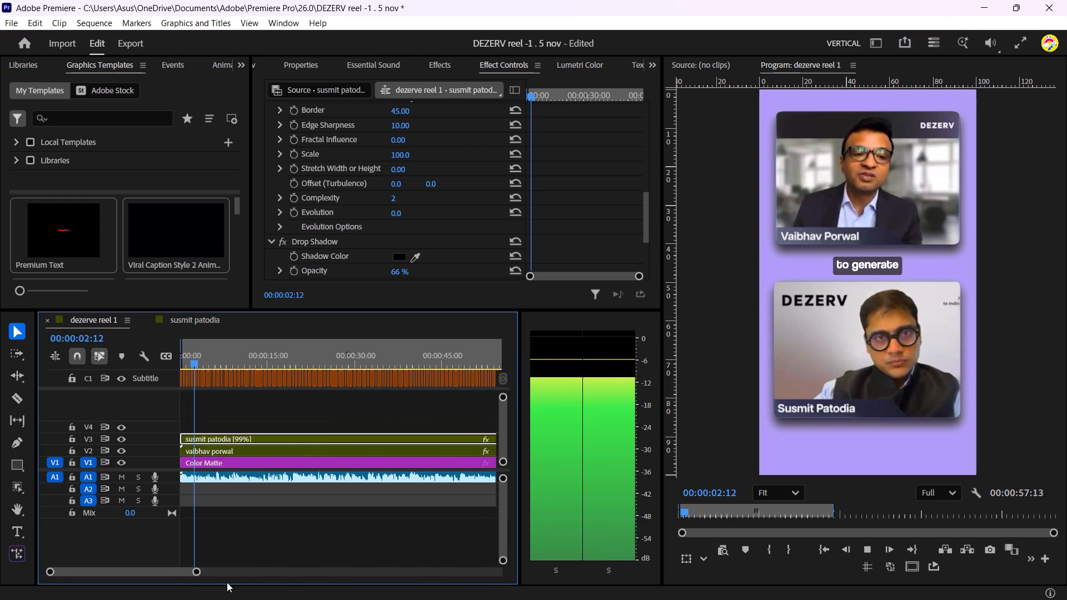
pyautogui.moveTo(196, 573); pyautogui.dragTo(273, 573)
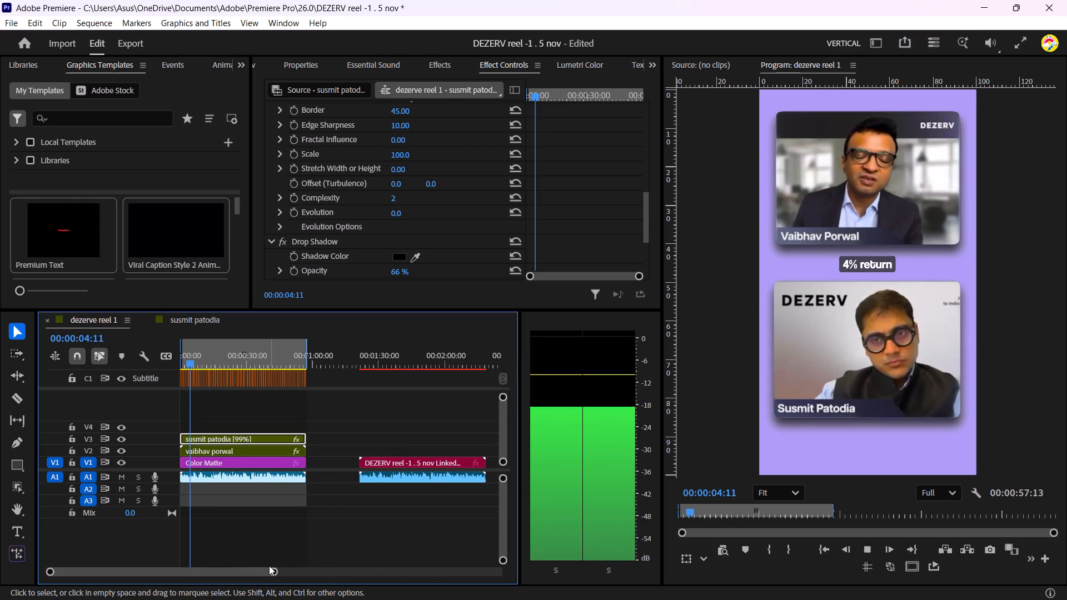
pyautogui.scroll(-1, 253, 527)
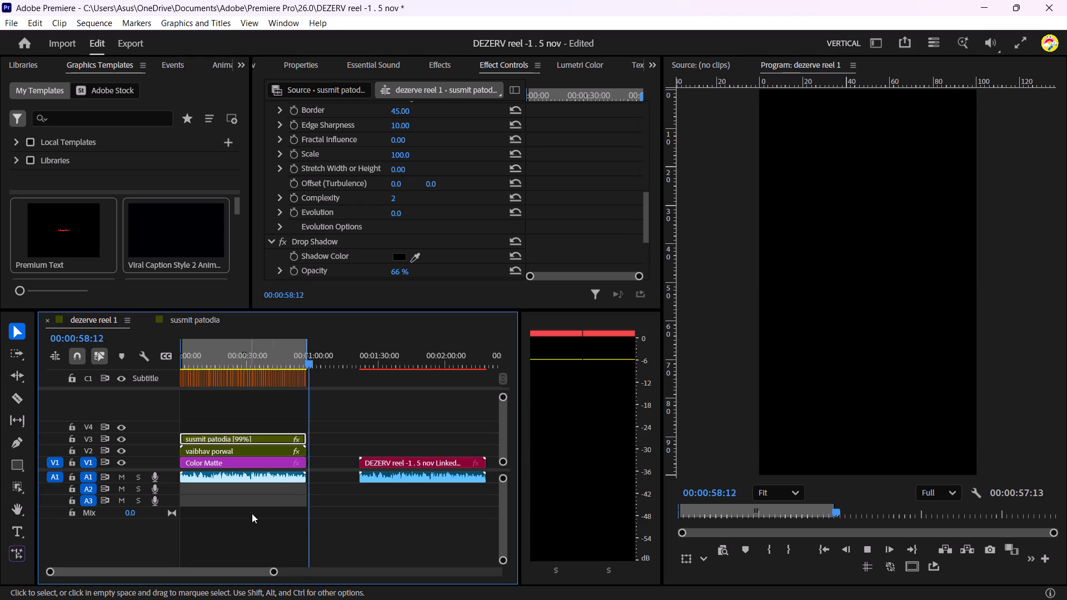
pyautogui.click(289, 362)
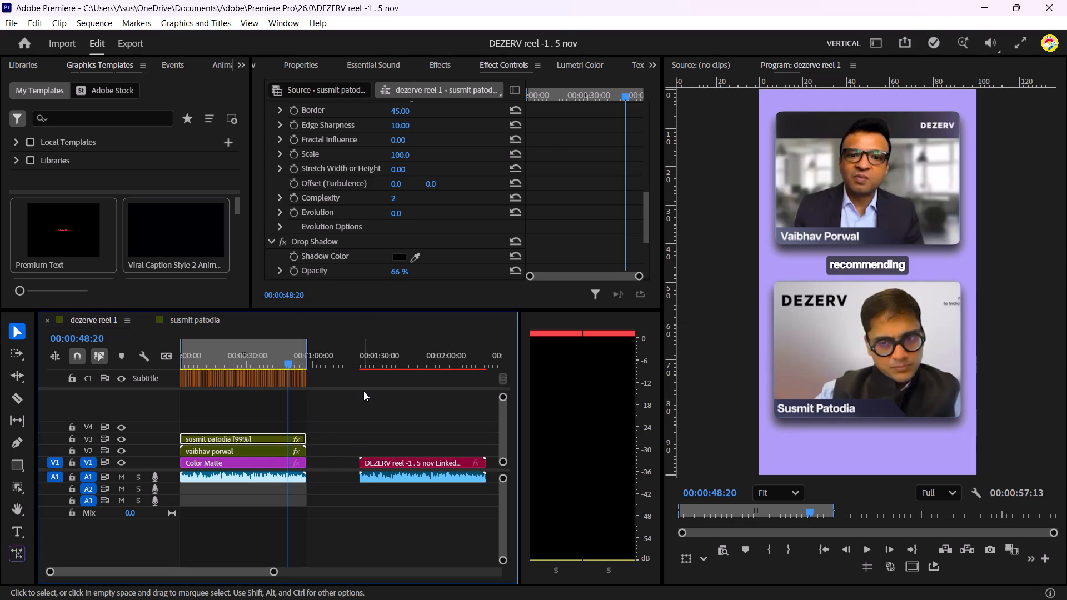
pyautogui.scroll(-2, 363, 391)
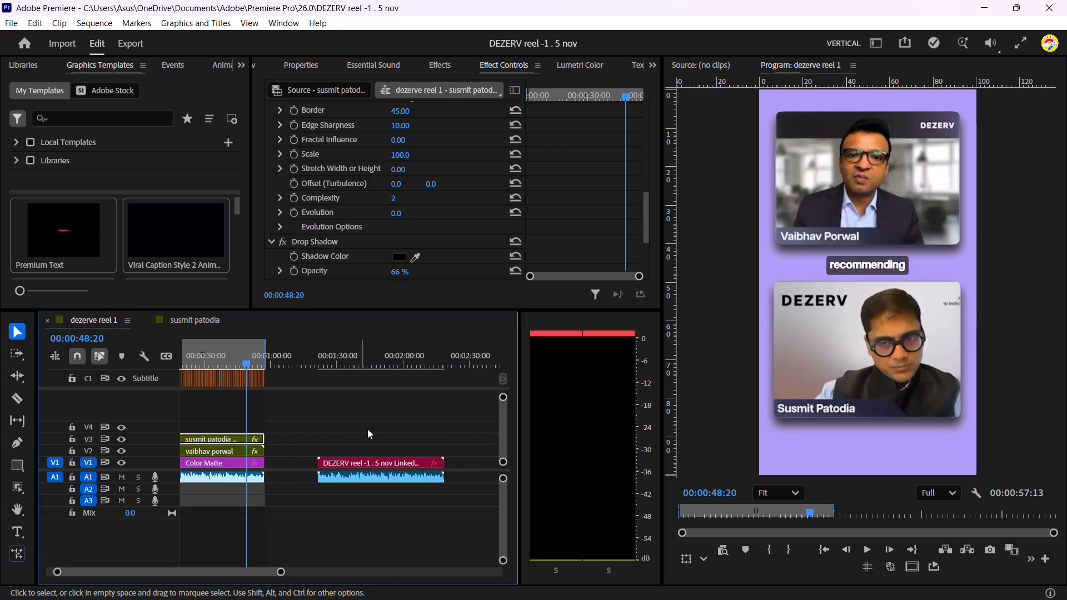
# Switch to After Effects, collapse the download (6).jpg and timeless beauty.jpg layers, and move the playhead to about 0:00:07:05.
pyautogui.click(724, 589)
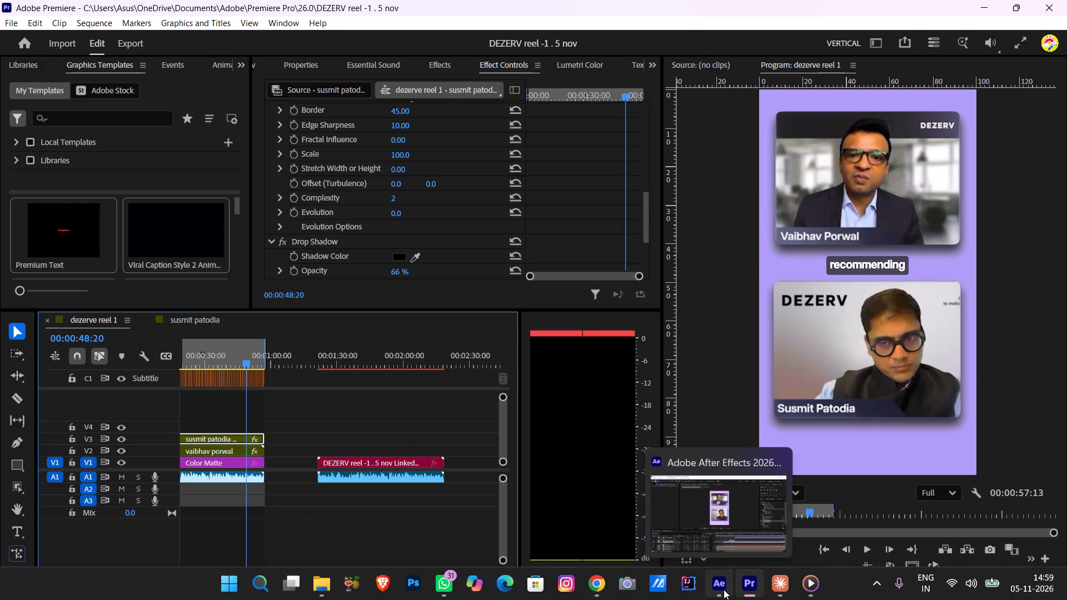
pyautogui.scroll(-1, 564, 476)
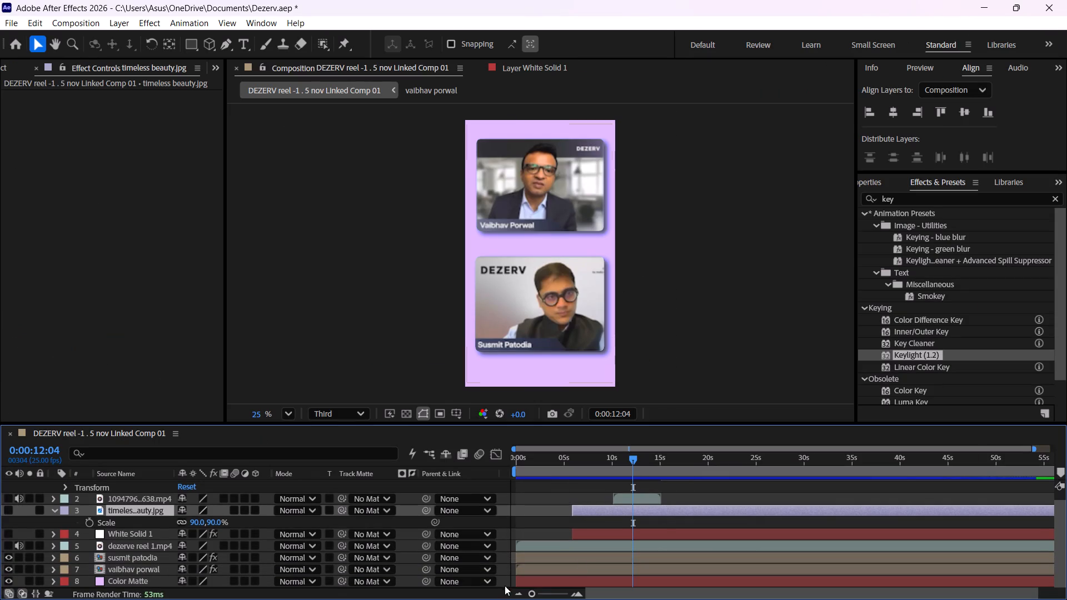
pyautogui.moveTo(530, 592); pyautogui.dragTo(543, 596)
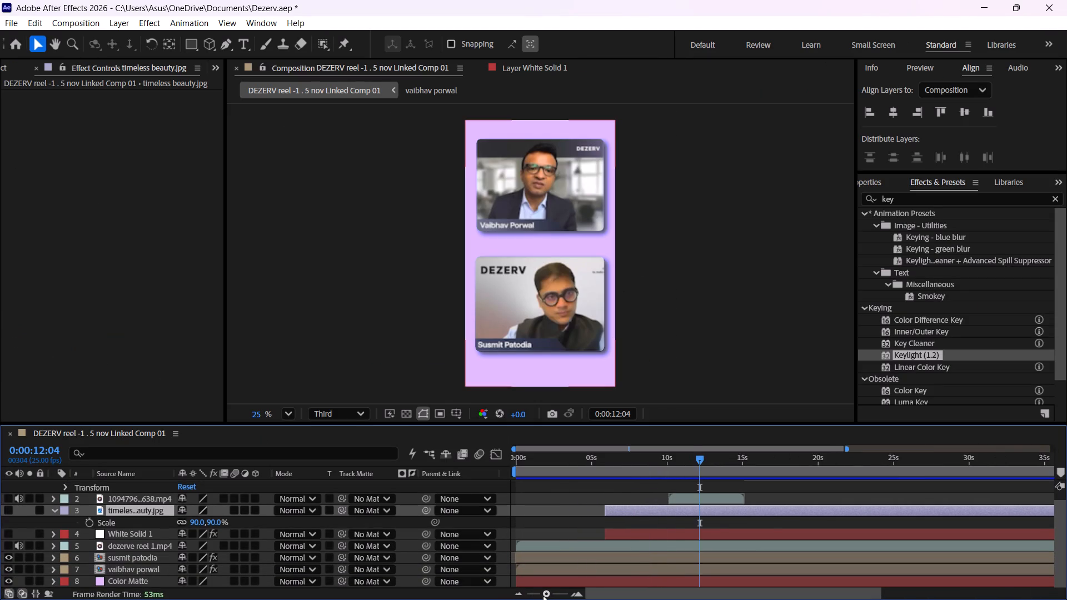
pyautogui.moveTo(543, 596); pyautogui.dragTo(531, 599)
pyautogui.scroll(6, 688, 516)
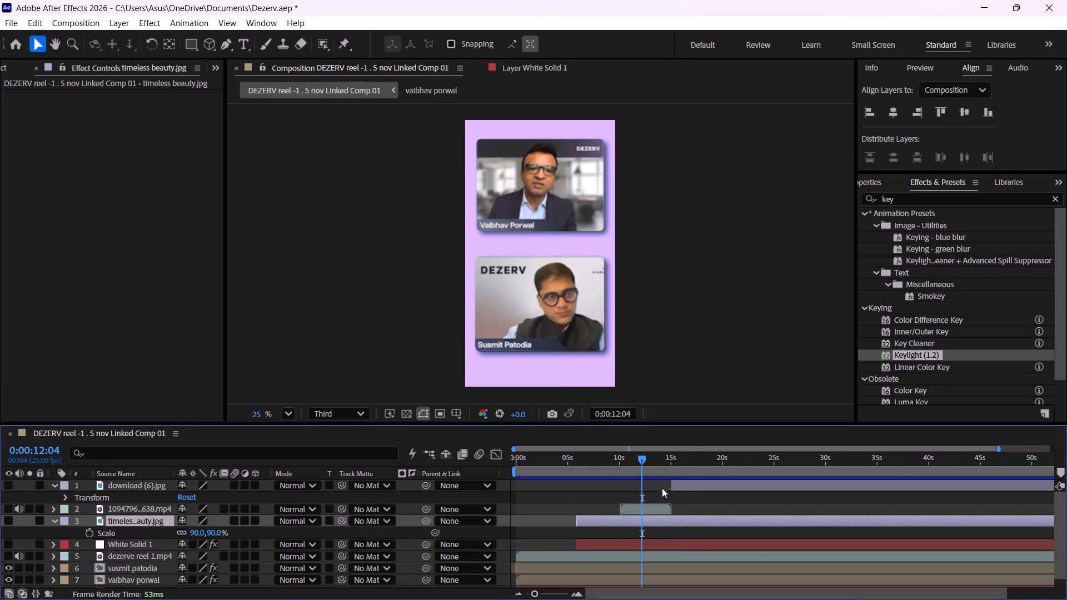
pyautogui.click(53, 486)
pyautogui.click(55, 509)
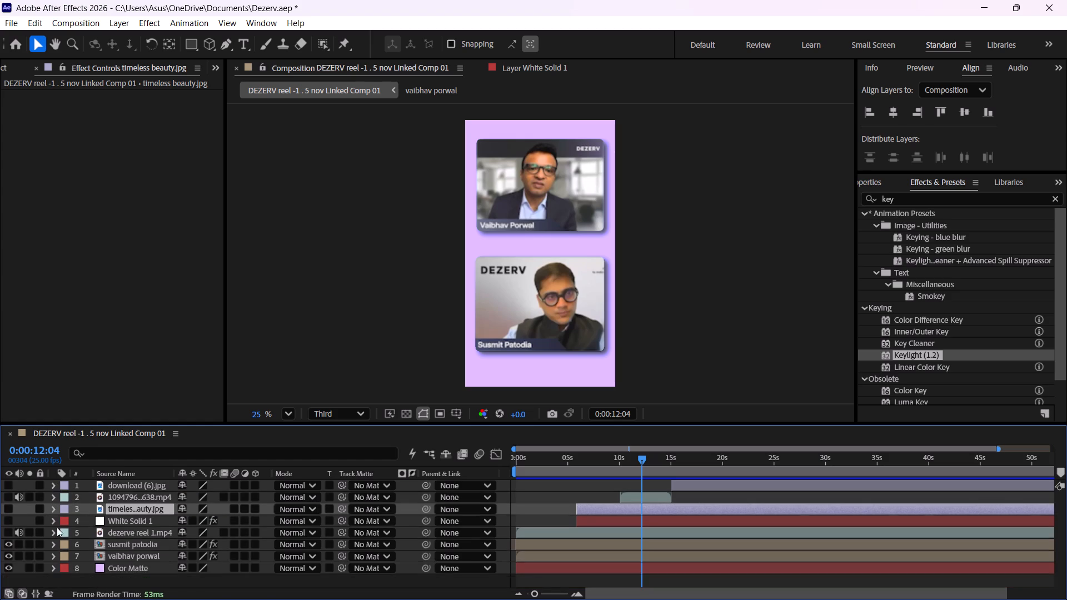
pyautogui.moveTo(639, 459); pyautogui.dragTo(572, 479)
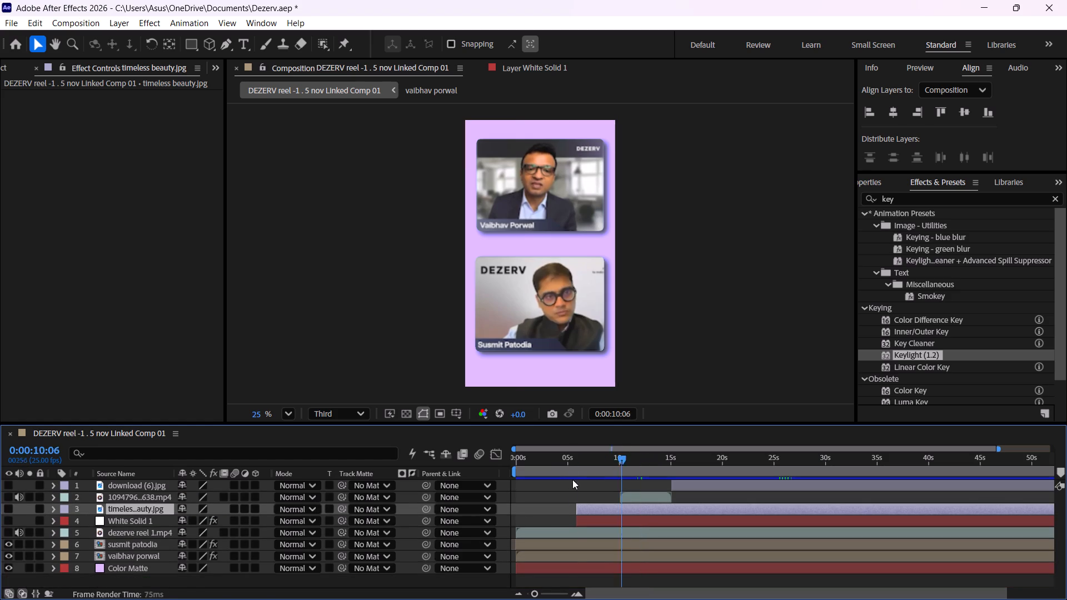
pyautogui.moveTo(572, 479); pyautogui.dragTo(587, 500)
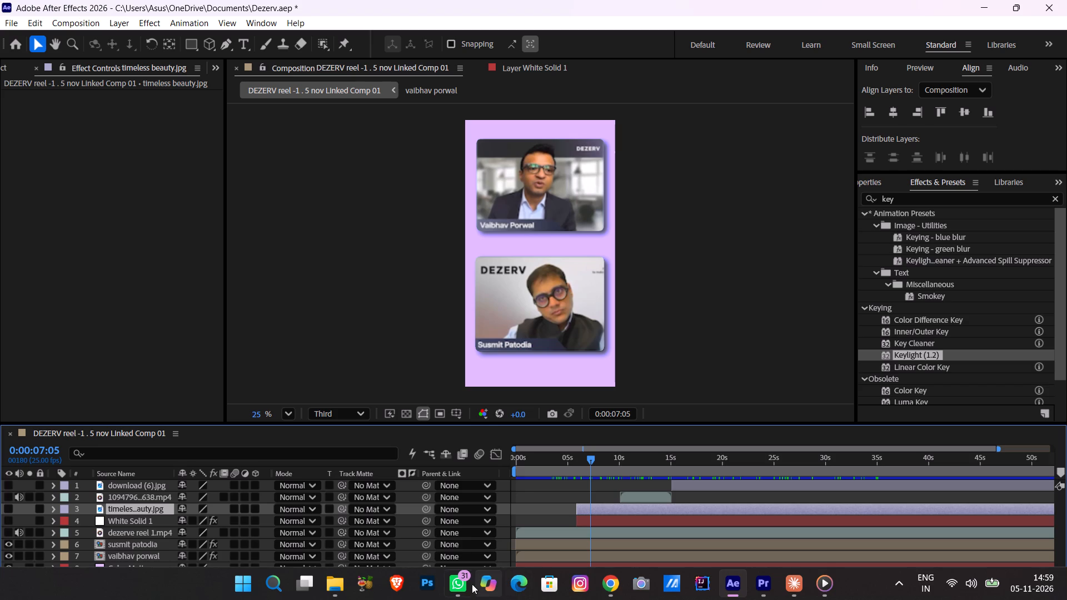
# In File Explorer, copy the Aescripts - Deep Glow 2 v1.1.0 [FileCR] folder from _Sheryians on the C drive.
pyautogui.click(328, 584)
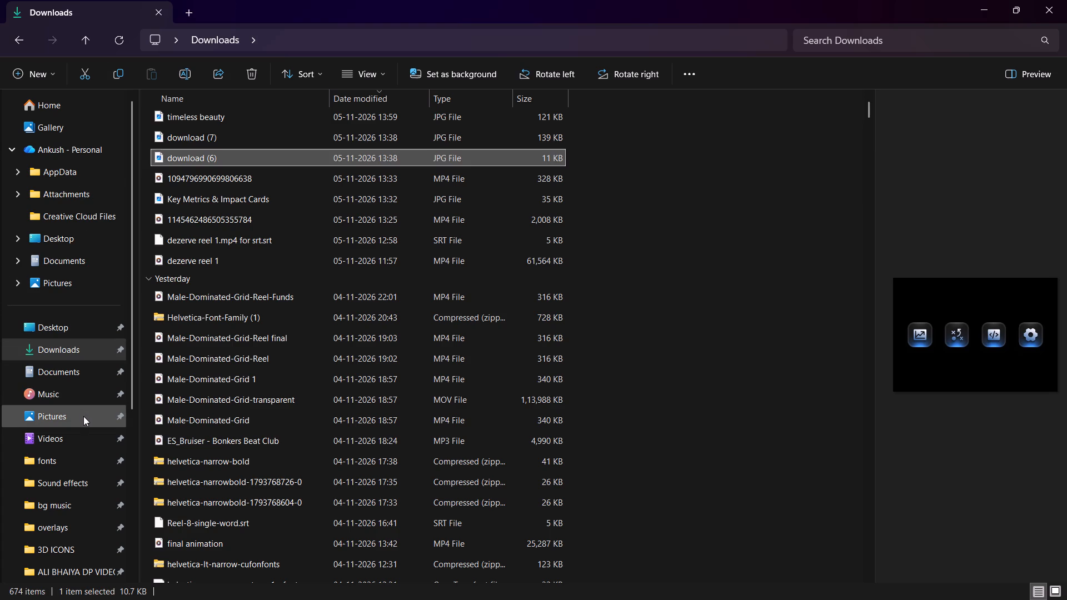
pyautogui.scroll(-1, 83, 416)
pyautogui.click(76, 439)
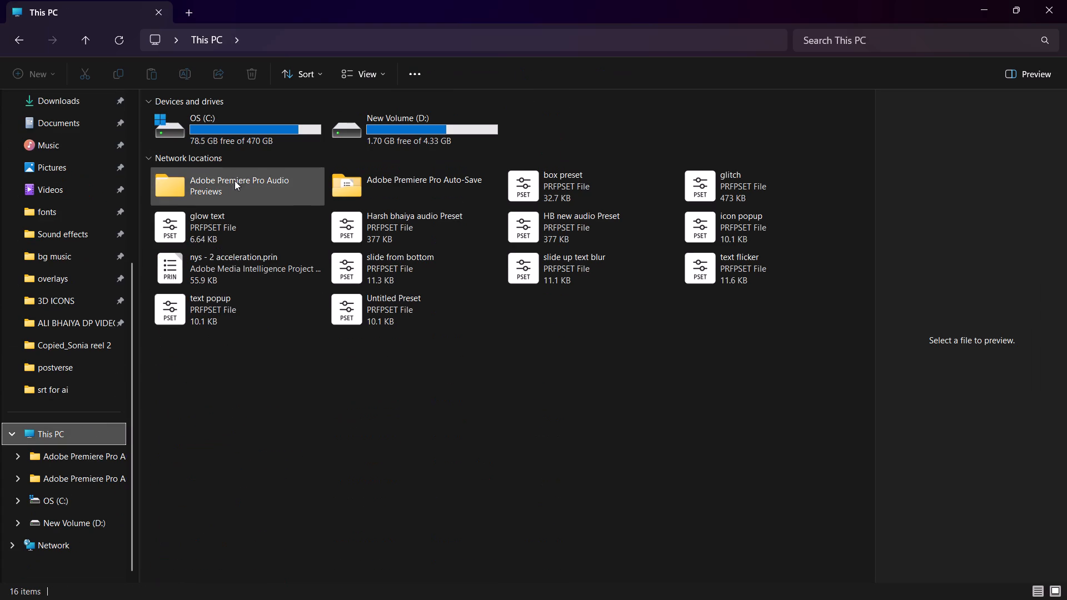
pyautogui.doubleClick(235, 129)
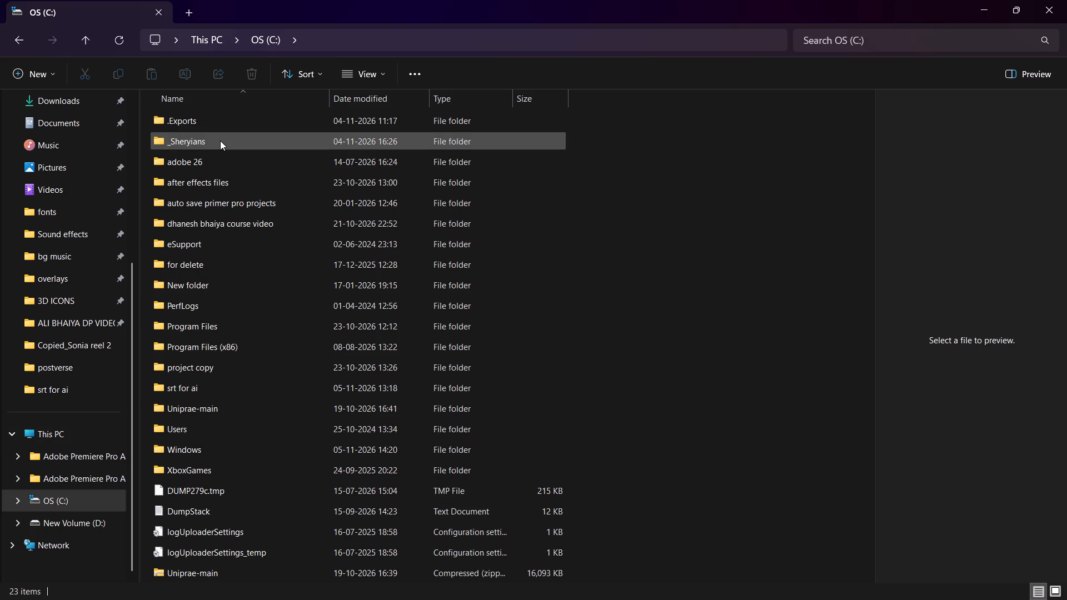
pyautogui.doubleClick(220, 141)
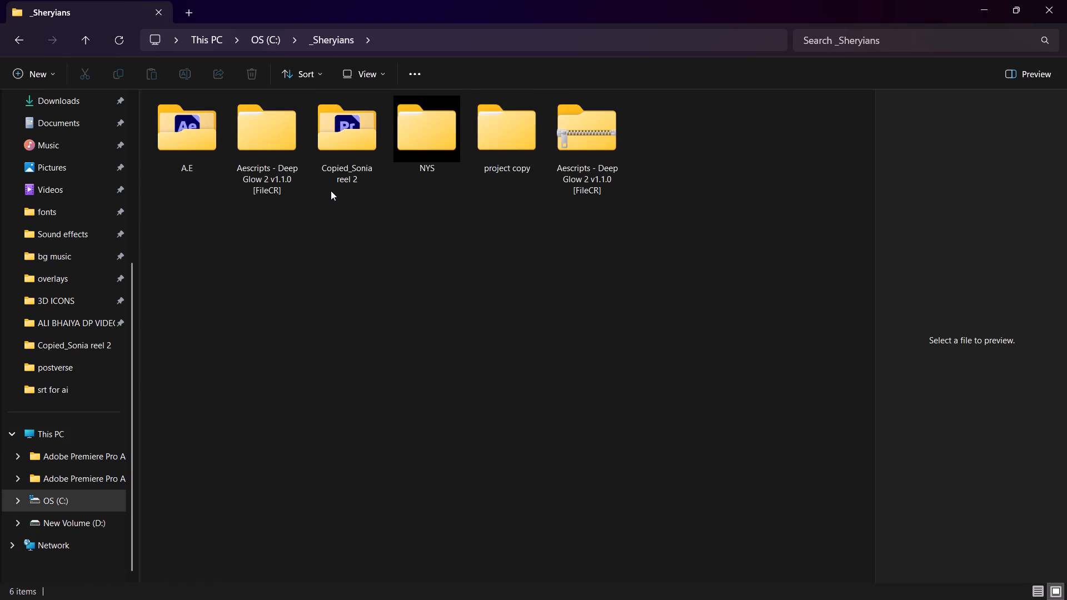
pyautogui.click(276, 157)
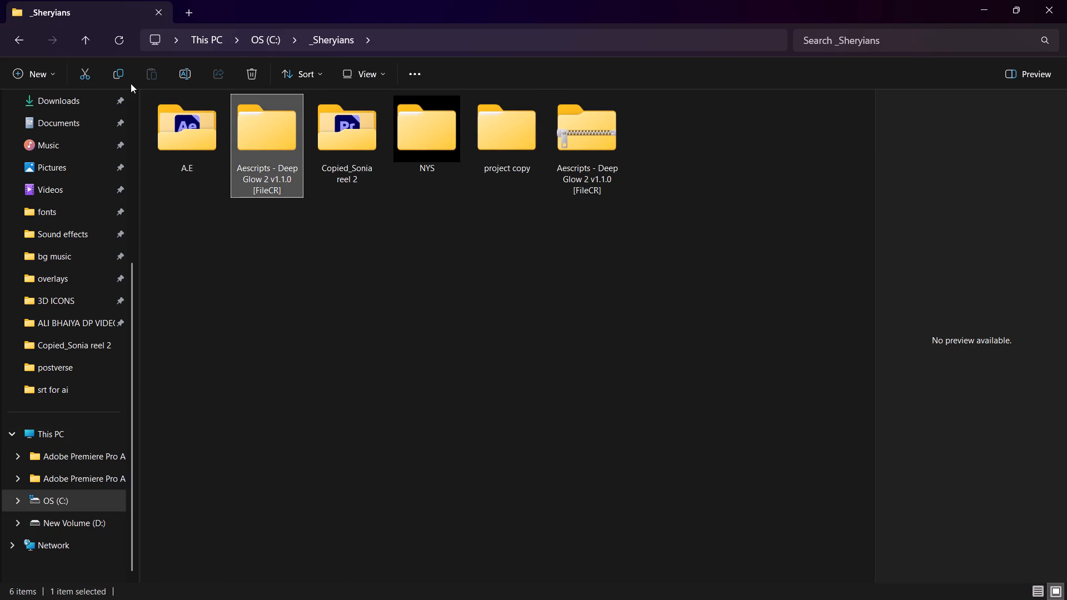
pyautogui.click(121, 78)
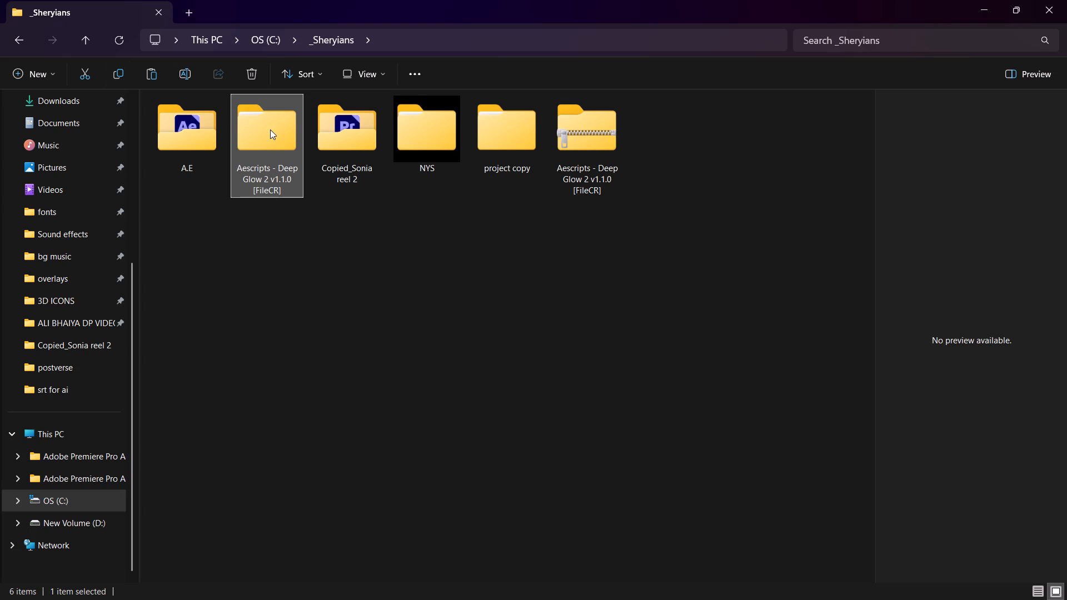
pyautogui.click(276, 128)
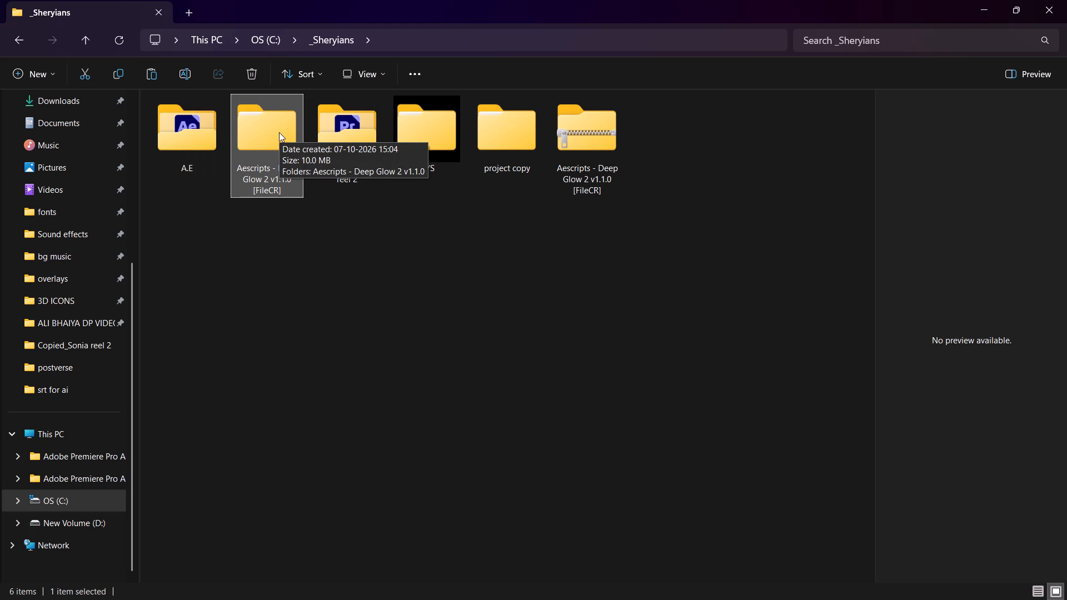
pyautogui.rightClick(279, 132)
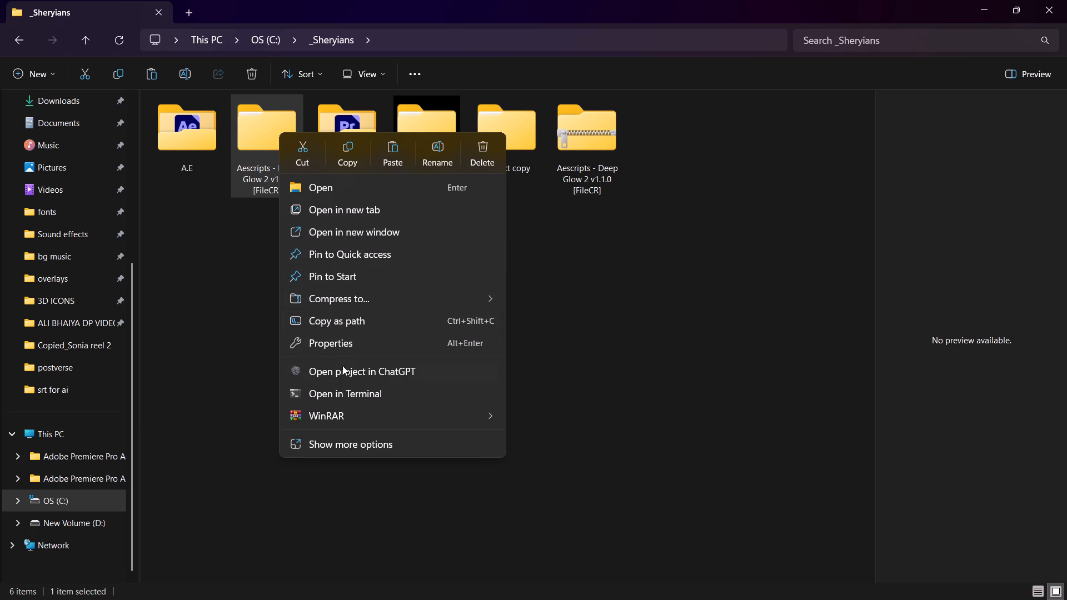
pyautogui.click(587, 279)
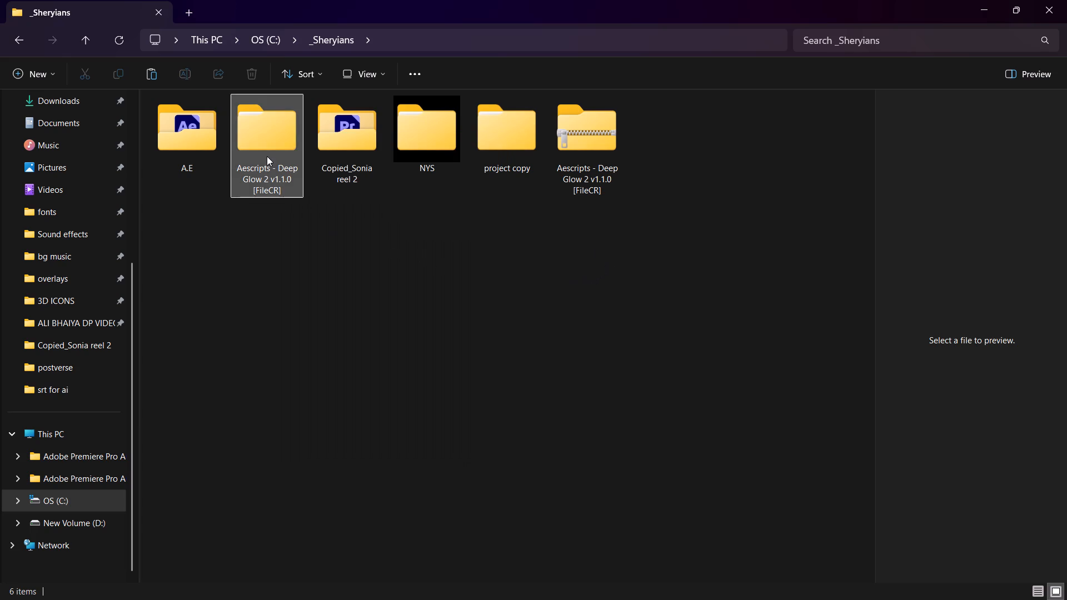
# Examine the contents of the nested Deep Glow 2 v1.1.0 folder, and go back out of it.
pyautogui.doubleClick(267, 156)
pyautogui.click(243, 122)
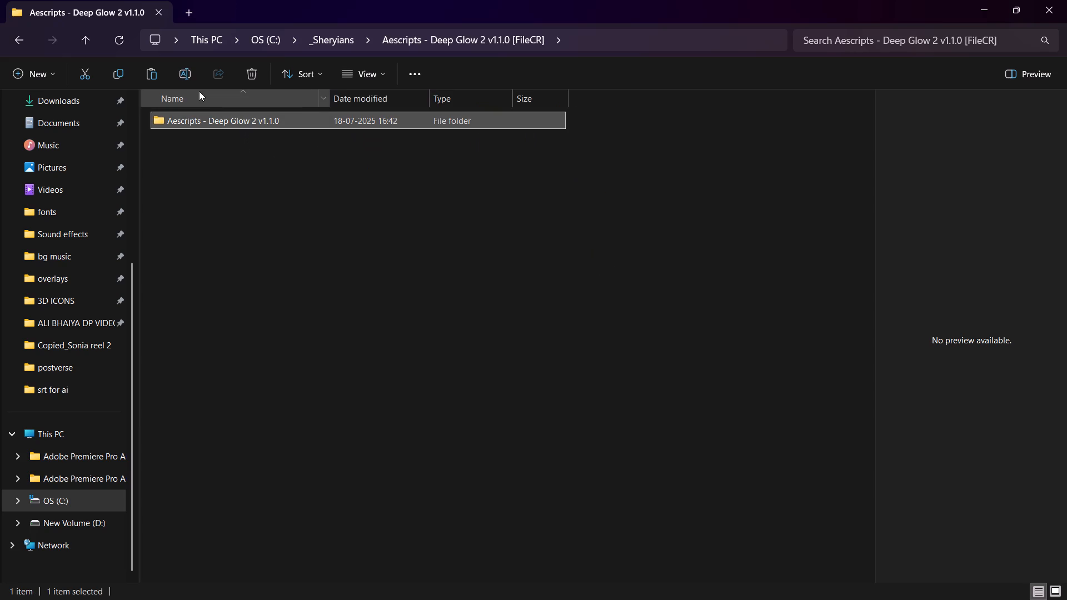
pyautogui.doubleClick(231, 119)
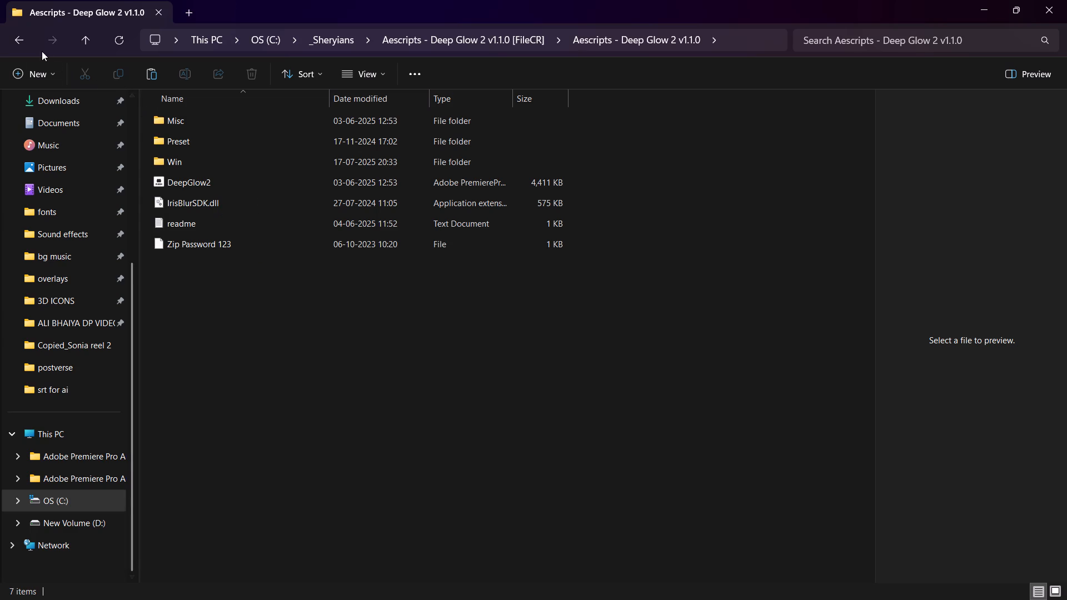
pyautogui.click(18, 39)
pyautogui.click(26, 37)
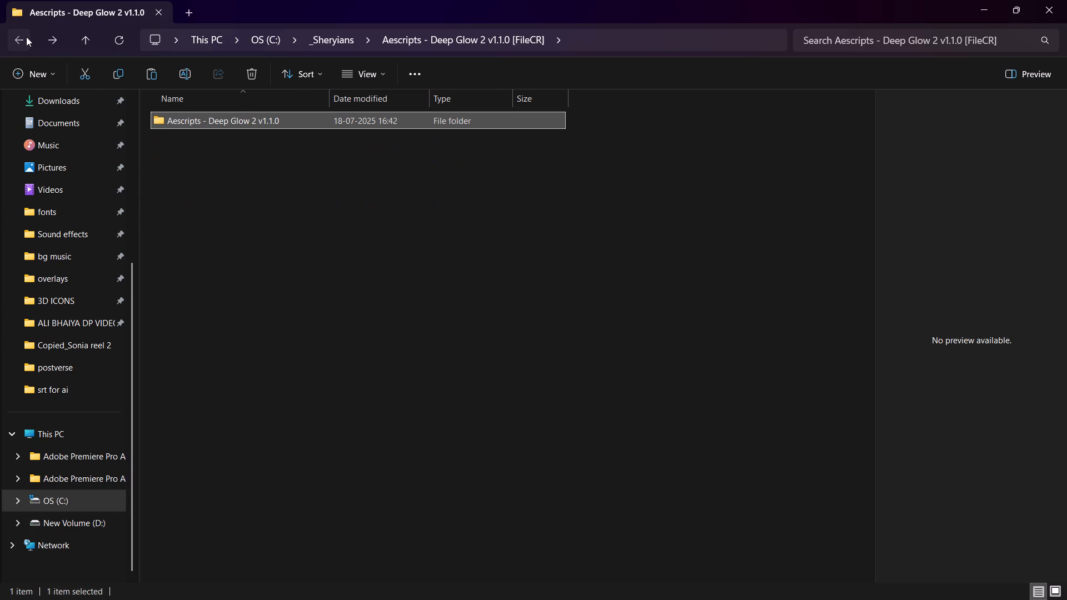
# Search the Downloads folder for "deep", inspect the Aescripts - Deep Glow 2 v1.1.0 folder's contents, and go back out of it.
pyautogui.click(42, 108)
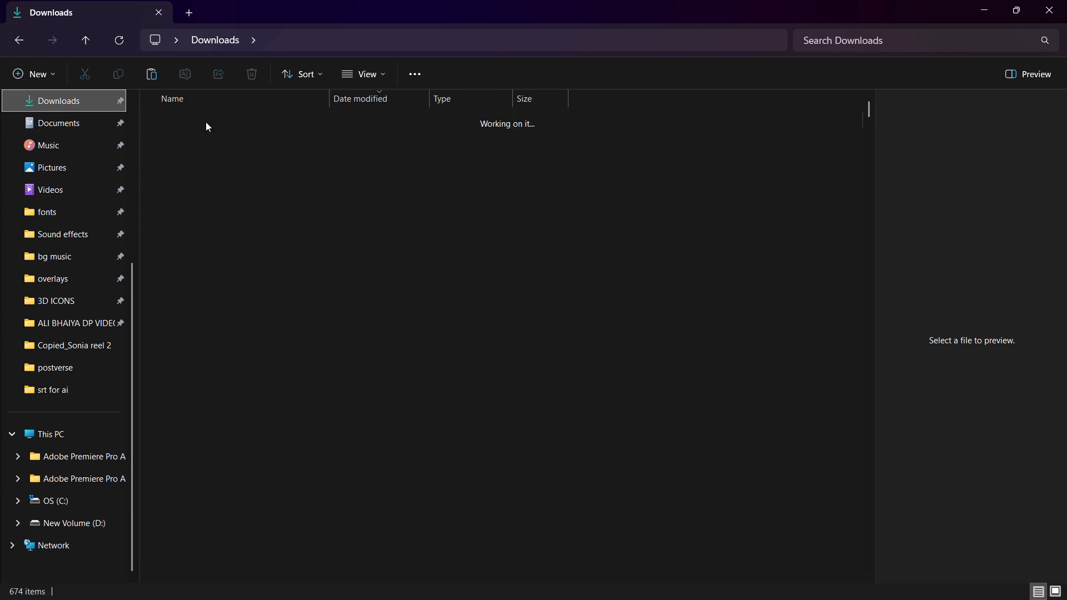
pyautogui.click(818, 43)
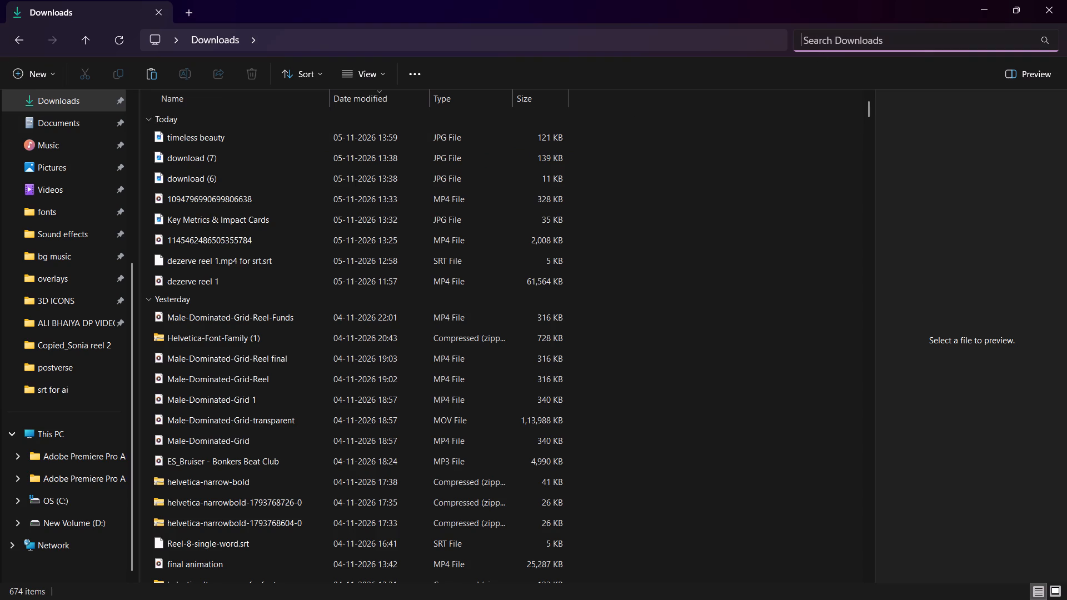
pyautogui.press('d')
pyautogui.press('e')
pyautogui.press('e')
pyautogui.press('p')
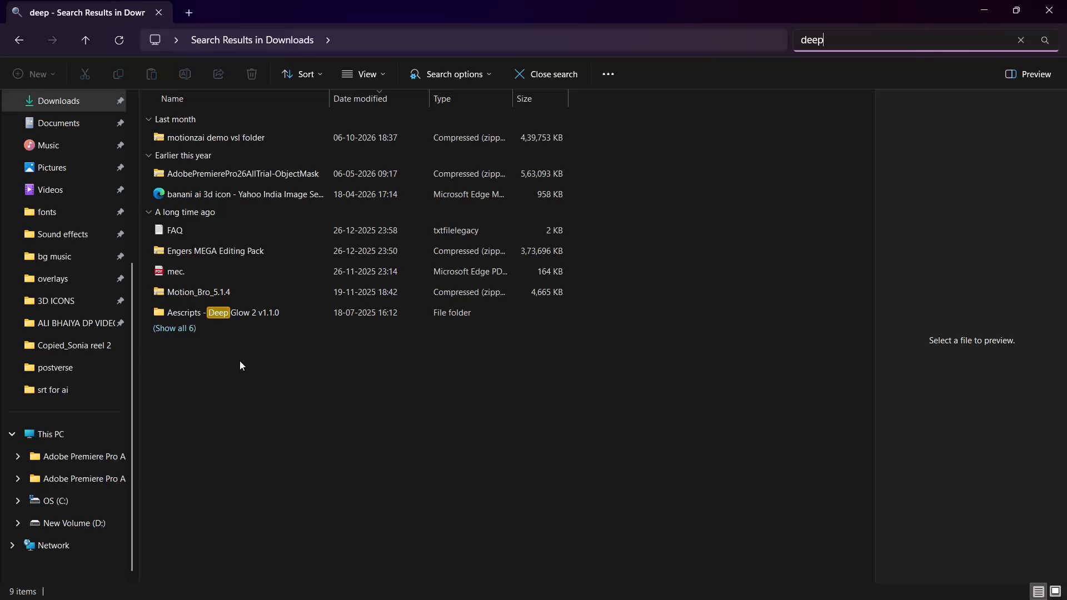
pyautogui.doubleClick(204, 317)
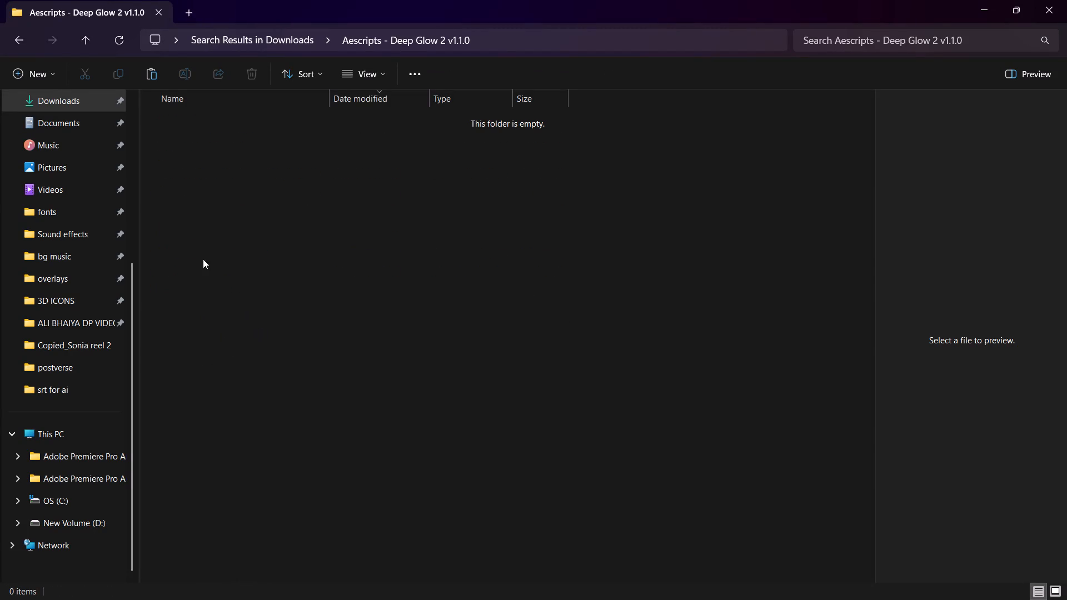
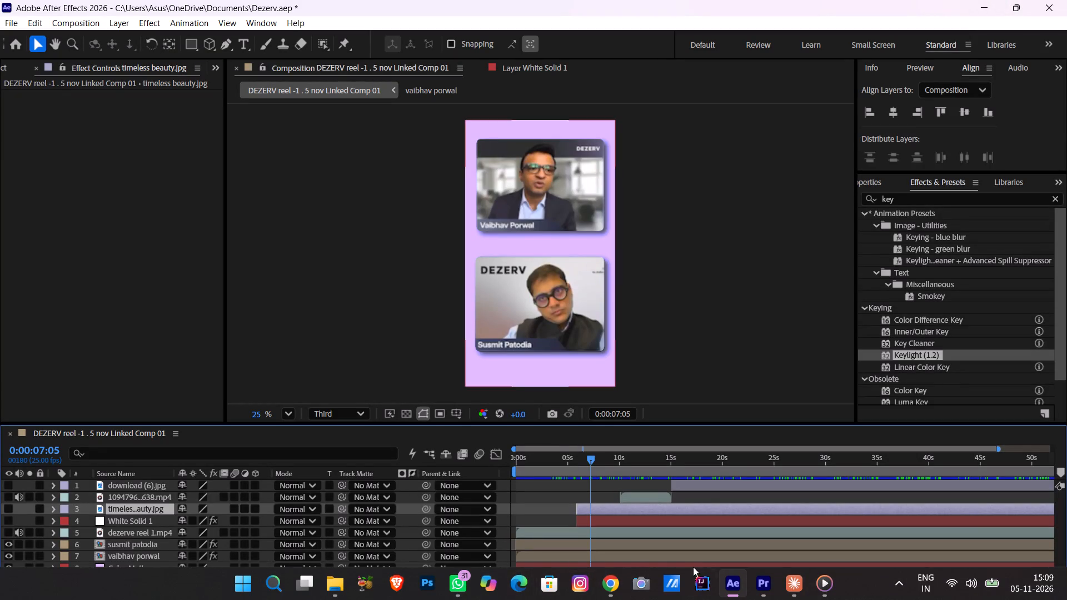
# Switch to Premiere and move the playhead to the start of the dezerve reel 1 sequence.
pyautogui.click(760, 584)
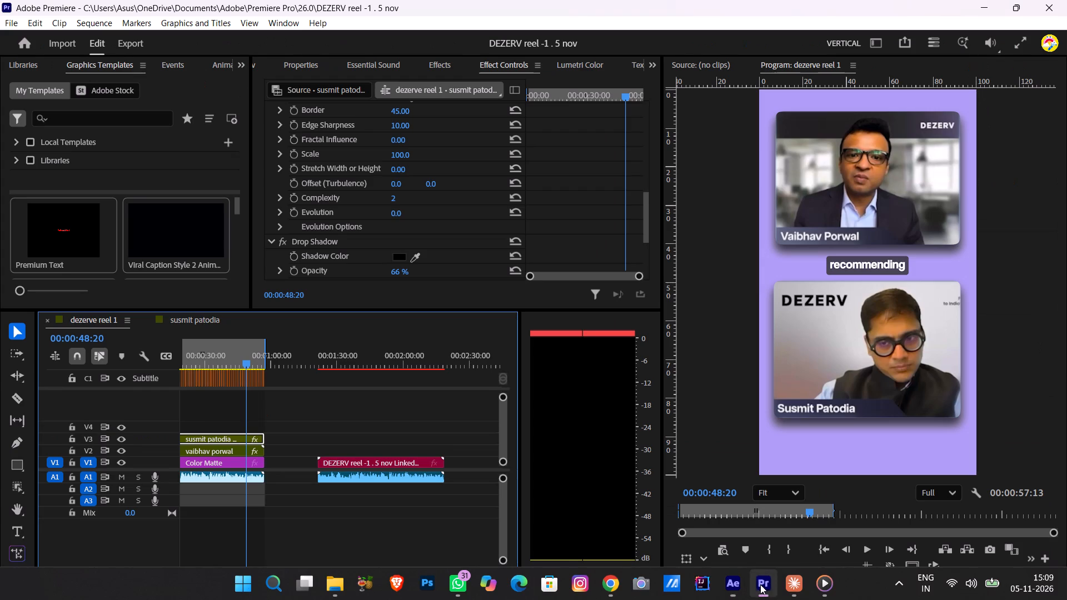
pyautogui.scroll(7, 342, 544)
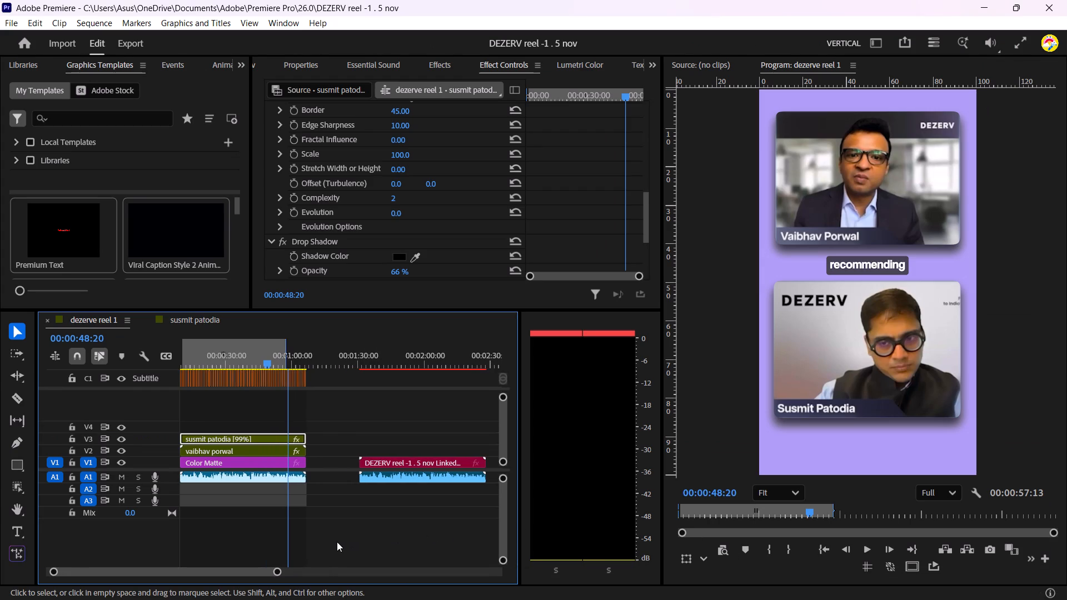
pyautogui.scroll(3, 331, 541)
pyautogui.moveTo(255, 359); pyautogui.dragTo(181, 366)
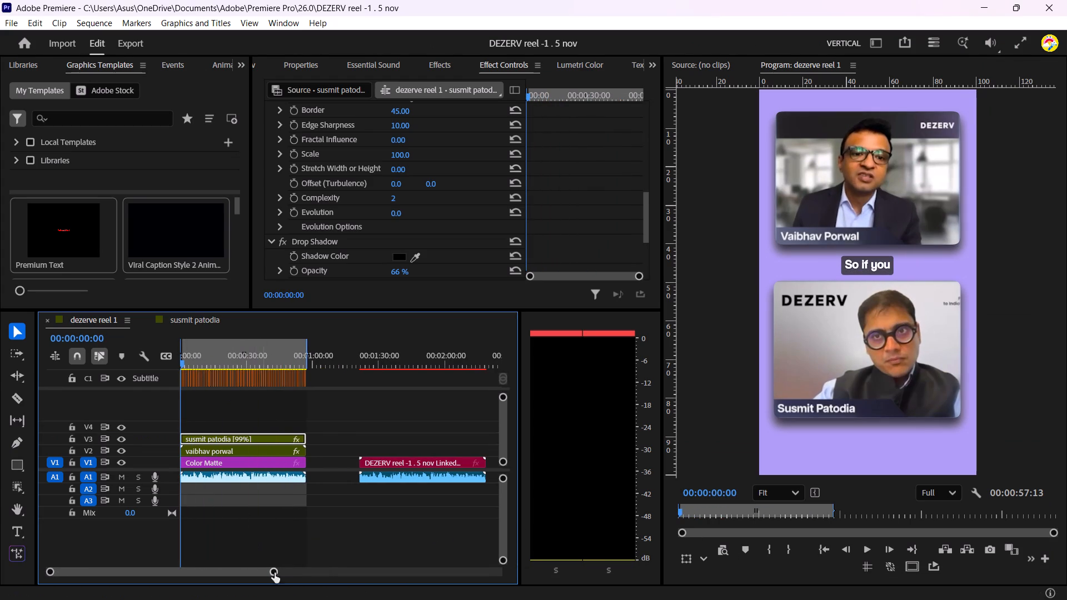
# Search the Downloads folder in File Explorer for "long".
pyautogui.click(332, 587)
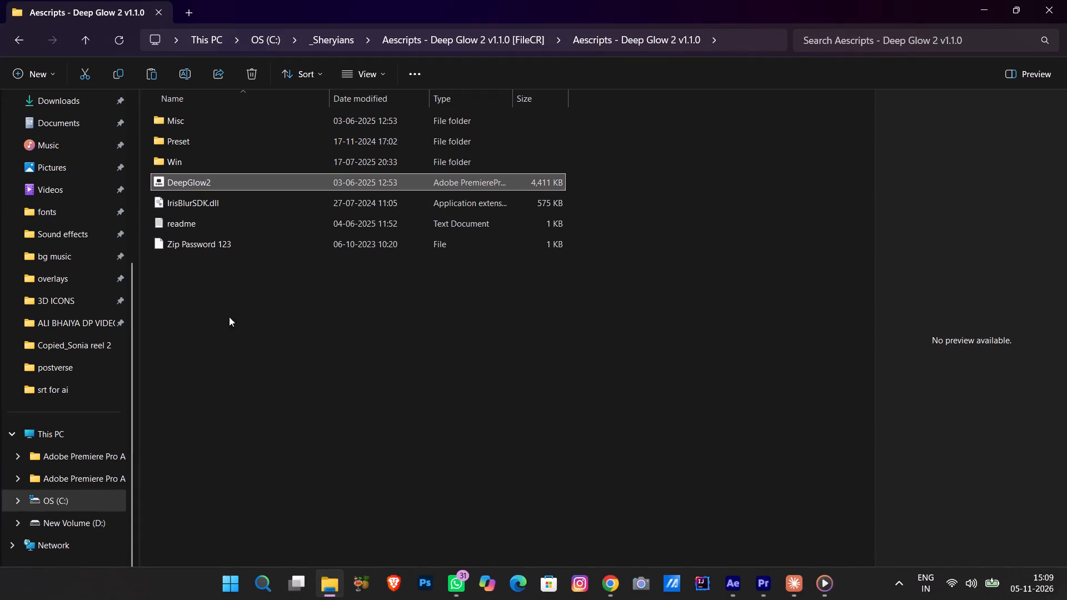
pyautogui.click(68, 106)
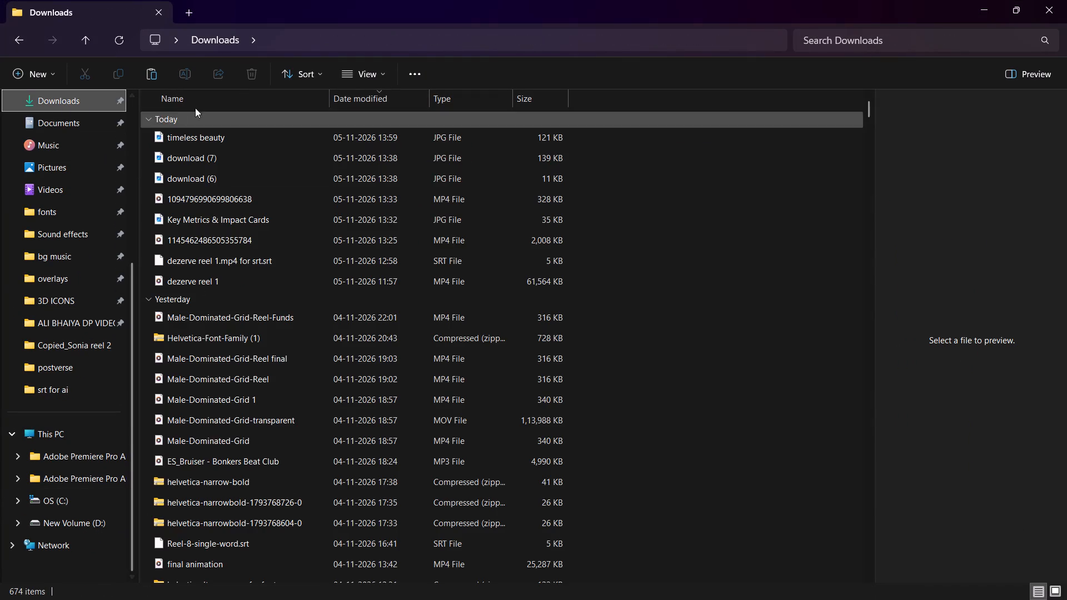
pyautogui.click(807, 36)
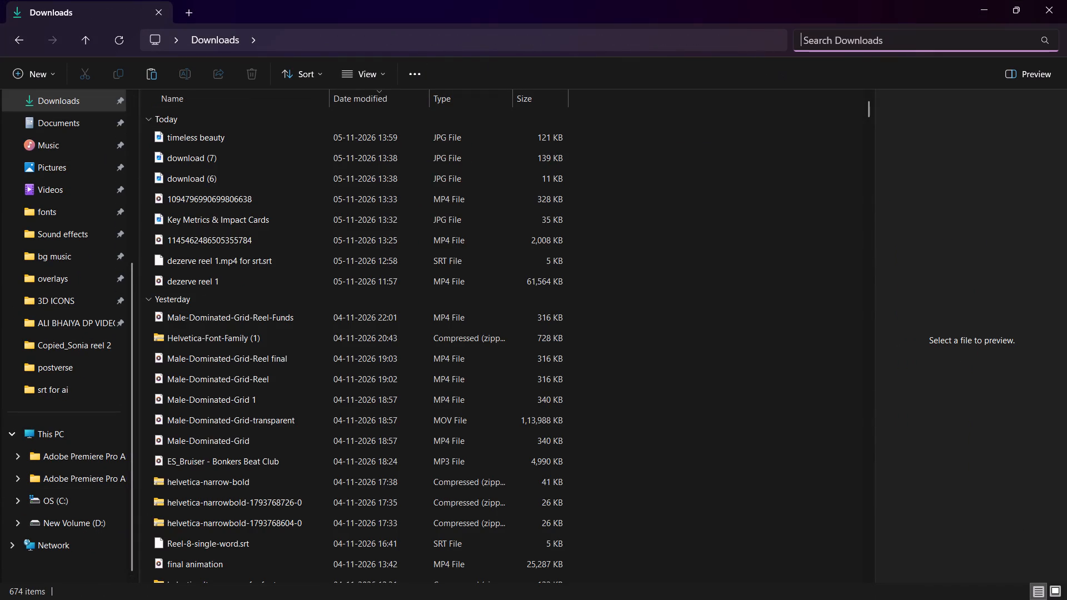
pyautogui.write('long')
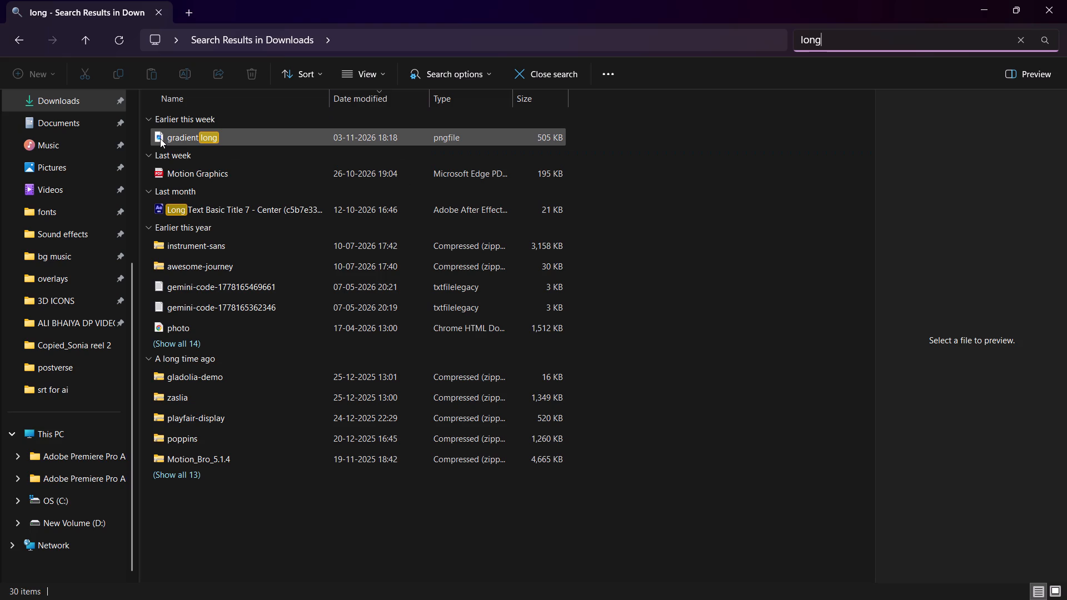
# Add the gradient long image to Premiere's dezerve reel 1 timeline on track V4, aligned to the sequence start.
pyautogui.moveTo(158, 136); pyautogui.dragTo(577, 573)
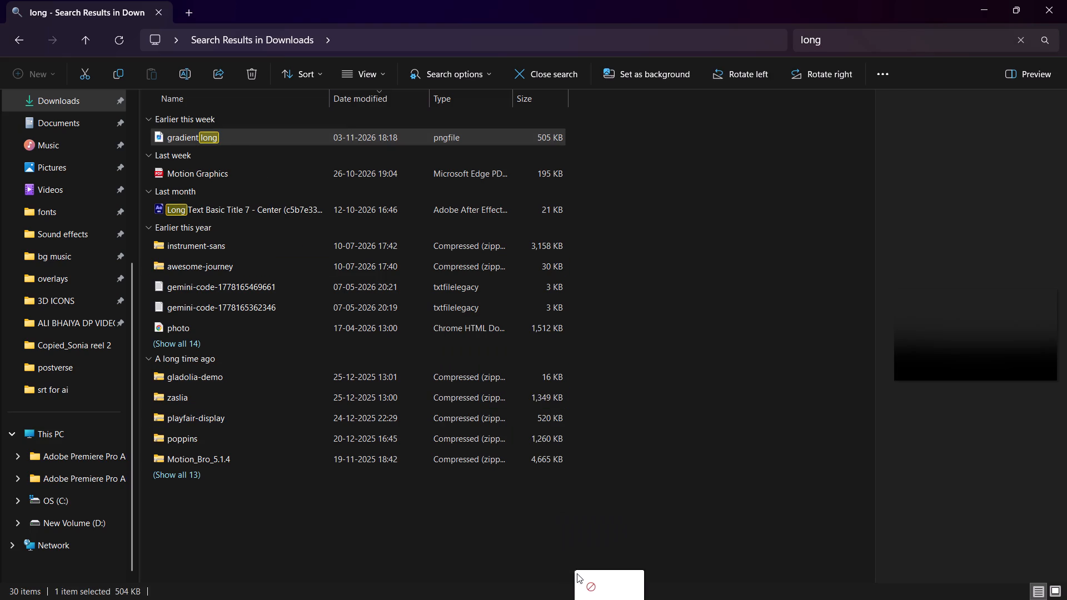
pyautogui.moveTo(577, 573); pyautogui.dragTo(702, 599)
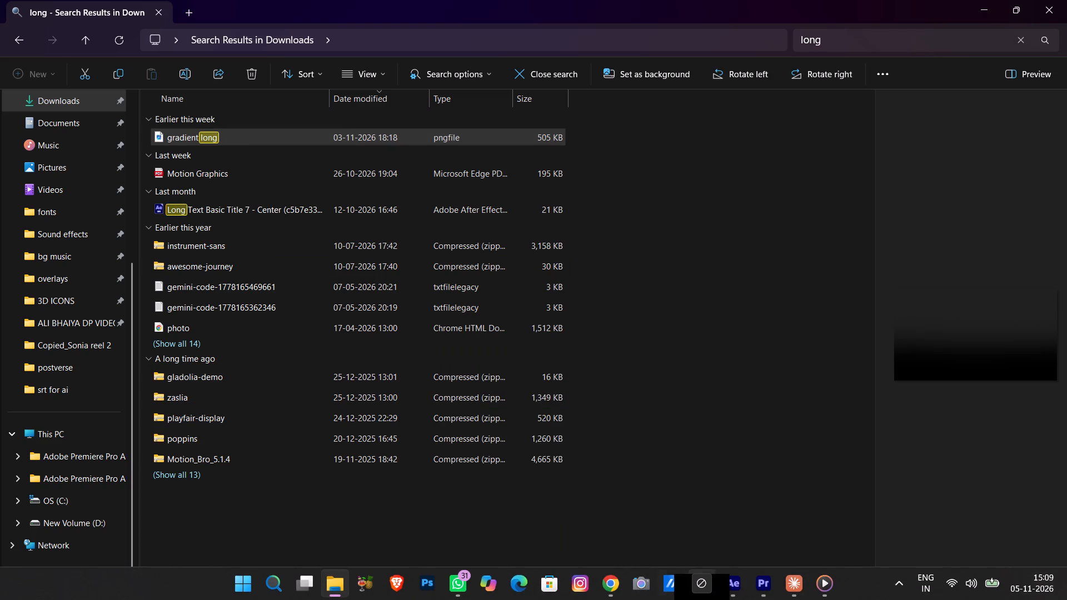
pyautogui.moveTo(702, 599); pyautogui.dragTo(288, 456)
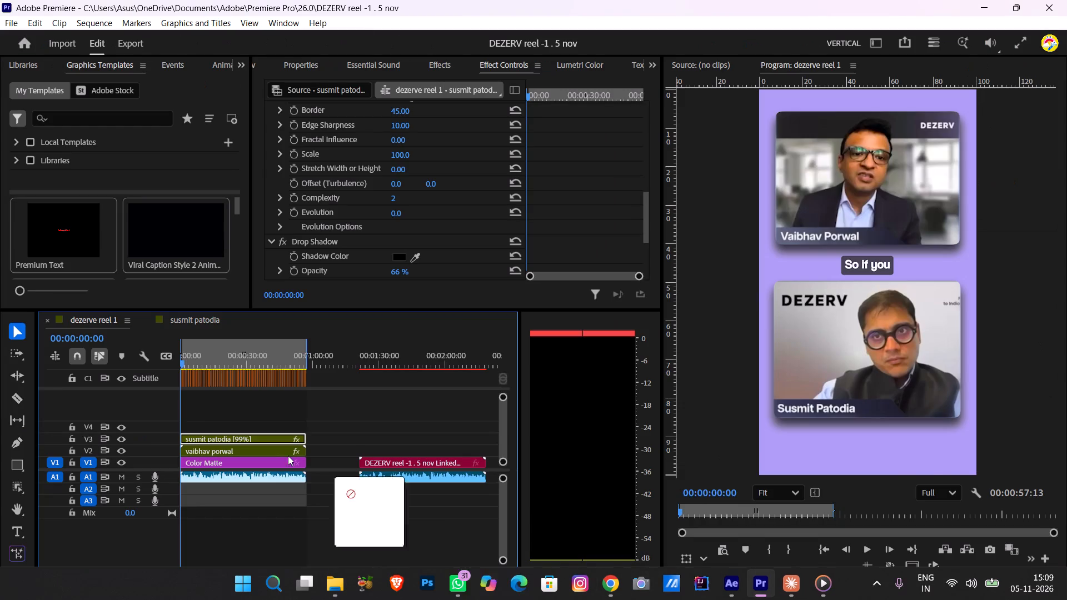
pyautogui.moveTo(288, 456); pyautogui.dragTo(190, 426)
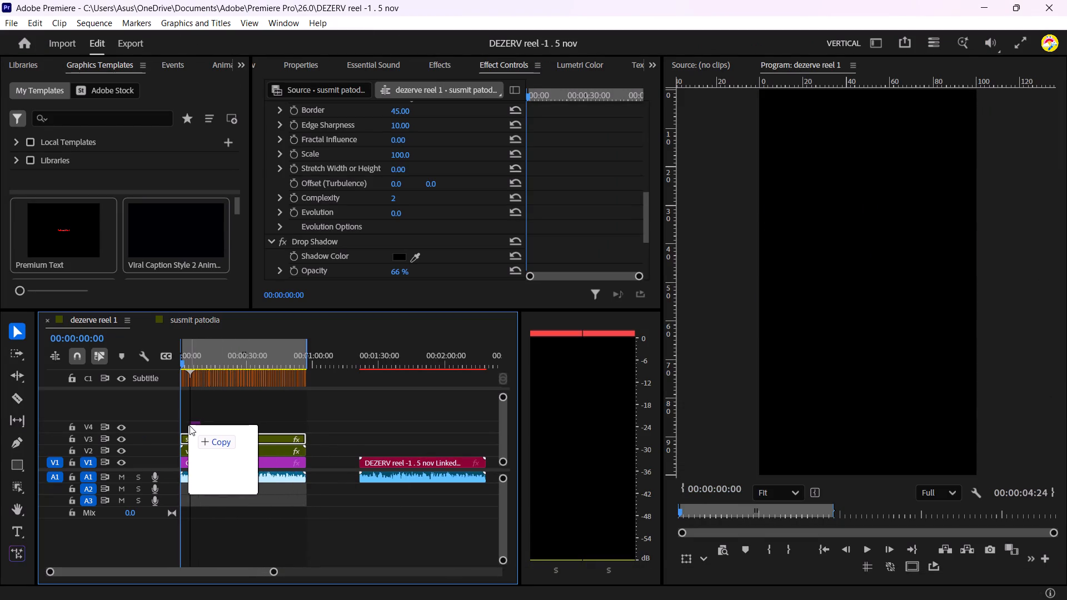
pyautogui.moveTo(190, 426); pyautogui.dragTo(183, 427)
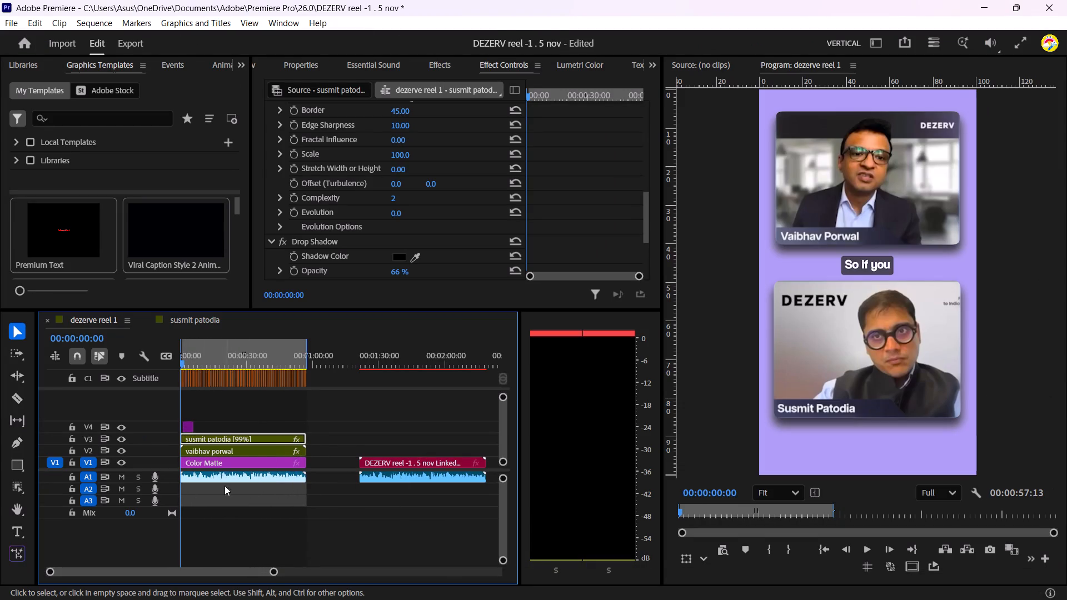
pyautogui.moveTo(273, 573); pyautogui.dragTo(172, 570)
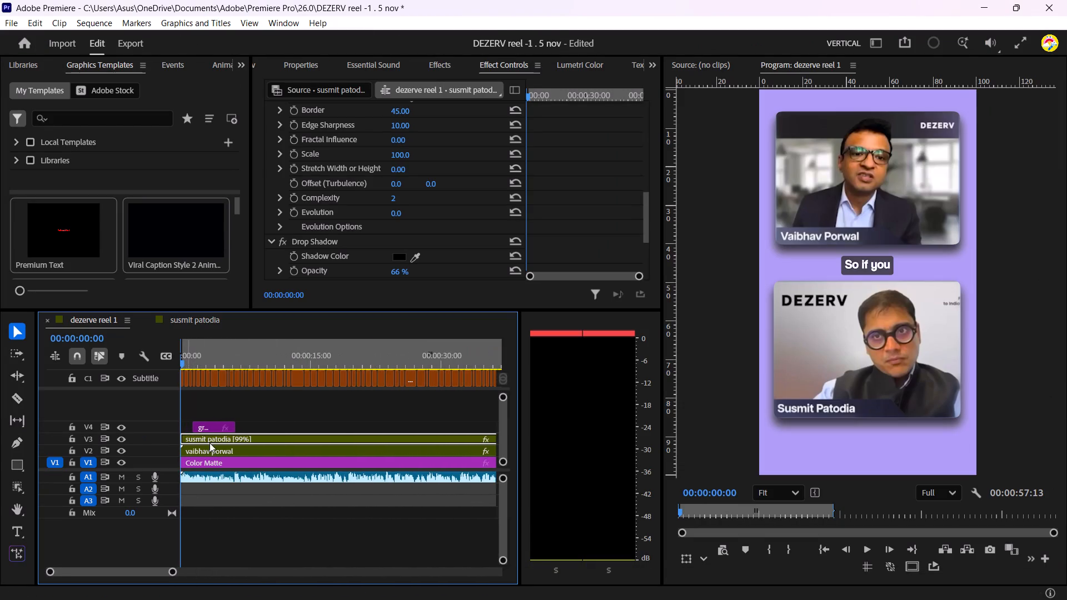
pyautogui.click(218, 426)
pyautogui.moveTo(217, 427); pyautogui.dragTo(203, 427)
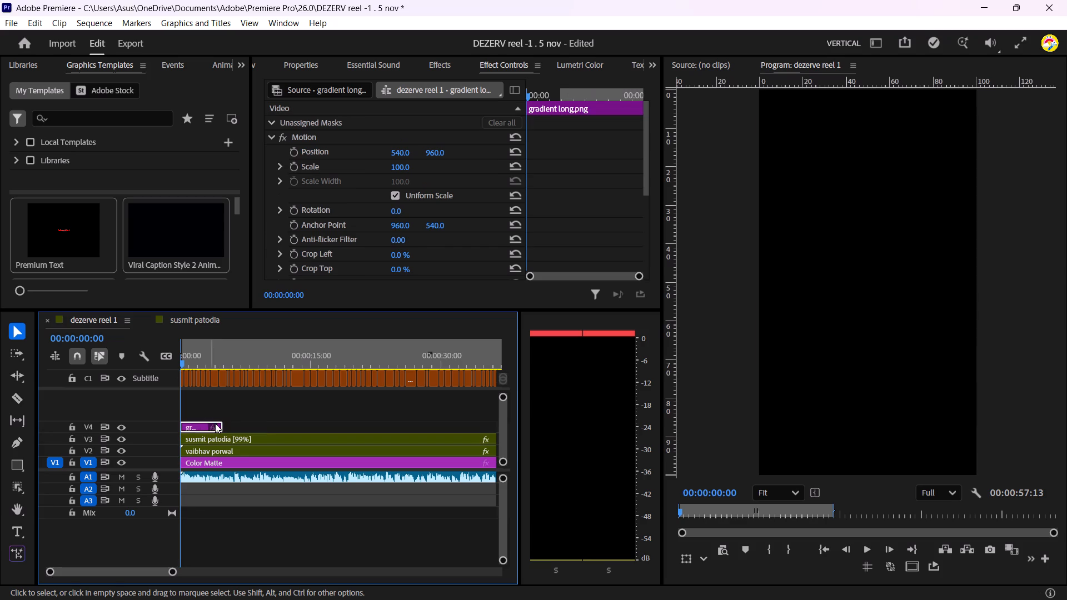
# Extend the gradient long.png clip on V4 to end with the speaker clips and Color Matte below it.
pyautogui.moveTo(222, 423); pyautogui.dragTo(509, 433)
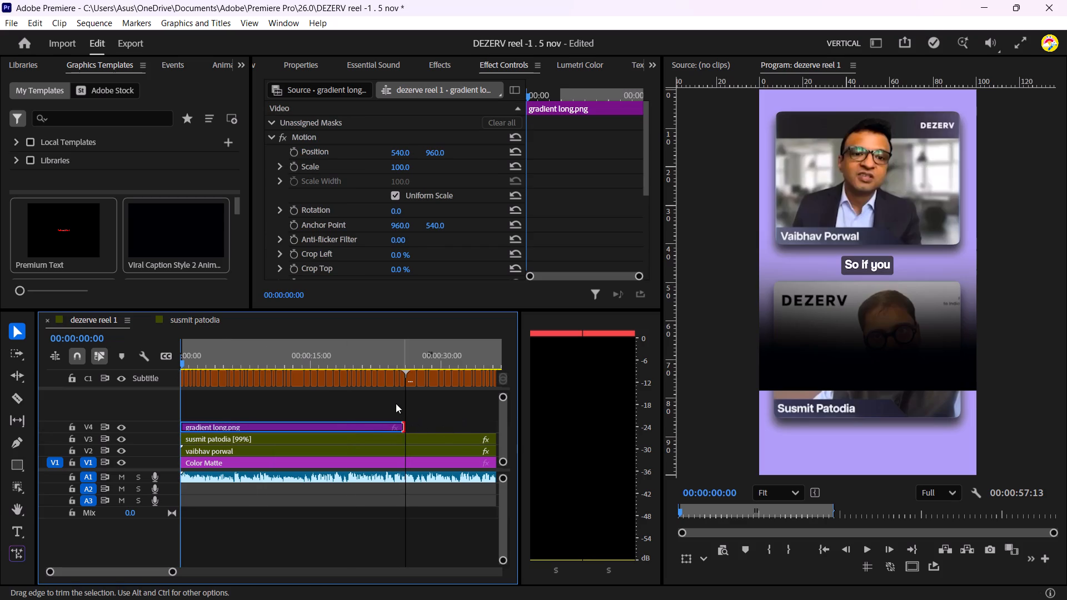
pyautogui.scroll(-7, 395, 403)
pyautogui.click(351, 356)
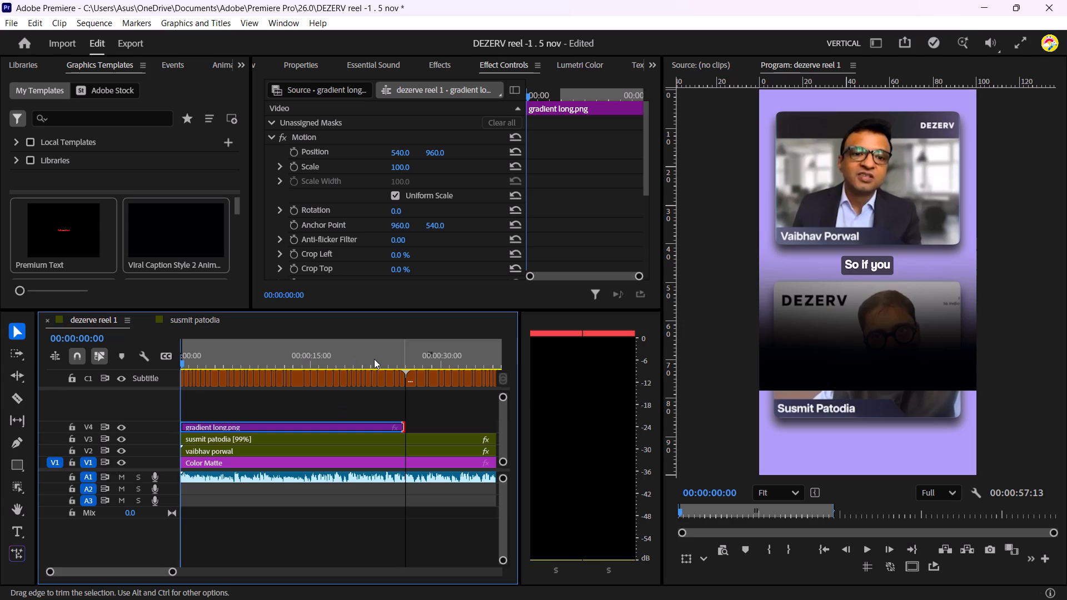
pyautogui.click(374, 359)
pyautogui.scroll(-3, 366, 513)
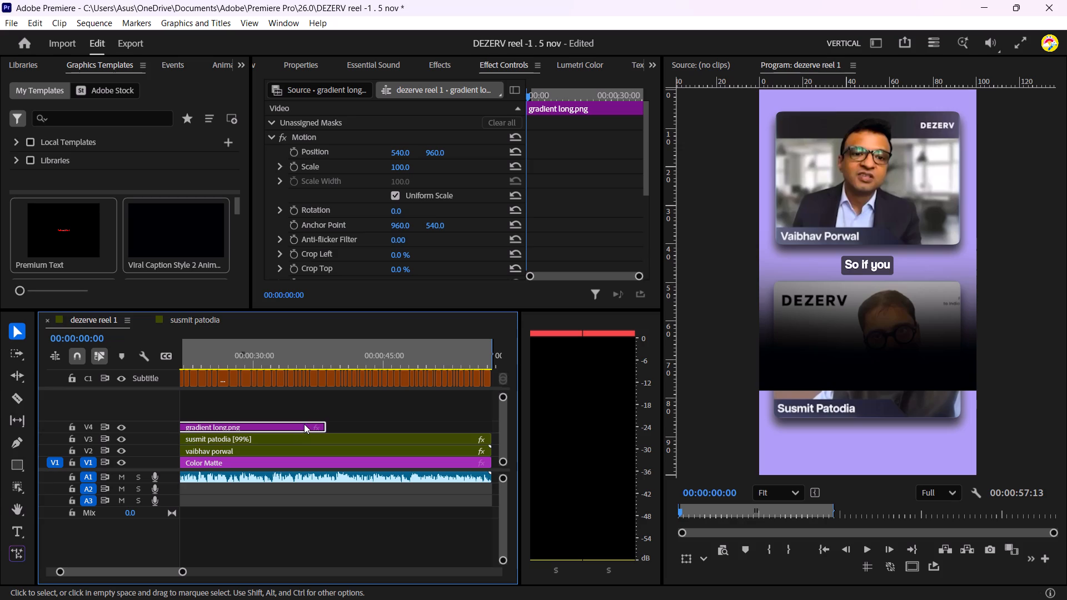
pyautogui.moveTo(305, 422); pyautogui.dragTo(424, 432)
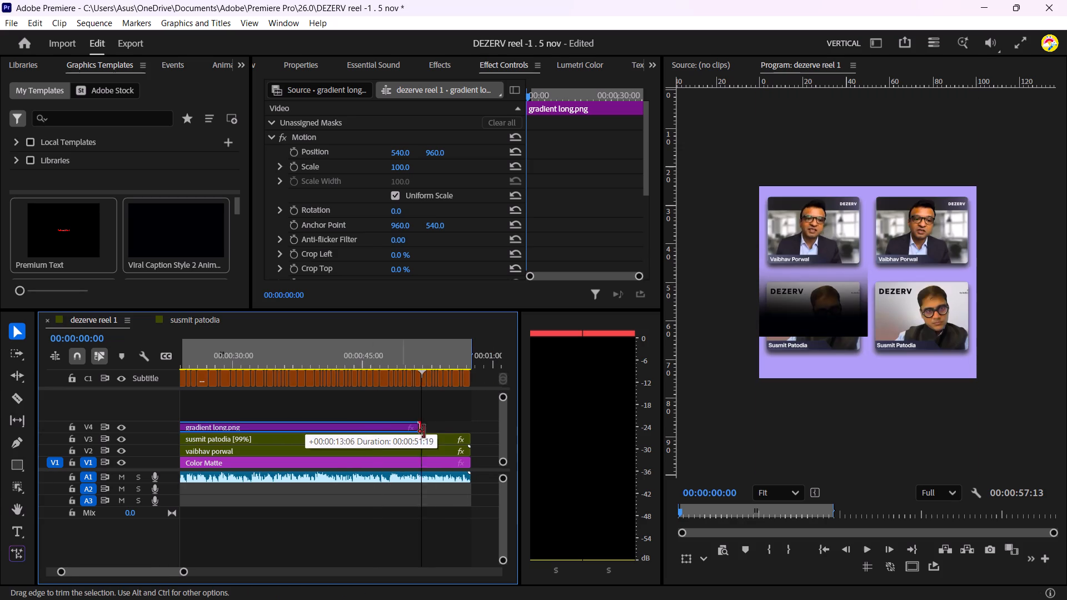
pyautogui.moveTo(424, 432); pyautogui.dragTo(468, 432)
pyautogui.scroll(3, 335, 524)
# Lower the gradient over the bottom of the frame by setting its vertical position to 1616.
pyautogui.click(238, 342)
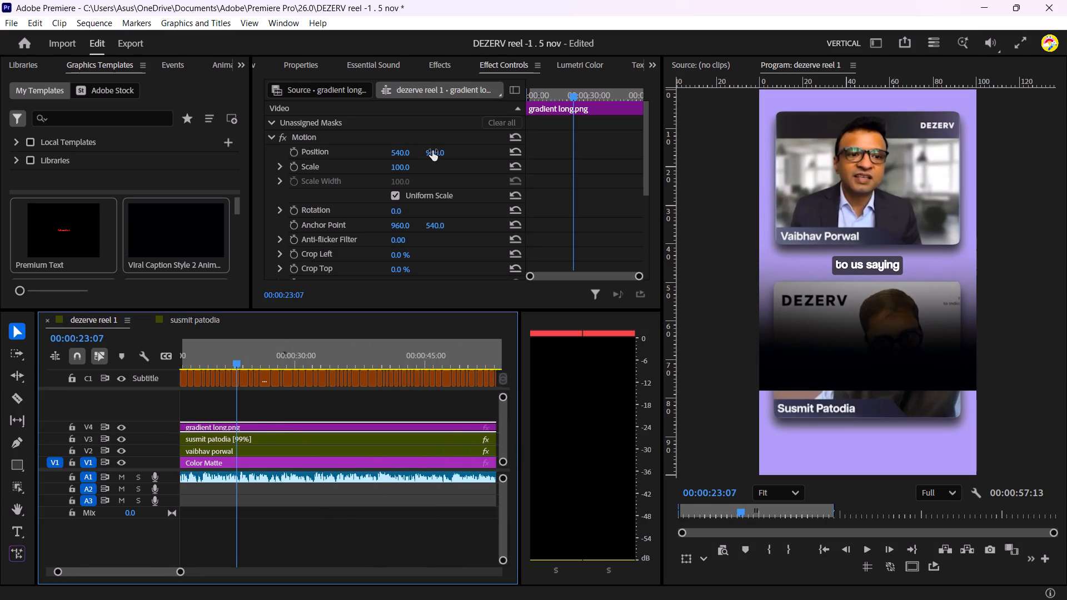
pyautogui.moveTo(431, 153); pyautogui.dragTo(743, 284)
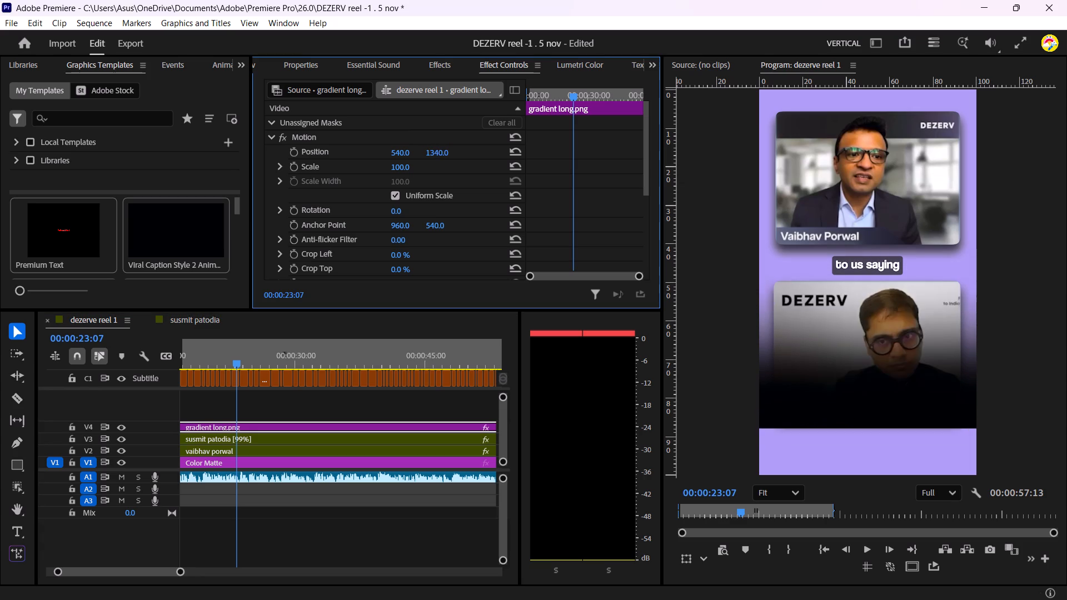
pyautogui.moveTo(743, 284); pyautogui.dragTo(819, 298)
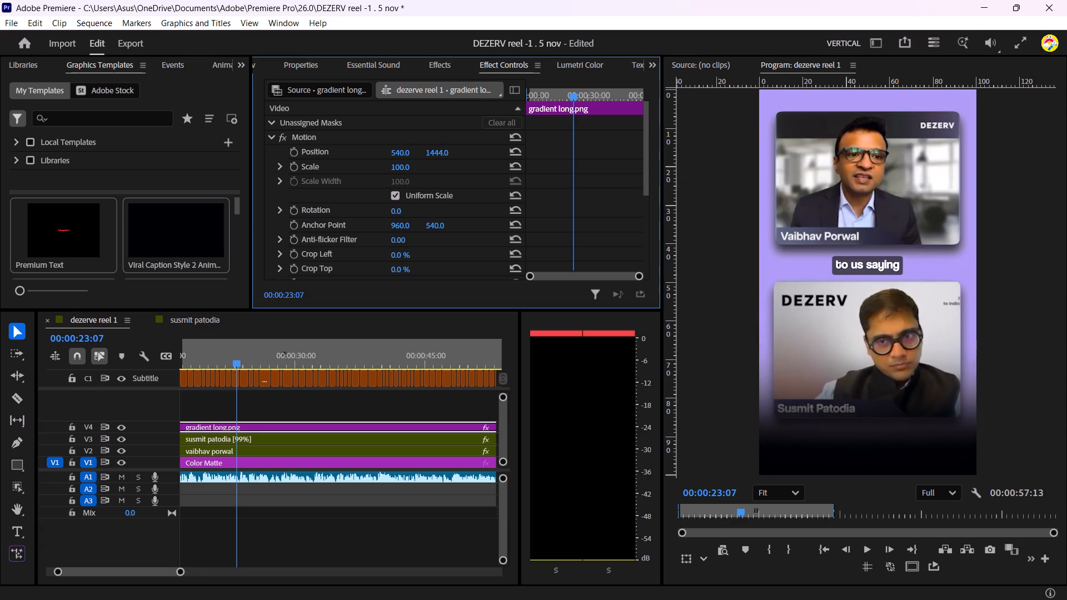
pyautogui.moveTo(819, 298); pyautogui.dragTo(874, 299)
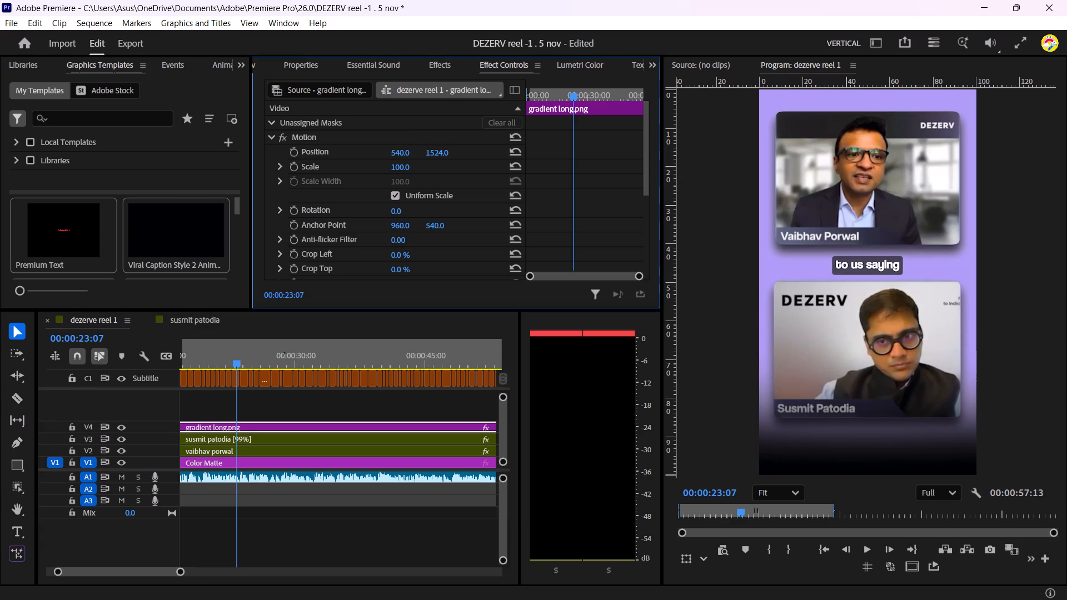
pyautogui.moveTo(874, 299); pyautogui.dragTo(906, 294)
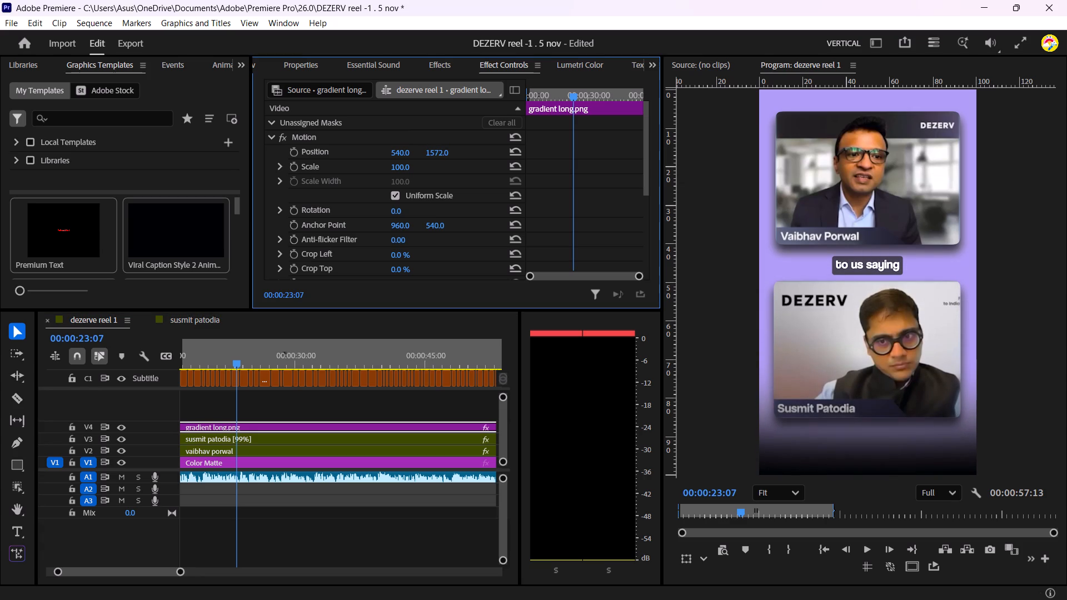
pyautogui.moveTo(906, 294); pyautogui.dragTo(932, 291)
pyautogui.moveTo(932, 291); pyautogui.dragTo(932, 293)
pyautogui.moveTo(932, 293); pyautogui.dragTo(936, 292)
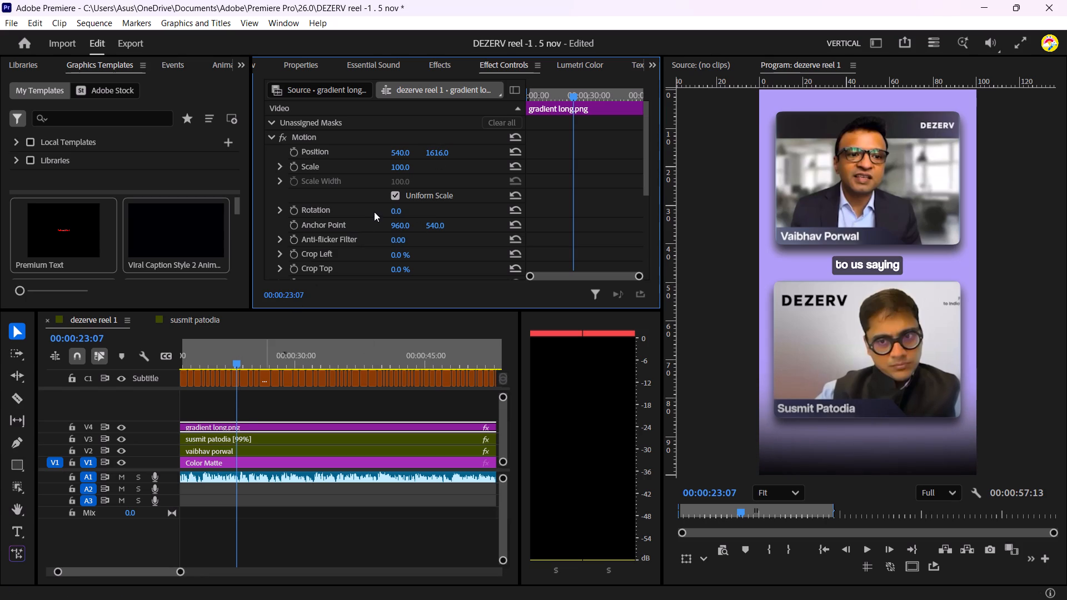
# Set the gradient clip's scale to 111.
pyautogui.moveTo(392, 169); pyautogui.dragTo(396, 169)
pyautogui.moveTo(396, 169); pyautogui.dragTo(400, 169)
# Check the gradient around 00:00:28:12 and hide track V4's output.
pyautogui.moveTo(270, 352); pyautogui.dragTo(283, 346)
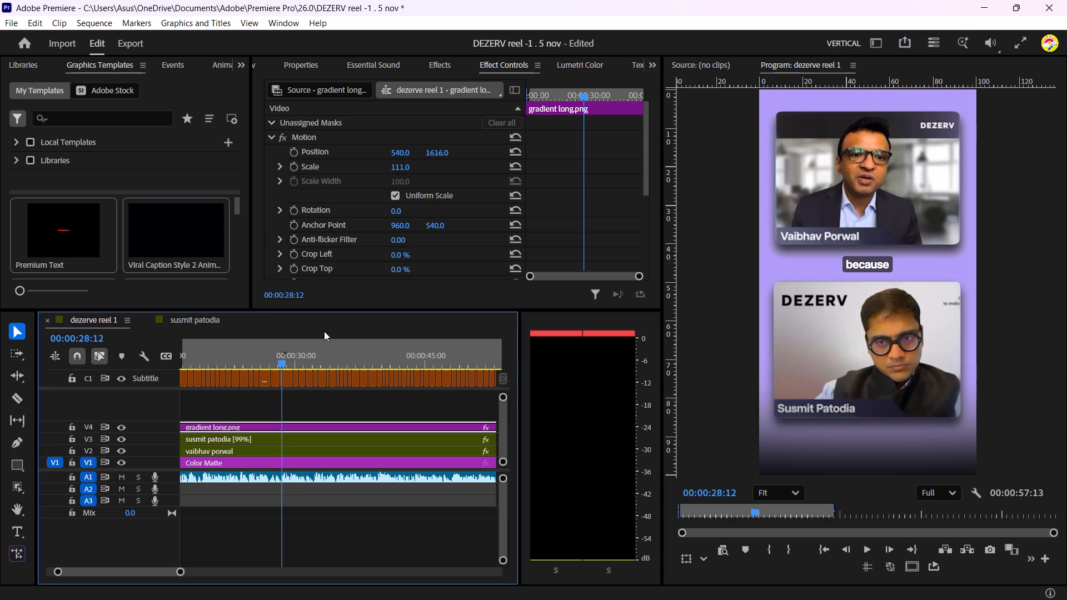
pyautogui.click(120, 427)
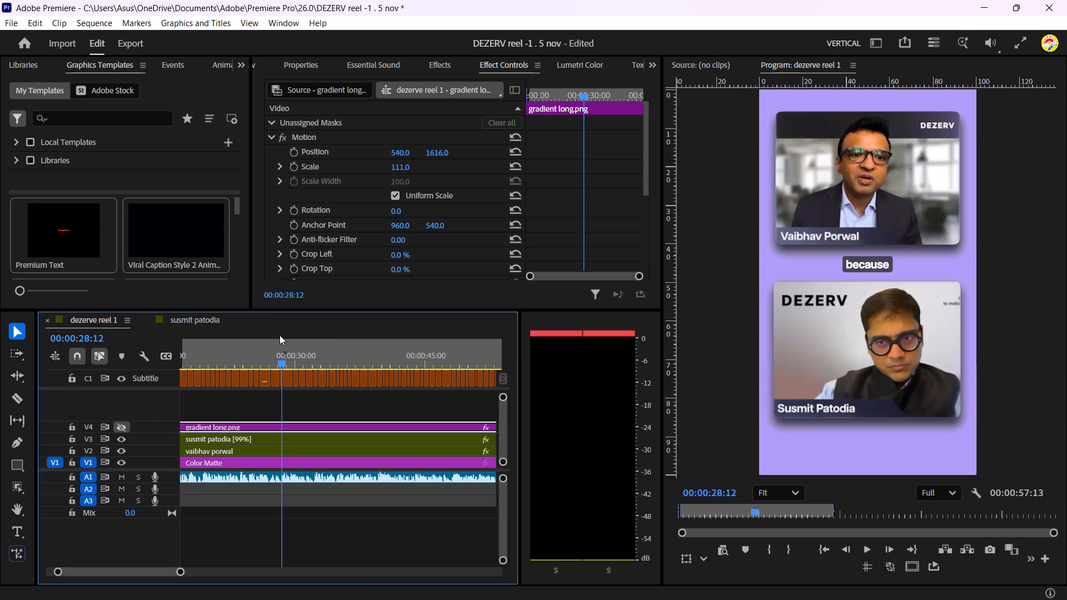
# Review the opening seconds without the gradient and return the playhead to 00:00:00:00.
pyautogui.moveTo(350, 360); pyautogui.dragTo(172, 392)
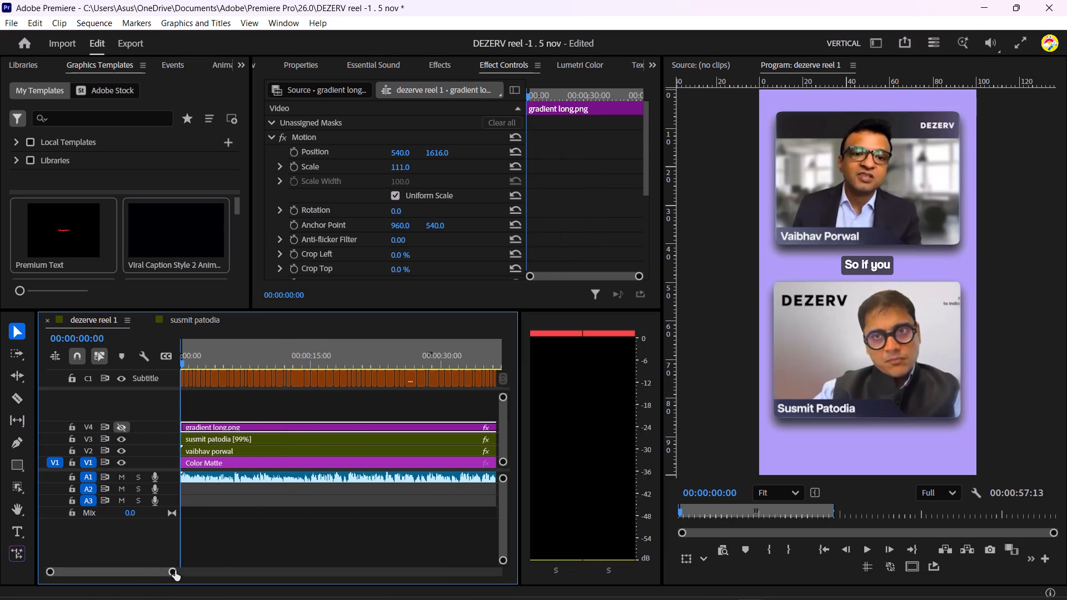
pyautogui.moveTo(175, 571); pyautogui.dragTo(156, 577)
pyautogui.moveTo(257, 362); pyautogui.dragTo(218, 373)
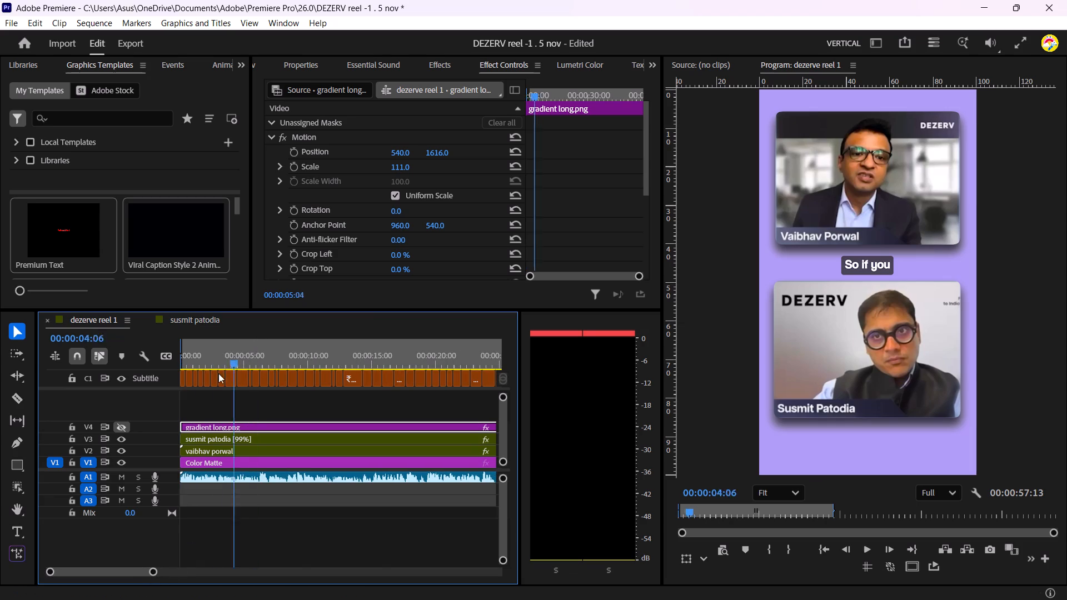
pyautogui.moveTo(218, 373); pyautogui.dragTo(180, 386)
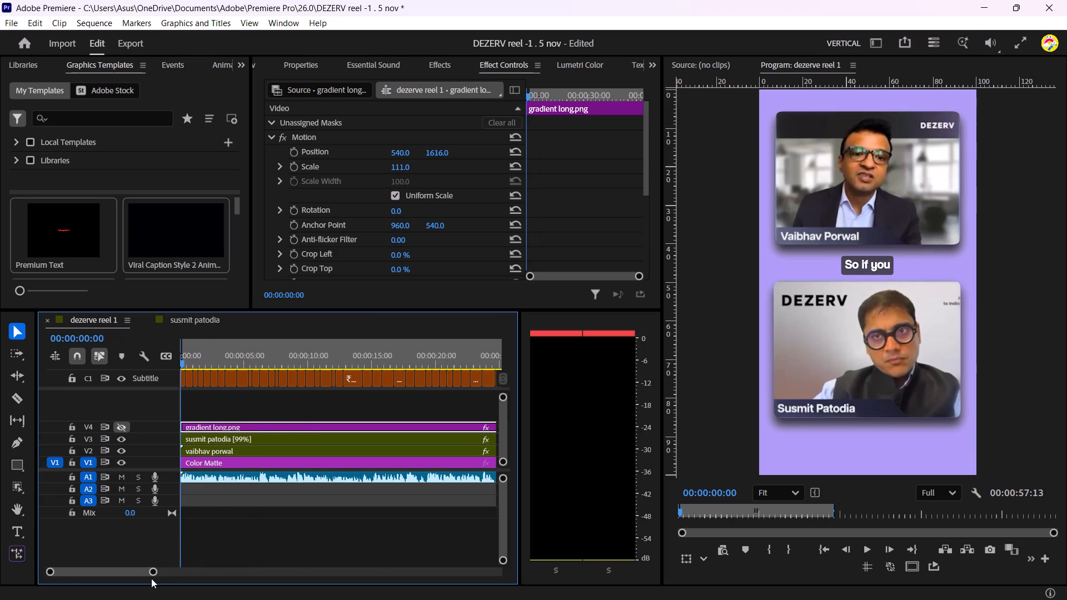
# Turn track V4's output back on and delete the gradient long.png clip from it.
pyautogui.moveTo(151, 572); pyautogui.dragTo(287, 571)
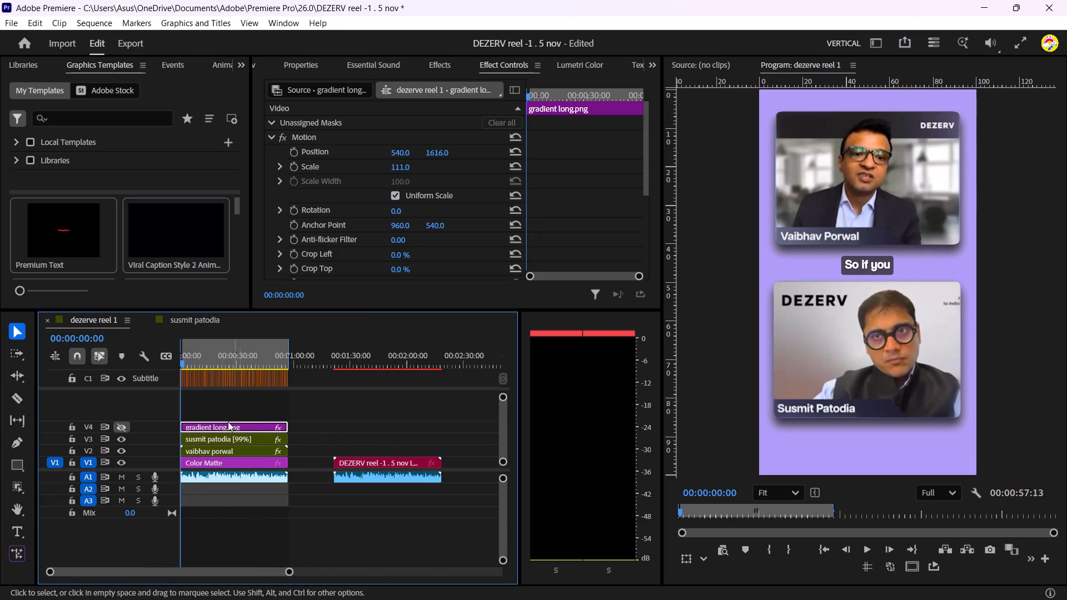
pyautogui.click(126, 428)
pyautogui.click(207, 424)
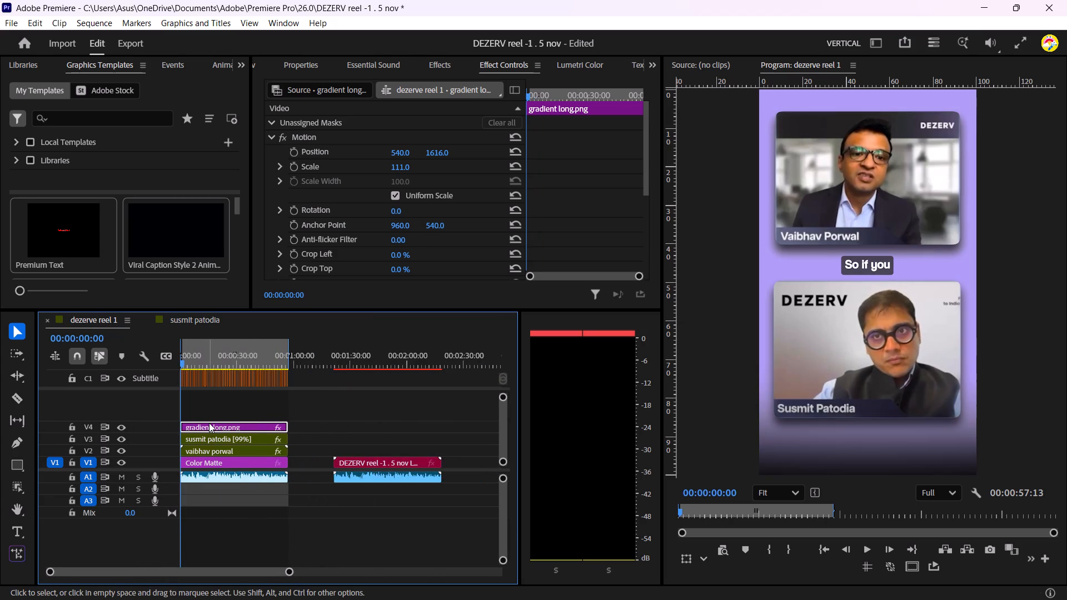
pyautogui.press('BackSpace')
# Return the playhead to the reel's start, then place it at 00:01:34:14 over the linked DEZERV reel clip on V1.
pyautogui.moveTo(221, 354); pyautogui.dragTo(187, 366)
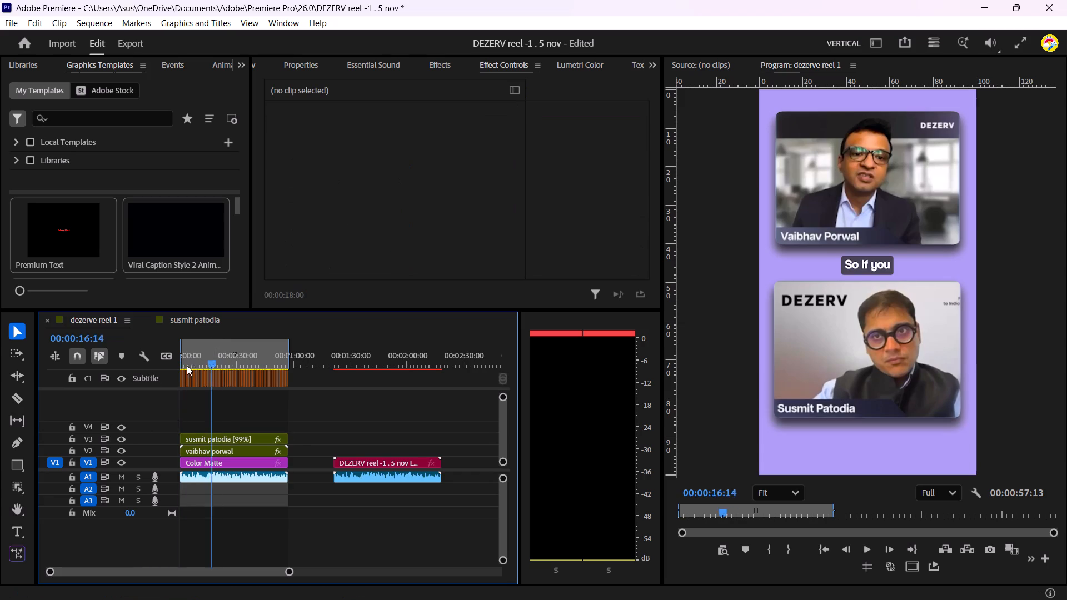
pyautogui.moveTo(187, 366); pyautogui.dragTo(153, 373)
pyautogui.moveTo(289, 569); pyautogui.dragTo(190, 571)
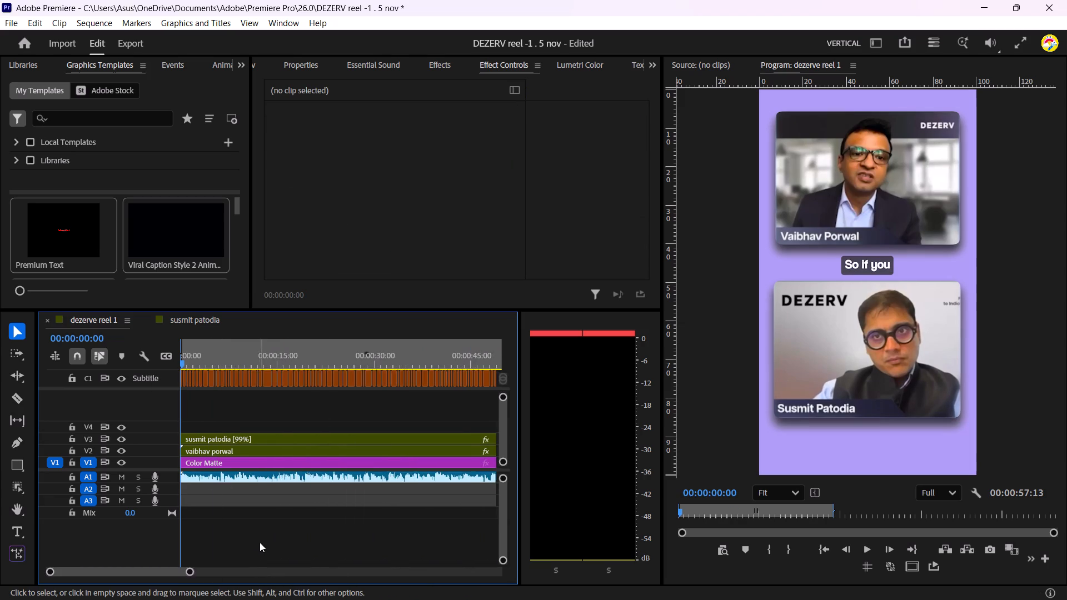
pyautogui.scroll(-3, 260, 542)
pyautogui.moveTo(195, 570); pyautogui.dragTo(281, 578)
pyautogui.scroll(-4, 306, 535)
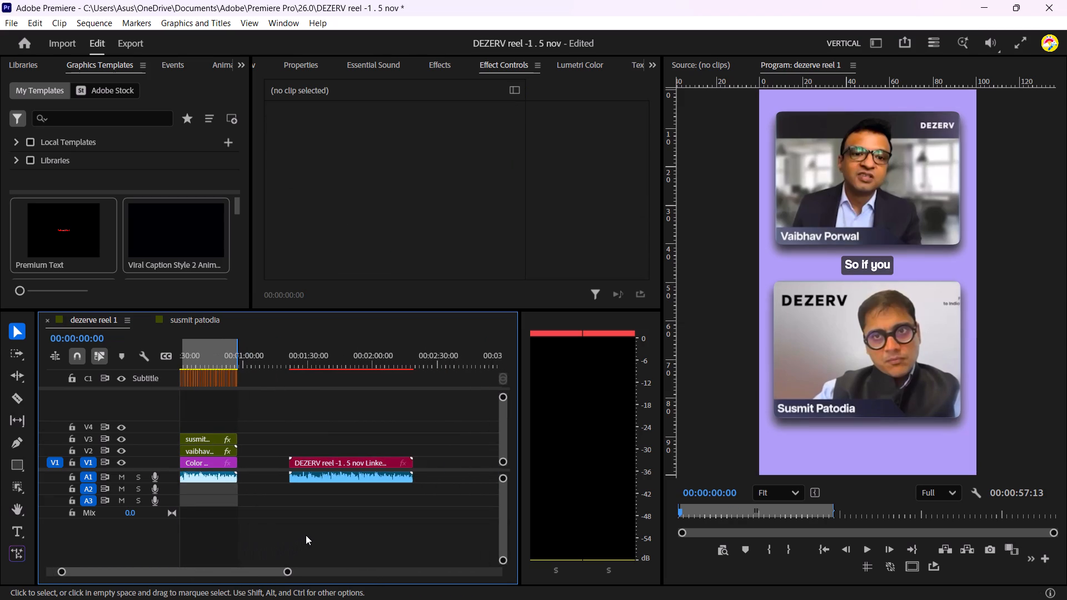
pyautogui.scroll(-1, 306, 535)
pyautogui.click(256, 357)
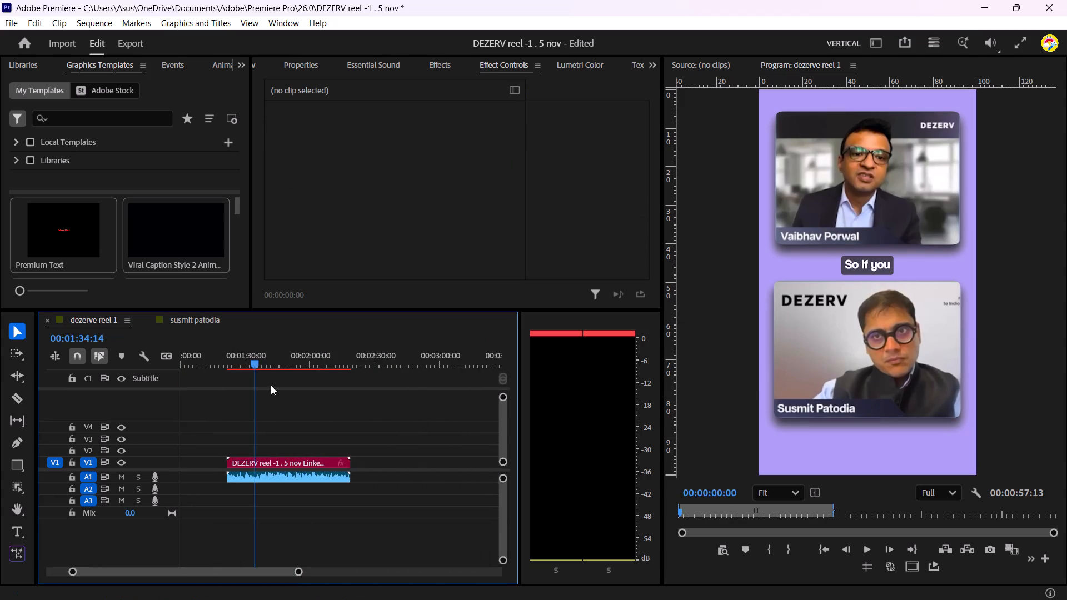
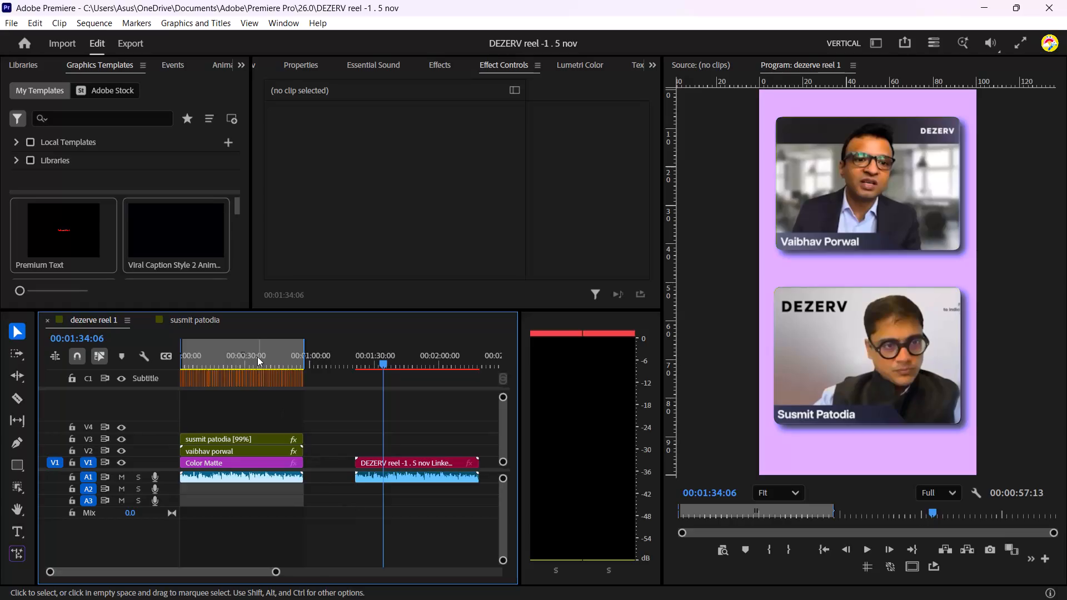
# Add the copied "Investment in the securities market…" disclaimer as a text graphic below the lower video at the reel's start.
pyautogui.moveTo(257, 357); pyautogui.dragTo(166, 352)
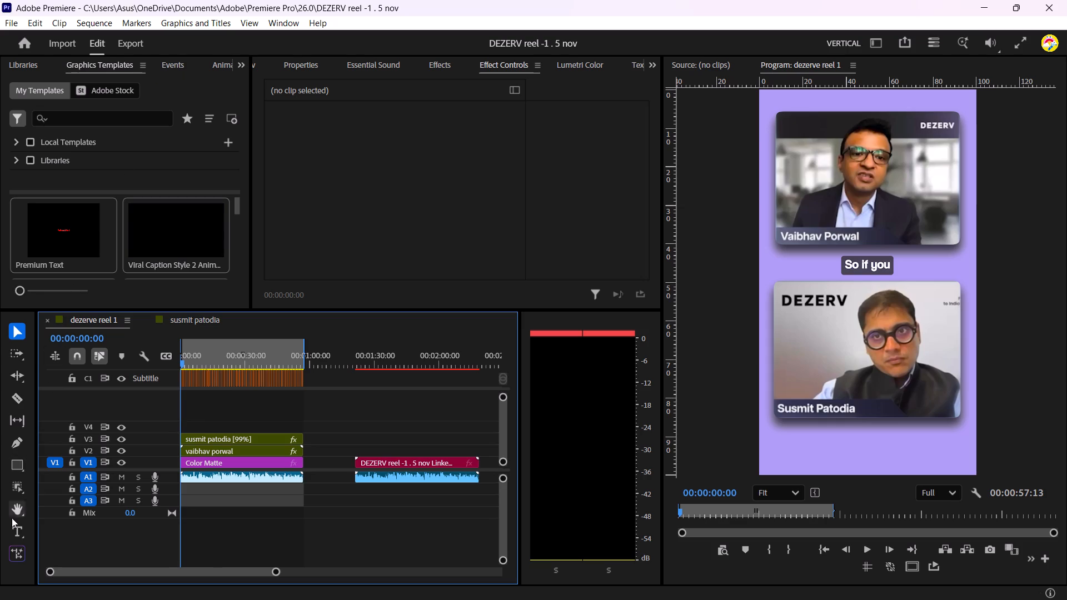
pyautogui.click(18, 532)
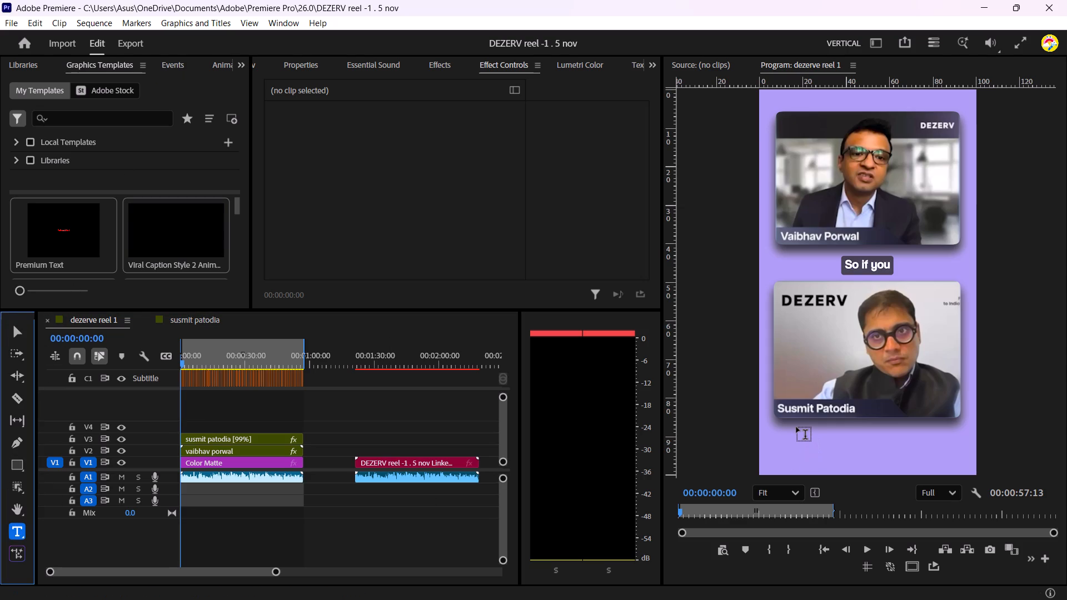
pyautogui.click(796, 427)
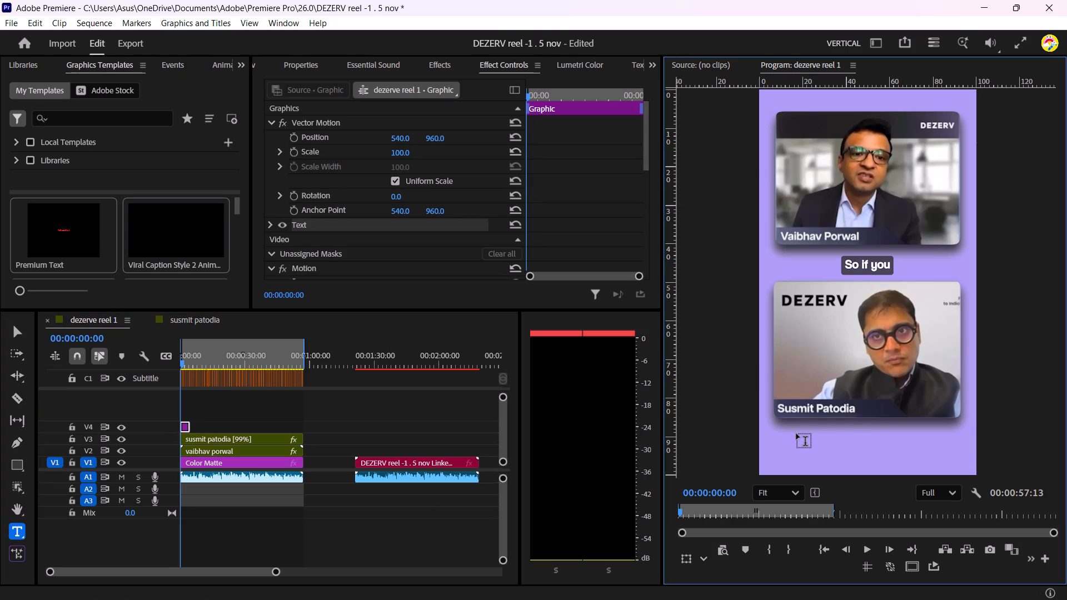
pyautogui.hotkey('ctrl', 'v')
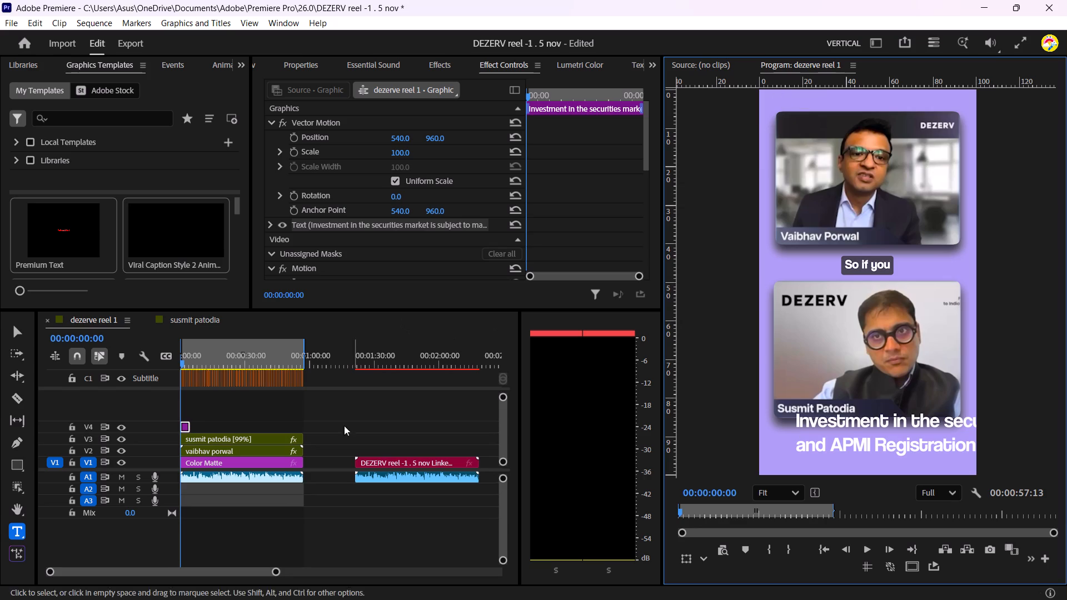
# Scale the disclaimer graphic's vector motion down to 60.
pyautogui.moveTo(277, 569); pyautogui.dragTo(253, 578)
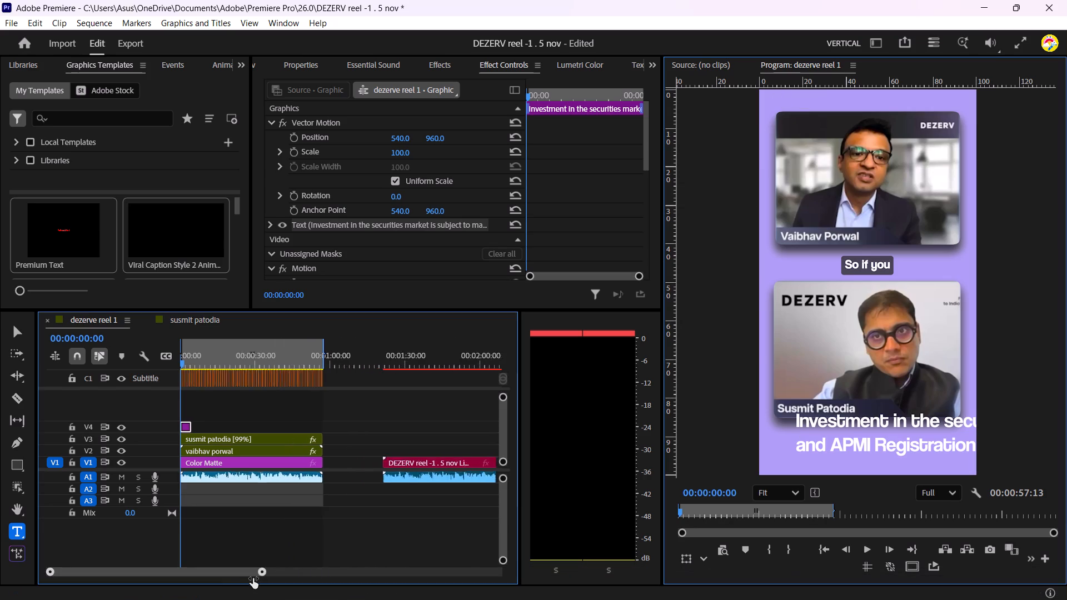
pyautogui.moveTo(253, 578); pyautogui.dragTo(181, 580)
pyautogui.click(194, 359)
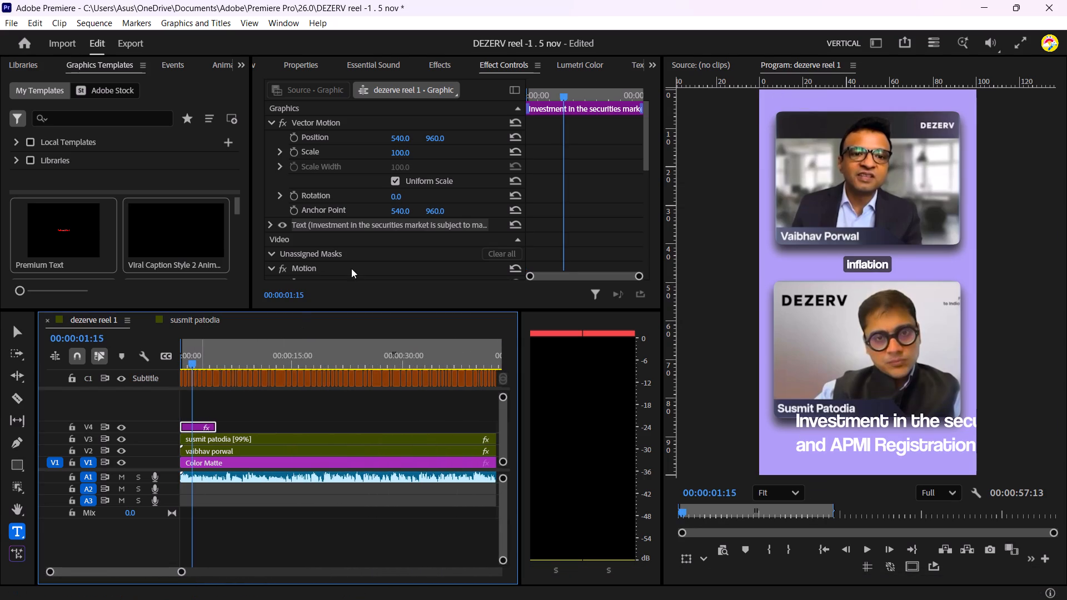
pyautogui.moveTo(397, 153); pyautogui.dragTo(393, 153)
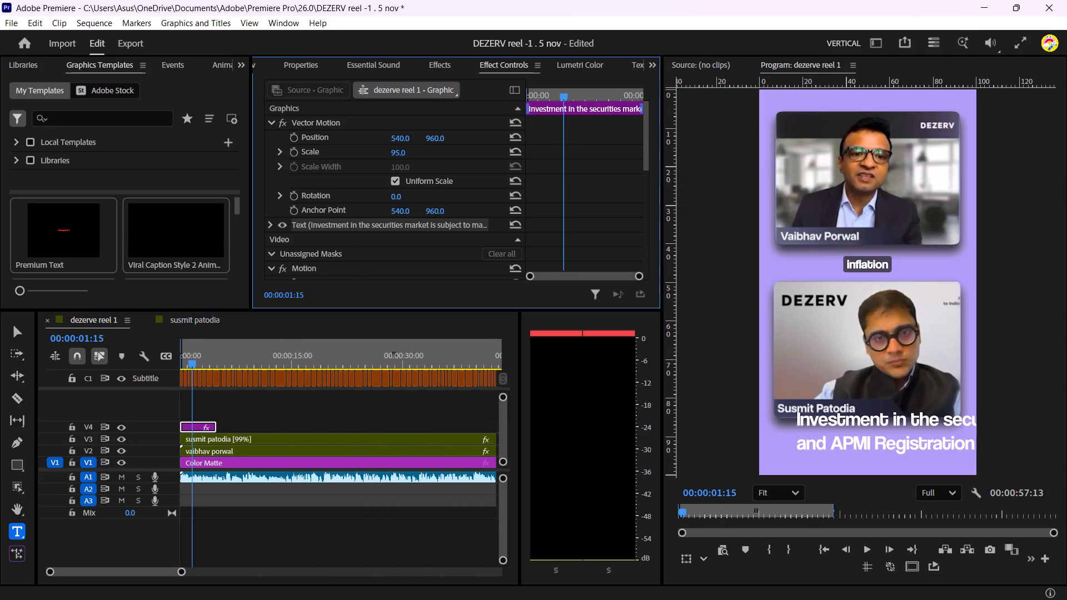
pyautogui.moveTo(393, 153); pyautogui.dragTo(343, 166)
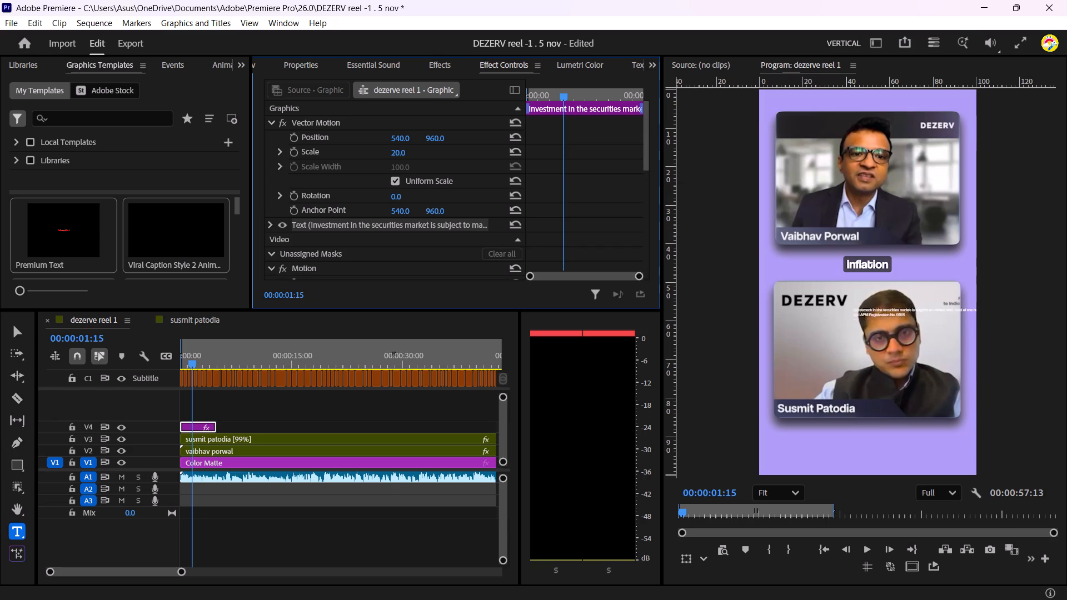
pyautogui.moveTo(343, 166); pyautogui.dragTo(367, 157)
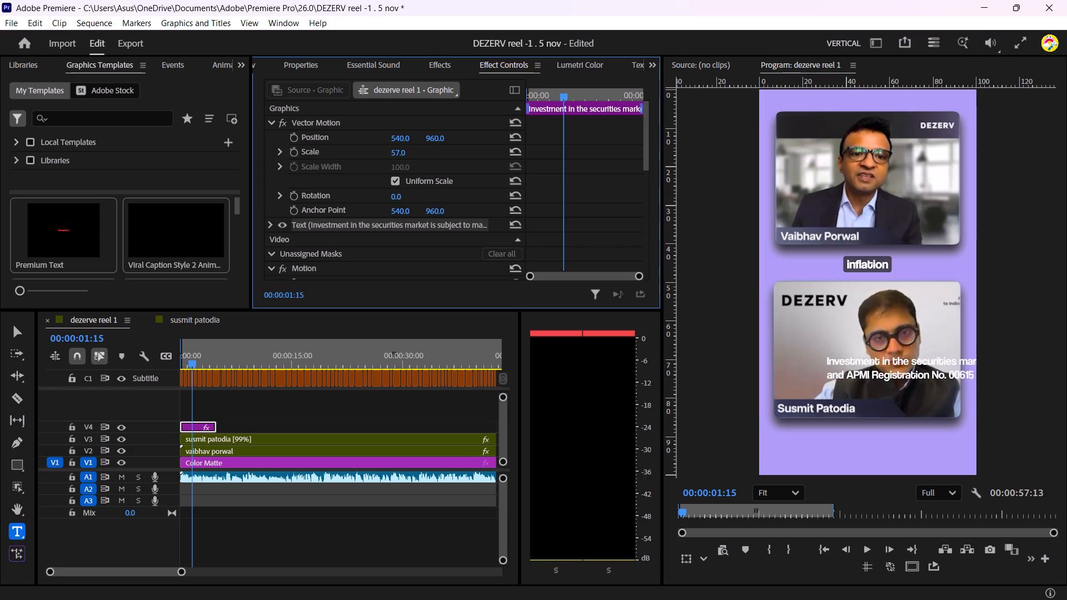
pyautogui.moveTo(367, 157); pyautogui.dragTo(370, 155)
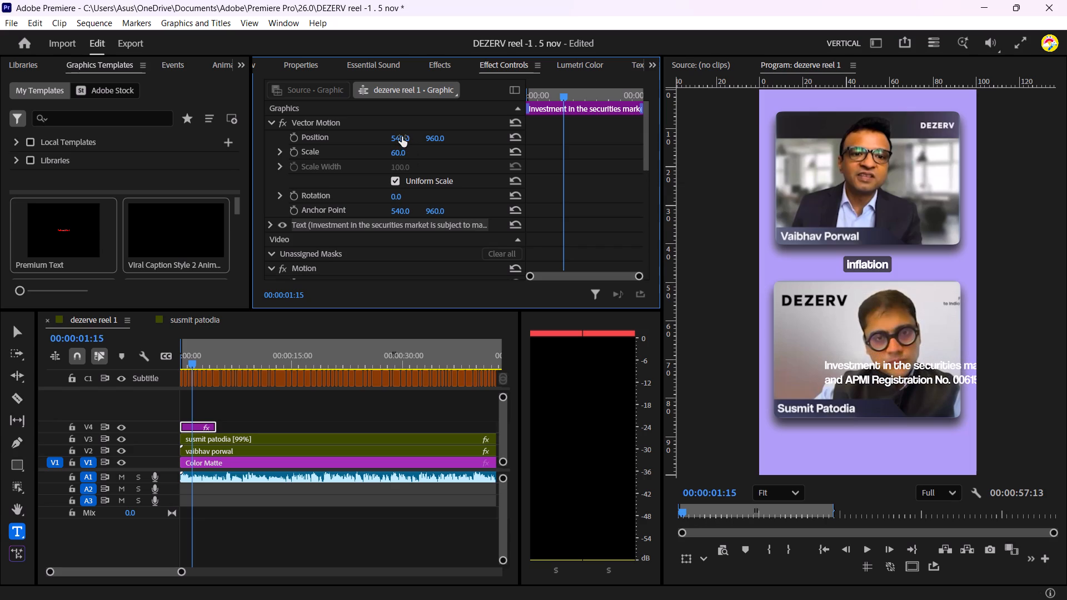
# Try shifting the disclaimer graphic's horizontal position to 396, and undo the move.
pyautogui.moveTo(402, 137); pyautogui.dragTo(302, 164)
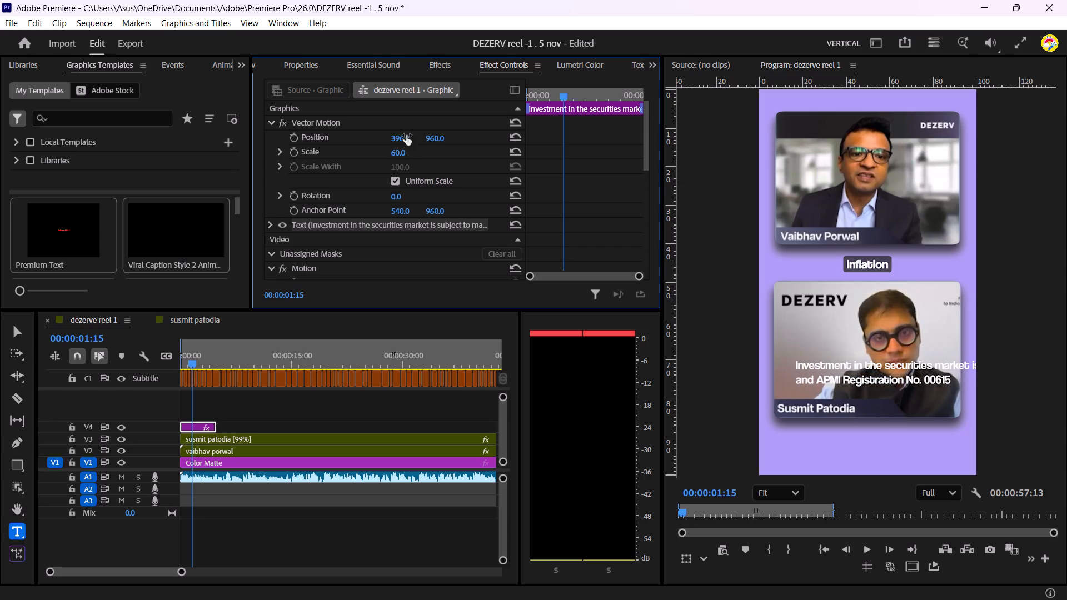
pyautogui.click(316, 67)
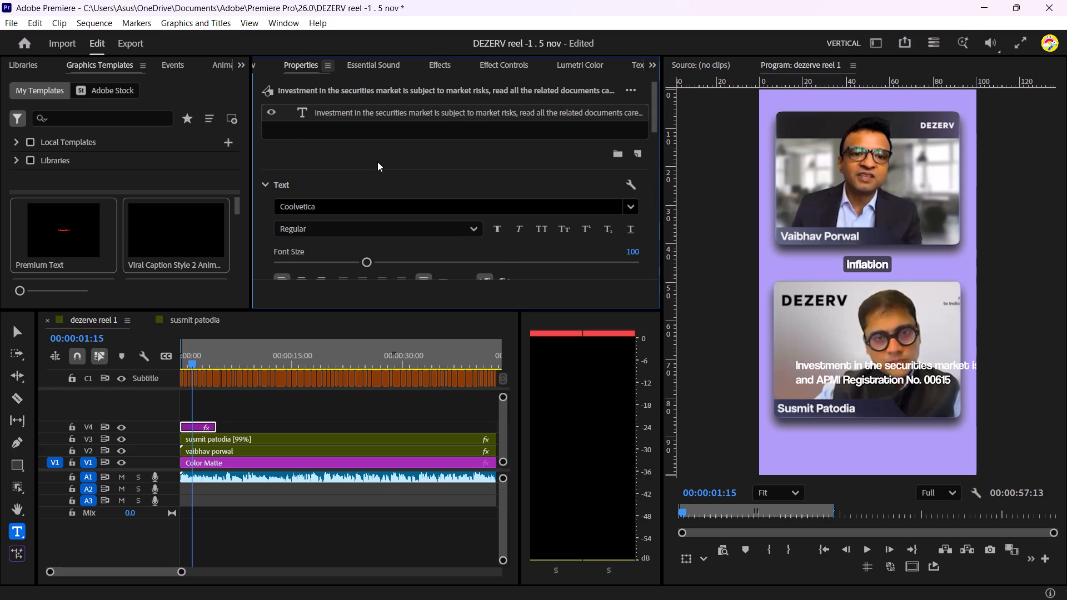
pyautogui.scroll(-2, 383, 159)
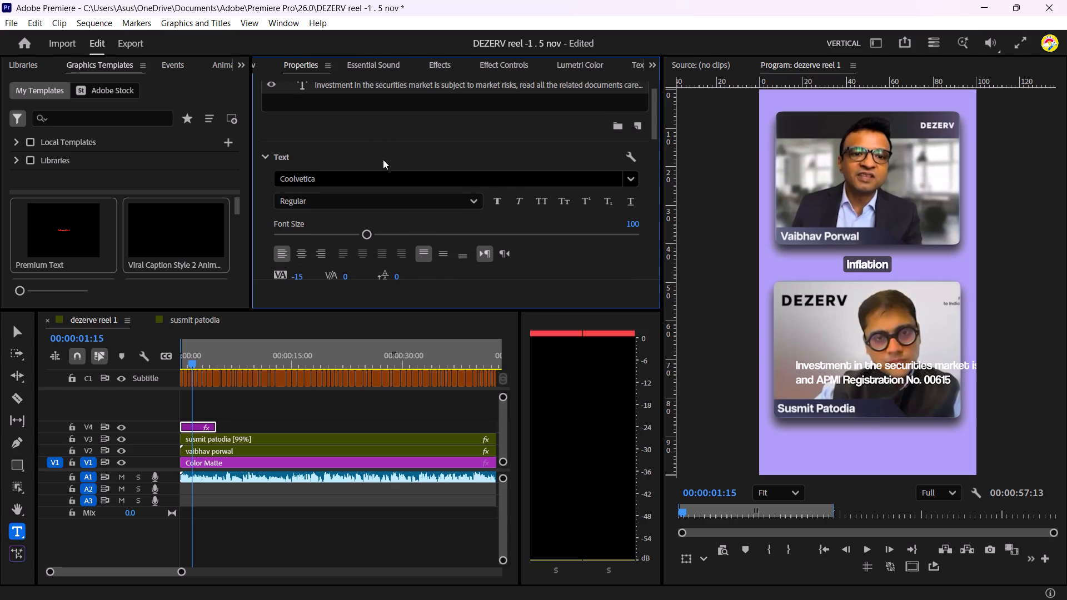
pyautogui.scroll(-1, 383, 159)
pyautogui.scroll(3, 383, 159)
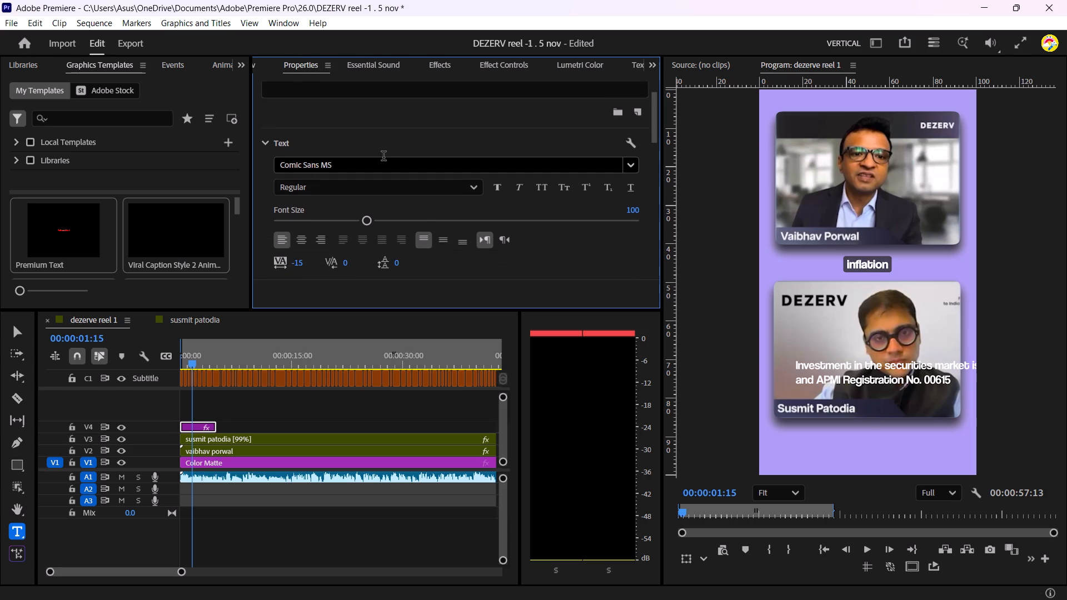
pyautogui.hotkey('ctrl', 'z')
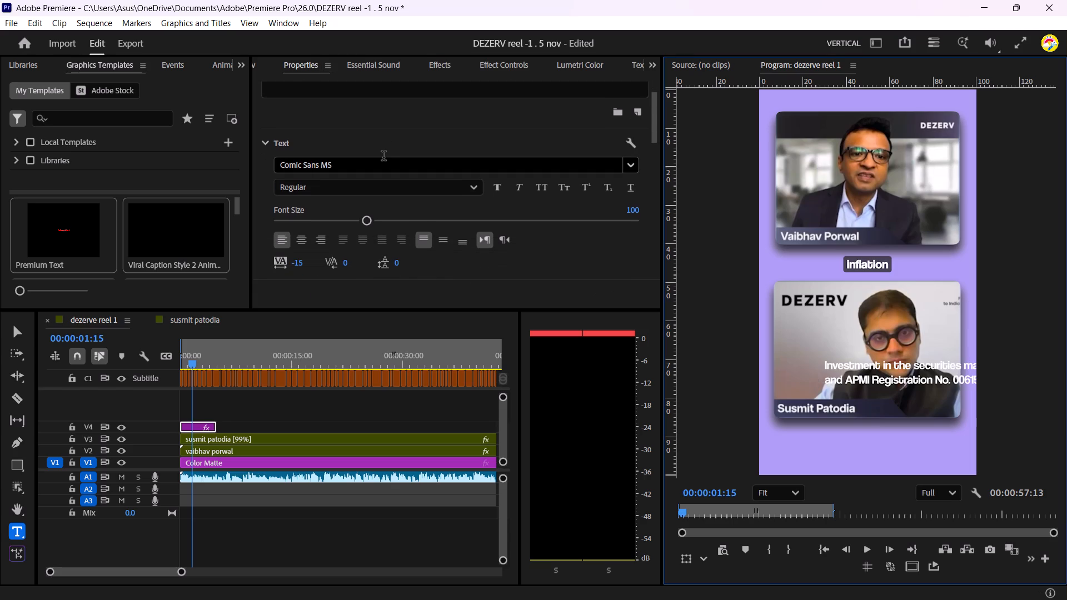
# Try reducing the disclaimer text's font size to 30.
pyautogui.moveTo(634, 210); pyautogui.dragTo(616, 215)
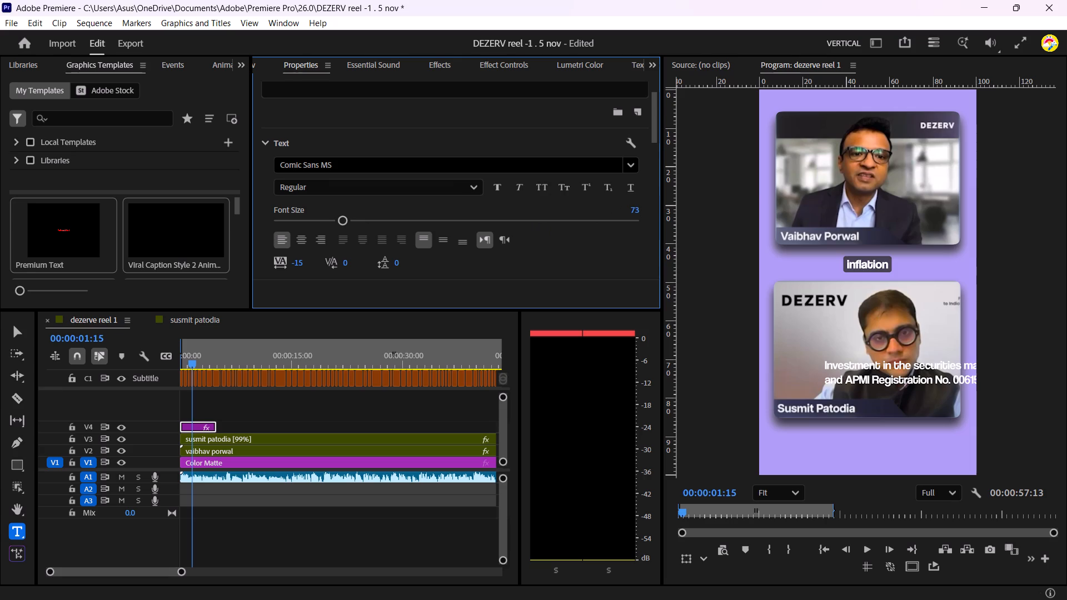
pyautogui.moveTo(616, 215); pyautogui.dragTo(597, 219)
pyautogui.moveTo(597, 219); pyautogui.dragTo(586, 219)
# Reselect the disclaimer text layer and set its font size to 23.
pyautogui.scroll(3, 521, 121)
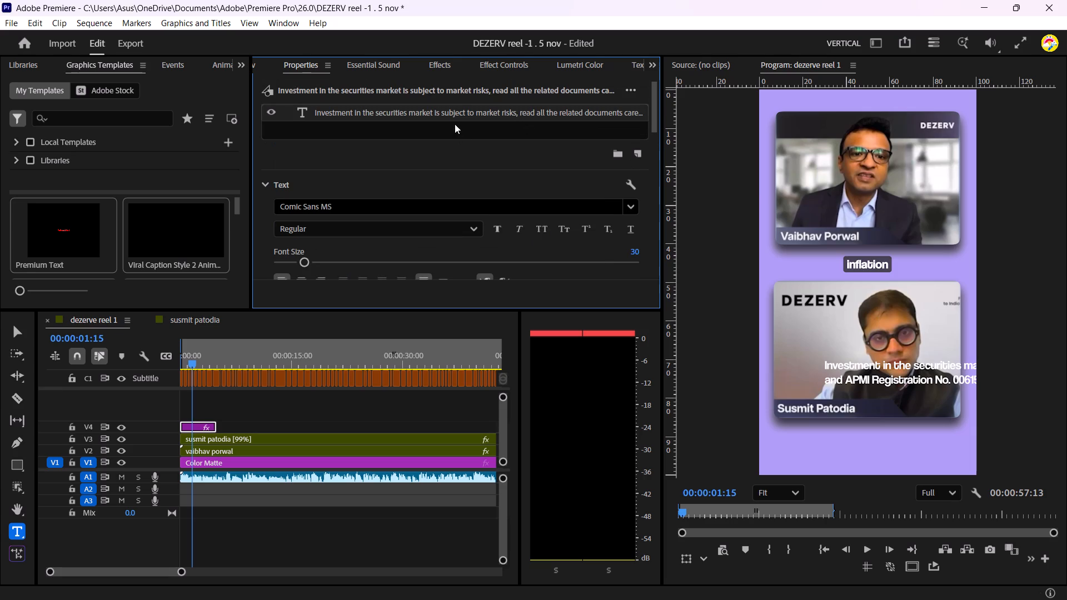
pyautogui.click(452, 103)
pyautogui.click(453, 108)
pyautogui.click(457, 117)
pyautogui.doubleClick(458, 114)
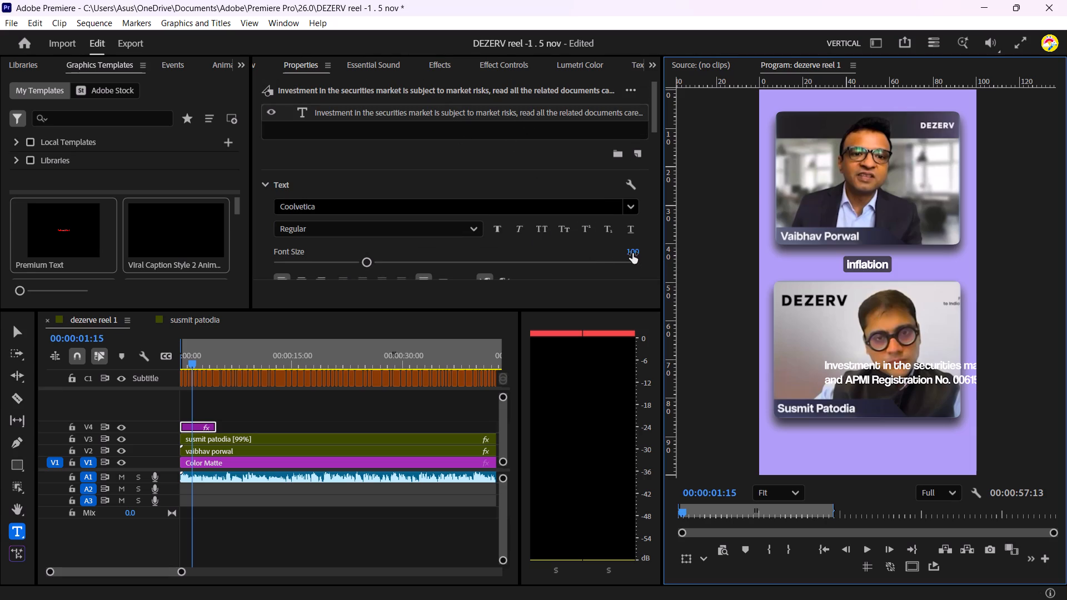
pyautogui.moveTo(632, 253); pyautogui.dragTo(560, 259)
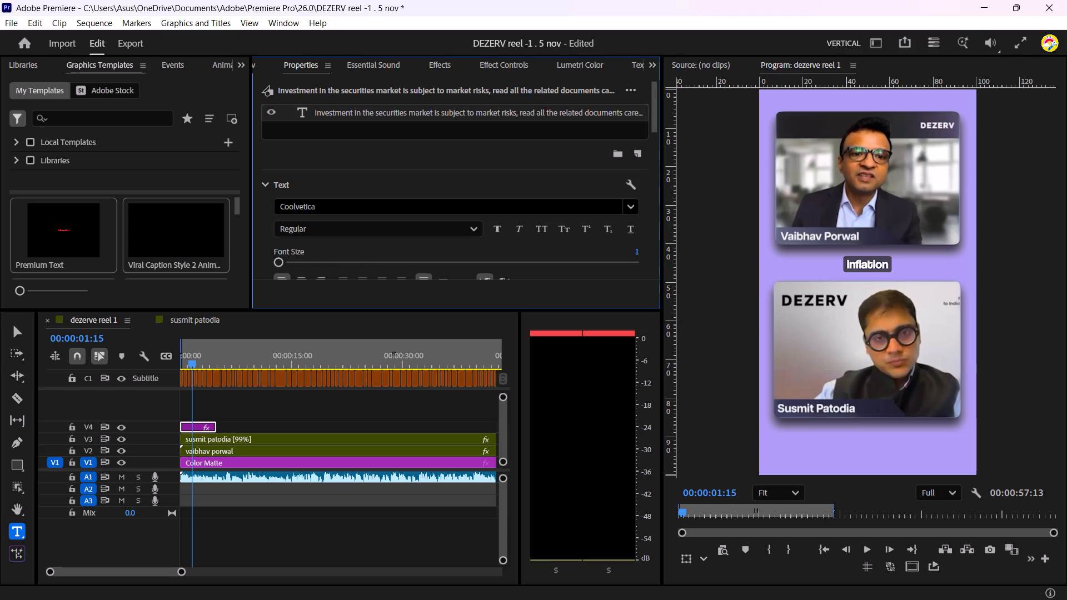
pyautogui.moveTo(560, 259); pyautogui.dragTo(570, 254)
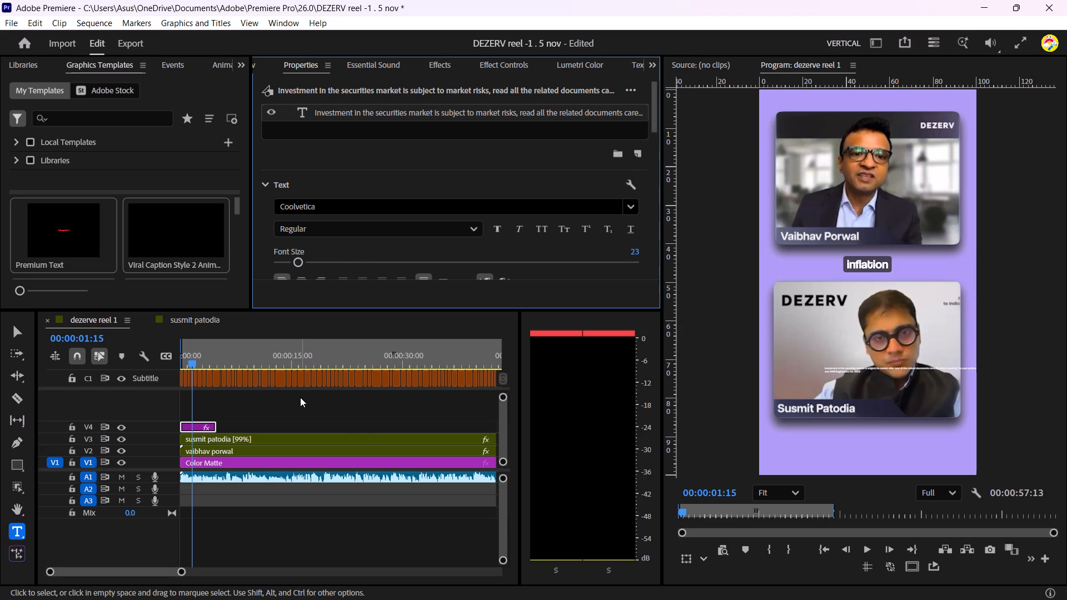
# Examine the disclaimer's full wording and line breaks in the sequence's graphics text.
pyautogui.click(630, 61)
pyautogui.scroll(3, 510, 177)
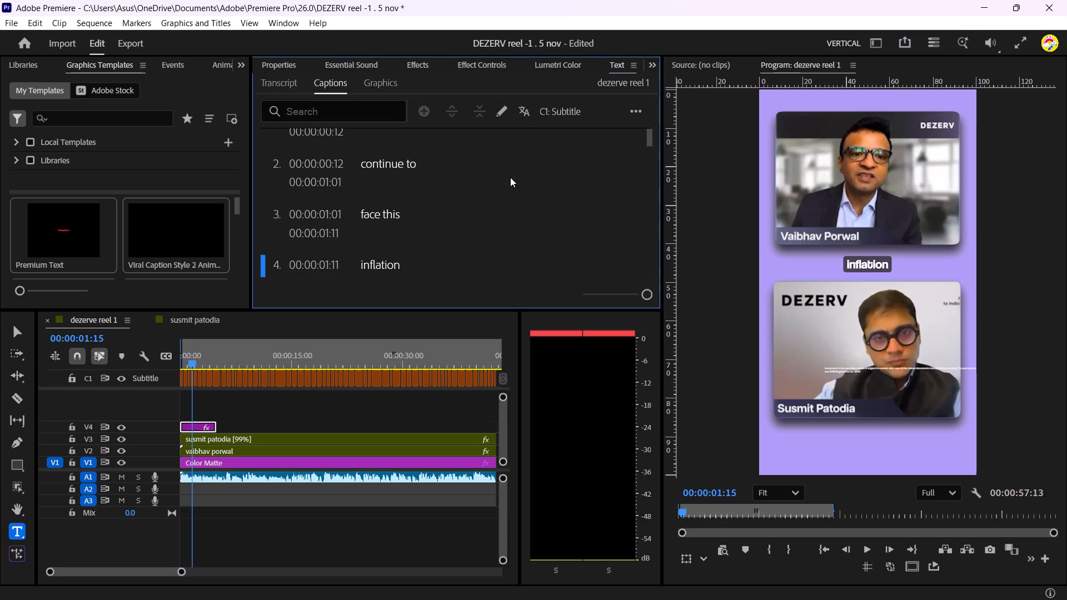
pyautogui.scroll(3, 510, 177)
pyautogui.click(394, 79)
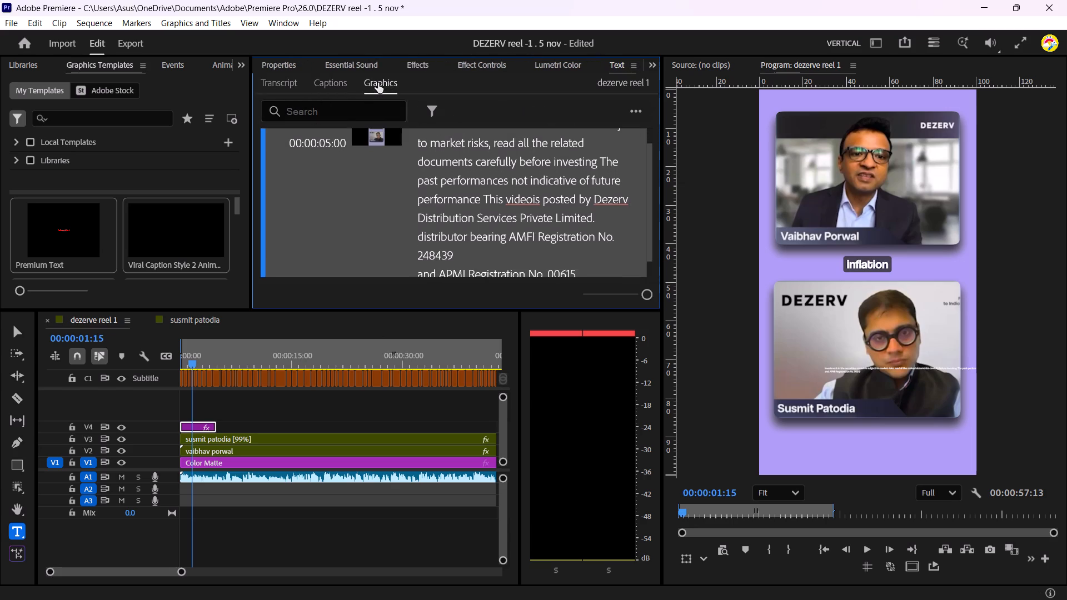
pyautogui.scroll(4, 407, 211)
pyautogui.scroll(-3, 407, 211)
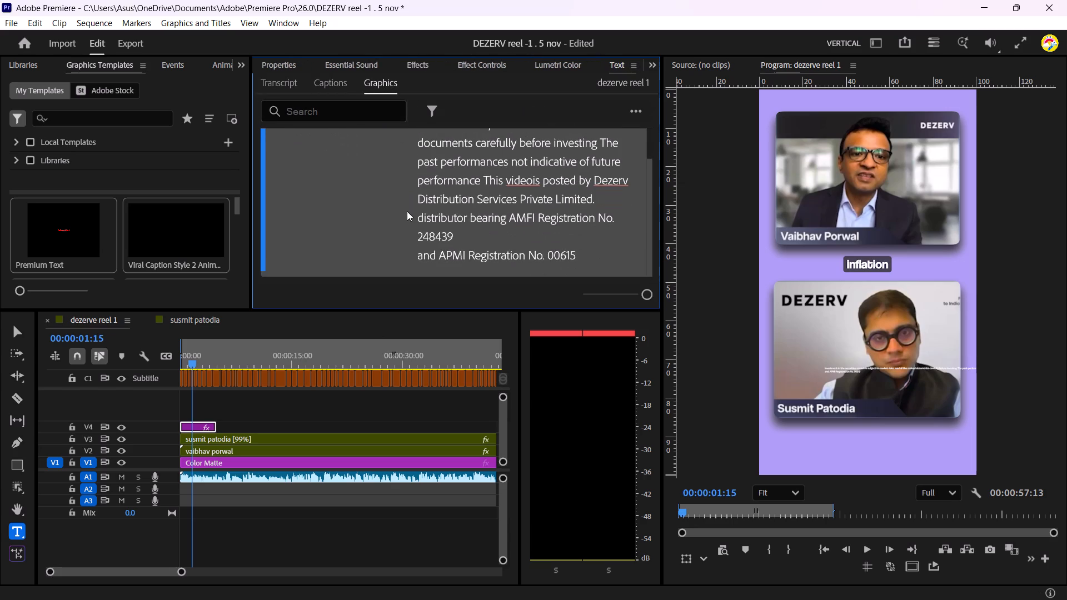
pyautogui.scroll(-3, 407, 211)
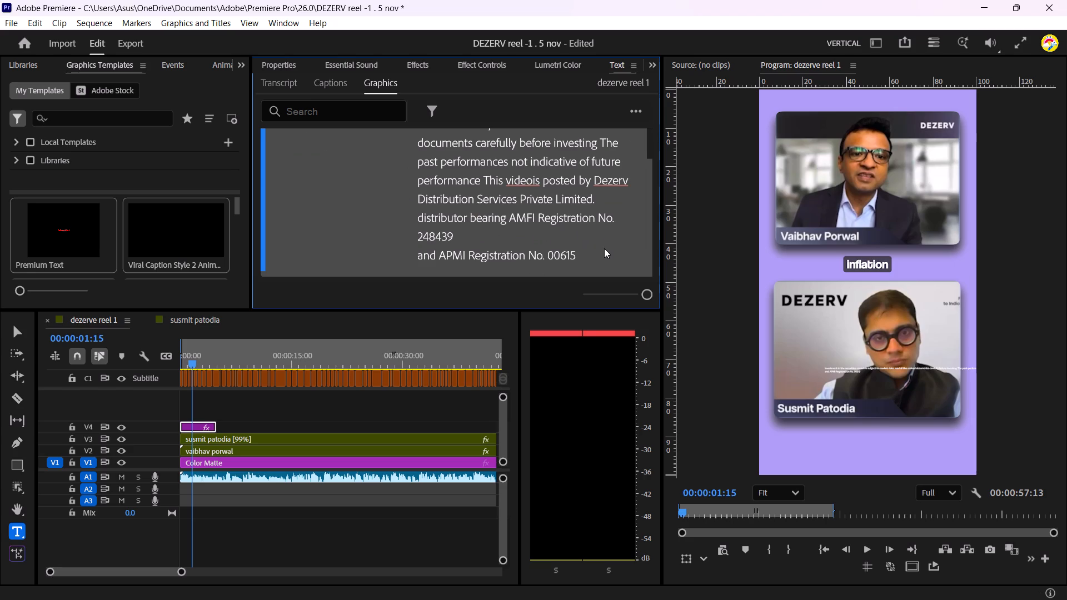
pyautogui.click(604, 251)
pyautogui.click(391, 176)
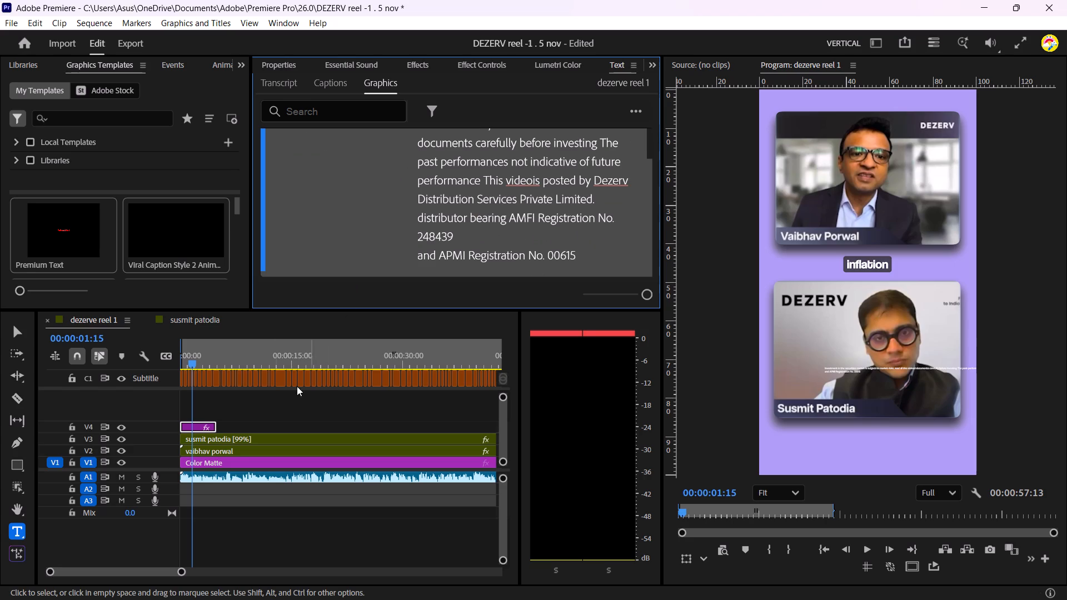
# Reselect the disclaimer graphic on V4, set its vector motion scale to 115, and check it at 00:00:02:17.
pyautogui.moveTo(213, 358); pyautogui.dragTo(196, 363)
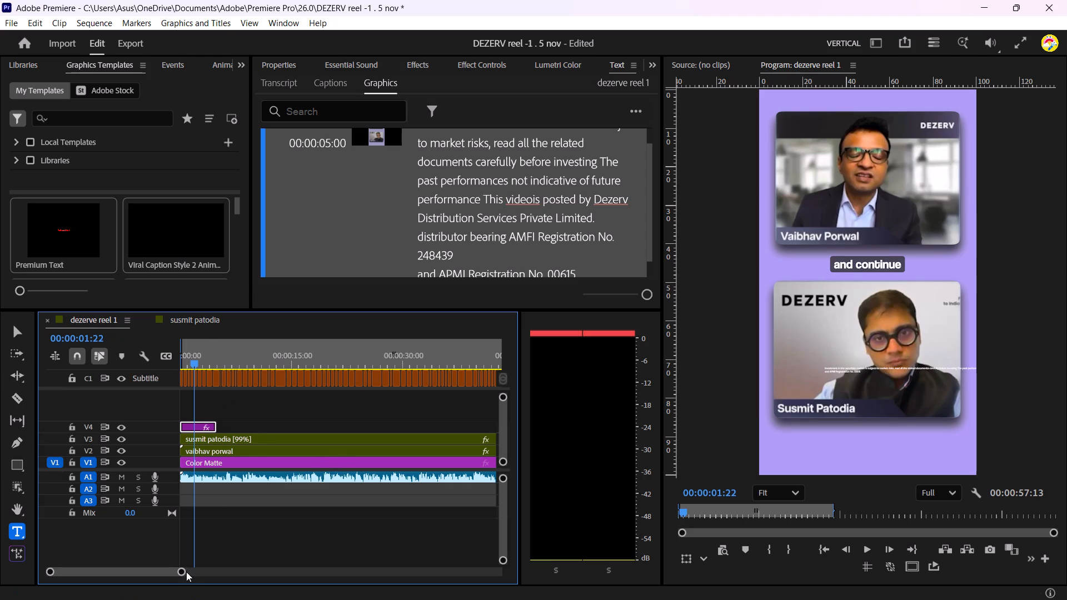
pyautogui.moveTo(181, 574); pyautogui.dragTo(147, 571)
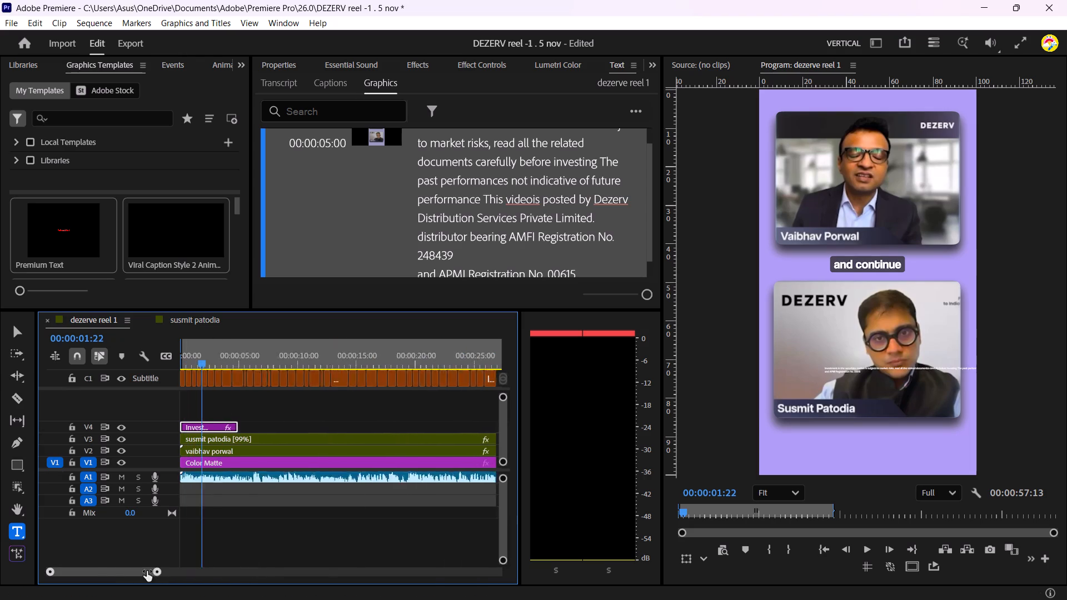
pyautogui.moveTo(147, 571); pyautogui.dragTo(112, 571)
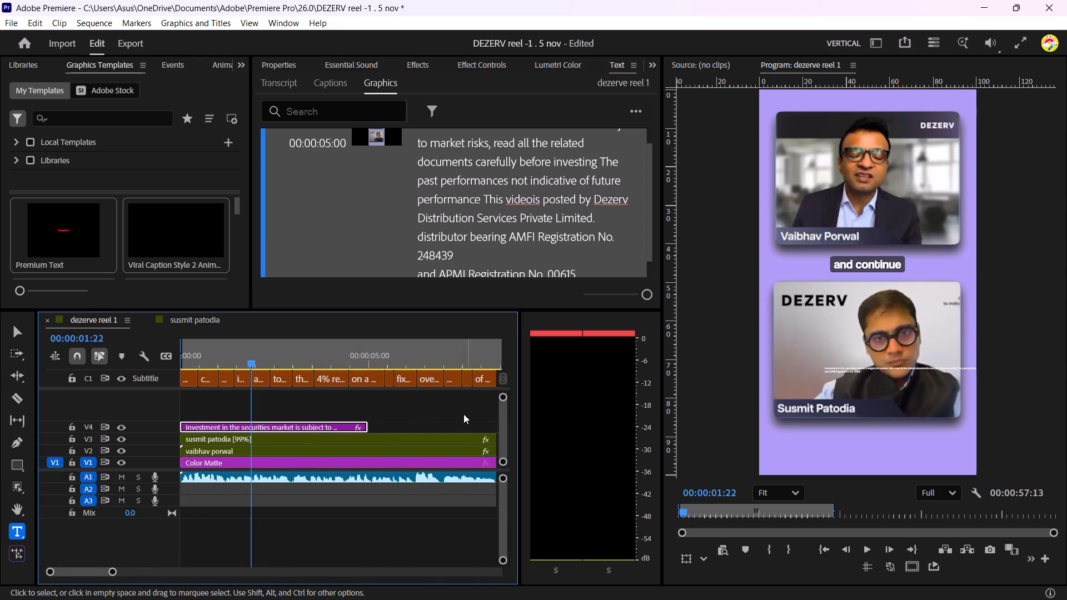
pyautogui.click(287, 395)
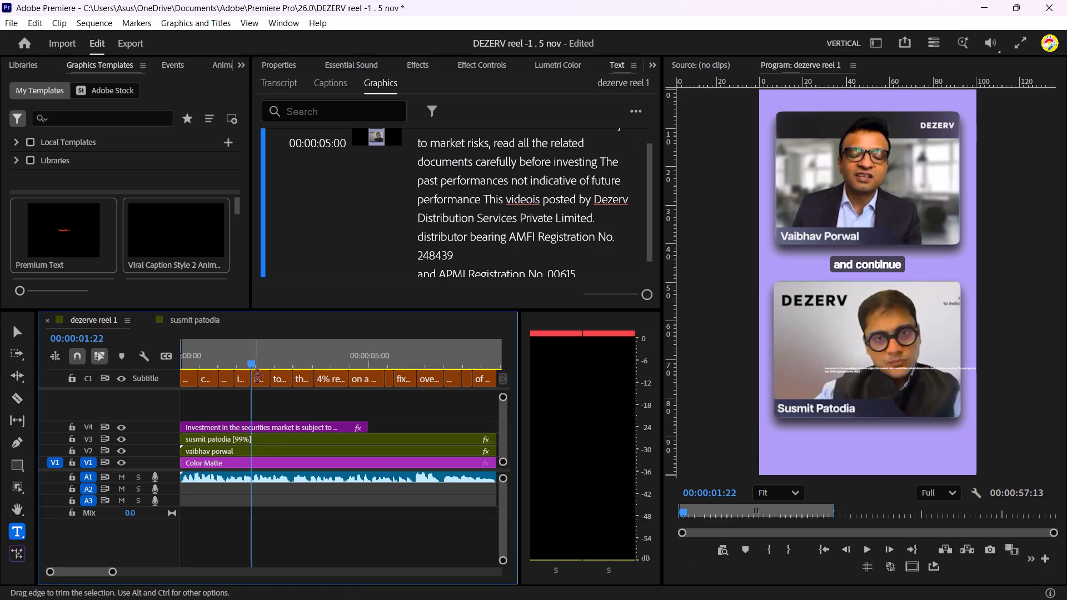
pyautogui.click(265, 352)
pyautogui.click(287, 425)
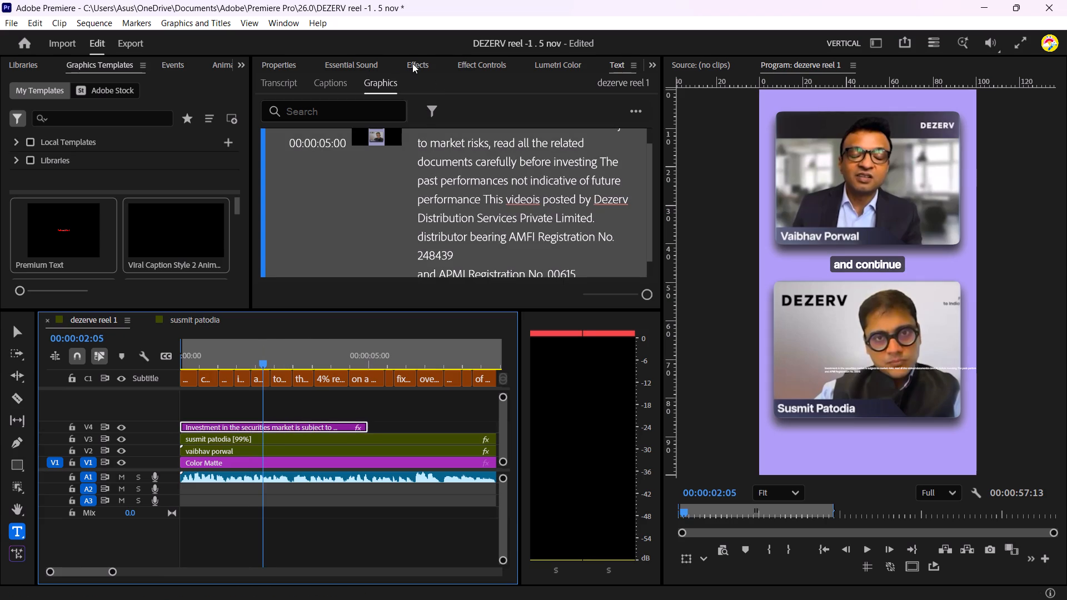
pyautogui.click(481, 68)
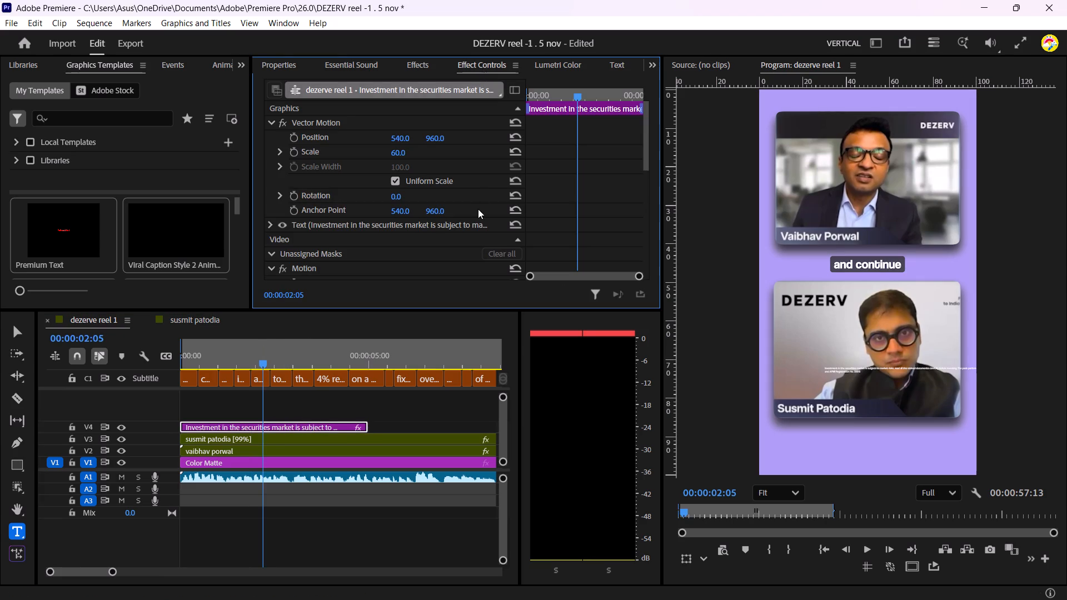
pyautogui.moveTo(401, 154); pyautogui.dragTo(407, 154)
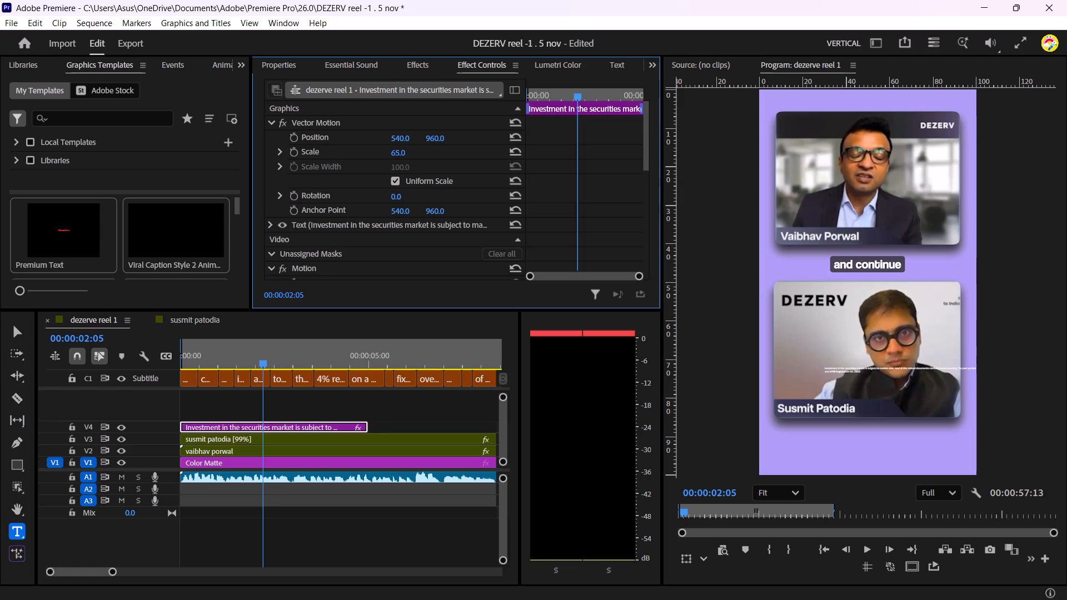
pyautogui.moveTo(407, 154); pyautogui.dragTo(436, 133)
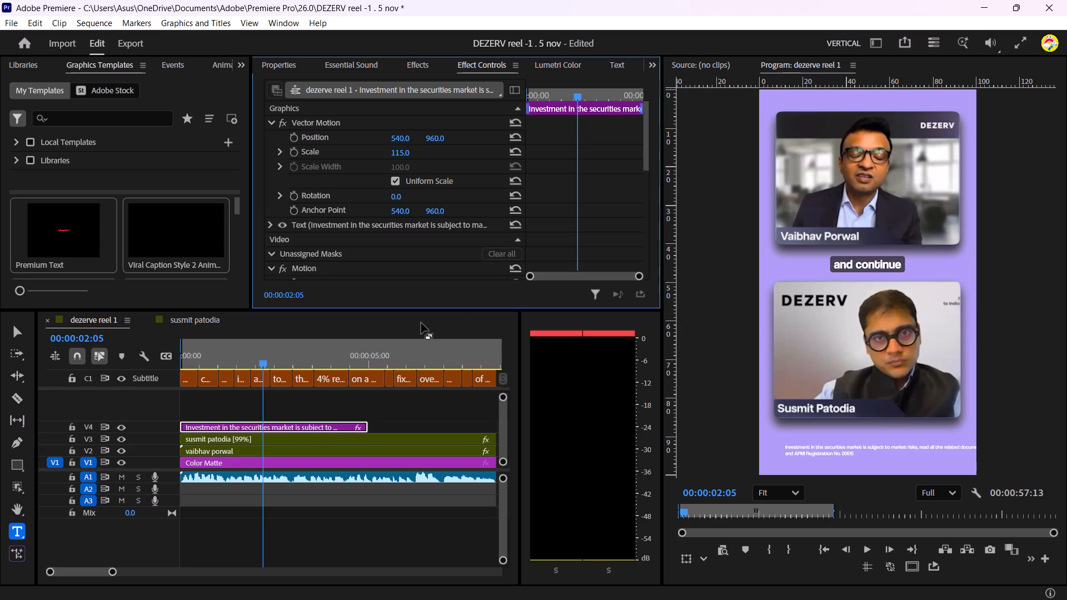
pyautogui.moveTo(260, 360); pyautogui.dragTo(278, 361)
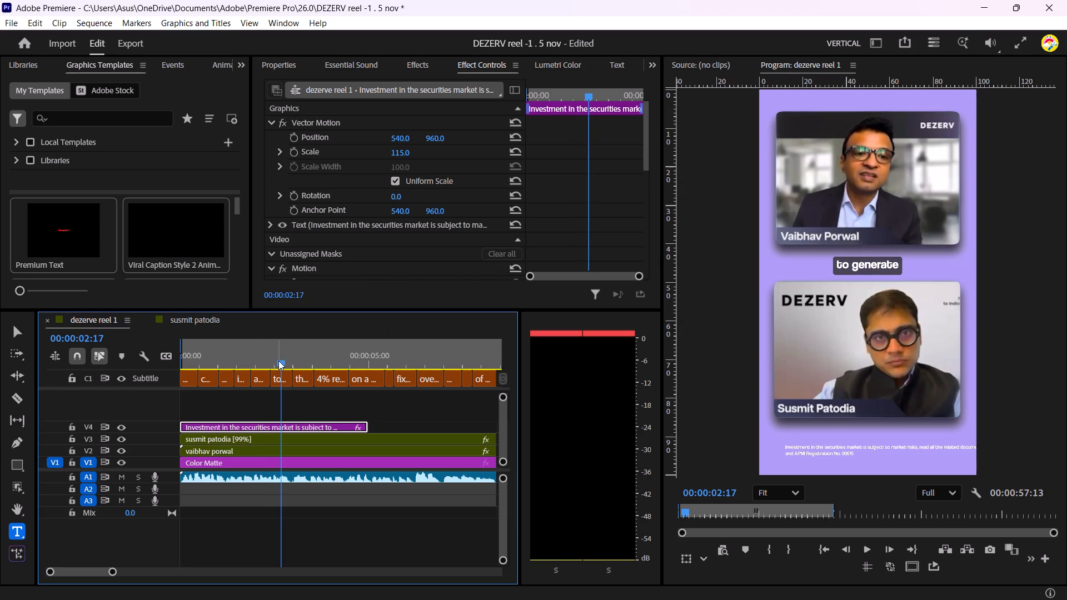
# Examine the disclaimer graphic's extent on V4 and its vector motion and motion settings.
pyautogui.scroll(-2, 358, 377)
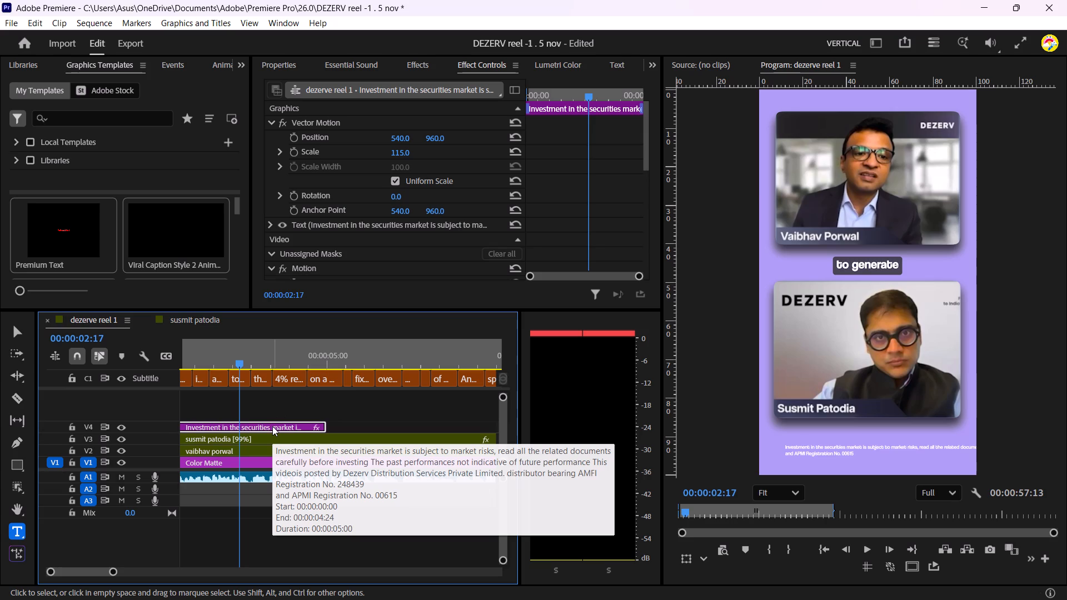
pyautogui.click(273, 351)
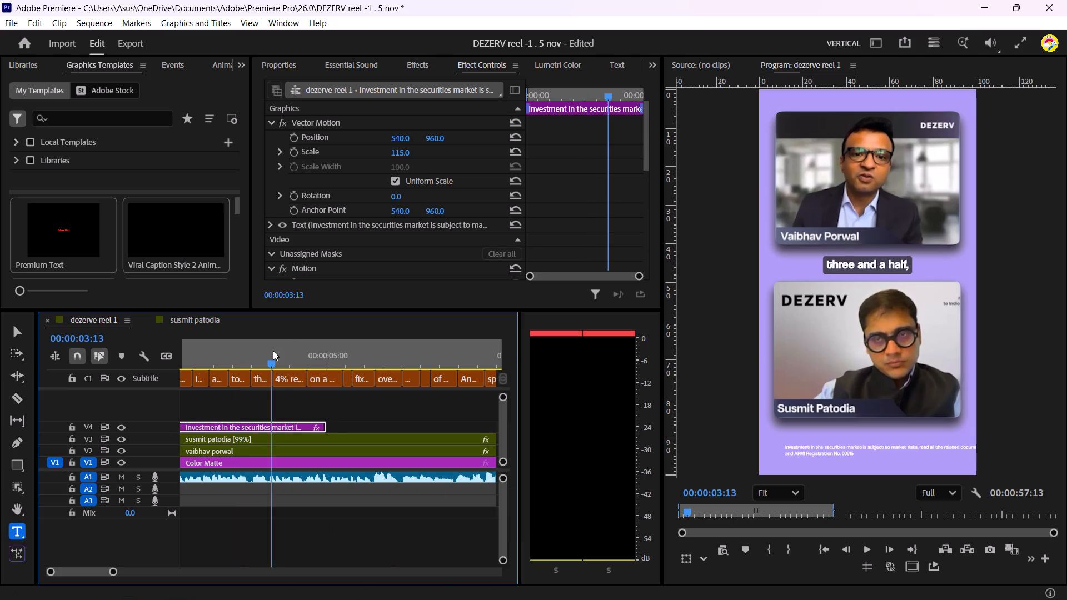
pyautogui.scroll(-1, 383, 257)
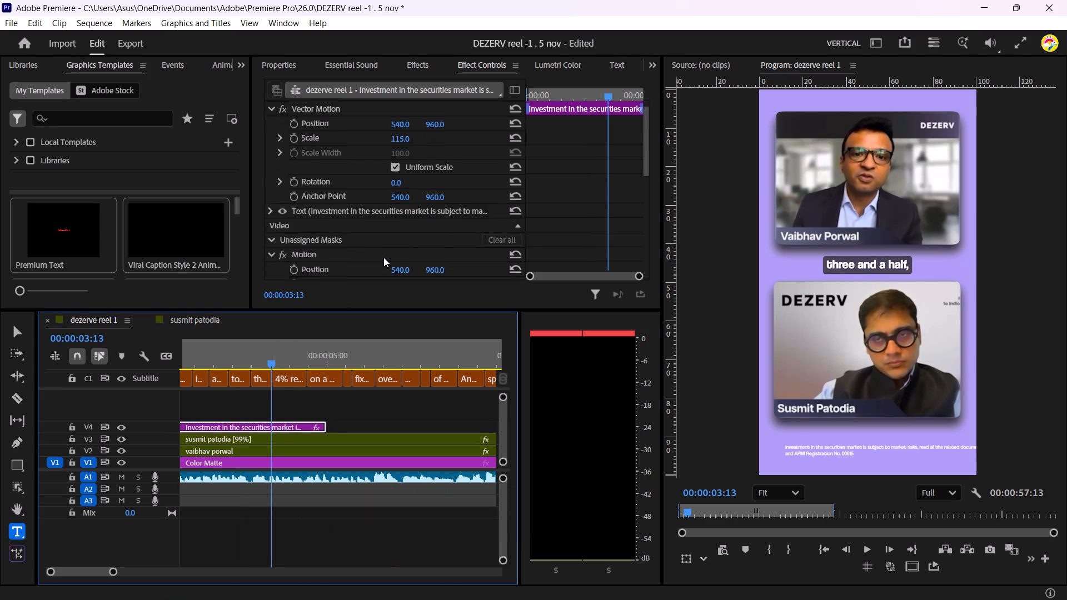
pyautogui.scroll(-8, 383, 257)
pyautogui.scroll(3, 384, 255)
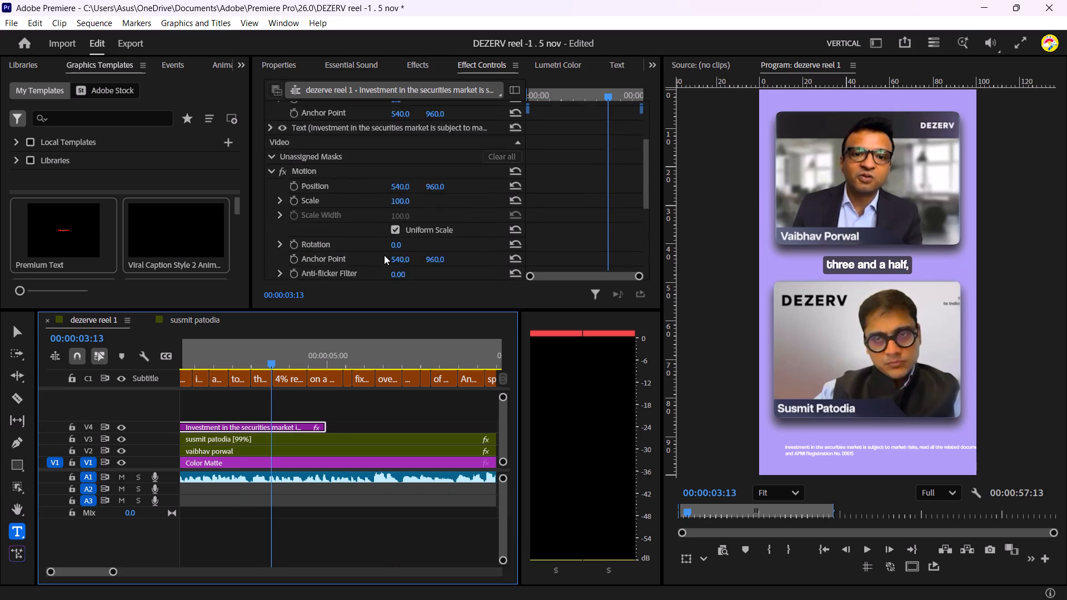
pyautogui.scroll(7, 384, 255)
pyautogui.scroll(3, 377, 166)
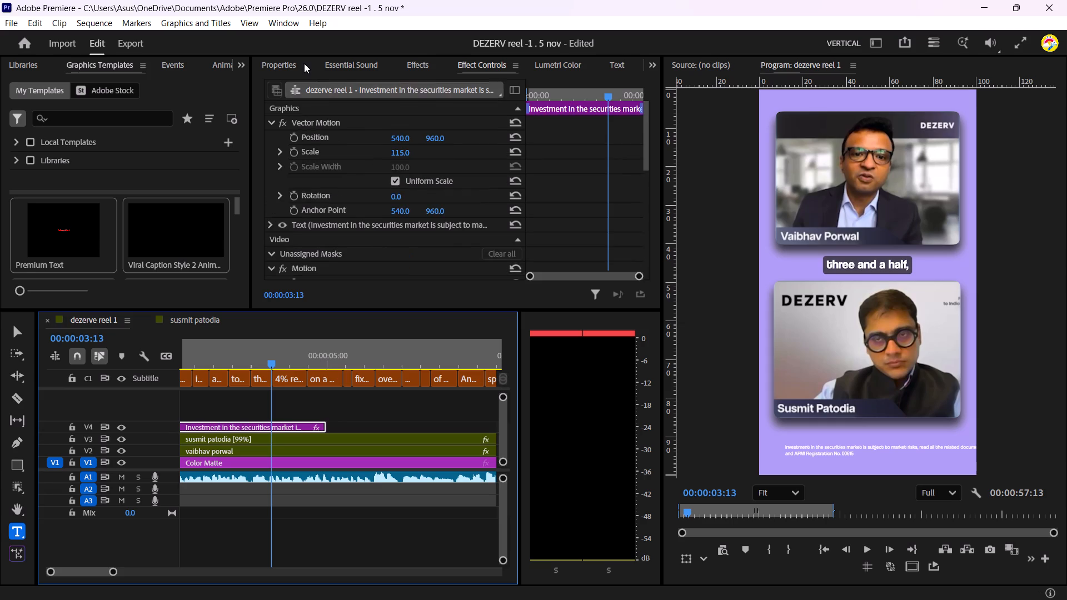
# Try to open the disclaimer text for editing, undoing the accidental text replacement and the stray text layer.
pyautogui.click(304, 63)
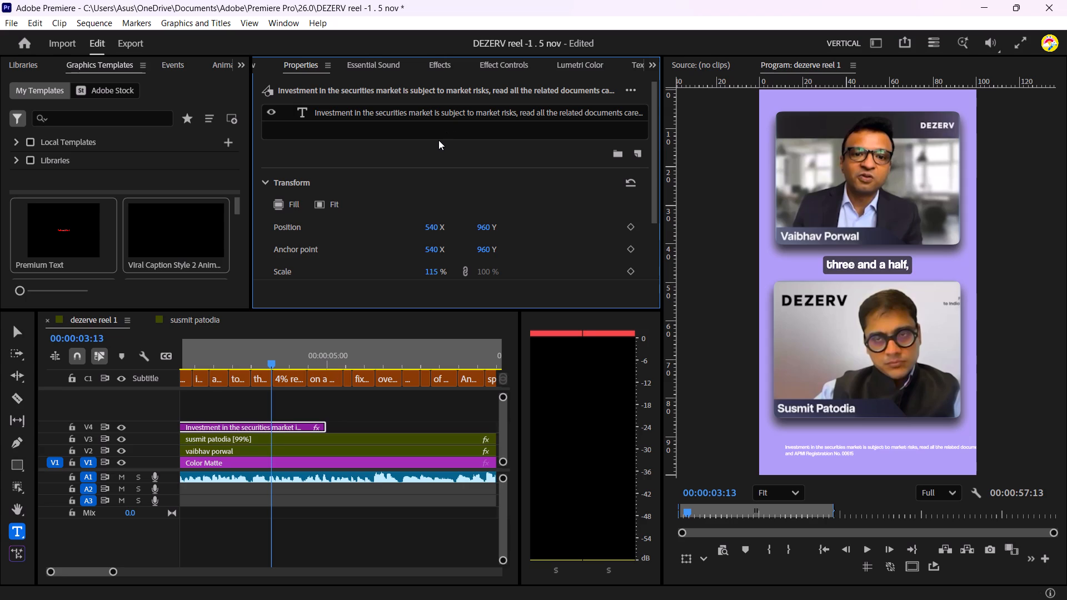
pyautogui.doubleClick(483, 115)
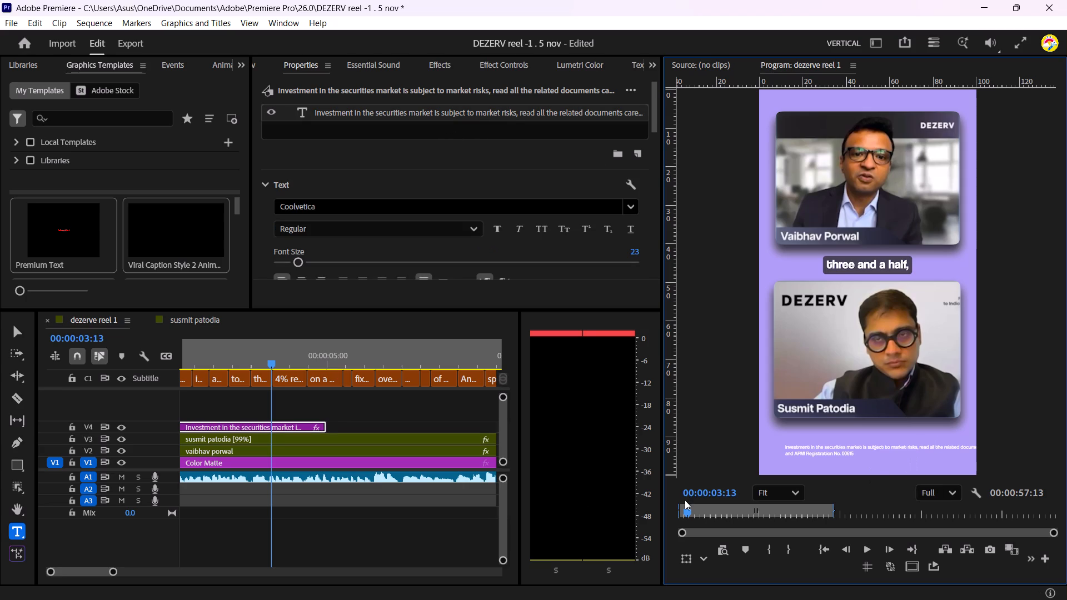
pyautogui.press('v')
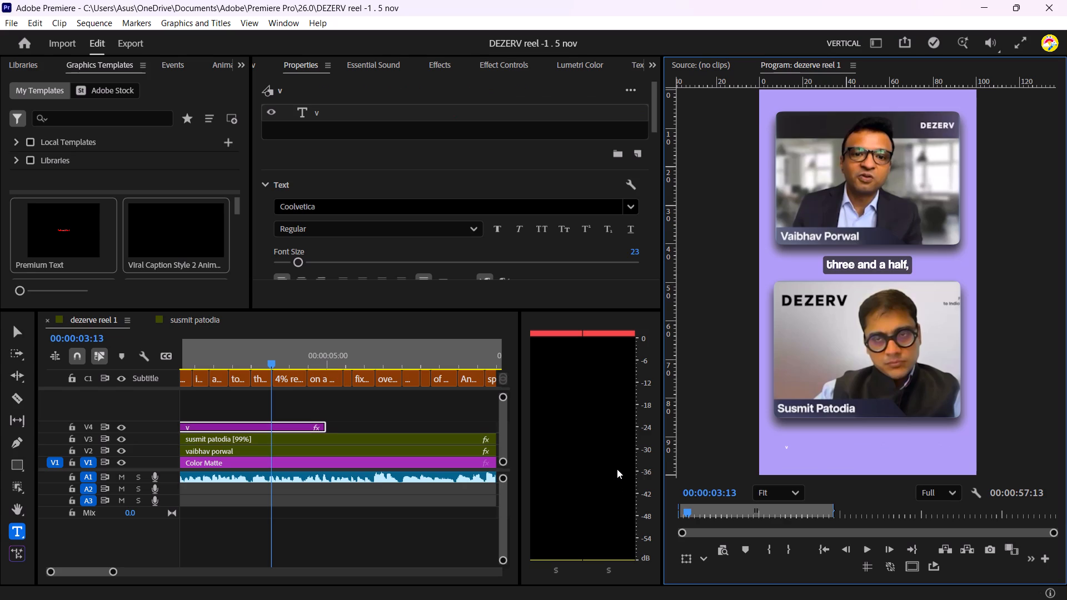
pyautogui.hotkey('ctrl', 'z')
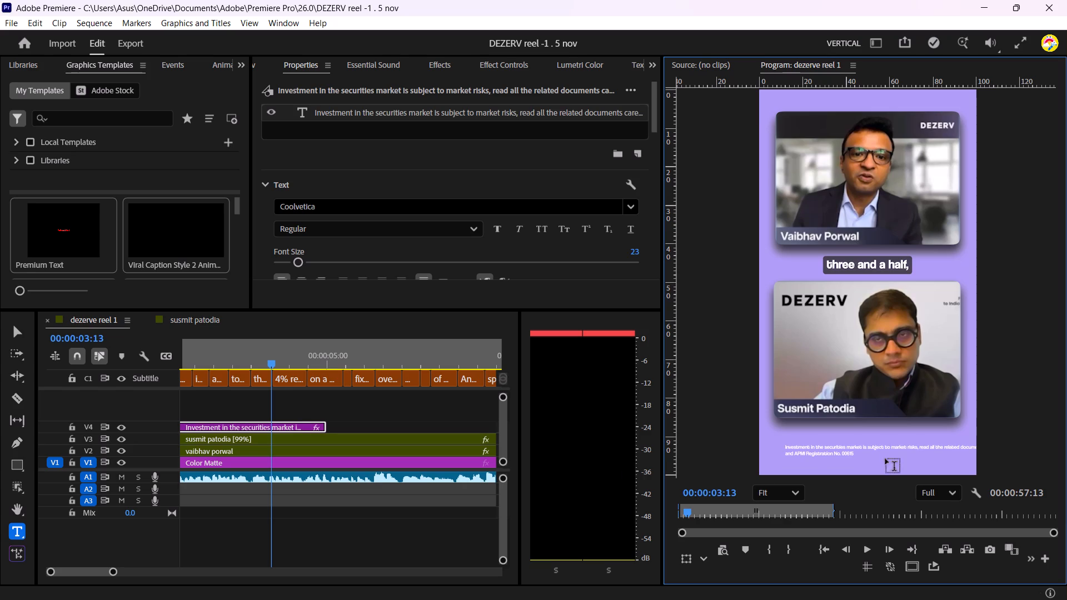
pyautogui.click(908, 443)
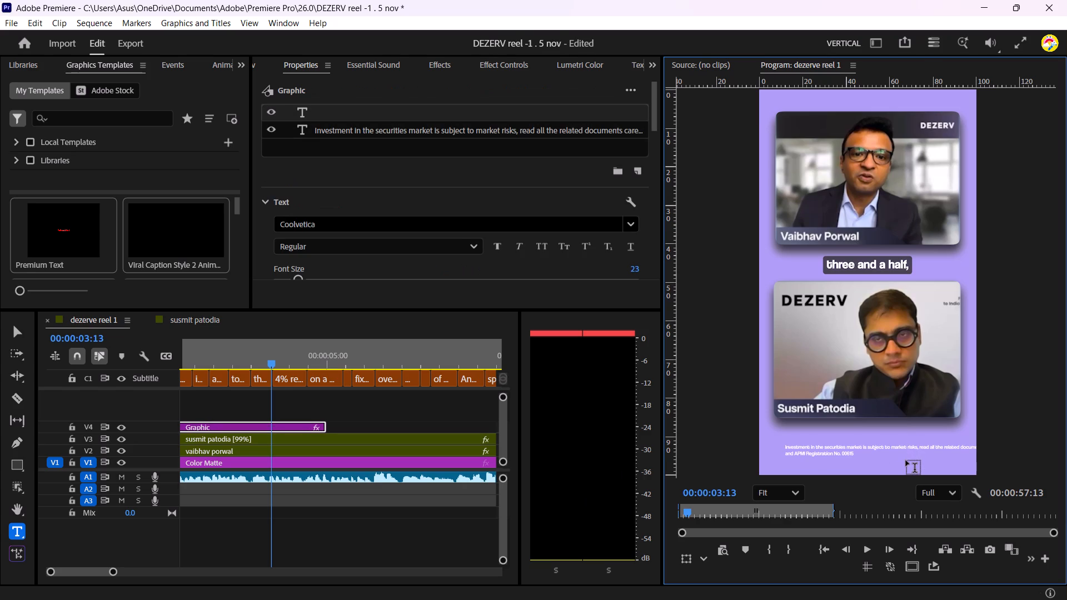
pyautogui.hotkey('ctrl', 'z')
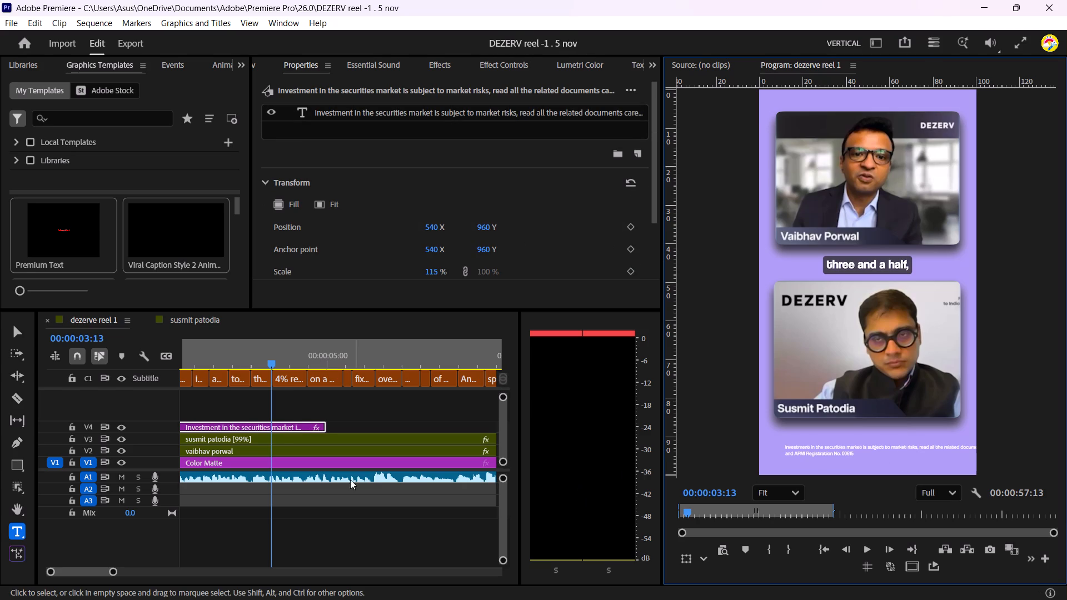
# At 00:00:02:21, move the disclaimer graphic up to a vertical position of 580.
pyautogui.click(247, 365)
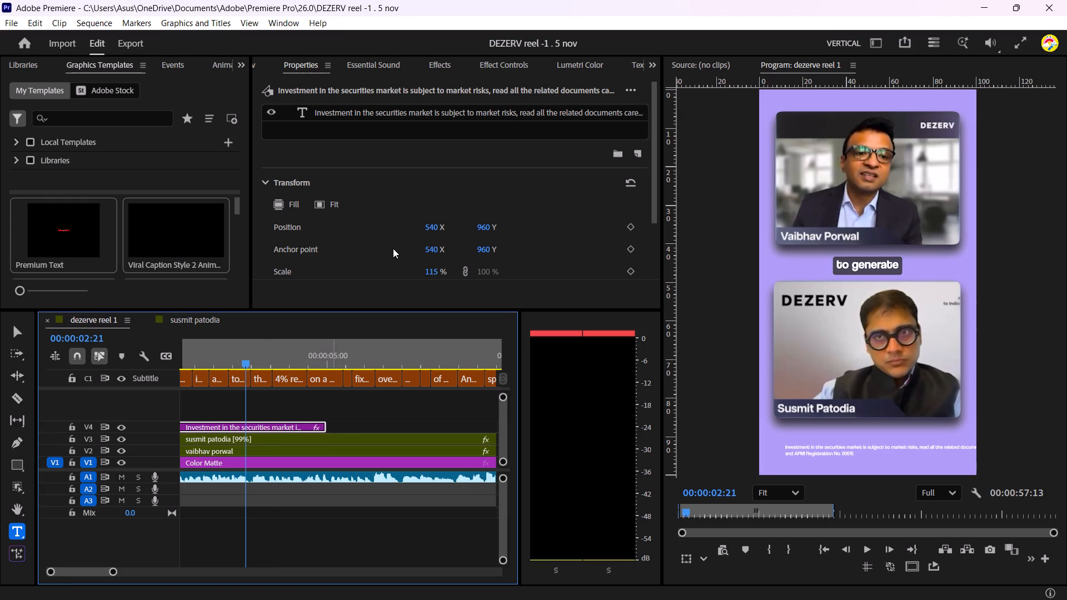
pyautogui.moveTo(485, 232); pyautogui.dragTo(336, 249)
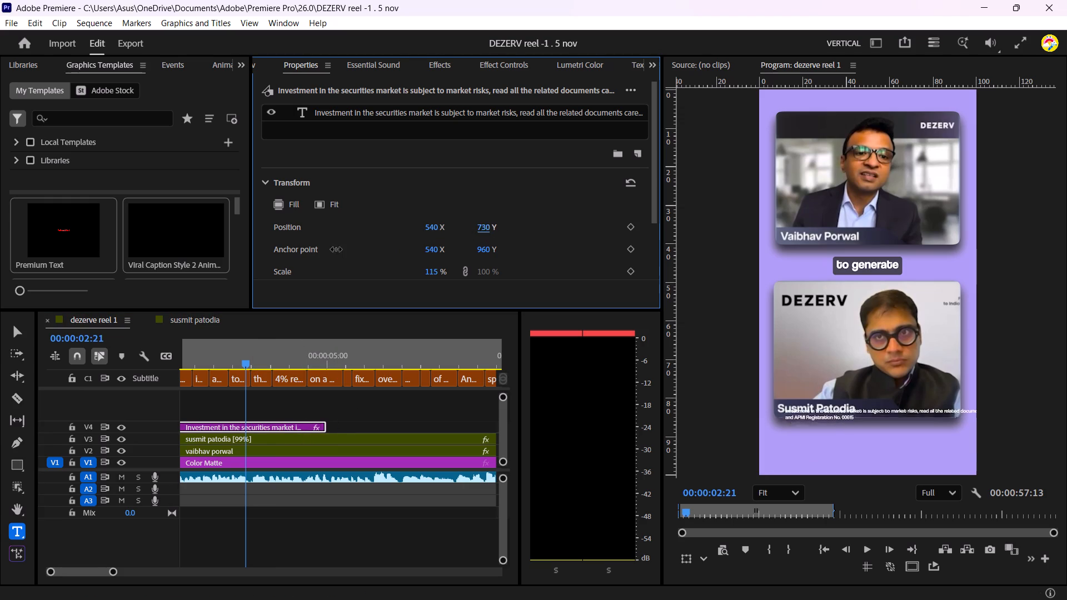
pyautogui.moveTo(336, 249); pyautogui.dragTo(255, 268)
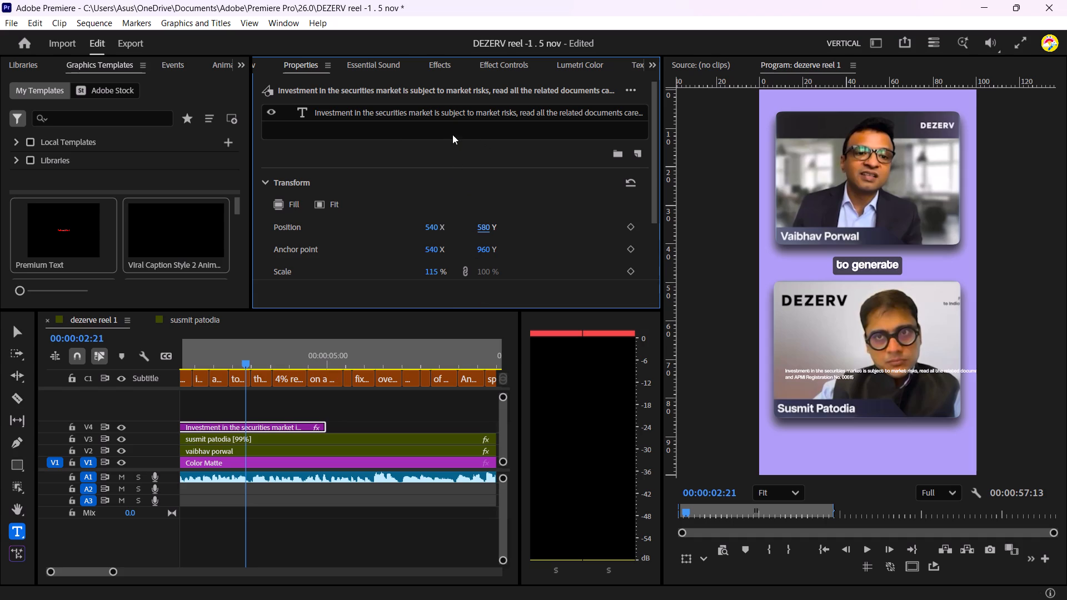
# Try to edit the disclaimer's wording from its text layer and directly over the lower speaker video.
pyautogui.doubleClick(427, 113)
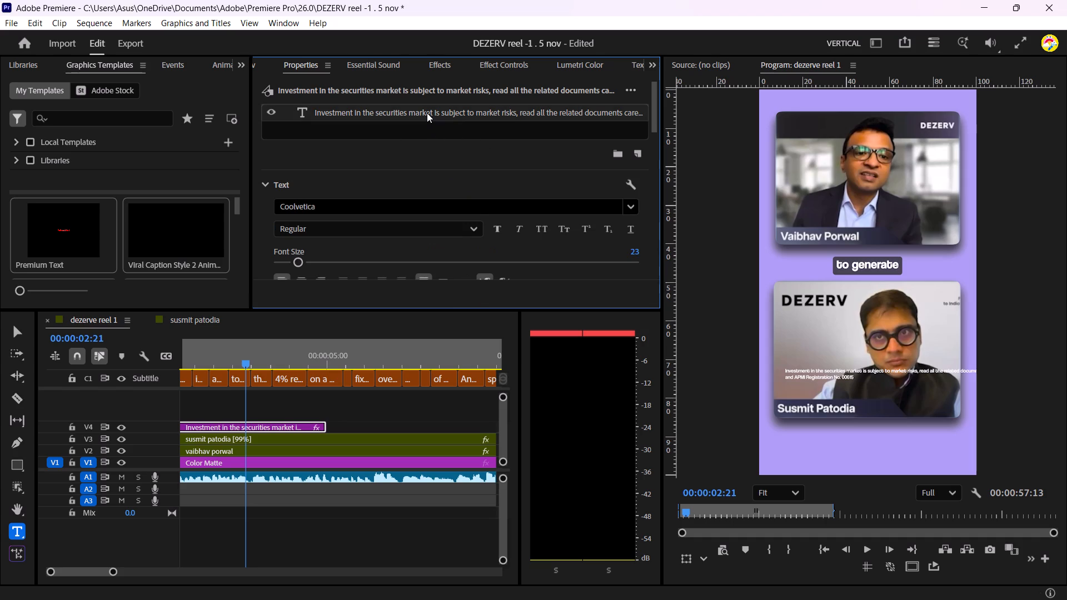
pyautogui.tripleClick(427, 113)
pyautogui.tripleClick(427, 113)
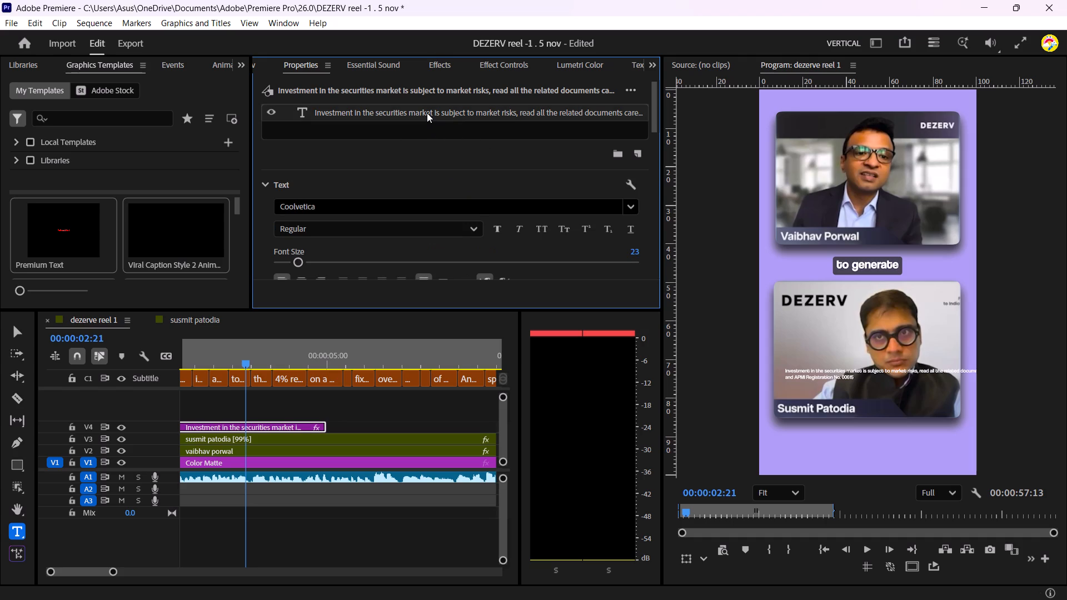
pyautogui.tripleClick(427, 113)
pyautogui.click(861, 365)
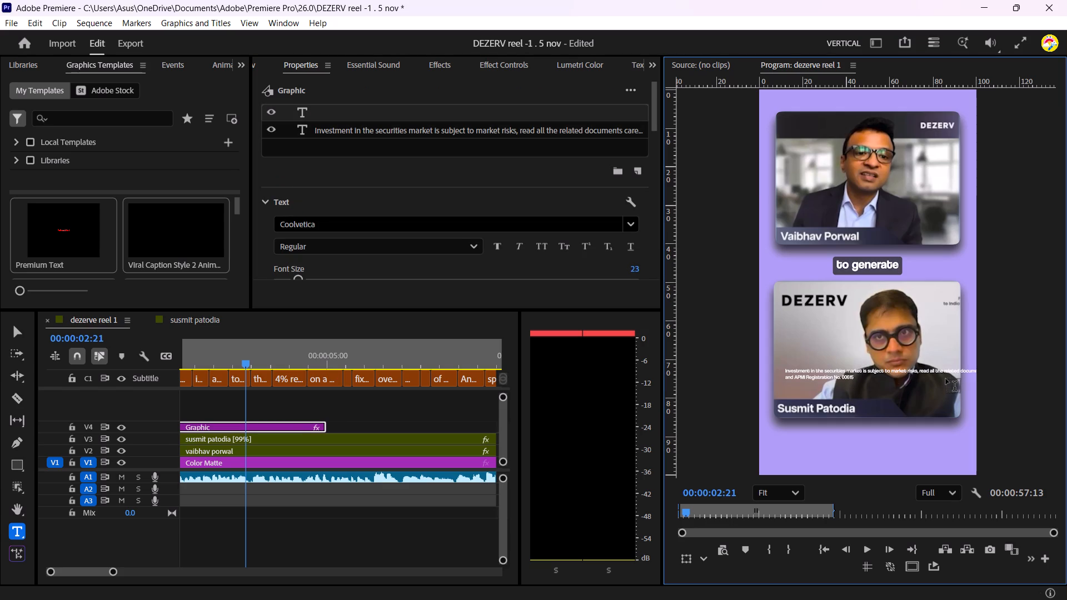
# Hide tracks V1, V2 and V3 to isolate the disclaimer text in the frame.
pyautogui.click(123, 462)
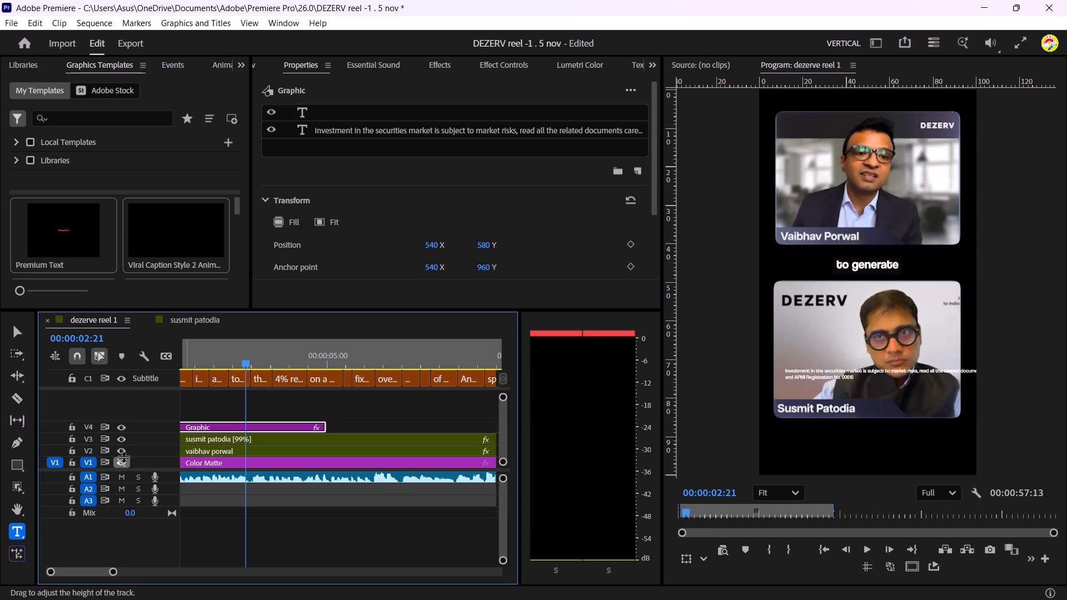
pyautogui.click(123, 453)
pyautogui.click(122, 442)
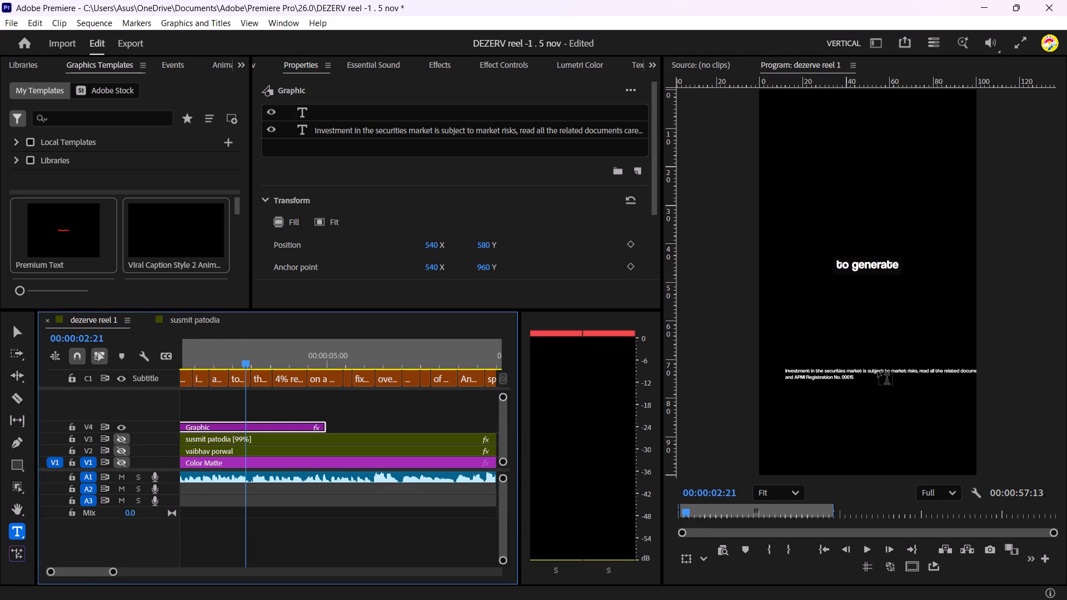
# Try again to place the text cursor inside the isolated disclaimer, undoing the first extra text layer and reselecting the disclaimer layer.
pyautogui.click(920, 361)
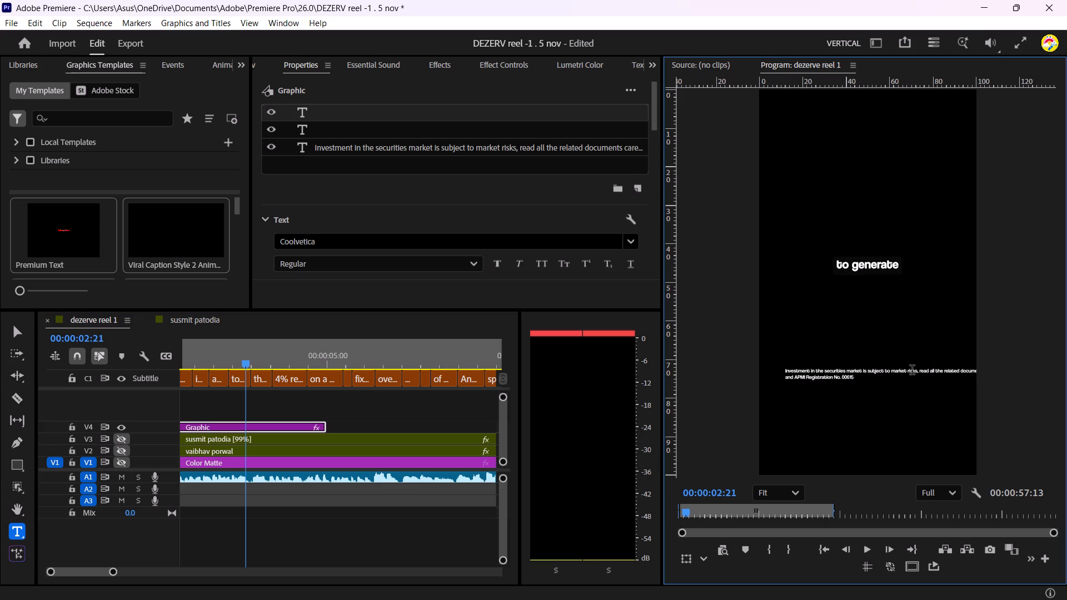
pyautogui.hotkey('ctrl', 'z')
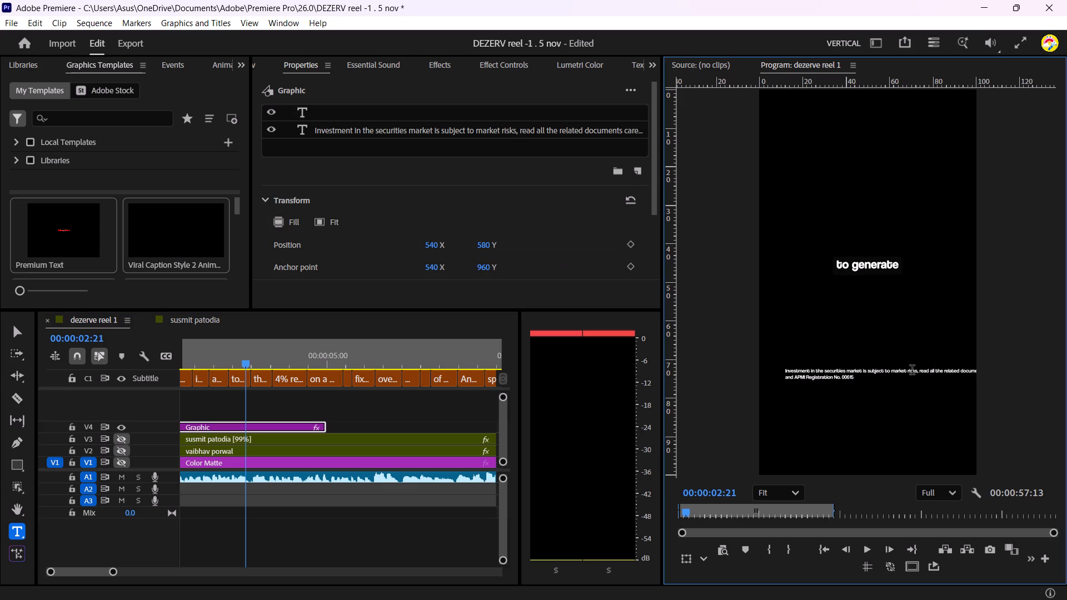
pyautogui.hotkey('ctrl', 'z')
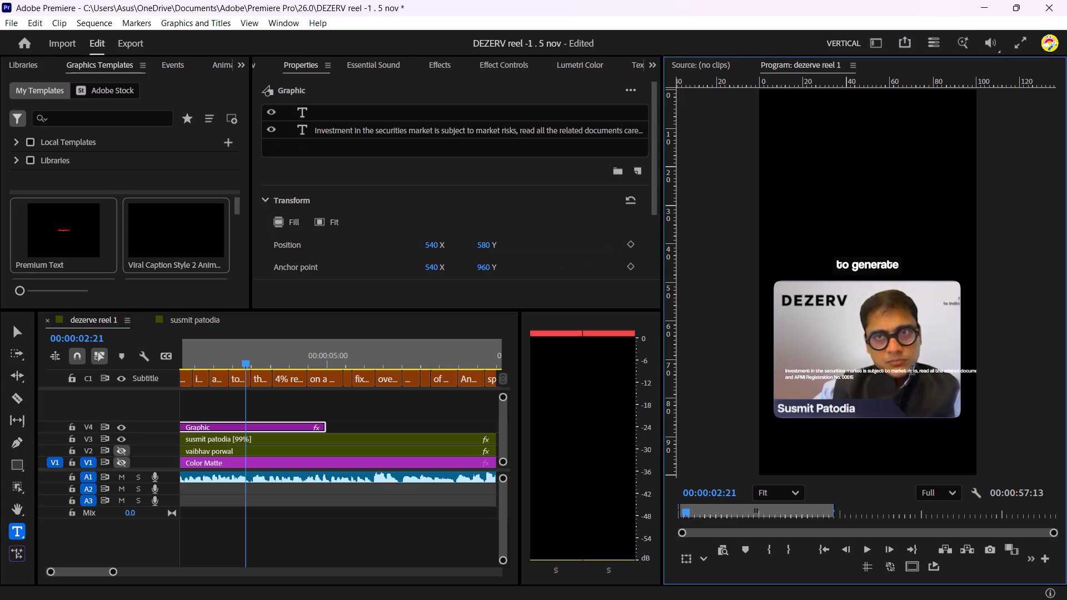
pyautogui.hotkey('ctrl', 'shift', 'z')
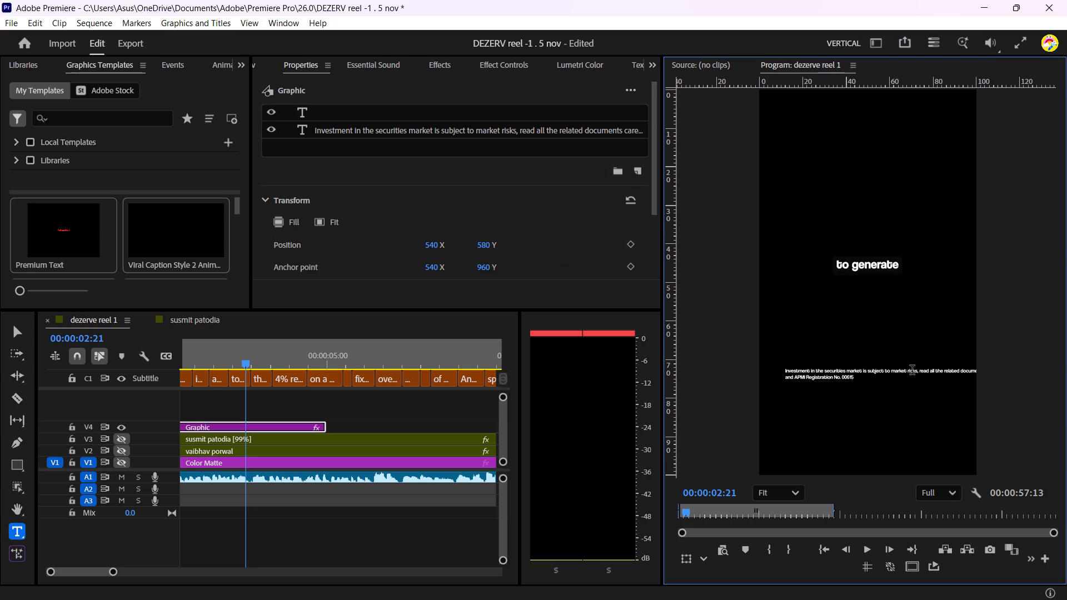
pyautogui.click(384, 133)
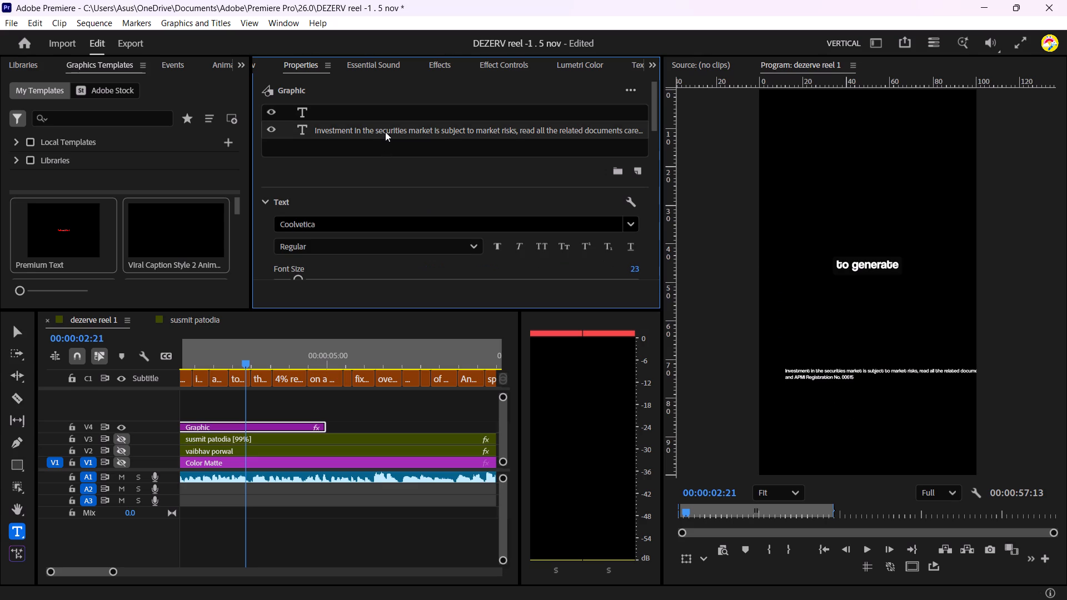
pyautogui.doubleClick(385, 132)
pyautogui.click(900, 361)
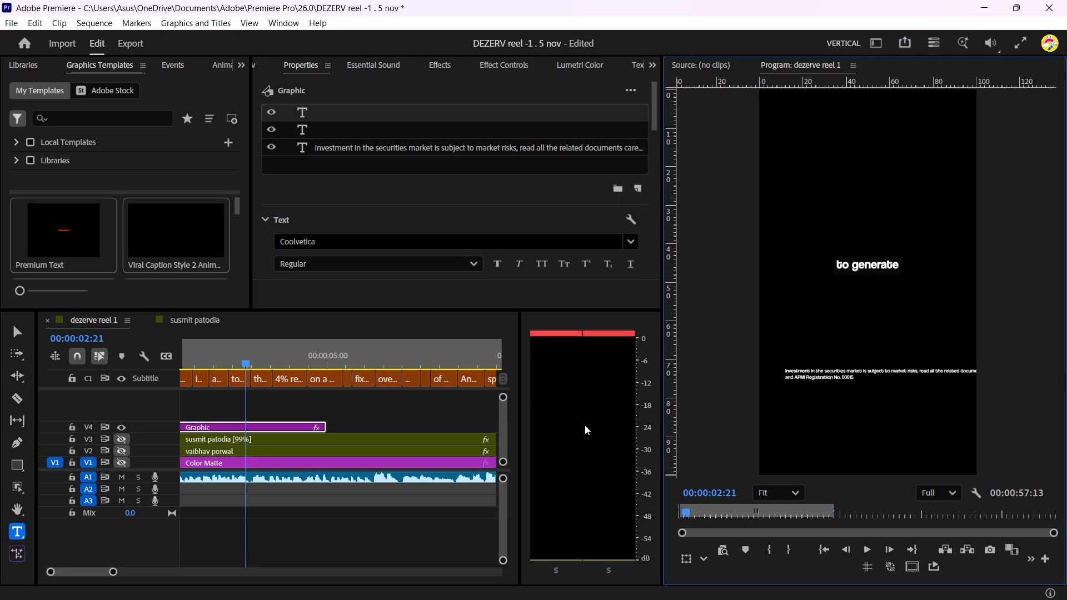
# Undo the recent edits back through the creation of the disclaimer graphic, leaving V4 empty and all video tracks shown.
pyautogui.hotkey('ctrl', 'z')
pyautogui.hotkey('ctrl', 'z')
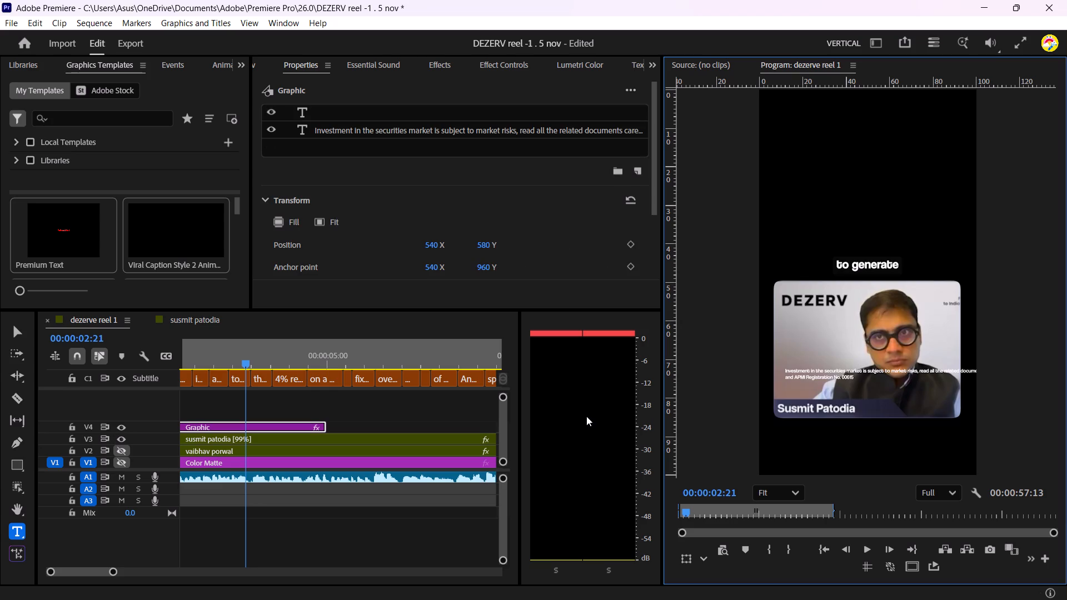
pyautogui.hotkey('ctrl', 'z')
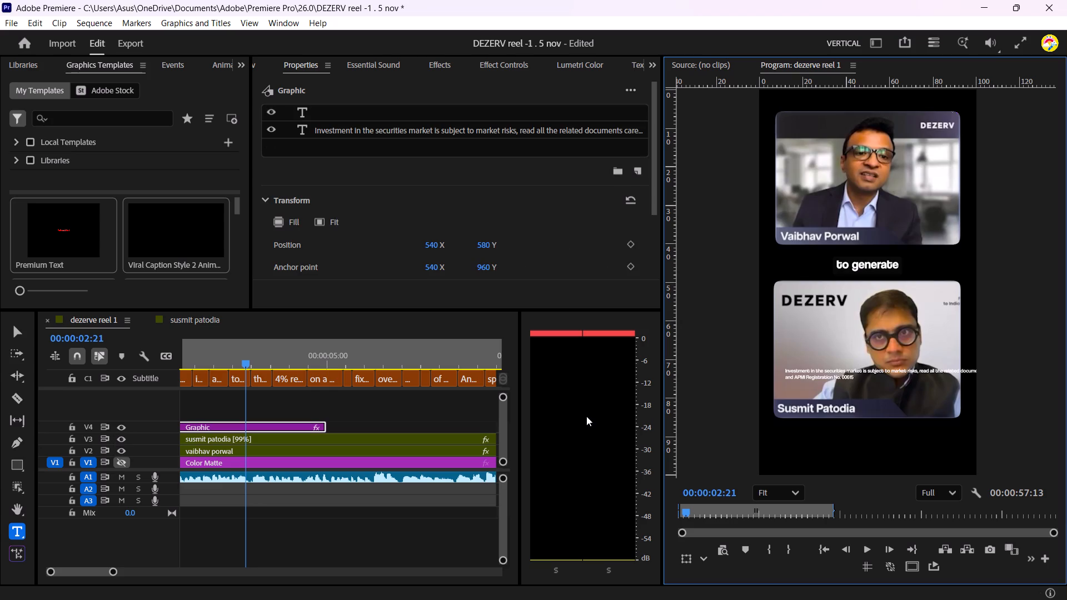
pyautogui.hotkey('ctrl', 'z')
pyautogui.hotkey('ctrl', 'z')
pyautogui.hotkey('ctrl', 'z')
pyautogui.hotkey('ctrl', 'z')
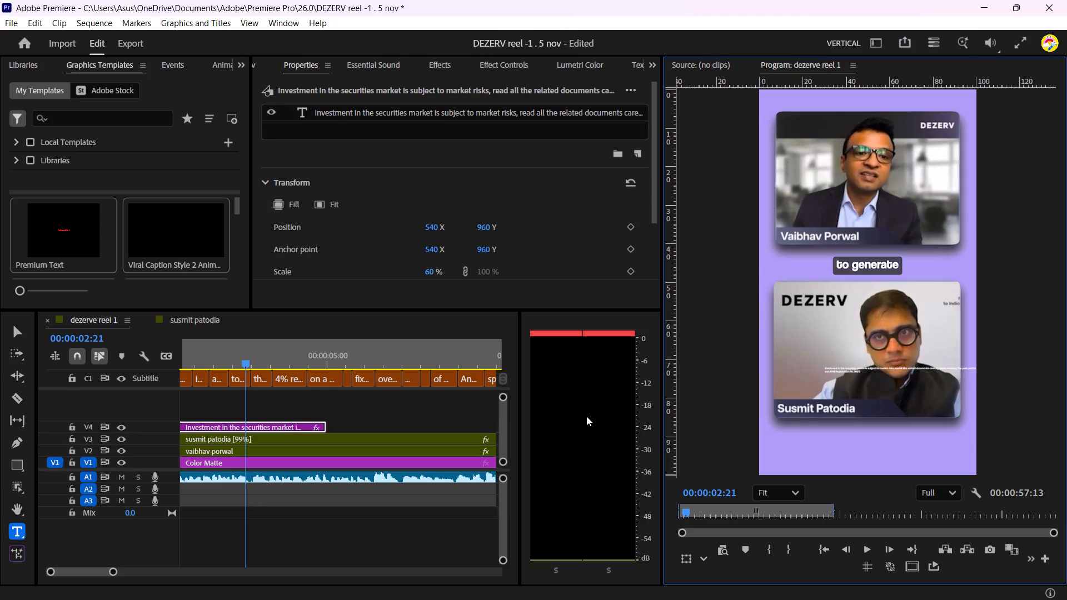
pyautogui.hotkey('ctrl', 'z')
pyautogui.hotkey('ctrl', 'z')
pyautogui.hotkey('ctrl', 'z')
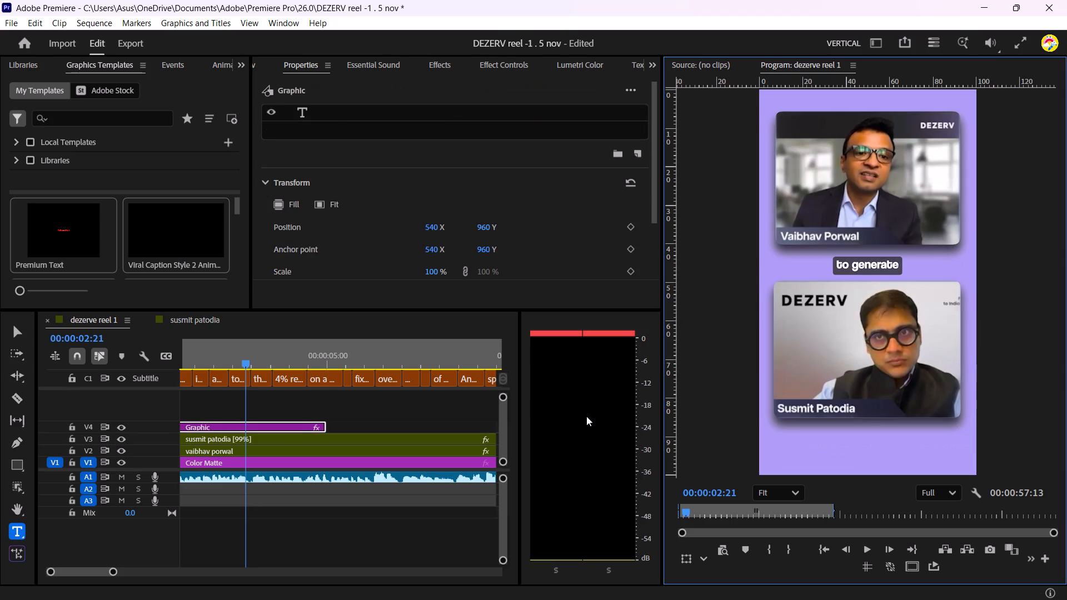
pyautogui.hotkey('ctrl', 'z')
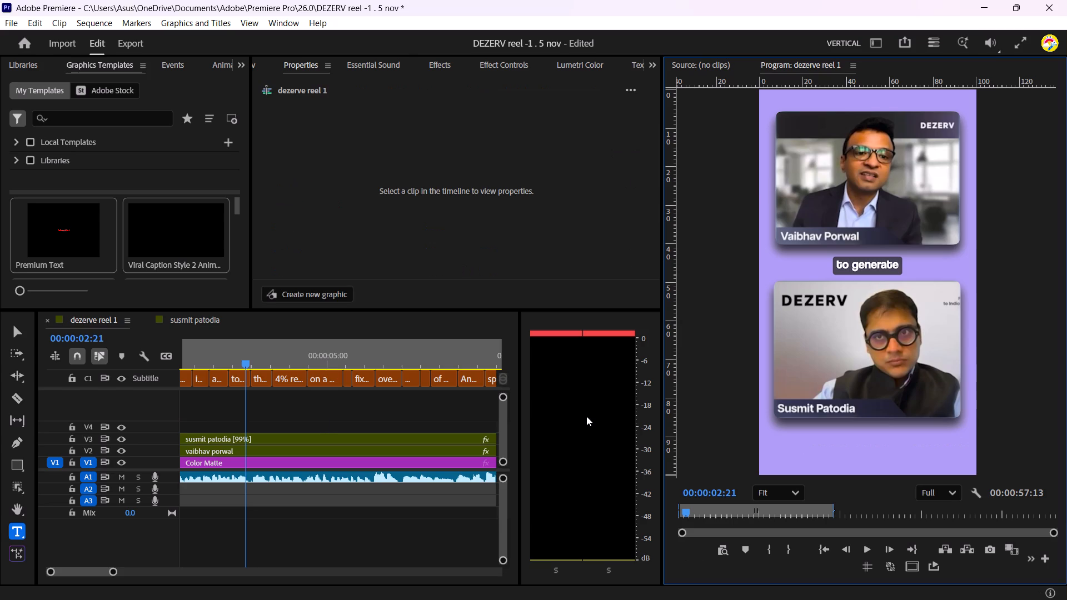
# Move the playhead to 00:00:02:15.
pyautogui.moveTo(312, 352); pyautogui.dragTo(238, 360)
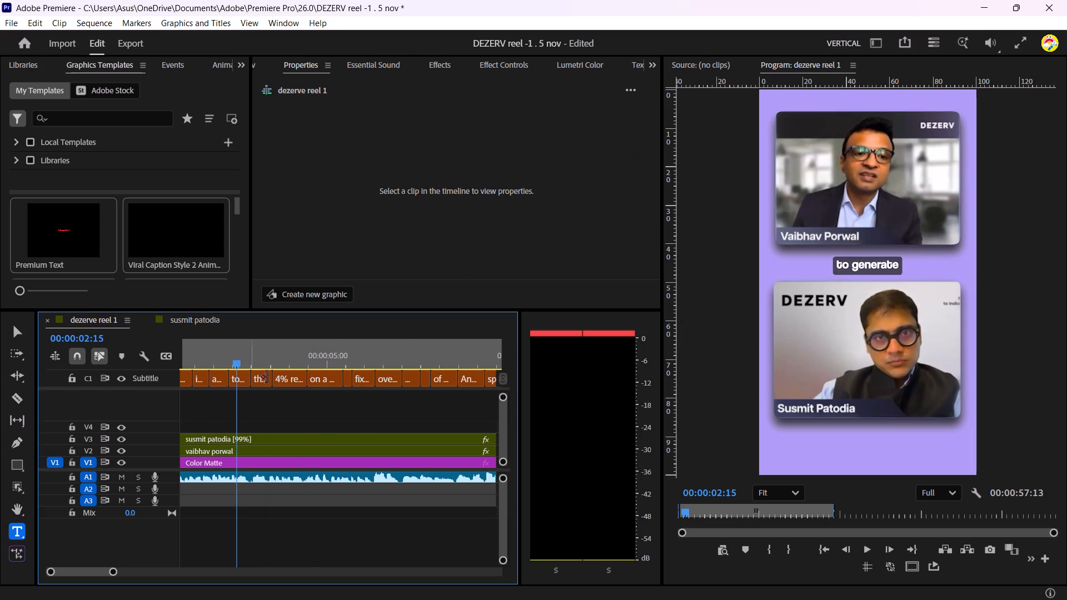
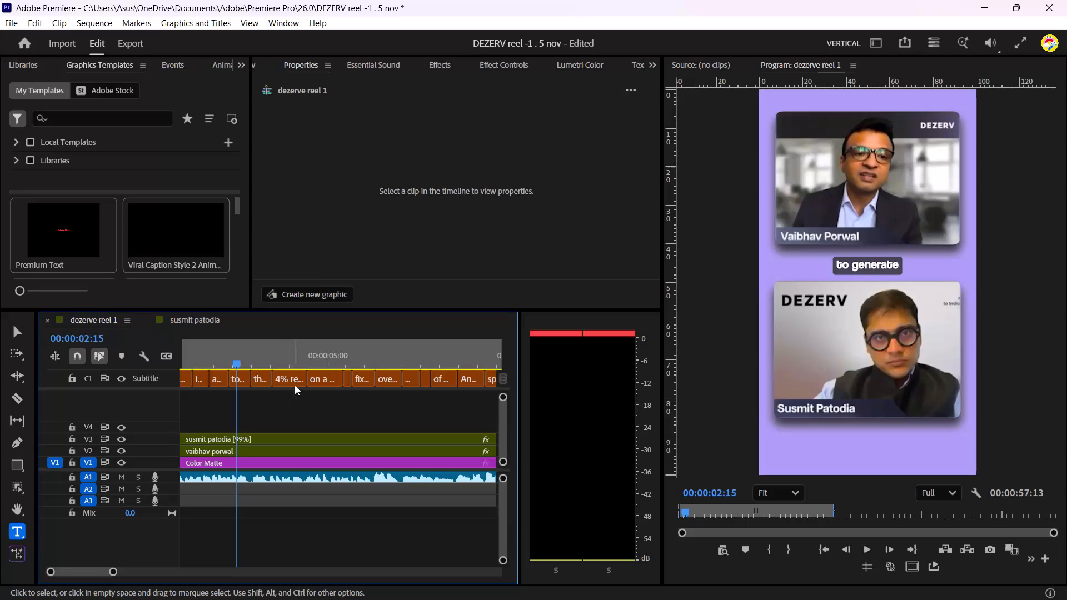
# Create a new text layer just beneath the lower speaker video at 00:00:02:15 and paste the securities-market disclaimer into it.
pyautogui.click(789, 426)
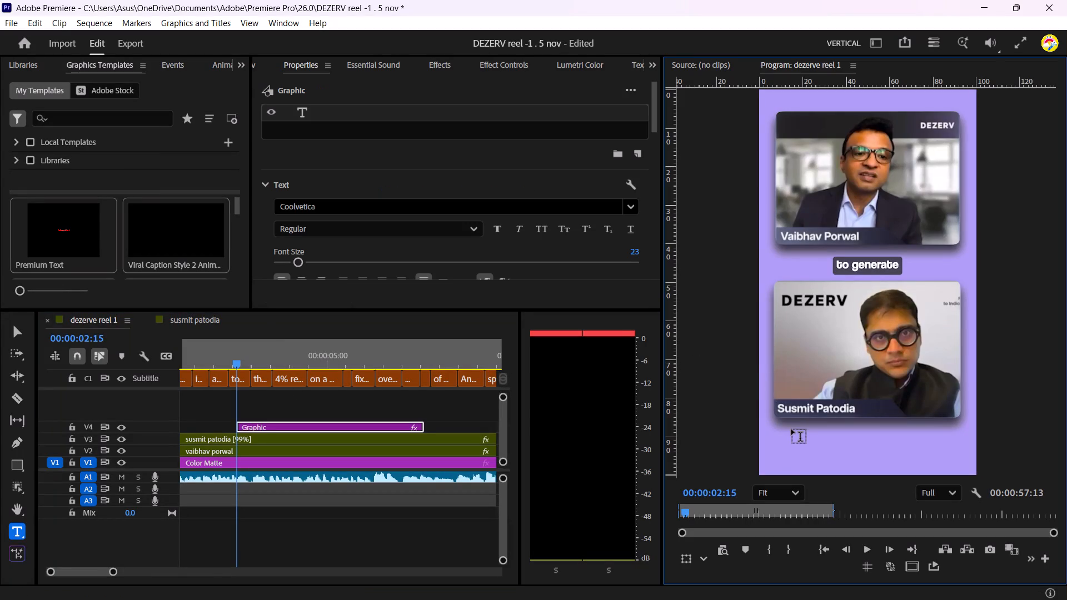
pyautogui.hotkey('ctrl', 'v')
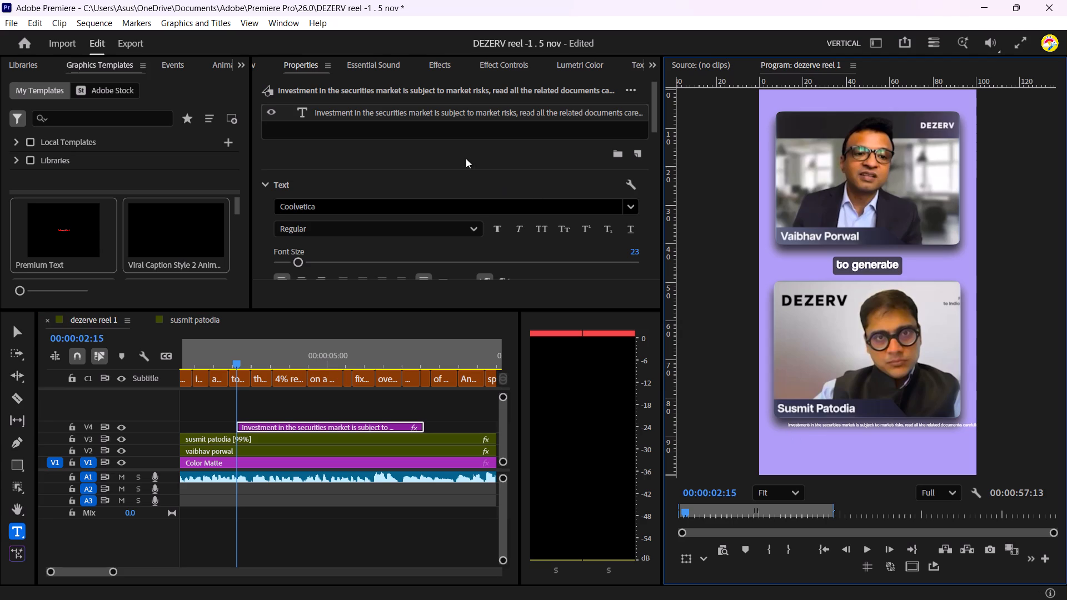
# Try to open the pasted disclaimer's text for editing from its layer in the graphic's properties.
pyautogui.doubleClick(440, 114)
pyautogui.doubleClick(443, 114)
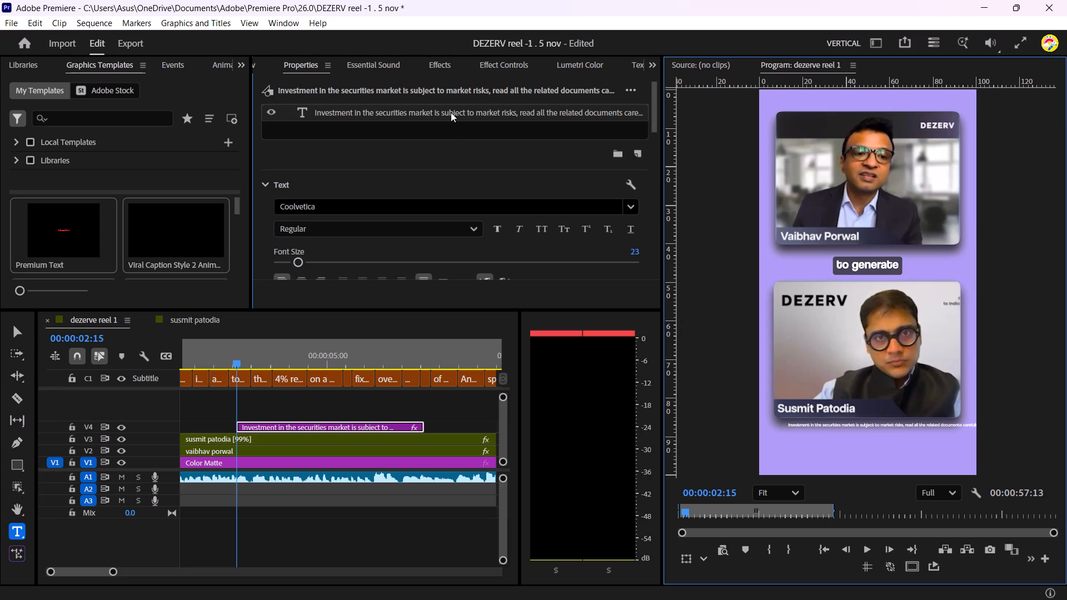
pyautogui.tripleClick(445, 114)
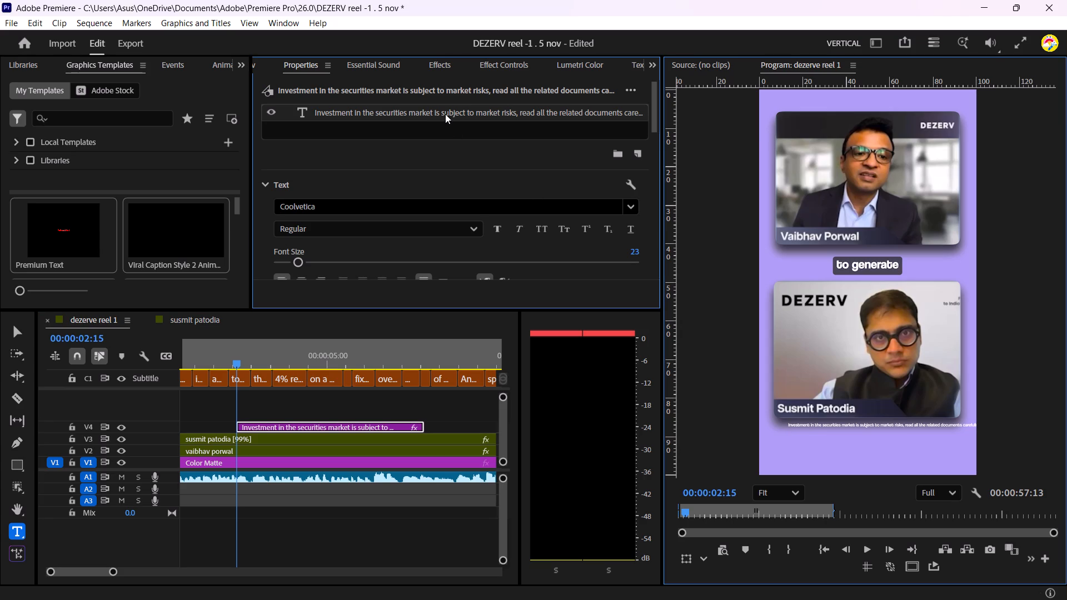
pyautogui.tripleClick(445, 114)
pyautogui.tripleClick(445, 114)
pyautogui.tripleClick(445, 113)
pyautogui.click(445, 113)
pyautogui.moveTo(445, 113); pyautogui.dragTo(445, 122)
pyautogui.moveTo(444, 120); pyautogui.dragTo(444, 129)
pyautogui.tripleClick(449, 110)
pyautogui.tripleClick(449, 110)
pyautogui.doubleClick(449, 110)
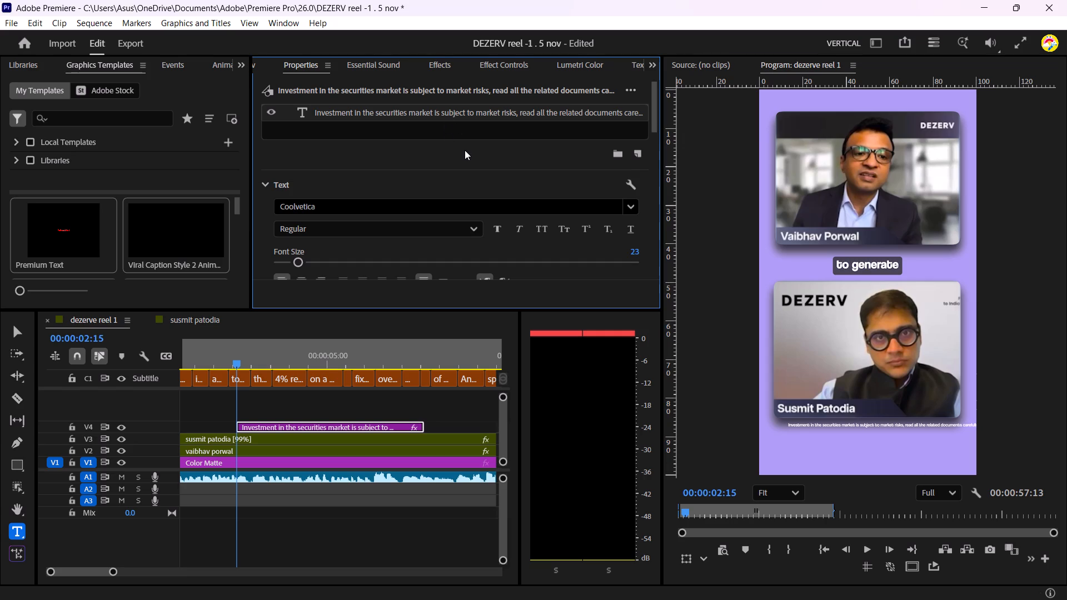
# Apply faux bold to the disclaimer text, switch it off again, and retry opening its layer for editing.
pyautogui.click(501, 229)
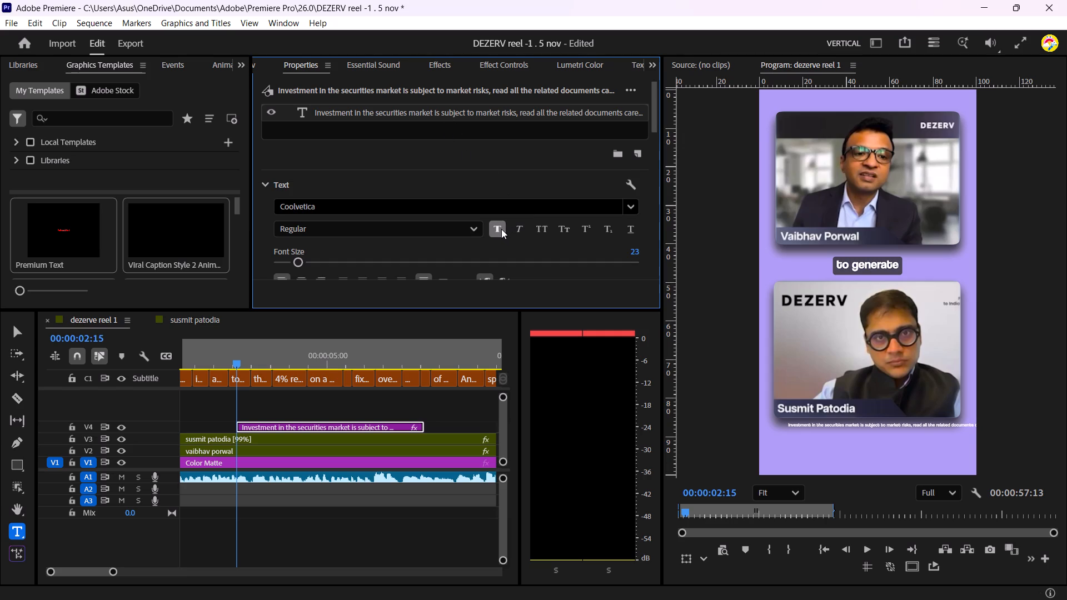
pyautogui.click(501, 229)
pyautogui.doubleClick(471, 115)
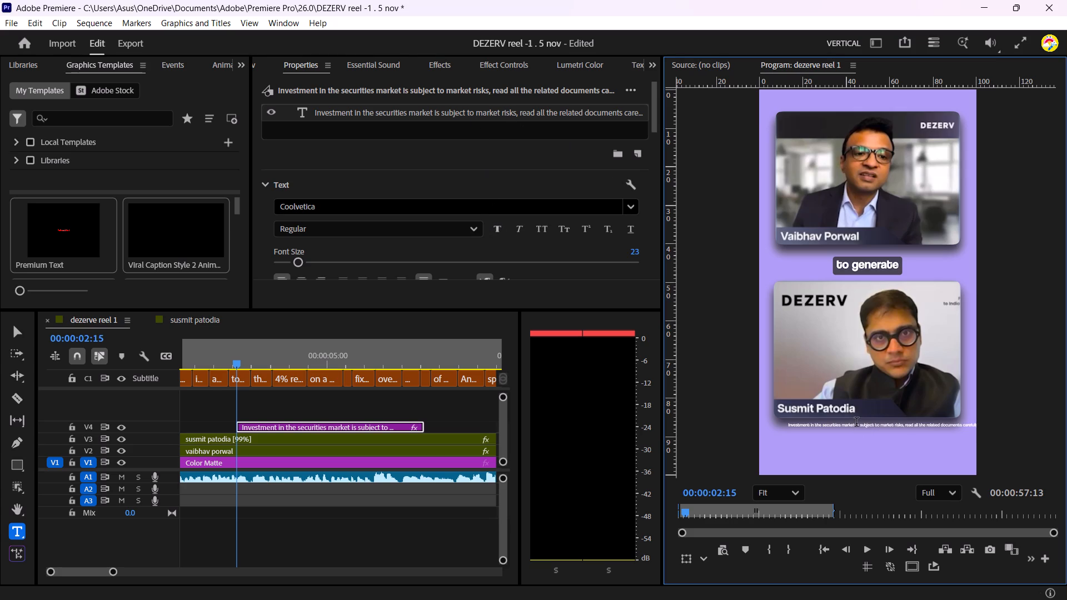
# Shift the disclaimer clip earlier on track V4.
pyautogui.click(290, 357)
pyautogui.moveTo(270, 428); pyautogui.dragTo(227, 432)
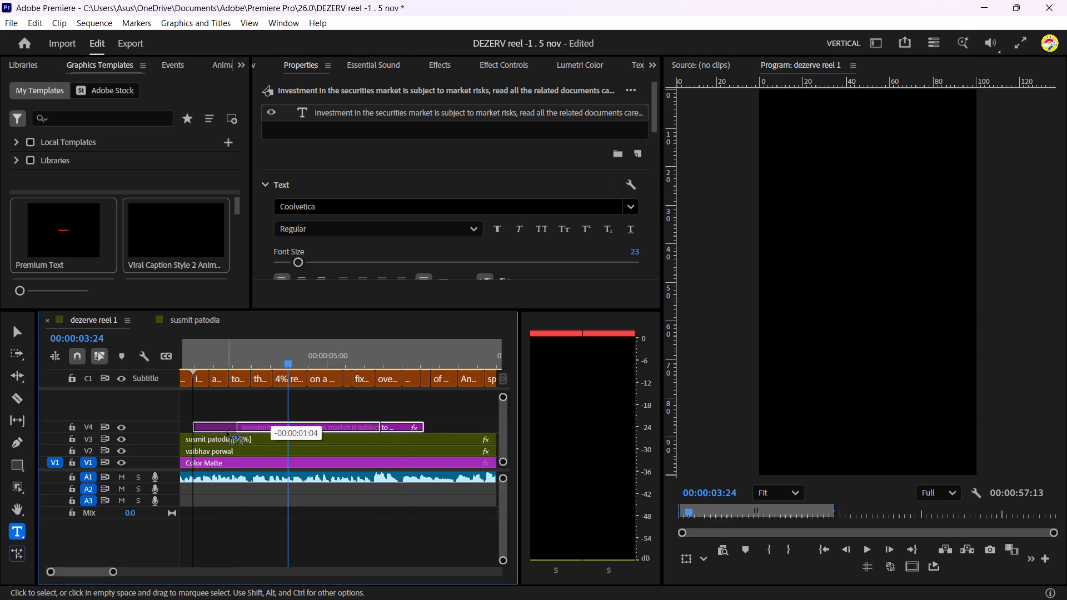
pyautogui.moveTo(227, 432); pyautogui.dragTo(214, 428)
# Move the playhead to 00:00:02:23.
pyautogui.click(250, 359)
pyautogui.doubleClick(250, 359)
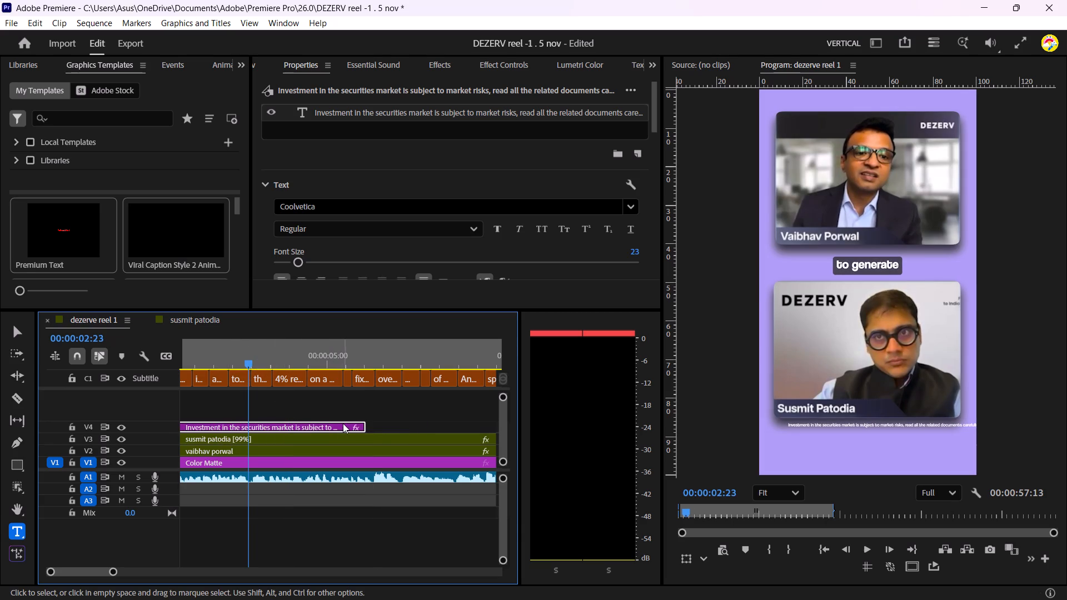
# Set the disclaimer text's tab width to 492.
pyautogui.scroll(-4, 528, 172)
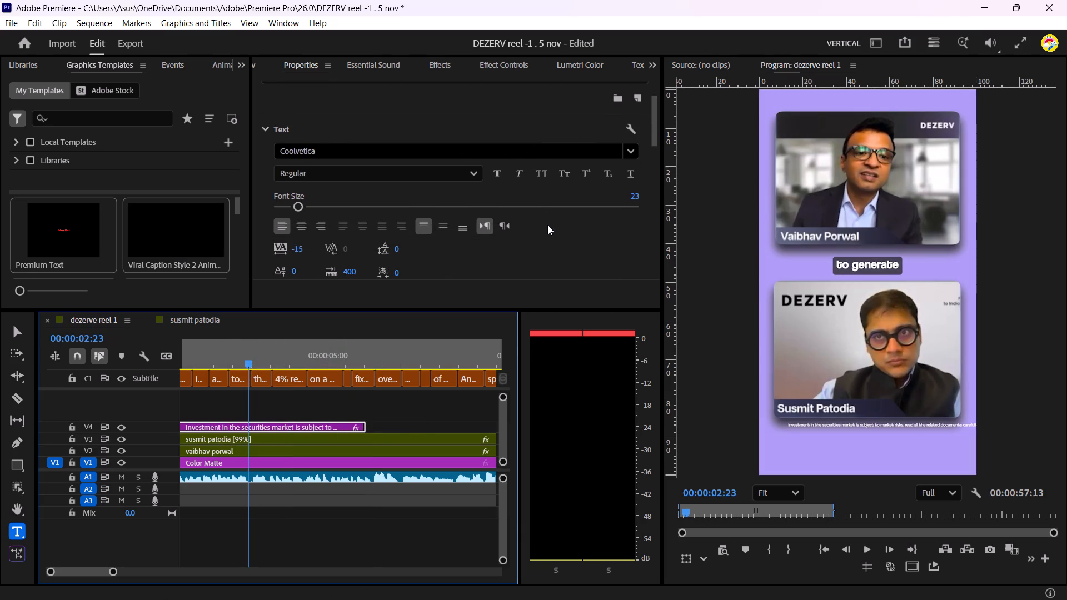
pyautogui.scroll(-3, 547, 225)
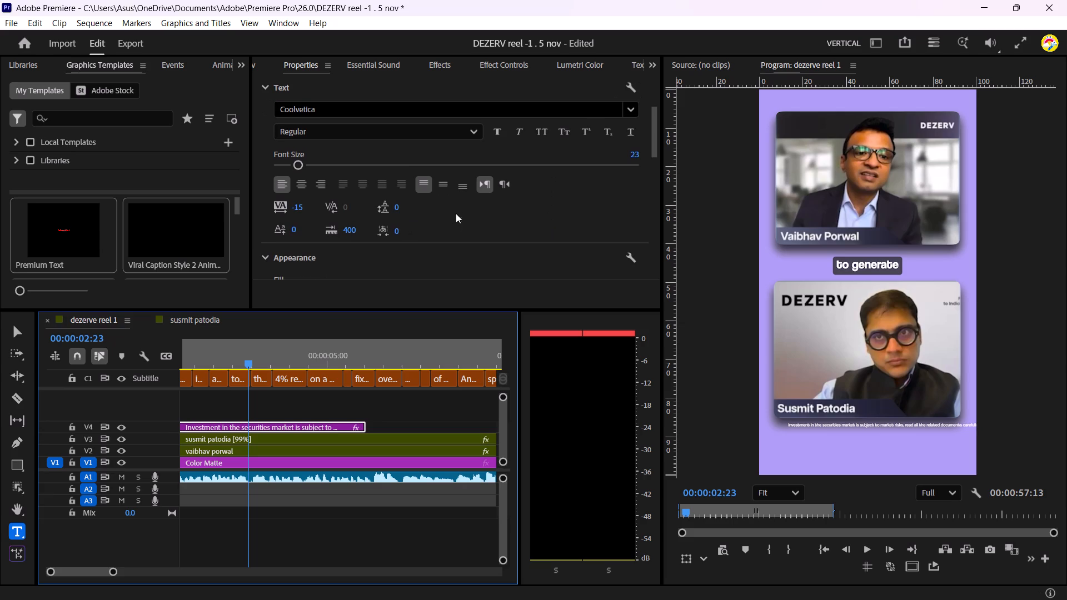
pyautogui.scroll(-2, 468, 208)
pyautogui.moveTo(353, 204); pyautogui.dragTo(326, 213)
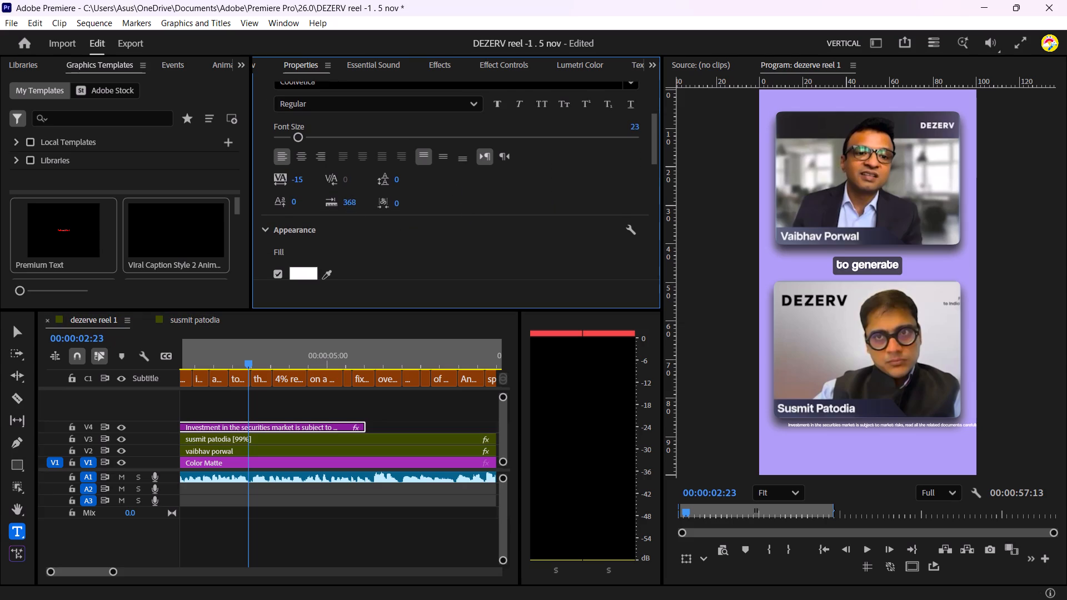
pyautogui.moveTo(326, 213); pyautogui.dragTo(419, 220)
# Examine the disclaimer's appearance, align and transform, and linked style properties.
pyautogui.scroll(-18, 464, 183)
pyautogui.scroll(-20, 539, 183)
pyautogui.scroll(4, 559, 137)
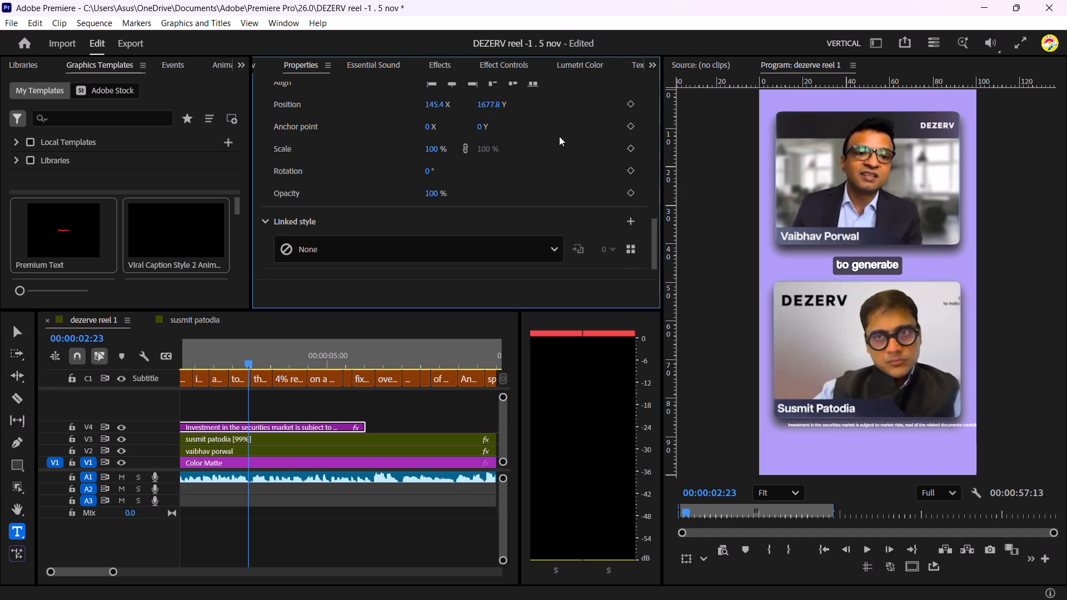
pyautogui.scroll(-5, 560, 139)
pyautogui.scroll(8, 561, 142)
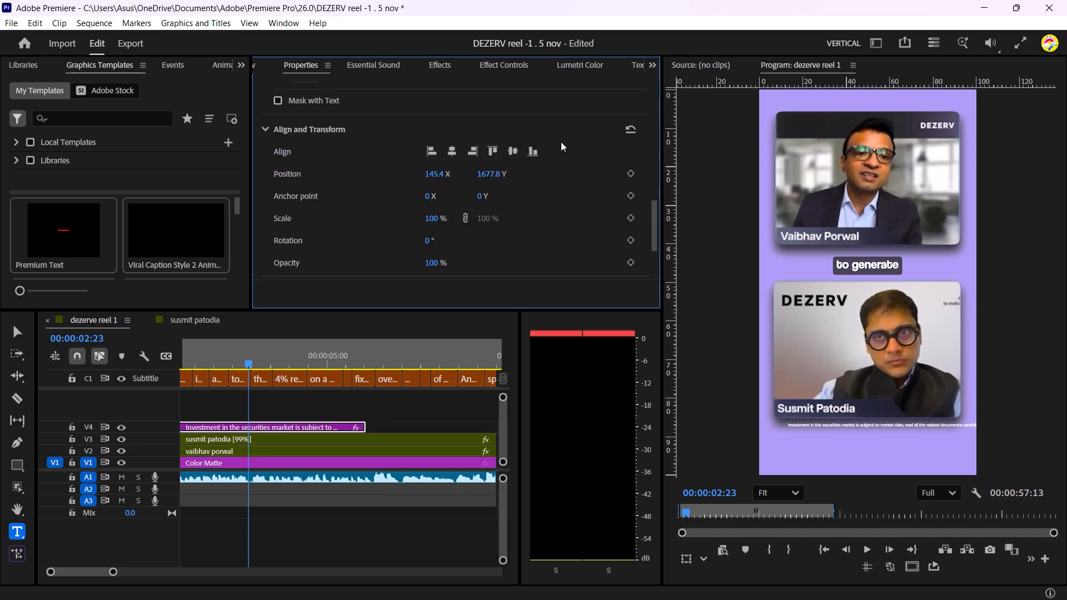
pyautogui.scroll(15, 561, 142)
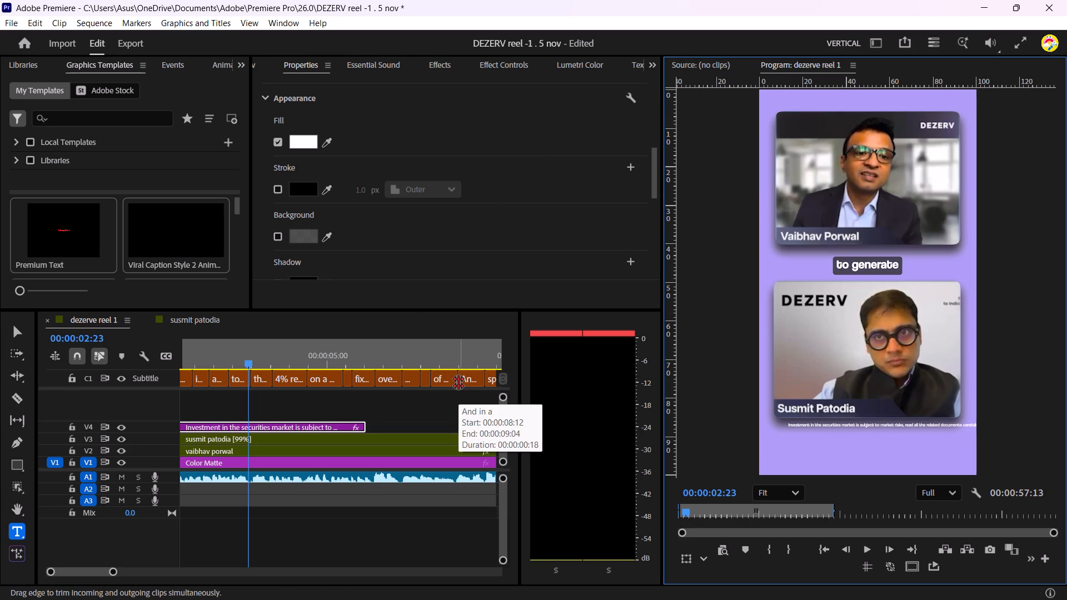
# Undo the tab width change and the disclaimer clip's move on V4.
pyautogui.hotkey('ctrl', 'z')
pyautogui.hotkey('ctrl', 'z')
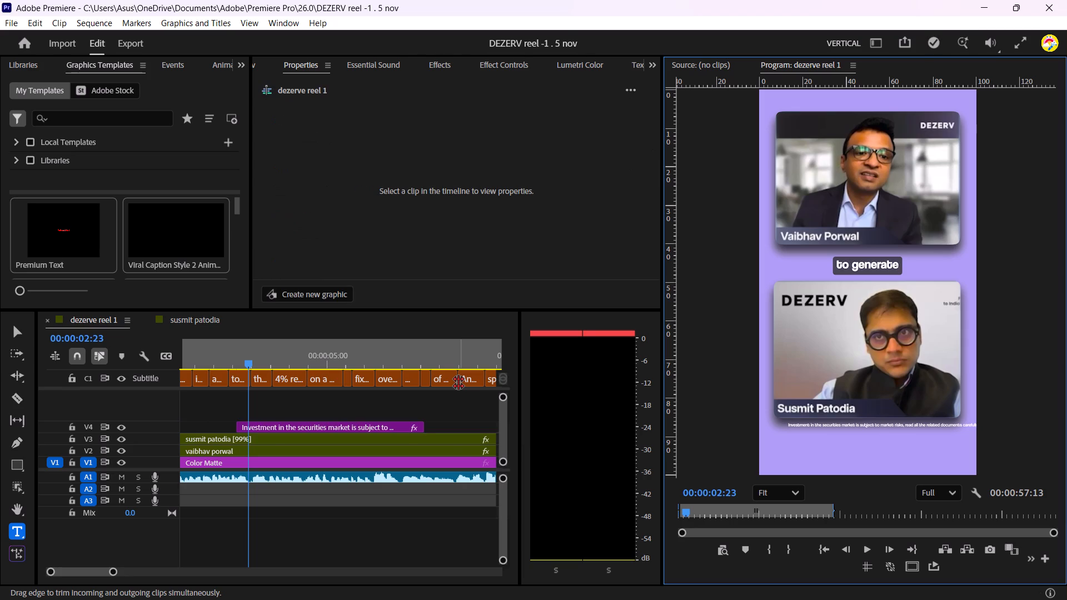
# Select the disclaimer clip on V4 and open its full text for editing in the list of graphics text, starting from its first line.
pyautogui.press('v')
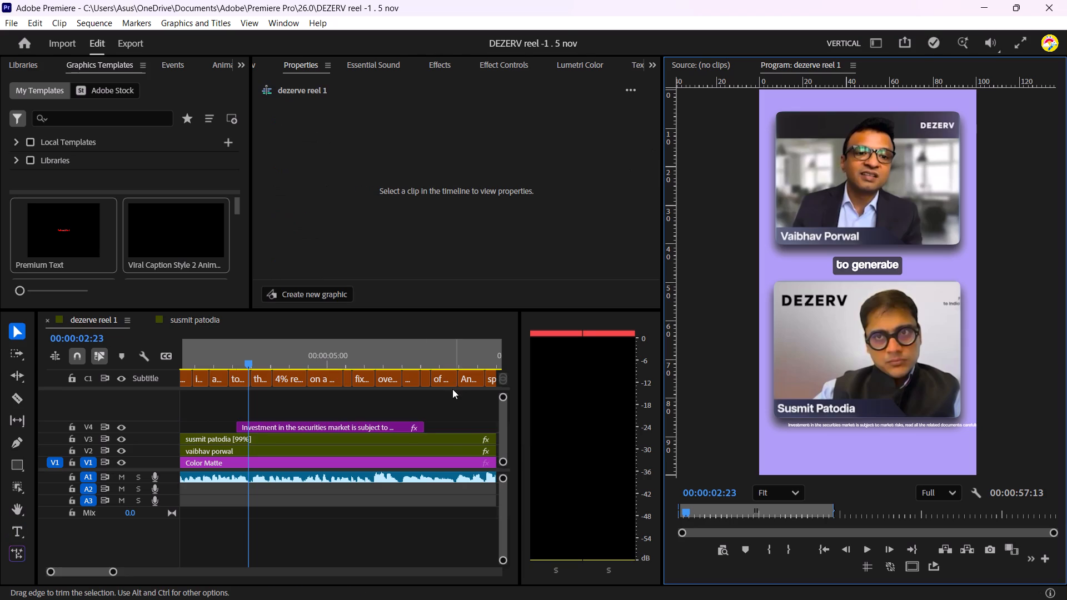
pyautogui.click(371, 424)
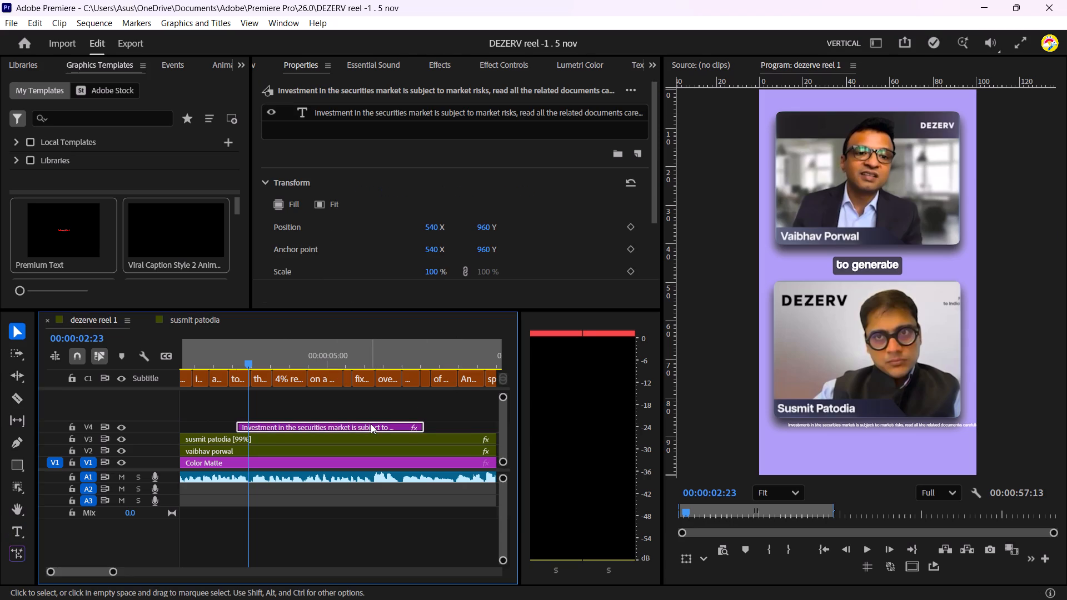
pyautogui.doubleClick(371, 424)
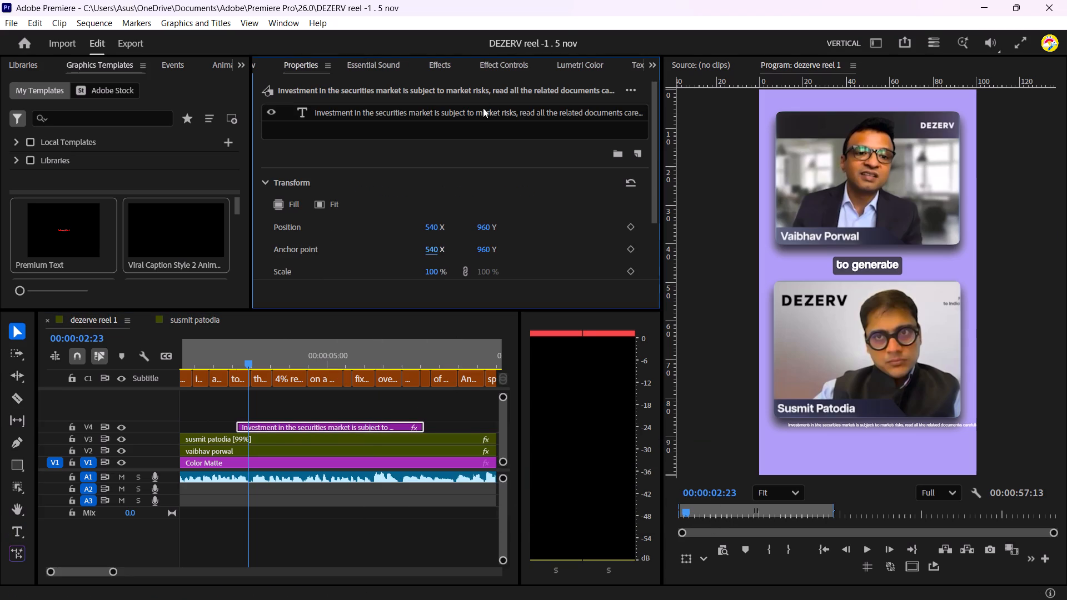
pyautogui.click(635, 66)
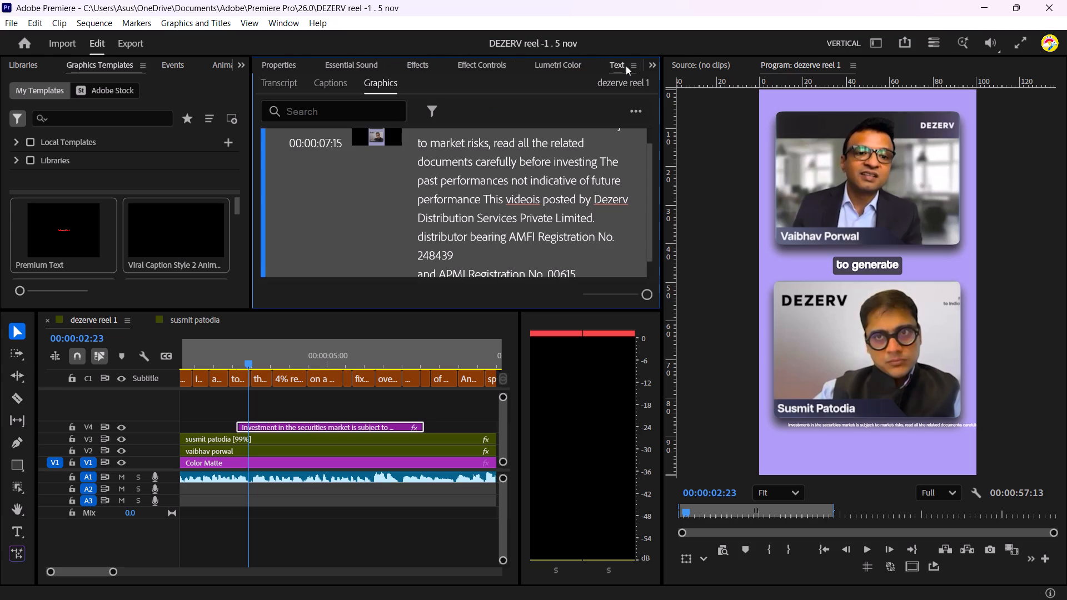
pyautogui.click(590, 145)
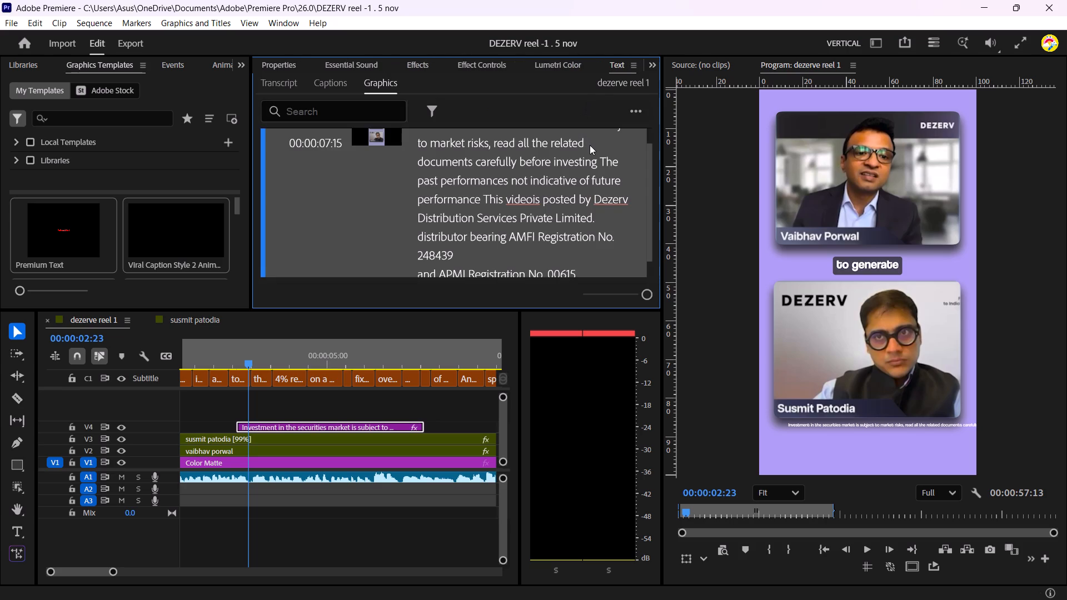
pyautogui.tripleClick(590, 145)
pyautogui.scroll(2, 620, 186)
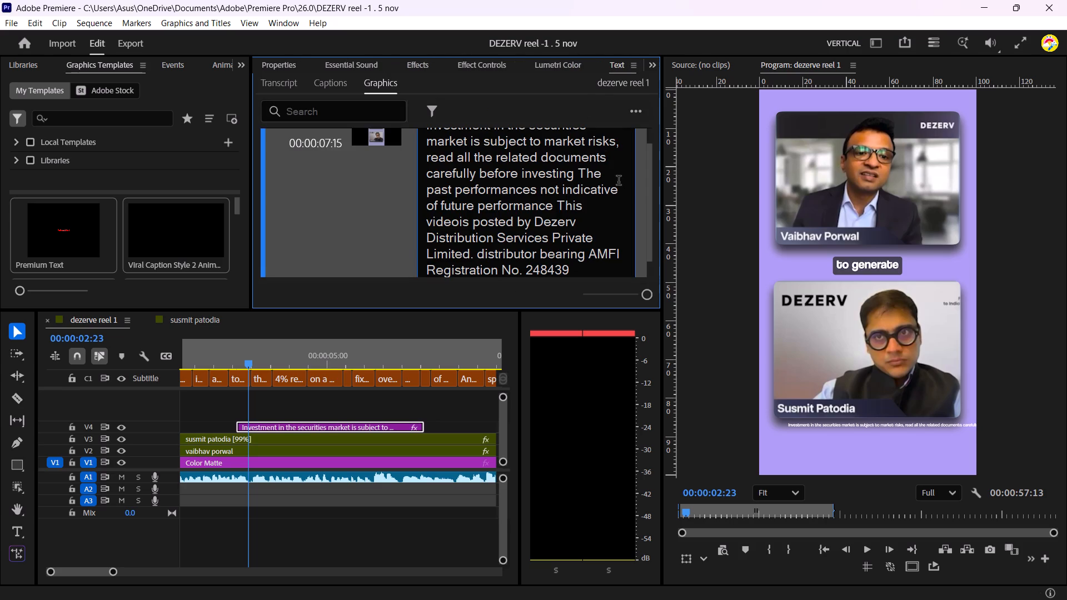
pyautogui.scroll(3, 616, 178)
pyautogui.scroll(-2, 615, 173)
pyautogui.scroll(8, 615, 173)
pyautogui.moveTo(650, 217); pyautogui.dragTo(641, 171)
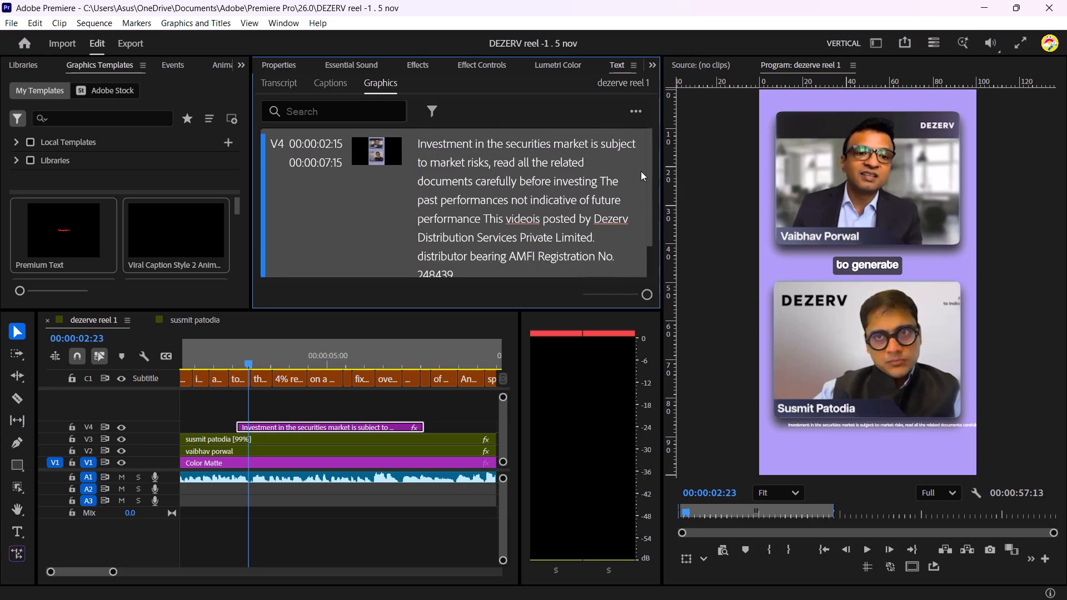
# Insert a line break after "before investing" in the V4 disclaimer text so "The past performances" starts on a new line.
pyautogui.moveTo(641, 171); pyautogui.dragTo(641, 164)
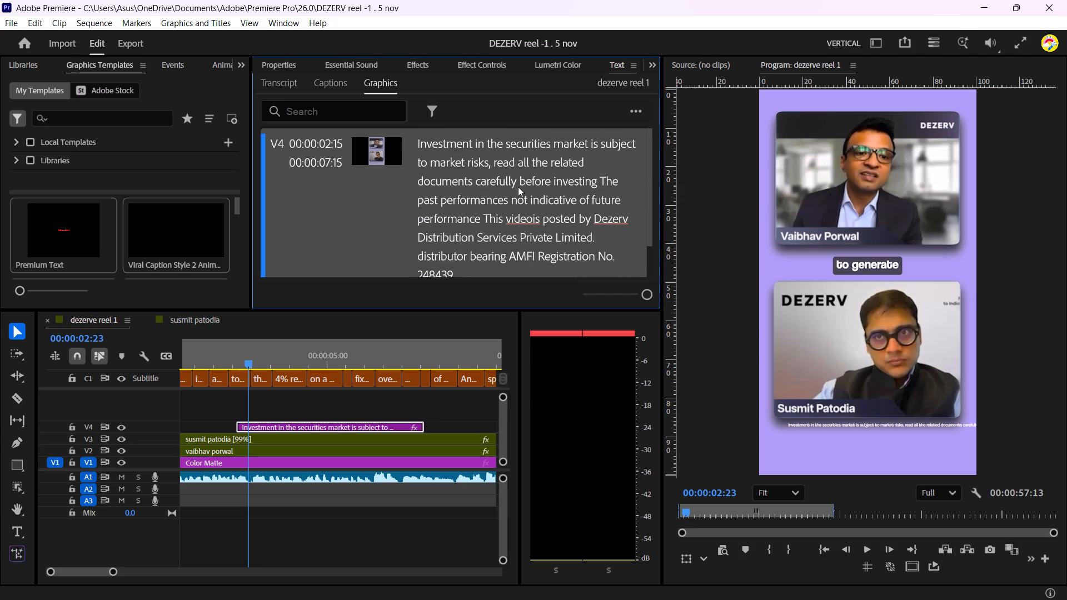
pyautogui.click(521, 179)
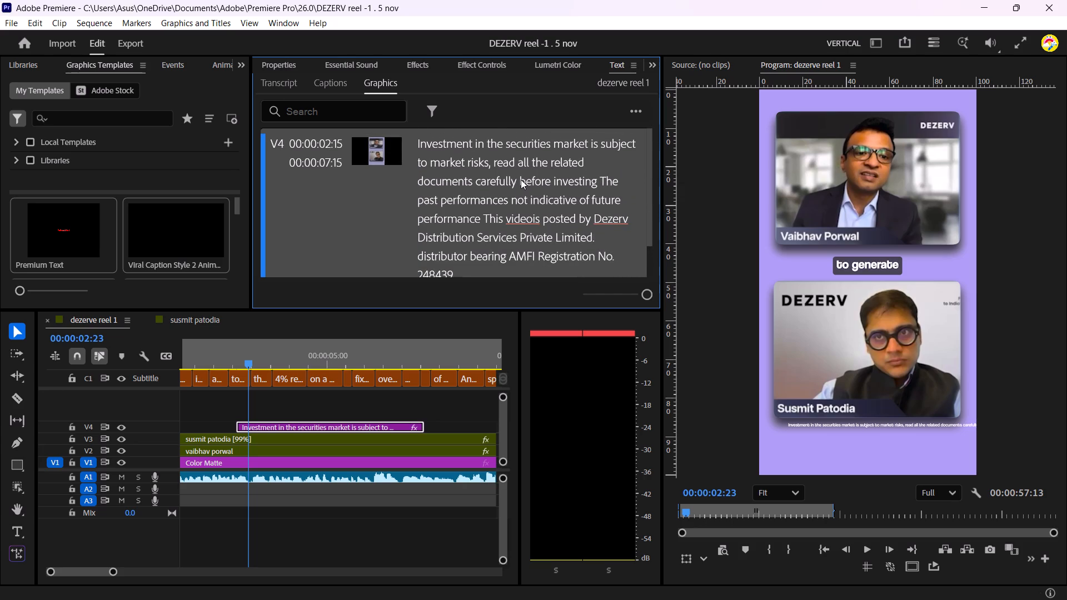
pyautogui.tripleClick(520, 183)
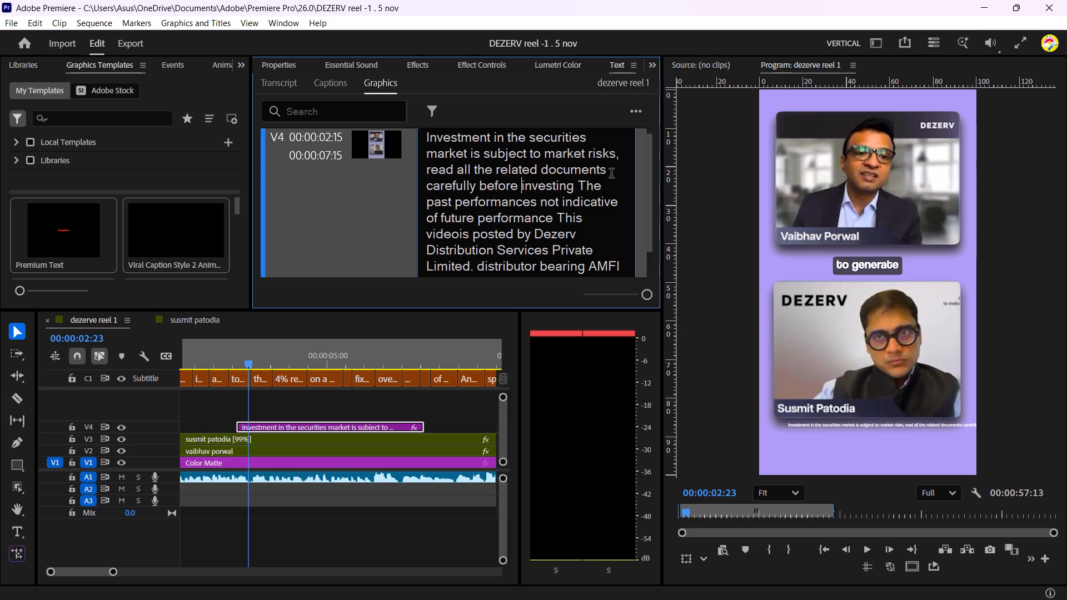
pyautogui.press('Right')
pyautogui.press('Right')
pyautogui.press('Right')
pyautogui.press('Right')
pyautogui.press('Right')
pyautogui.press('Right')
pyautogui.press('Right')
pyautogui.press('Right')
pyautogui.press('Right')
pyautogui.press('Right')
pyautogui.press('Left')
pyautogui.press('Return')
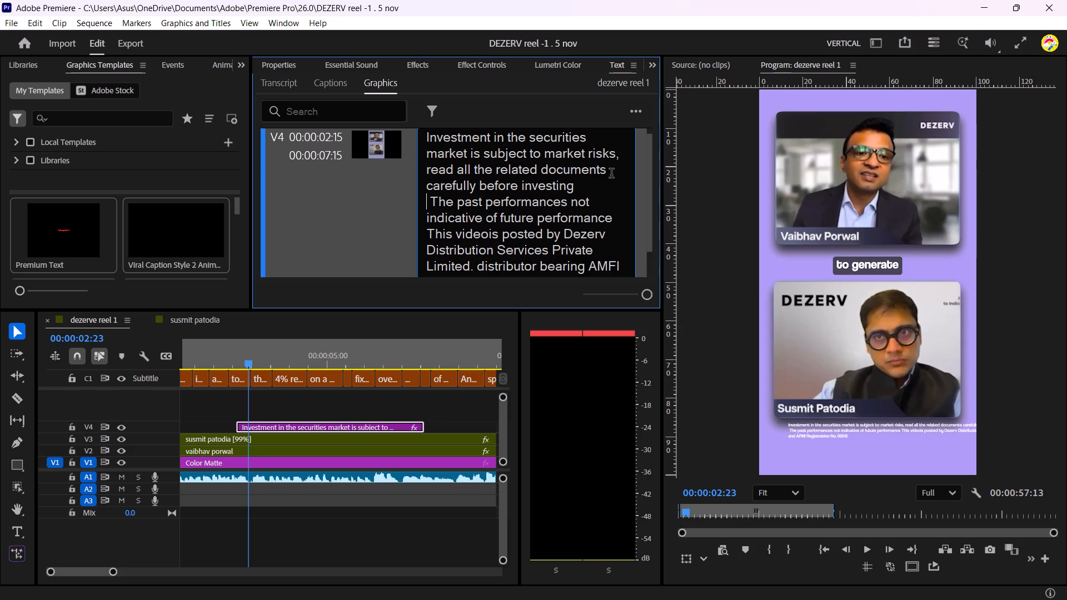
# Advance the text cursor through the disclaimer's line beginning "The past performances" towards the following sentence.
pyautogui.press('Right')
pyautogui.press('Right')
pyautogui.press('Right')
pyautogui.press('Right')
pyautogui.press('Right')
pyautogui.press('Right')
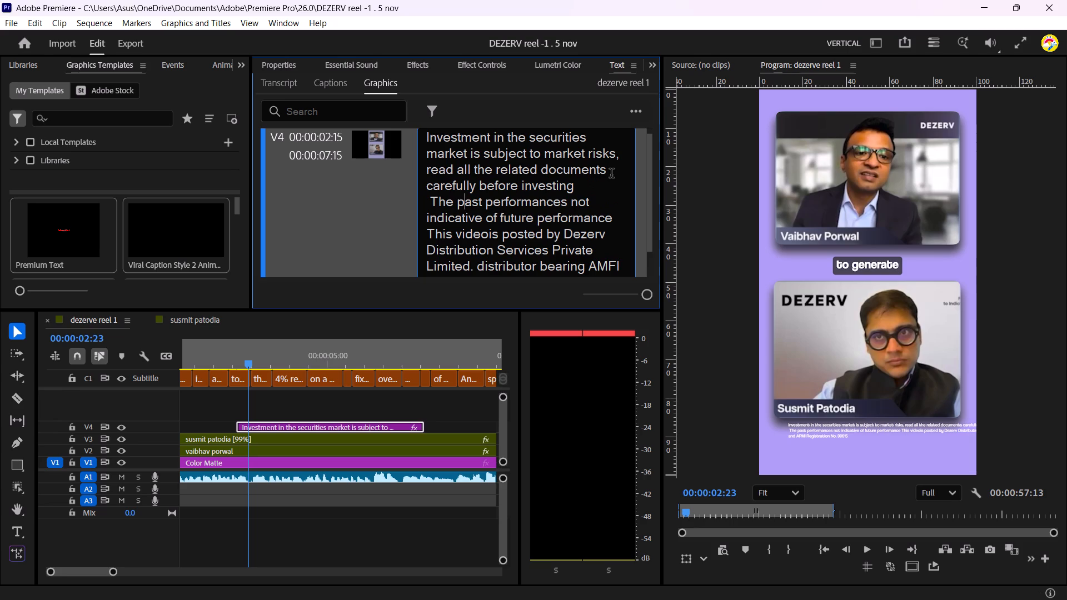
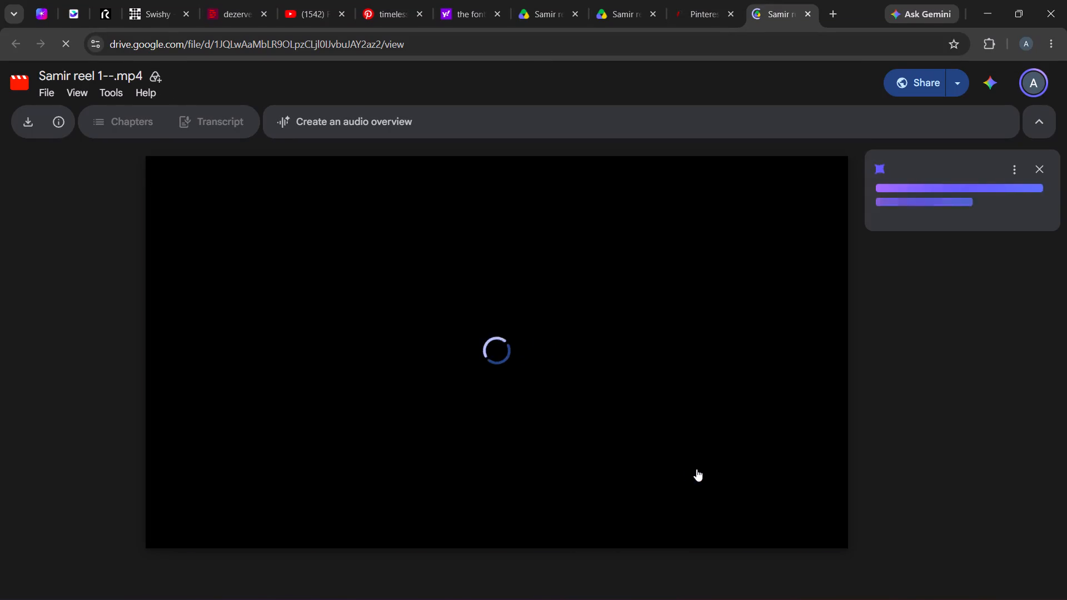
# In Google Chrome, show the Samir reel 1--.mp4 video full screen, paused about one second in, to examine its disclaimer layout.
pyautogui.click(503, 361)
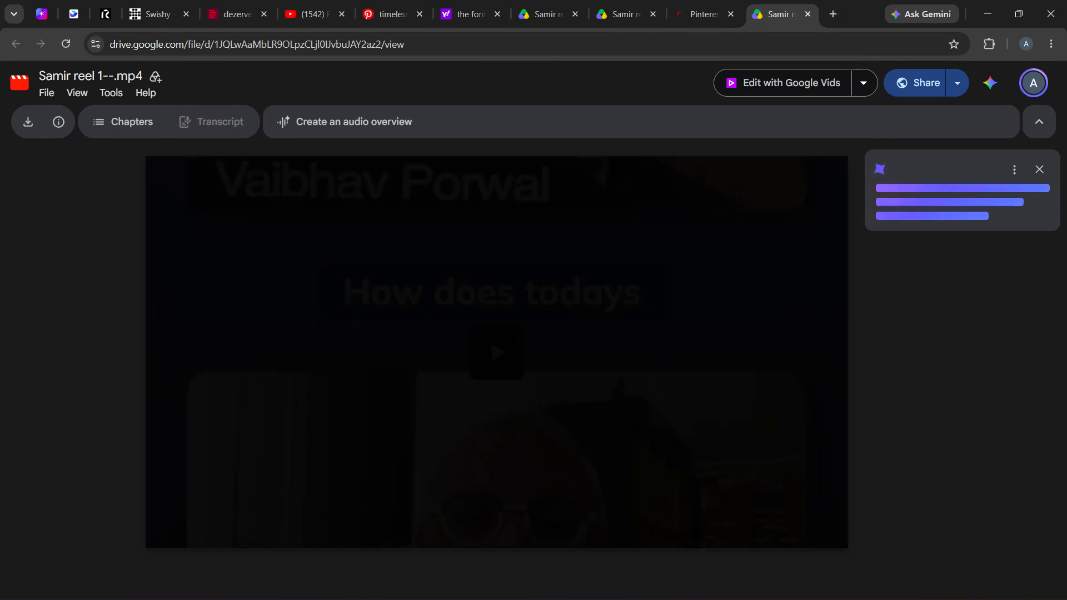
pyautogui.click(671, 381)
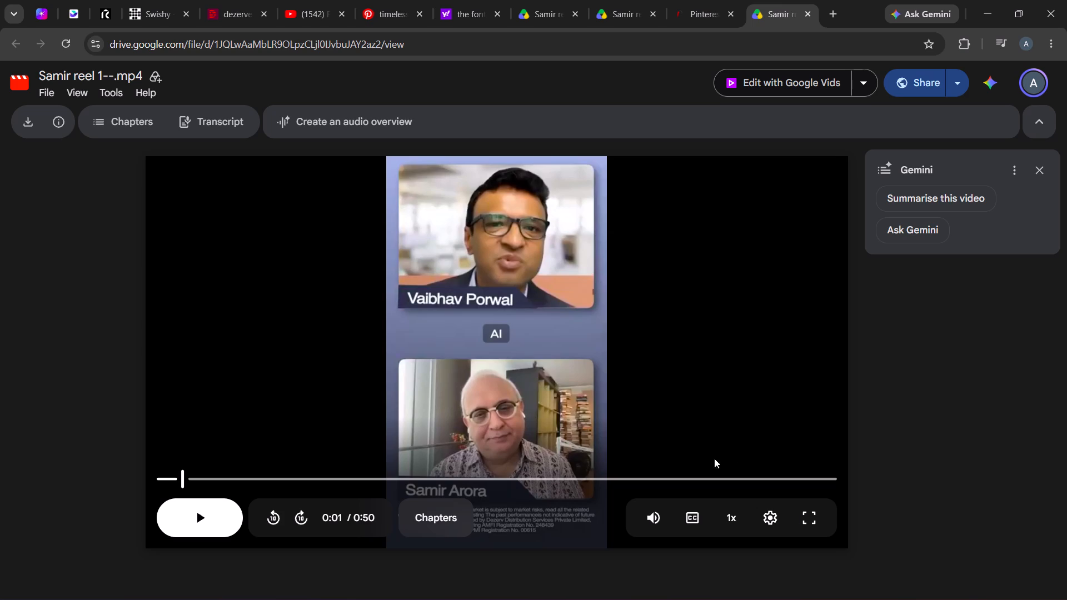
pyautogui.click(802, 516)
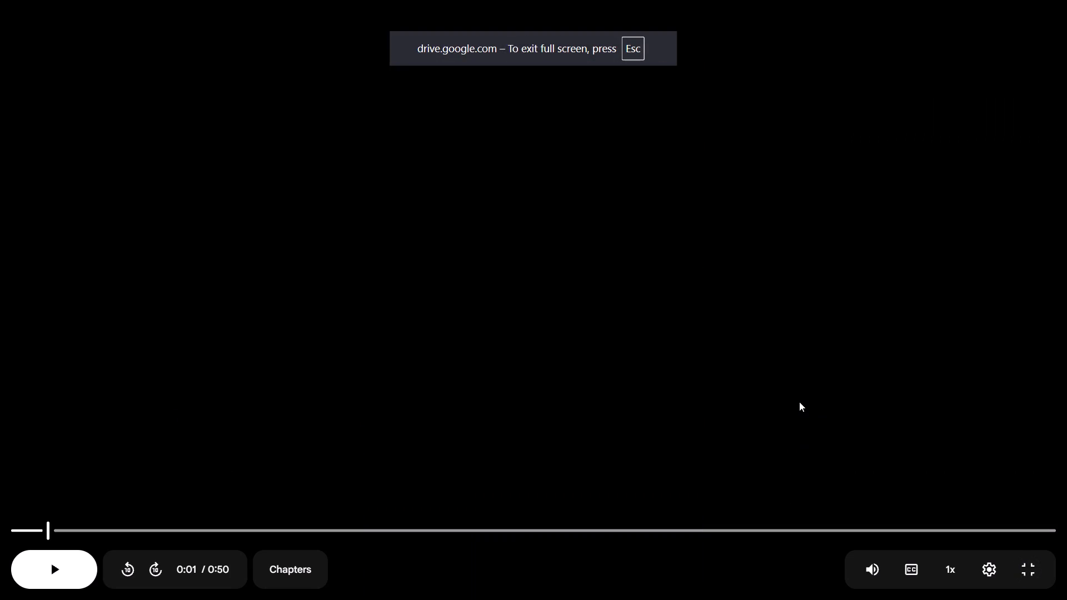
# Examine the disclaimer's layout at the start of the reference video Samir reel 1, pausing there and leaving full screen.
pyautogui.click(57, 573)
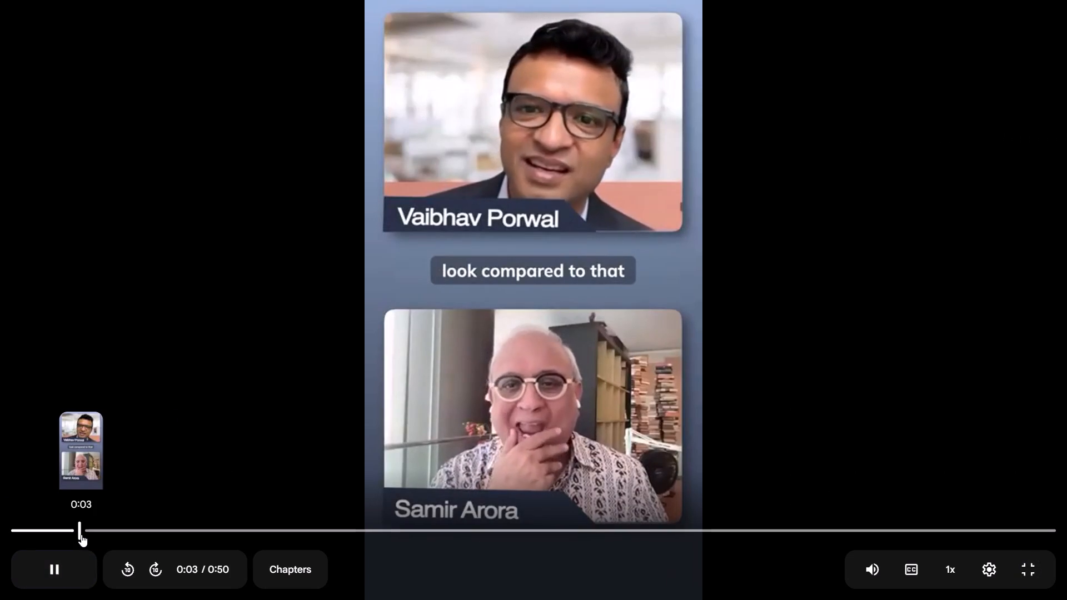
pyautogui.moveTo(81, 534); pyautogui.dragTo(16, 534)
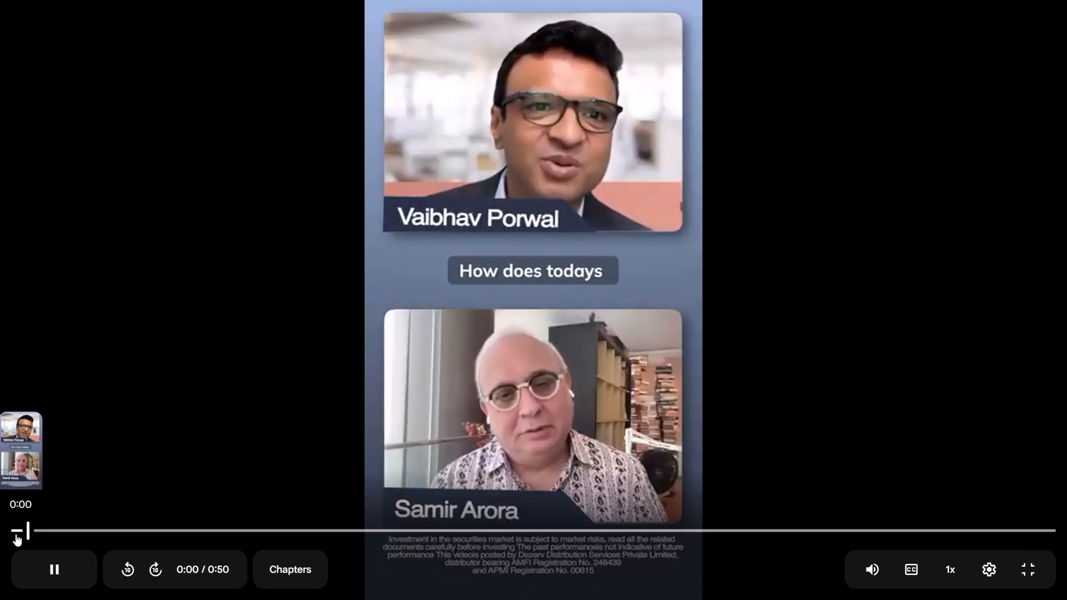
pyautogui.press('space')
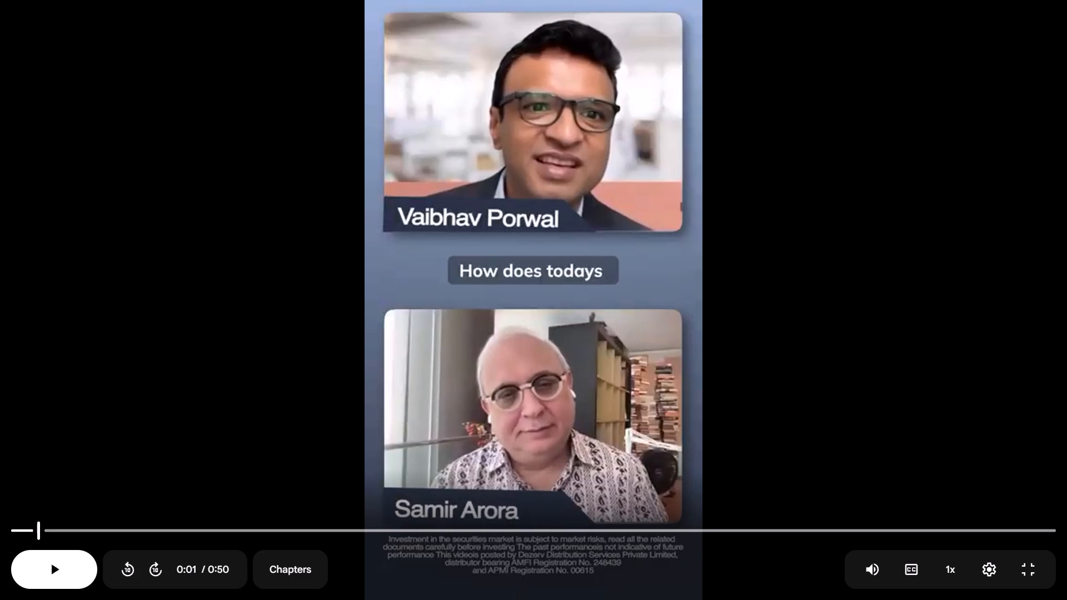
pyautogui.click(1033, 571)
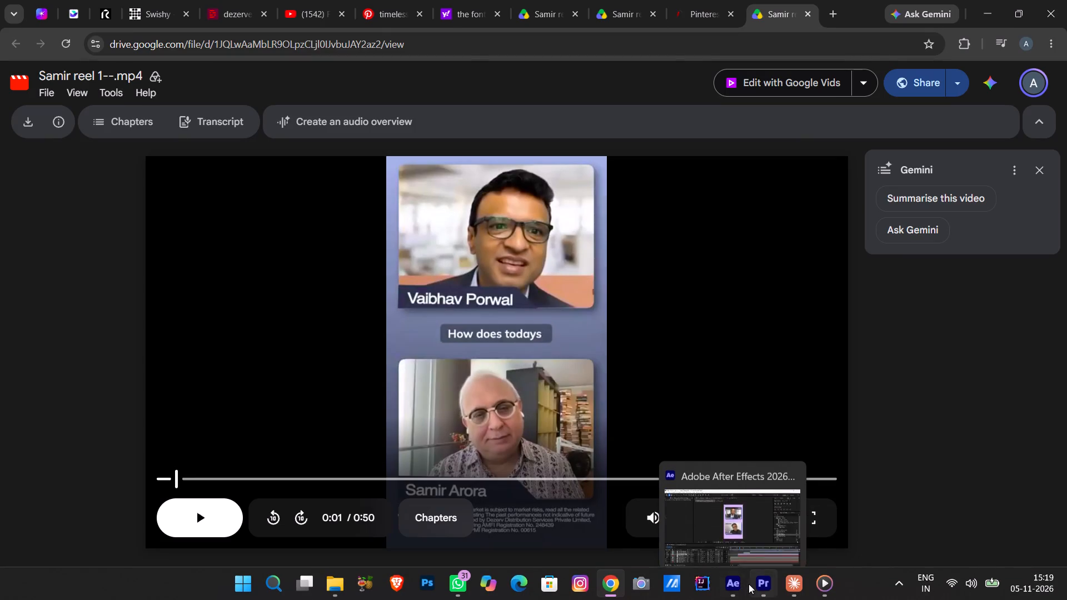
# Switch to Premiere and reduce the graphics text list's display size so the full V4 disclaimer fits, starting from its first line.
pyautogui.click(764, 586)
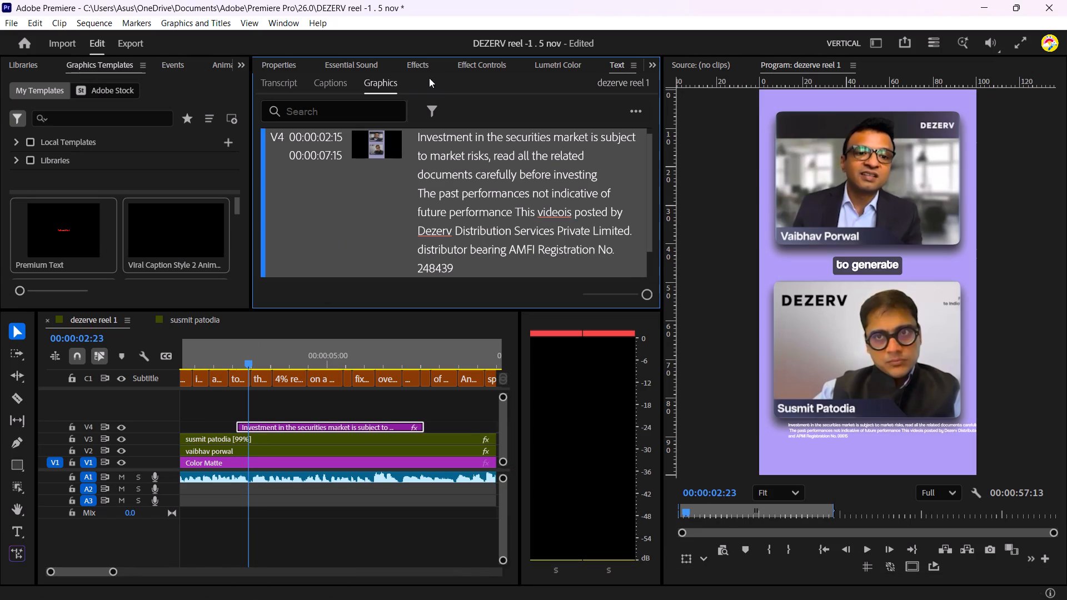
pyautogui.click(585, 153)
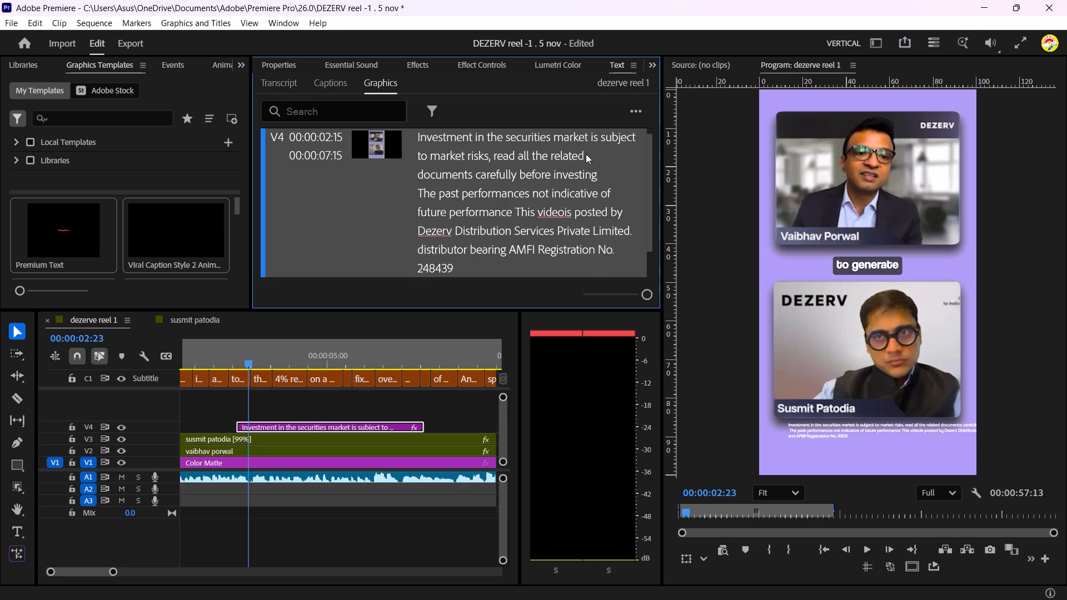
pyautogui.doubleClick(586, 154)
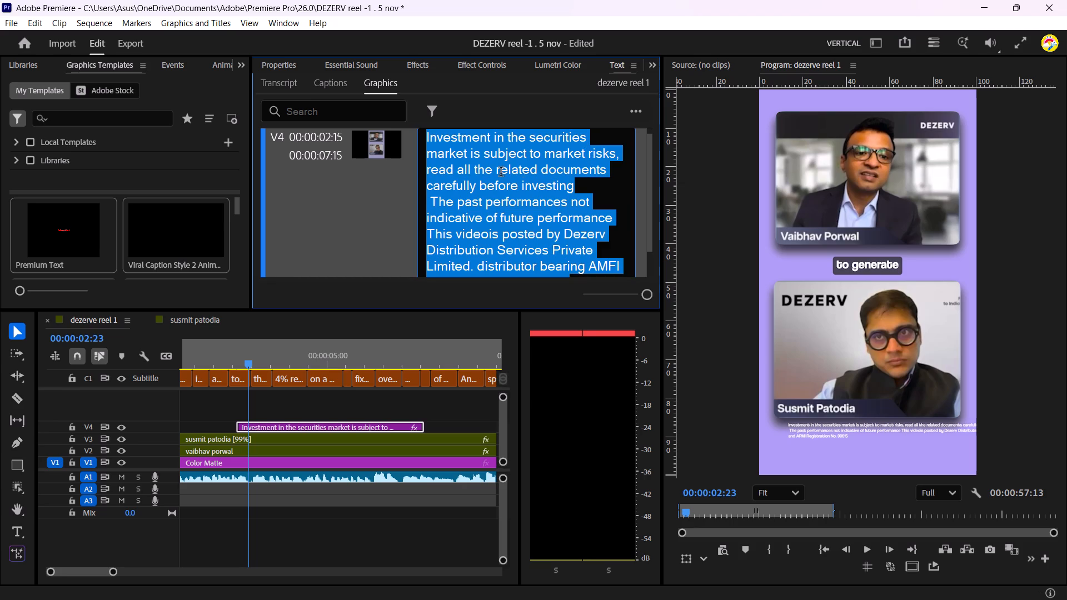
pyautogui.scroll(2, 579, 148)
pyautogui.scroll(-3, 579, 148)
pyautogui.click(591, 140)
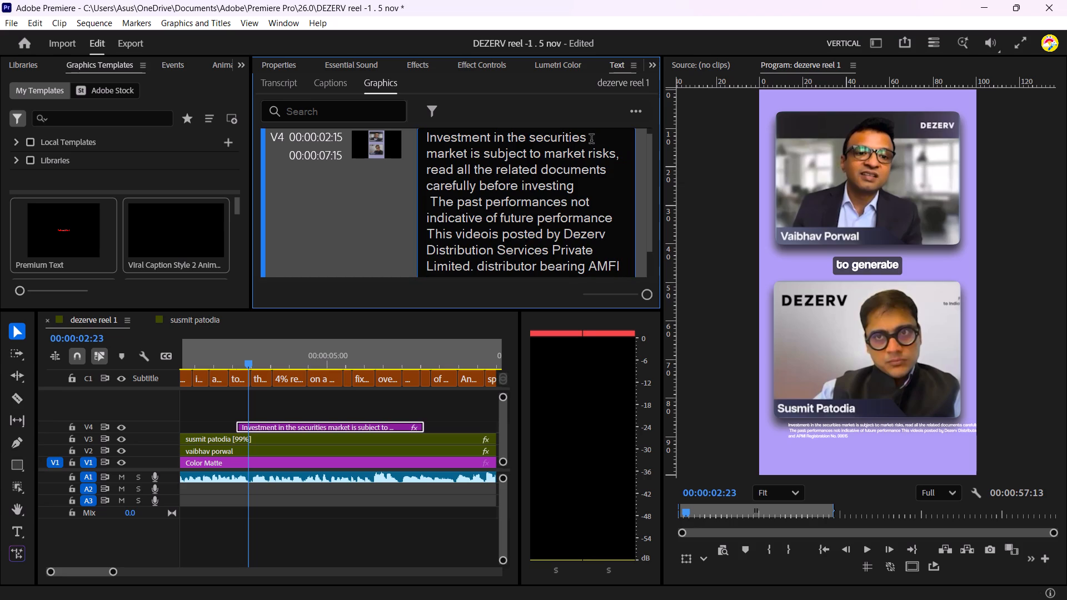
pyautogui.scroll(2, 566, 169)
pyautogui.moveTo(646, 182); pyautogui.dragTo(646, 174)
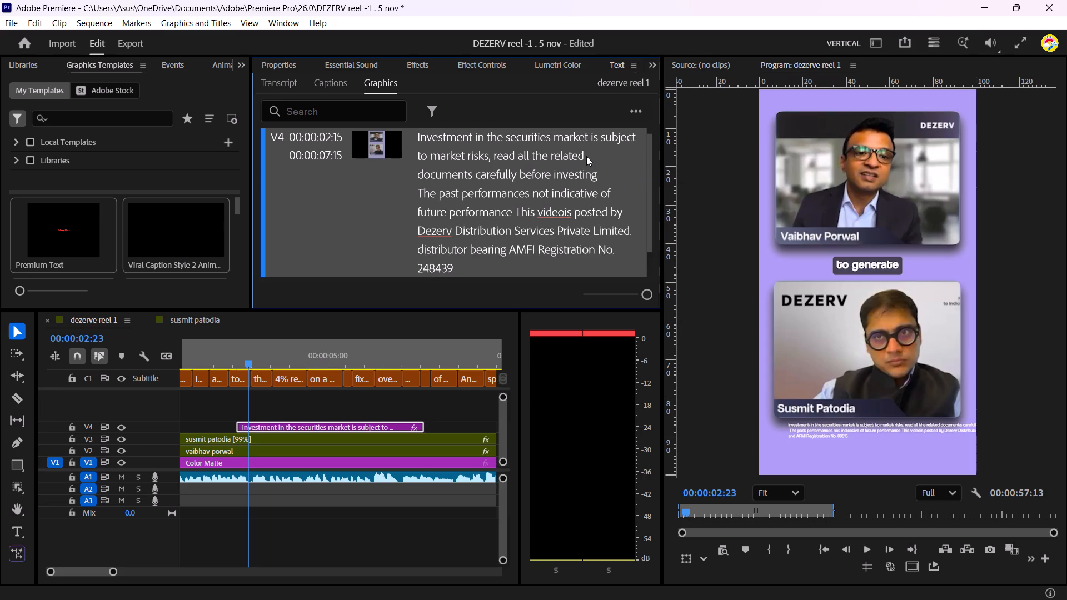
pyautogui.doubleClick(586, 156)
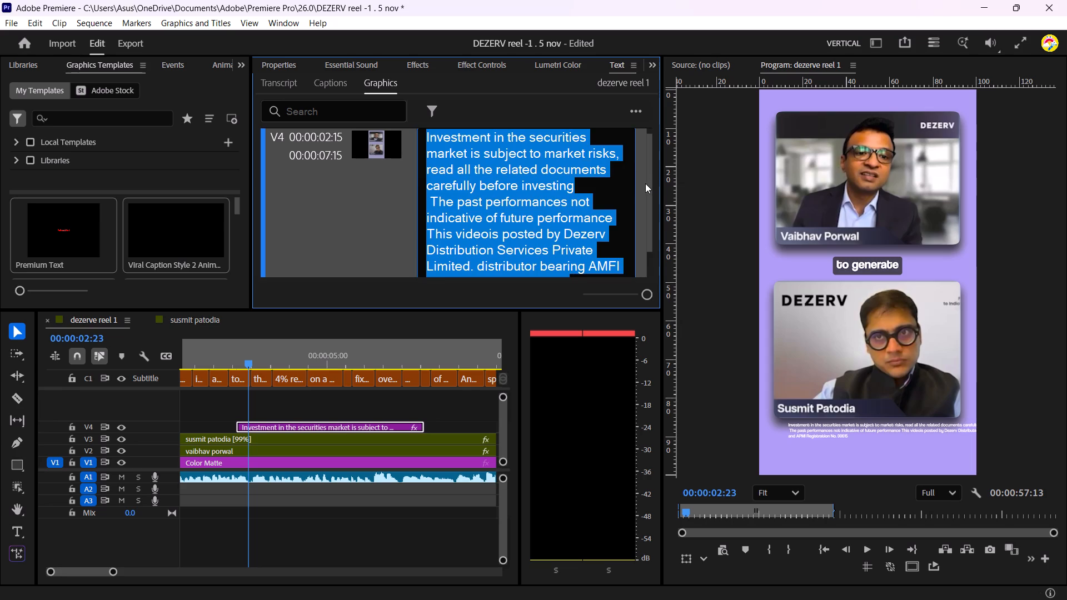
pyautogui.click(617, 172)
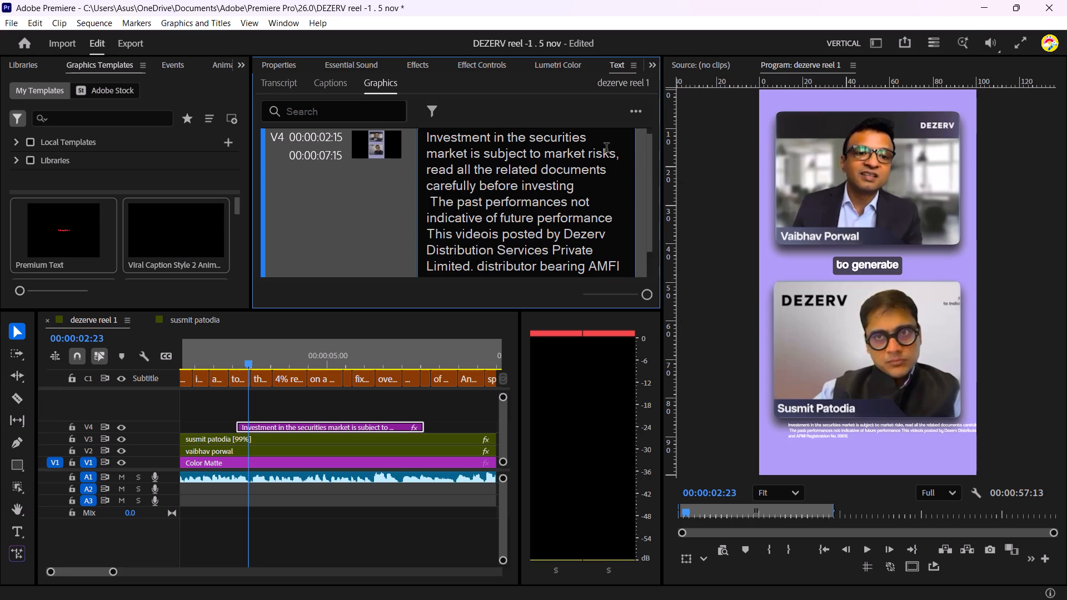
pyautogui.click(606, 149)
pyautogui.click(591, 142)
pyautogui.moveTo(651, 166); pyautogui.dragTo(650, 160)
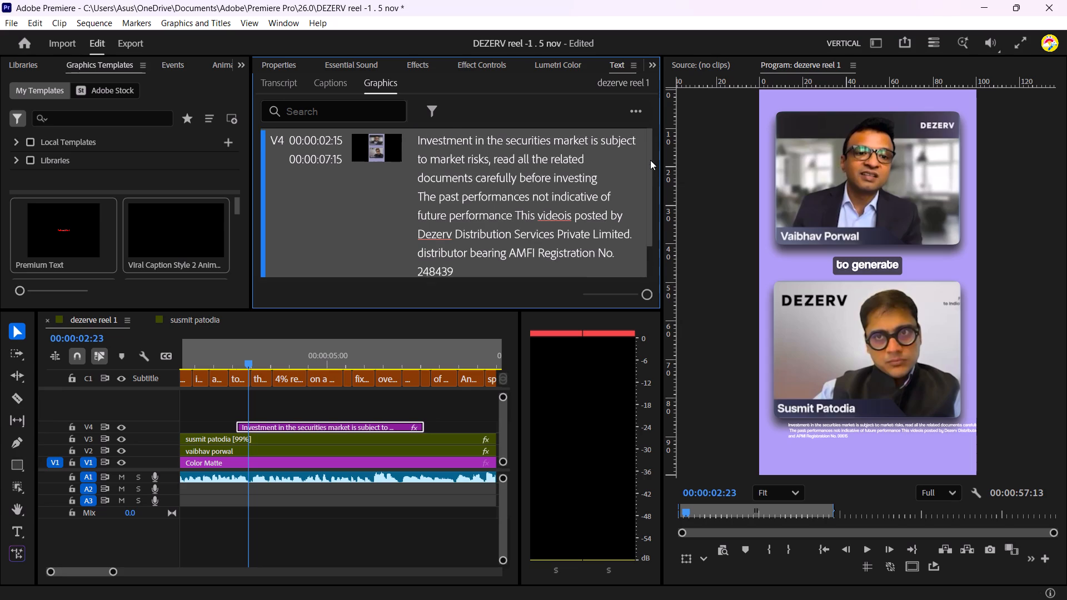
pyautogui.moveTo(650, 160); pyautogui.dragTo(650, 148)
pyautogui.click(584, 158)
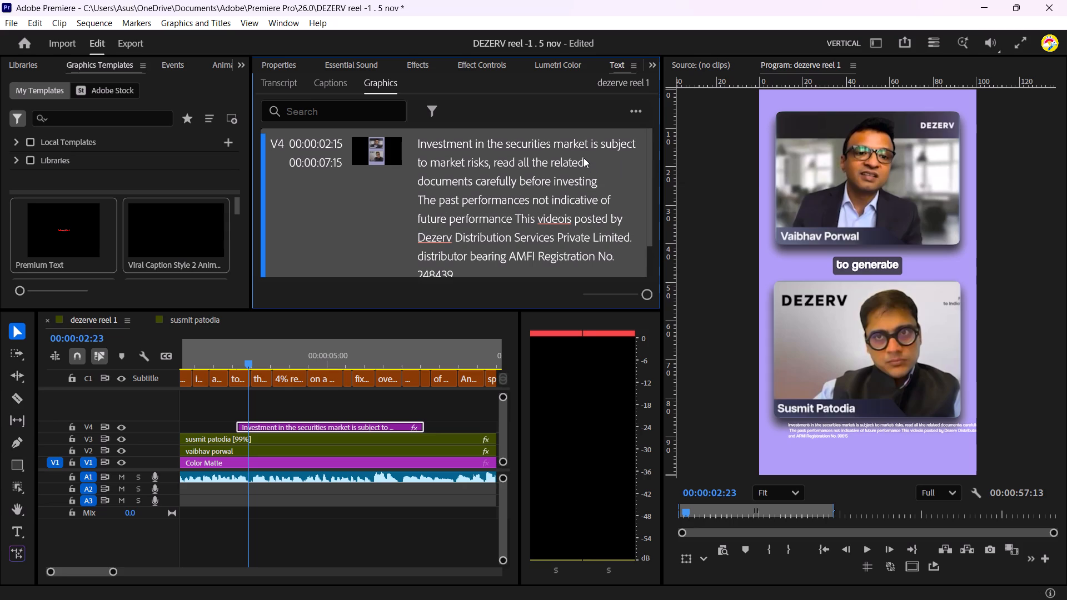
pyautogui.doubleClick(585, 159)
pyautogui.click(587, 139)
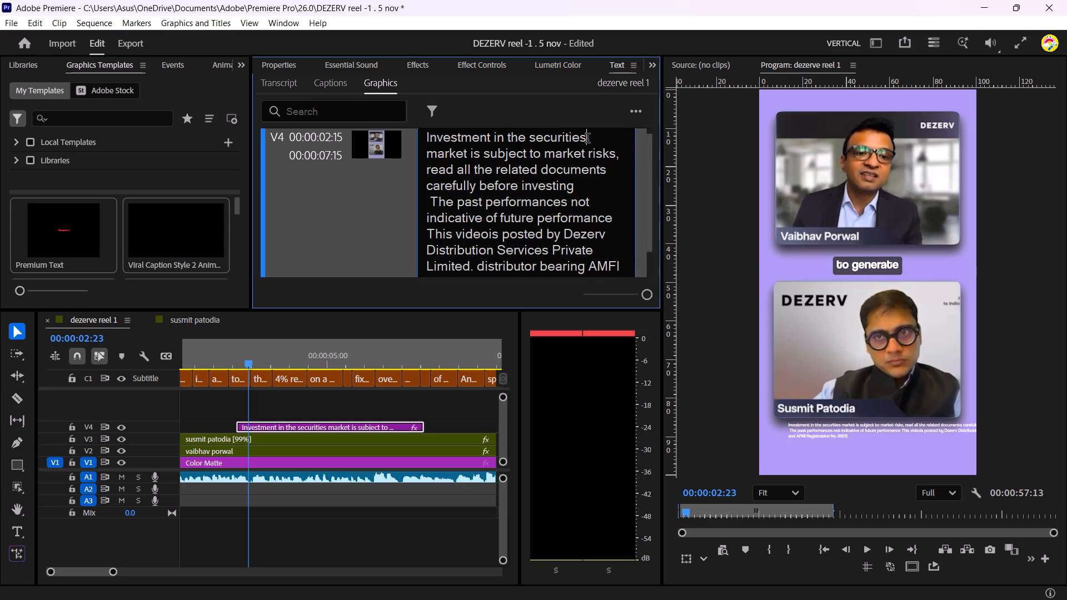
pyautogui.scroll(4, 587, 139)
pyautogui.moveTo(644, 294); pyautogui.dragTo(615, 298)
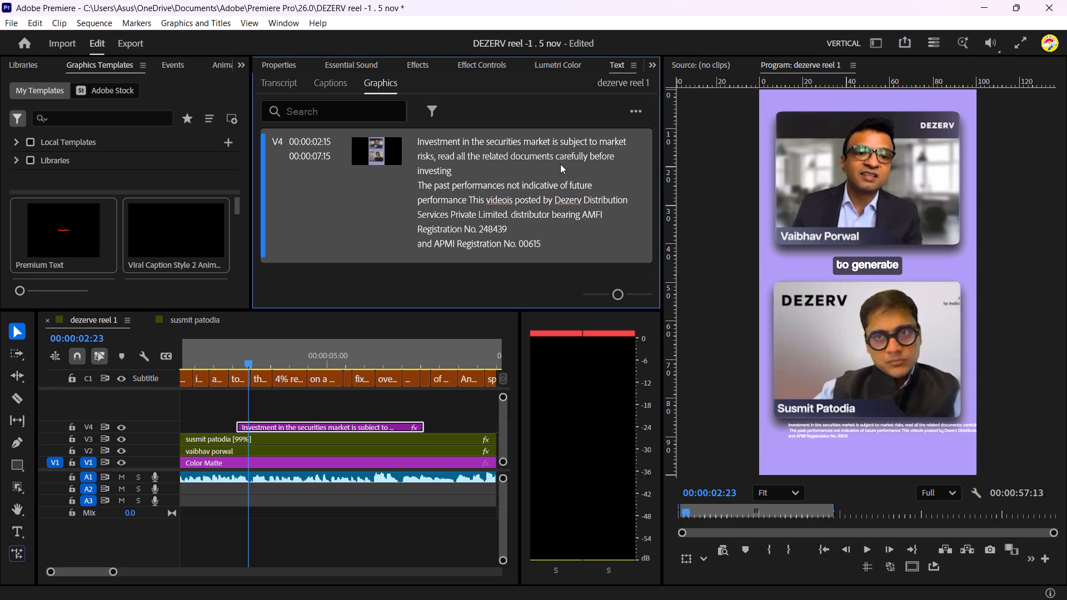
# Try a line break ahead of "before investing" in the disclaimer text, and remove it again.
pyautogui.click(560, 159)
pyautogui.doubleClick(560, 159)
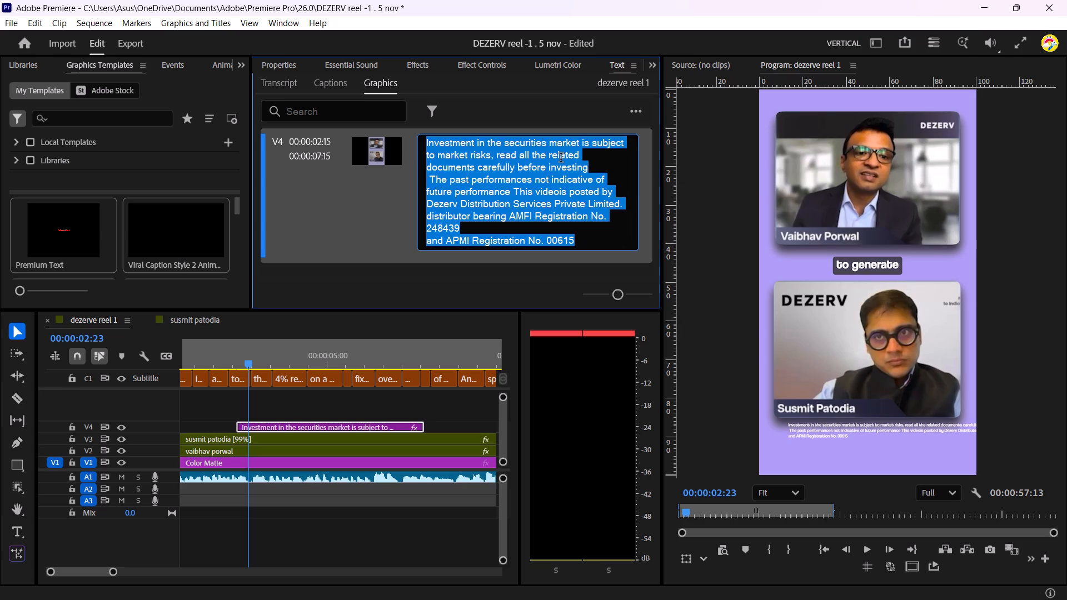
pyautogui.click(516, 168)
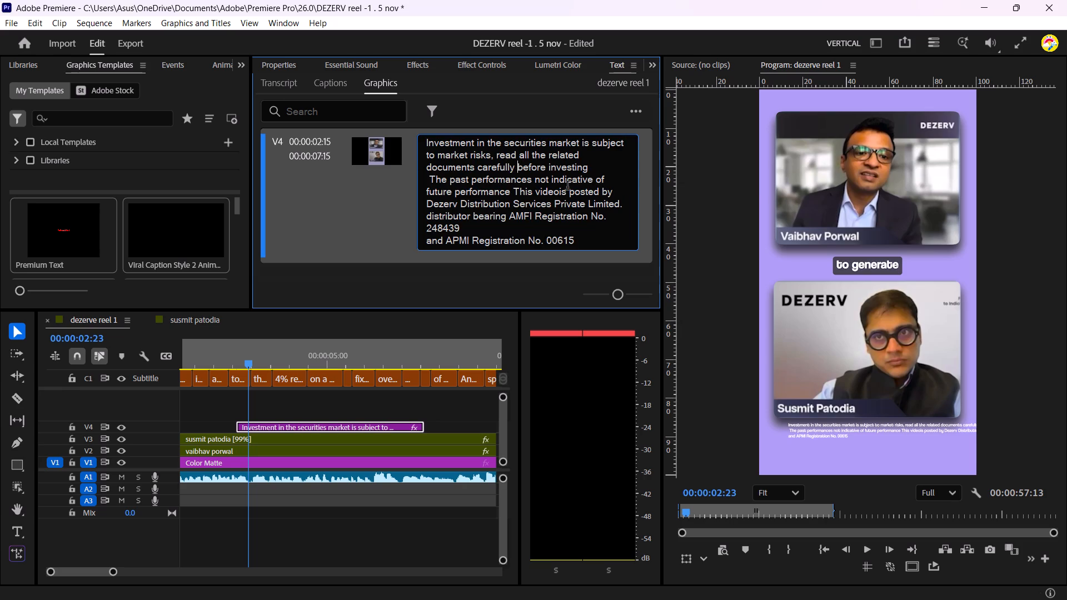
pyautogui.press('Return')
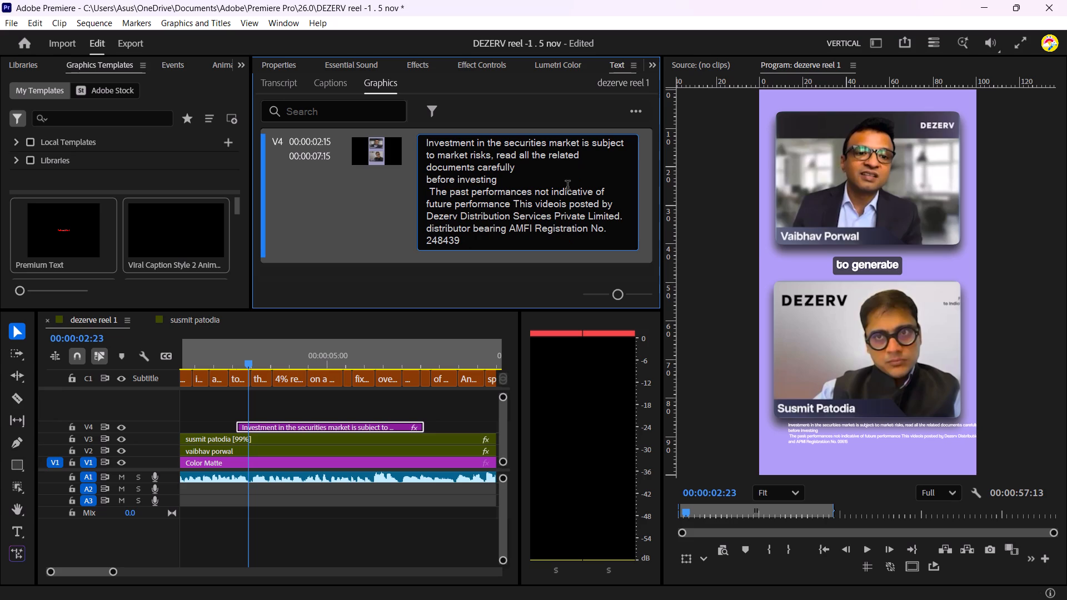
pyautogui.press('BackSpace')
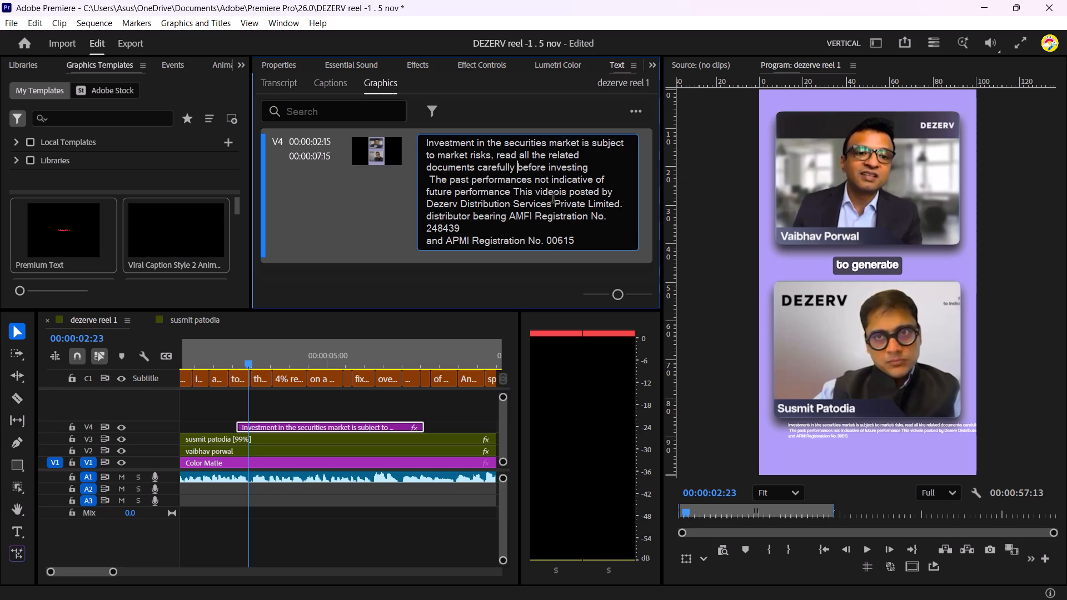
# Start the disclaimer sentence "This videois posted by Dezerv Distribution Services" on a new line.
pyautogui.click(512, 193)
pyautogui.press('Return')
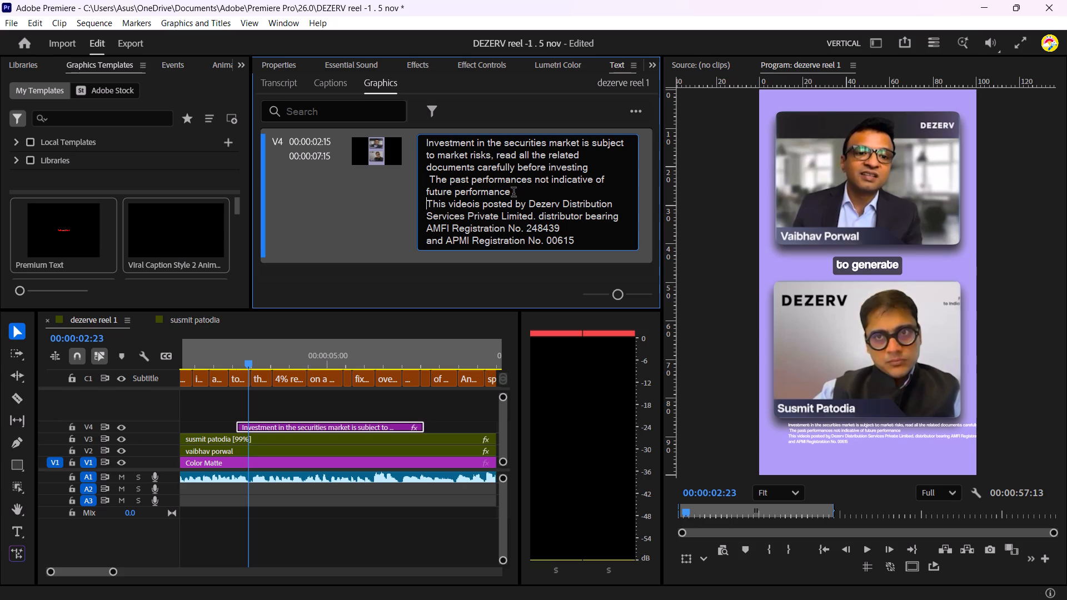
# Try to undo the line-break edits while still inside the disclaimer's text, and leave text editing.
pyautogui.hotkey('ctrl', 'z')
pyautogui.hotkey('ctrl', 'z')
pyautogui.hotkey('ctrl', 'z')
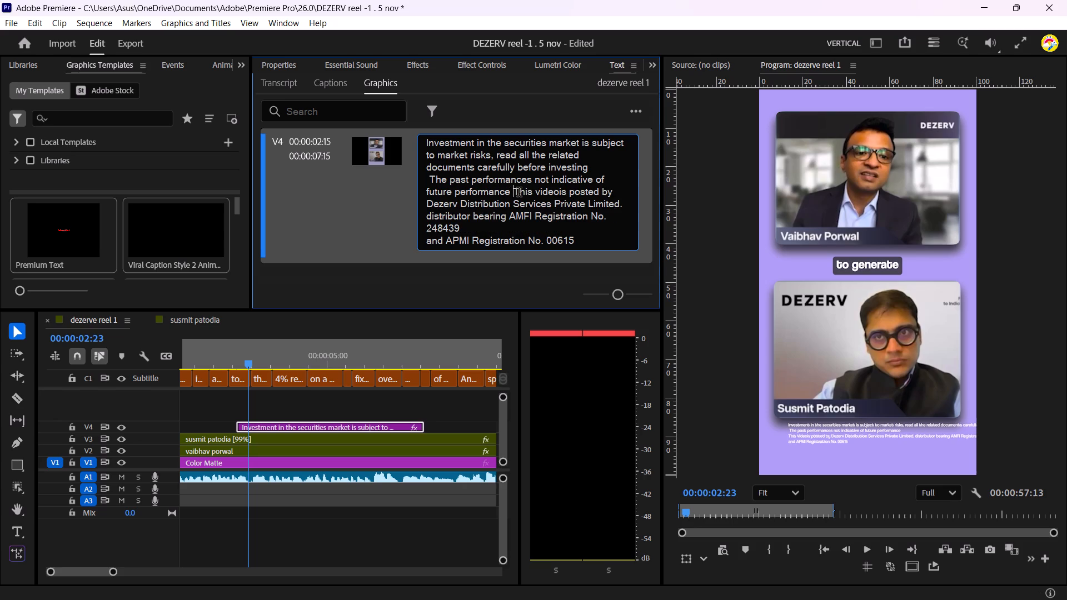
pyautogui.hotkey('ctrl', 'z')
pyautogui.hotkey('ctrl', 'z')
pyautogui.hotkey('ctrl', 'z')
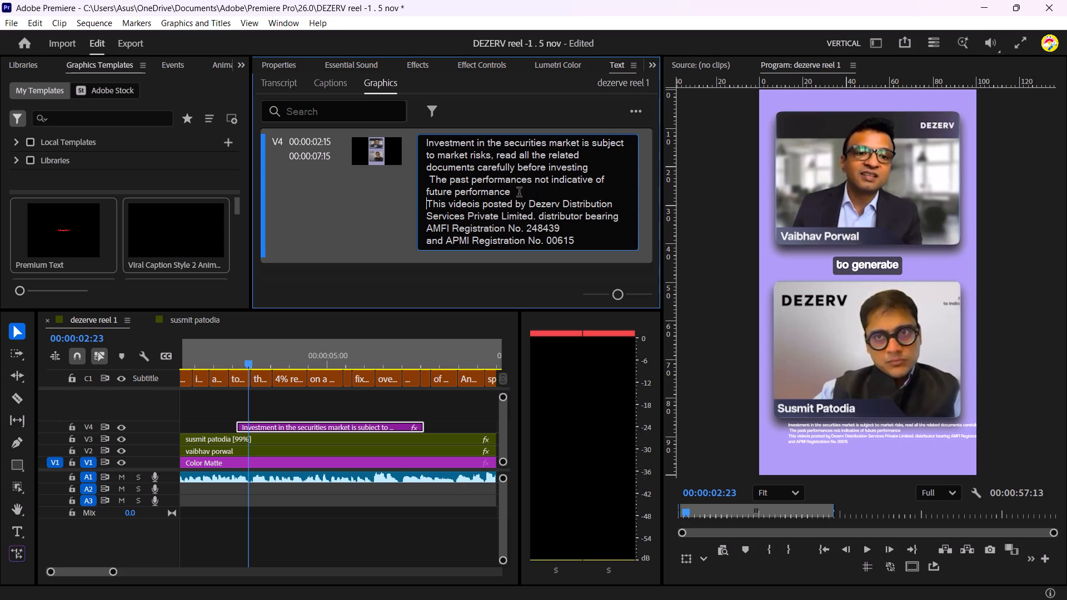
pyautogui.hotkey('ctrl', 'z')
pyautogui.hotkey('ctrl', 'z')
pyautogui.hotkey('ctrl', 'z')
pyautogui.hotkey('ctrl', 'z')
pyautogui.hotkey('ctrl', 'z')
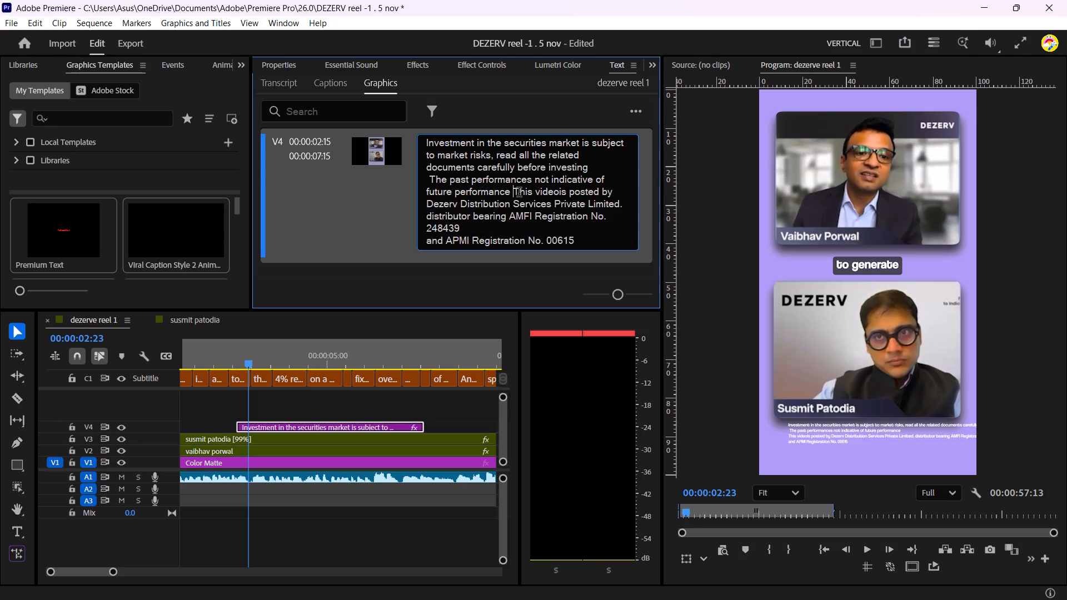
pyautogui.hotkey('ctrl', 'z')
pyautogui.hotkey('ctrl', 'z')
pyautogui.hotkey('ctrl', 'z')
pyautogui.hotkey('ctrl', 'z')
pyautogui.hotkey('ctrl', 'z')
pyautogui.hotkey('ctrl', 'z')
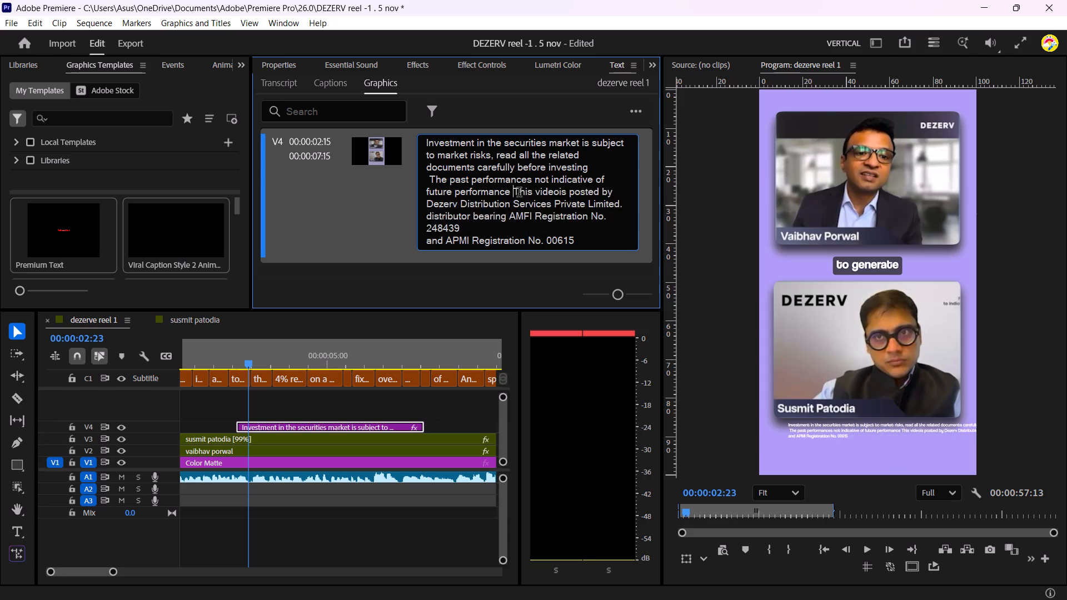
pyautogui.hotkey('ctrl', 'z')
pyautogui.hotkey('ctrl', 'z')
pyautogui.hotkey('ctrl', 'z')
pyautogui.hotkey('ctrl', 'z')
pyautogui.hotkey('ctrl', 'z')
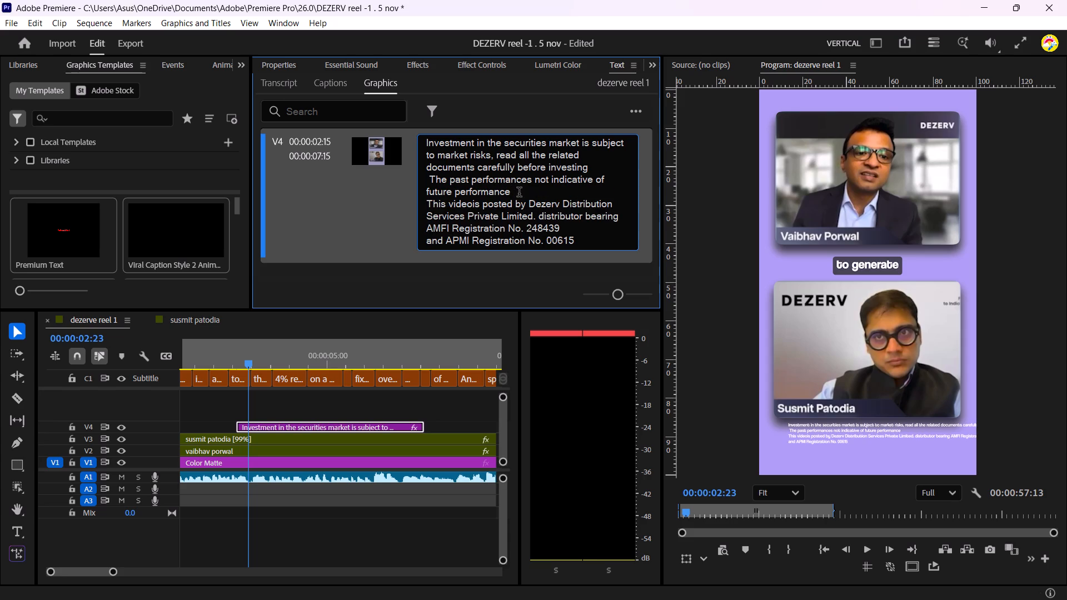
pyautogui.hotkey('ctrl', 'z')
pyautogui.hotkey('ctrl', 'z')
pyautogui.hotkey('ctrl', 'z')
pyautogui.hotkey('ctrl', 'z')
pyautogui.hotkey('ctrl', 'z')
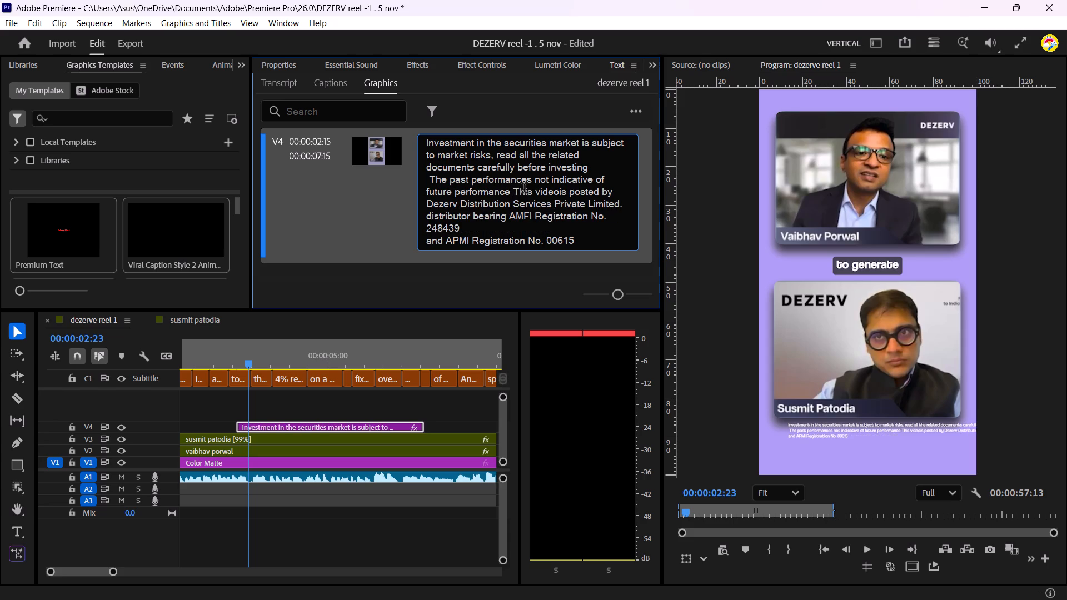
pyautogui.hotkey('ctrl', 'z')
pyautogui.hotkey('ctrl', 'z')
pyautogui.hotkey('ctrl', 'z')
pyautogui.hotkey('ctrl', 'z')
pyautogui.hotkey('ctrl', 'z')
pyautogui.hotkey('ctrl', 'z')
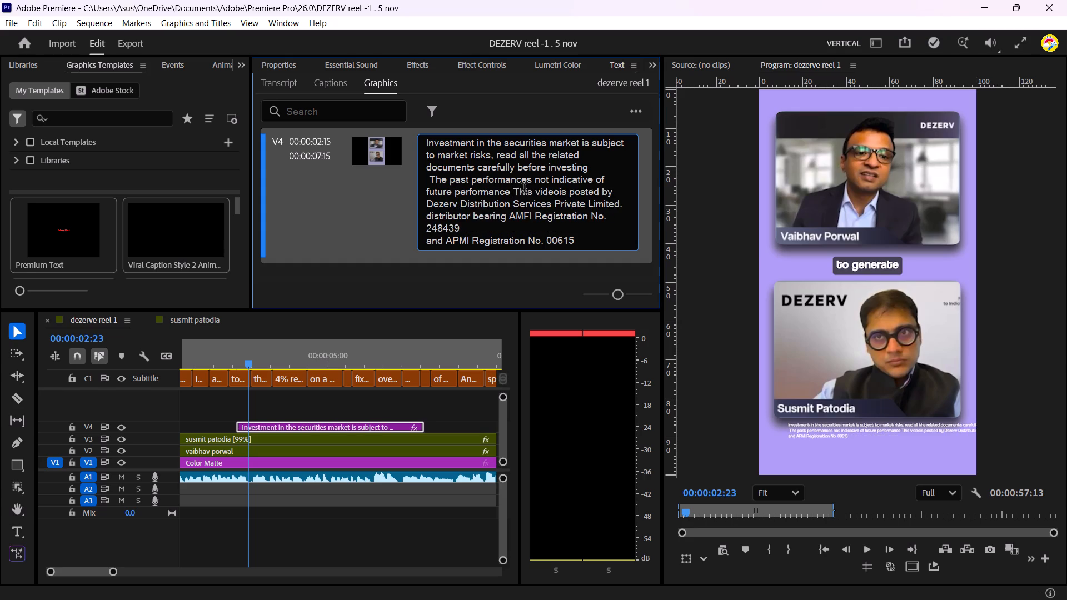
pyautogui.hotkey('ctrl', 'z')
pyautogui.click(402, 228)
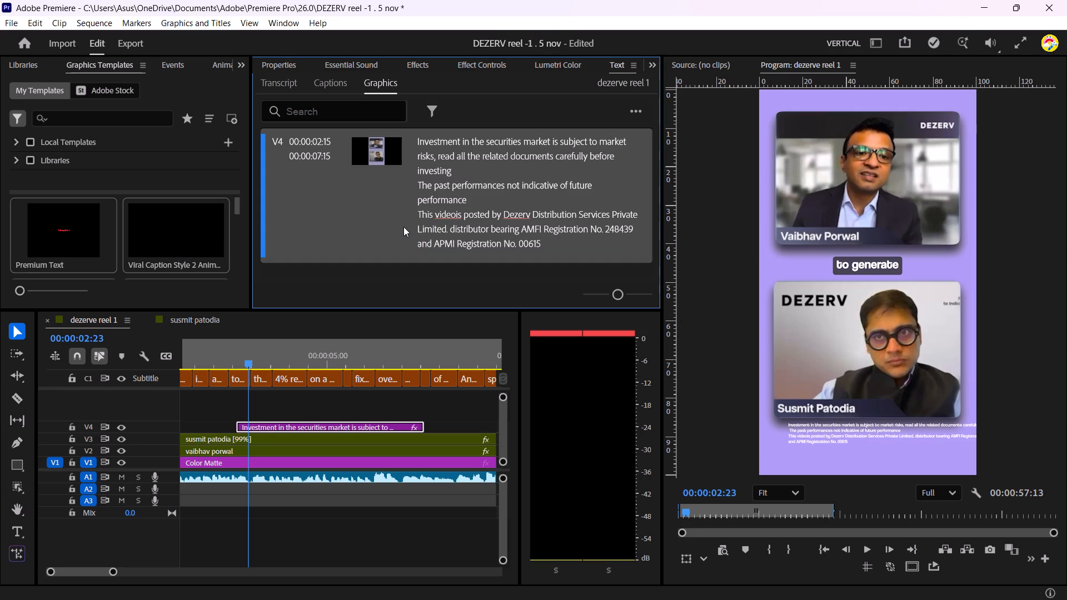
# Undo the disclaimer's edits step by step, back through its text and its creation, until V4 is empty.
pyautogui.hotkey('ctrl', 'z')
pyautogui.hotkey('ctrl', 'z')
pyautogui.hotkey('ctrl', 'z')
pyautogui.hotkey('ctrl', 'z')
pyautogui.hotkey('ctrl', 'z')
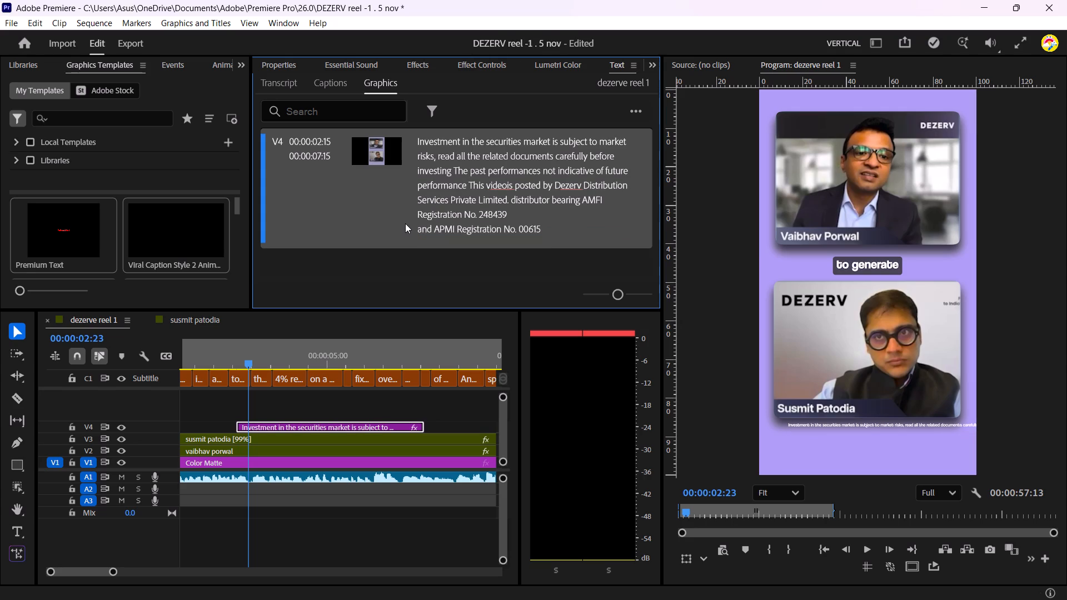
pyautogui.hotkey('ctrl', 'z')
pyautogui.hotkey('ctrl', 'z')
pyautogui.hotkey('ctrl', 'z')
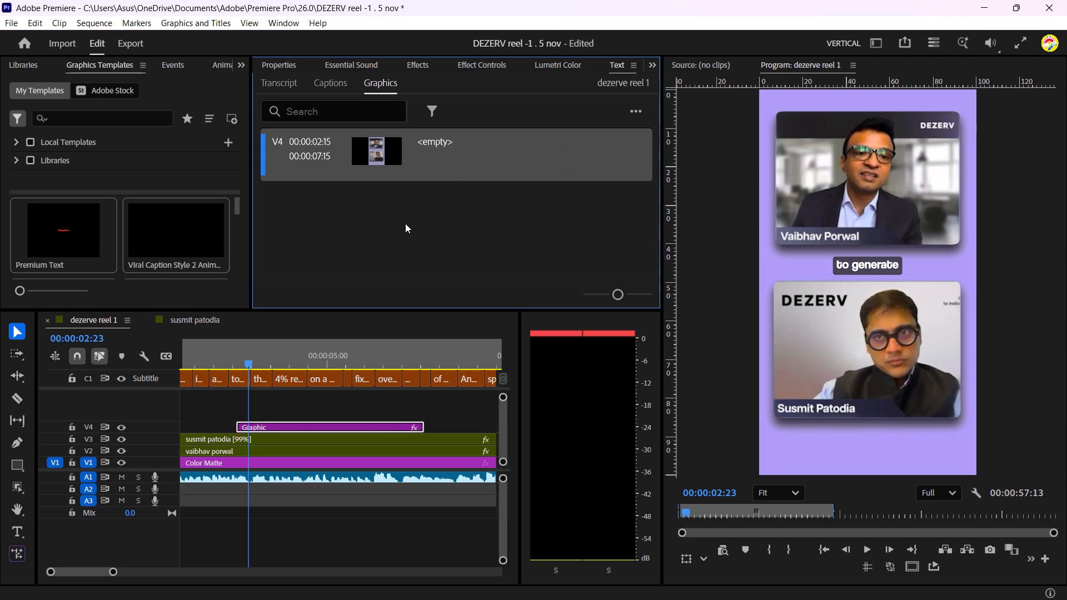
pyautogui.hotkey('ctrl', 'z')
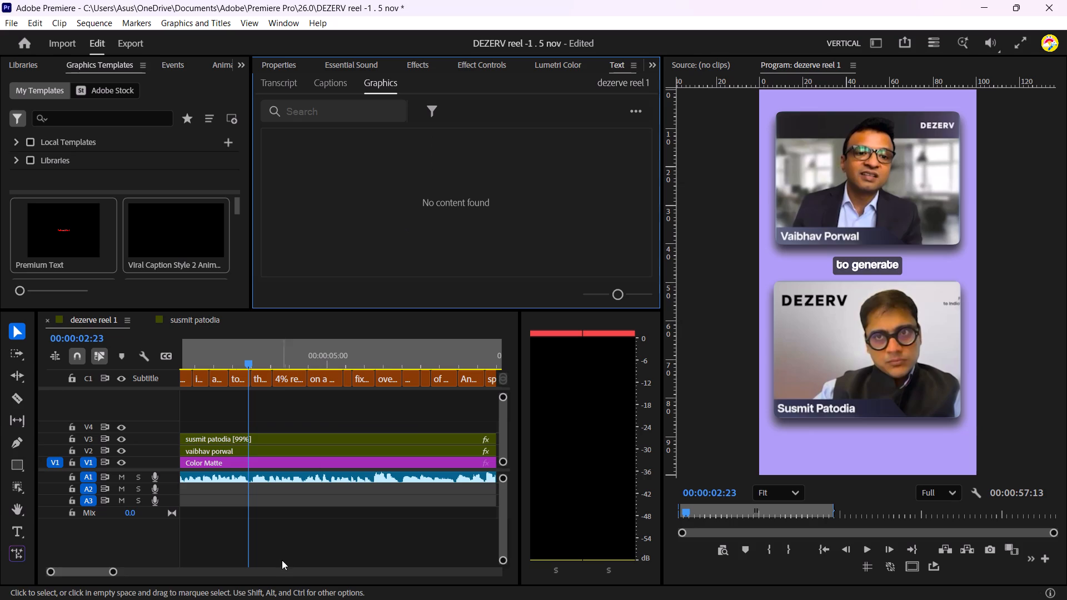
# Return the playhead to the start of the dezerve reel 1 sequence, at 00:00:00:00.
pyautogui.moveTo(262, 362); pyautogui.dragTo(185, 369)
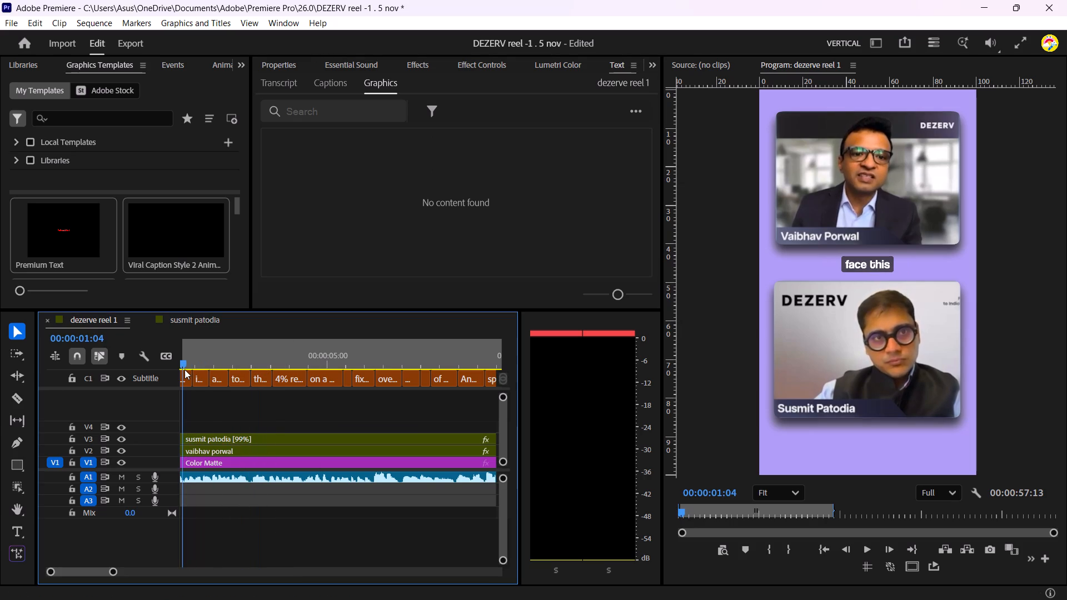
pyautogui.moveTo(185, 369); pyautogui.dragTo(182, 369)
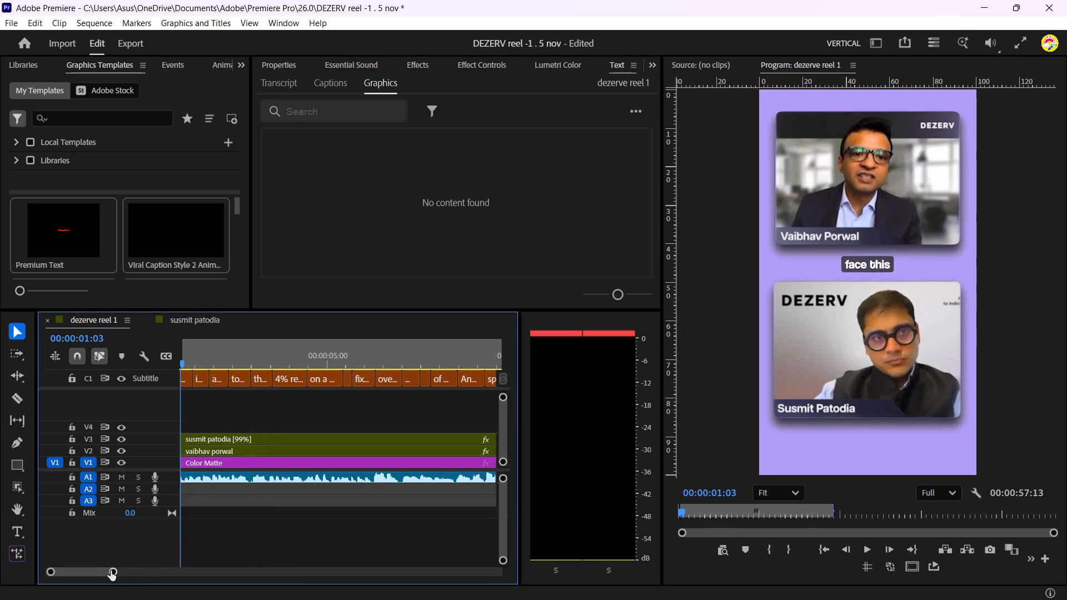
pyautogui.moveTo(111, 571); pyautogui.dragTo(101, 572)
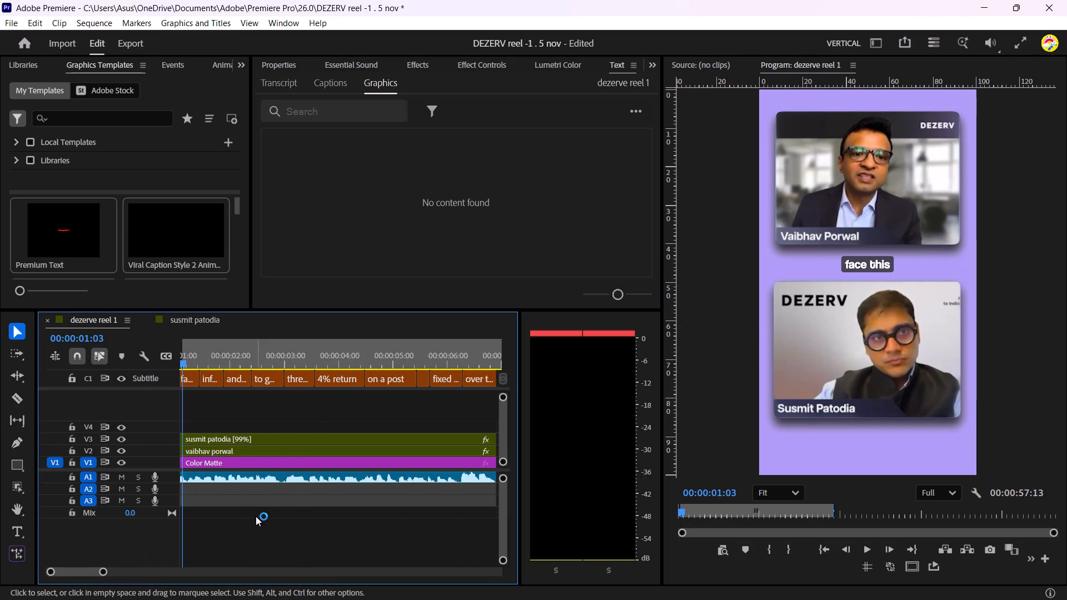
pyautogui.moveTo(273, 363); pyautogui.dragTo(243, 362)
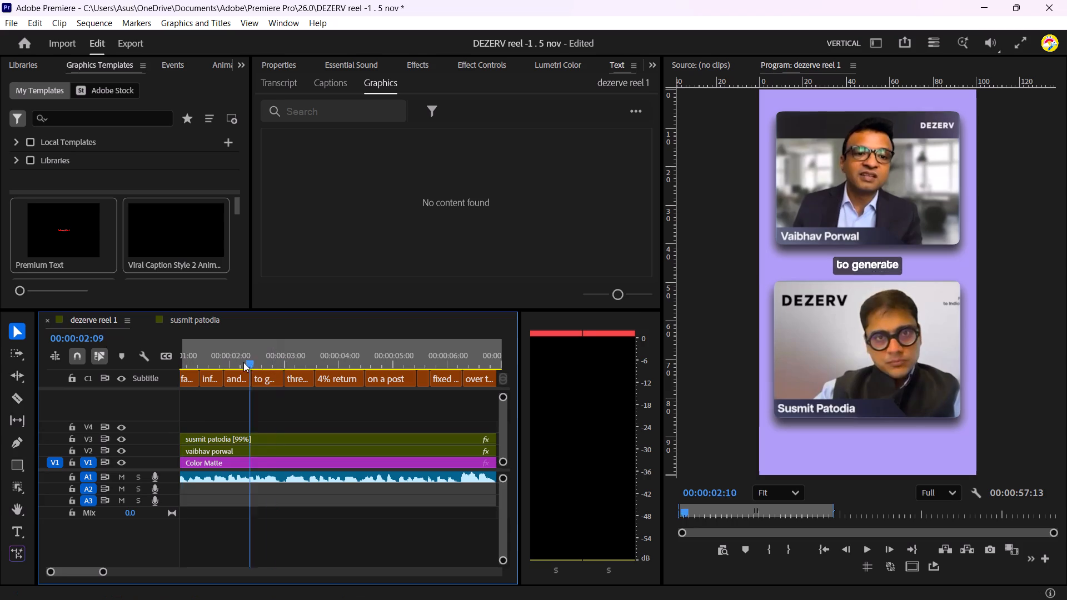
pyautogui.moveTo(243, 362); pyautogui.dragTo(164, 362)
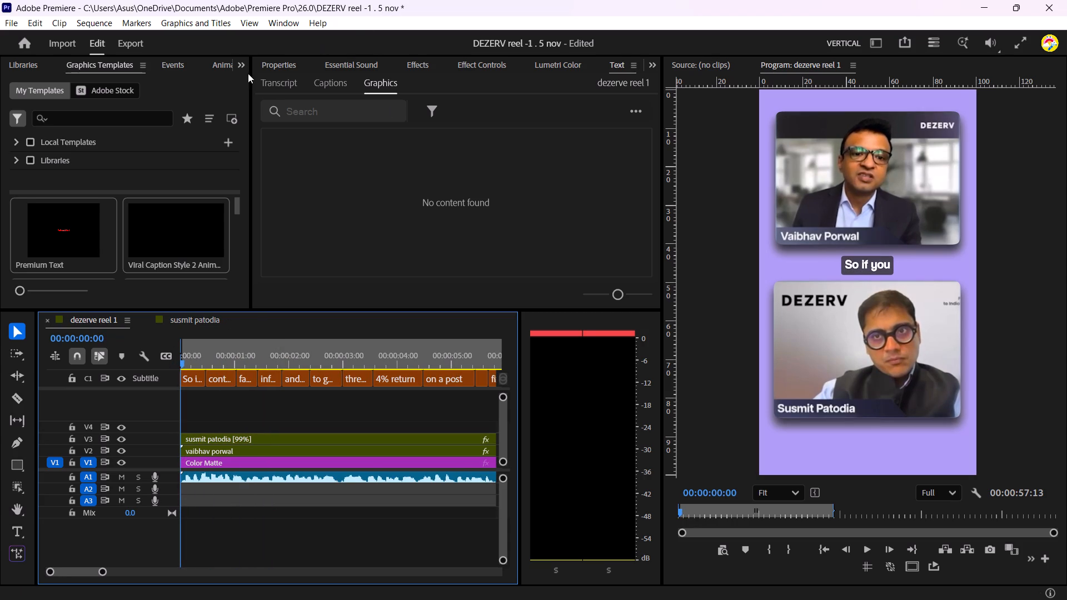
# Browse the Animation Composer title presets under Scale Titles > Push, comparing the Long Text, Placeholder and 1-Line groups.
pyautogui.click(218, 63)
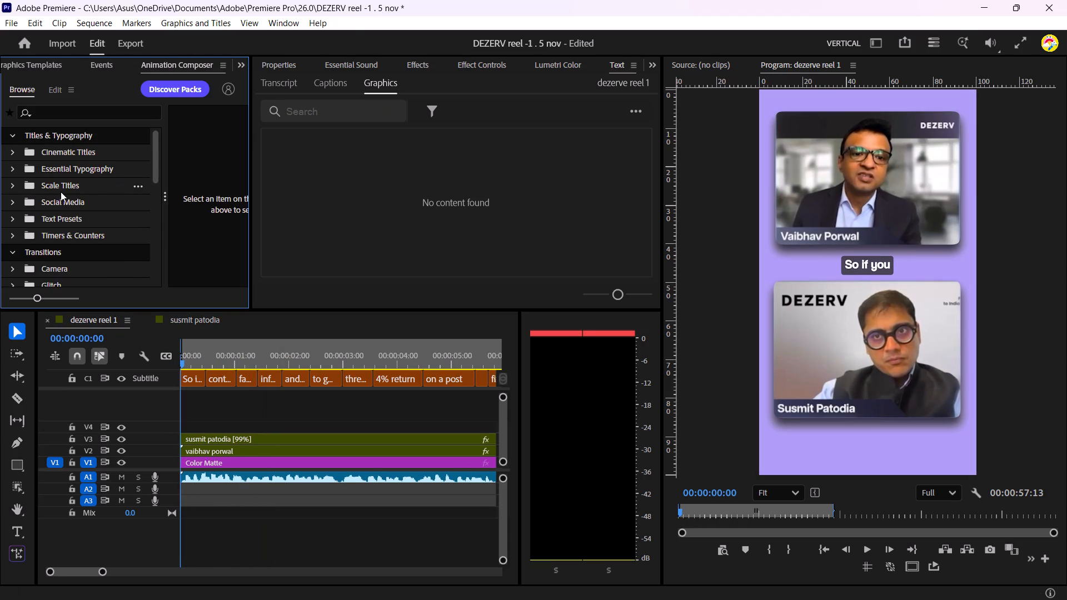
pyautogui.click(12, 218)
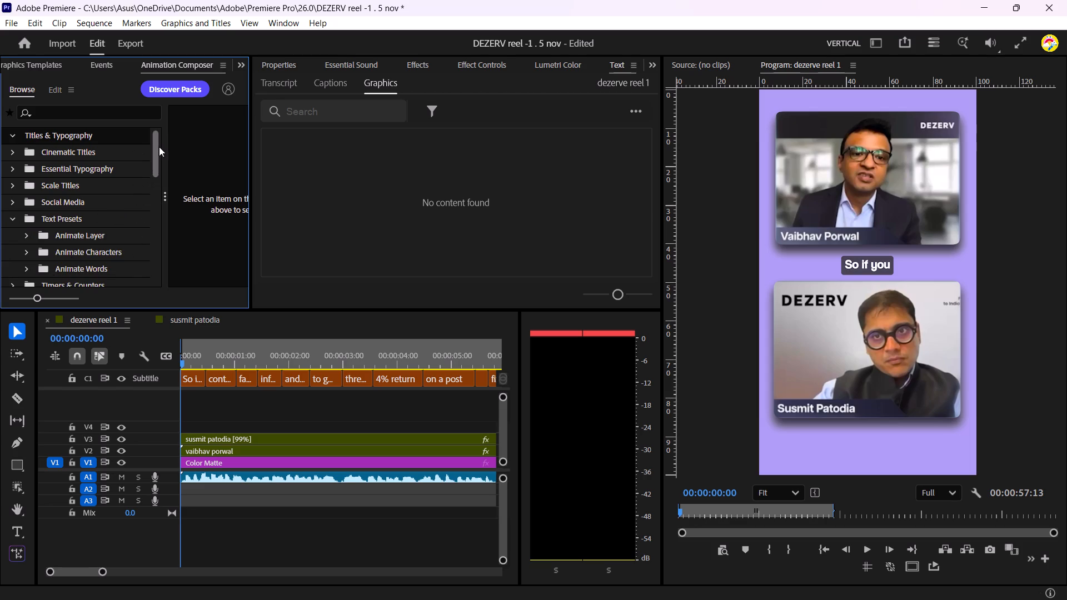
pyautogui.moveTo(157, 152); pyautogui.dragTo(156, 163)
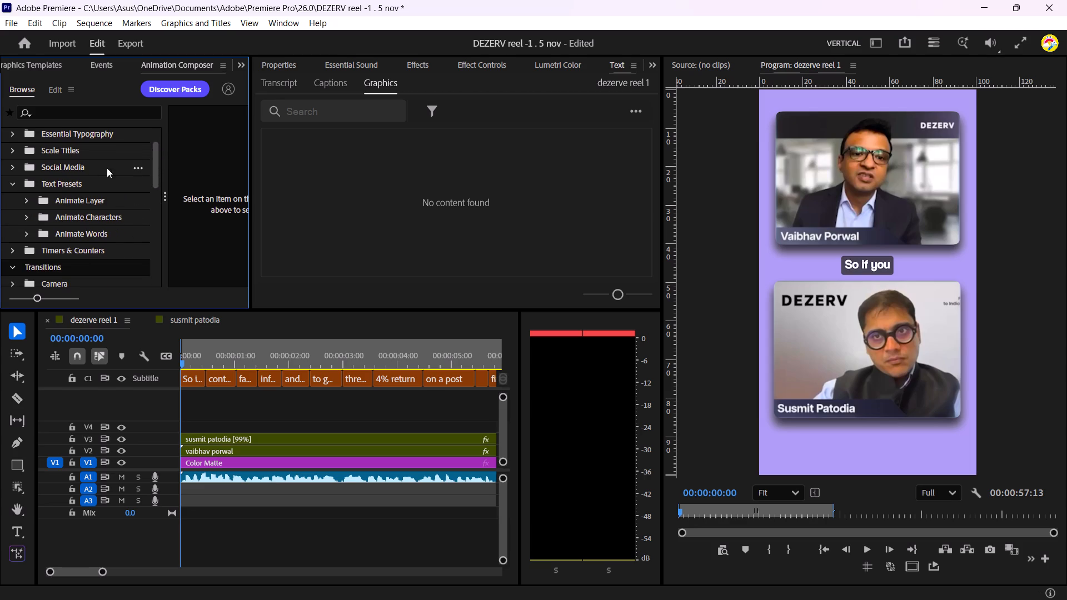
pyautogui.click(14, 167)
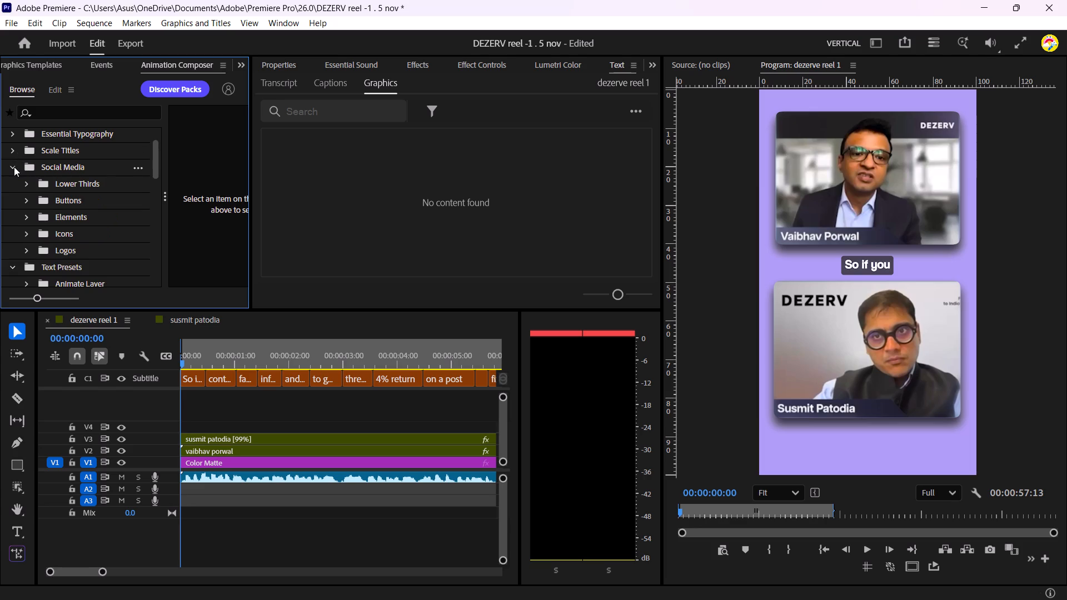
pyautogui.click(14, 152)
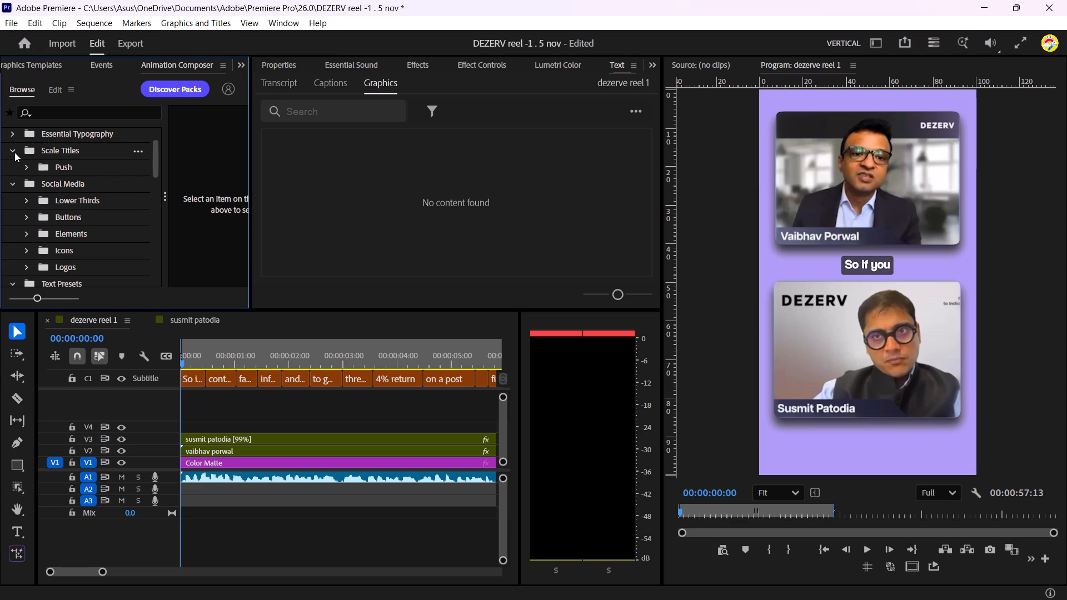
pyautogui.click(28, 167)
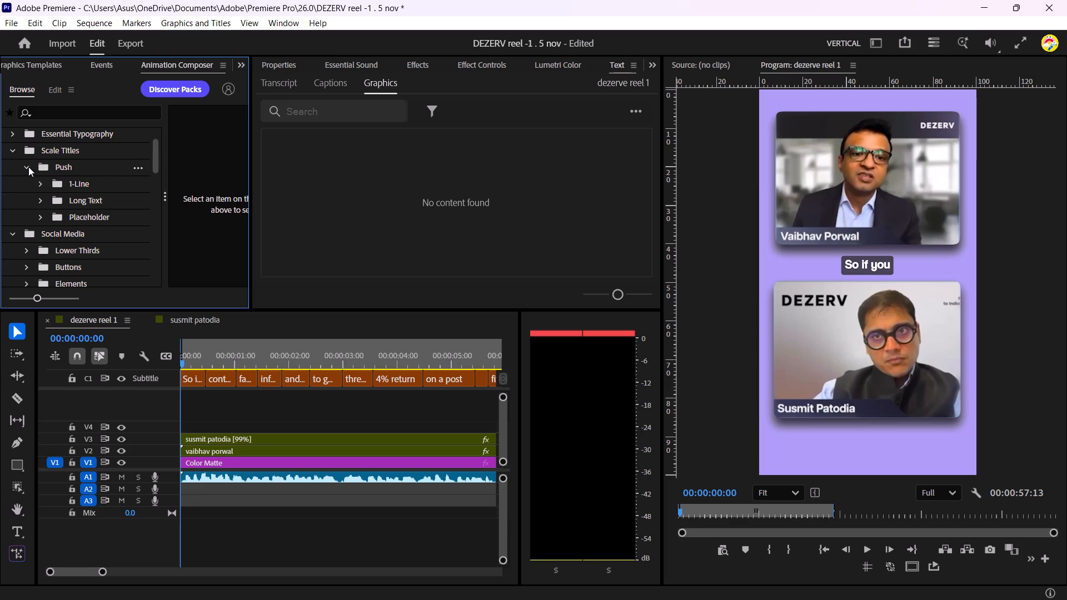
pyautogui.click(96, 198)
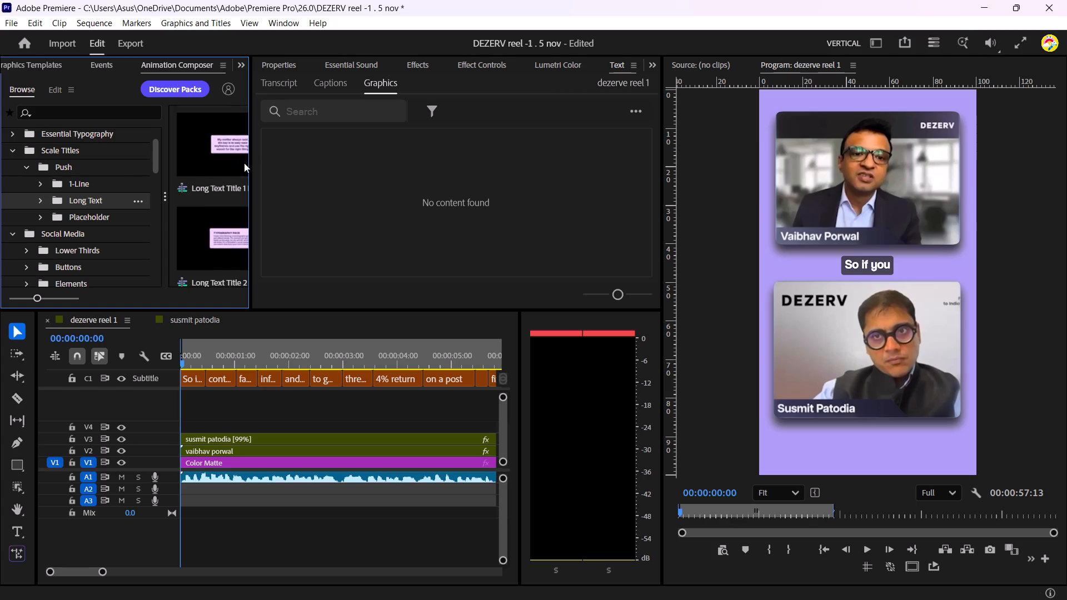
pyautogui.moveTo(250, 162); pyautogui.dragTo(347, 161)
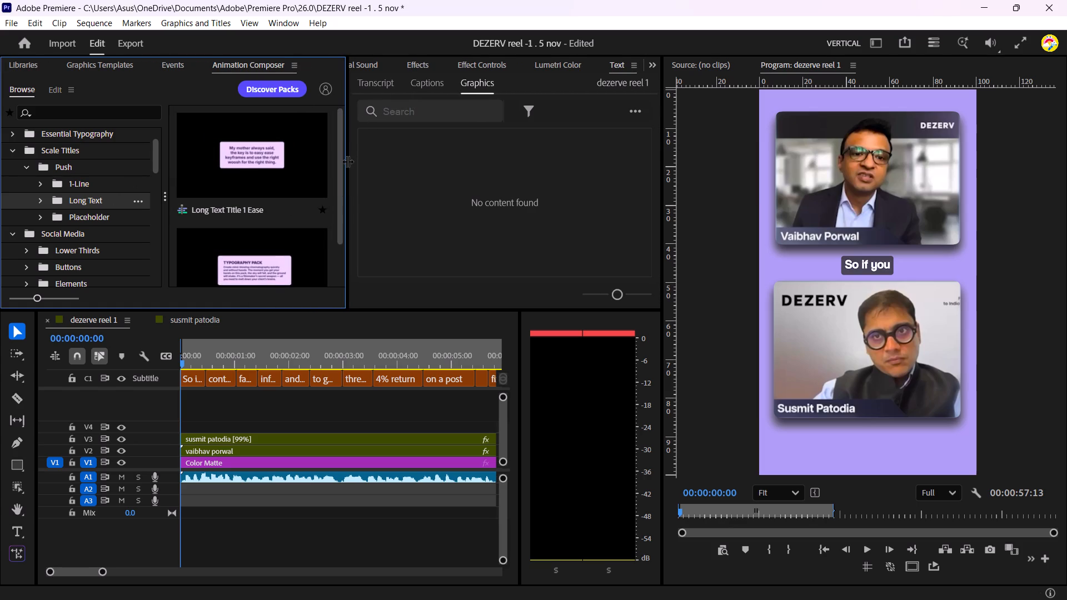
pyautogui.scroll(-1, 291, 228)
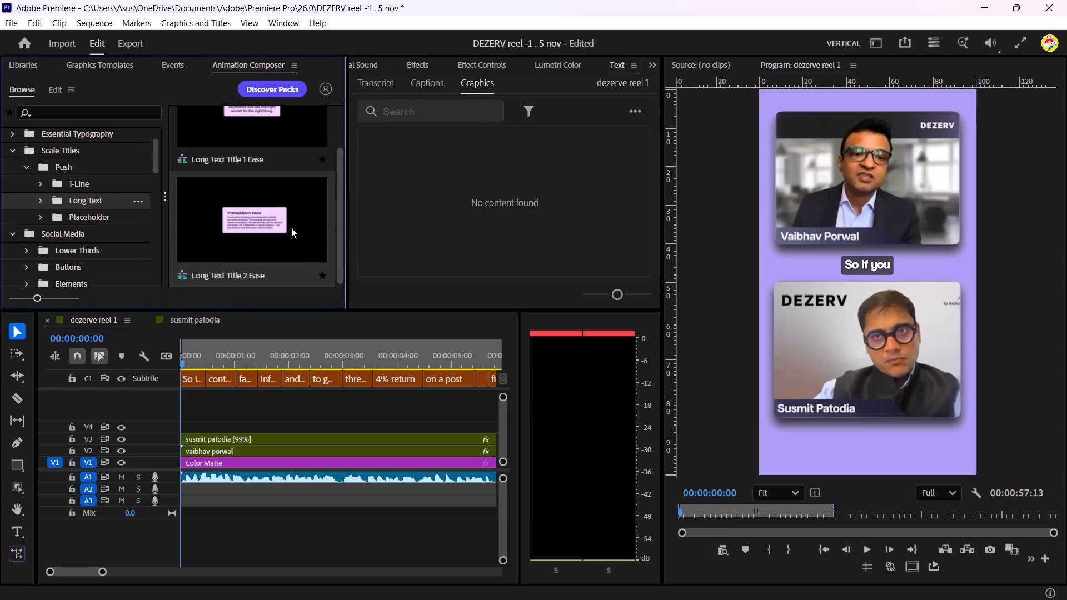
pyautogui.scroll(-2, 291, 226)
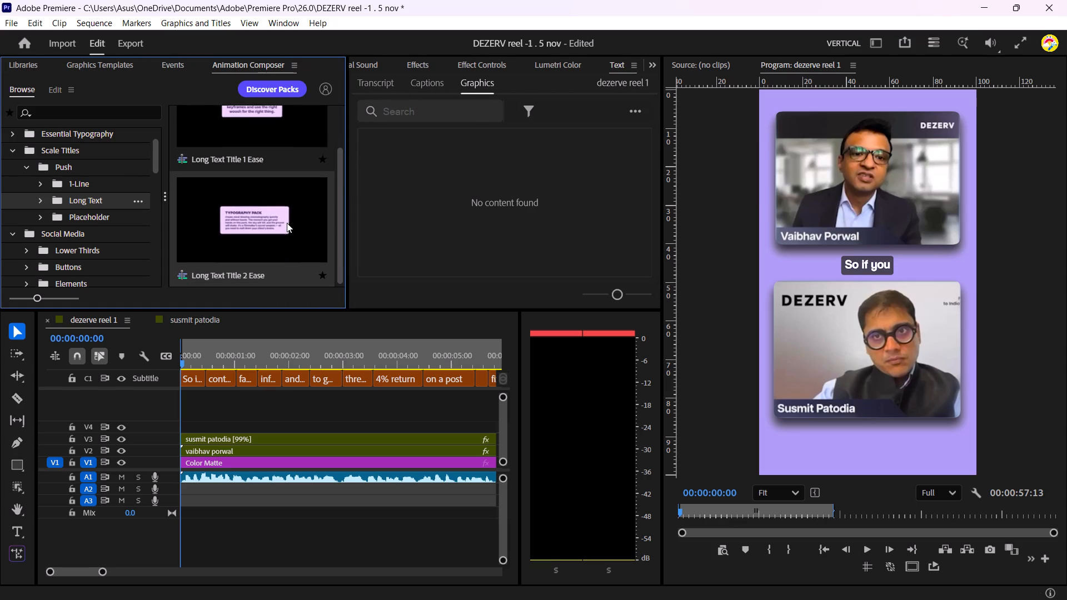
pyautogui.click(41, 218)
pyautogui.click(92, 237)
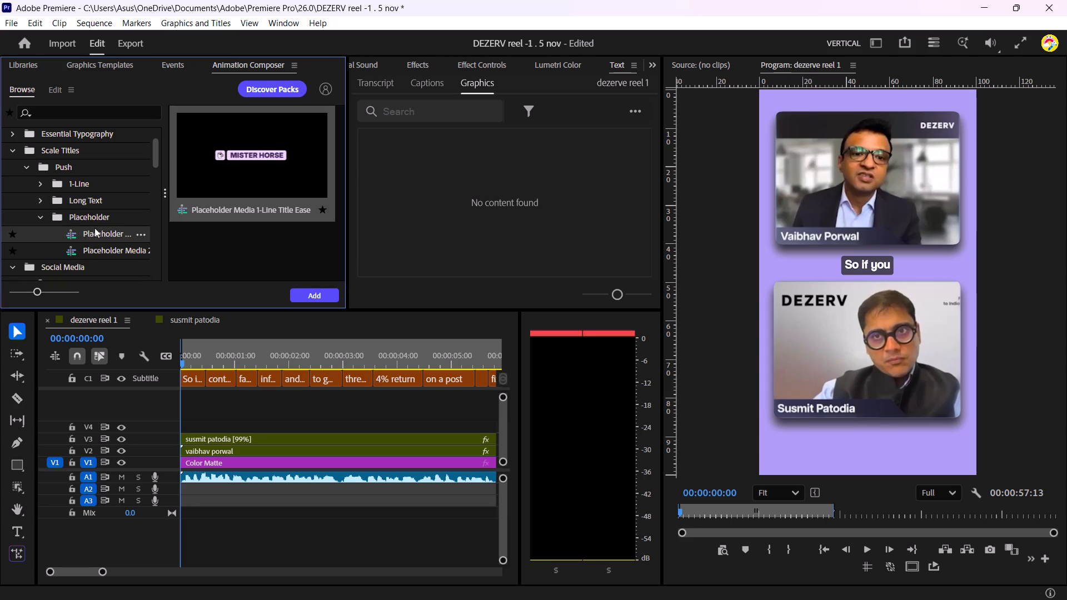
pyautogui.click(89, 200)
pyautogui.click(87, 184)
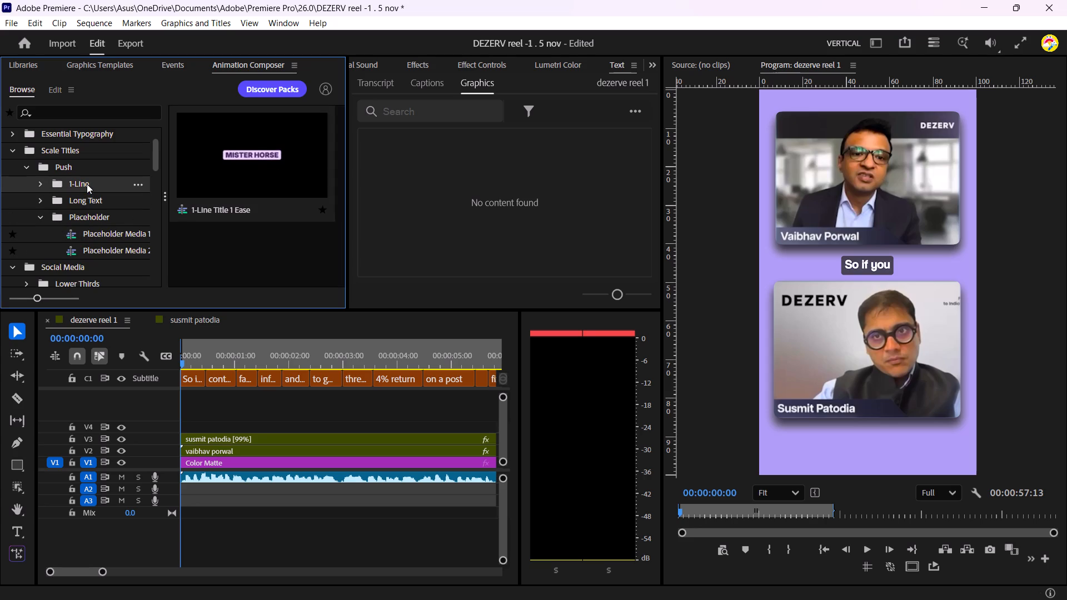
# Add the Long Text Title 2 Ease preset to V4 at the start of the sequence.
pyautogui.click(88, 203)
pyautogui.scroll(-1, 202, 192)
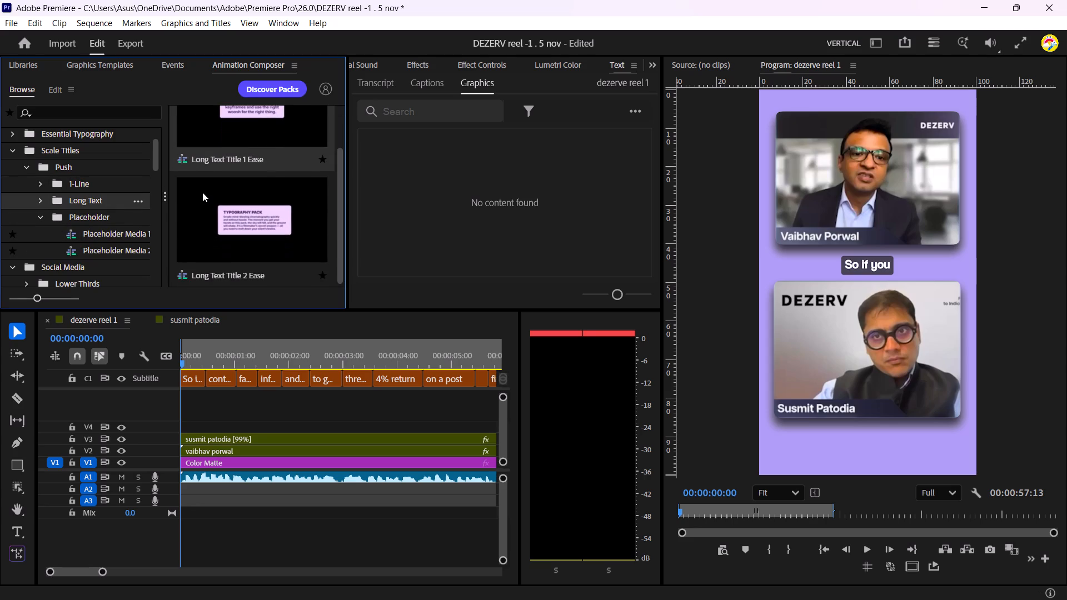
pyautogui.click(248, 216)
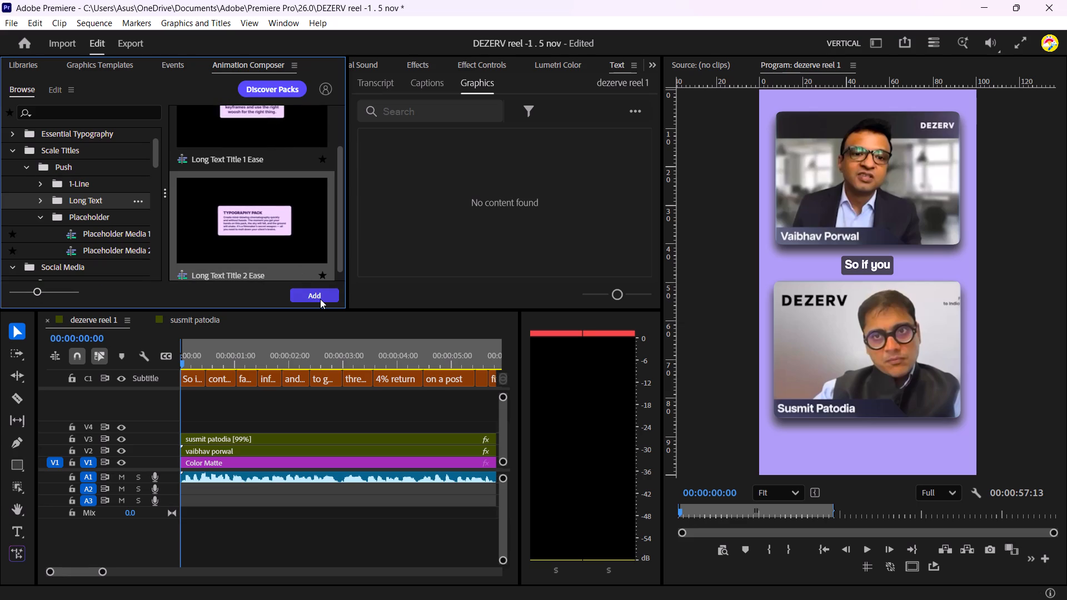
pyautogui.click(320, 299)
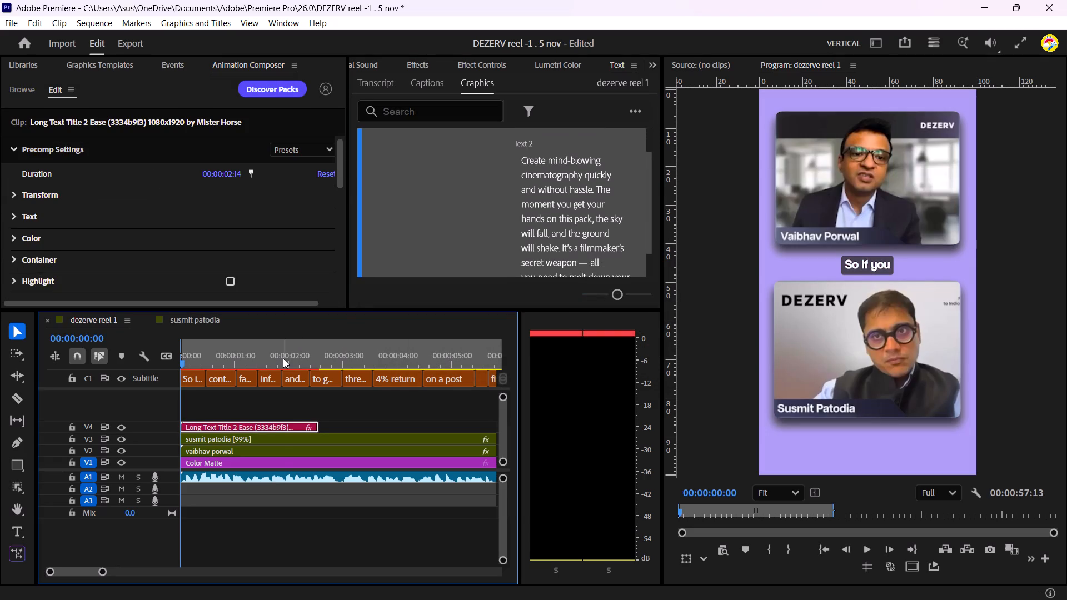
# Open the new Long Text Title 2 Ease clip's properties and clear its "TYPOGRAPHY PACK" heading in Text 1.
pyautogui.moveTo(283, 358); pyautogui.dragTo(206, 357)
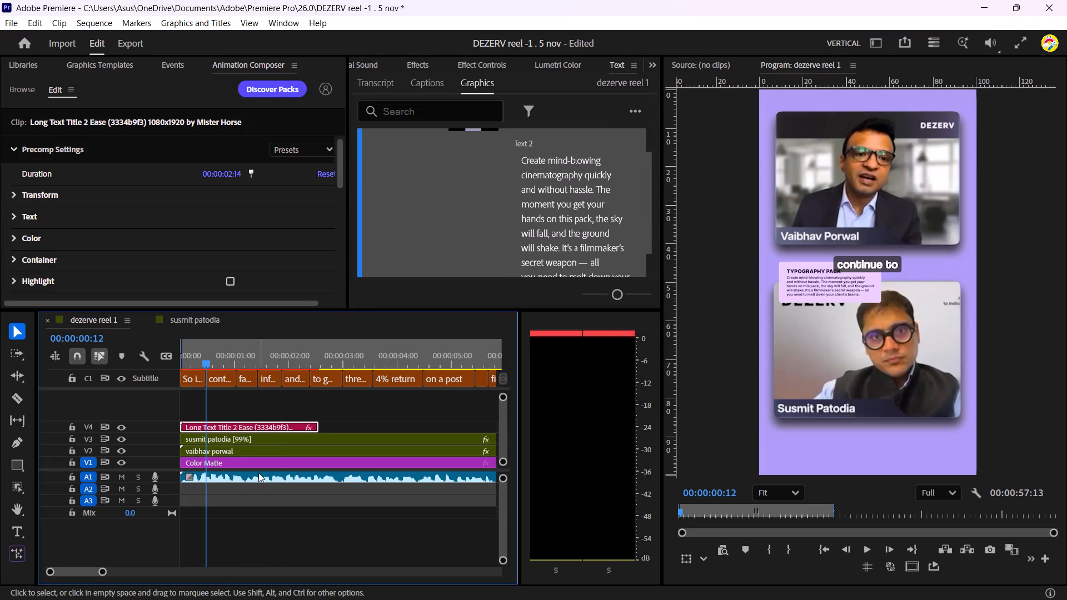
pyautogui.click(243, 426)
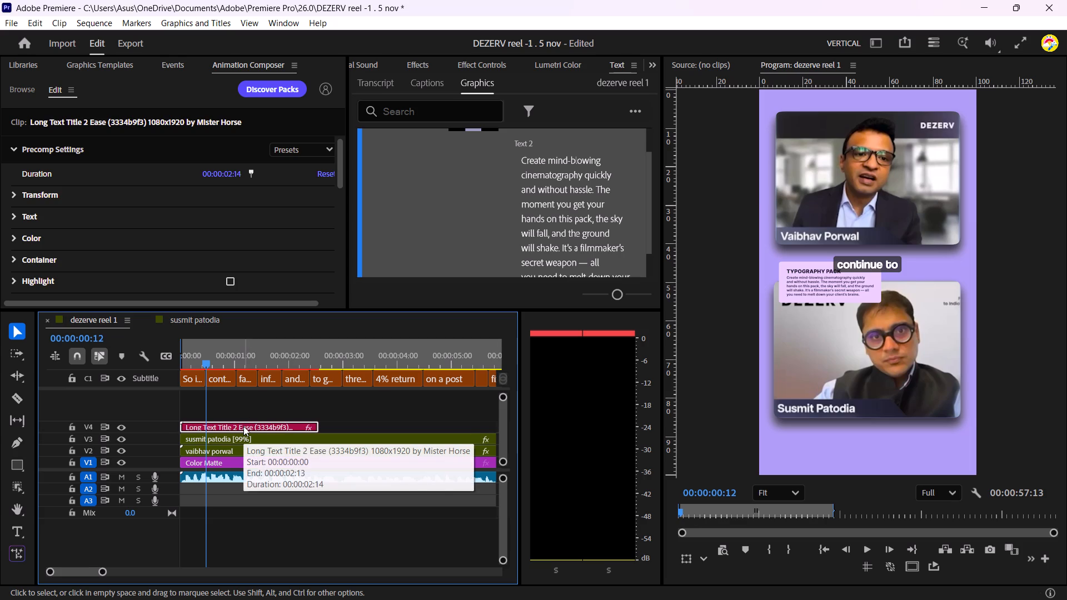
pyautogui.doubleClick(243, 426)
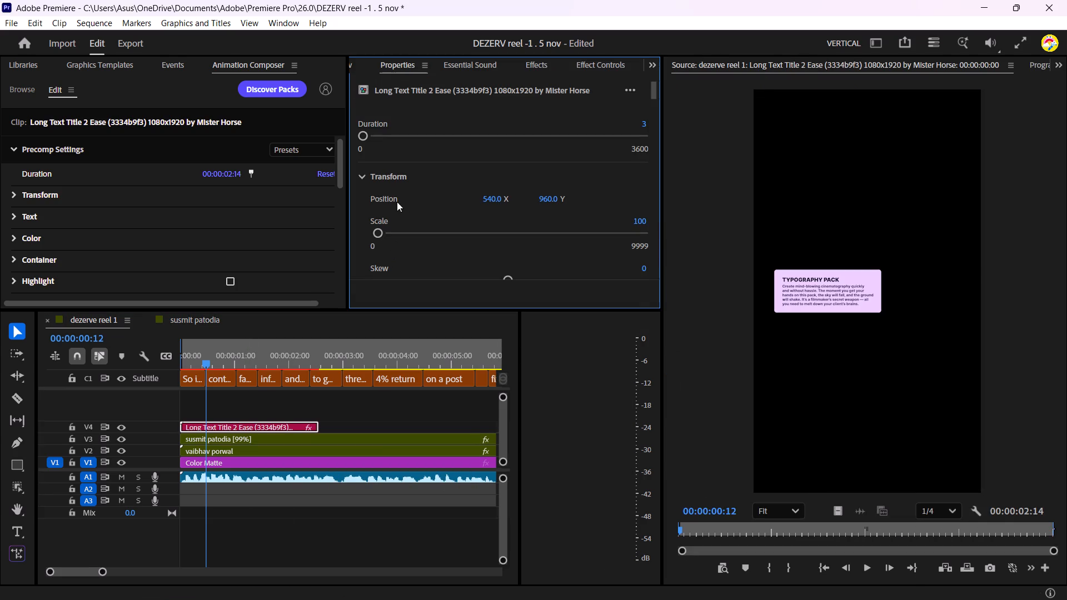
pyautogui.scroll(-8, 446, 183)
pyautogui.scroll(-3, 463, 239)
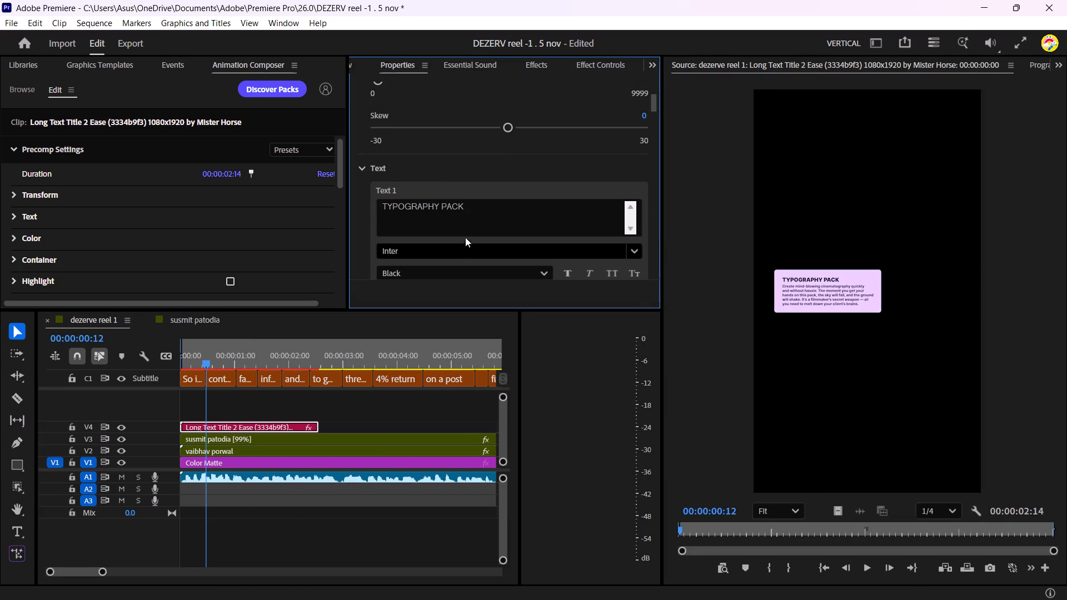
pyautogui.click(470, 208)
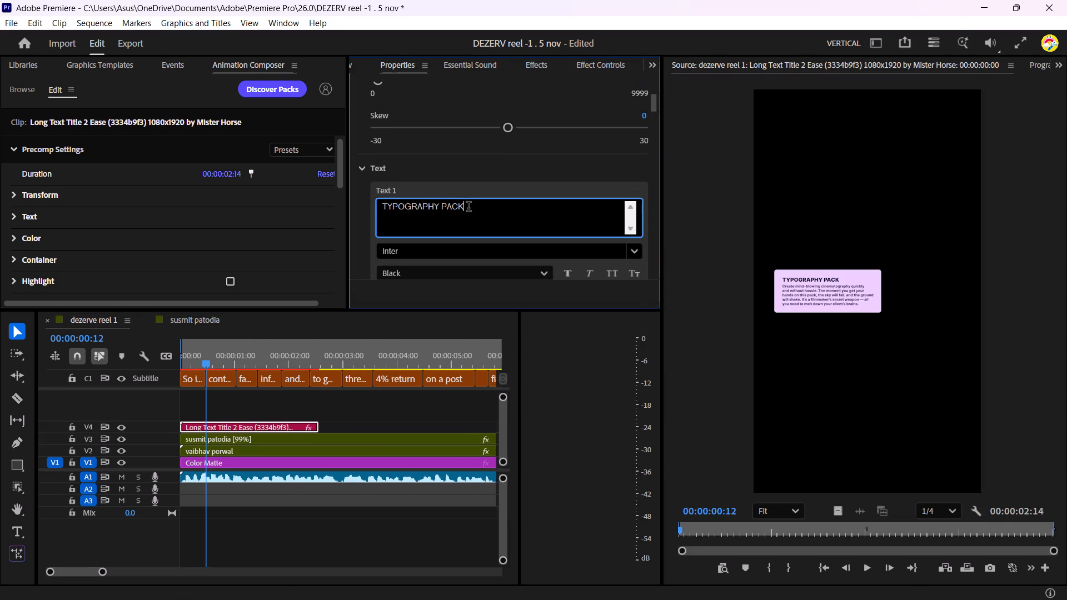
pyautogui.press('BackSpace')
pyautogui.press('BackSpace')
pyautogui.press('BackSpace')
pyautogui.press('BackSpace')
pyautogui.press('BackSpace')
pyautogui.press('BackSpace')
pyautogui.press('BackSpace')
pyautogui.press('BackSpace')
pyautogui.press('BackSpace')
pyautogui.press('BackSpace')
pyautogui.press('BackSpace')
pyautogui.press('BackSpace')
pyautogui.press('BackSpace')
pyautogui.press('BackSpace')
pyautogui.press('BackSpace')
pyautogui.press('BackSpace')
pyautogui.press('BackSpace')
pyautogui.press('BackSpace')
pyautogui.press('BackSpace')
pyautogui.press('BackSpace')
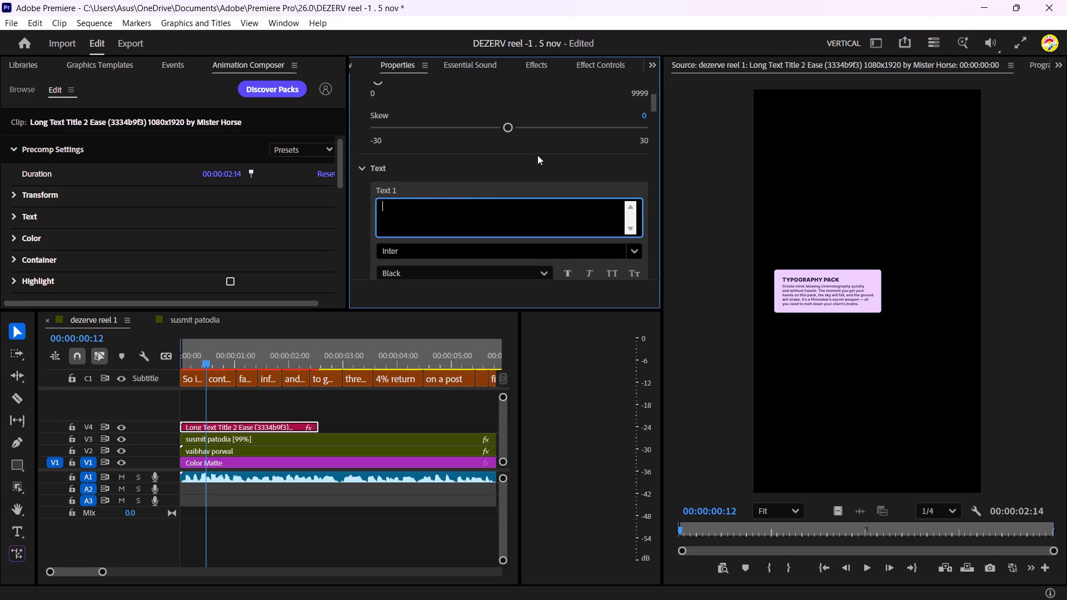
# Replace the title's Text 2 placeholder paragraph with the copied disclaimer mentioning Dezerv Distribution Services Private Limited.
pyautogui.scroll(-10, 537, 155)
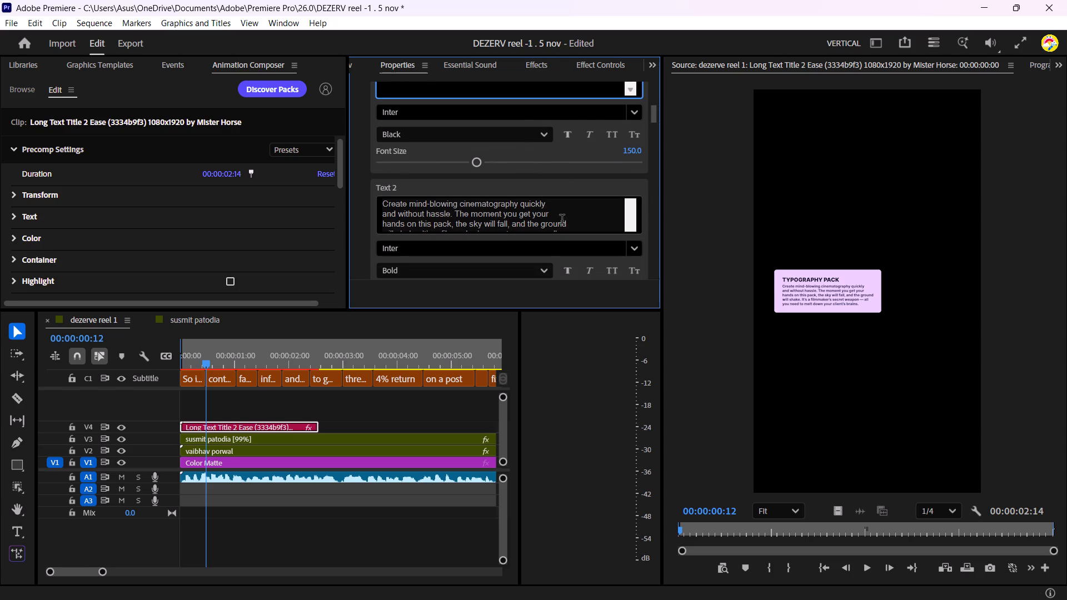
pyautogui.click(574, 226)
pyautogui.press('BackSpace')
pyautogui.press('BackSpace')
pyautogui.press('BackSpace')
pyautogui.press('BackSpace')
pyautogui.press('BackSpace')
pyautogui.press('BackSpace')
pyautogui.press('BackSpace')
pyautogui.press('BackSpace')
pyautogui.press('BackSpace')
pyautogui.press('BackSpace')
pyautogui.press('BackSpace')
pyautogui.press('BackSpace')
pyautogui.press('BackSpace')
pyautogui.press('BackSpace')
pyautogui.press('BackSpace')
pyautogui.press('BackSpace')
pyautogui.press('BackSpace')
pyautogui.press('BackSpace')
pyautogui.press('BackSpace')
pyautogui.press('BackSpace')
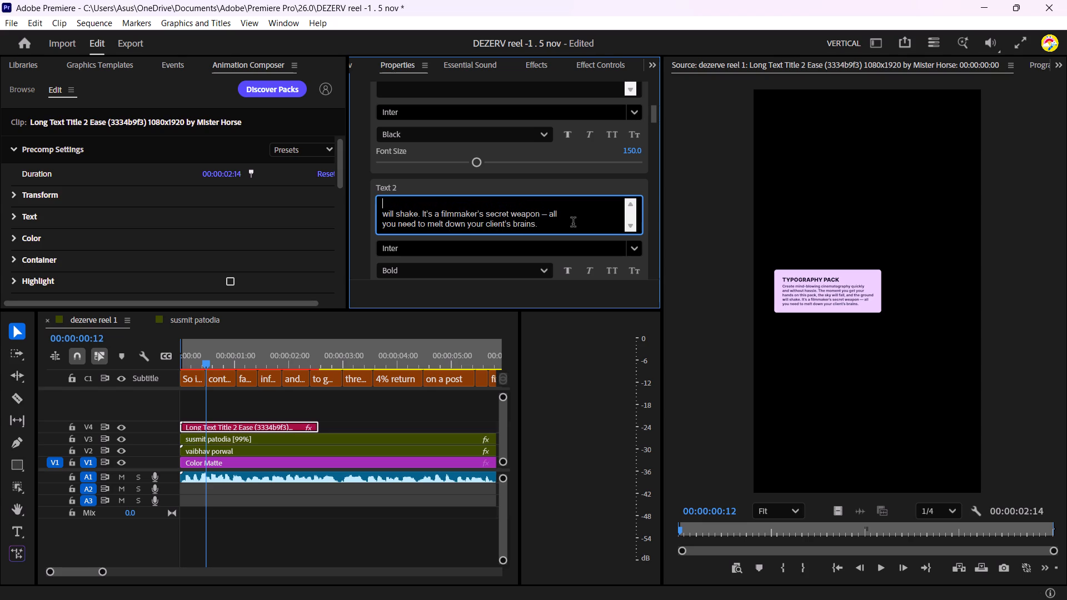
pyautogui.click(541, 229)
pyautogui.press('BackSpace')
pyautogui.press('BackSpace')
pyautogui.press('BackSpace')
pyautogui.press('BackSpace')
pyautogui.press('BackSpace')
pyautogui.press('BackSpace')
pyautogui.press('BackSpace')
pyautogui.press('BackSpace')
pyautogui.press('BackSpace')
pyautogui.press('BackSpace')
pyautogui.press('BackSpace')
pyautogui.press('BackSpace')
pyautogui.press('BackSpace')
pyautogui.press('BackSpace')
pyautogui.press('BackSpace')
pyautogui.press('BackSpace')
pyautogui.press('BackSpace')
pyautogui.press('BackSpace')
pyautogui.press('BackSpace')
pyautogui.press('BackSpace')
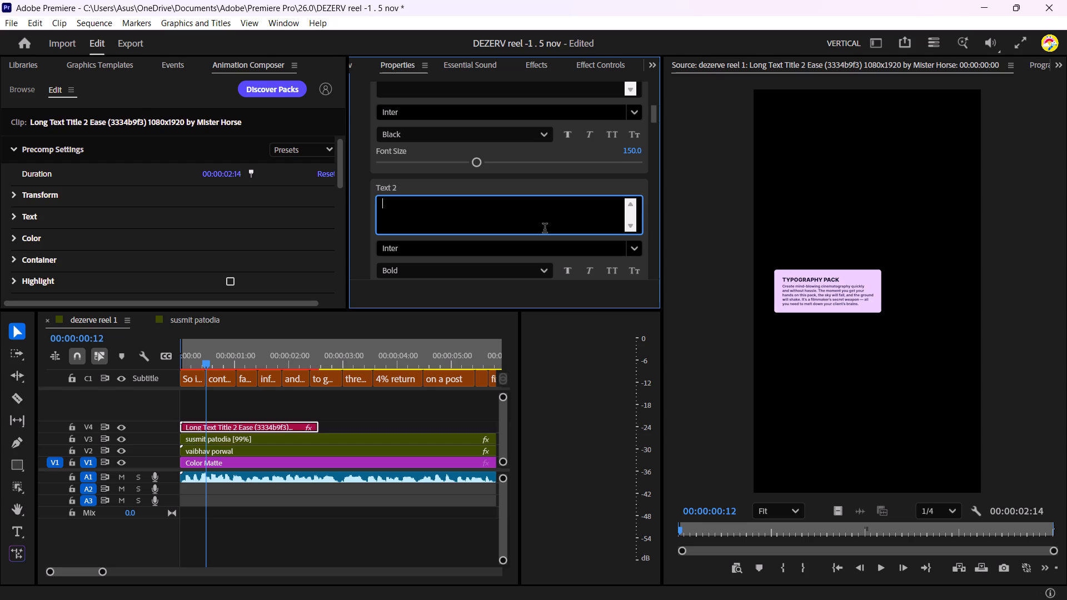
pyautogui.hotkey('ctrl', 'v')
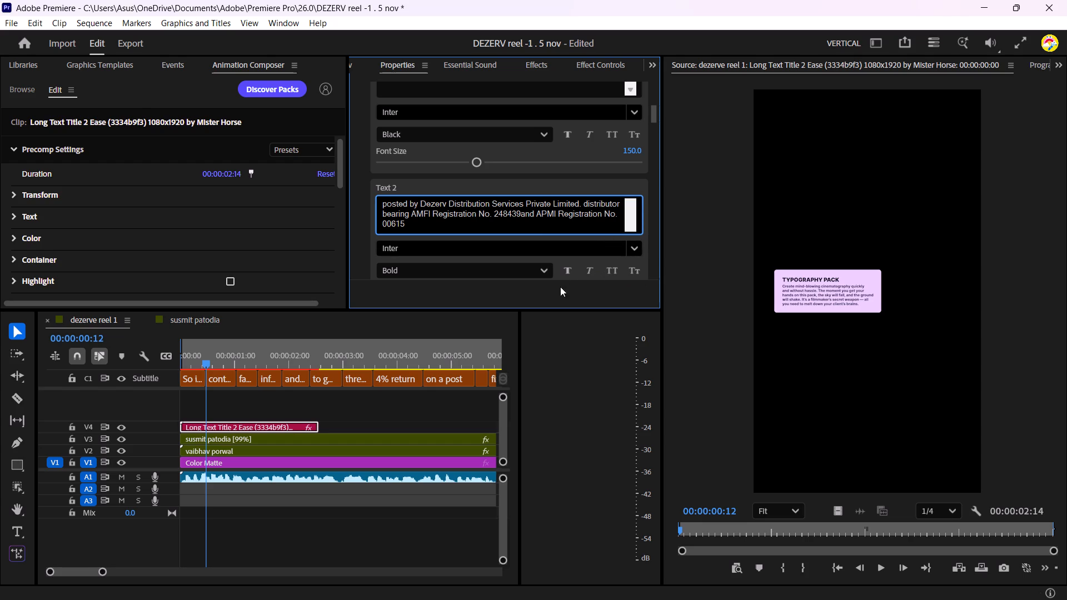
pyautogui.click(593, 368)
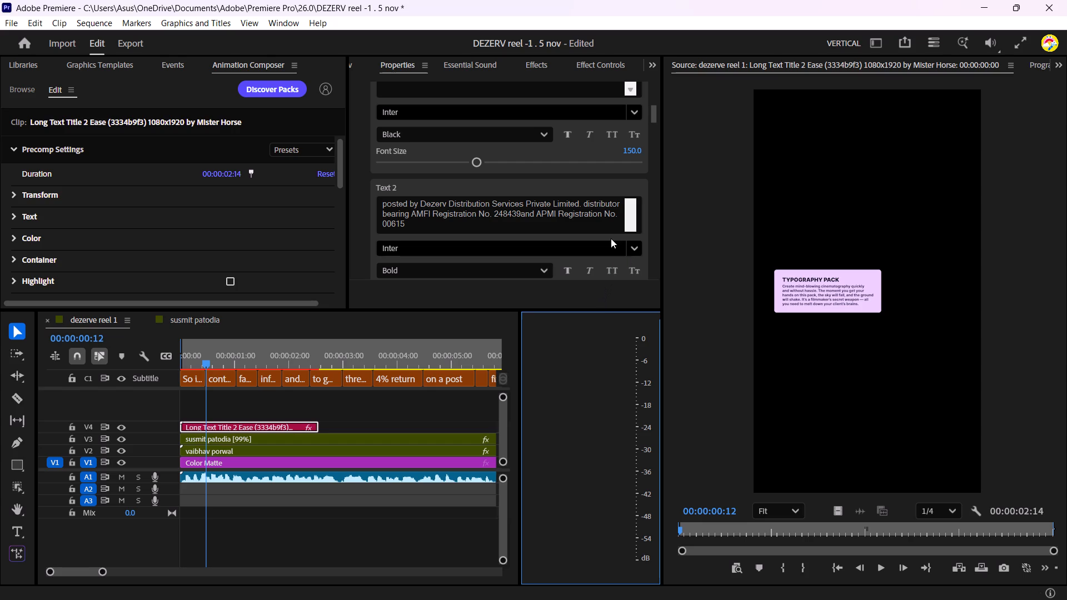
# Preview the disclaimer title over the first second of the reel and look through its text and Animation Composer settings.
pyautogui.moveTo(653, 112); pyautogui.dragTo(653, 121)
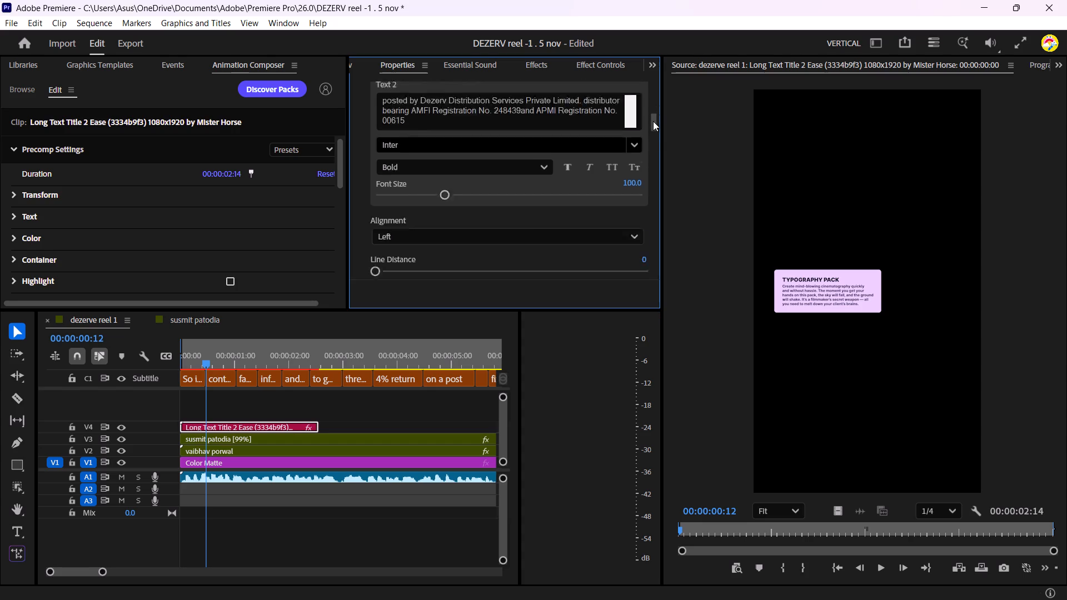
pyautogui.moveTo(653, 121); pyautogui.dragTo(650, 123)
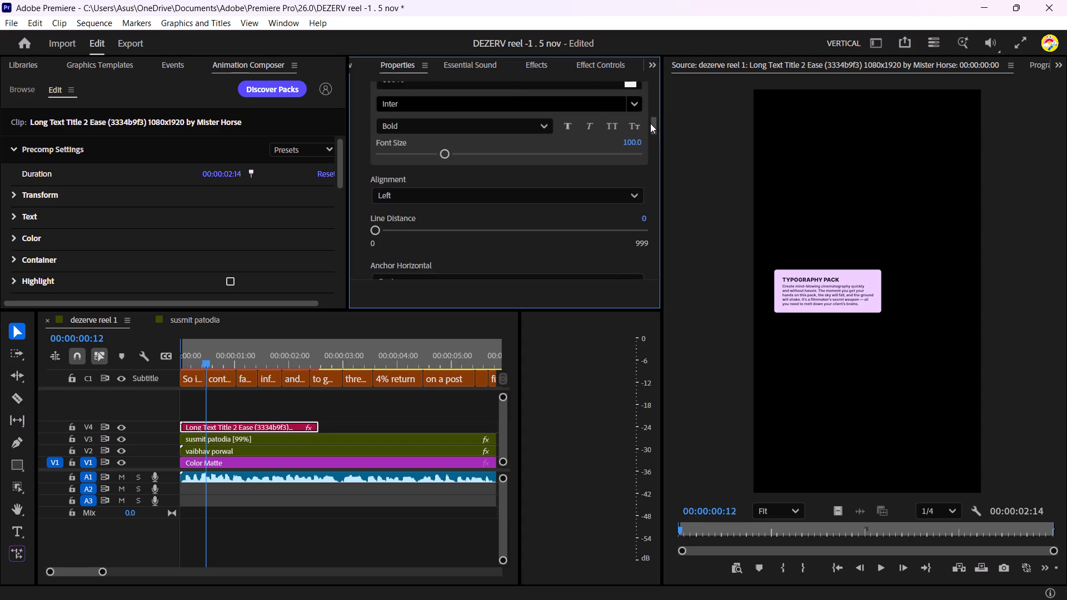
pyautogui.moveTo(650, 123); pyautogui.dragTo(649, 120)
pyautogui.click(238, 355)
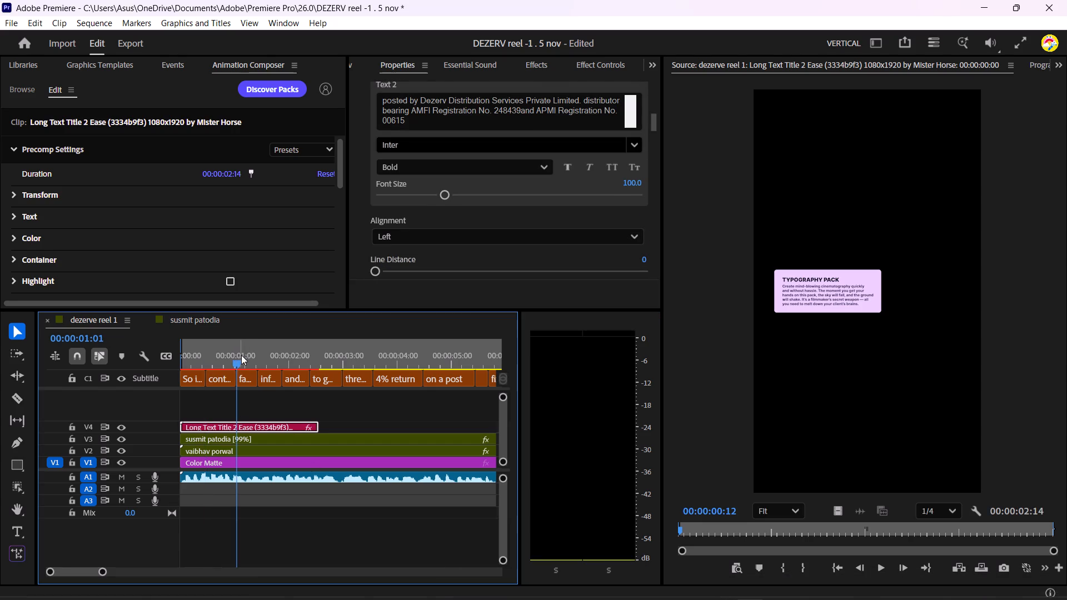
pyautogui.moveTo(259, 355); pyautogui.dragTo(233, 359)
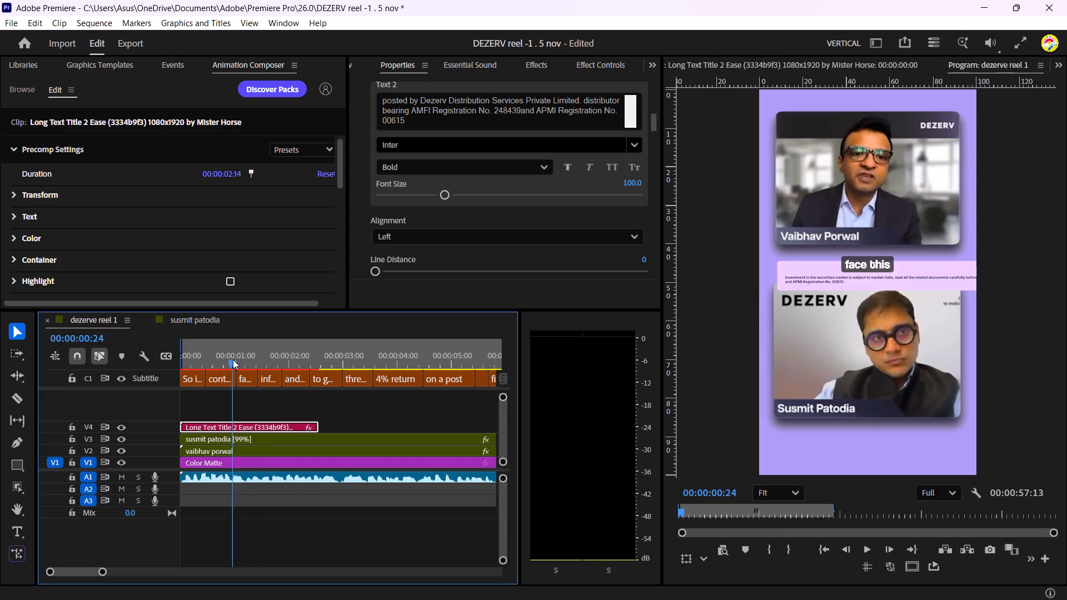
pyautogui.moveTo(233, 359); pyautogui.dragTo(221, 362)
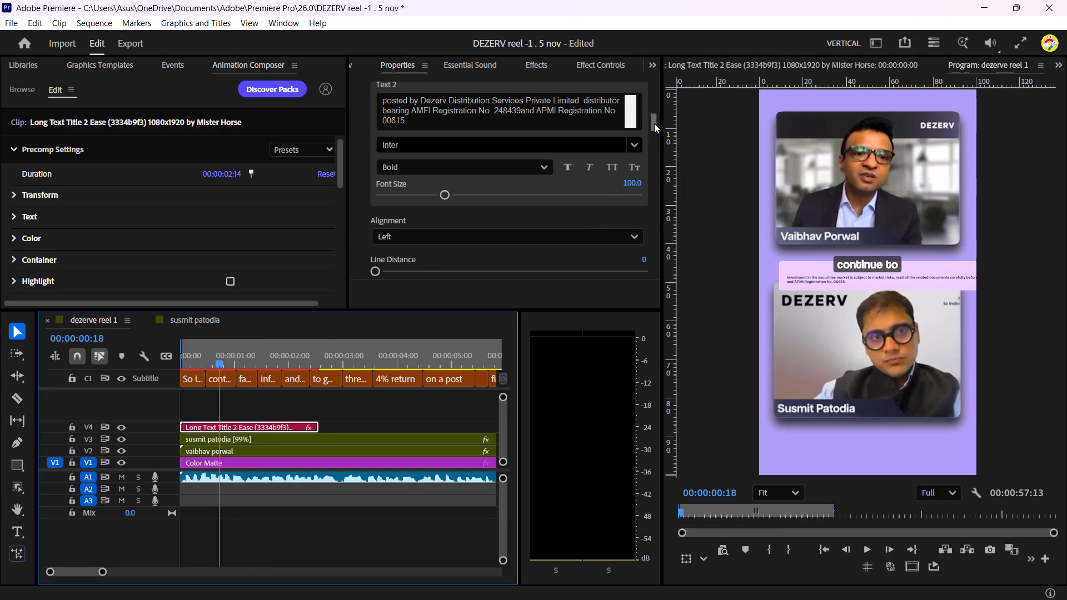
pyautogui.moveTo(654, 122); pyautogui.dragTo(654, 113)
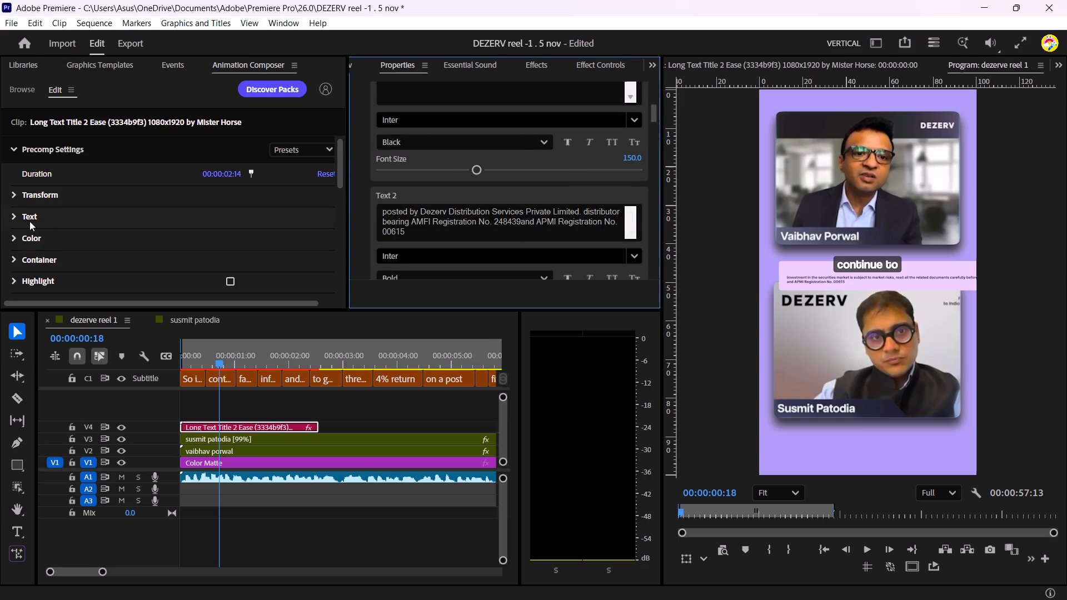
pyautogui.click(12, 216)
pyautogui.scroll(-6, 168, 223)
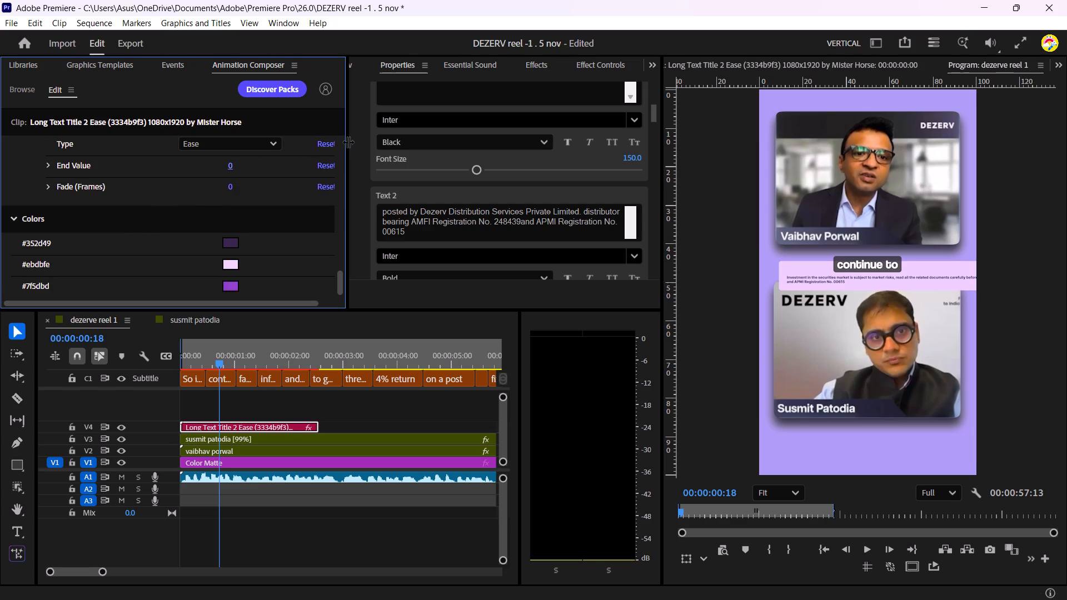
# Enlarge the Properties area by narrowing Animation Composer and lowering the timeline's upper edge.
pyautogui.moveTo(348, 142); pyautogui.dragTo(180, 153)
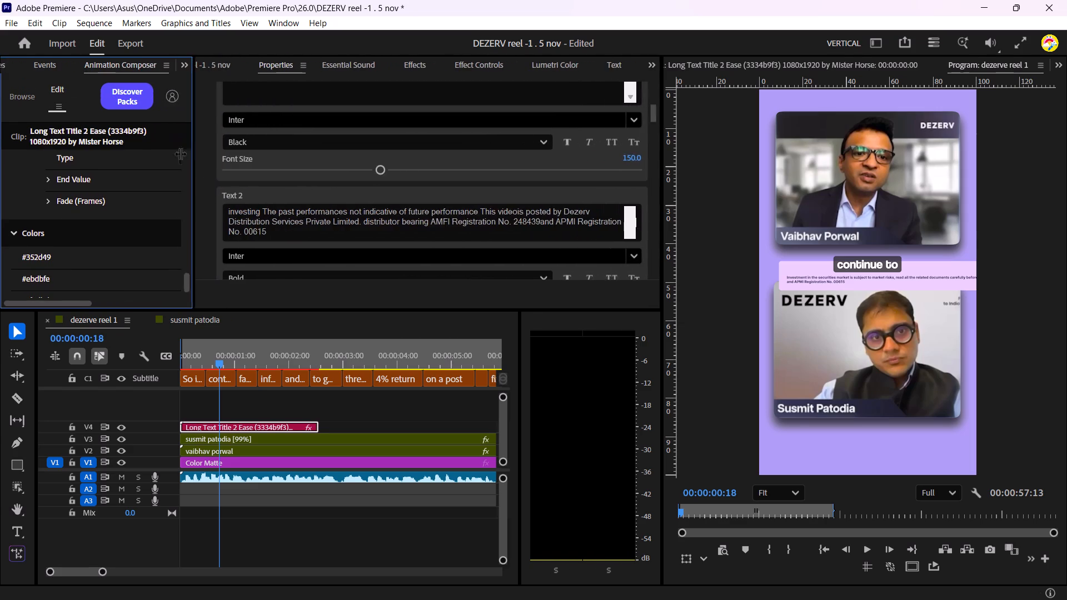
pyautogui.moveTo(180, 153); pyautogui.dragTo(136, 153)
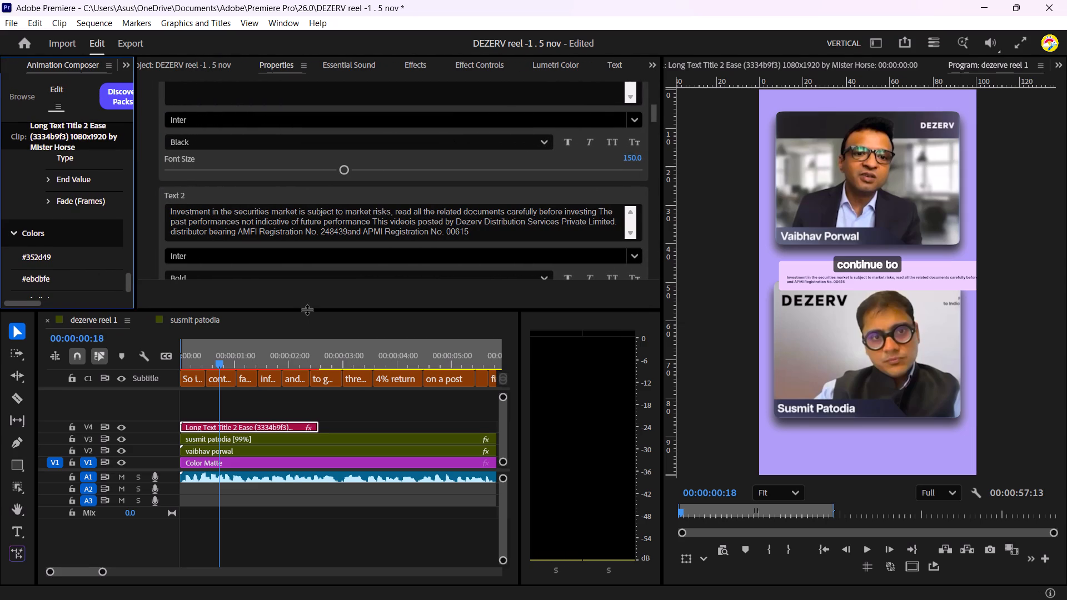
pyautogui.moveTo(307, 309); pyautogui.dragTo(302, 365)
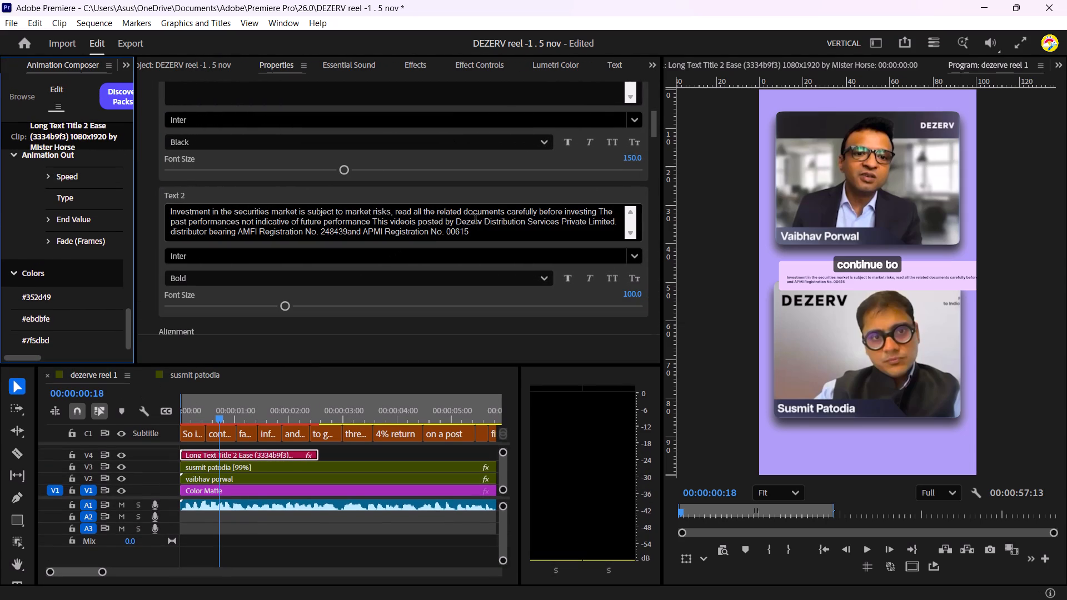
# Insert a line break after "carefully" in Text 2 and remove the leading space before "before investing".
pyautogui.scroll(2, 482, 232)
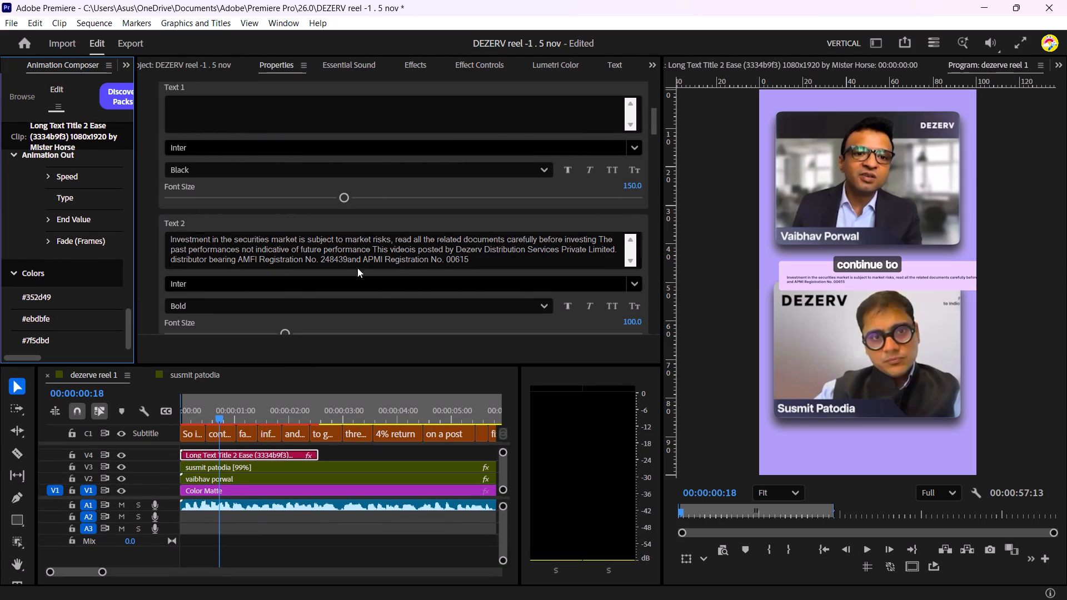
pyautogui.click(171, 237)
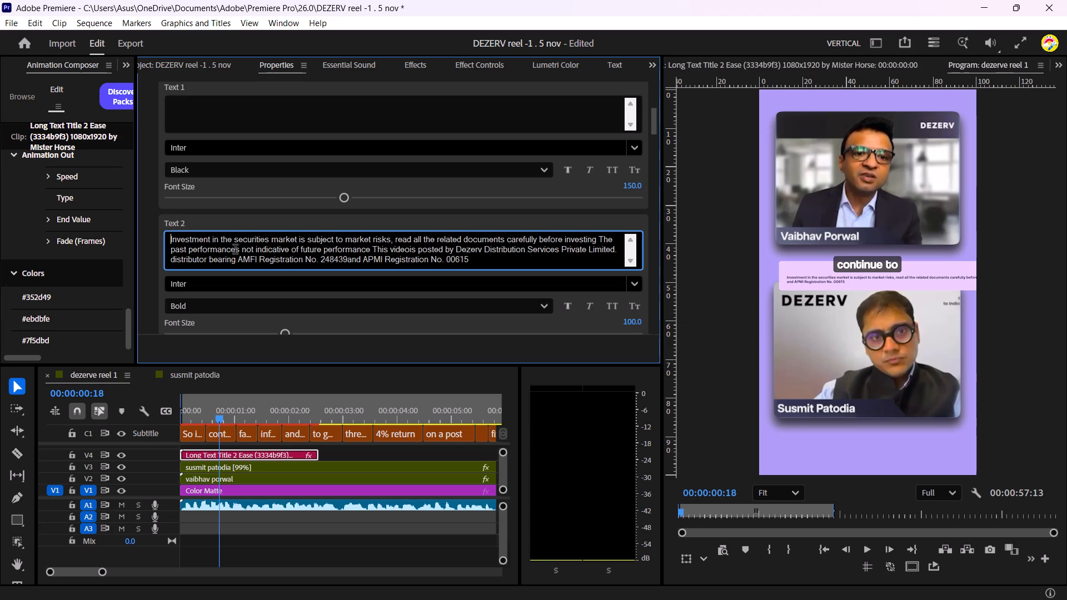
pyautogui.press('Left')
pyautogui.press('Left')
pyautogui.press('Left')
pyautogui.press('Left')
pyautogui.press('Left')
pyautogui.press('Left')
pyautogui.press('Left')
pyautogui.press('Left')
pyautogui.press('Left')
pyautogui.press('Right')
pyautogui.press('Right')
pyautogui.press('Right')
pyautogui.press('Right')
pyautogui.press('Right')
pyautogui.press('Right')
pyautogui.press('Right')
pyautogui.press('Right')
pyautogui.press('Right')
pyautogui.press('Right')
pyautogui.press('Right')
pyautogui.press('Right')
pyautogui.press('Right')
pyautogui.press('Right')
pyautogui.press('Right')
pyautogui.press('Right')
pyautogui.press('Right')
pyautogui.press('Right')
pyautogui.press('Right')
pyautogui.press('Right')
pyautogui.press('Right')
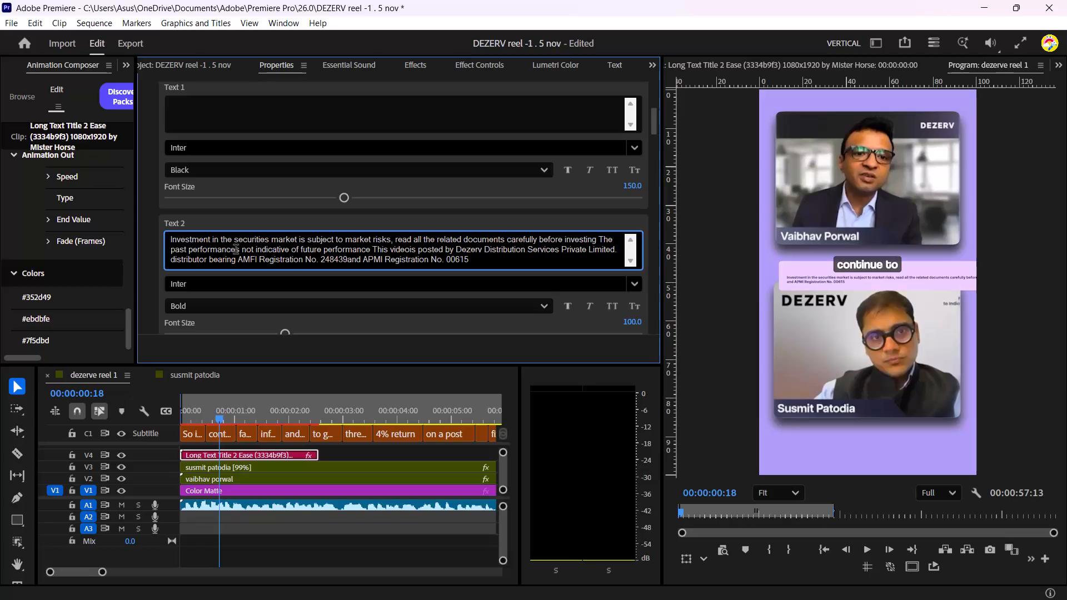
pyautogui.press('Return')
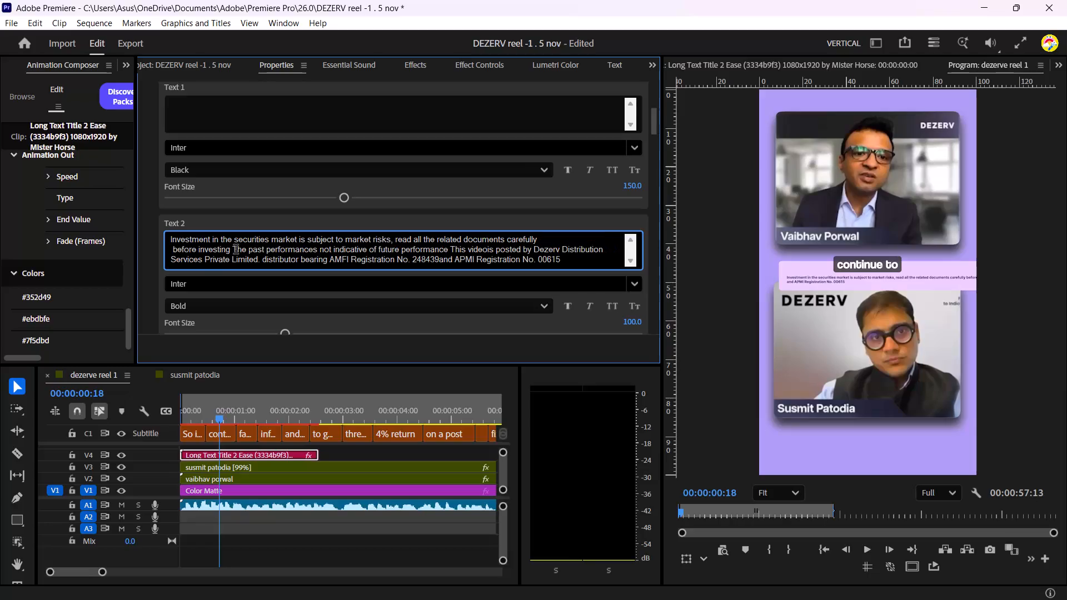
pyautogui.press('Right')
pyautogui.press('BackSpace')
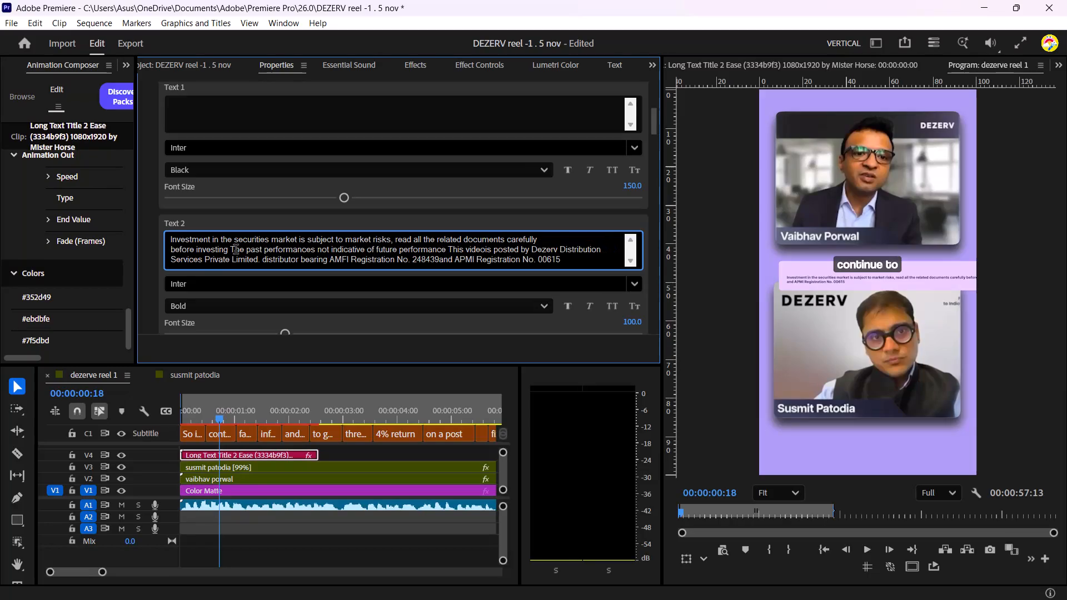
# Insert a line break in Text 2 so that "This videois posted by Dezerv" starts a new line.
pyautogui.press('Right')
pyautogui.press('Right')
pyautogui.press('Right')
pyautogui.press('Right')
pyautogui.press('Right')
pyautogui.press('Right')
pyautogui.press('Right')
pyautogui.press('Right')
pyautogui.press('Right')
pyautogui.press('Right')
pyautogui.press('Right')
pyautogui.press('Right')
pyautogui.press('Right')
pyautogui.press('Right')
pyautogui.press('Right')
pyautogui.press('Right')
pyautogui.press('Right')
pyautogui.press('Right')
pyautogui.press('Right')
pyautogui.press('Right')
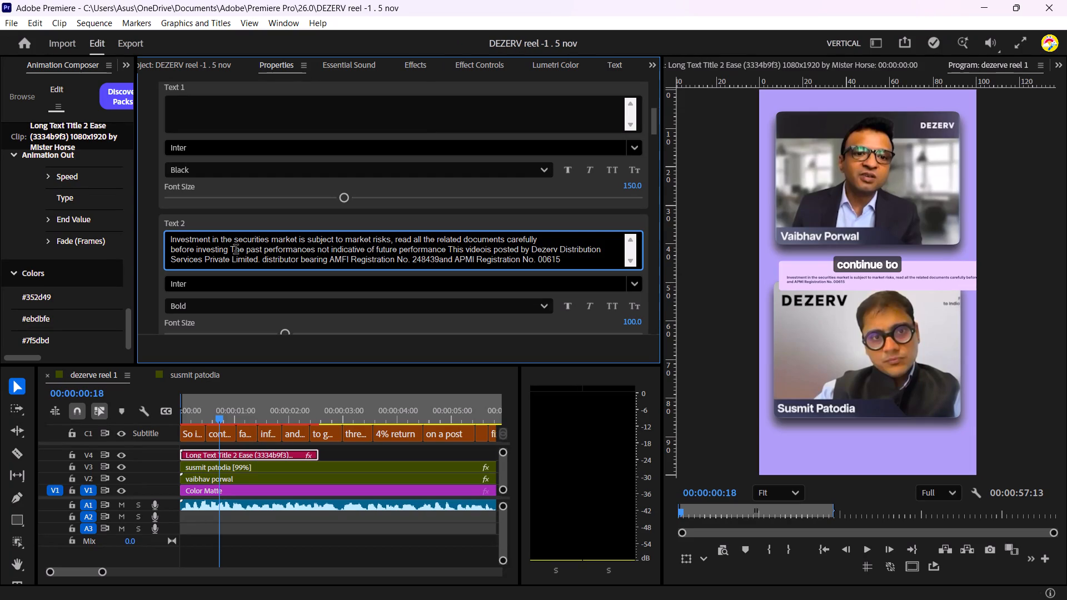
pyautogui.press('Right')
pyautogui.press('Right')
pyautogui.press('Right')
pyautogui.press('Right')
pyautogui.press('Left')
pyautogui.press('Left')
pyautogui.press('Left')
pyautogui.press('Left')
pyautogui.press('Left')
pyautogui.press('Left')
pyautogui.press('Left')
pyautogui.press('Left')
pyautogui.press('Left')
pyautogui.press('Right')
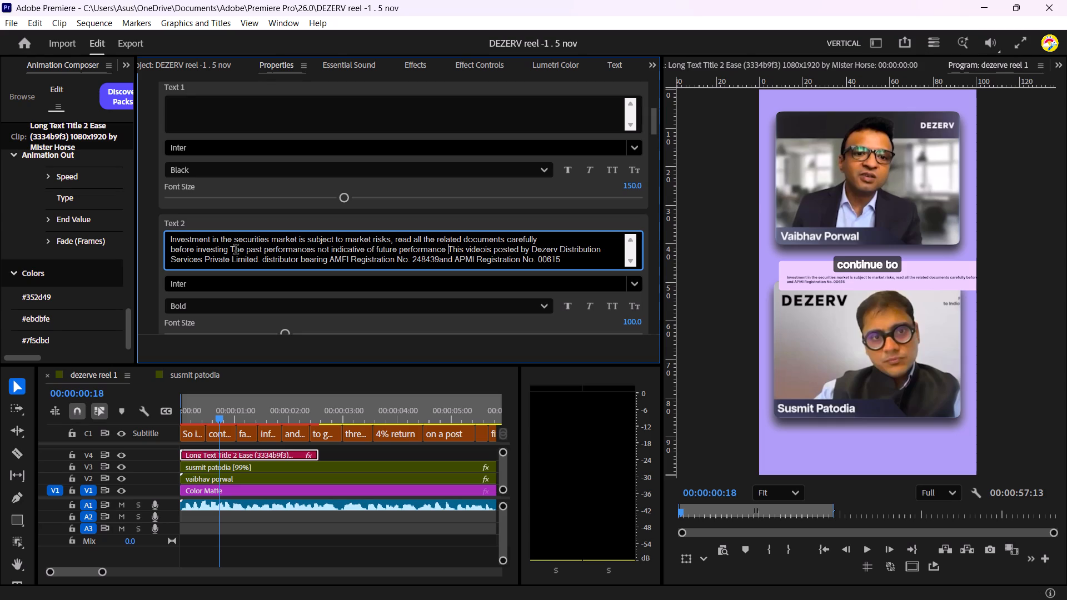
pyautogui.press('Return')
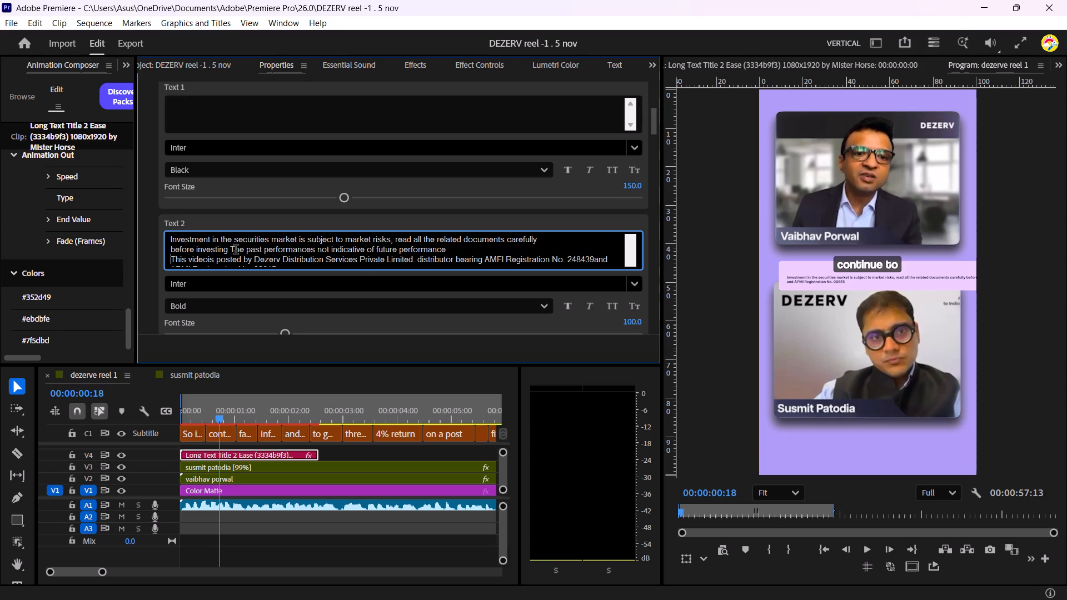
# Insert a line break in Text 2 after "Private Limited.", ahead of the distributor registration wording.
pyautogui.press('Right')
pyautogui.press('Right')
pyautogui.press('Right')
pyautogui.press('Right')
pyautogui.press('Right')
pyautogui.press('Right')
pyautogui.press('Right')
pyautogui.press('Right')
pyautogui.press('Right')
pyautogui.press('Right')
pyautogui.press('Right')
pyautogui.press('Right')
pyautogui.press('Right')
pyautogui.press('Right')
pyautogui.press('Right')
pyautogui.press('Right')
pyautogui.press('Right')
pyautogui.press('Right')
pyautogui.press('Right')
pyautogui.press('Right')
pyautogui.press('Return')
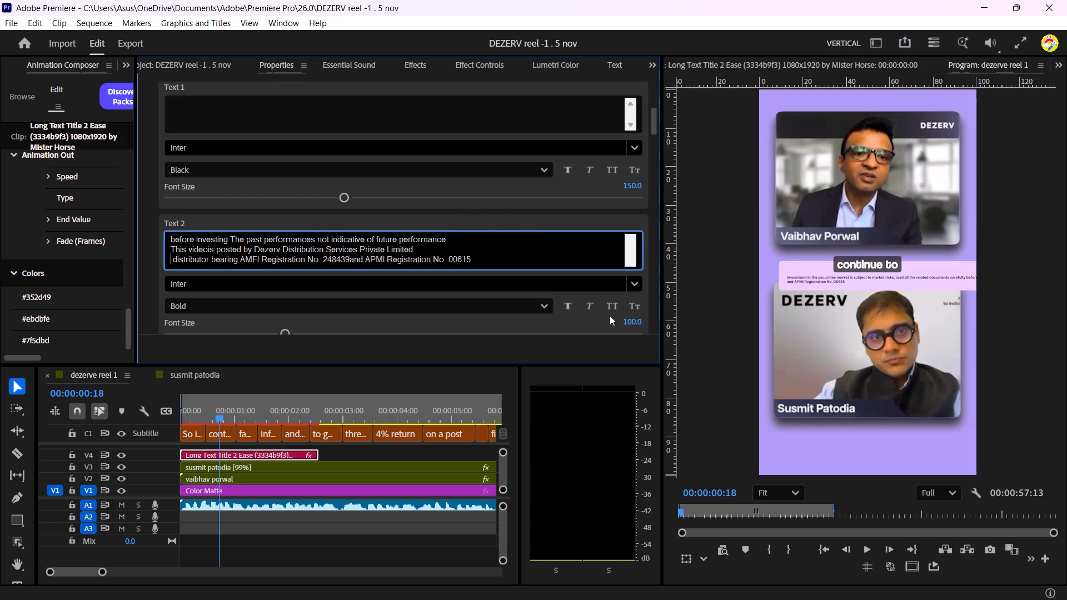
# Increase the Text 2 font size to 173.8.
pyautogui.scroll(-2, 609, 319)
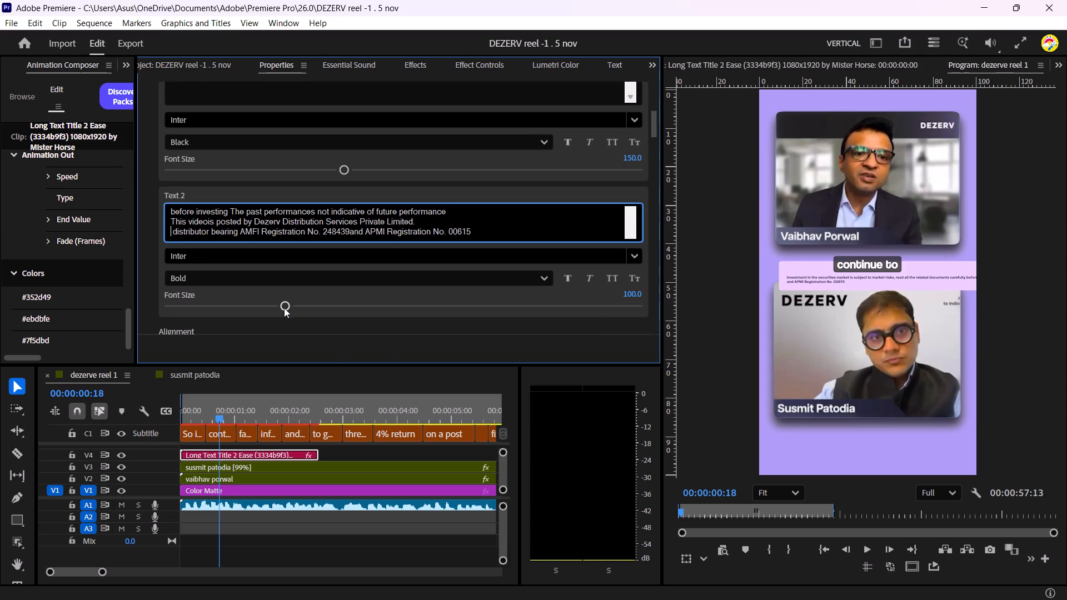
pyautogui.moveTo(284, 307); pyautogui.dragTo(346, 309)
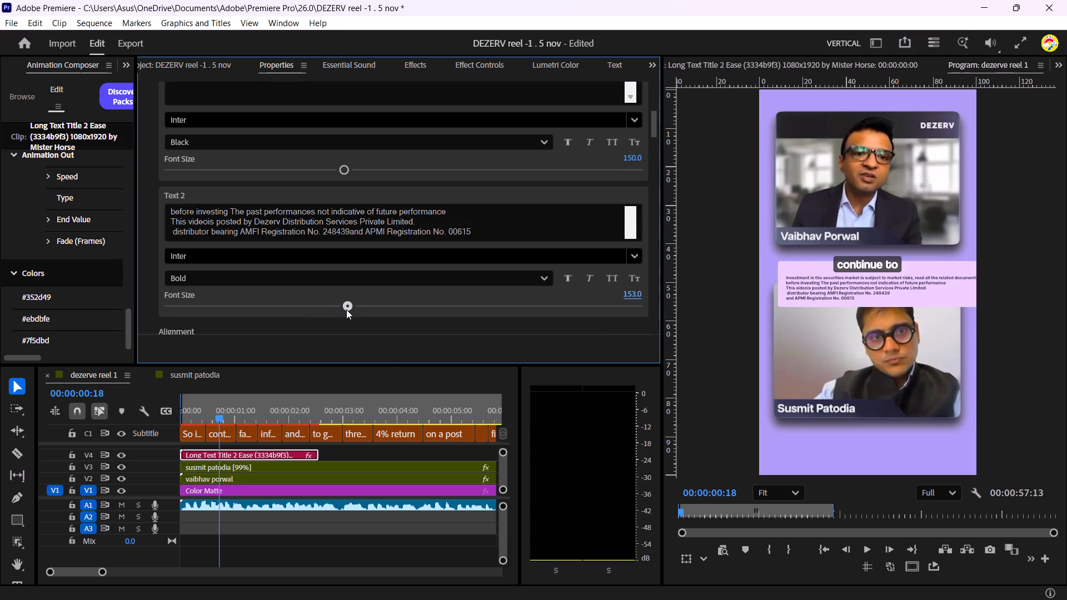
pyautogui.moveTo(346, 309); pyautogui.dragTo(366, 309)
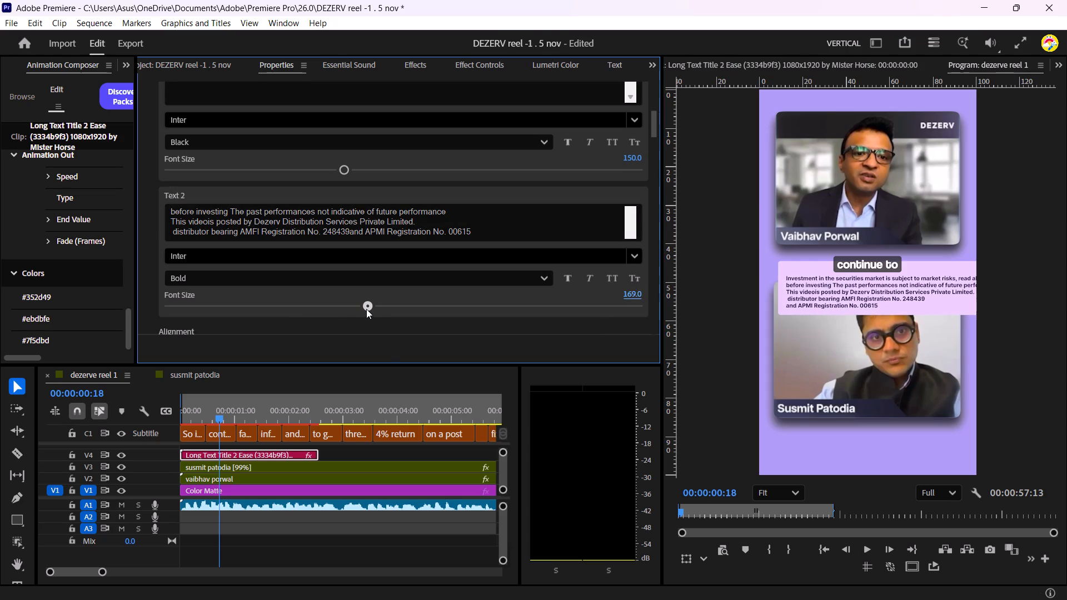
pyautogui.moveTo(366, 309); pyautogui.dragTo(371, 308)
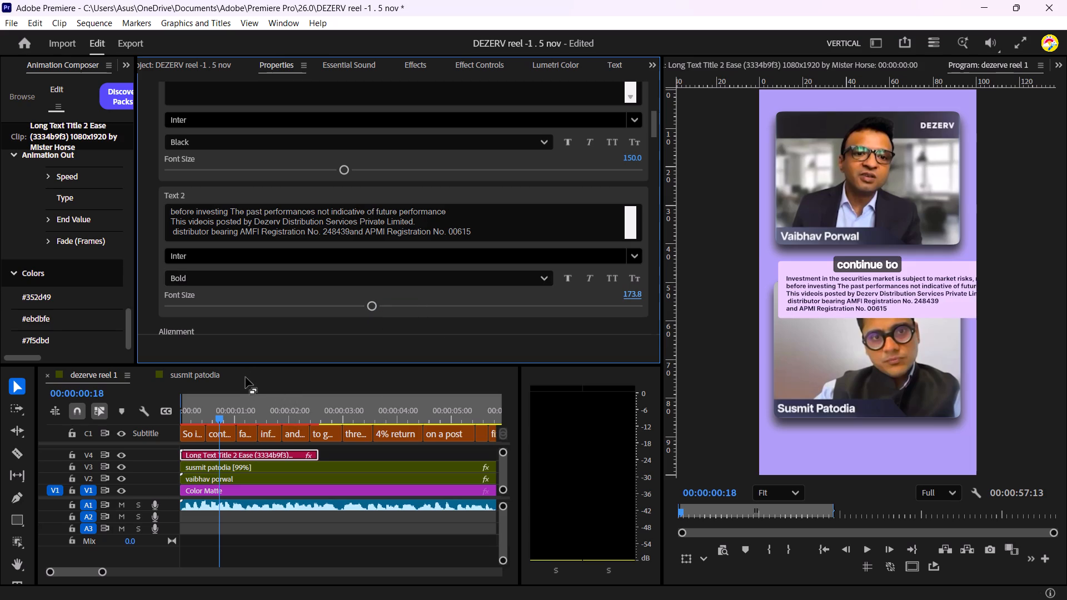
# With the playhead at 00:00:00:23, shift the title clip's horizontal Position to 493.
pyautogui.click(231, 416)
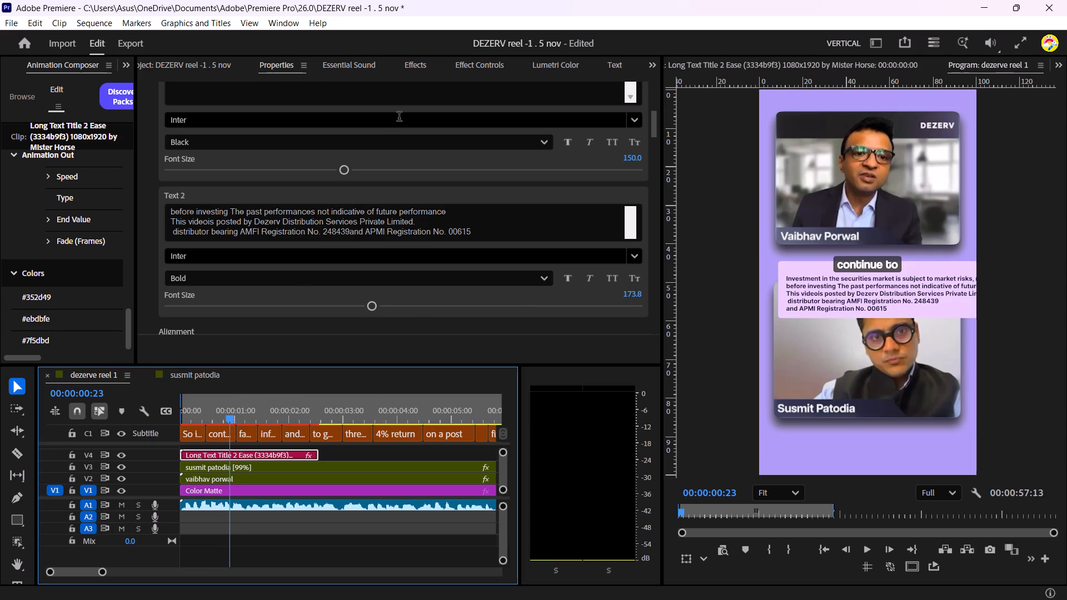
pyautogui.click(462, 62)
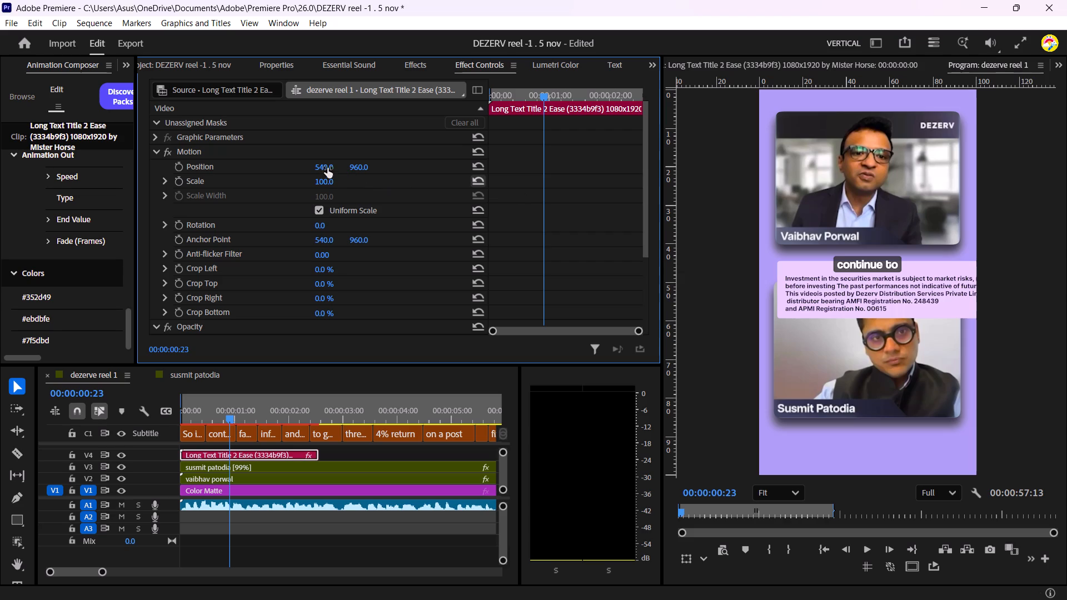
pyautogui.moveTo(327, 168); pyautogui.dragTo(287, 172)
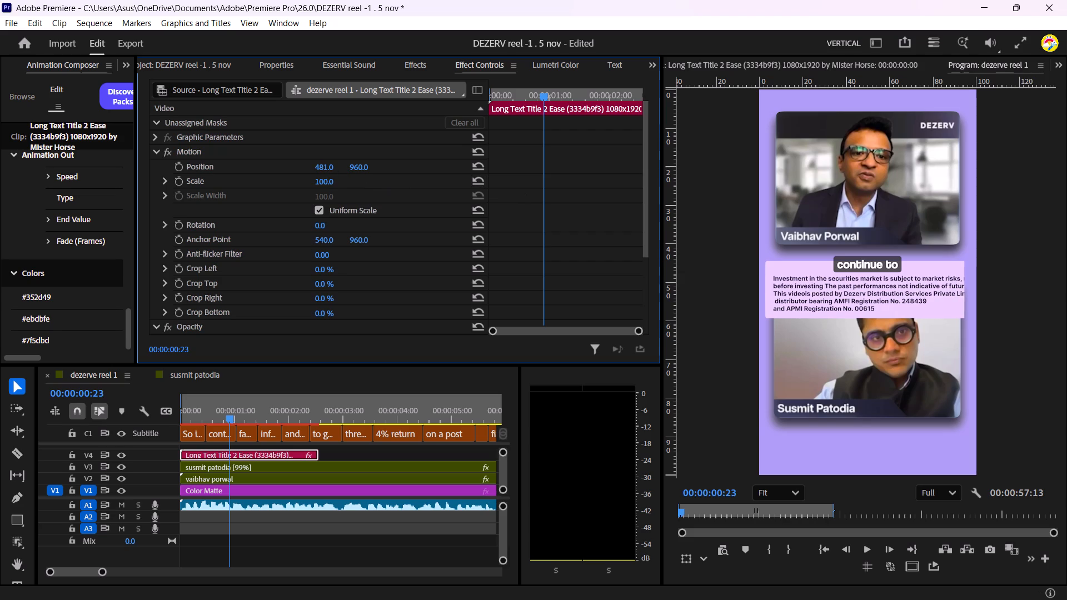
pyautogui.moveTo(287, 172); pyautogui.dragTo(295, 172)
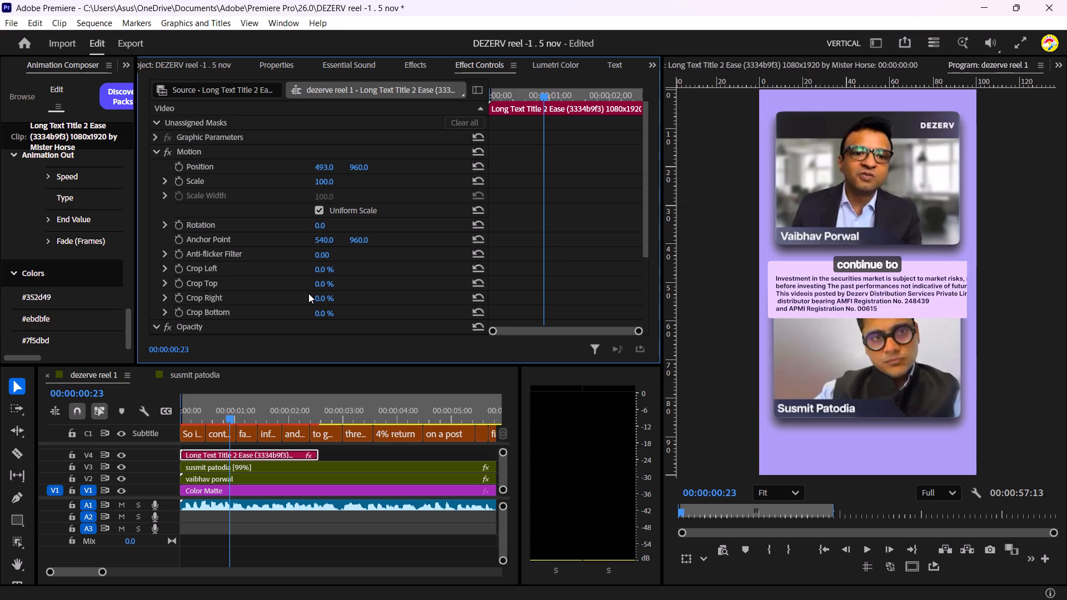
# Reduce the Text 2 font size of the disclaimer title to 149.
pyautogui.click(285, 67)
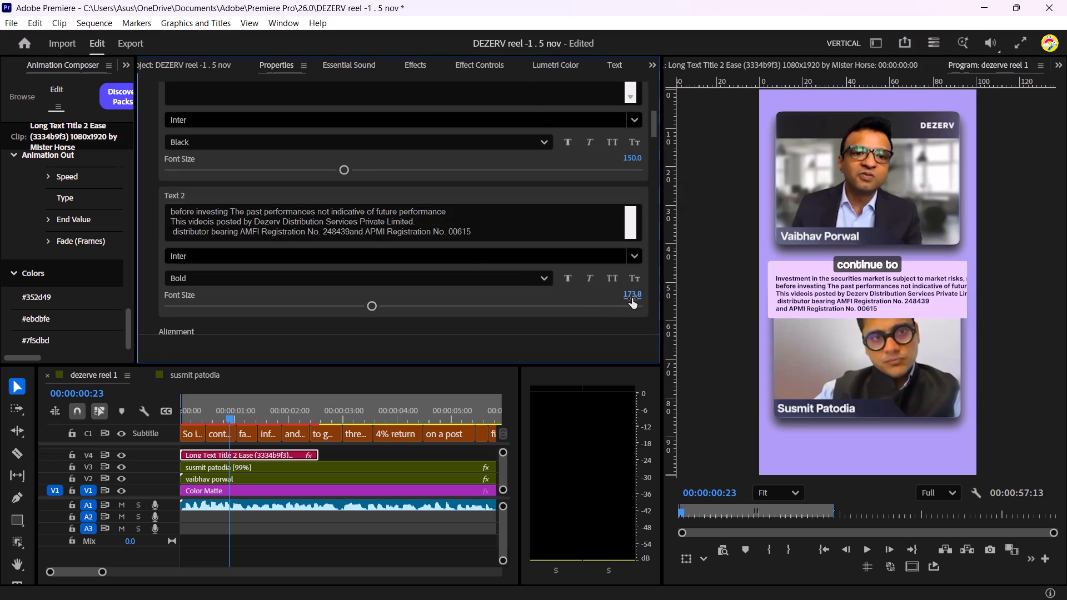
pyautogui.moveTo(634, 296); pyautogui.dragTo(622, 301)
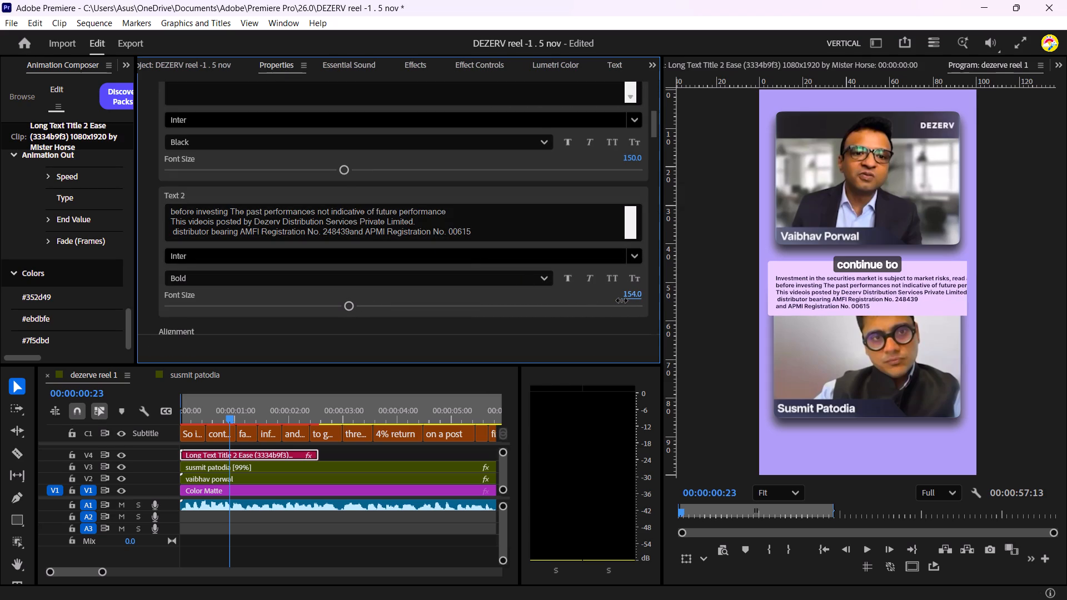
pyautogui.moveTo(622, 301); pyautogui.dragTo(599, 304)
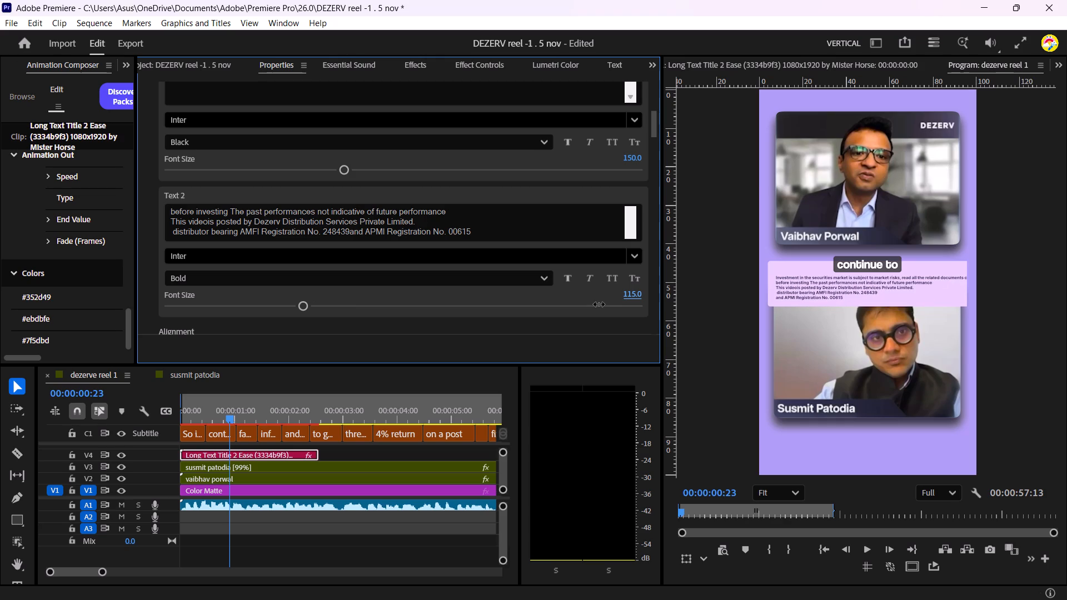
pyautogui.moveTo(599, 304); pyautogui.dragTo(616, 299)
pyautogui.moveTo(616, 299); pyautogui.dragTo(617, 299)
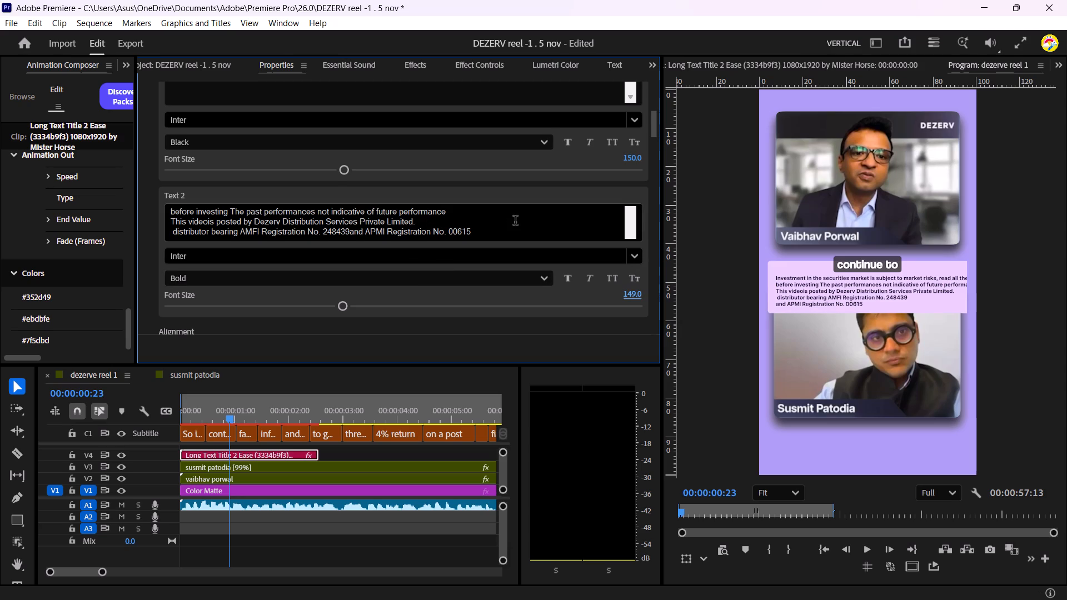
# Rewrap Text 2 so its second line starts with "documents carefully" and continues directly with "before investing".
pyautogui.scroll(3, 515, 222)
pyautogui.tripleClick(629, 253)
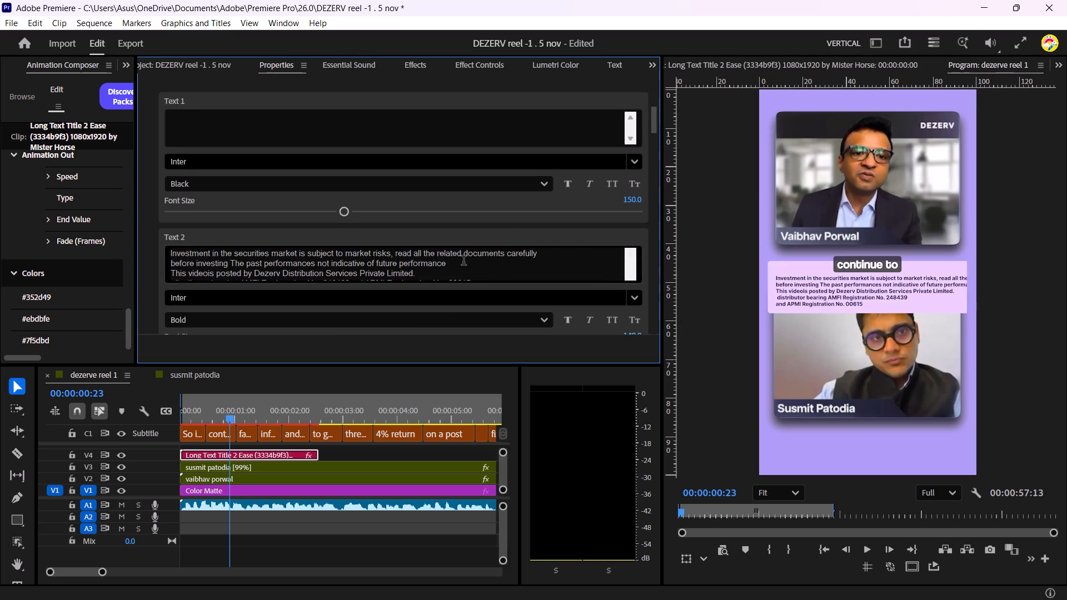
pyautogui.scroll(-1, 459, 262)
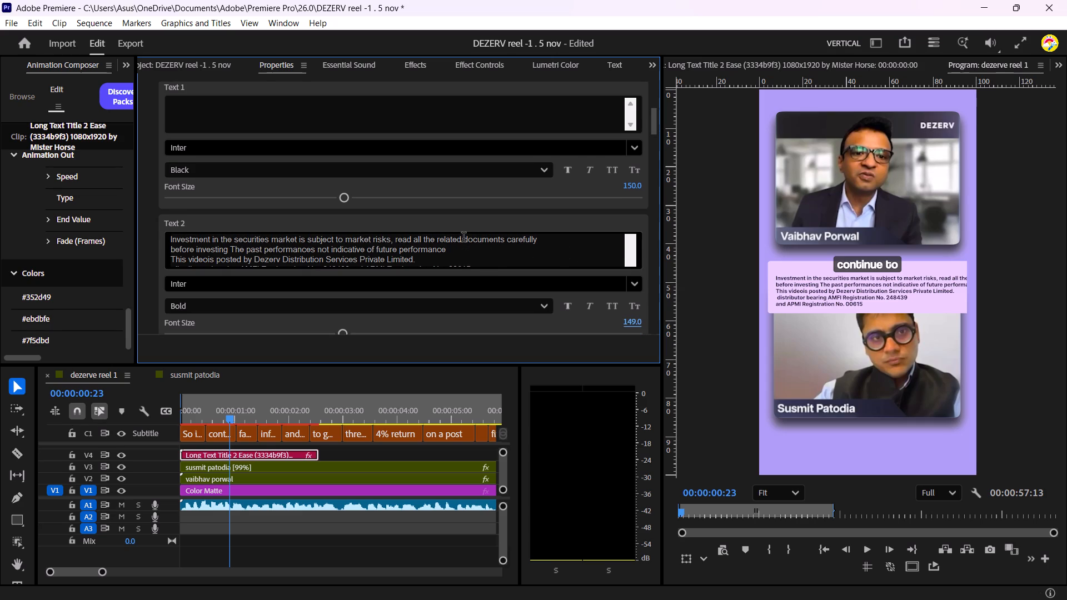
pyautogui.click(463, 238)
pyautogui.press('Return')
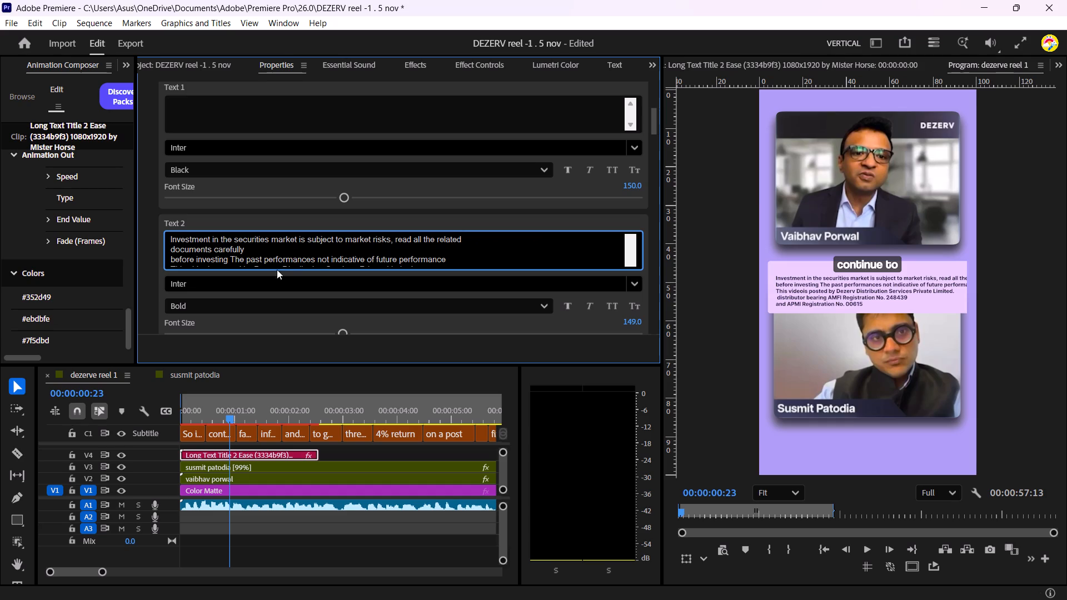
pyautogui.click(171, 257)
pyautogui.press('BackSpace')
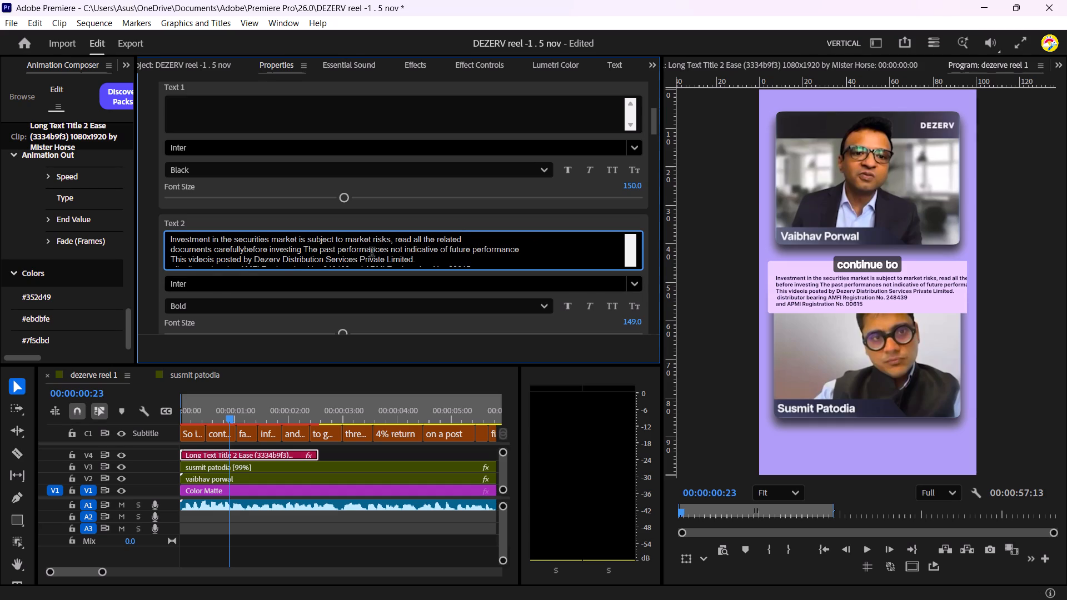
# Break Text 2 before "of future performance", without a leading space, and join the "This videois posted by Dezerv" line onto it.
pyautogui.click(438, 251)
pyautogui.press('Return')
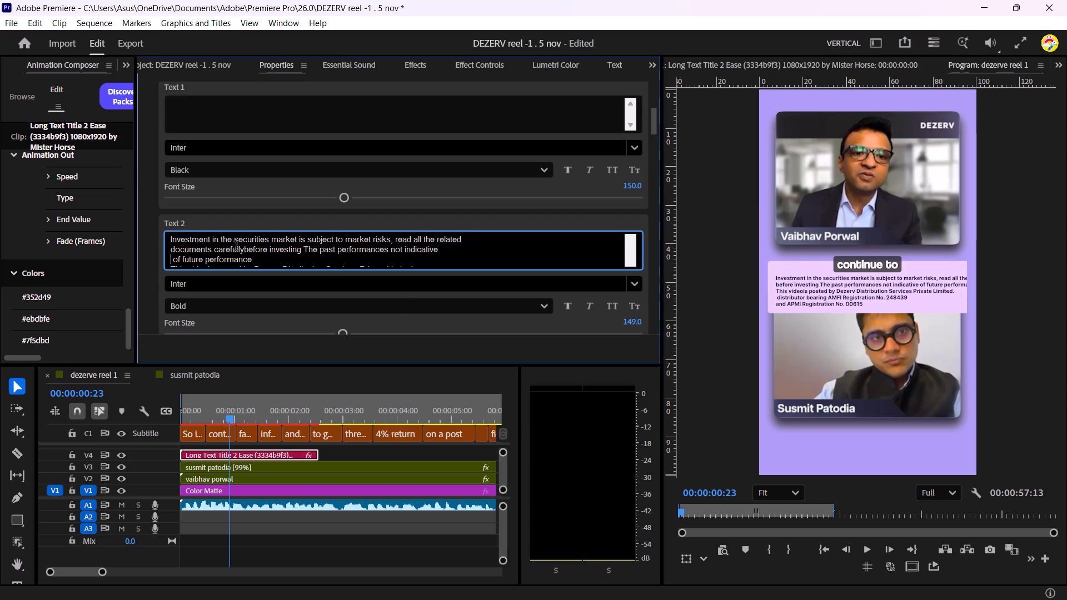
pyautogui.press('Right')
pyautogui.press('BackSpace')
pyautogui.click(256, 258)
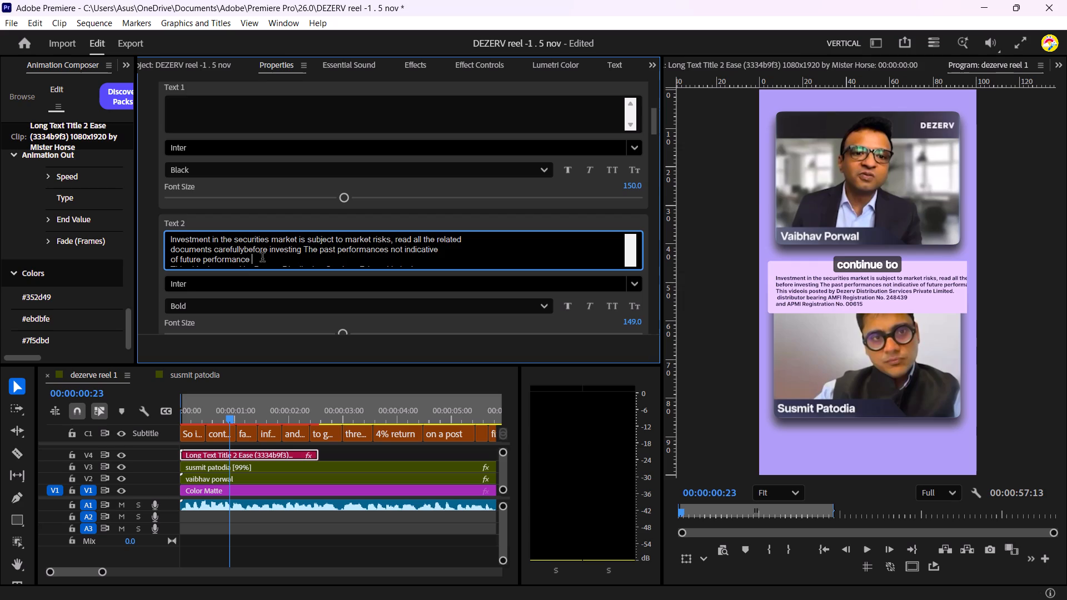
pyautogui.scroll(-1, 265, 258)
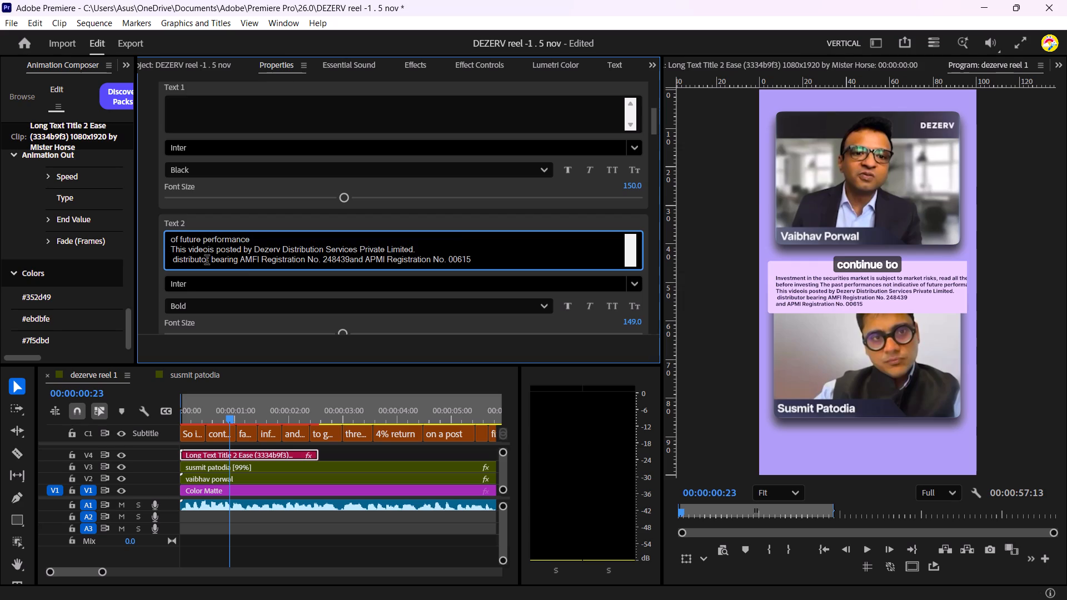
pyautogui.click(171, 250)
pyautogui.press('BackSpace')
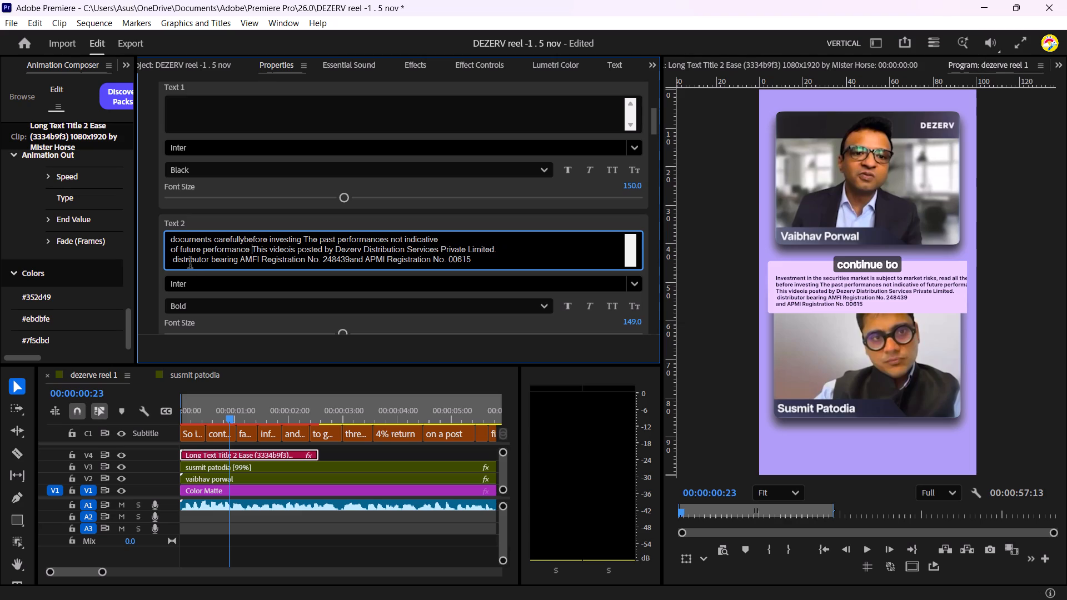
# Remove the leading space before "distributor bearing AMFI Registration" in Text 2.
pyautogui.click(173, 261)
pyautogui.press('BackSpace')
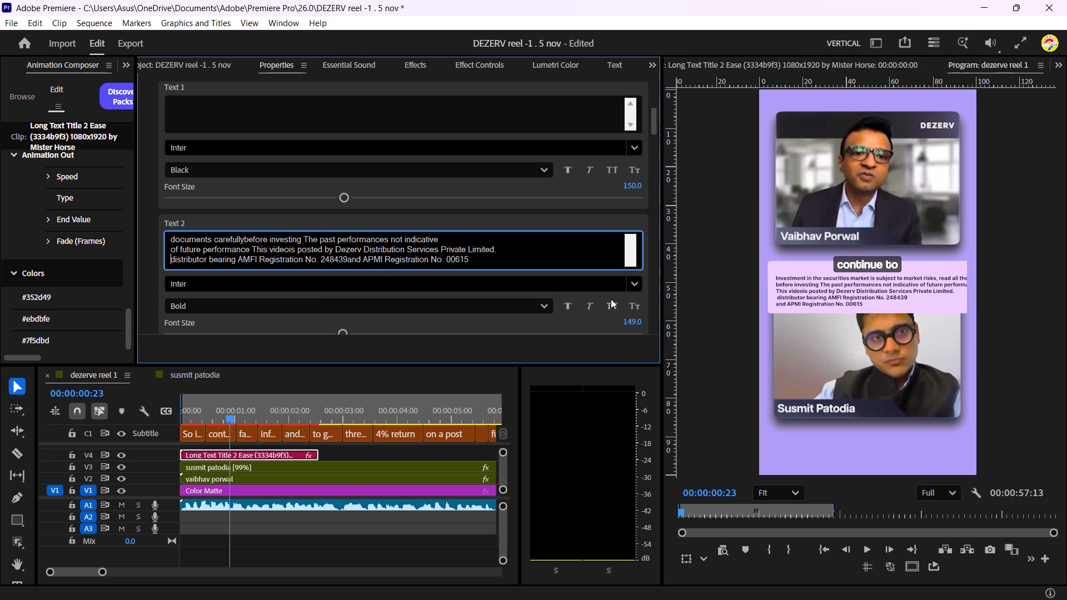
# Reduce the Text 2 font size to 114 so the disclaimer lines fit within the frame.
pyautogui.moveTo(629, 323); pyautogui.dragTo(628, 324)
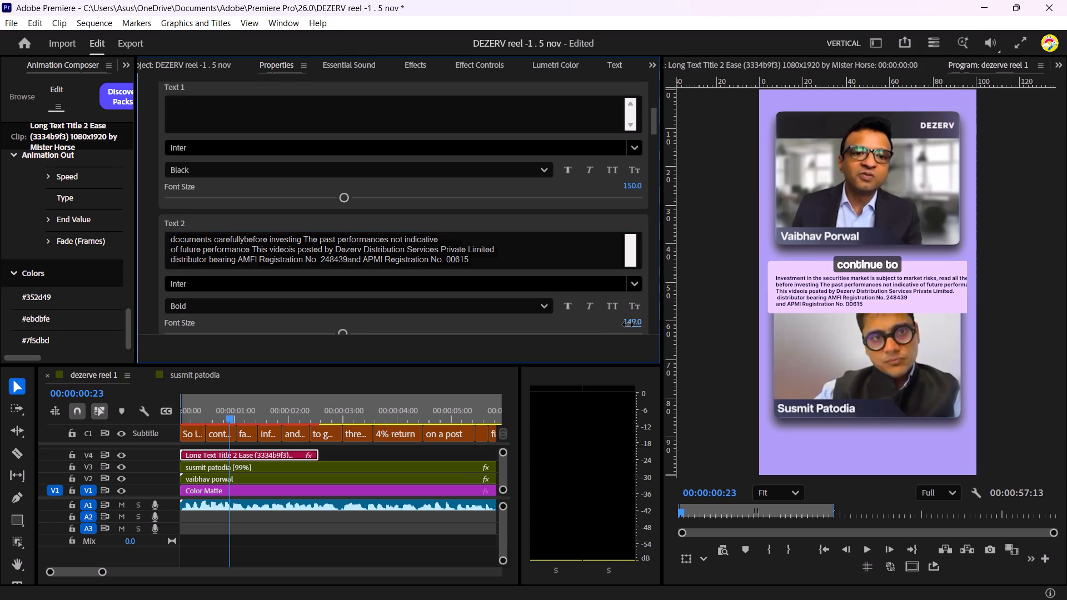
pyautogui.moveTo(628, 324); pyautogui.dragTo(617, 328)
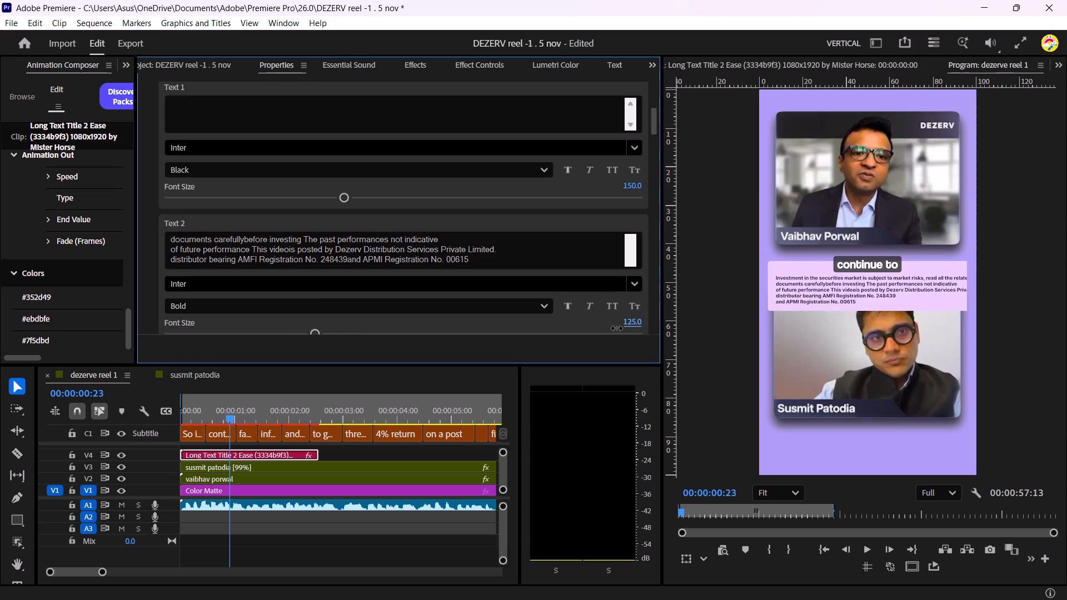
pyautogui.moveTo(617, 328); pyautogui.dragTo(615, 329)
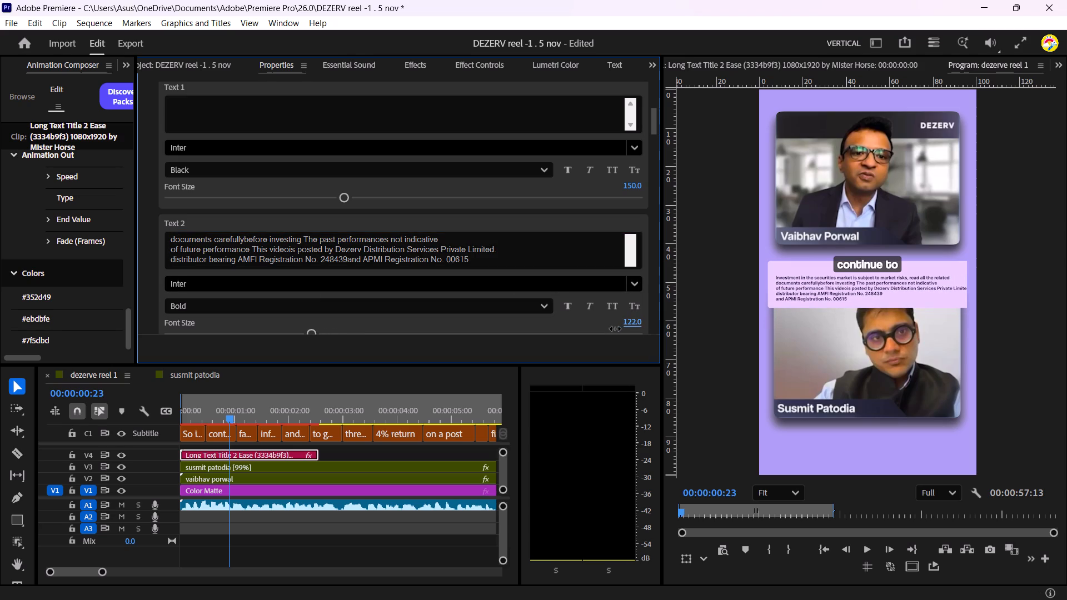
pyautogui.moveTo(615, 329); pyautogui.dragTo(611, 330)
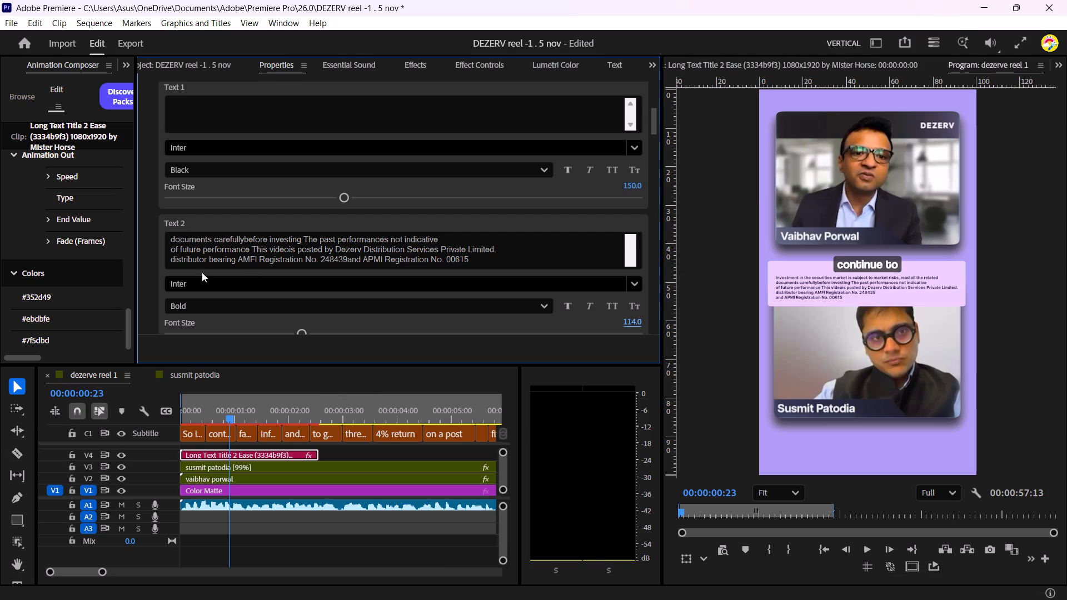
# Move the disclaimer title down near the bottom of the frame by setting its Transform Y Position to 1720, keeping X at 540.
pyautogui.scroll(-1, 527, 257)
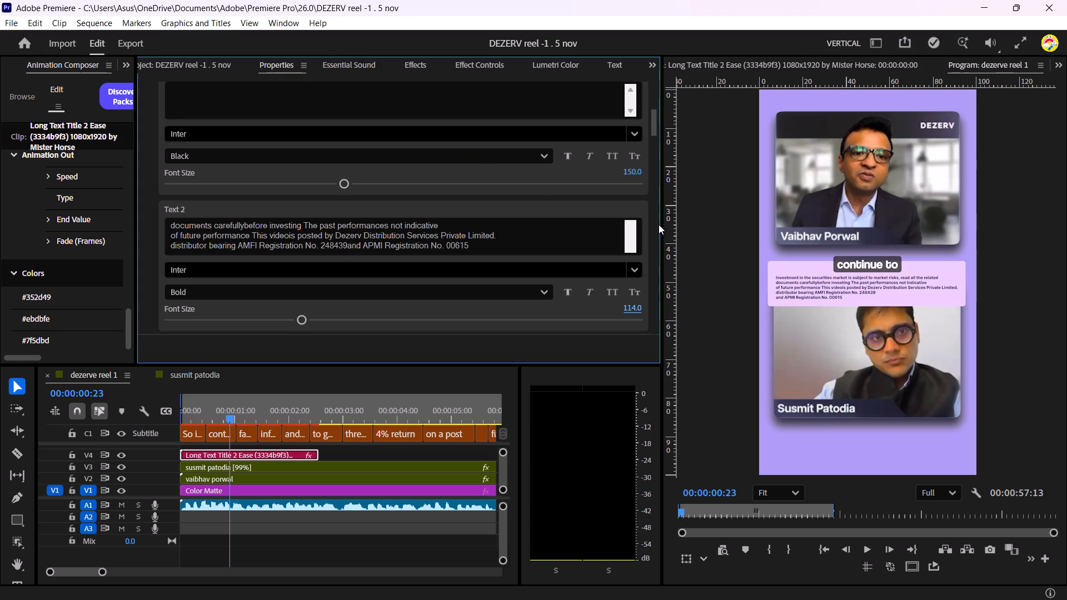
pyautogui.moveTo(651, 123); pyautogui.dragTo(651, 92)
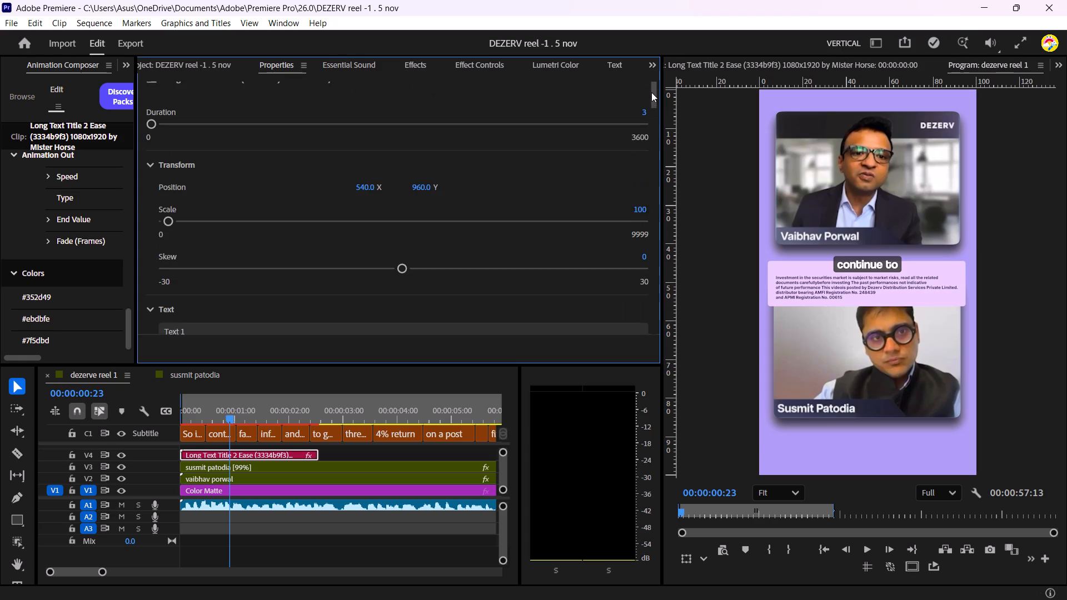
pyautogui.moveTo(651, 92); pyautogui.dragTo(651, 88)
pyautogui.moveTo(370, 201); pyautogui.dragTo(615, 243)
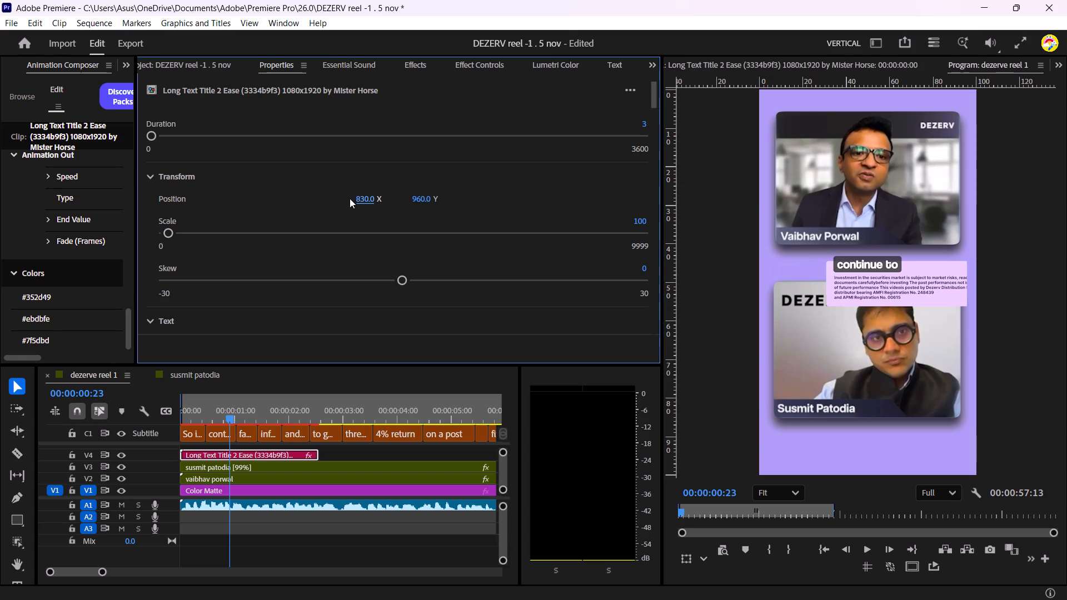
pyautogui.hotkey('ctrl', 'z')
pyautogui.moveTo(414, 200); pyautogui.dragTo(496, 213)
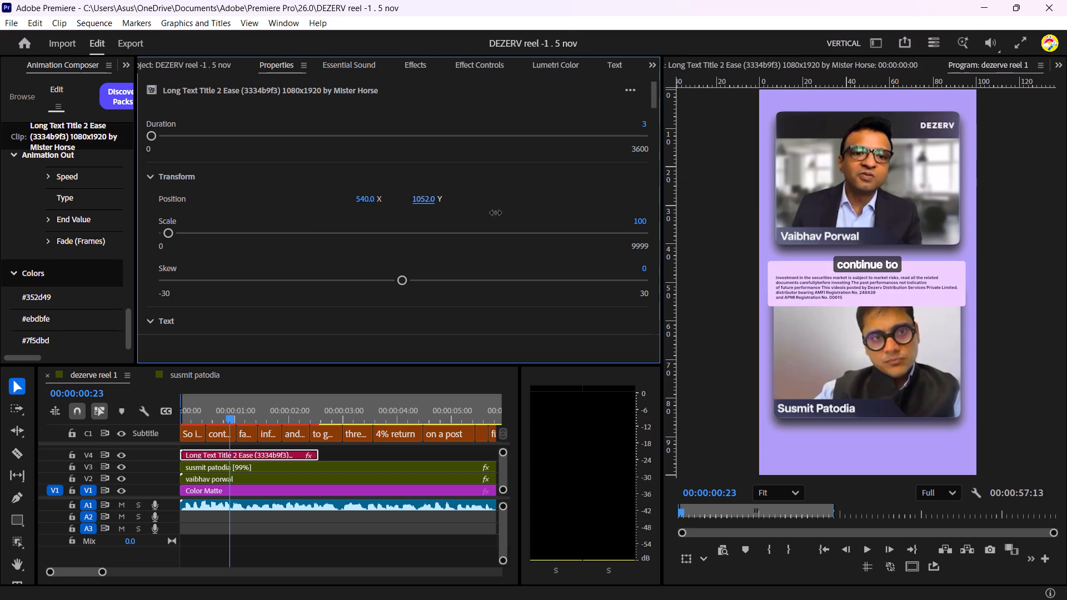
pyautogui.moveTo(496, 213); pyautogui.dragTo(900, 266)
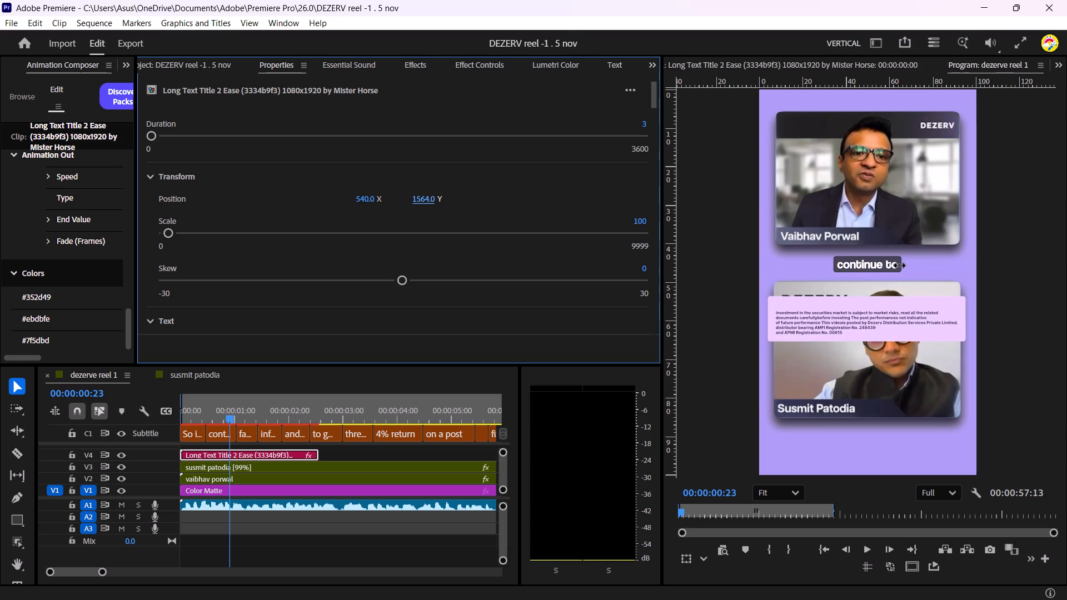
pyautogui.moveTo(900, 266); pyautogui.dragTo(1056, 256)
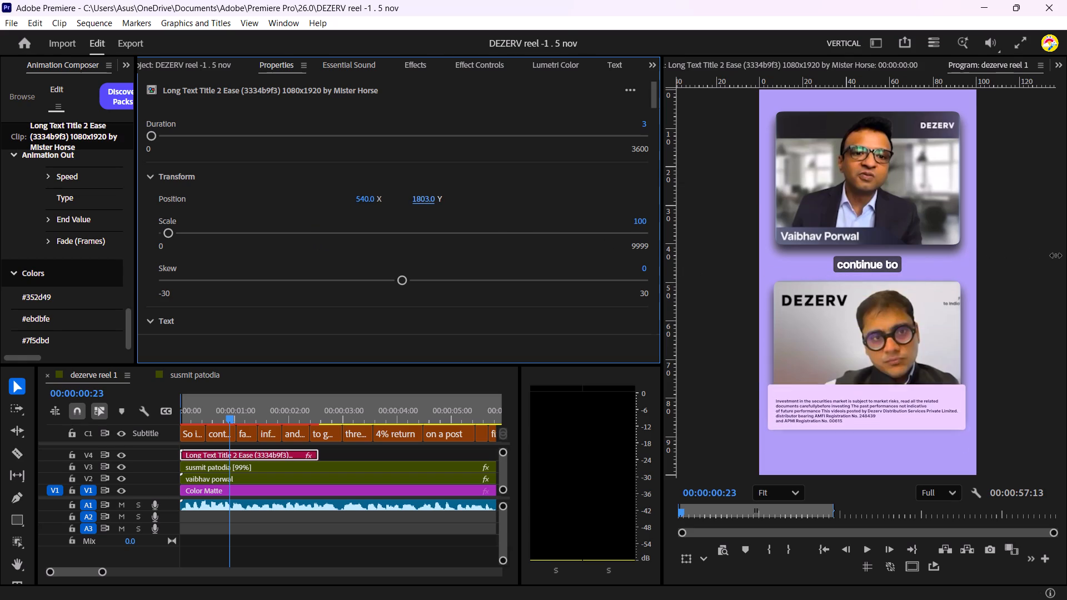
pyautogui.moveTo(1056, 256); pyautogui.dragTo(1043, 256)
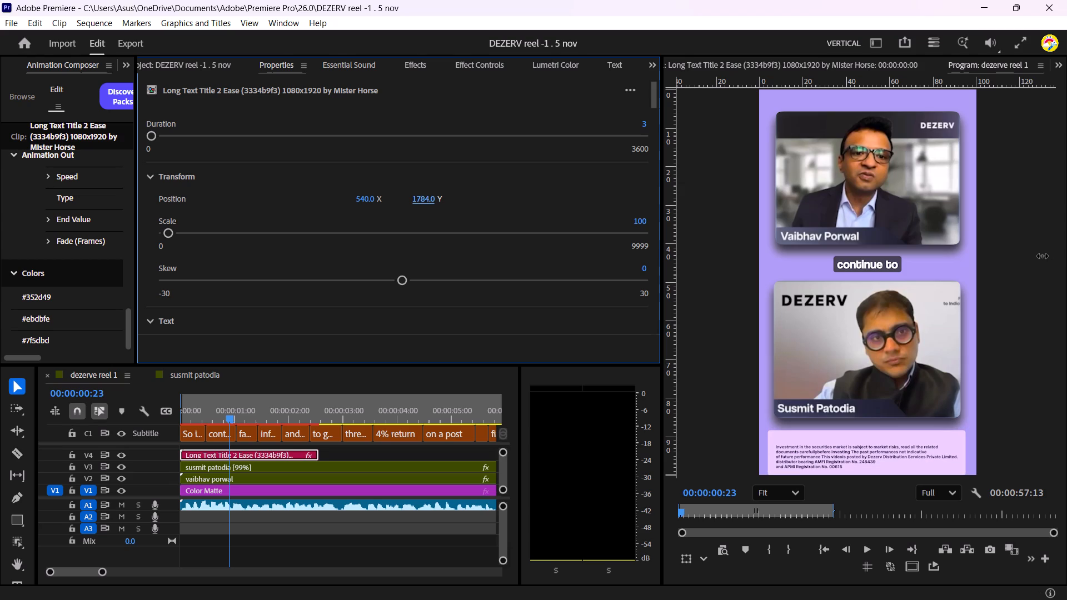
pyautogui.moveTo(1043, 256); pyautogui.dragTo(977, 269)
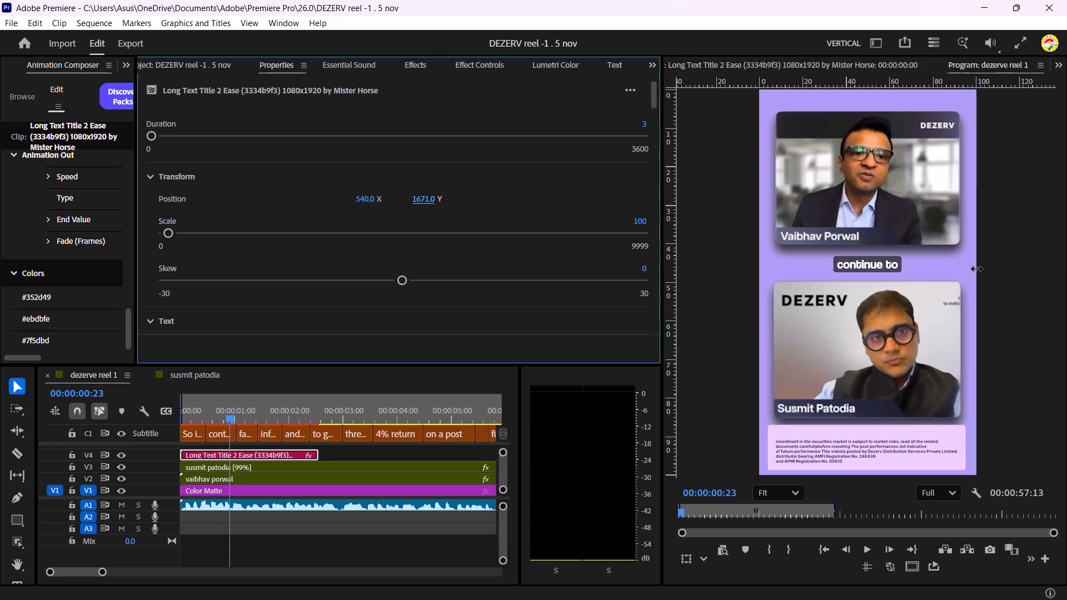
pyautogui.moveTo(977, 269); pyautogui.dragTo(994, 268)
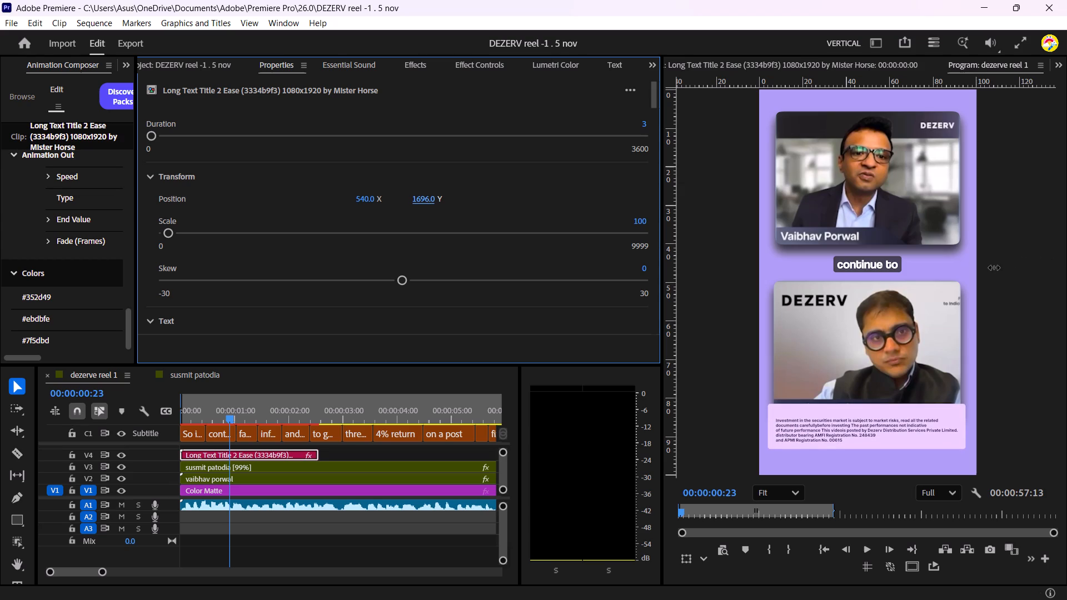
pyautogui.moveTo(994, 268); pyautogui.dragTo(1000, 267)
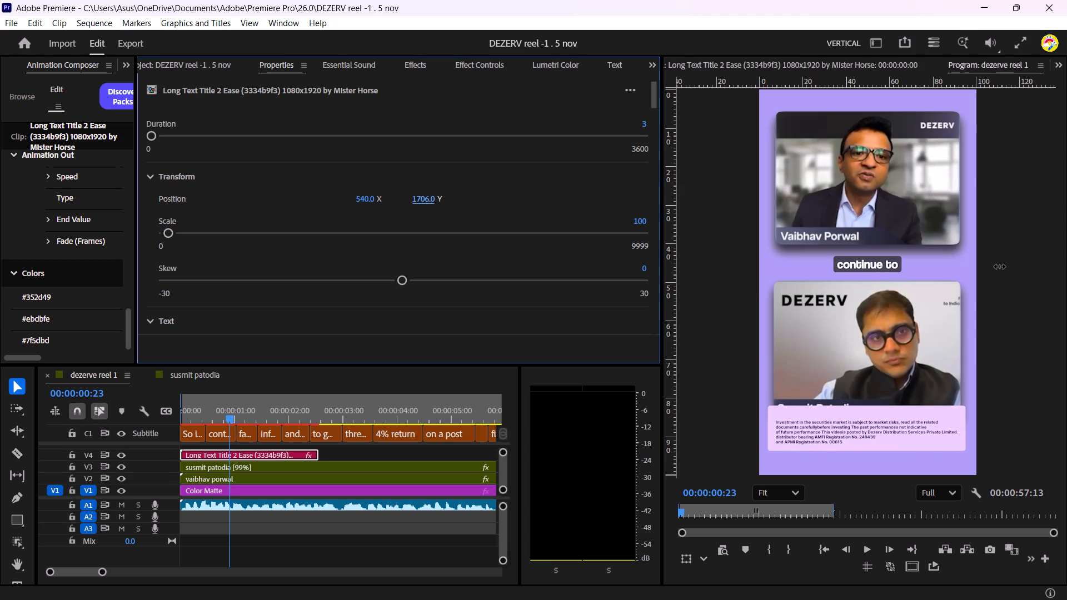
pyautogui.moveTo(1000, 267); pyautogui.dragTo(1009, 267)
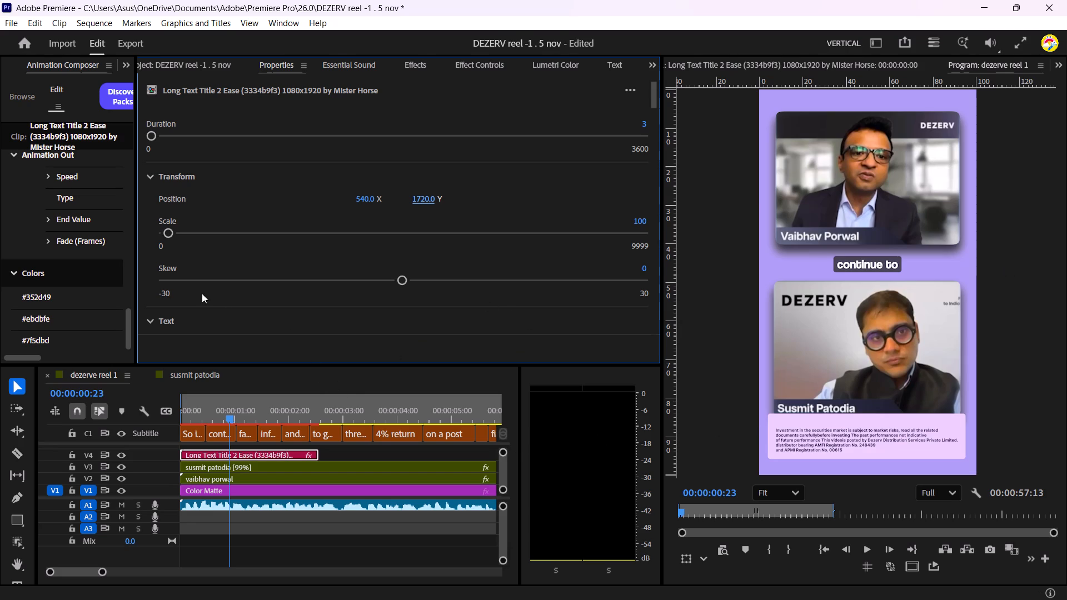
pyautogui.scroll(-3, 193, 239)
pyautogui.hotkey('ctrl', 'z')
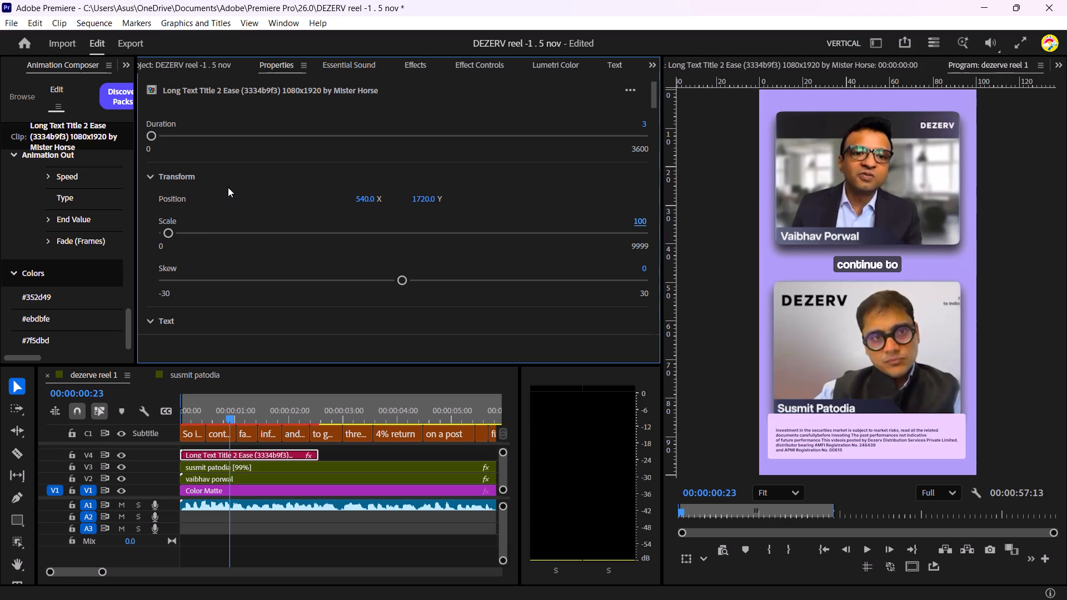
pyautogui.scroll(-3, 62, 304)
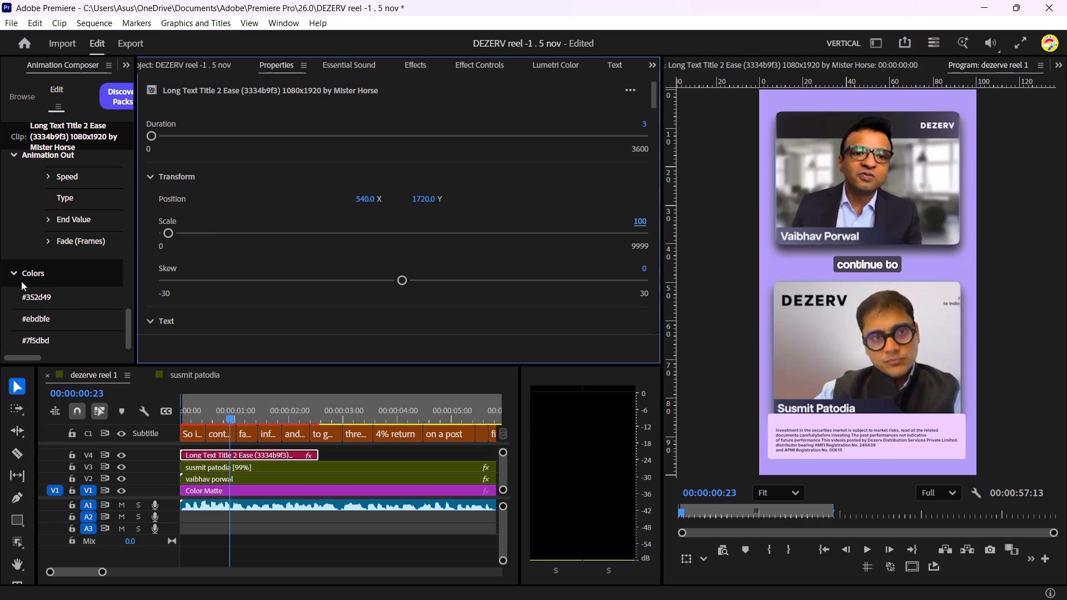
# Widen the disclaimer title's Animation Composer settings area so its values are readable, and turn off Animation Out.
pyautogui.click(14, 274)
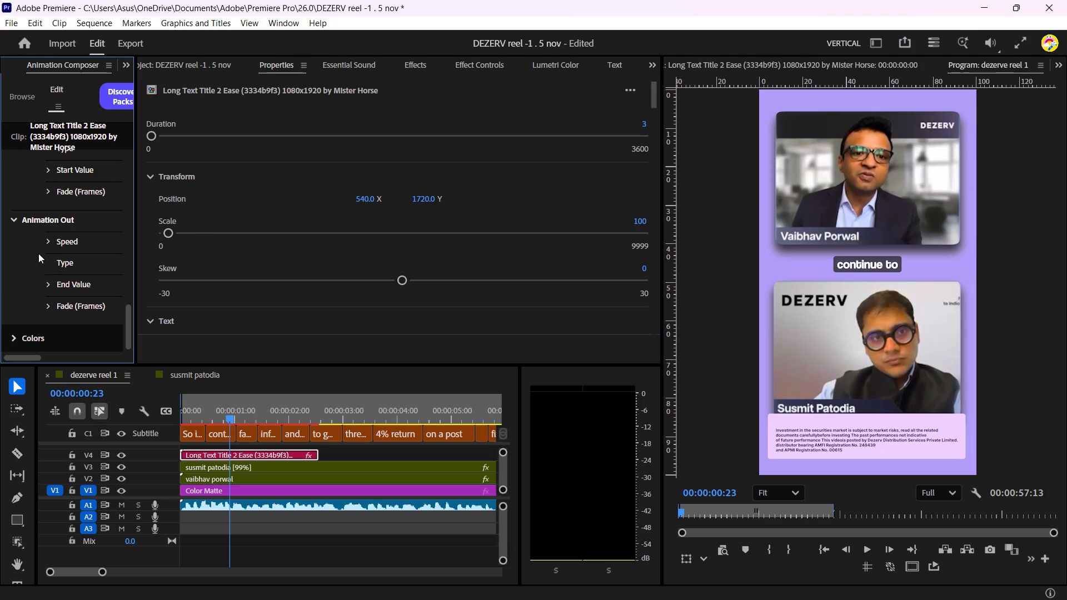
pyautogui.scroll(-2, 28, 256)
pyautogui.moveTo(135, 178); pyautogui.dragTo(340, 194)
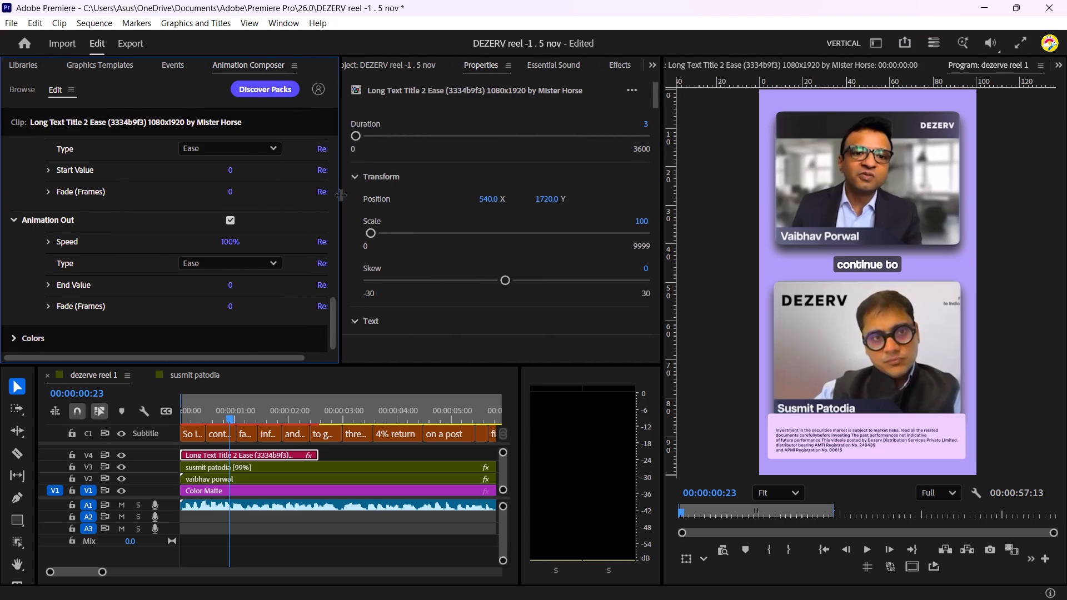
pyautogui.moveTo(340, 194); pyautogui.dragTo(377, 191)
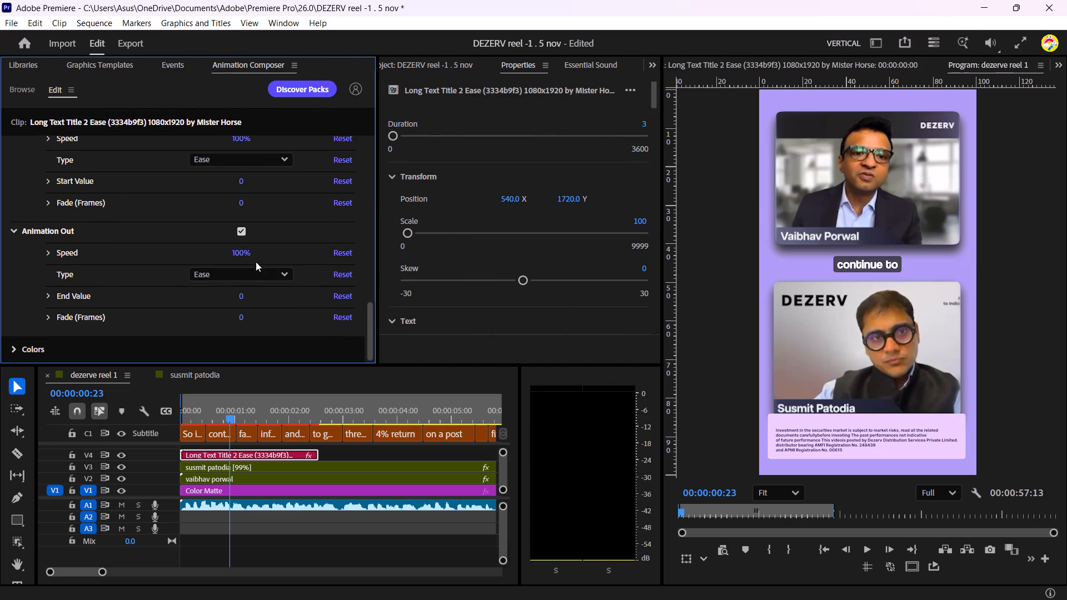
pyautogui.click(242, 232)
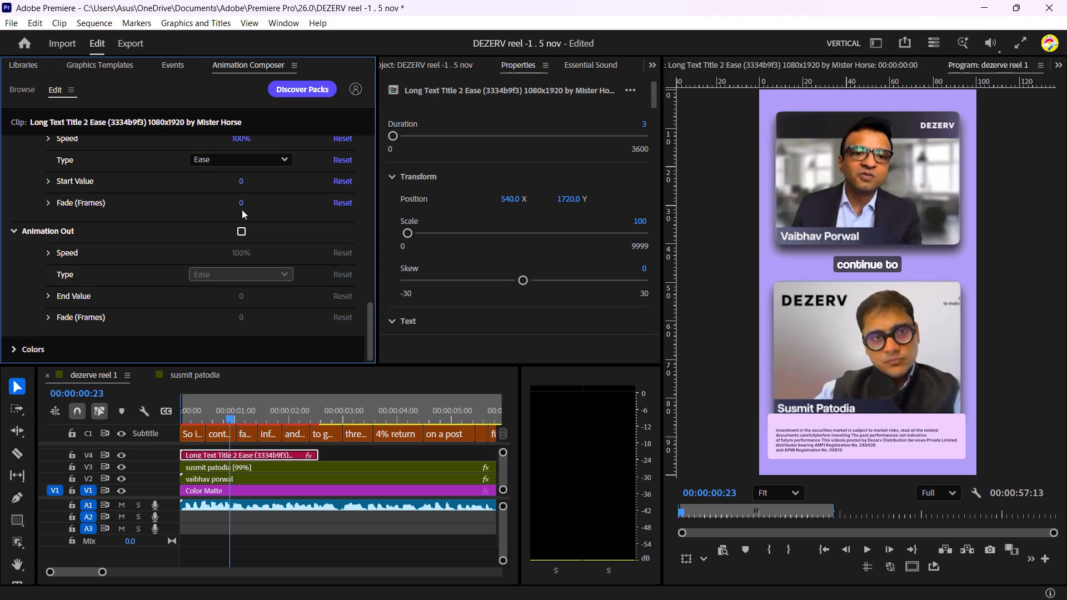
# Look through the disclaimer title's Text, Animation In, Animation Out and expanded Transform settings.
pyautogui.scroll(1, 272, 193)
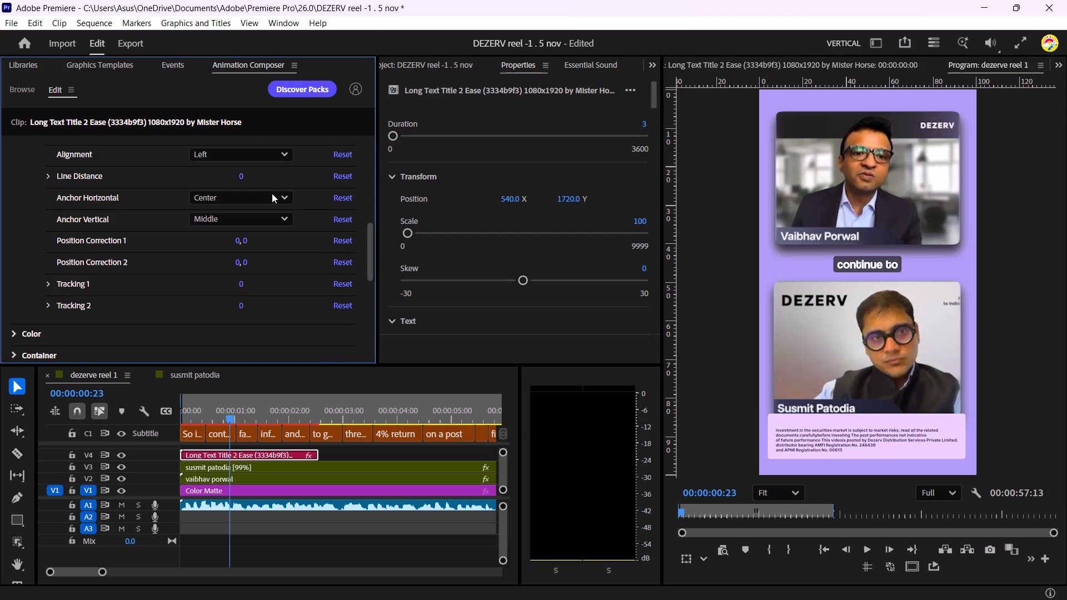
pyautogui.scroll(2, 272, 193)
pyautogui.scroll(-1, 272, 193)
pyautogui.scroll(-3, 275, 253)
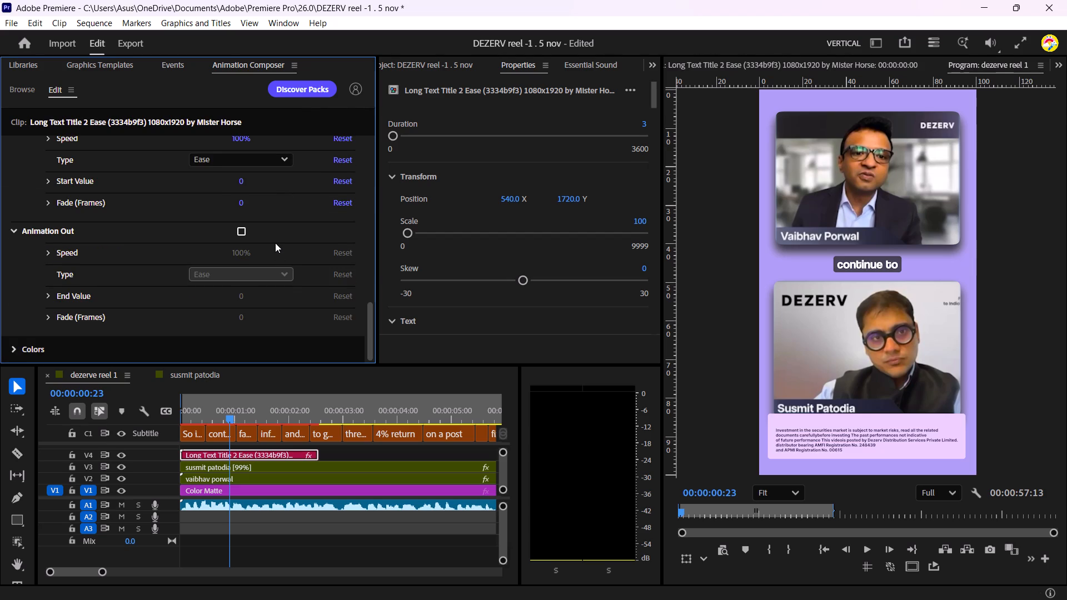
pyautogui.scroll(1, 275, 243)
pyautogui.scroll(-2, 290, 300)
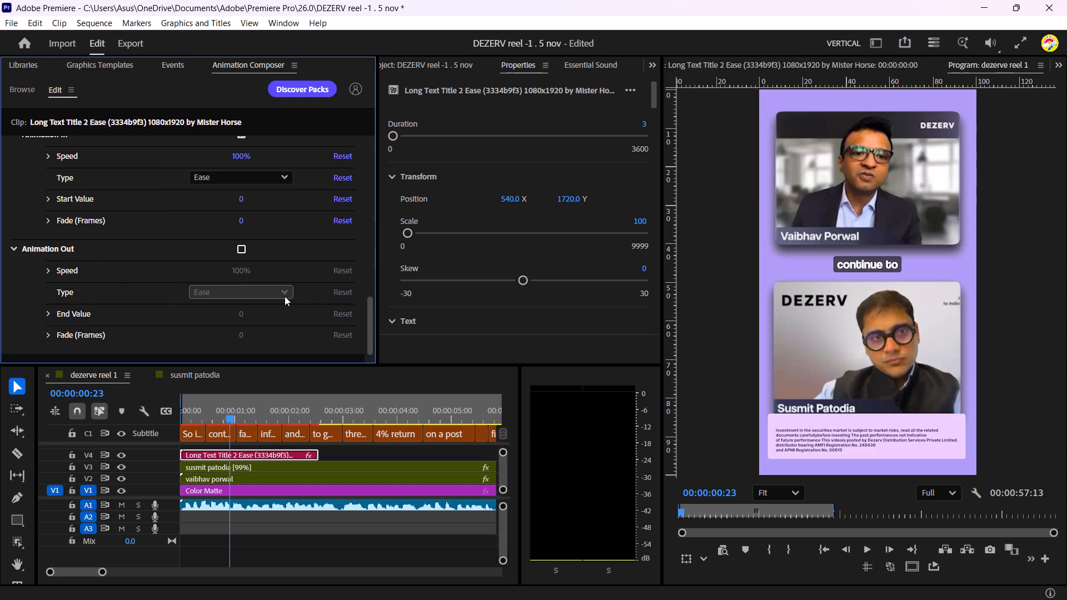
pyautogui.scroll(-2, 159, 296)
pyautogui.scroll(1, 157, 294)
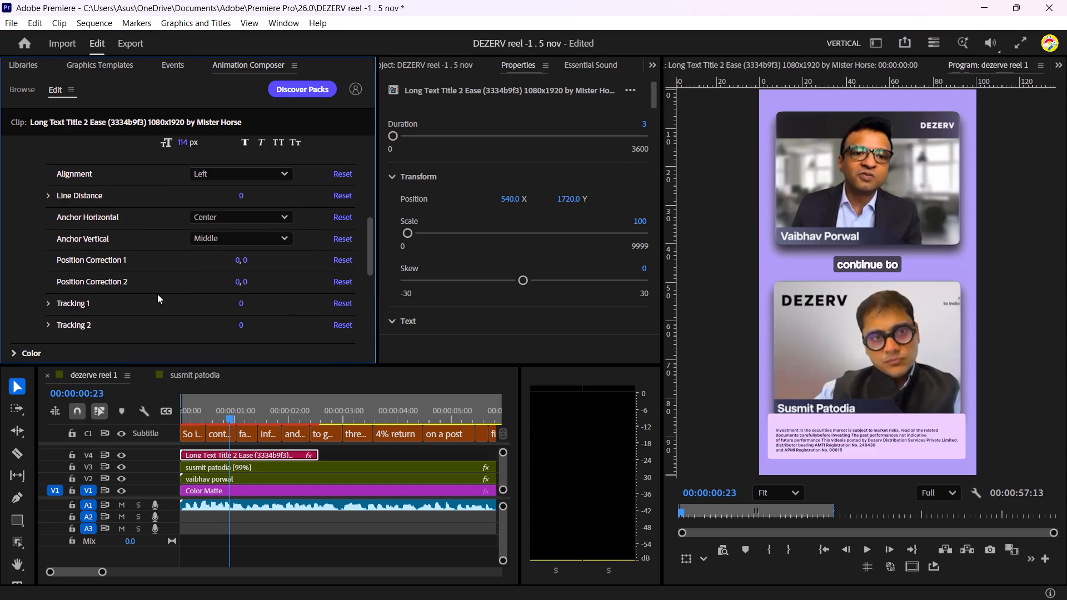
pyautogui.scroll(1, 157, 294)
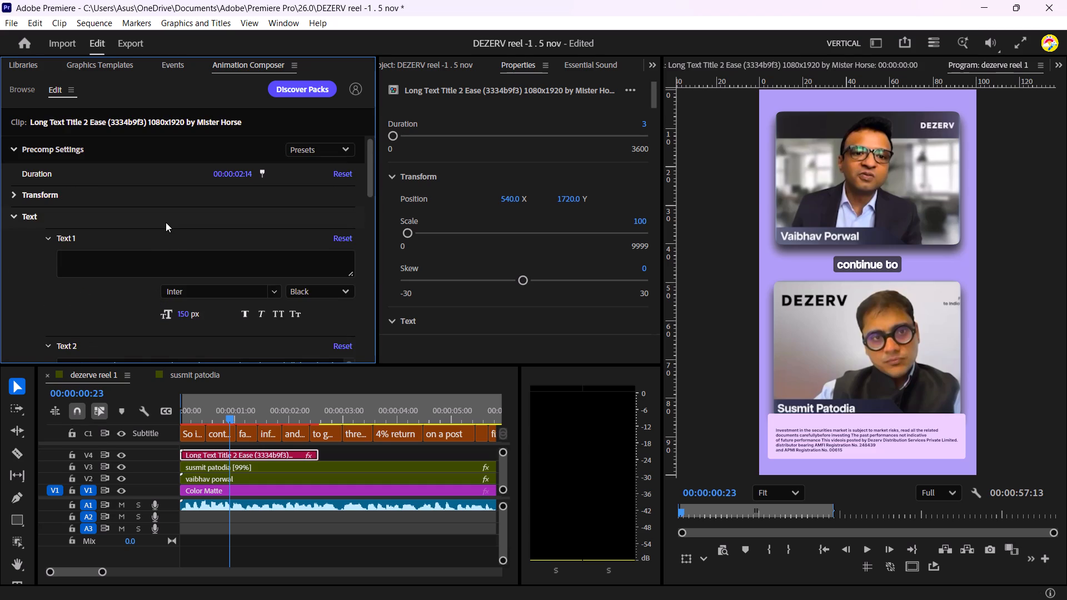
pyautogui.scroll(1, 166, 222)
pyautogui.click(14, 194)
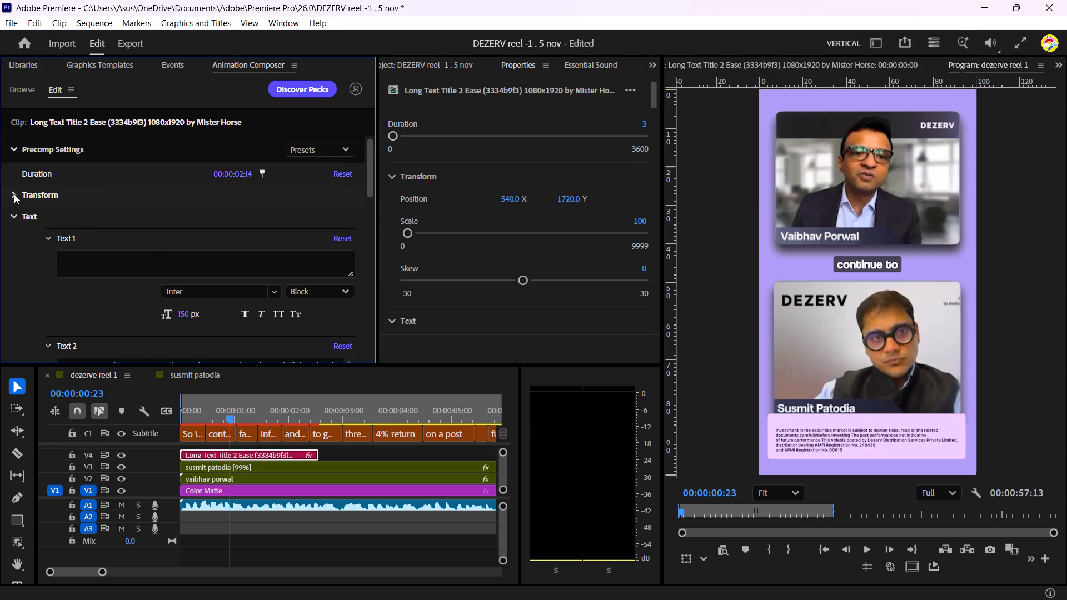
pyautogui.scroll(-2, 159, 237)
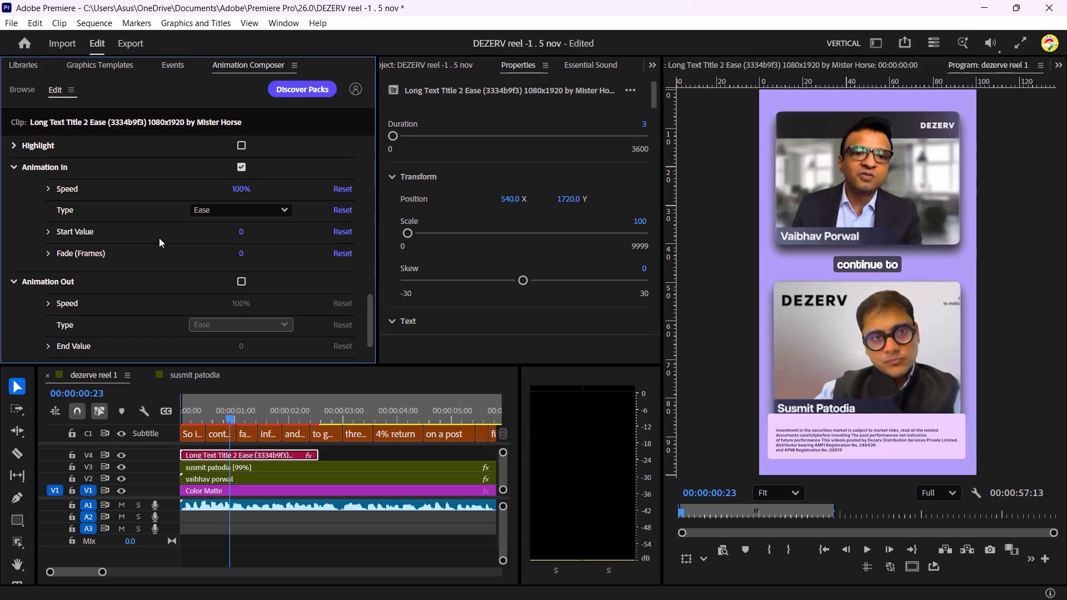
pyautogui.scroll(4, 159, 238)
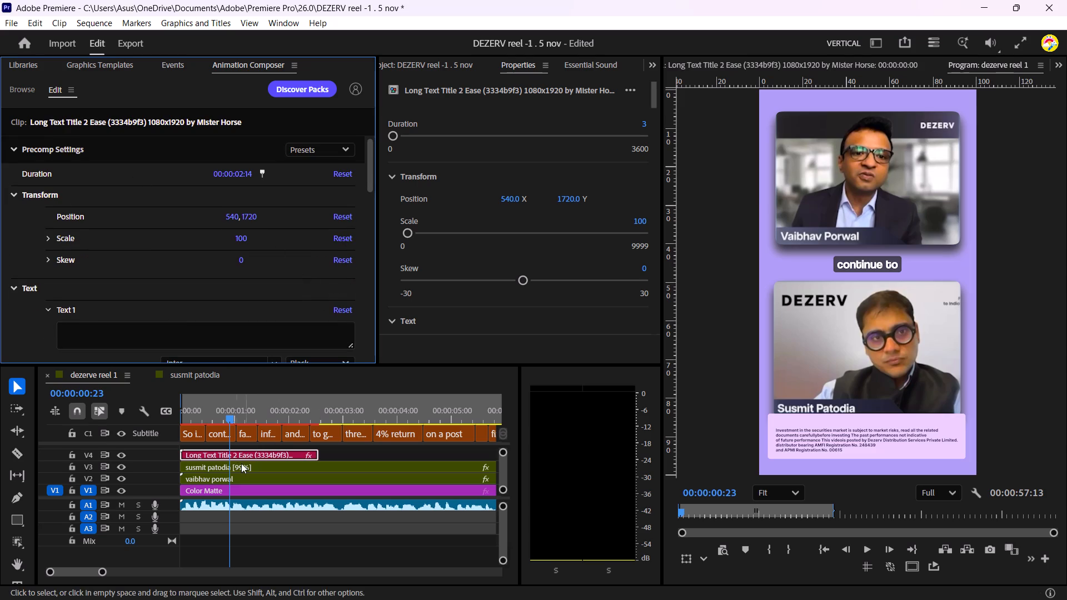
# Examine the disclaimer title's Colors swatches, then review its text and transform settings again.
pyautogui.scroll(-2, 103, 259)
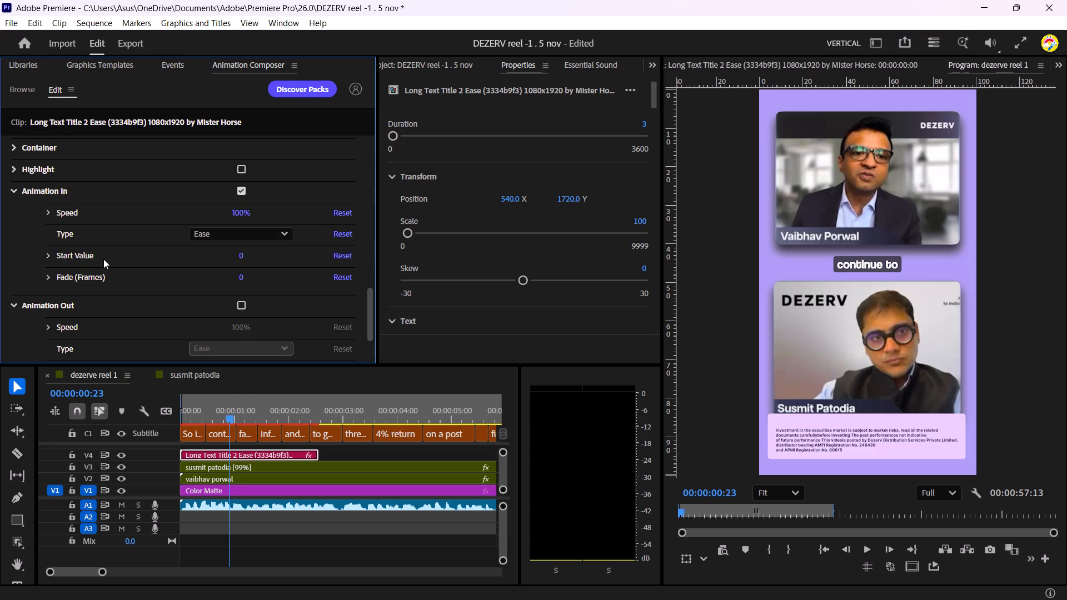
pyautogui.scroll(-5, 103, 259)
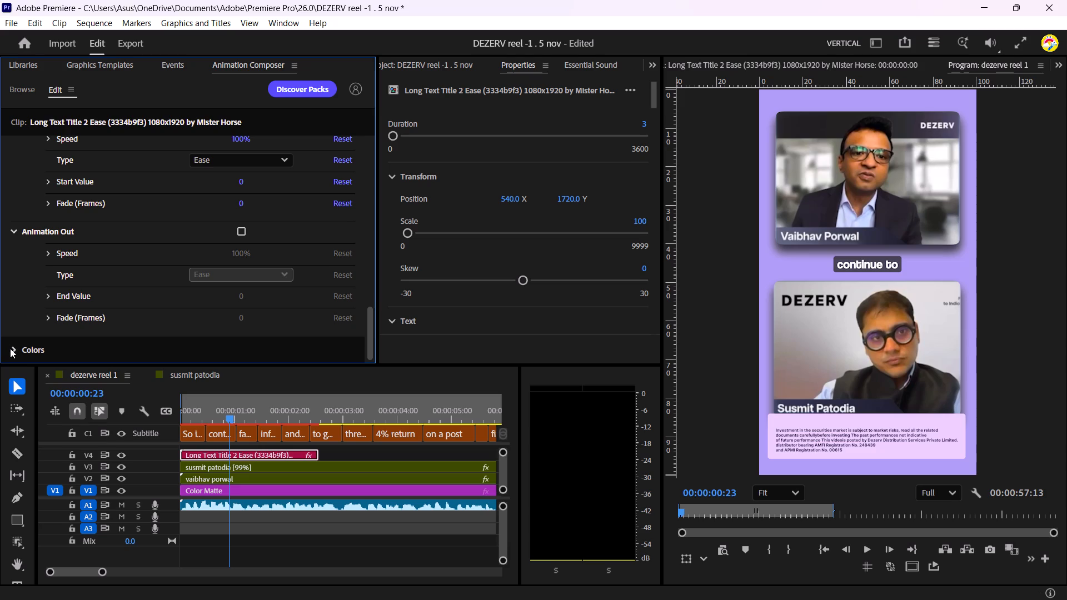
pyautogui.click(11, 349)
pyautogui.scroll(-7, 113, 317)
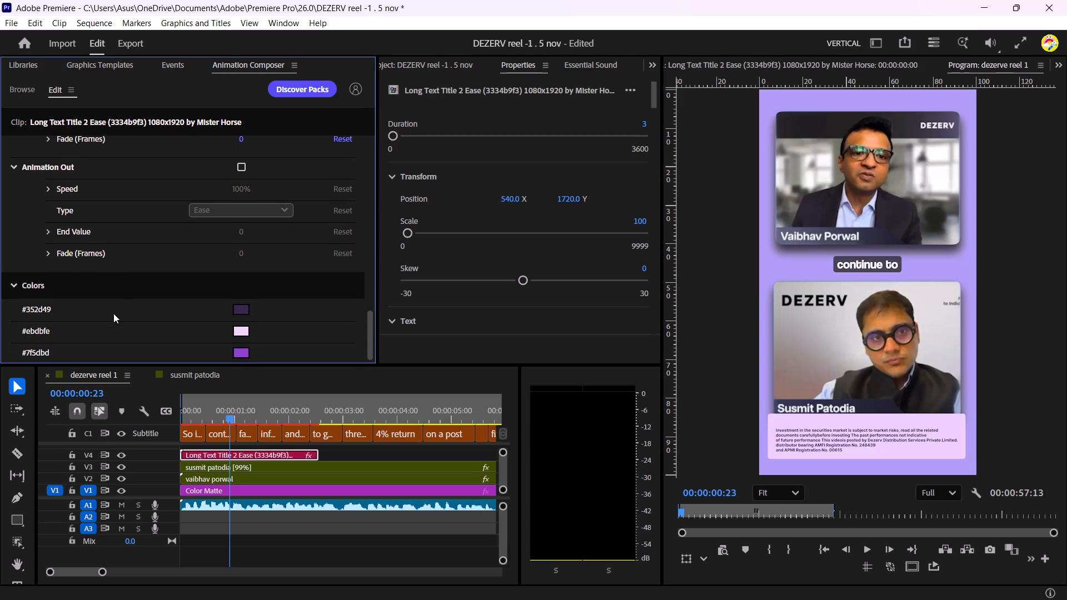
pyautogui.scroll(-8, 113, 313)
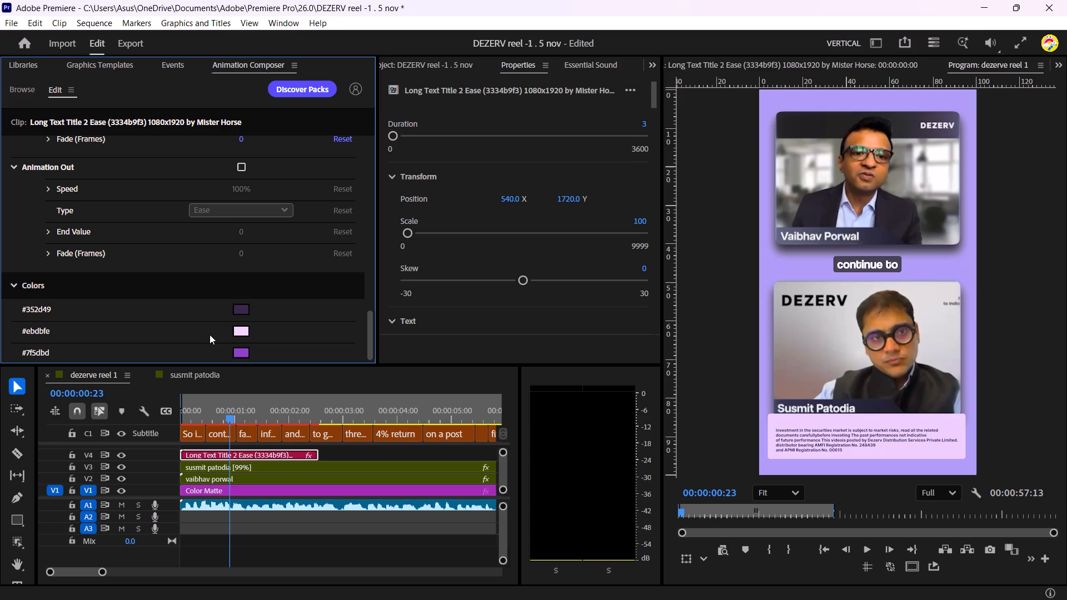
pyautogui.scroll(1, 178, 248)
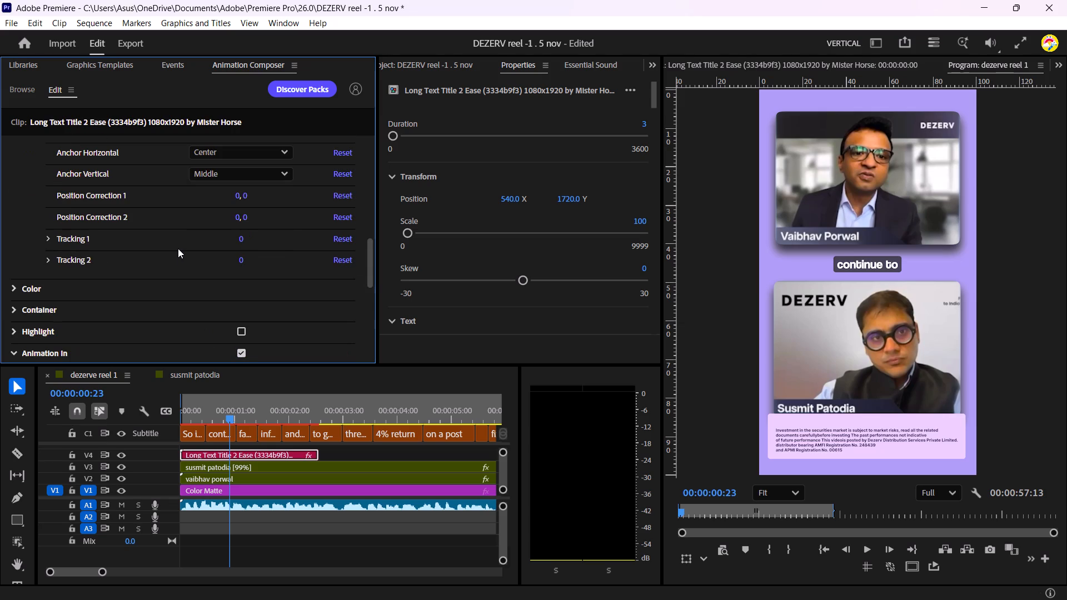
pyautogui.scroll(1, 178, 248)
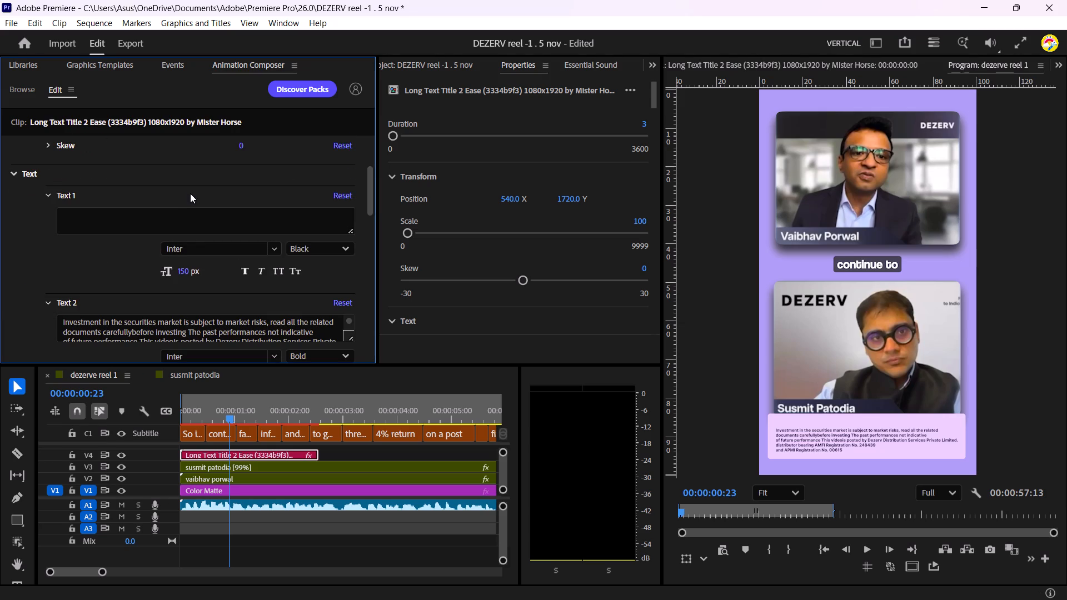
pyautogui.scroll(3, 191, 189)
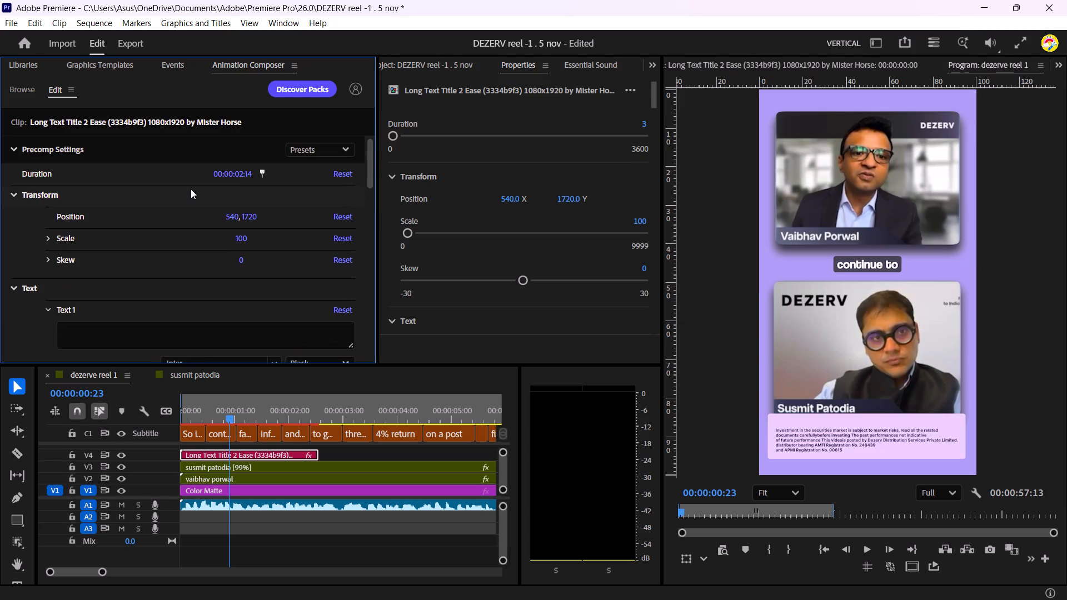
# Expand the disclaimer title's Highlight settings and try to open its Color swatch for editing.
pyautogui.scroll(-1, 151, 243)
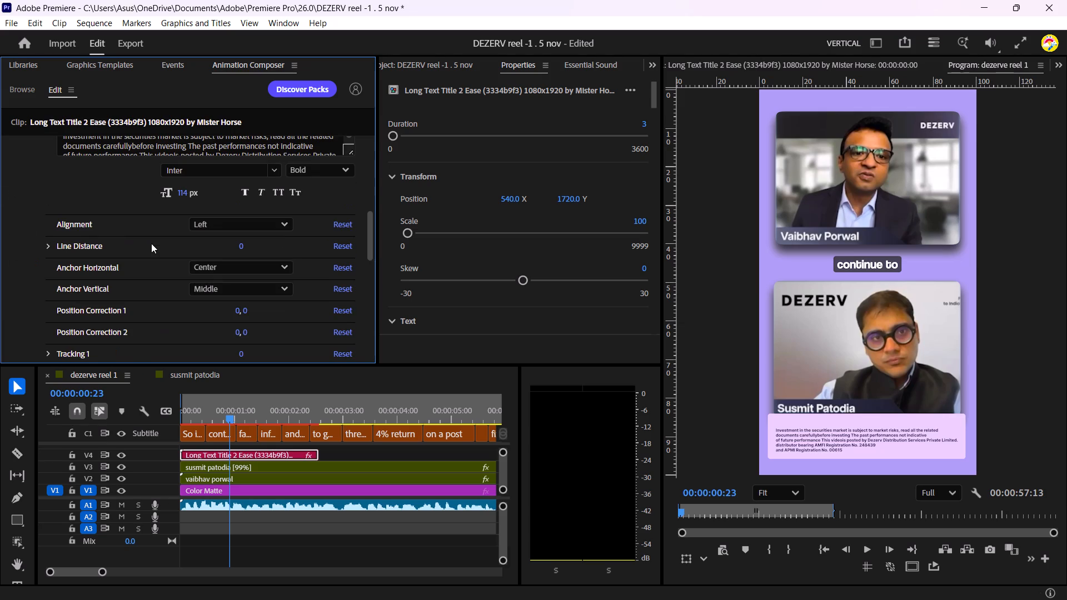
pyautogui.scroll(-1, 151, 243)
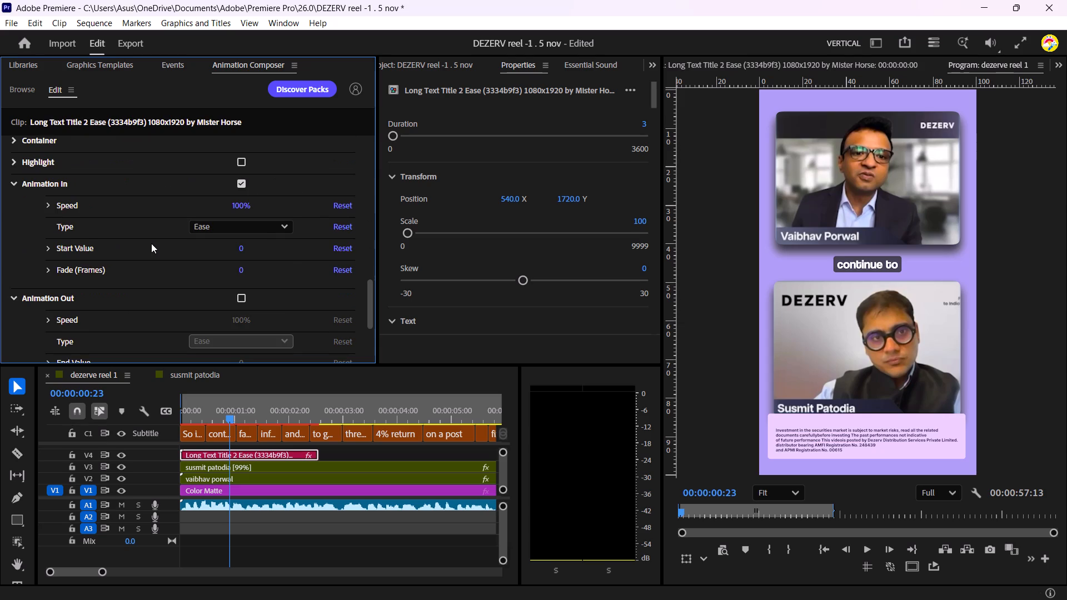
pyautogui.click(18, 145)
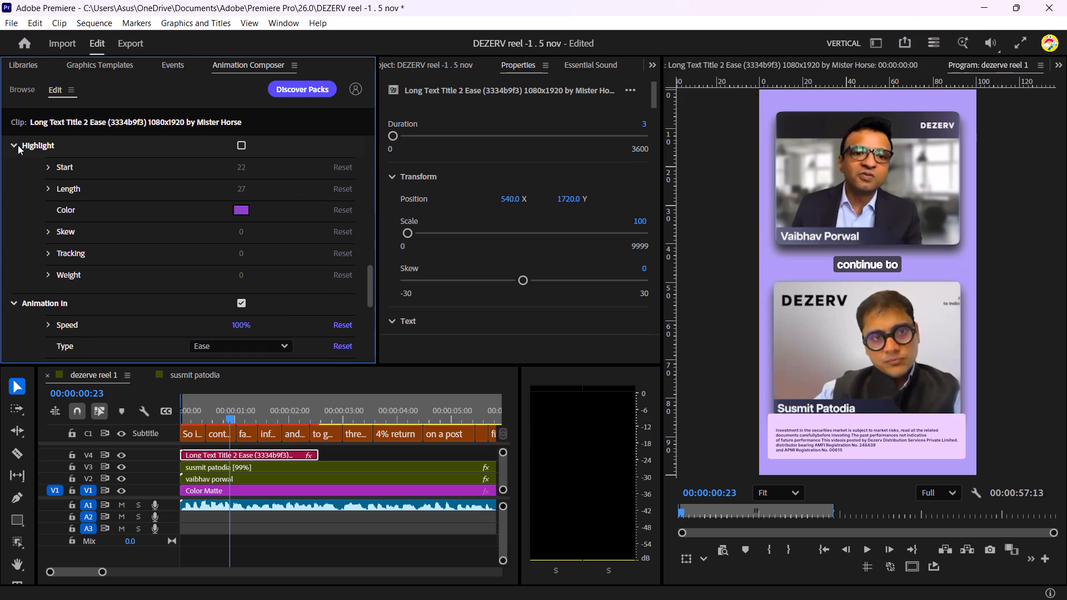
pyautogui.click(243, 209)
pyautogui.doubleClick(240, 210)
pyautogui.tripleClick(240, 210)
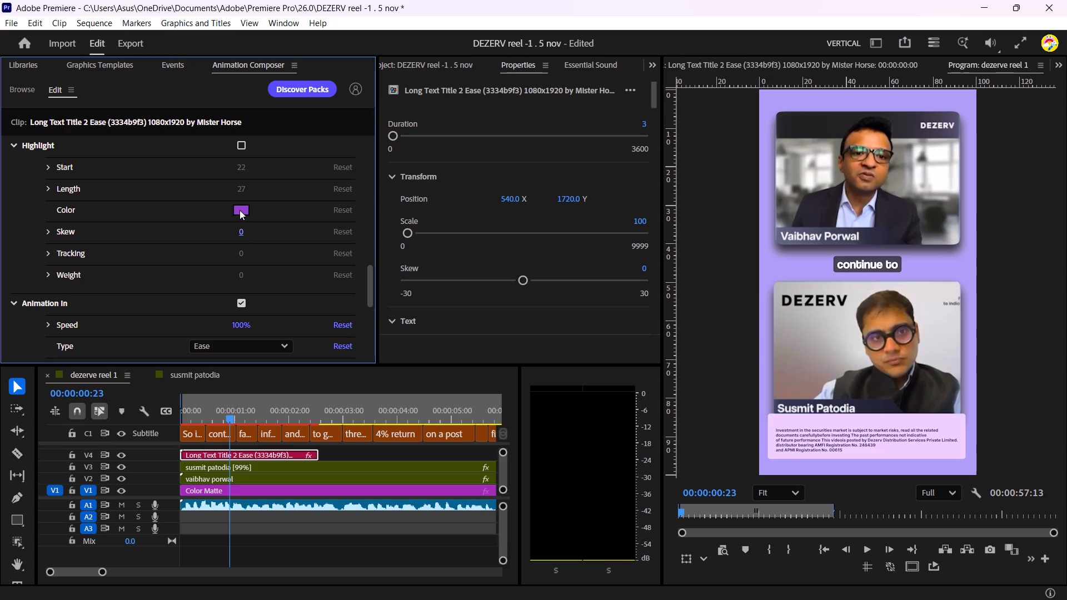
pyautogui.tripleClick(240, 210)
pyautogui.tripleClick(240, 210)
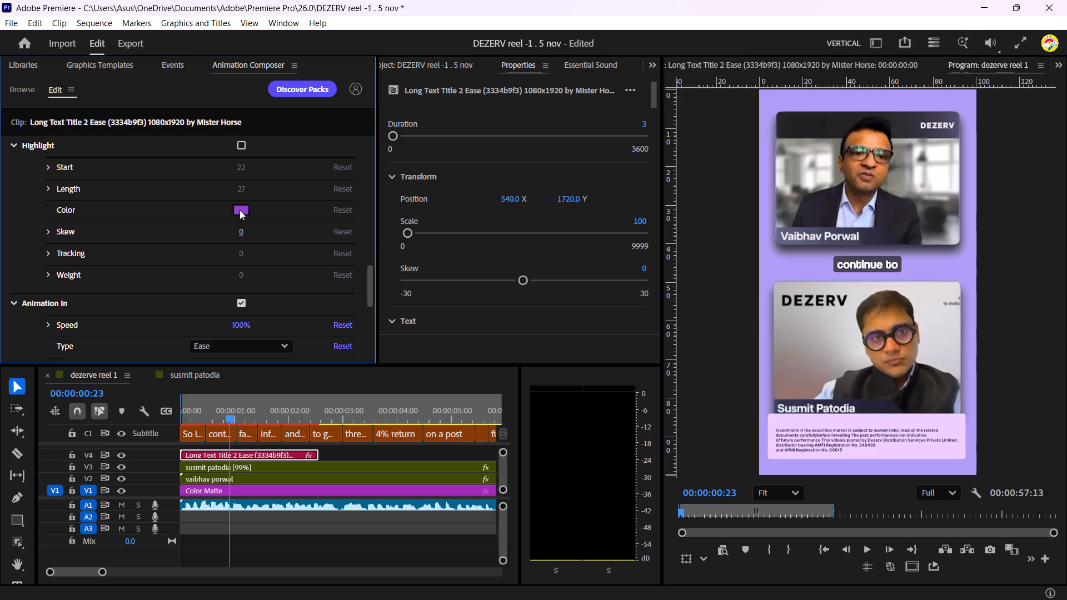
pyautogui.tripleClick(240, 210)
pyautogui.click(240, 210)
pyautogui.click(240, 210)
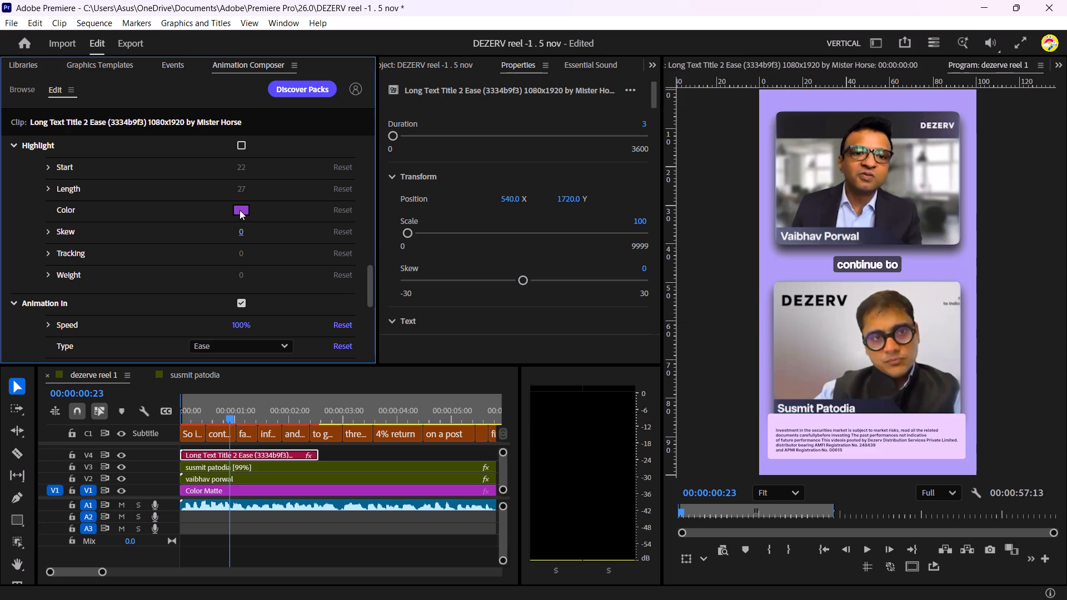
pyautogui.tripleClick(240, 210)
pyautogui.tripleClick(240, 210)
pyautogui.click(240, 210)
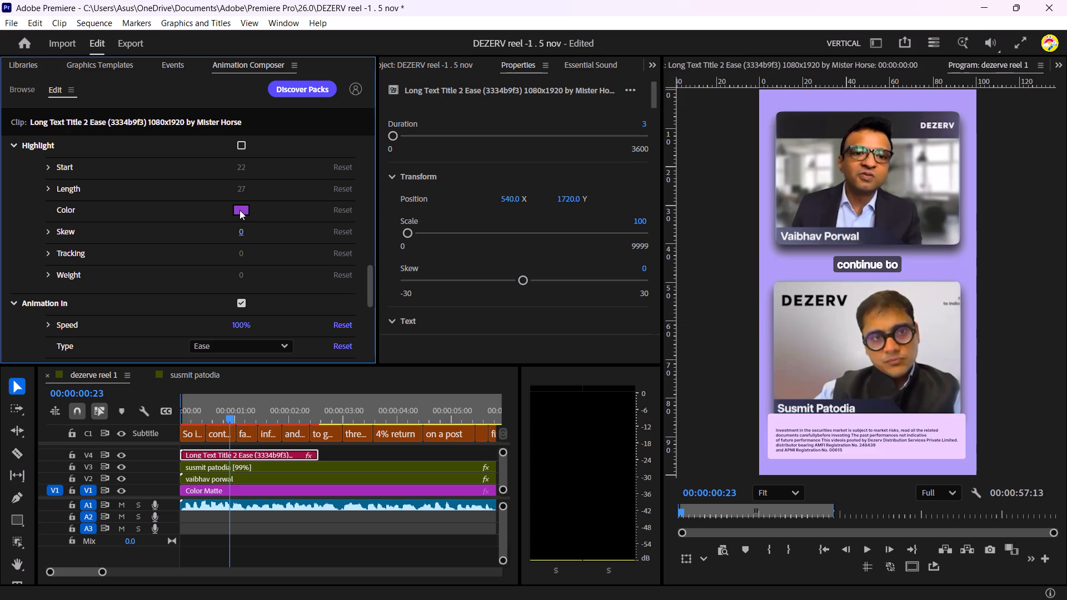
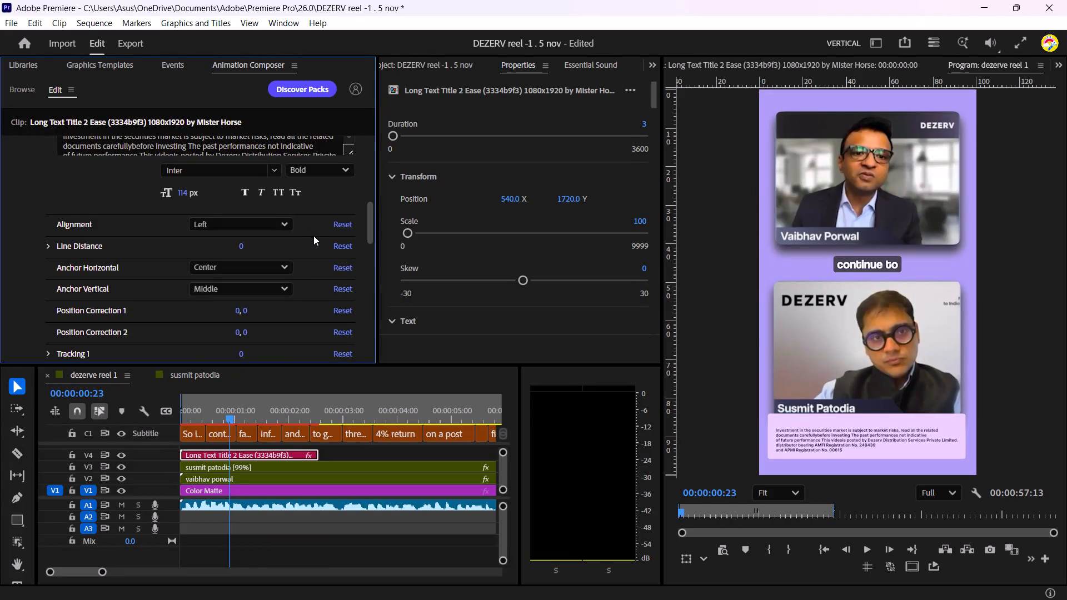
# Turn off Animation In for the disclaimer title.
pyautogui.scroll(-2, 318, 239)
pyautogui.scroll(1, 301, 213)
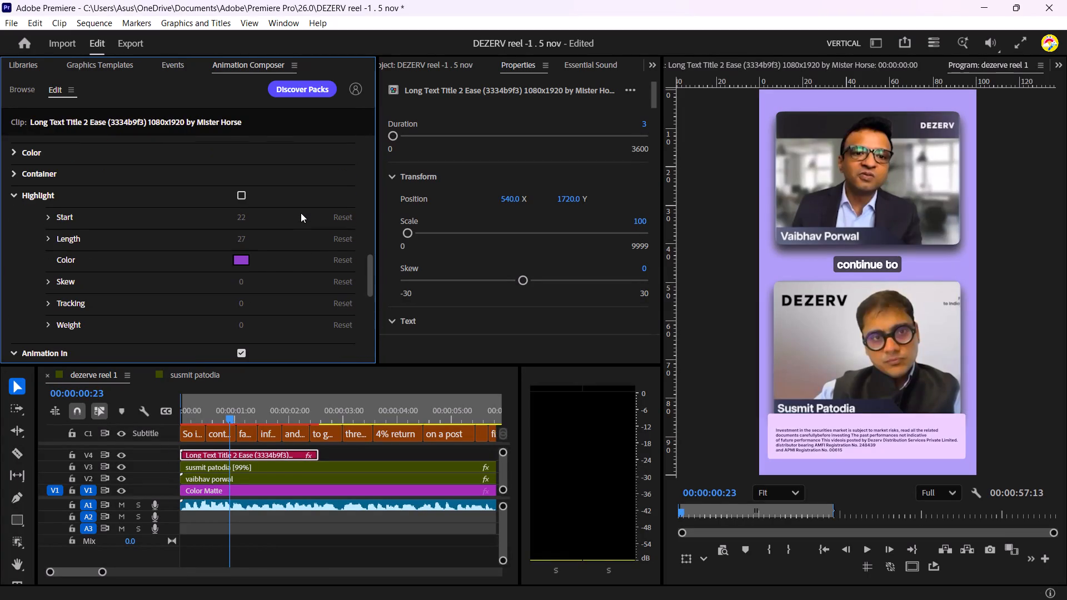
pyautogui.click(240, 356)
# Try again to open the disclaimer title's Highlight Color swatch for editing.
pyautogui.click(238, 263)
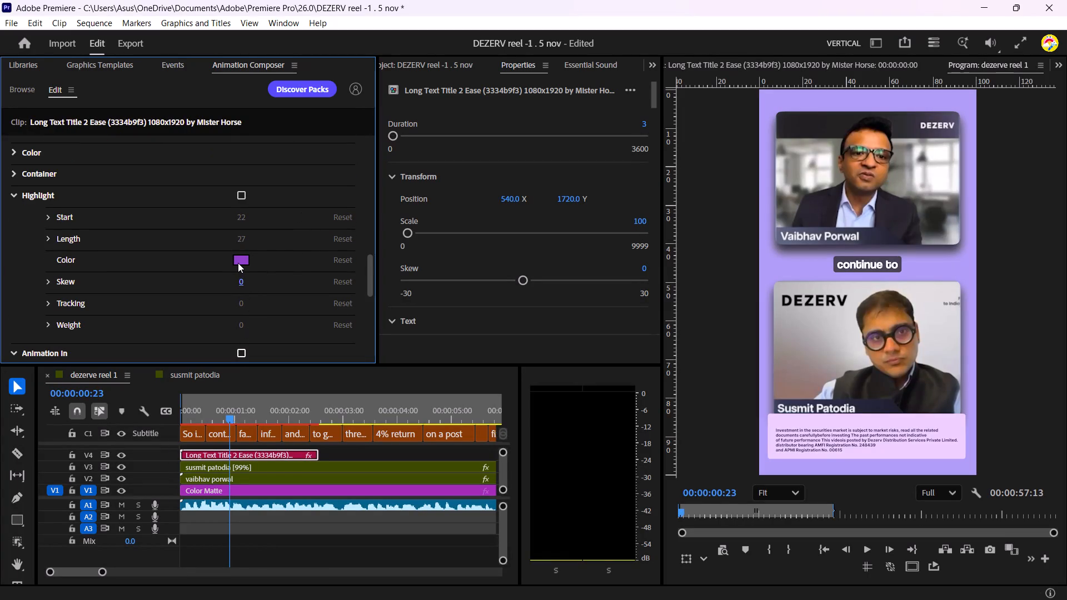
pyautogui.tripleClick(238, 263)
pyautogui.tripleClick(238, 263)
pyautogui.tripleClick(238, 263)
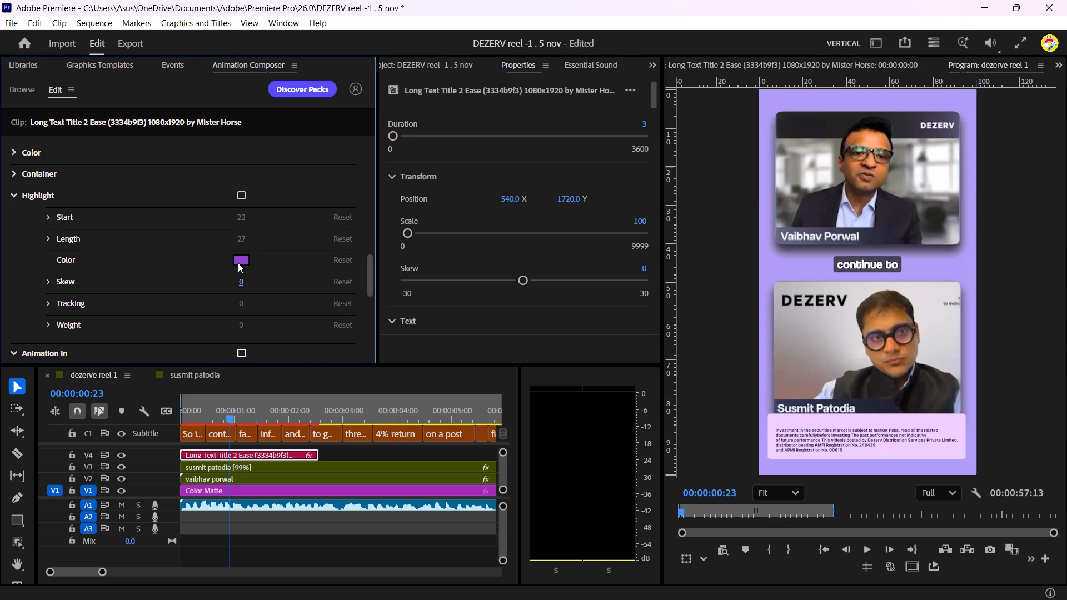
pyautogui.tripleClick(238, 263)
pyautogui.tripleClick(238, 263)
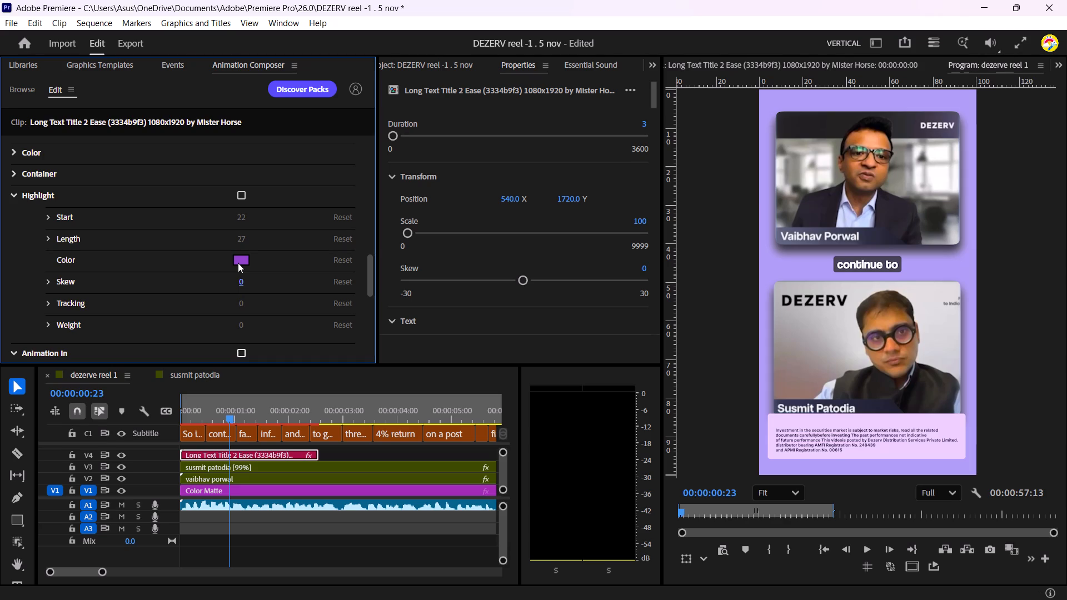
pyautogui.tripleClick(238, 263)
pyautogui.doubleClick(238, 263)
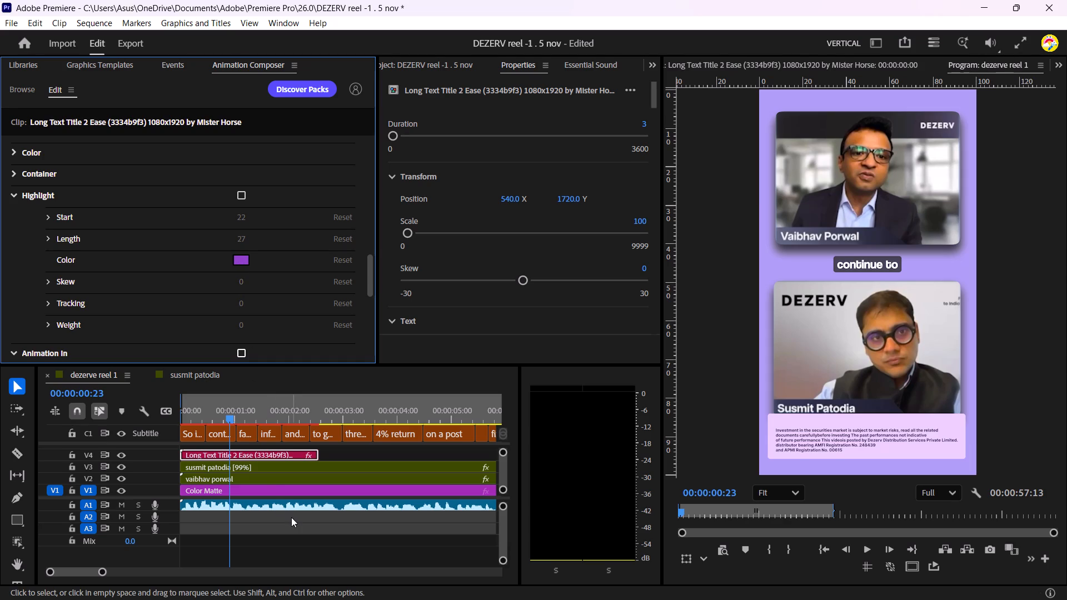
# Reselect the disclaimer title clip on V4 and change its #ebdbfe background colour to near-white #fbfbfb.
pyautogui.click(291, 517)
pyautogui.click(263, 457)
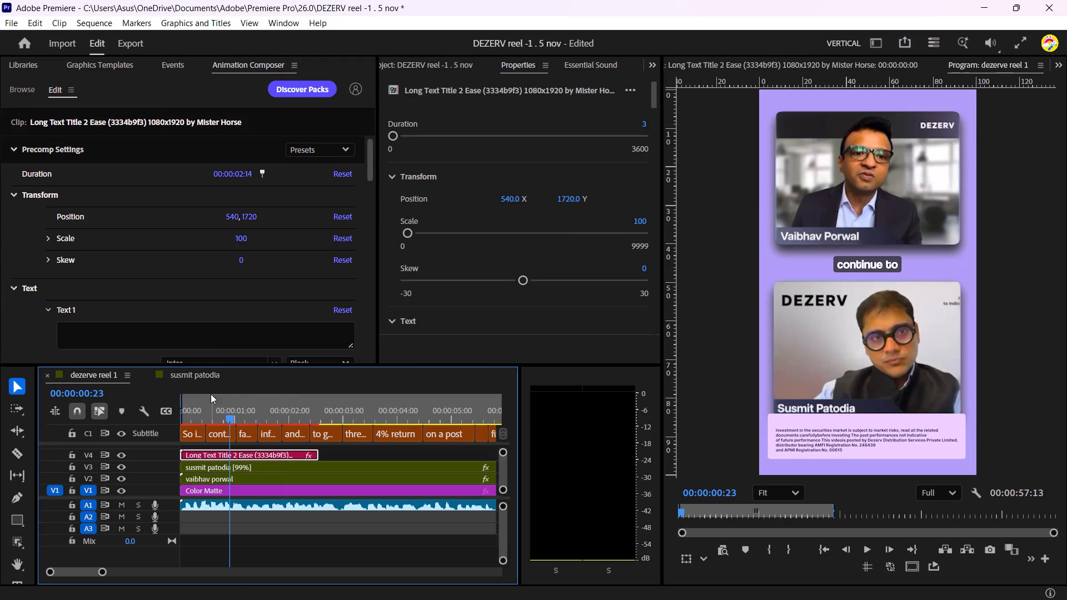
pyautogui.scroll(-3, 178, 291)
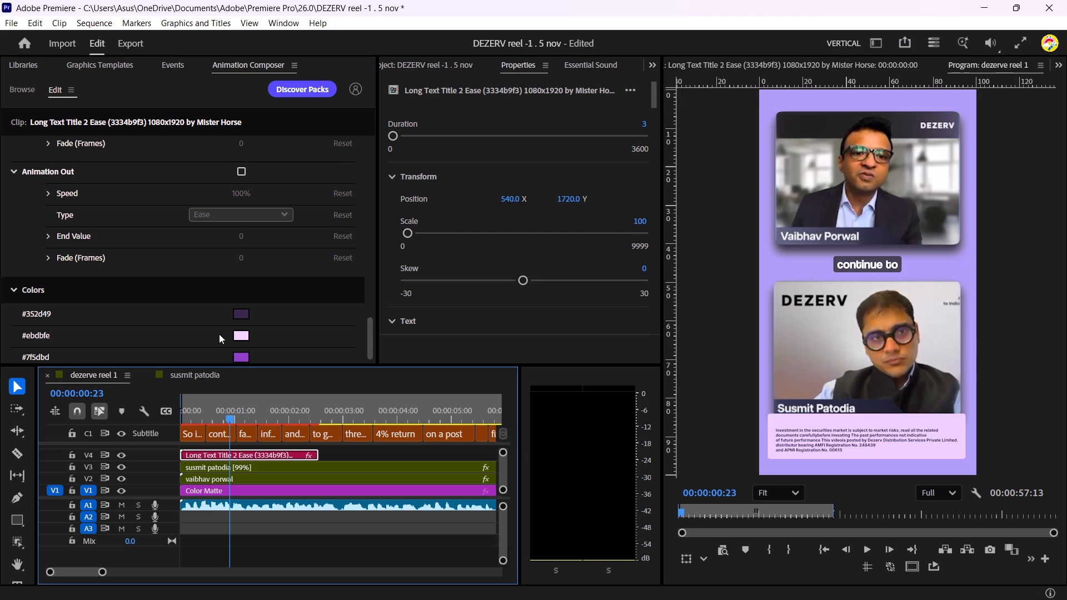
pyautogui.click(238, 334)
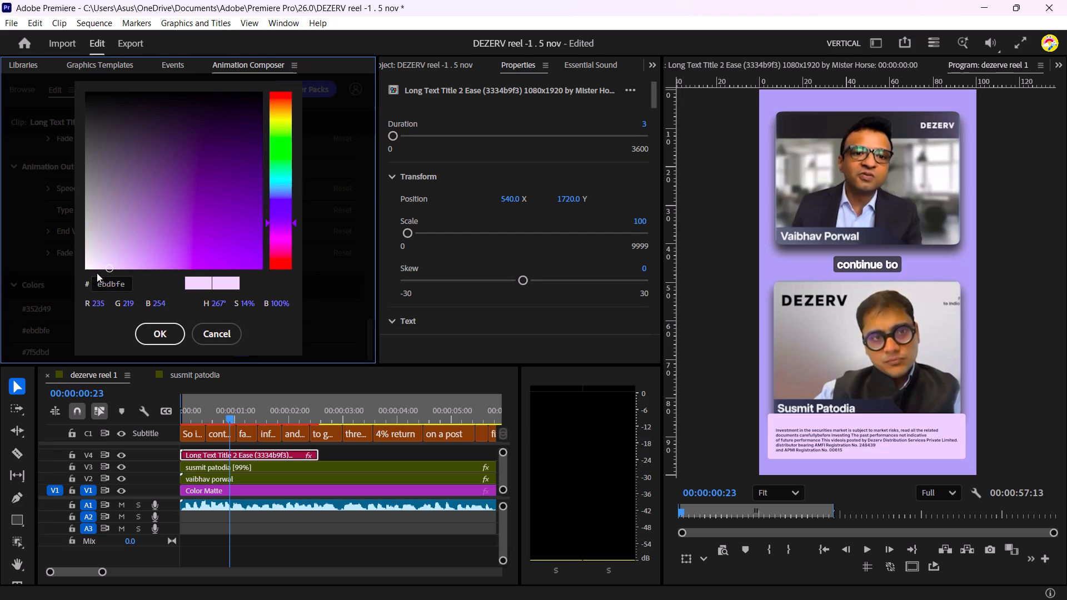
pyautogui.click(85, 267)
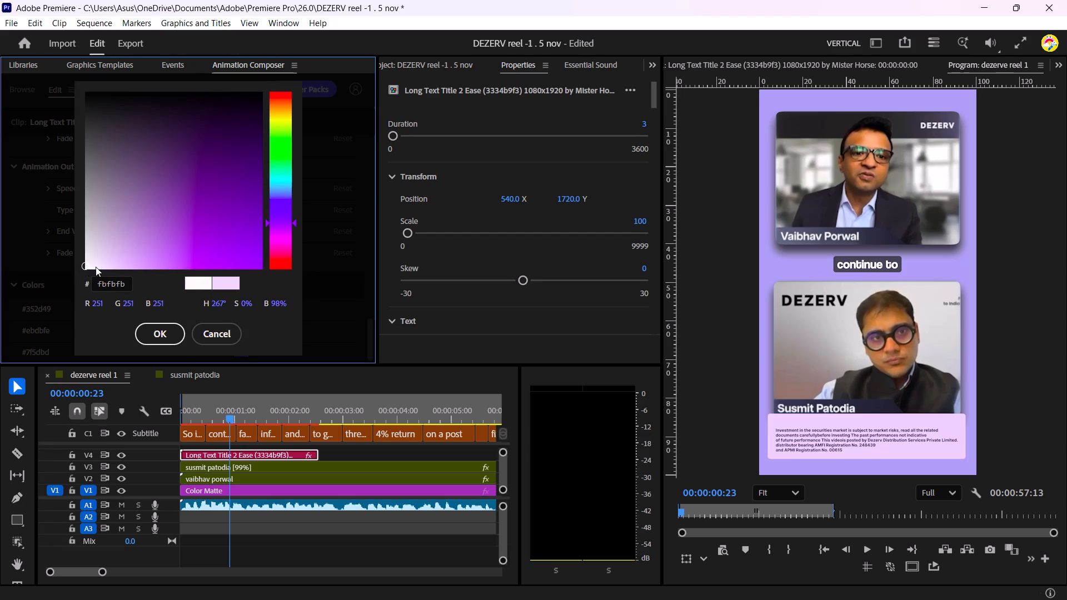
pyautogui.click(159, 338)
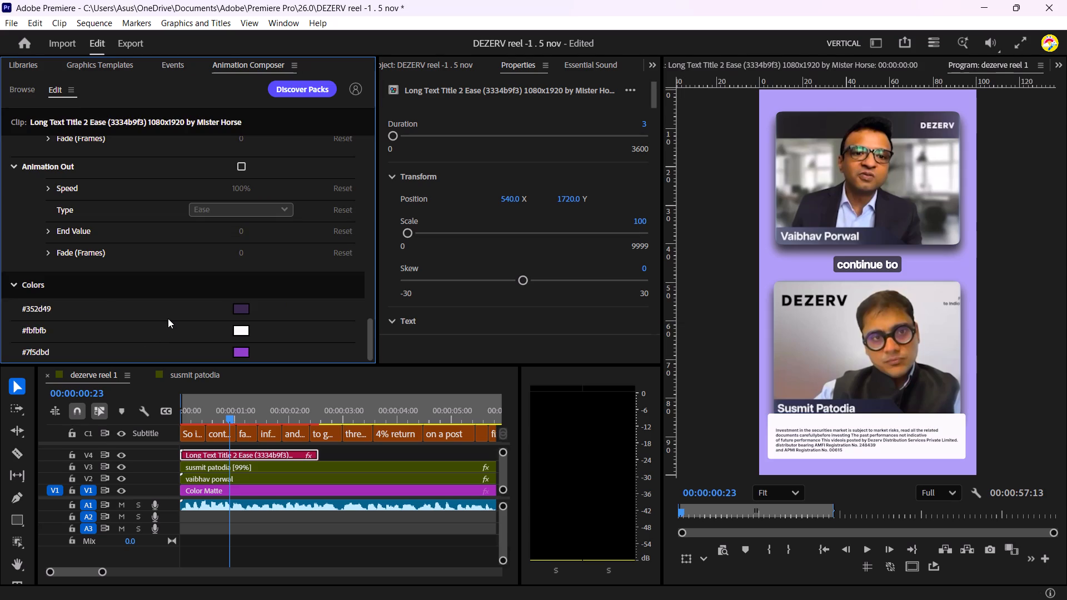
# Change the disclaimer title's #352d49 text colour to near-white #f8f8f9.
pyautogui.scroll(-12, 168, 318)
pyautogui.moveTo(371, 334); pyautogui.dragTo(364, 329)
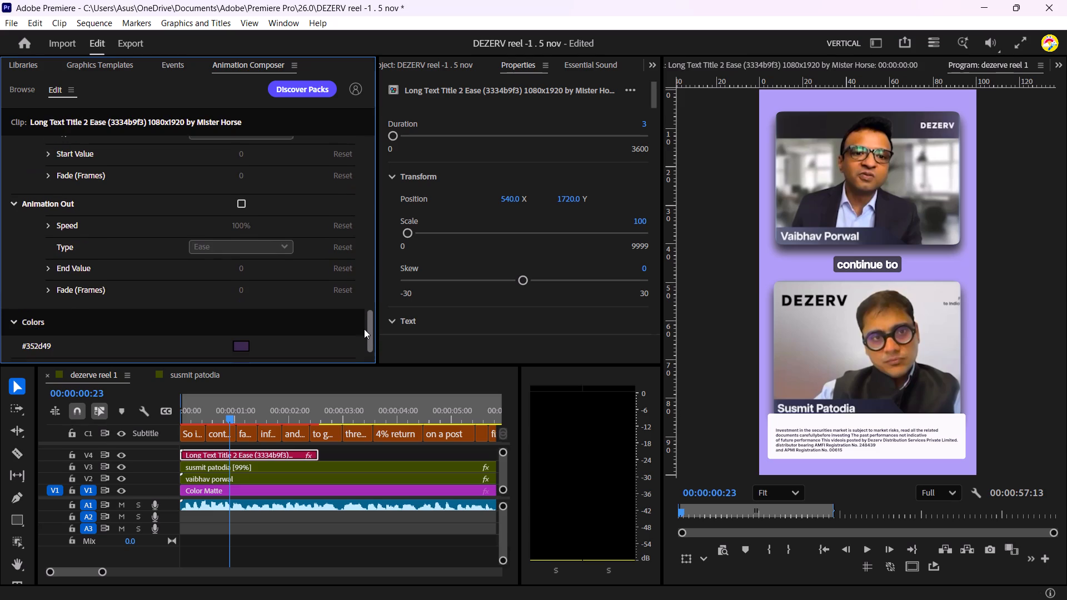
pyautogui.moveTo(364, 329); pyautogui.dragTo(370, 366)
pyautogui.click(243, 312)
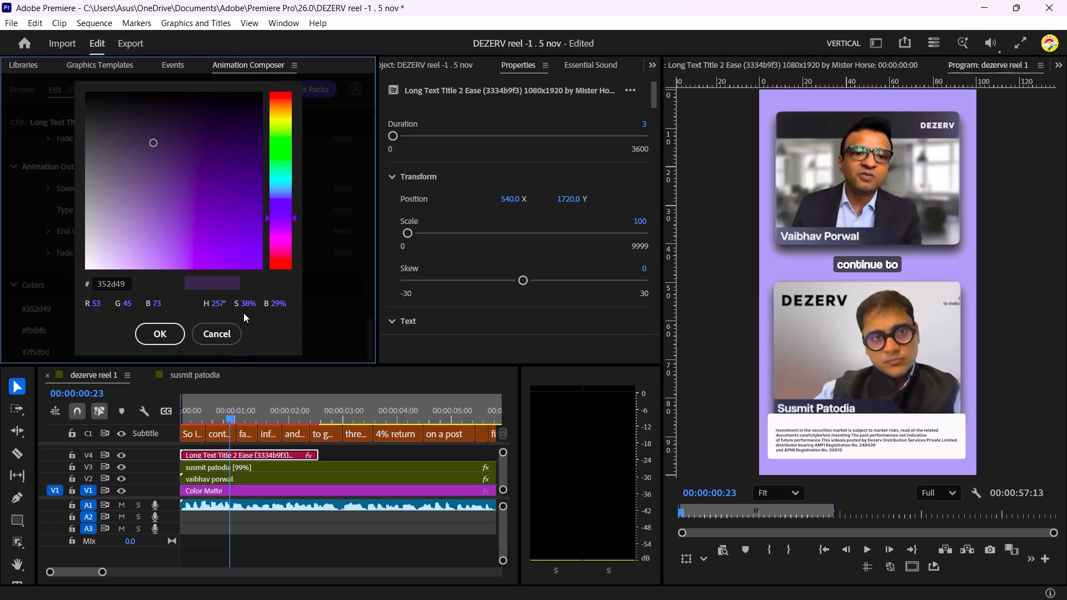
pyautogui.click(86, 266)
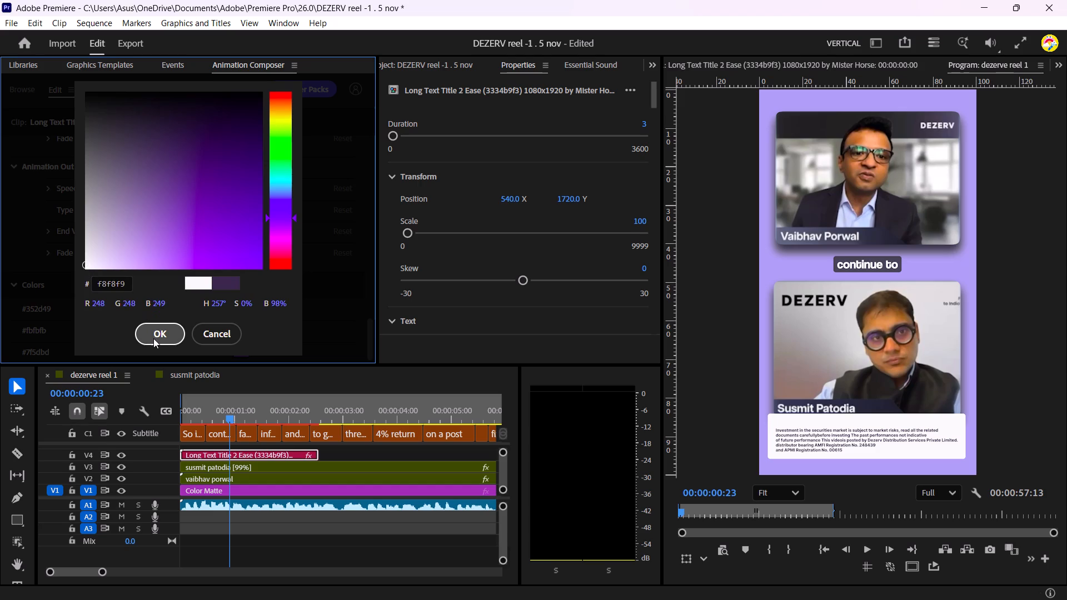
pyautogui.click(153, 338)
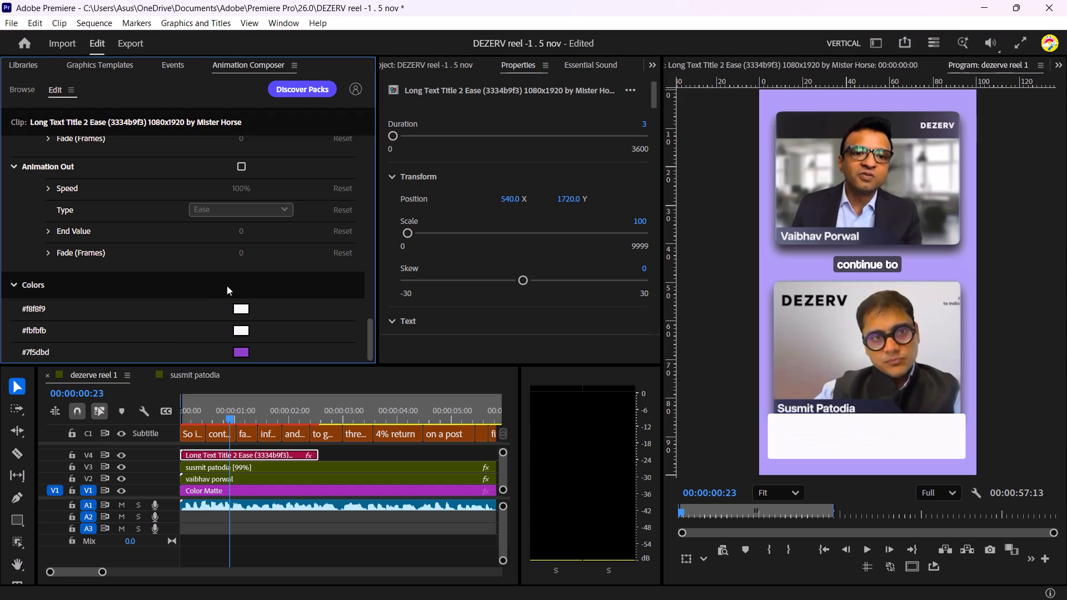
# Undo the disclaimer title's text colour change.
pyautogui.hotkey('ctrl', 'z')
# Look through the disclaimer title's settings from Transform to Colors, then check the frame at 00:00:00:12.
pyautogui.scroll(-3, 367, 196)
pyautogui.scroll(7, 367, 196)
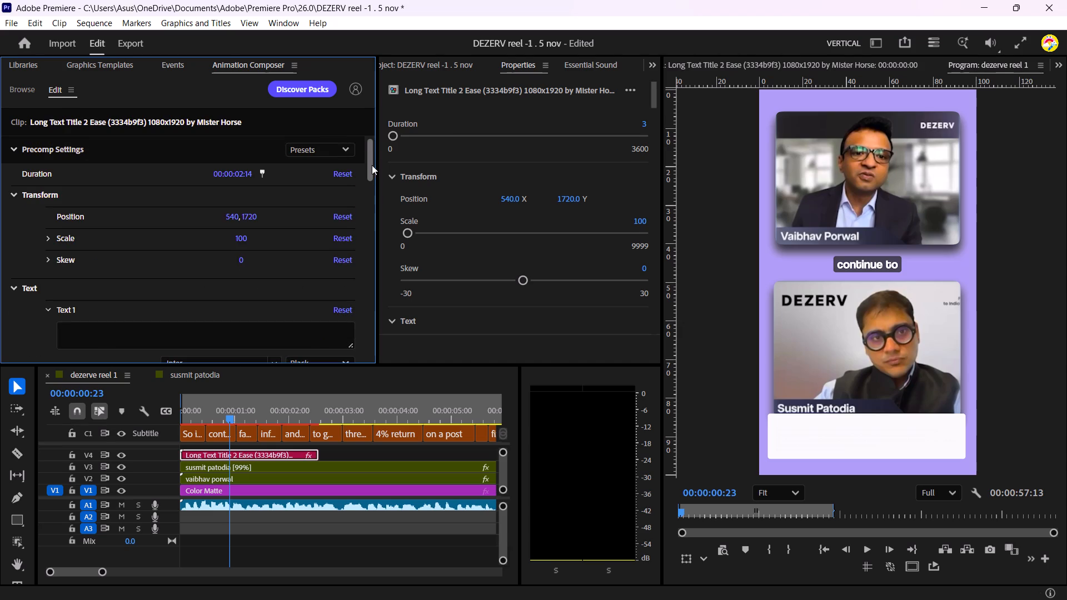
pyautogui.moveTo(368, 159); pyautogui.dragTo(380, 246)
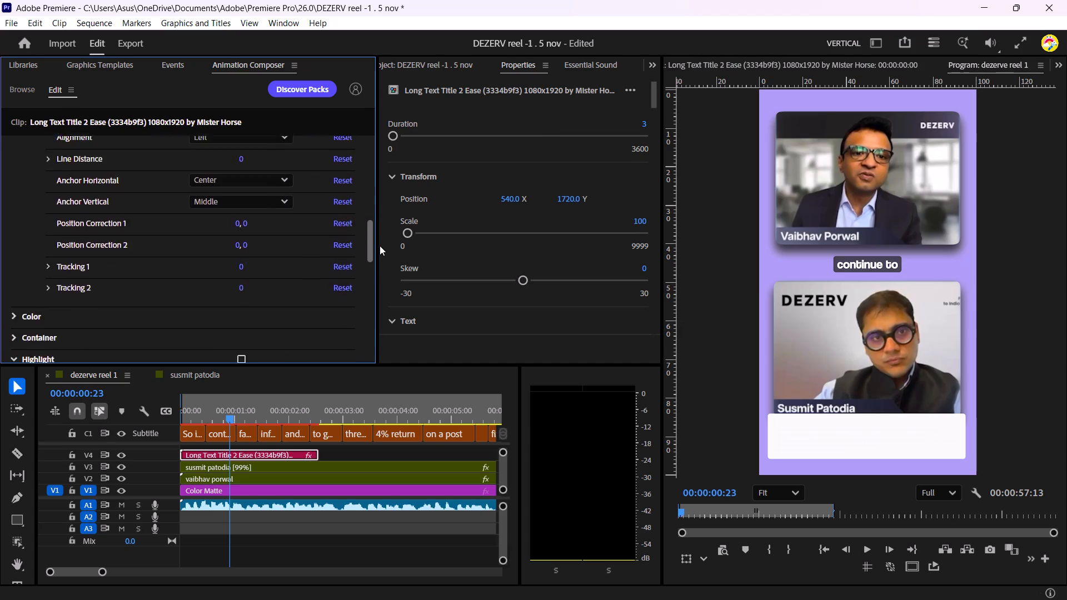
pyautogui.moveTo(380, 246); pyautogui.dragTo(380, 332)
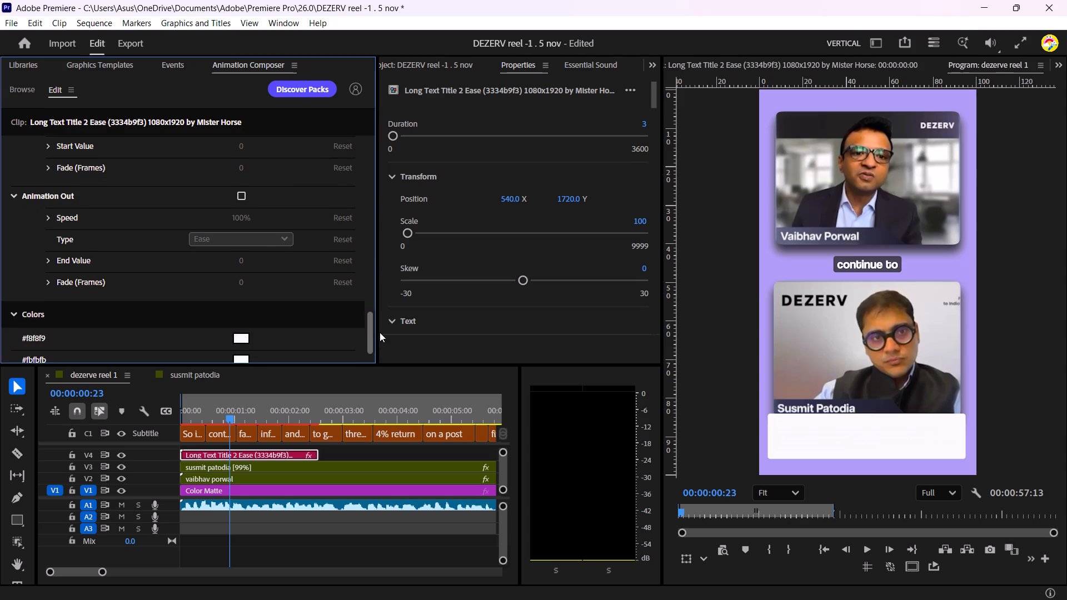
pyautogui.moveTo(380, 332); pyautogui.dragTo(380, 351)
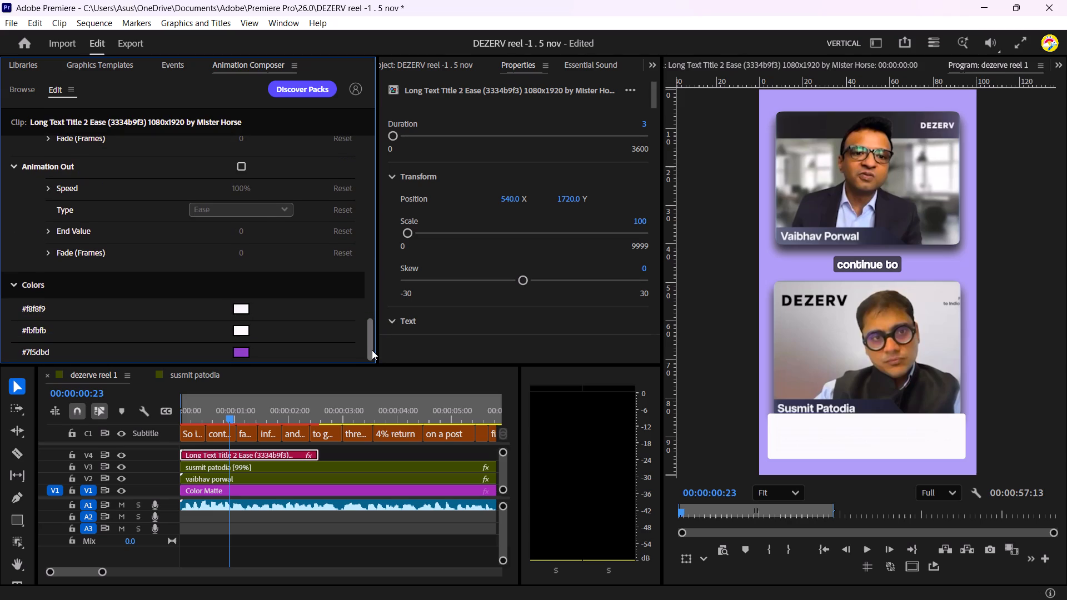
pyautogui.moveTo(372, 350); pyautogui.dragTo(381, 188)
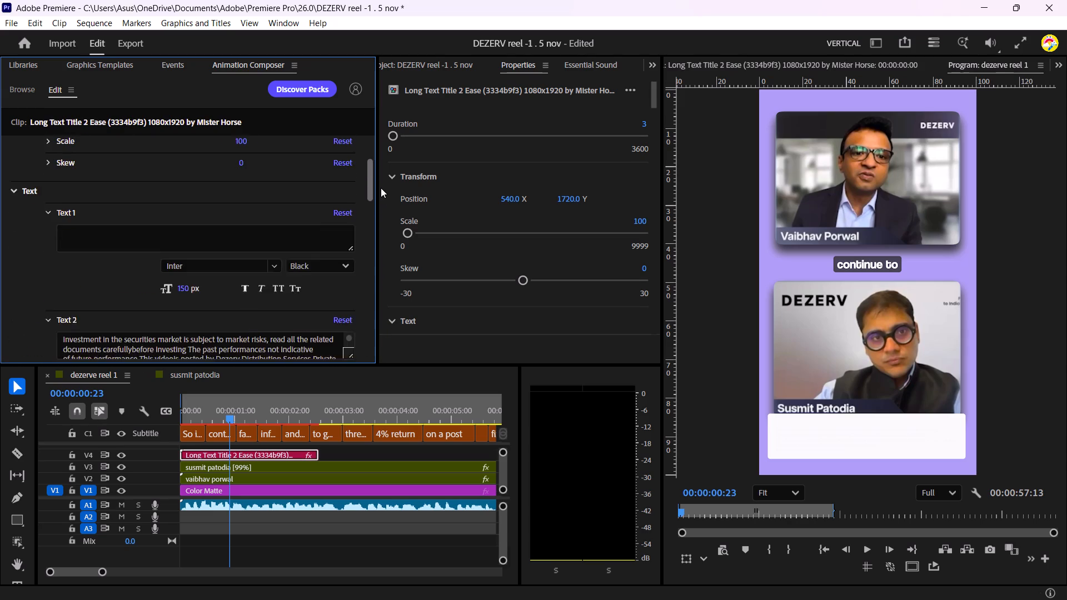
pyautogui.moveTo(381, 188); pyautogui.dragTo(381, 153)
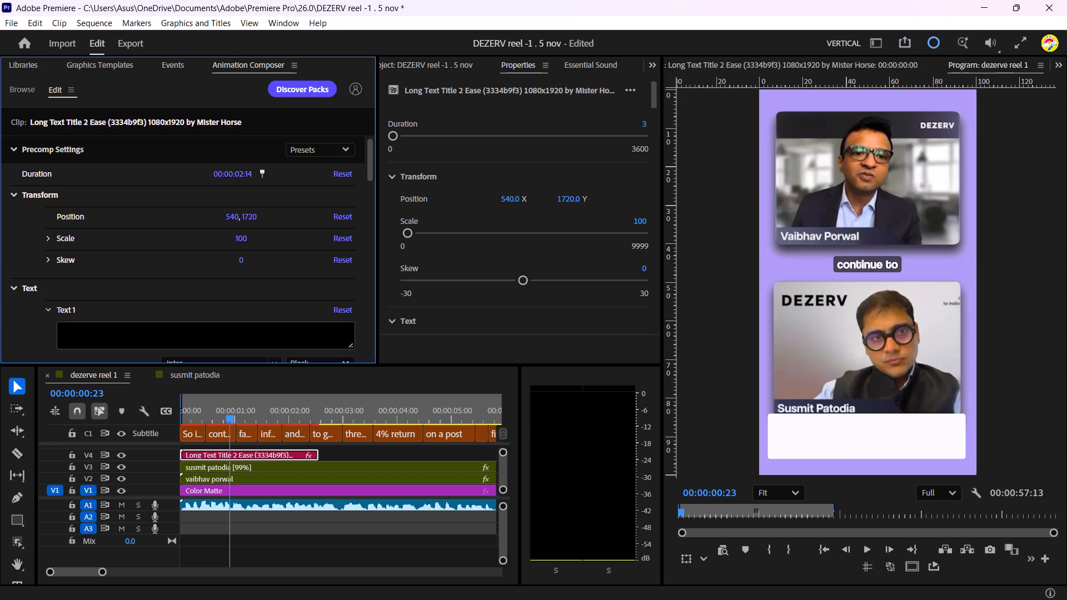
pyautogui.click(208, 414)
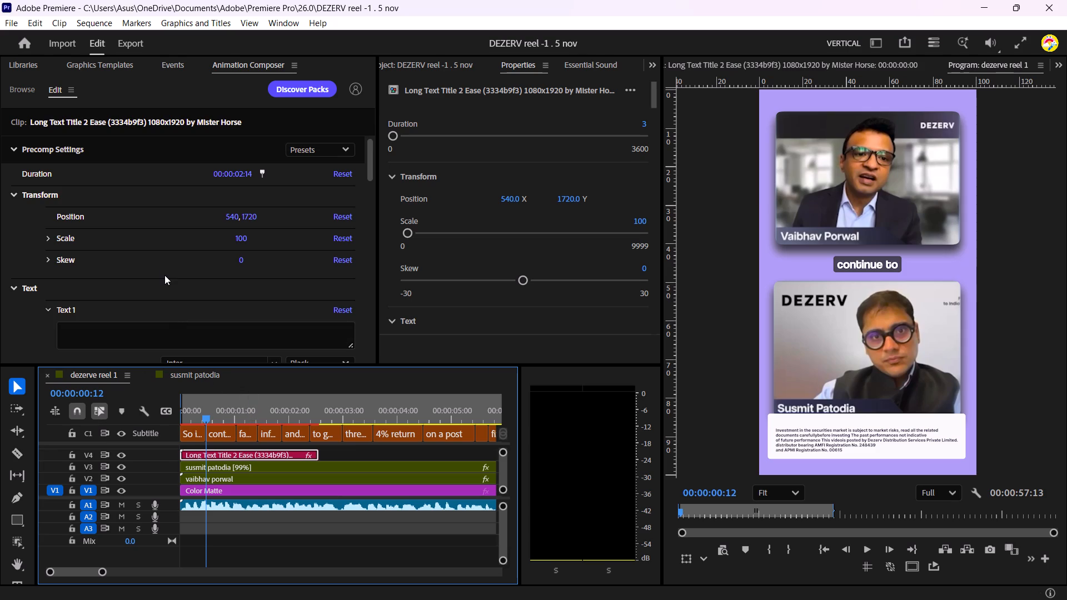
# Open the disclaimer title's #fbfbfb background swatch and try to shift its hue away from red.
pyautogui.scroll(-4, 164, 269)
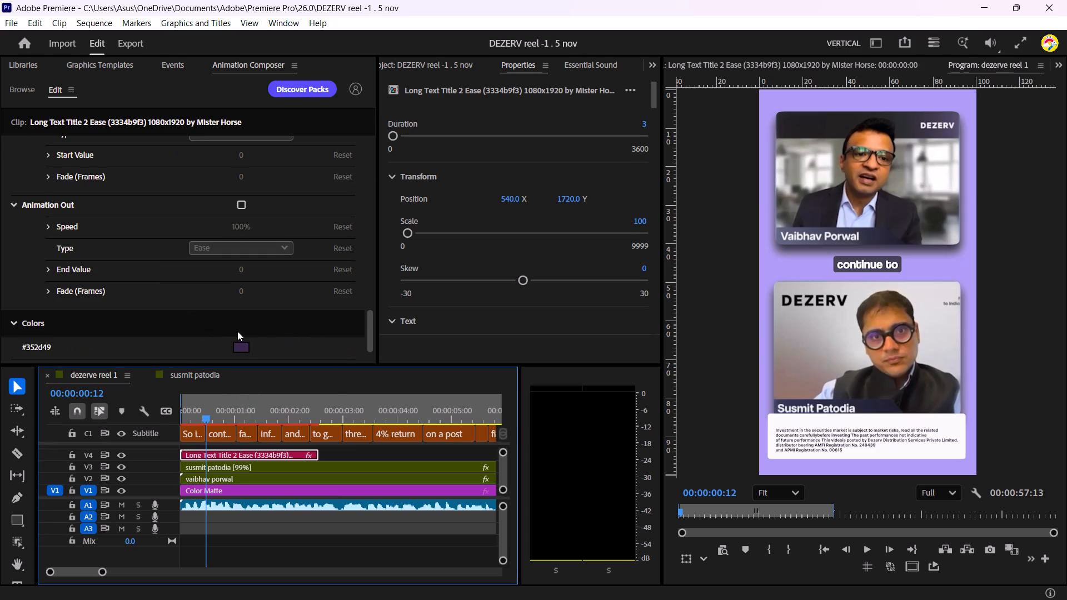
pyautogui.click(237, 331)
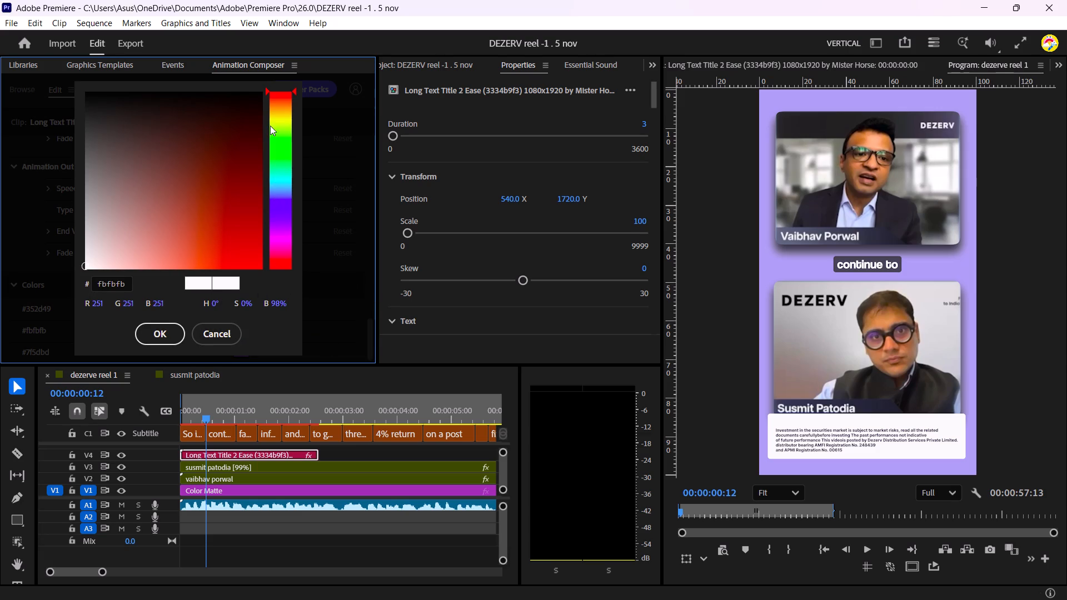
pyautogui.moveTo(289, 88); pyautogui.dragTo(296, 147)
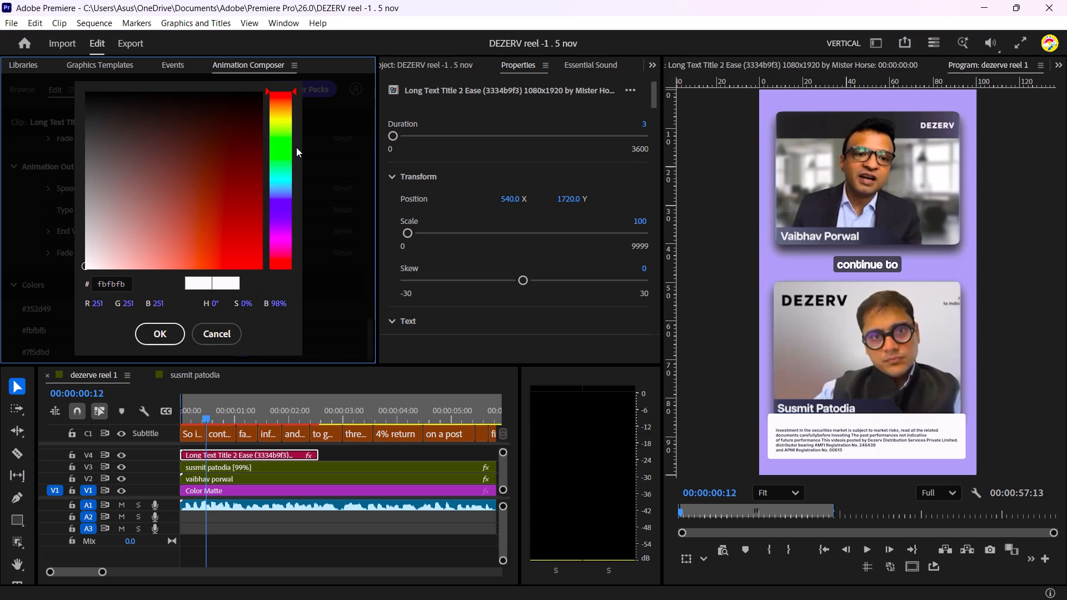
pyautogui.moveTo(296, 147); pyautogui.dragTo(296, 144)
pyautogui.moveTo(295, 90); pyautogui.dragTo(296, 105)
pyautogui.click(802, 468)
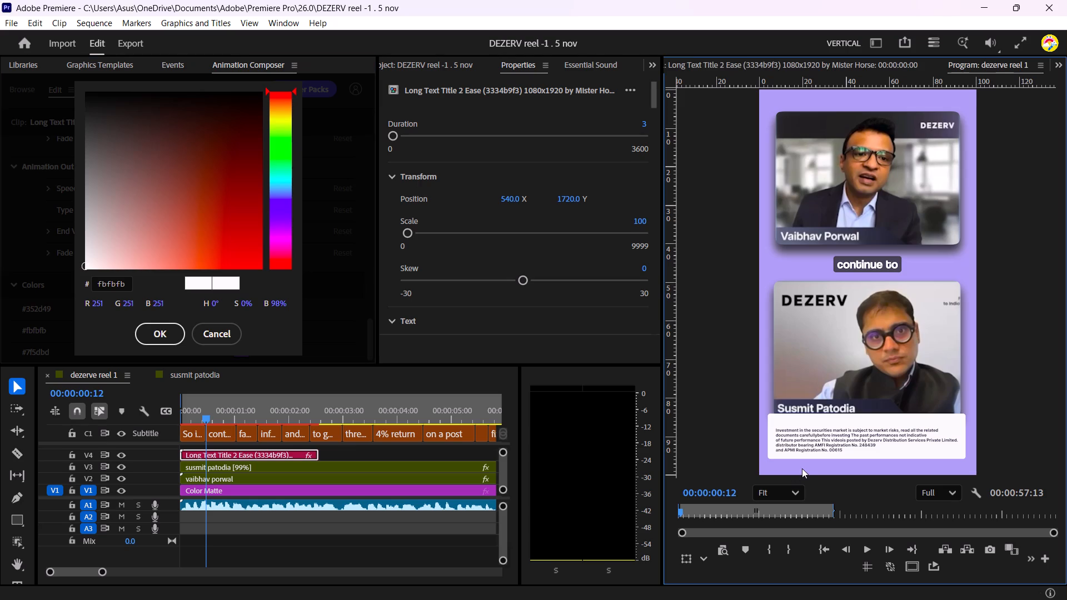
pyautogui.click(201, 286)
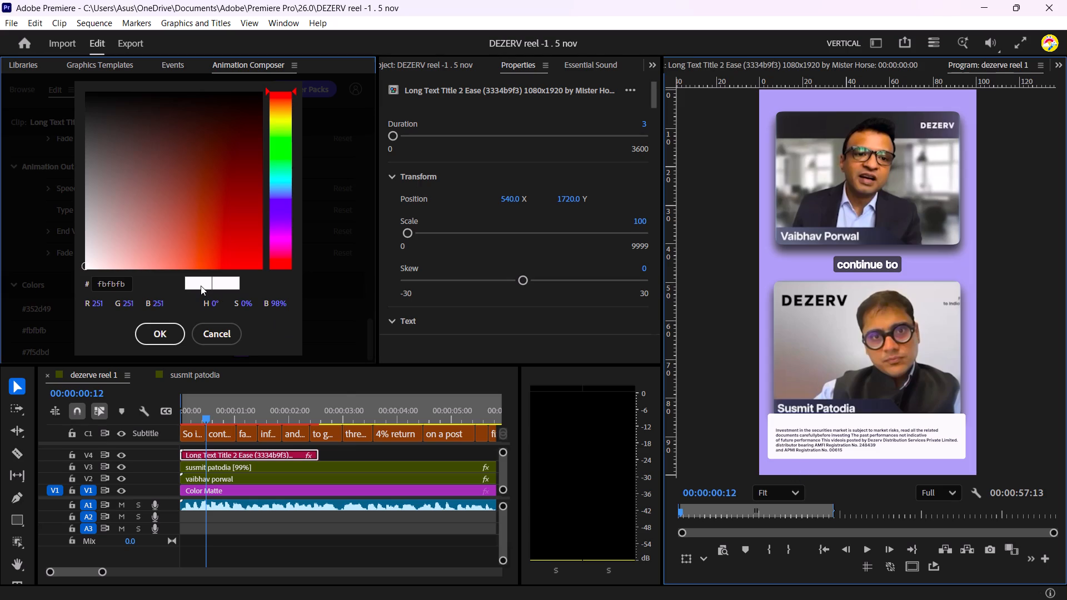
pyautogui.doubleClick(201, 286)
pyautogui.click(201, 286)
# Copy the hex colour code ABB0EF from the purple Color Matte background clip on V1.
pyautogui.click(271, 491)
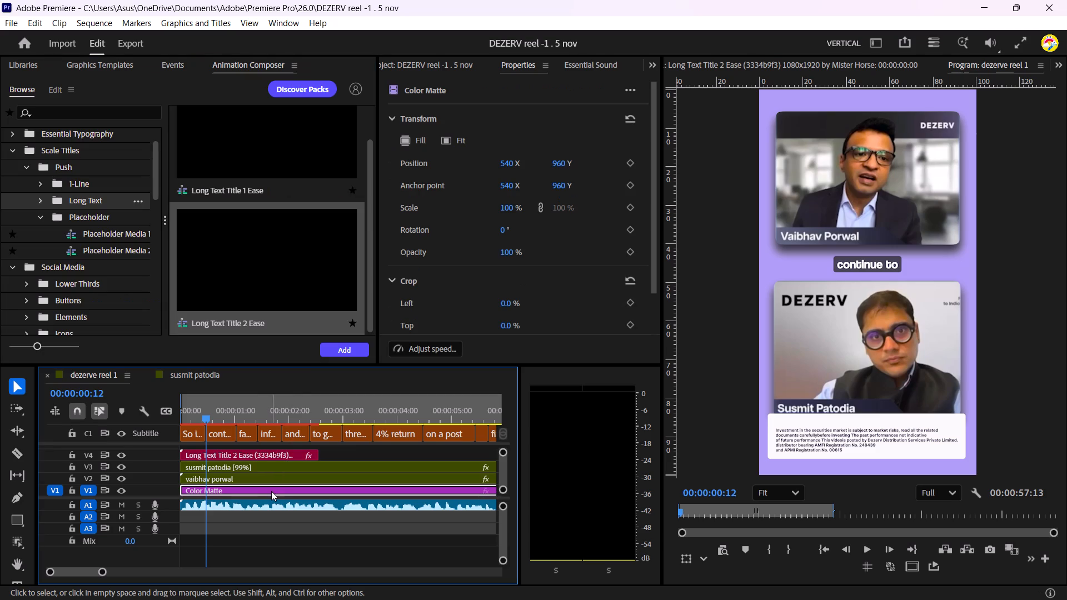
pyautogui.doubleClick(297, 490)
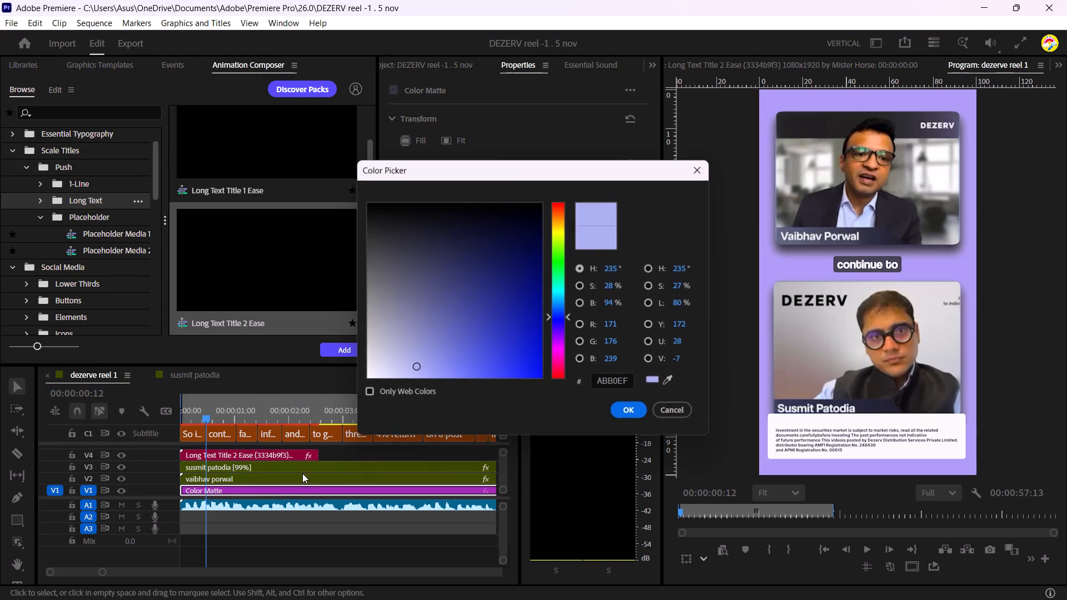
pyautogui.click(597, 381)
pyautogui.doubleClick(597, 381)
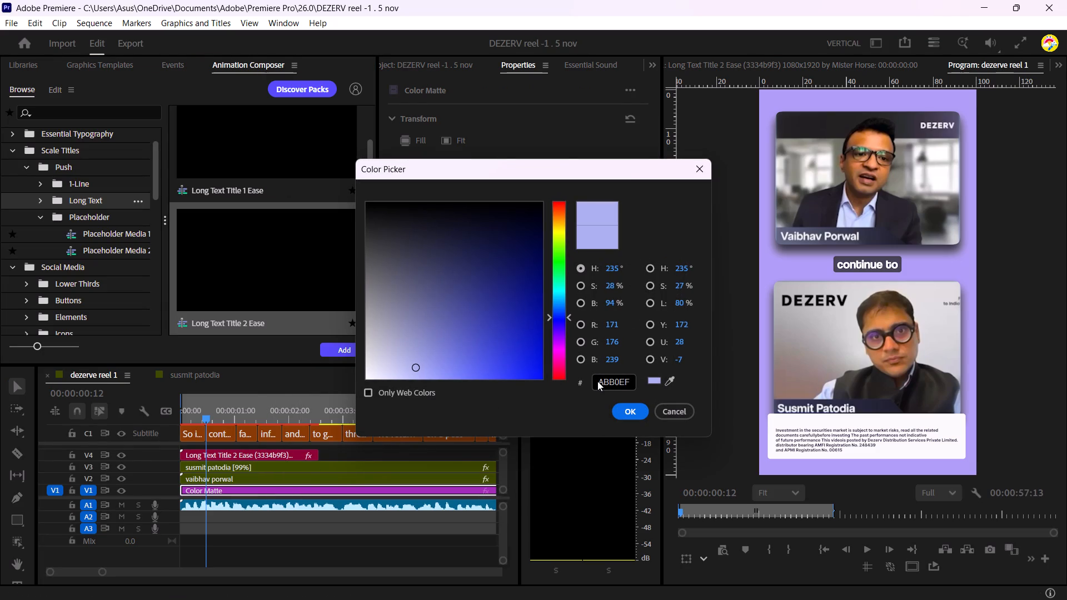
pyautogui.click(626, 378)
pyautogui.moveTo(627, 381); pyautogui.dragTo(618, 384)
pyautogui.moveTo(600, 379); pyautogui.dragTo(632, 379)
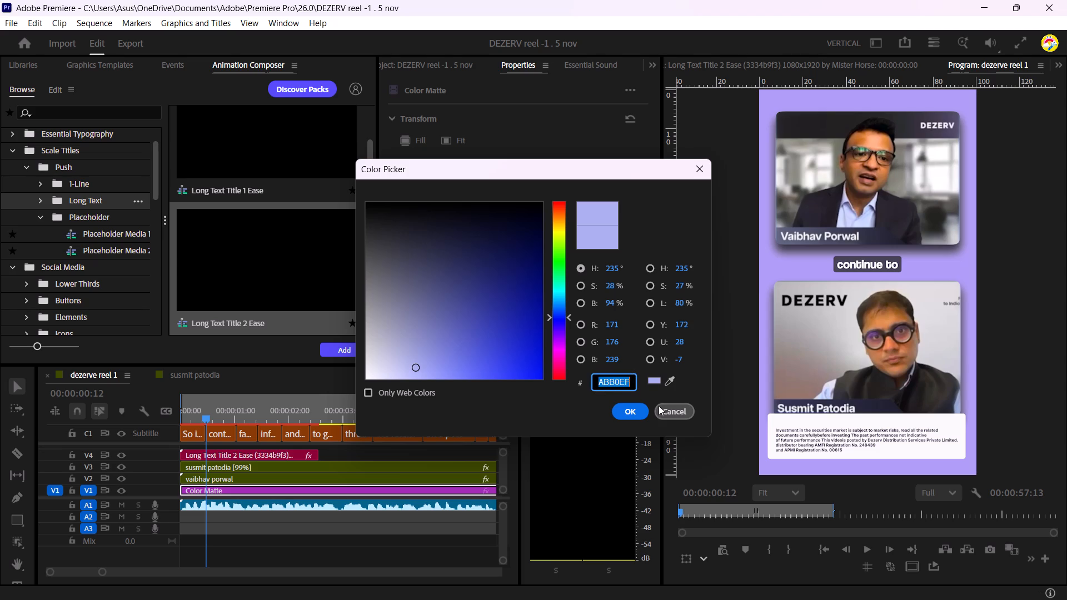
pyautogui.hotkey('ctrl', 'c')
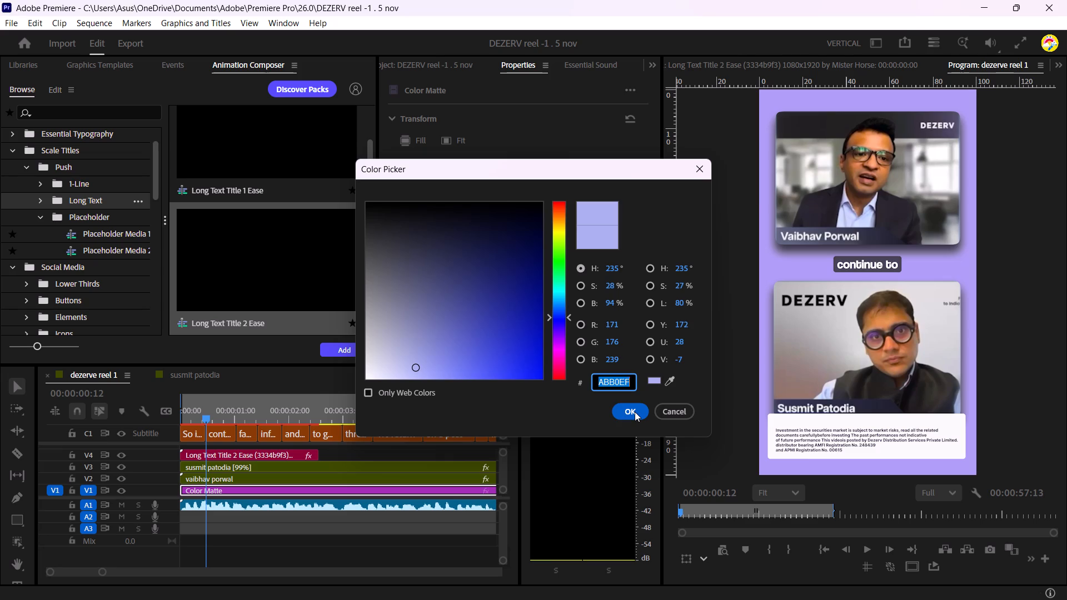
pyautogui.click(635, 412)
# Replace the disclaimer title's #fbfbfb background colour with the copied Color Matte colour, #abb0ef.
pyautogui.click(268, 454)
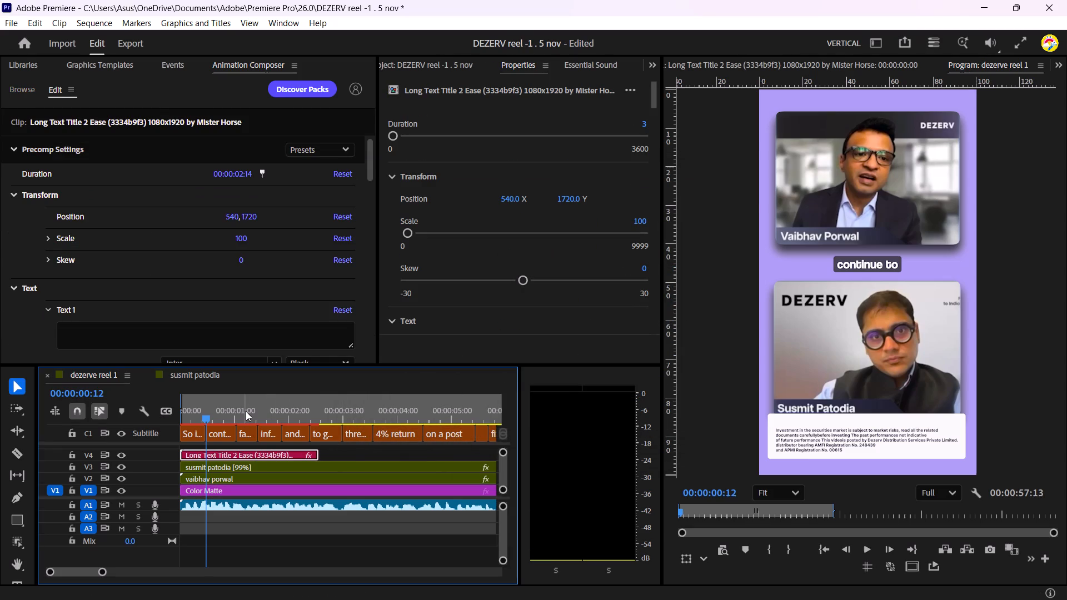
pyautogui.click(246, 411)
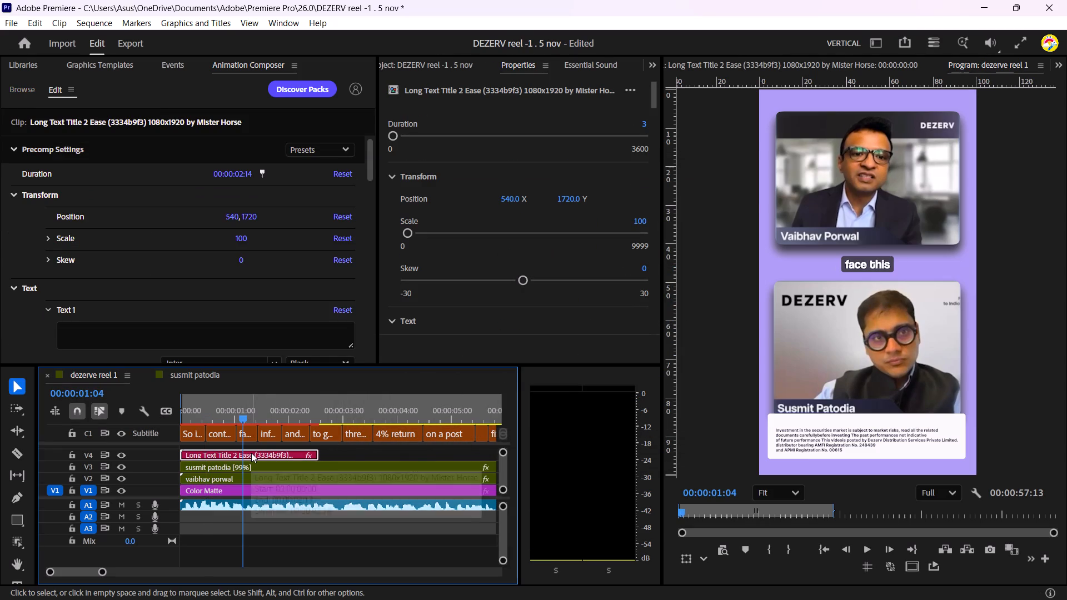
pyautogui.click(251, 453)
pyautogui.scroll(-3, 153, 267)
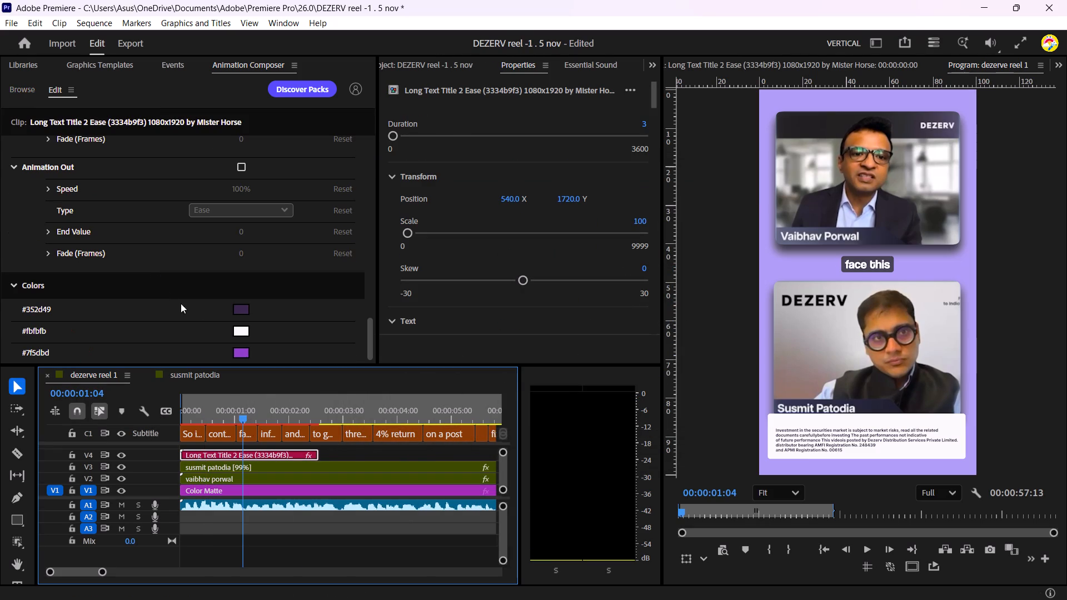
pyautogui.doubleClick(237, 331)
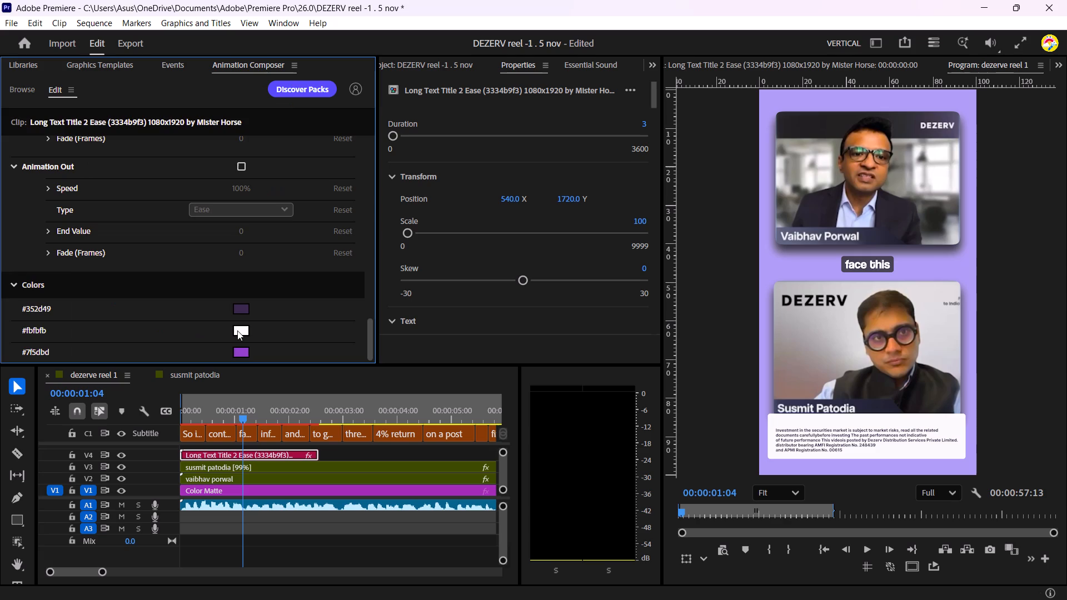
pyautogui.click(237, 331)
pyautogui.moveTo(126, 287); pyautogui.dragTo(61, 291)
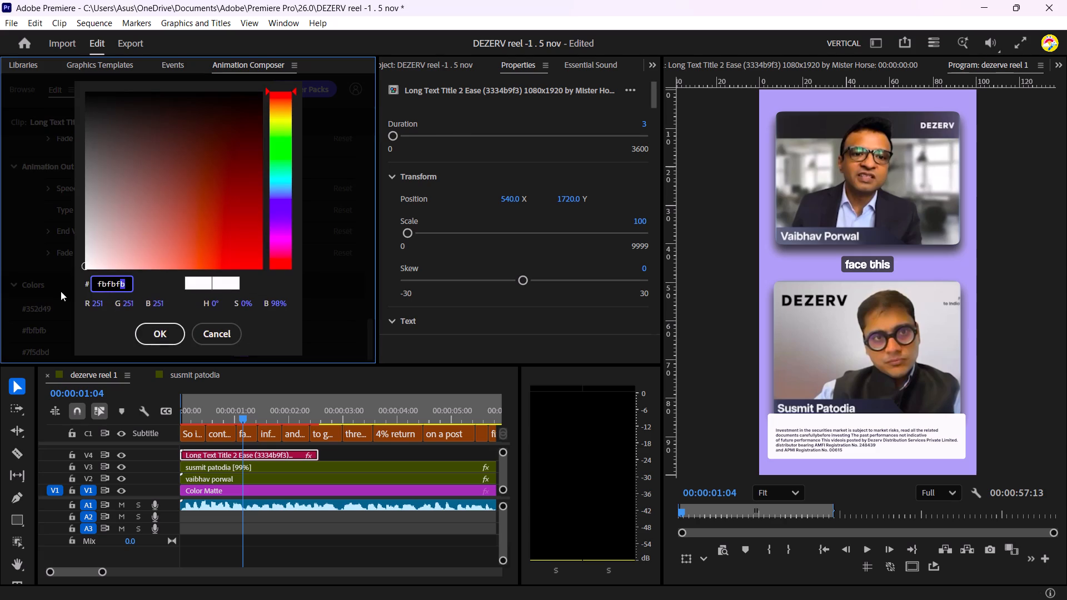
pyautogui.moveTo(61, 291); pyautogui.dragTo(51, 292)
pyautogui.press('BackSpace')
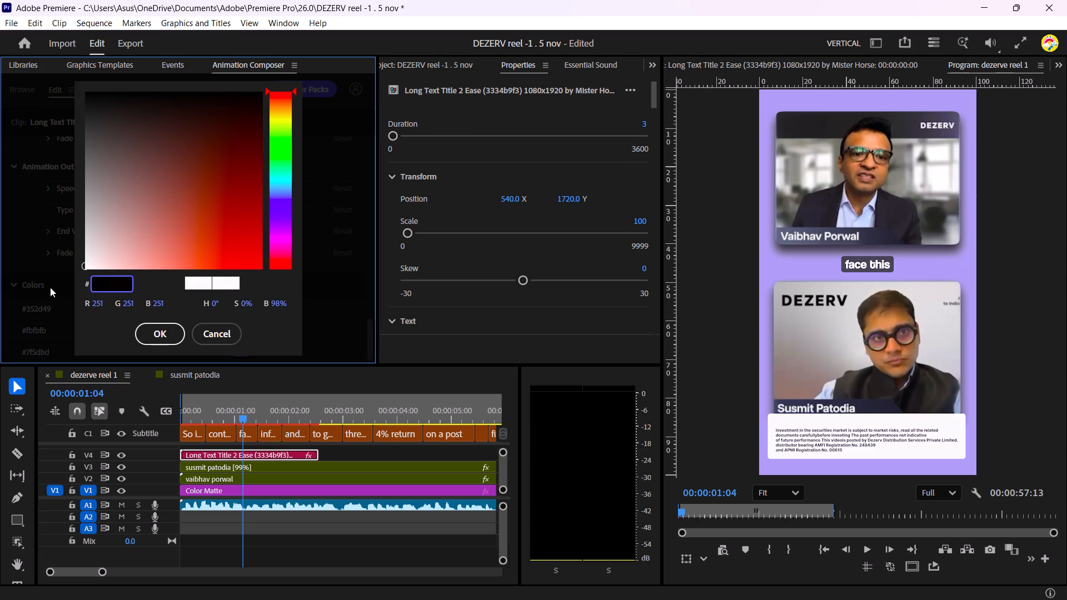
pyautogui.hotkey('ctrl', 'v')
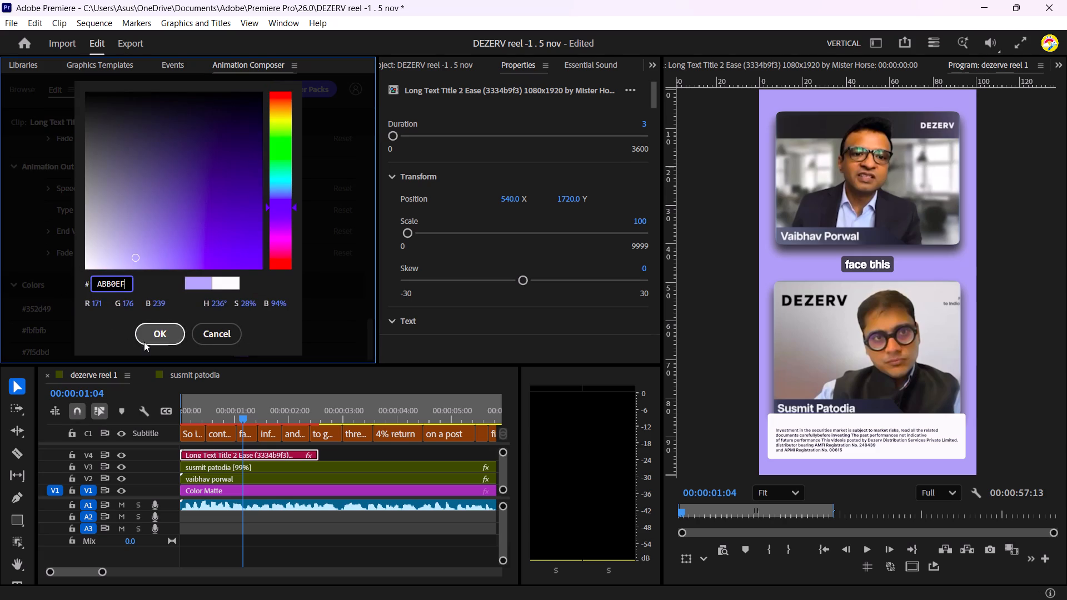
pyautogui.click(146, 331)
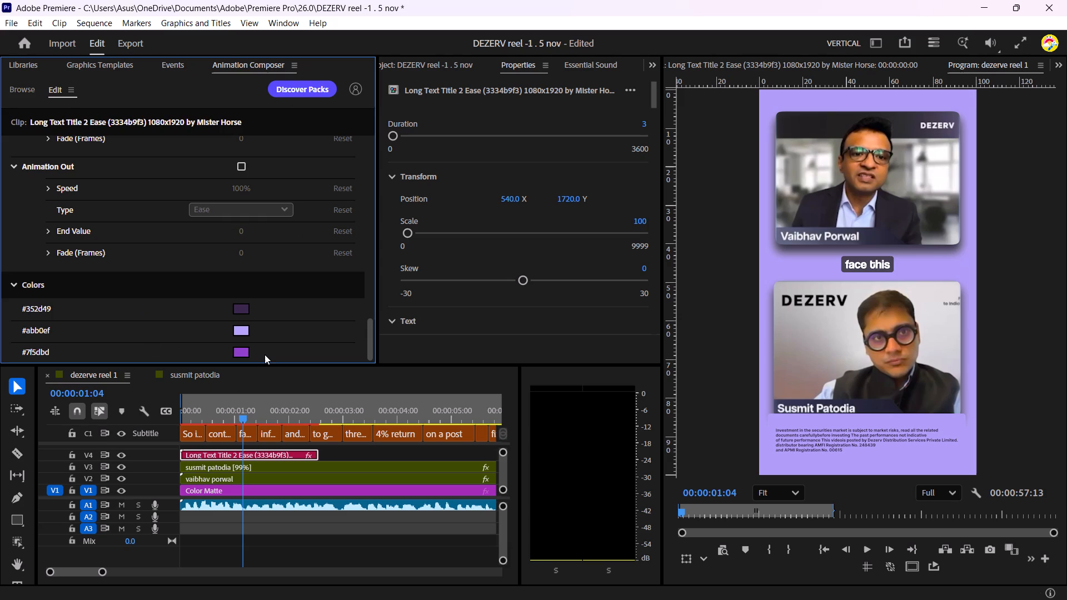
# Change the disclaimer title's #352d49 text colour to near-white #fdfcfe.
pyautogui.scroll(-5, 275, 341)
pyautogui.click(241, 311)
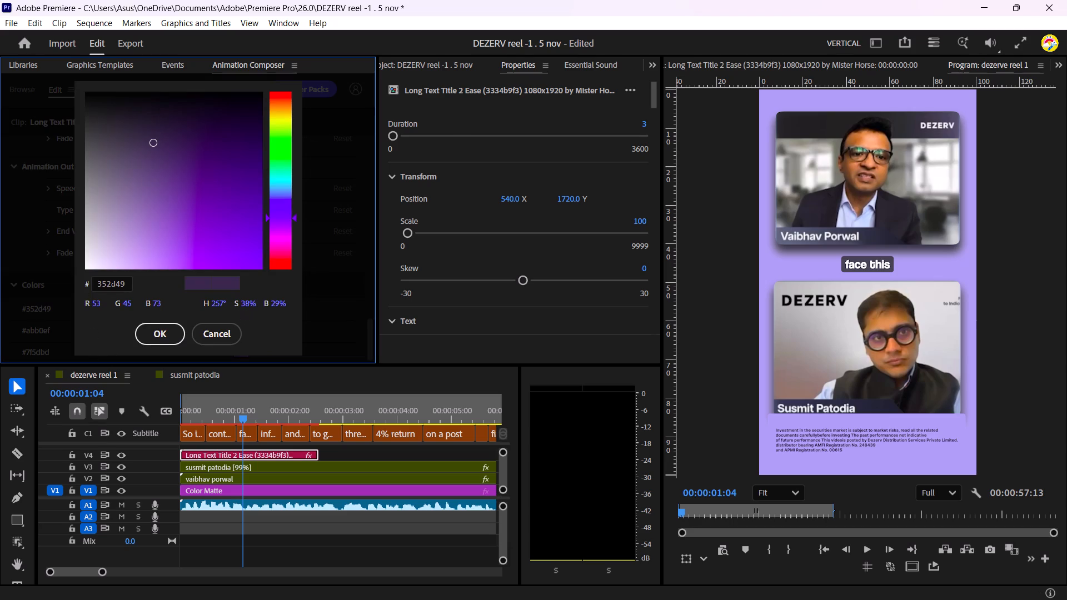
pyautogui.click(87, 269)
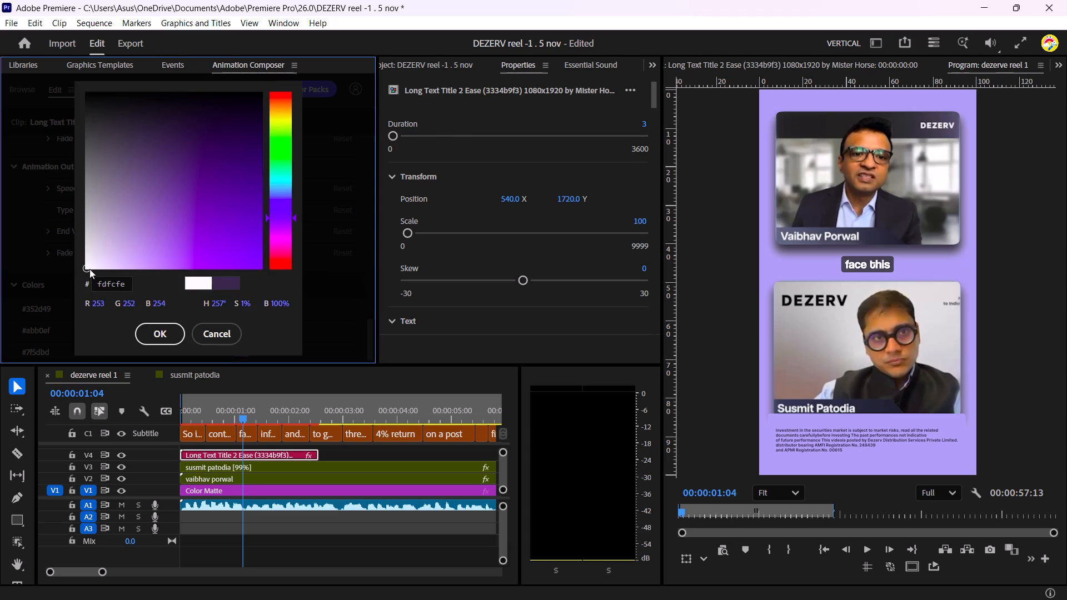
pyautogui.click(169, 334)
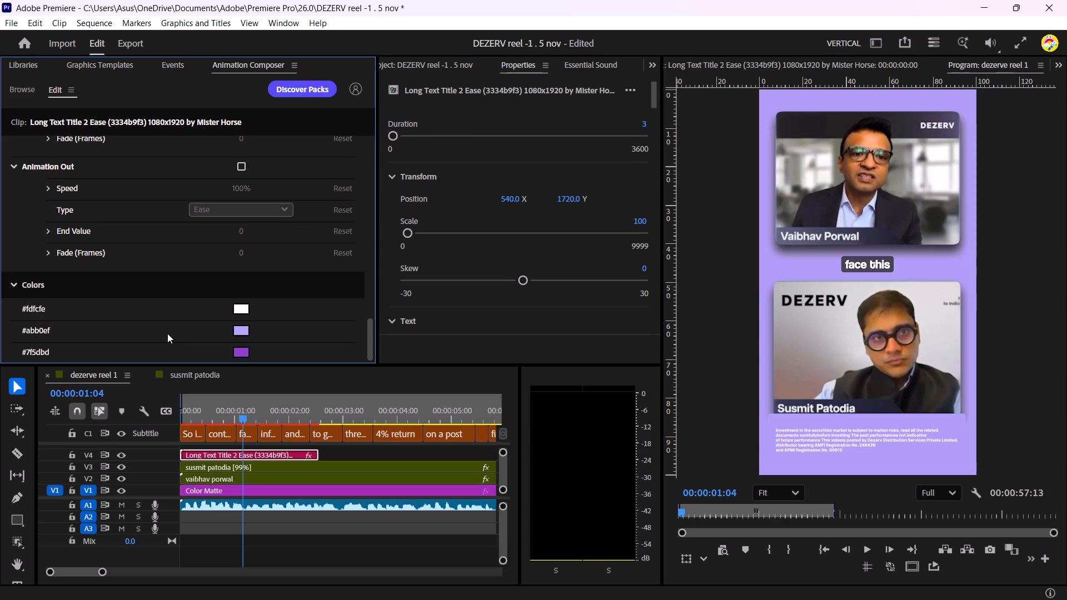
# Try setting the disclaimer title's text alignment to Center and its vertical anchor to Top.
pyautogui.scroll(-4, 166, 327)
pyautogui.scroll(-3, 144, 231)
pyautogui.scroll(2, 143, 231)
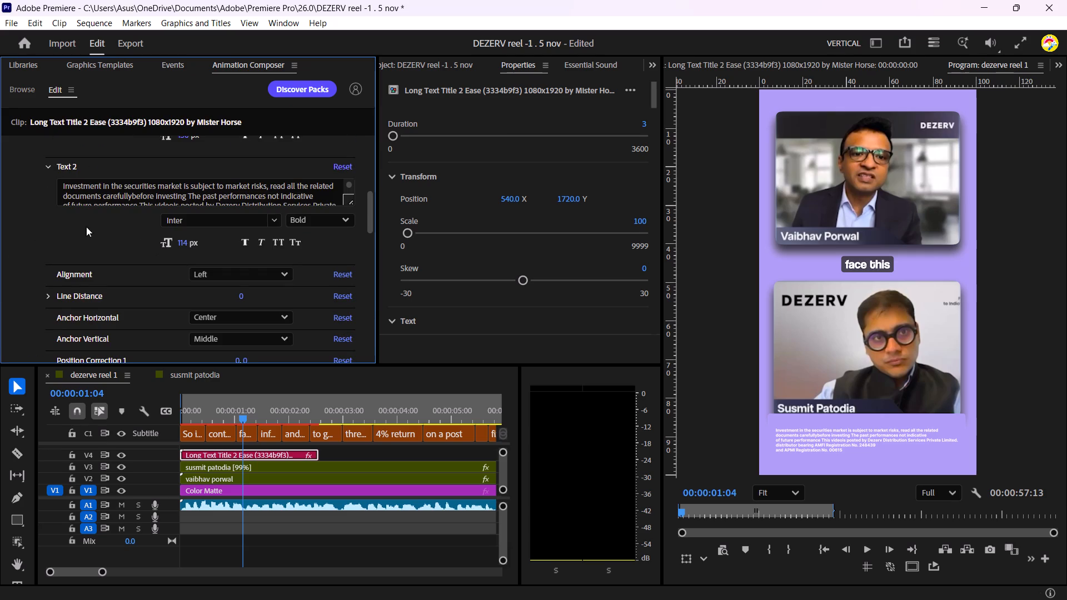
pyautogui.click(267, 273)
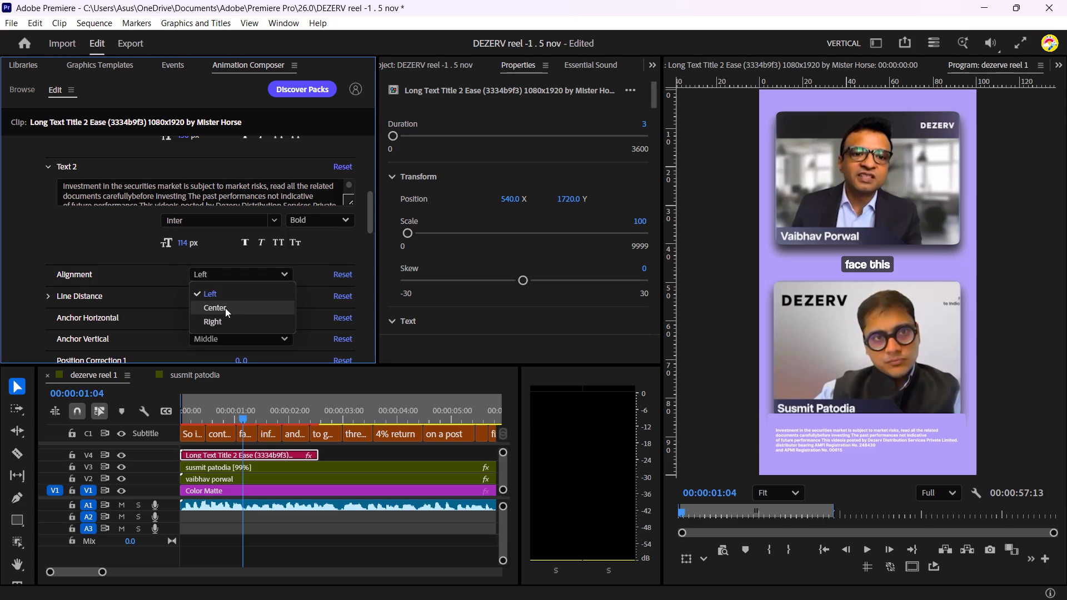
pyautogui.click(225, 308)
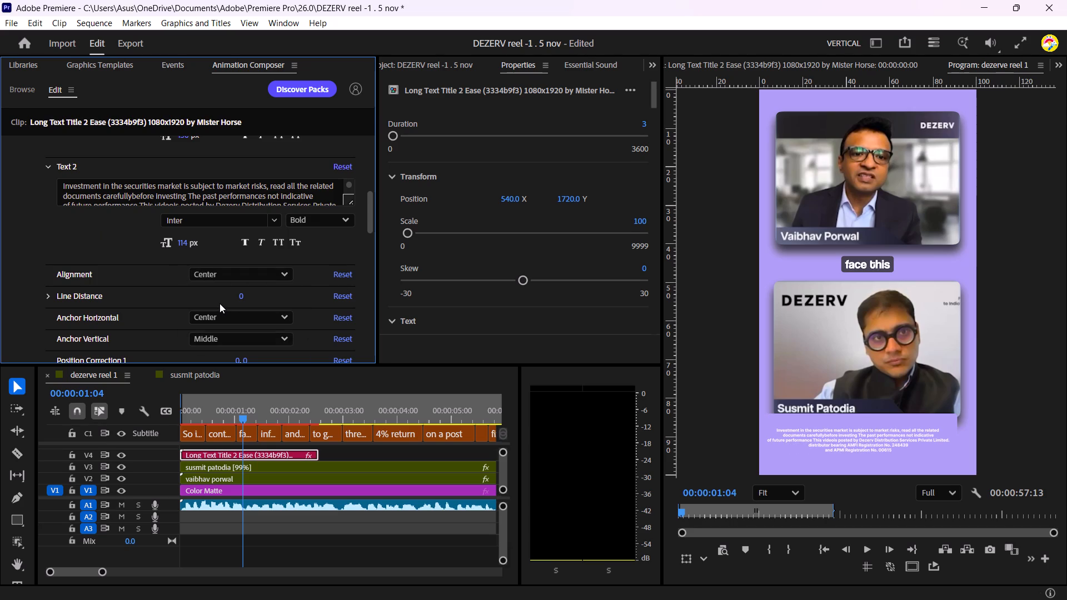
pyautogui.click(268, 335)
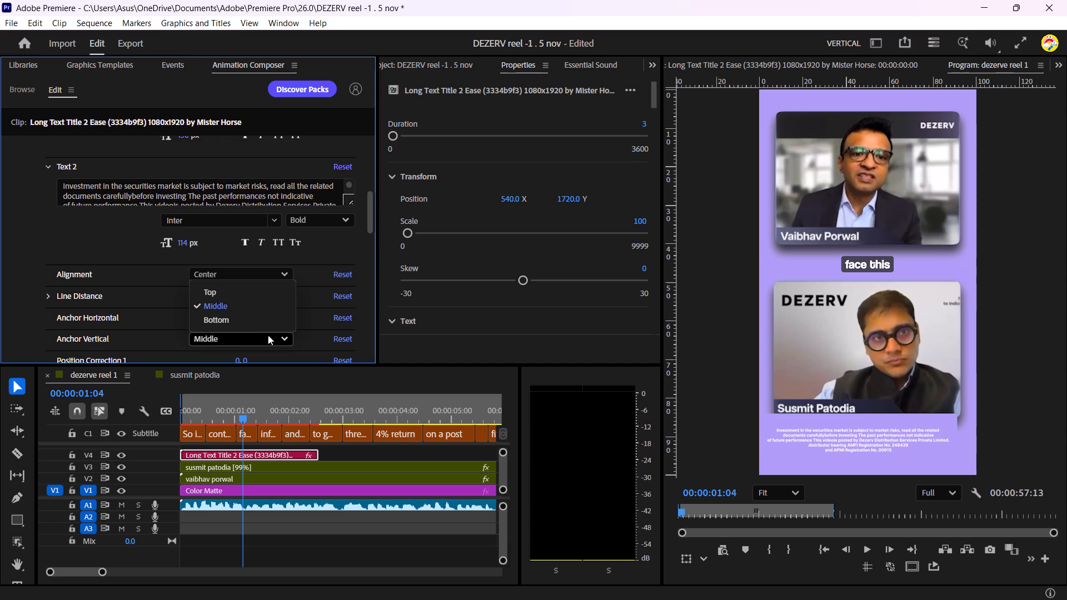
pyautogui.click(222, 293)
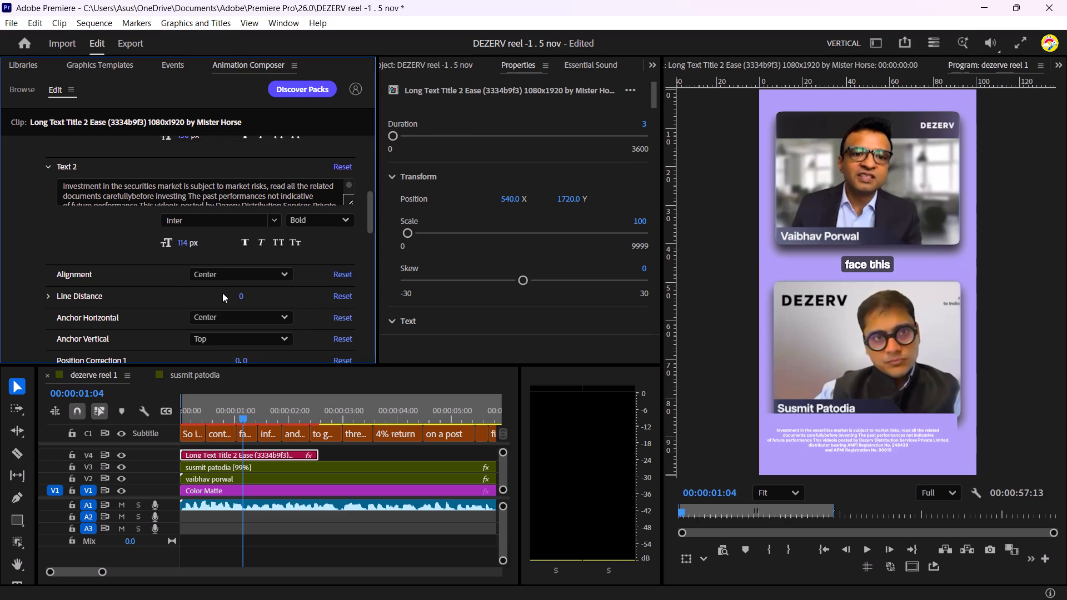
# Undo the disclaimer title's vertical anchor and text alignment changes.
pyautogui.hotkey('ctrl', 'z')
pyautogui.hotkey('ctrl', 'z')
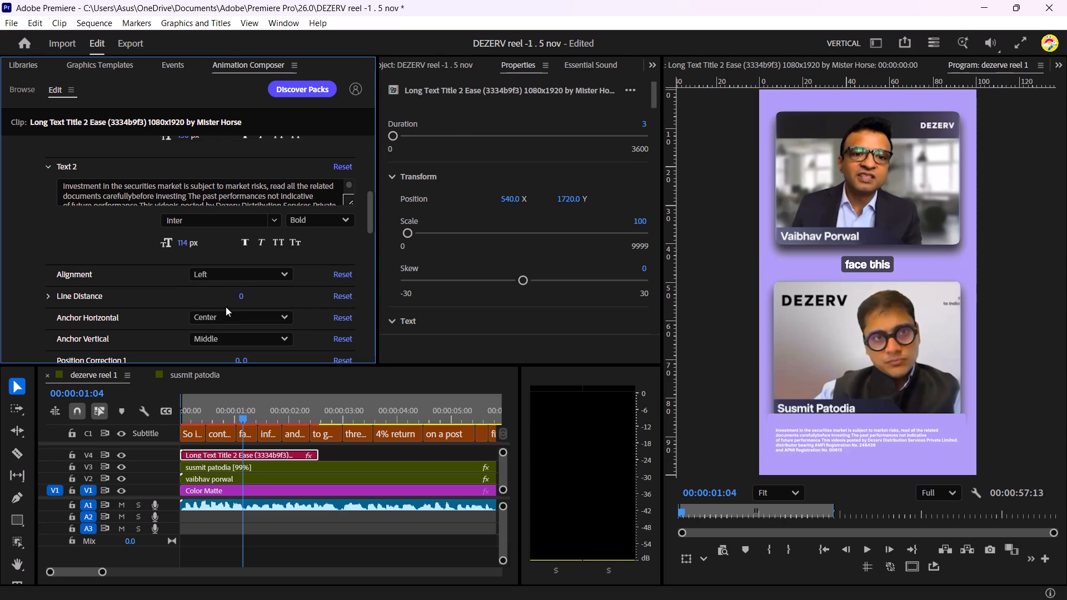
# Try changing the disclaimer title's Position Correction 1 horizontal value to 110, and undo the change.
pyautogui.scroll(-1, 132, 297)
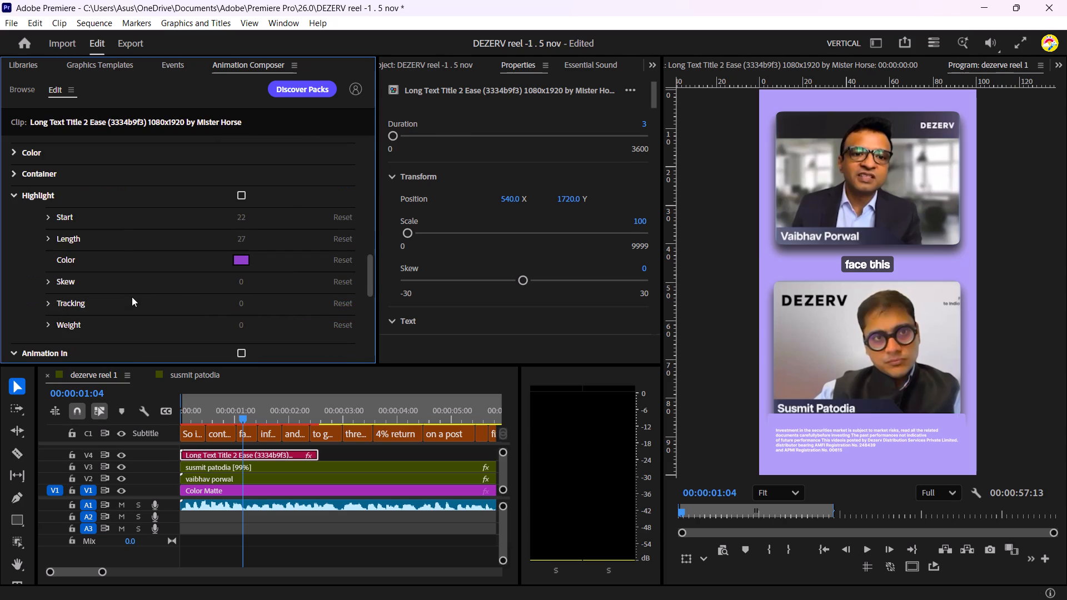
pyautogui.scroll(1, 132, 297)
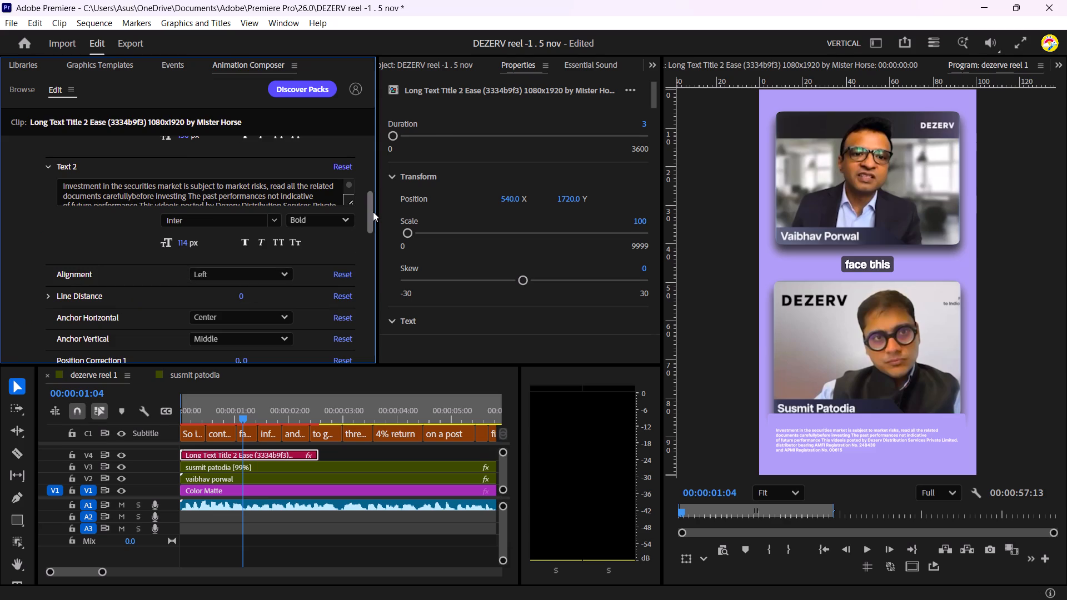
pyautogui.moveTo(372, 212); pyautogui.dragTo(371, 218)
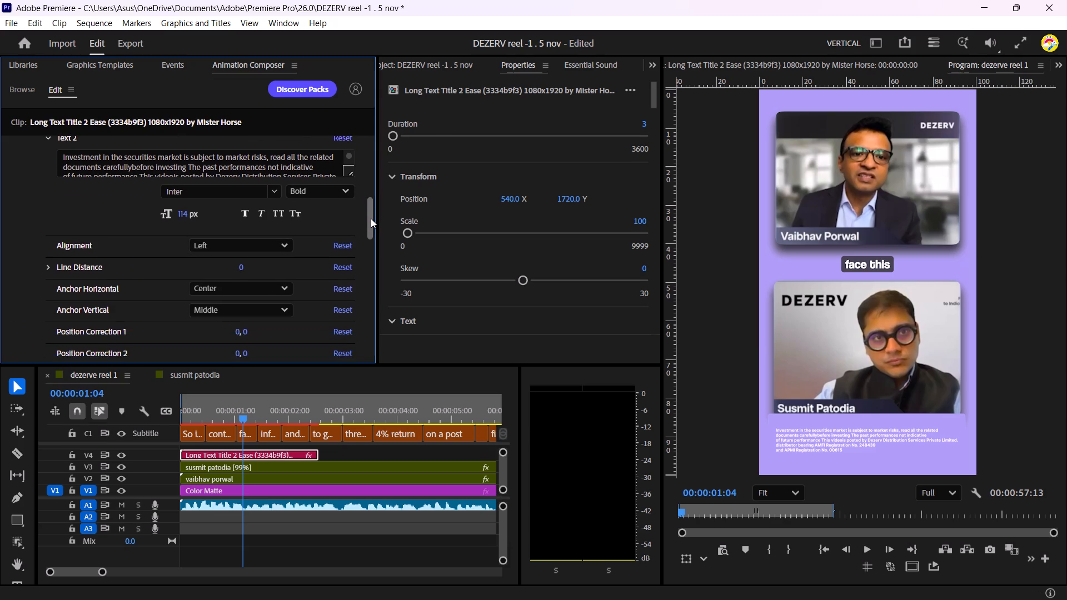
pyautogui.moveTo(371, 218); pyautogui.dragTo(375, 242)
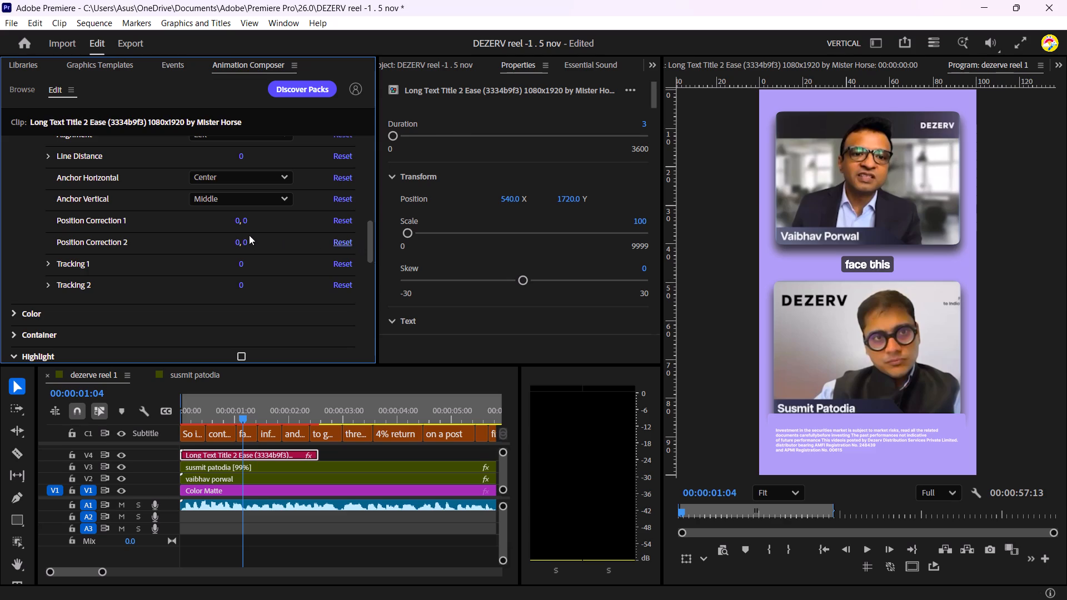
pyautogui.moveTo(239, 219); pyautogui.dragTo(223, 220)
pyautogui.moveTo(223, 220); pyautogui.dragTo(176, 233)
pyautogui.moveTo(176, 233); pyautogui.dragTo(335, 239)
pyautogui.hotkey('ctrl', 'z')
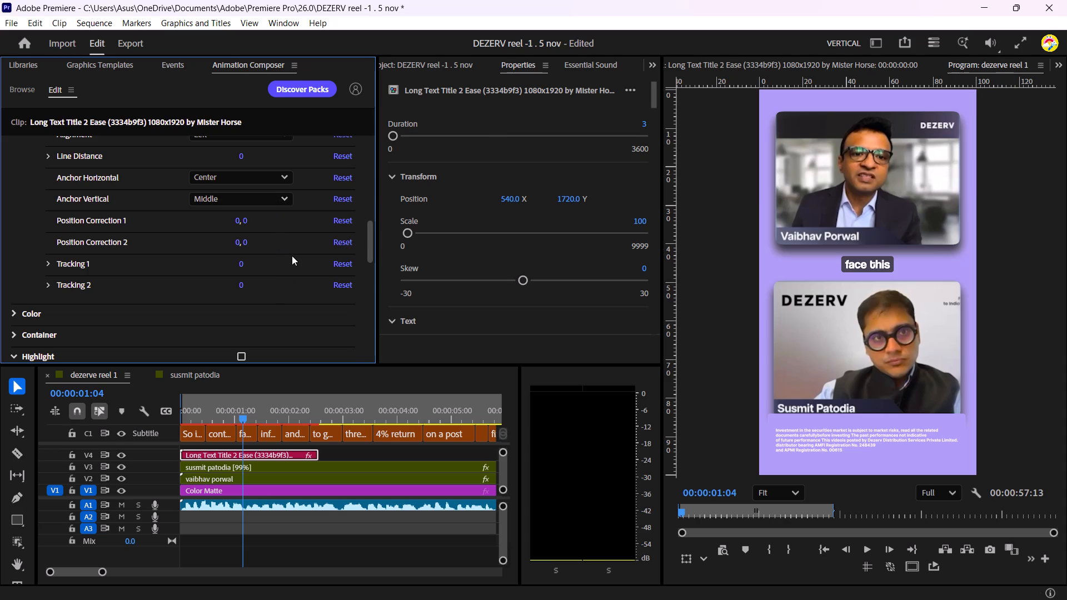
# Reposition the disclaimer title to 546 horizontally and 1781 vertically, lowering it beneath the second speaker's video.
pyautogui.scroll(-1, 292, 256)
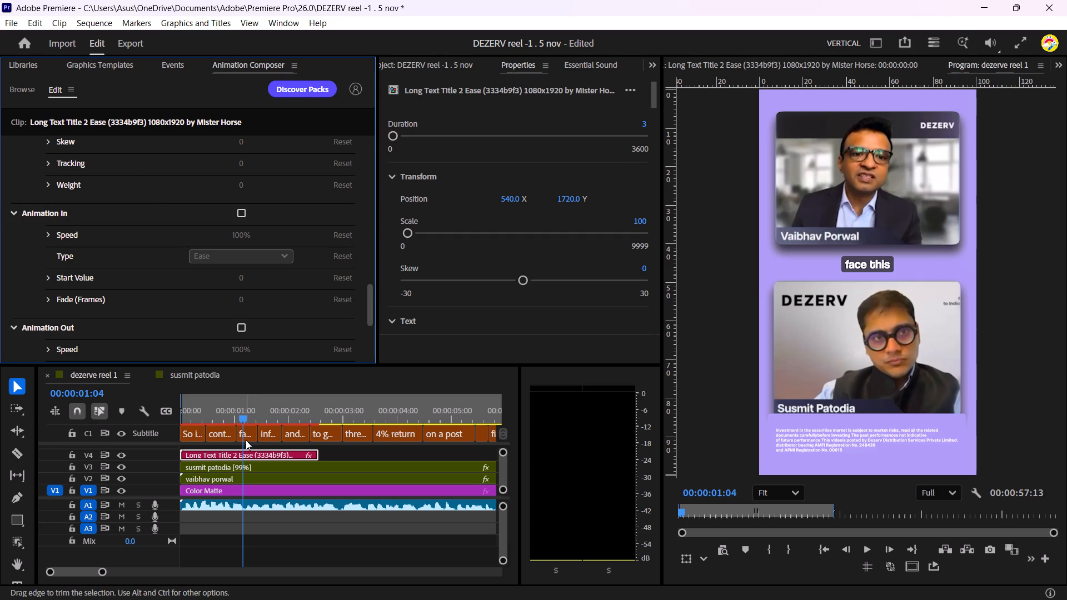
pyautogui.scroll(-3, 281, 279)
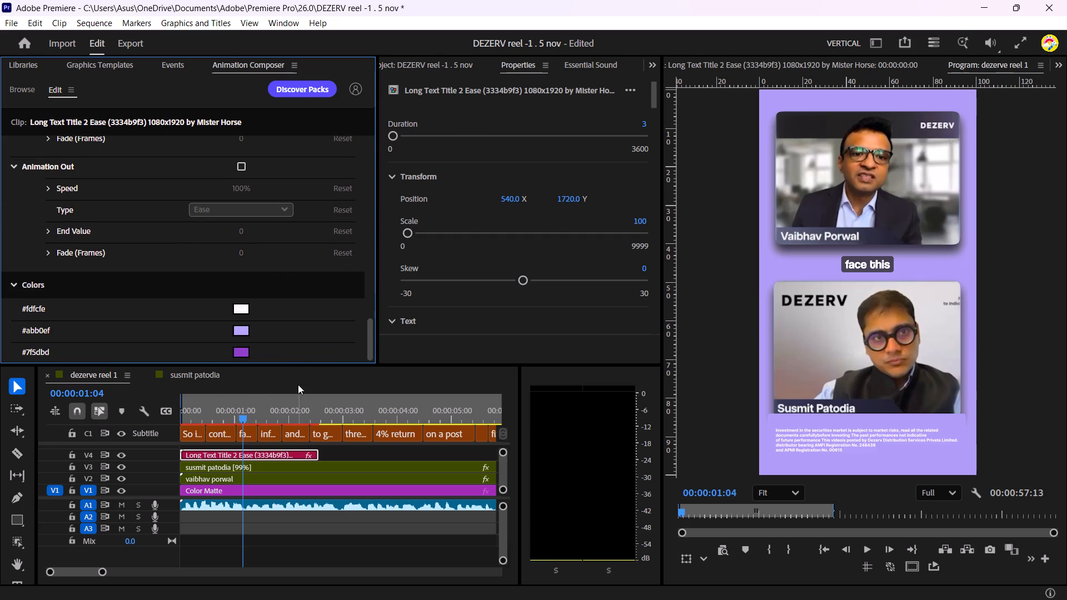
pyautogui.scroll(-3, 287, 341)
pyautogui.scroll(2, 320, 185)
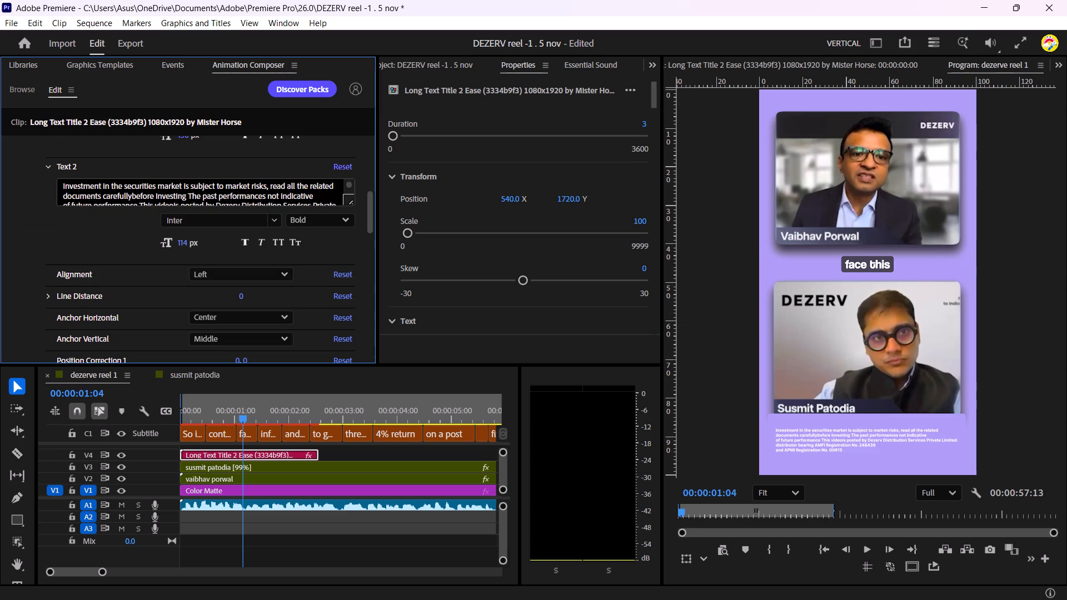
pyautogui.scroll(2, 310, 159)
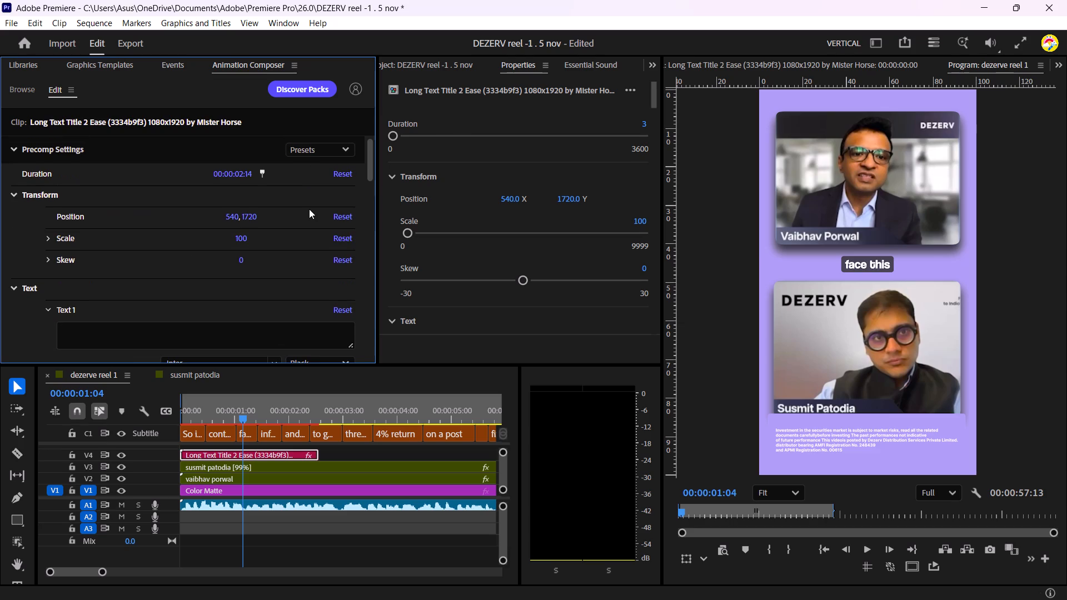
pyautogui.moveTo(229, 219); pyautogui.dragTo(242, 219)
pyautogui.moveTo(242, 219); pyautogui.dragTo(248, 229)
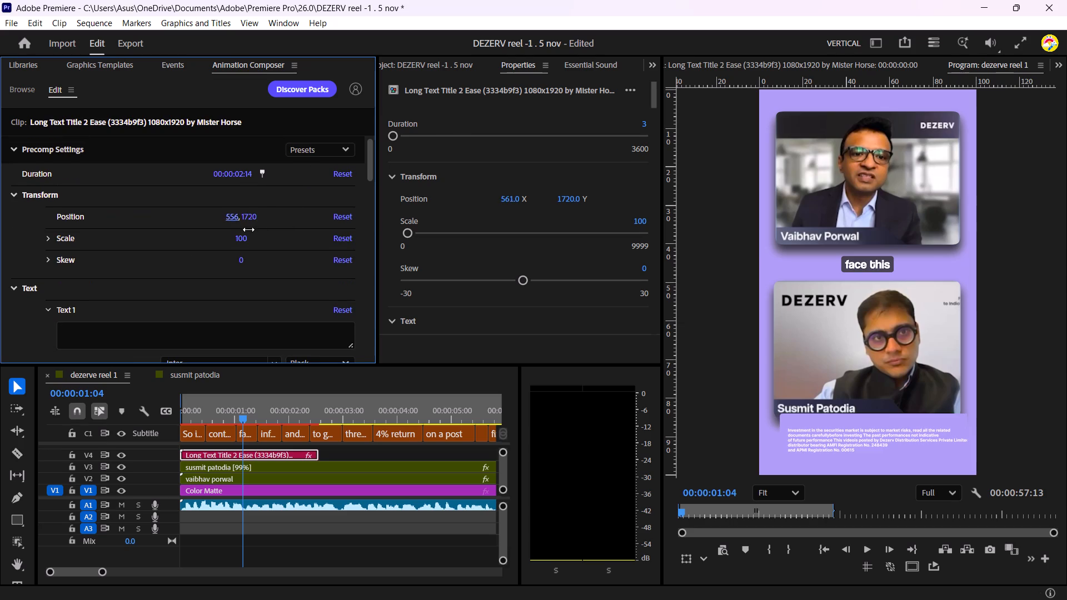
pyautogui.moveTo(248, 229); pyautogui.dragTo(240, 232)
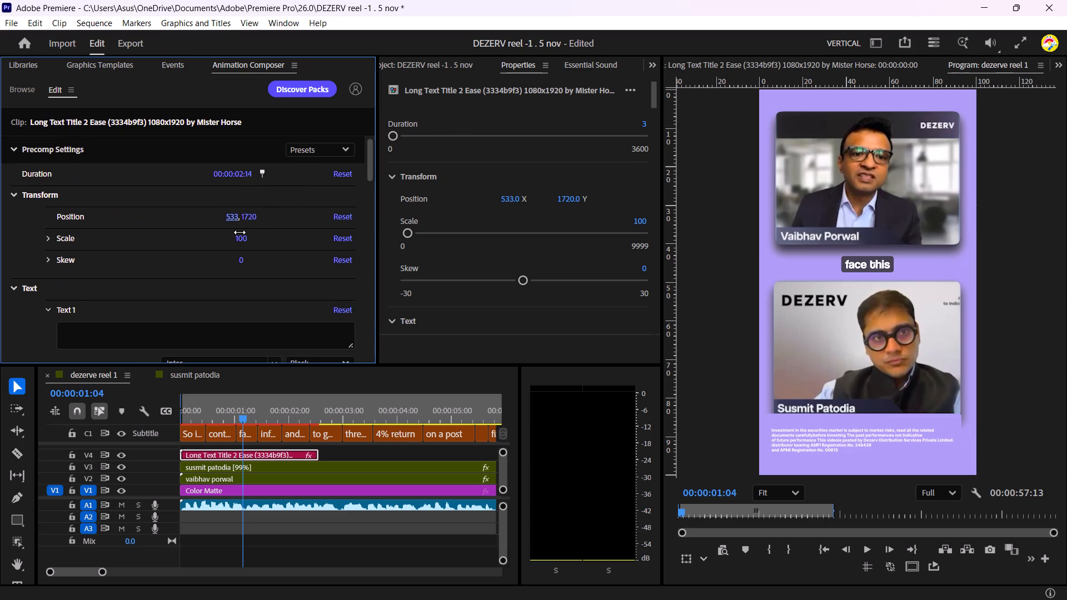
pyautogui.moveTo(240, 232); pyautogui.dragTo(247, 233)
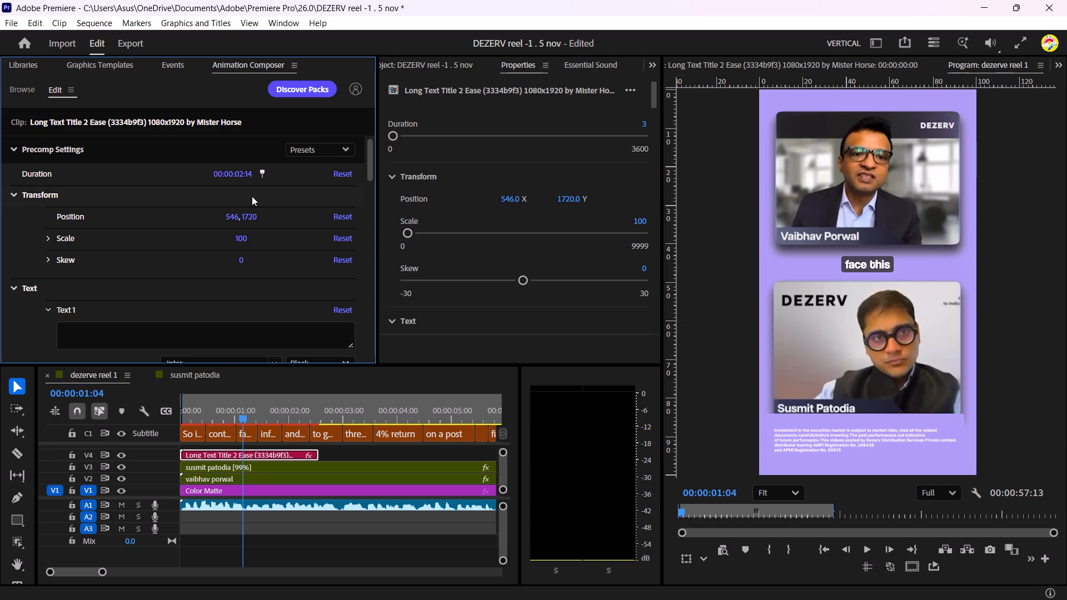
pyautogui.moveTo(251, 218); pyautogui.dragTo(281, 222)
pyautogui.moveTo(281, 222); pyautogui.dragTo(298, 223)
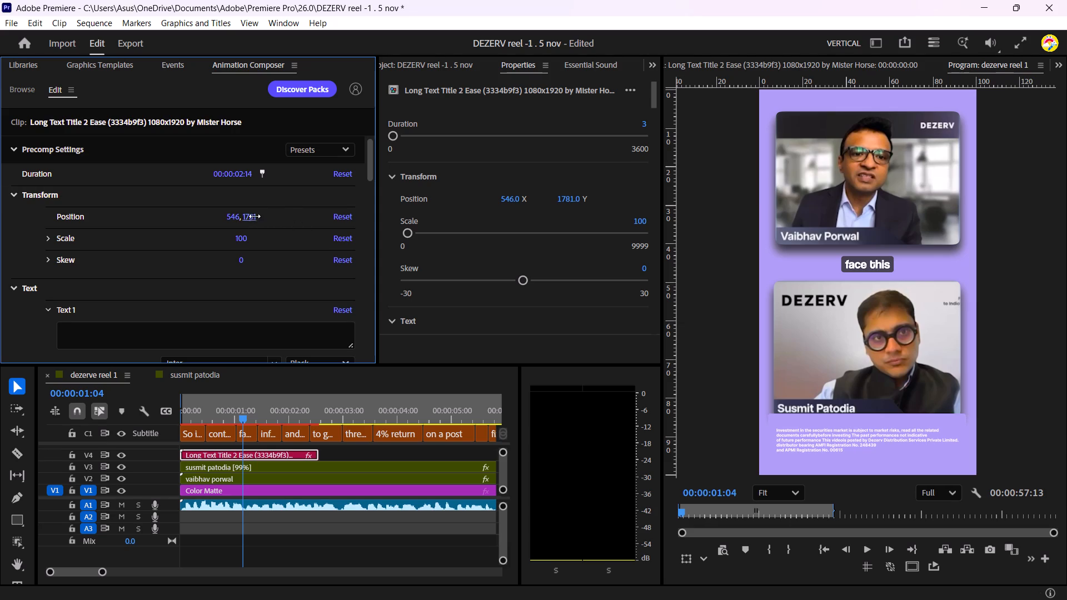
pyautogui.click(248, 214)
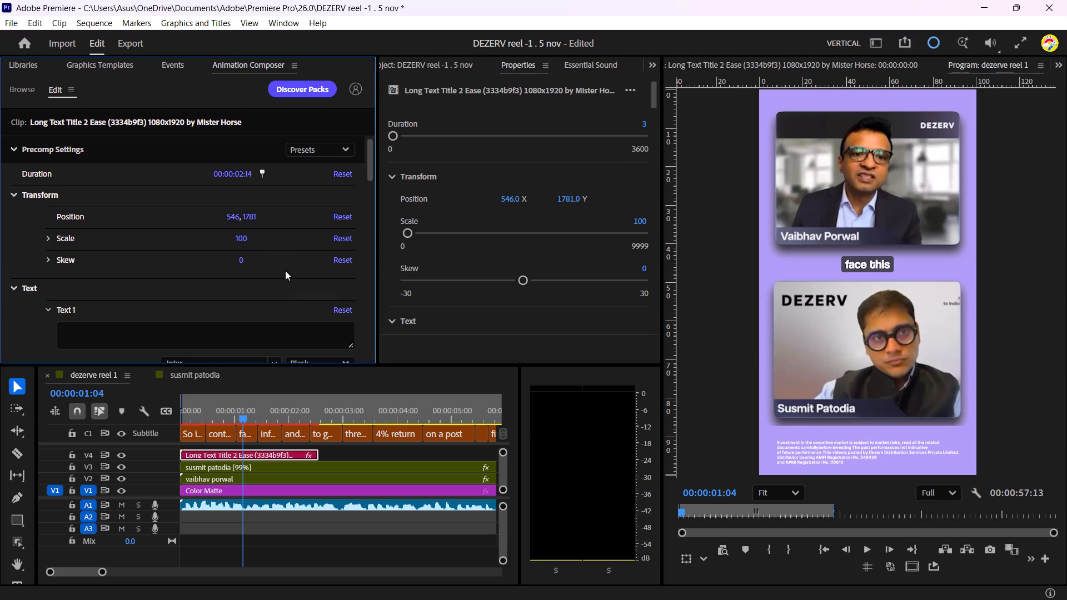
# Set the disclaimer title's horizontal anchor to Center and its vertical anchor to Top.
pyautogui.scroll(-2, 286, 270)
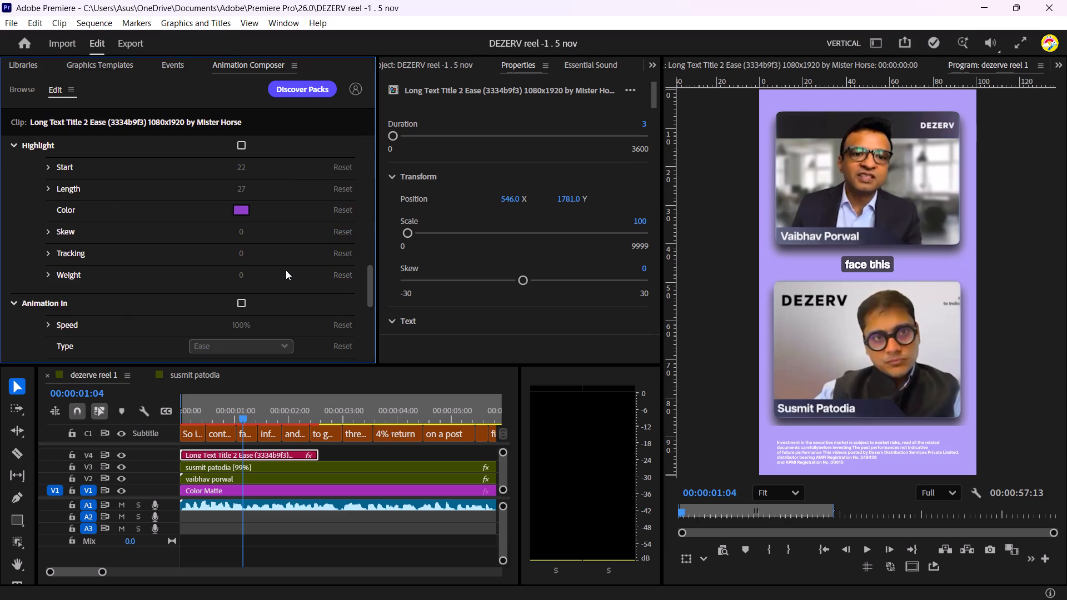
pyautogui.scroll(1, 286, 268)
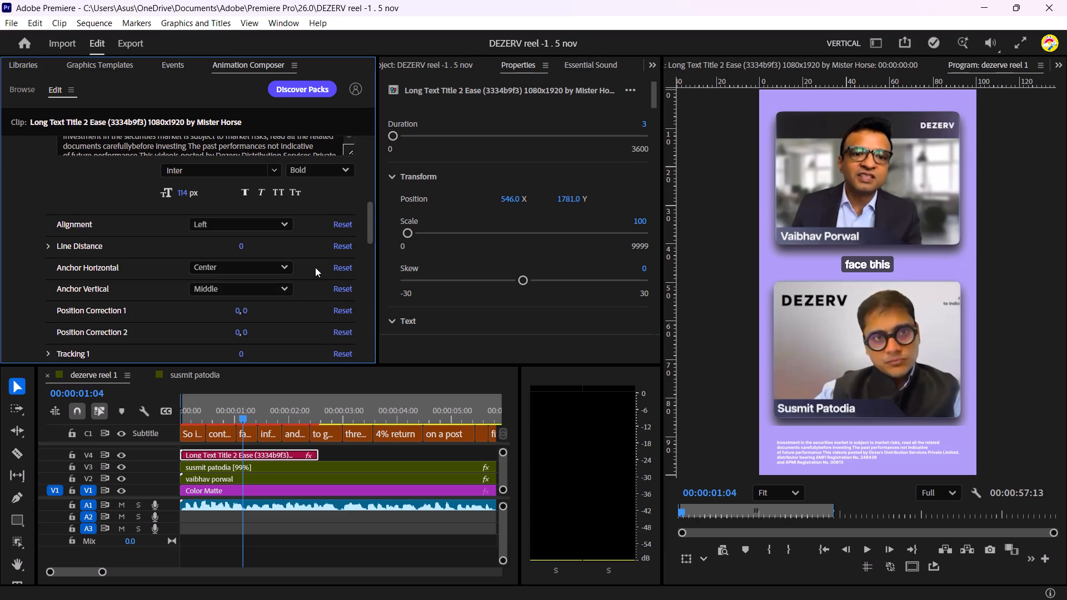
pyautogui.scroll(-2, 315, 267)
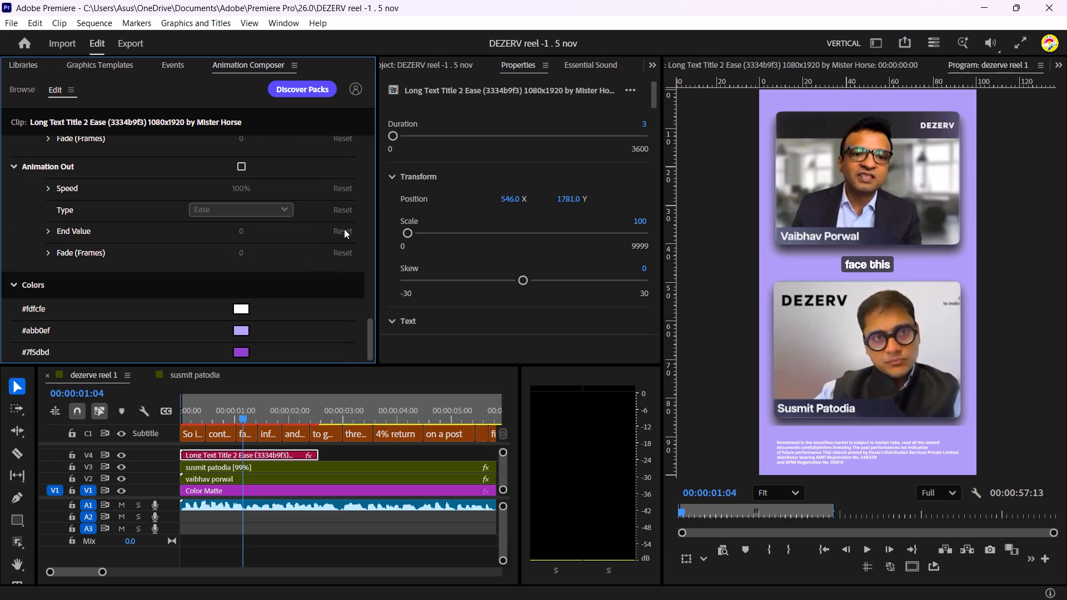
pyautogui.moveTo(371, 329); pyautogui.dragTo(355, 286)
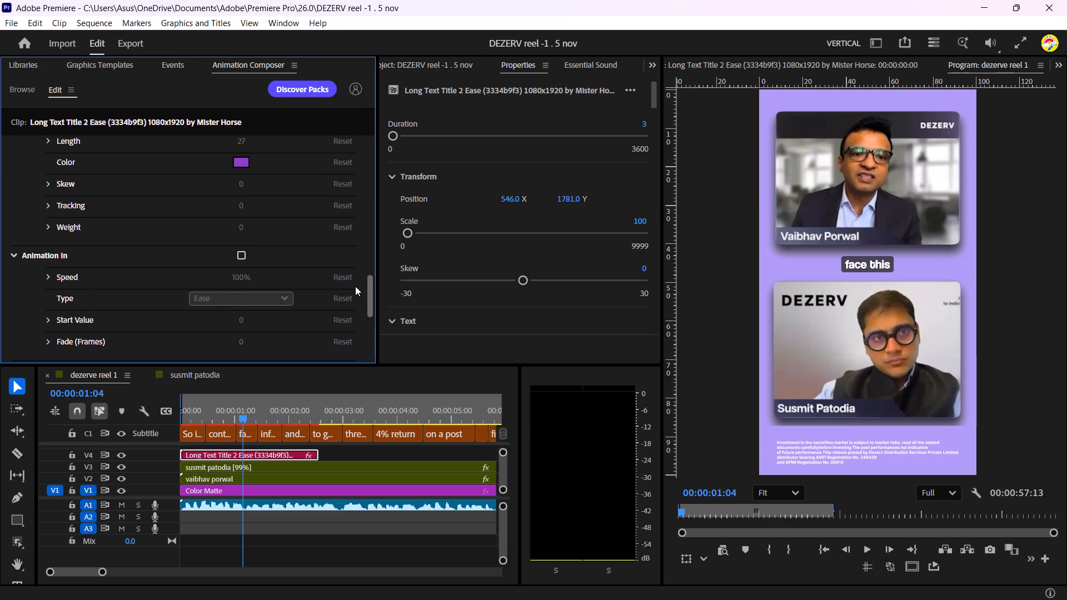
pyautogui.moveTo(355, 286); pyautogui.dragTo(352, 267)
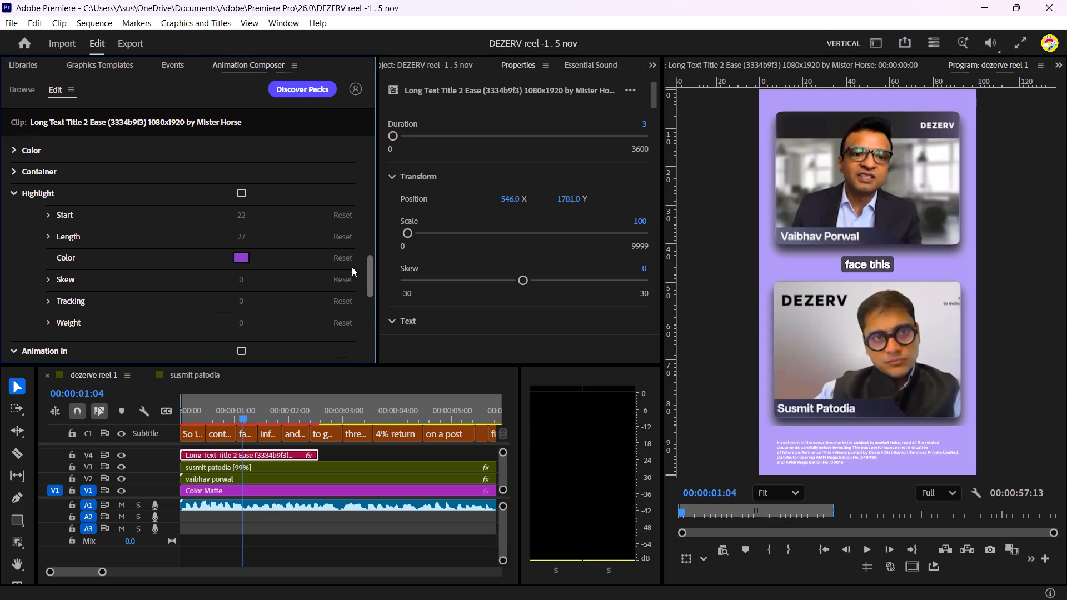
pyautogui.moveTo(352, 267); pyautogui.dragTo(352, 250)
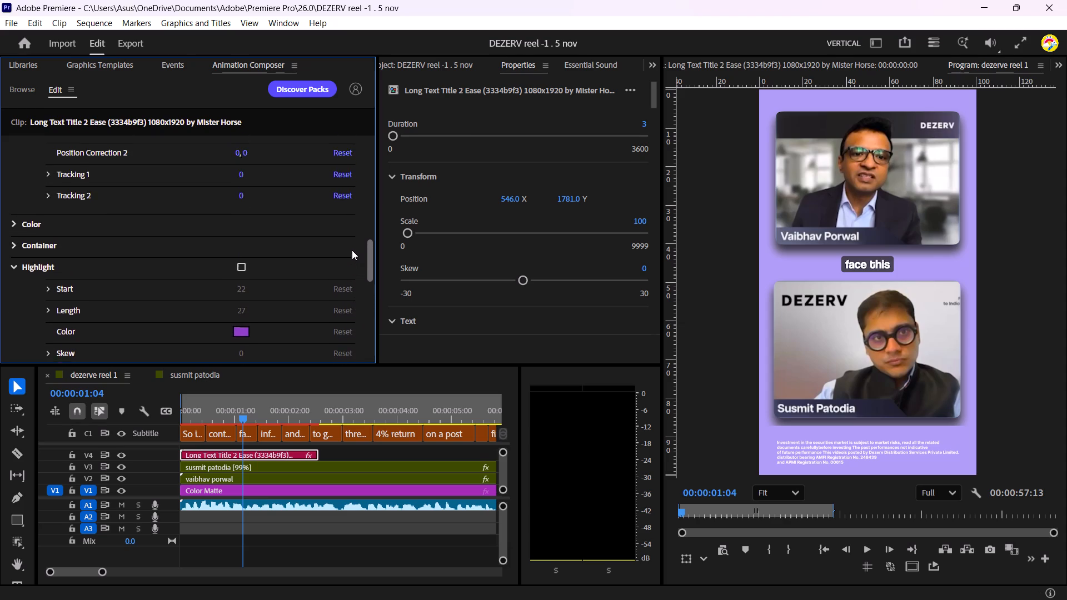
pyautogui.moveTo(352, 250); pyautogui.dragTo(352, 206)
pyautogui.moveTo(370, 227); pyautogui.dragTo(362, 187)
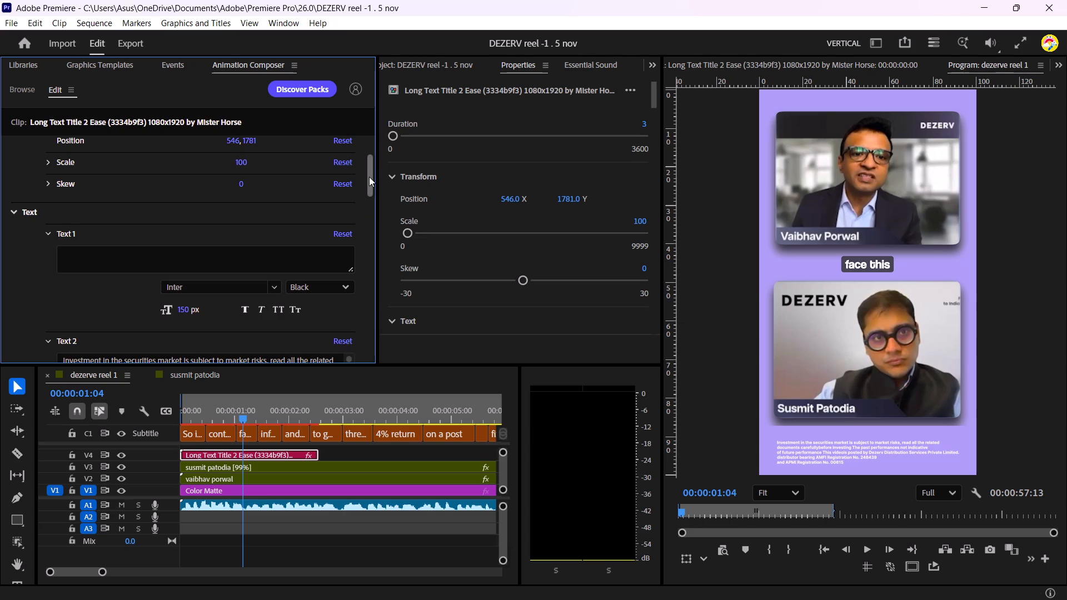
pyautogui.moveTo(369, 177); pyautogui.dragTo(369, 170)
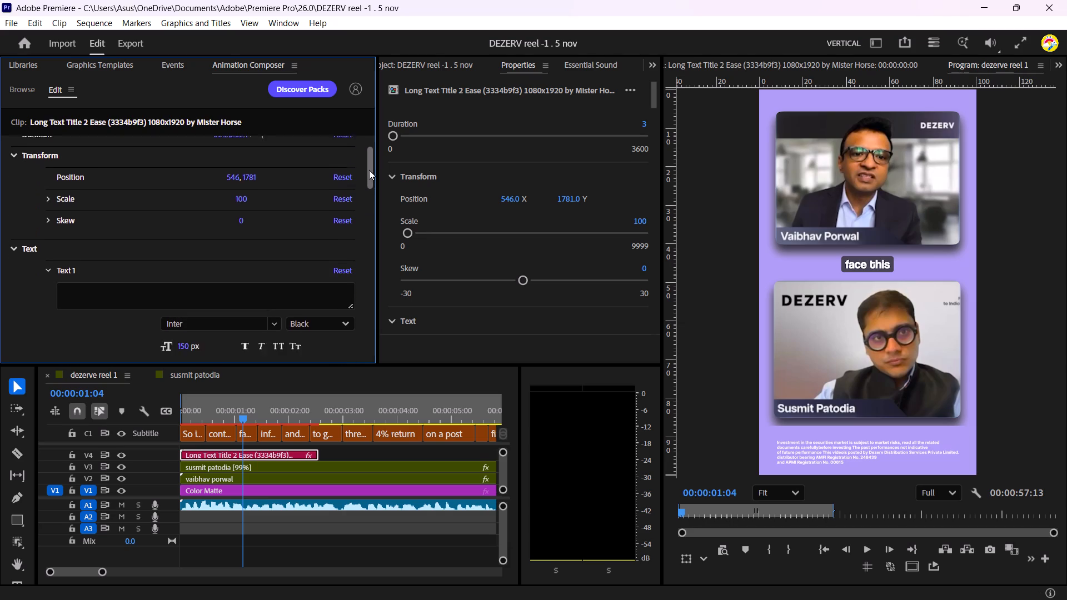
pyautogui.moveTo(369, 170); pyautogui.dragTo(383, 216)
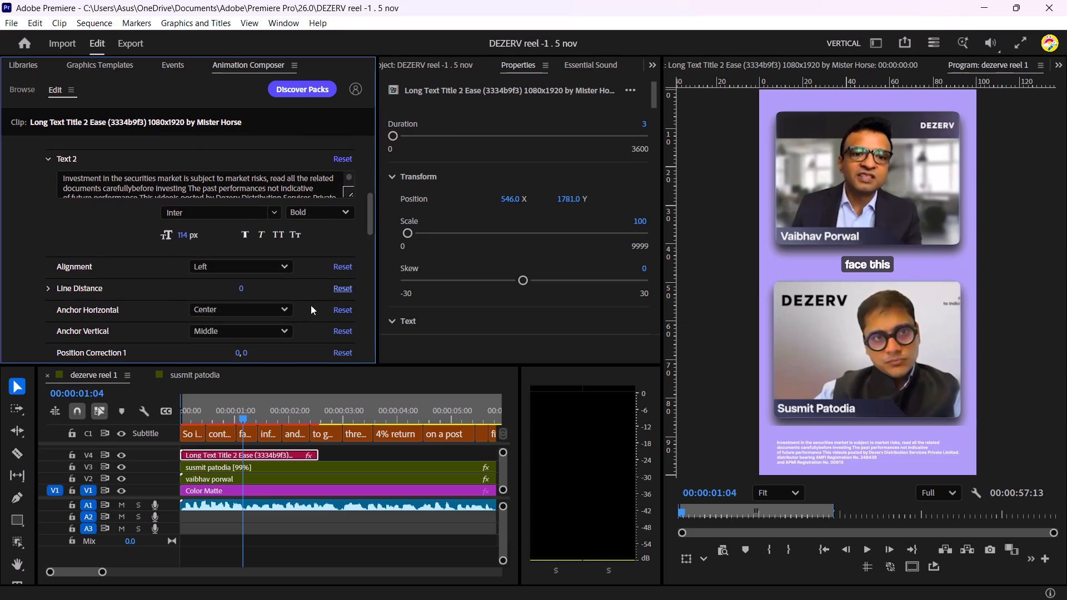
pyautogui.click(280, 310)
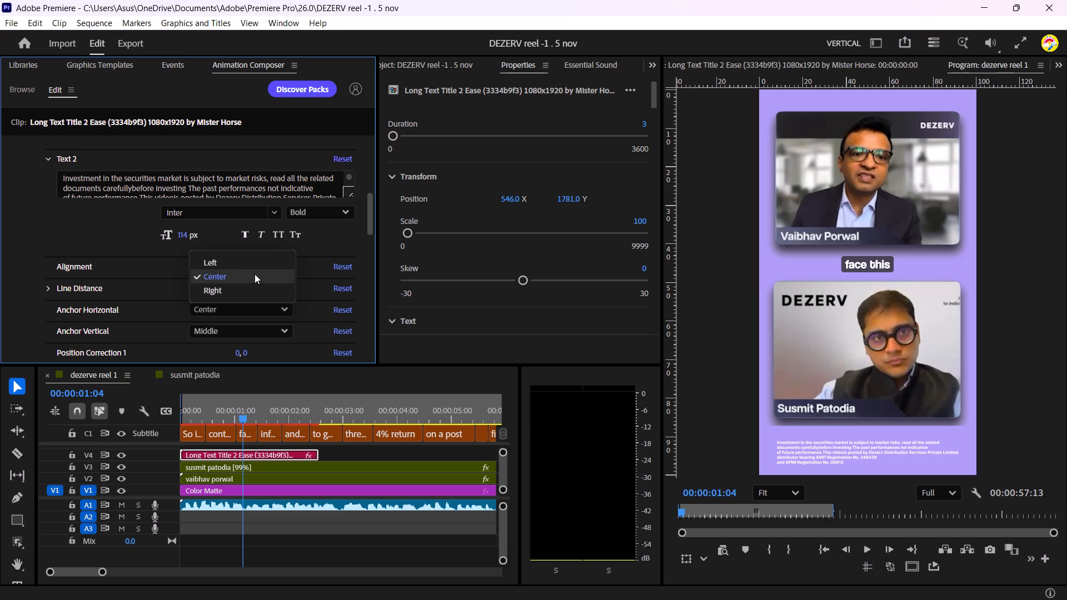
pyautogui.click(260, 278)
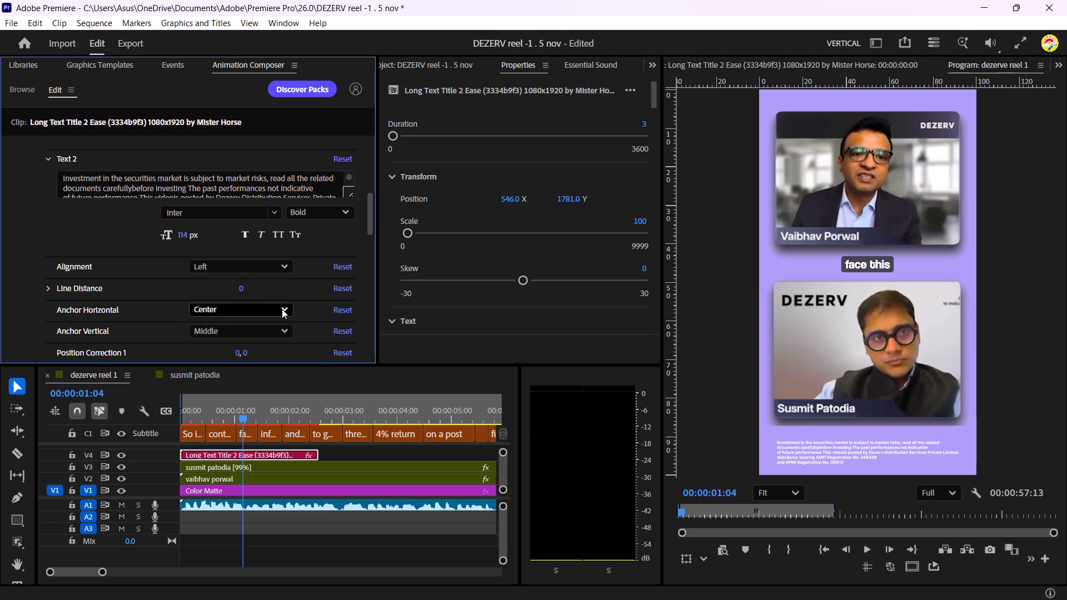
pyautogui.click(286, 328)
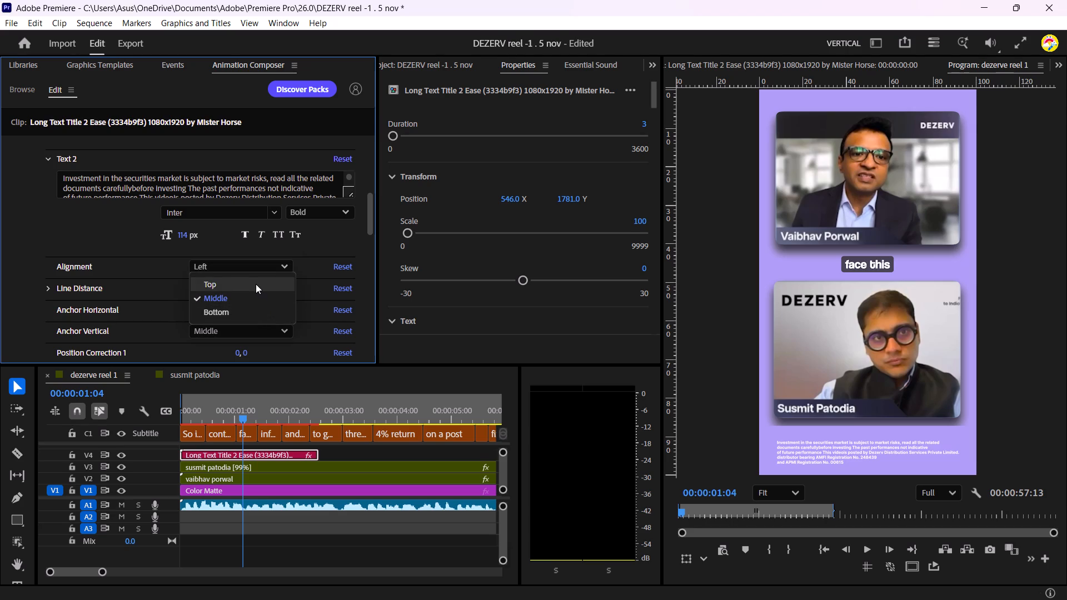
pyautogui.click(255, 283)
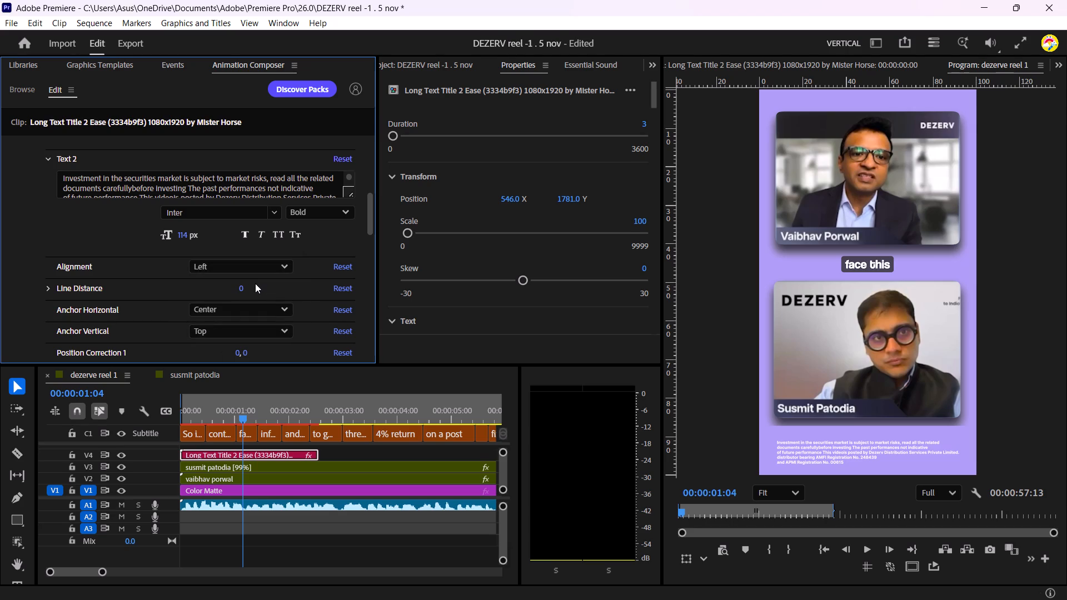
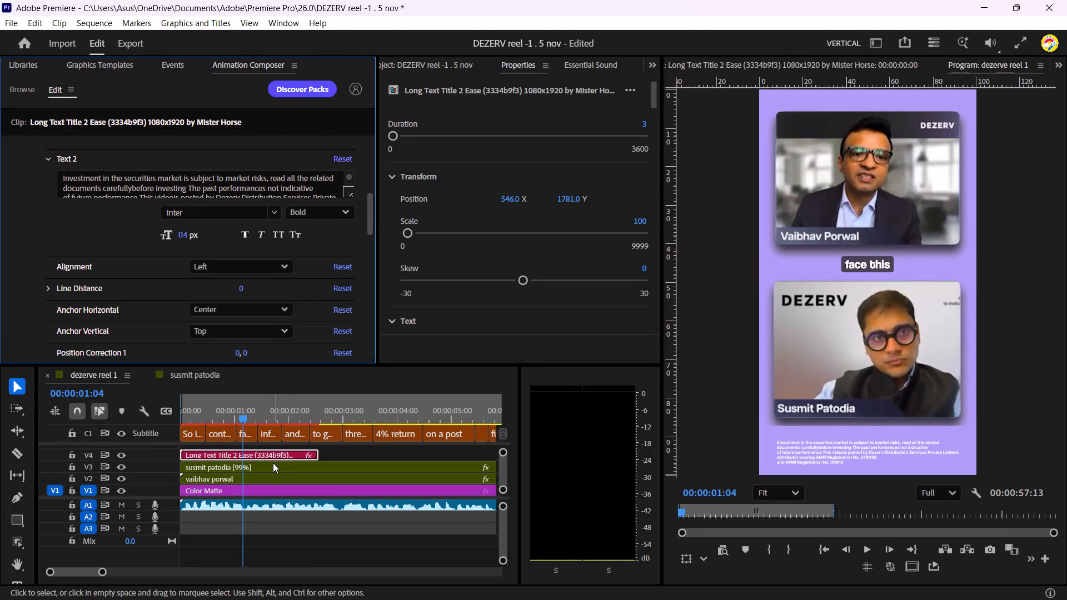
pyautogui.moveTo(272, 466); pyautogui.dragTo(271, 454)
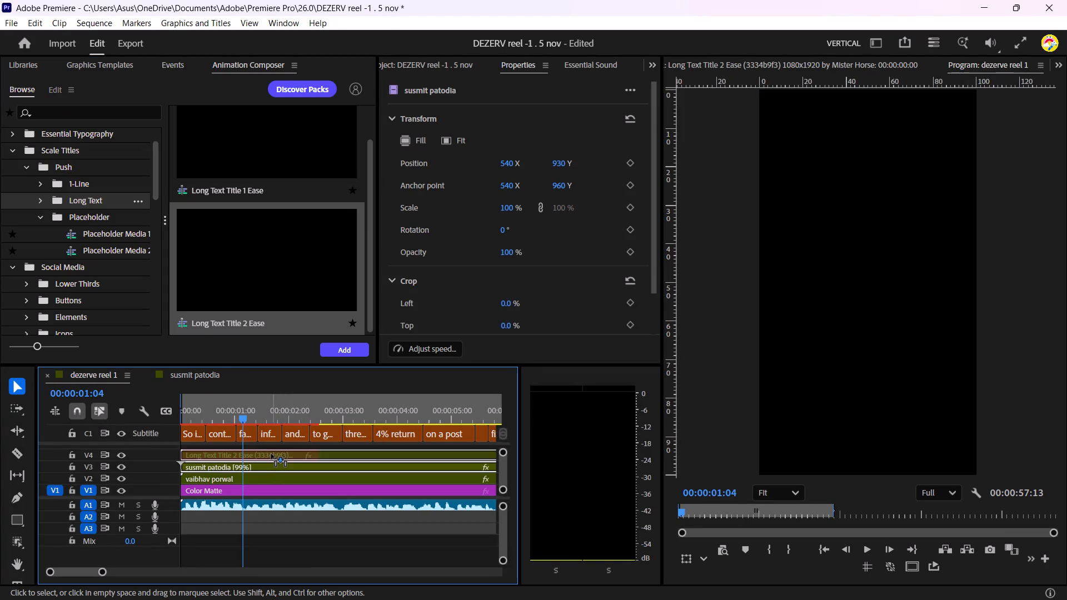
pyautogui.moveTo(271, 454); pyautogui.dragTo(268, 442)
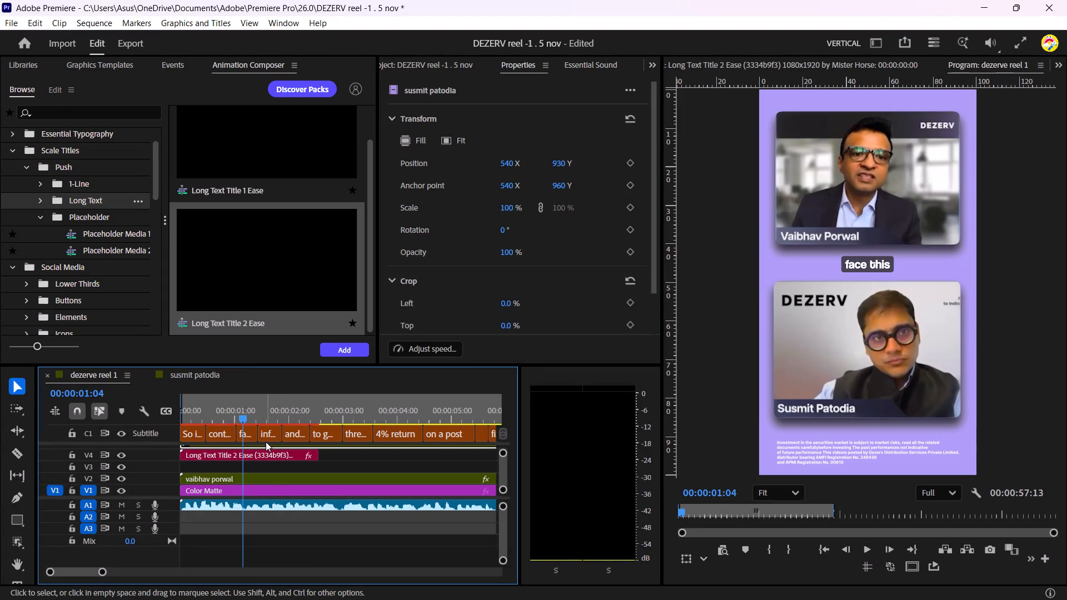
# Reposition the disclaimer title to 581 horizontally and 1737 vertically, beneath the second speaker's video.
pyautogui.click(233, 458)
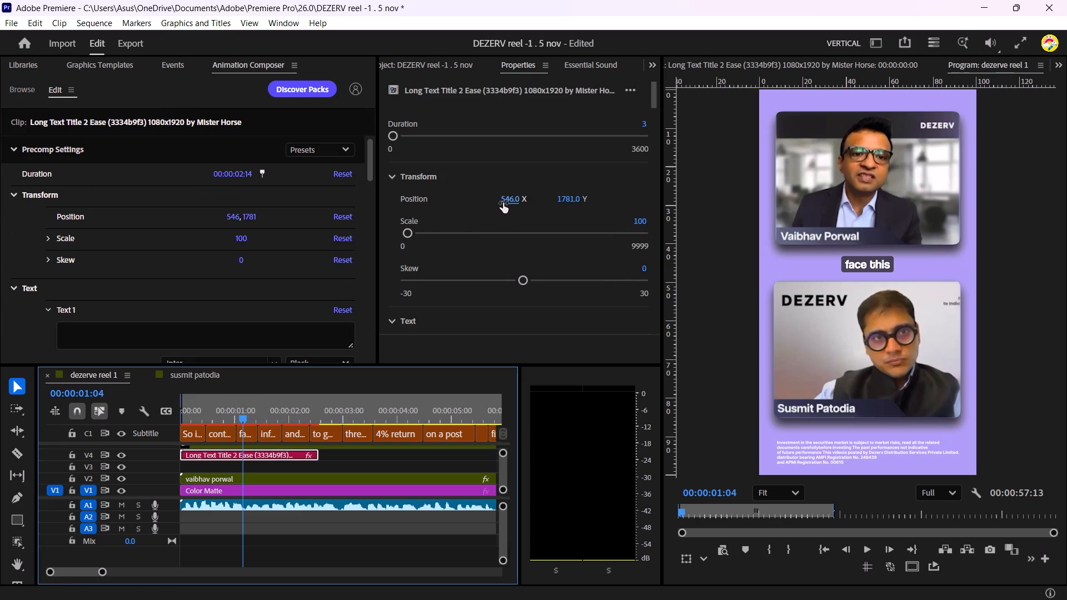
pyautogui.moveTo(508, 204); pyautogui.dragTo(491, 206)
pyautogui.hotkey('ctrl', 'z')
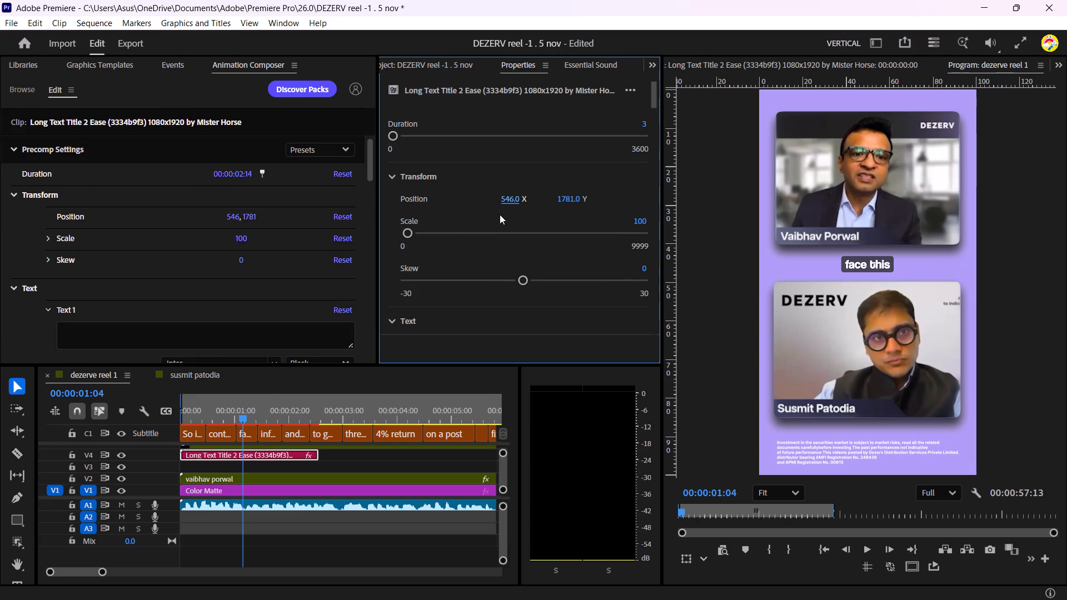
pyautogui.moveTo(562, 203); pyautogui.dragTo(520, 215)
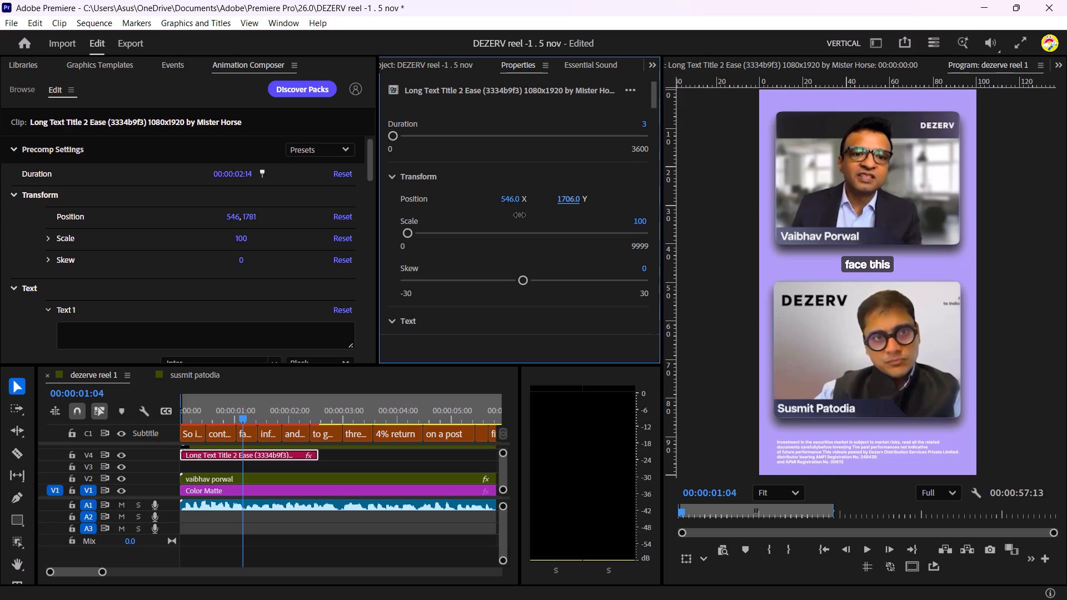
pyautogui.moveTo(520, 215); pyautogui.dragTo(529, 217)
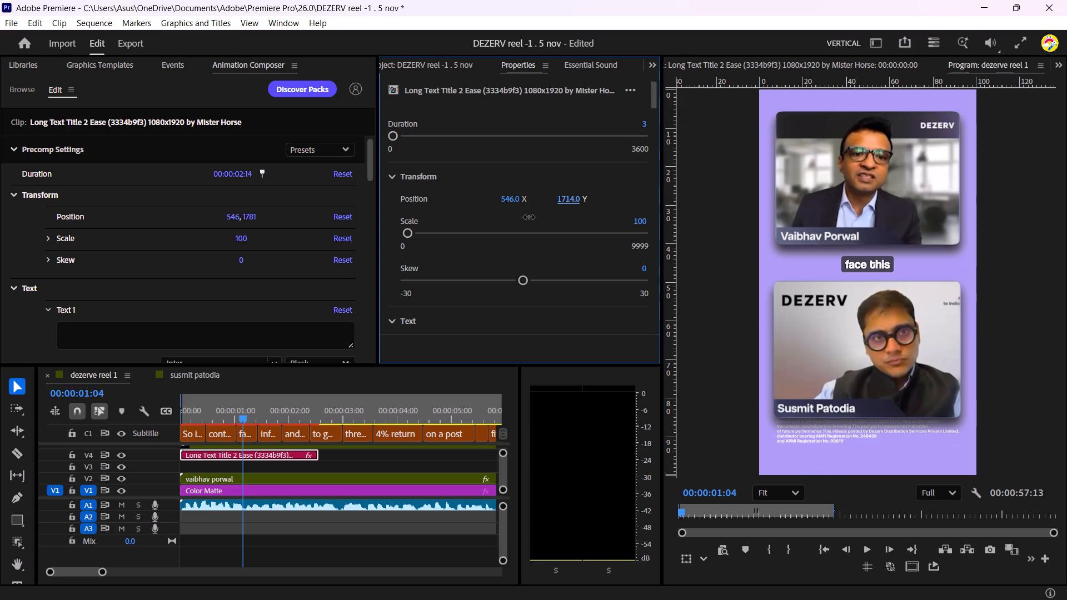
pyautogui.moveTo(529, 217); pyautogui.dragTo(595, 208)
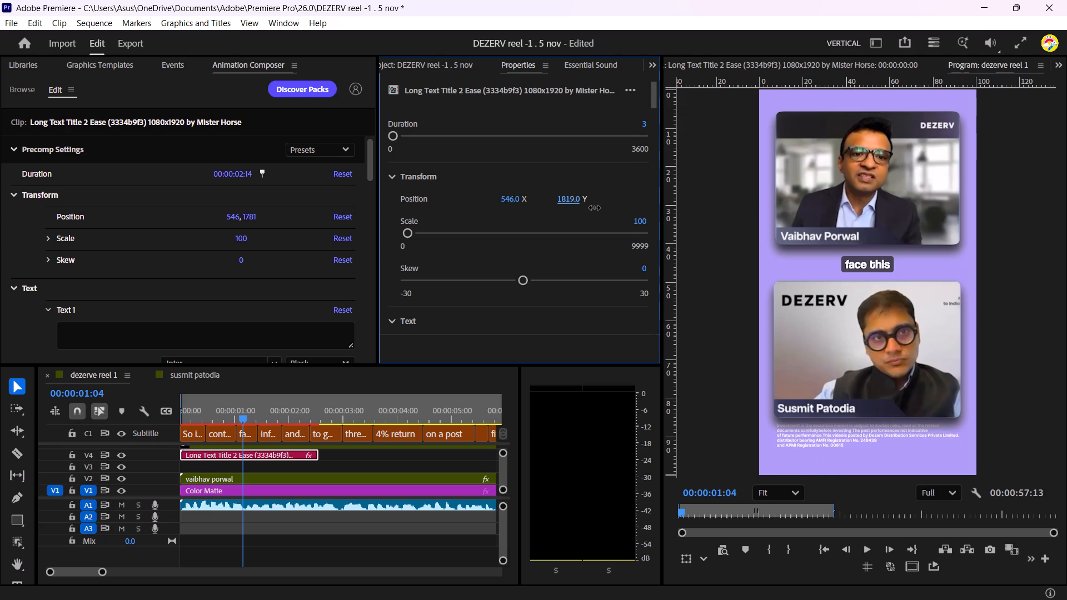
pyautogui.moveTo(595, 208); pyautogui.dragTo(596, 209)
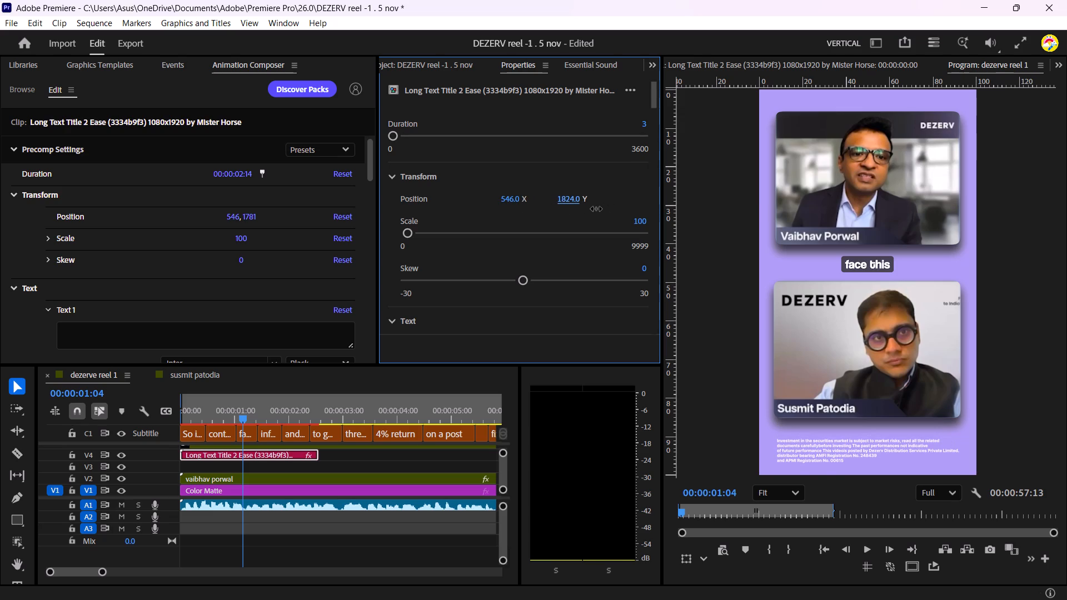
pyautogui.moveTo(596, 209); pyautogui.dragTo(591, 210)
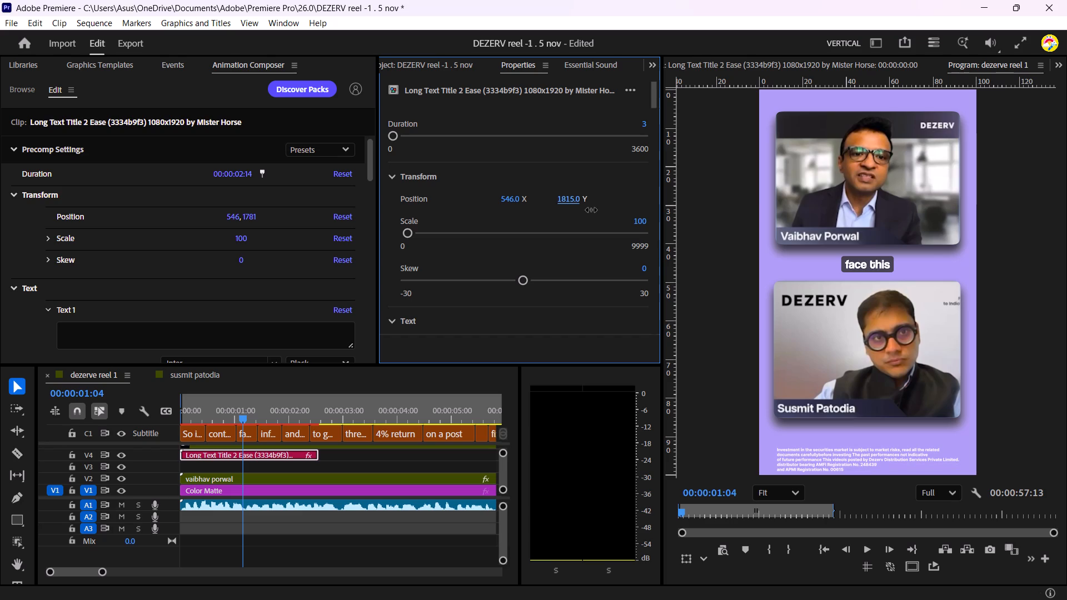
pyautogui.moveTo(591, 210); pyautogui.dragTo(575, 214)
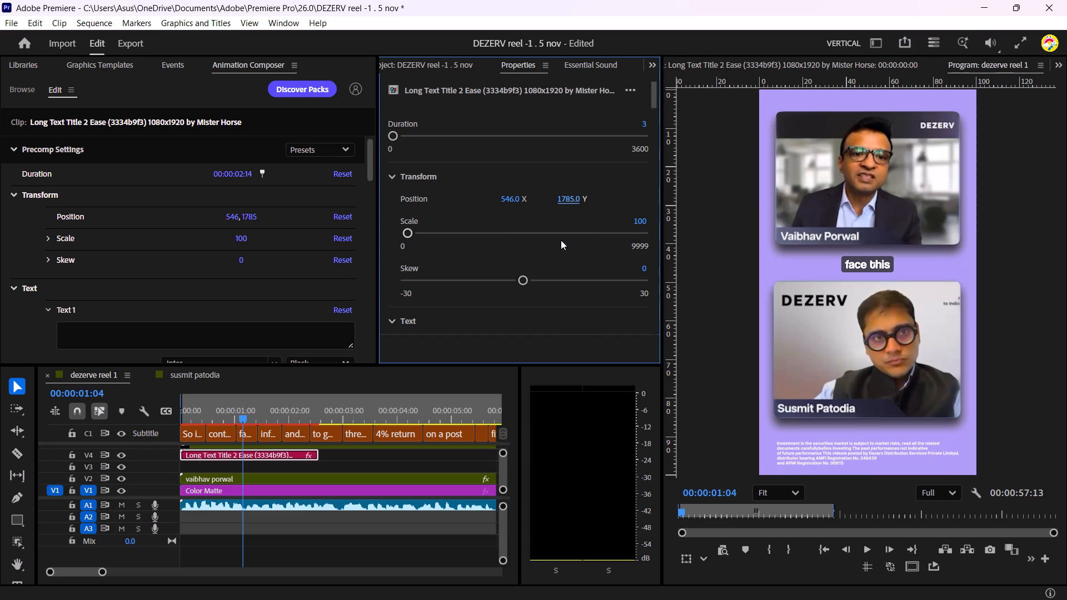
pyautogui.moveTo(572, 197); pyautogui.dragTo(557, 204)
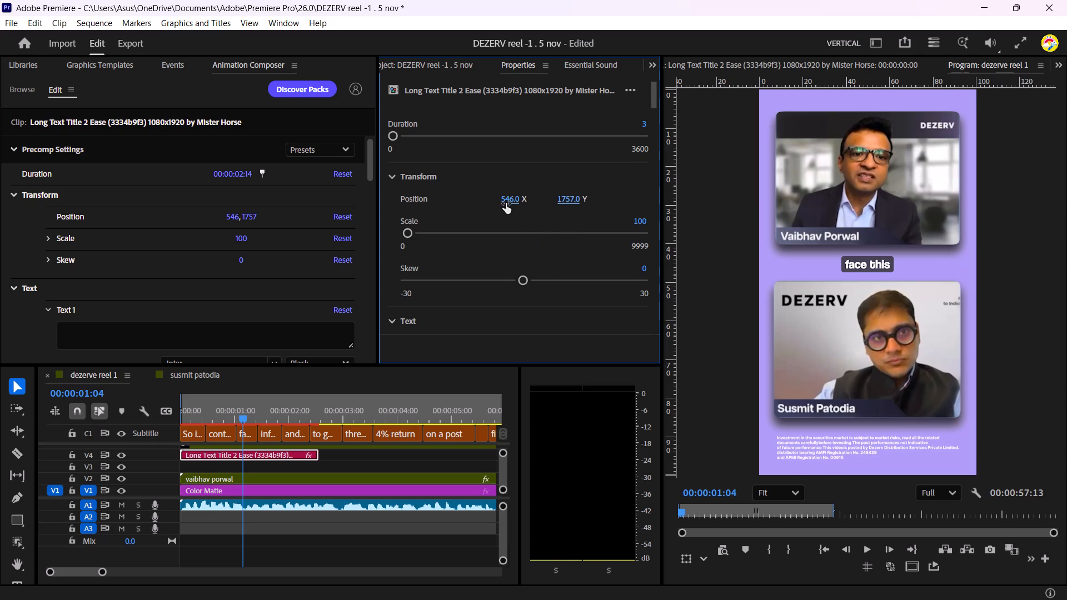
pyautogui.moveTo(506, 202); pyautogui.dragTo(532, 200)
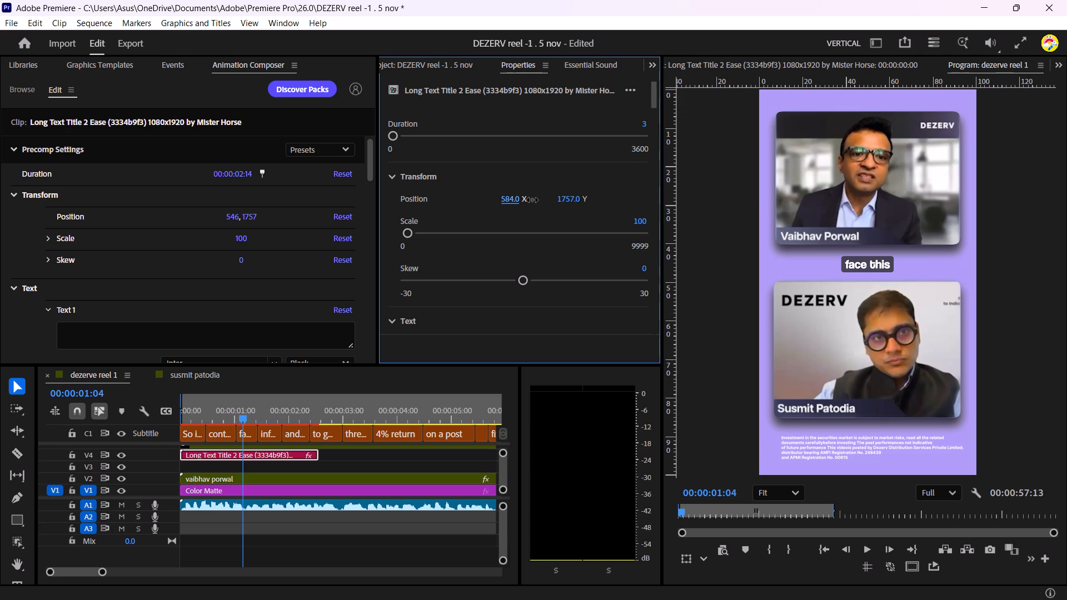
pyautogui.moveTo(532, 200); pyautogui.dragTo(535, 200)
pyautogui.moveTo(566, 199); pyautogui.dragTo(560, 201)
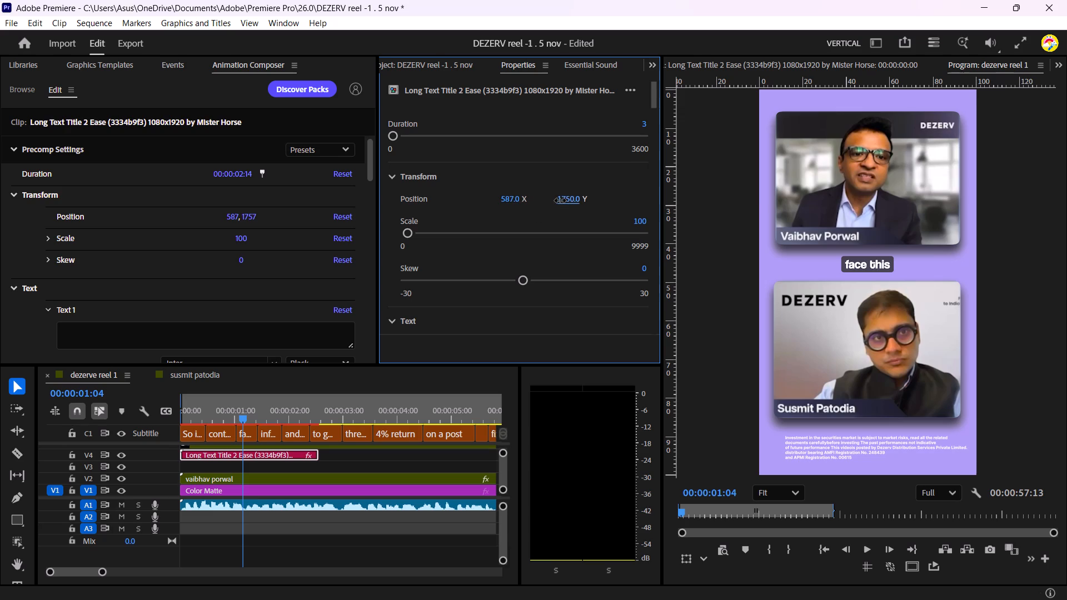
pyautogui.moveTo(560, 201); pyautogui.dragTo(555, 203)
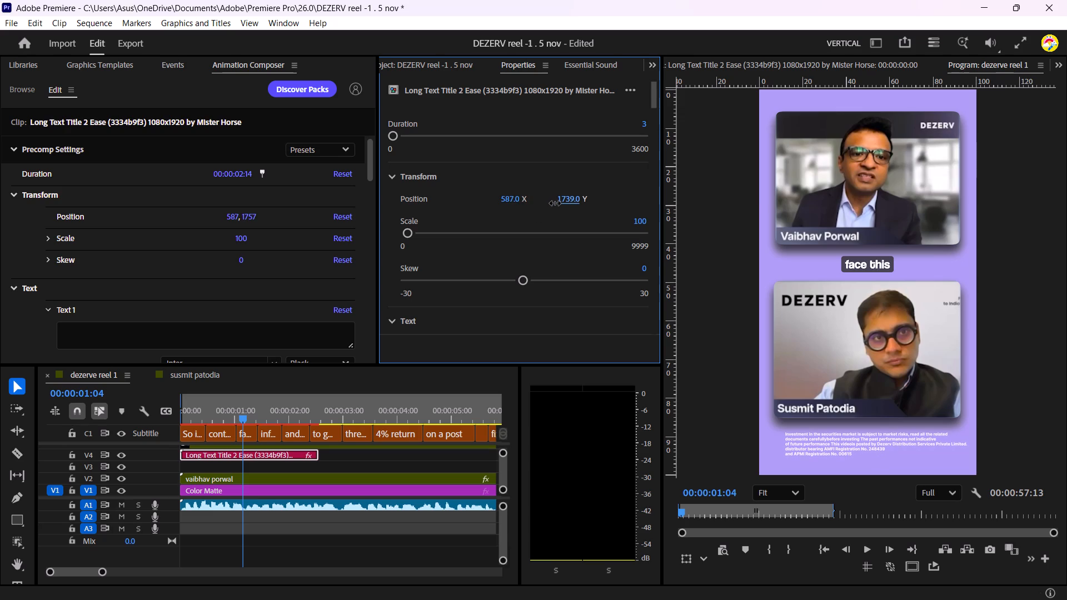
pyautogui.moveTo(555, 203); pyautogui.dragTo(555, 204)
pyautogui.moveTo(511, 201); pyautogui.dragTo(505, 202)
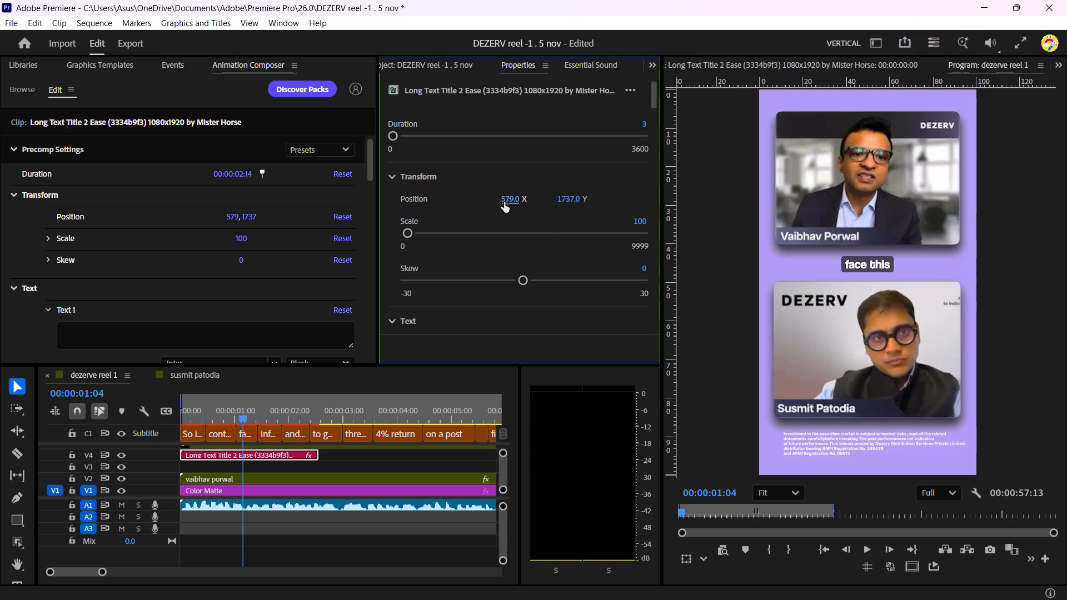
pyautogui.click(504, 202)
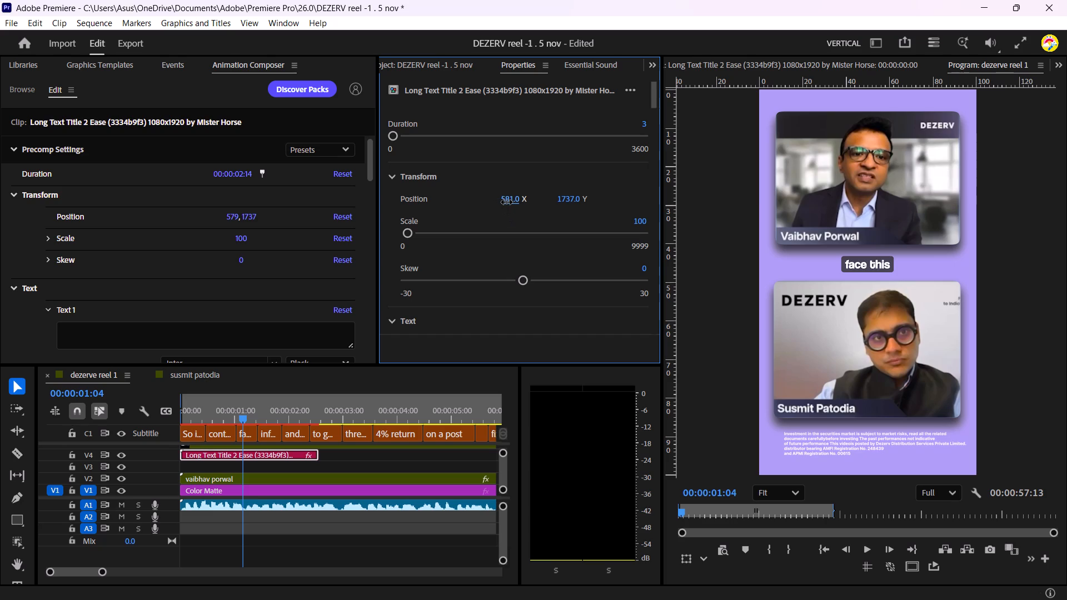
# Look through the disclaimer title's remaining settings, down to its Animation Out and Colors sections.
pyautogui.scroll(-2, 269, 258)
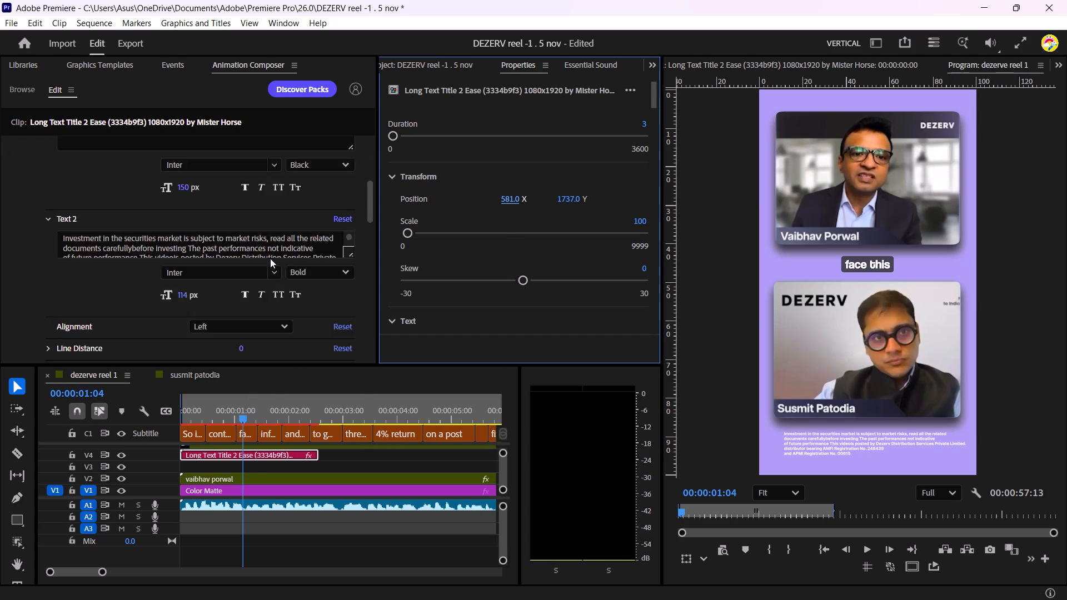
pyautogui.scroll(-1, 270, 258)
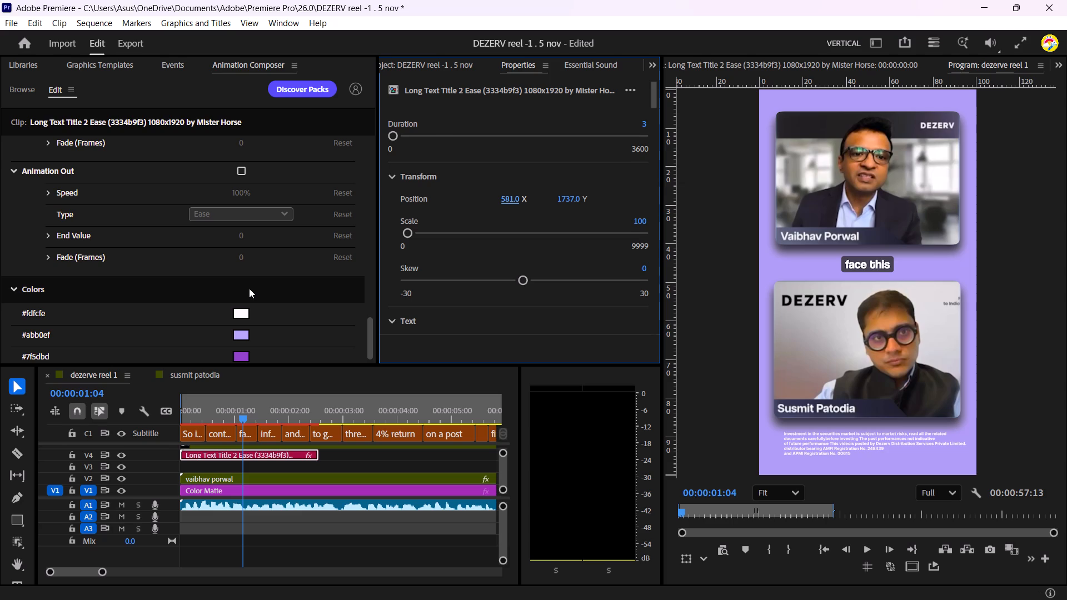
pyautogui.scroll(-4, 272, 244)
pyautogui.moveTo(371, 331); pyautogui.dragTo(370, 317)
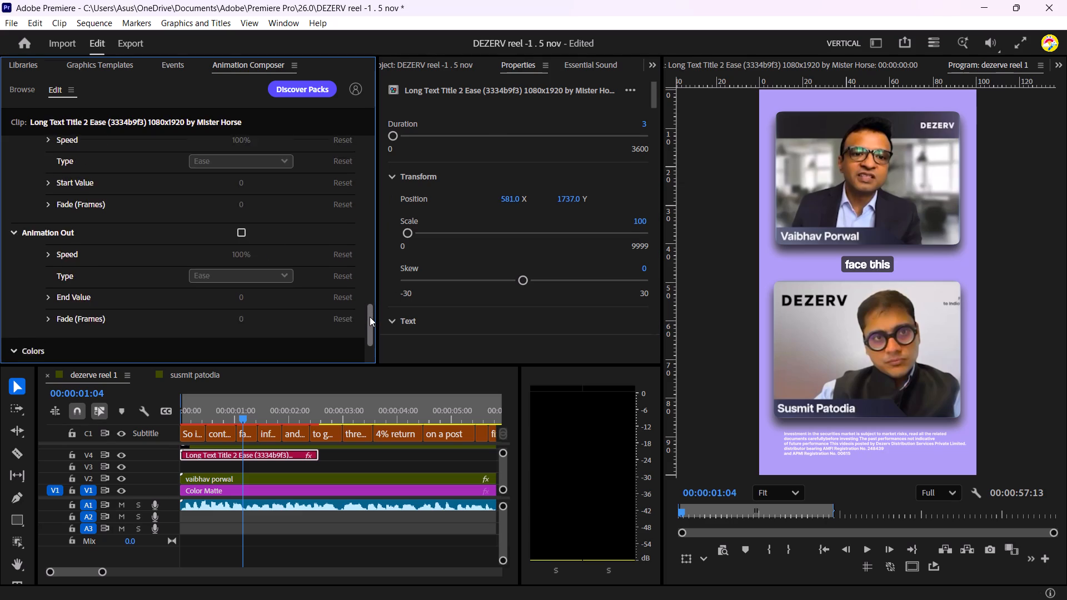
pyautogui.moveTo(370, 317); pyautogui.dragTo(372, 349)
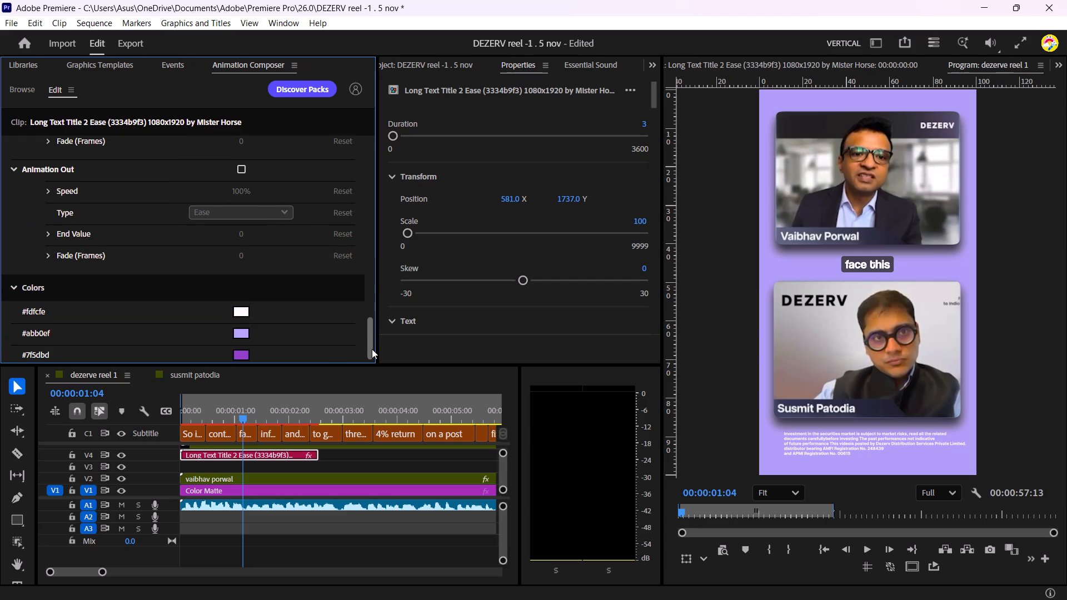
pyautogui.moveTo(372, 349); pyautogui.dragTo(372, 363)
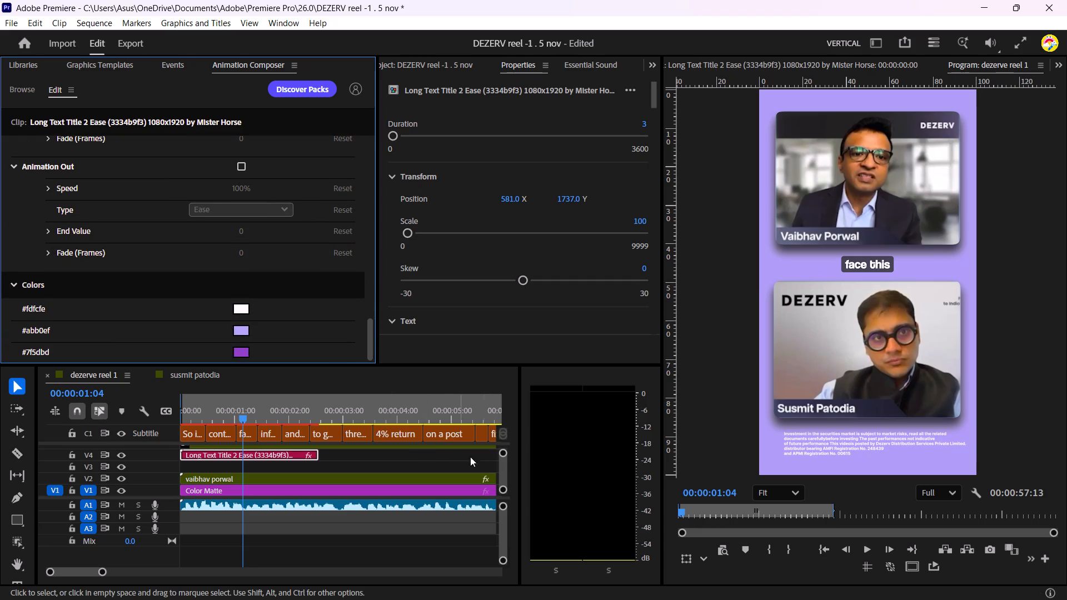
# Enlarge the timeline's video track area so tracks V1 through V5 fit, keeping the audio tracks compact.
pyautogui.moveTo(503, 452); pyautogui.dragTo(503, 429)
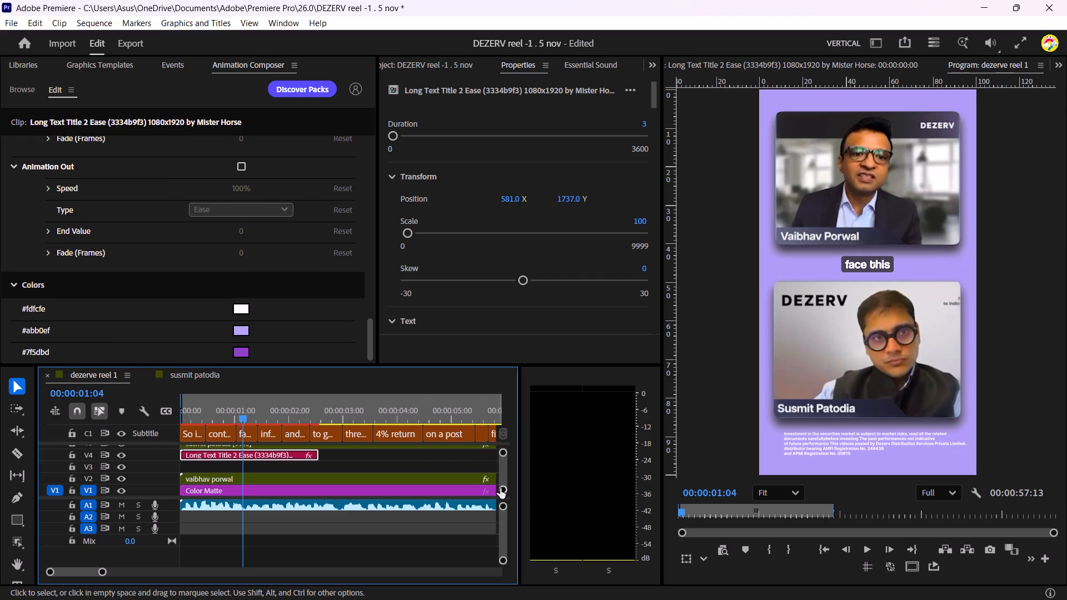
pyautogui.moveTo(500, 487); pyautogui.dragTo(501, 502)
pyautogui.moveTo(500, 452); pyautogui.dragTo(501, 436)
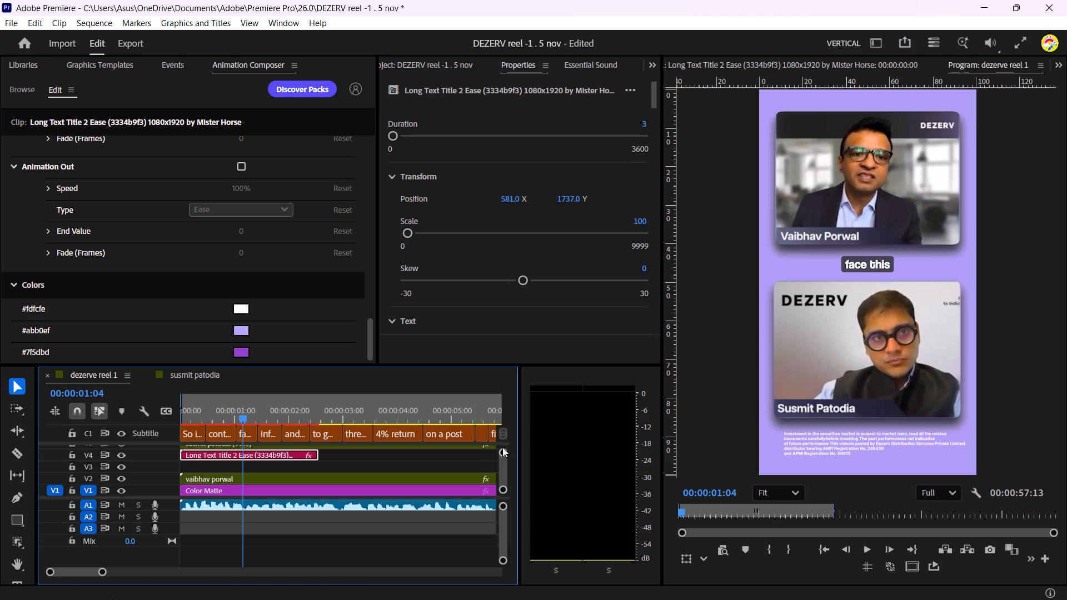
pyautogui.moveTo(505, 506); pyautogui.dragTo(505, 493)
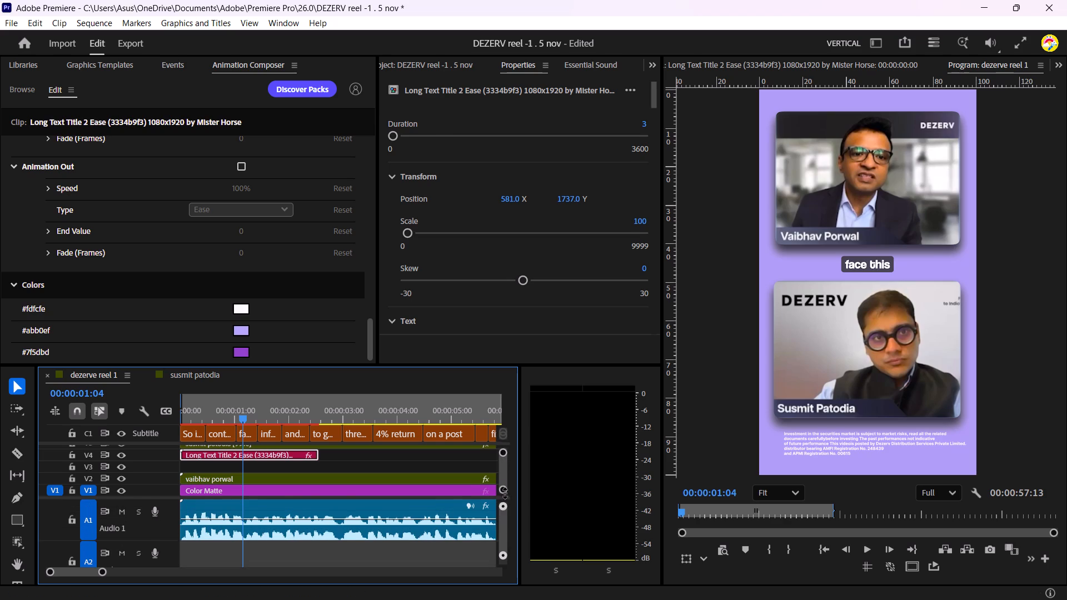
pyautogui.moveTo(505, 493); pyautogui.dragTo(505, 489)
pyautogui.moveTo(500, 449); pyautogui.dragTo(500, 438)
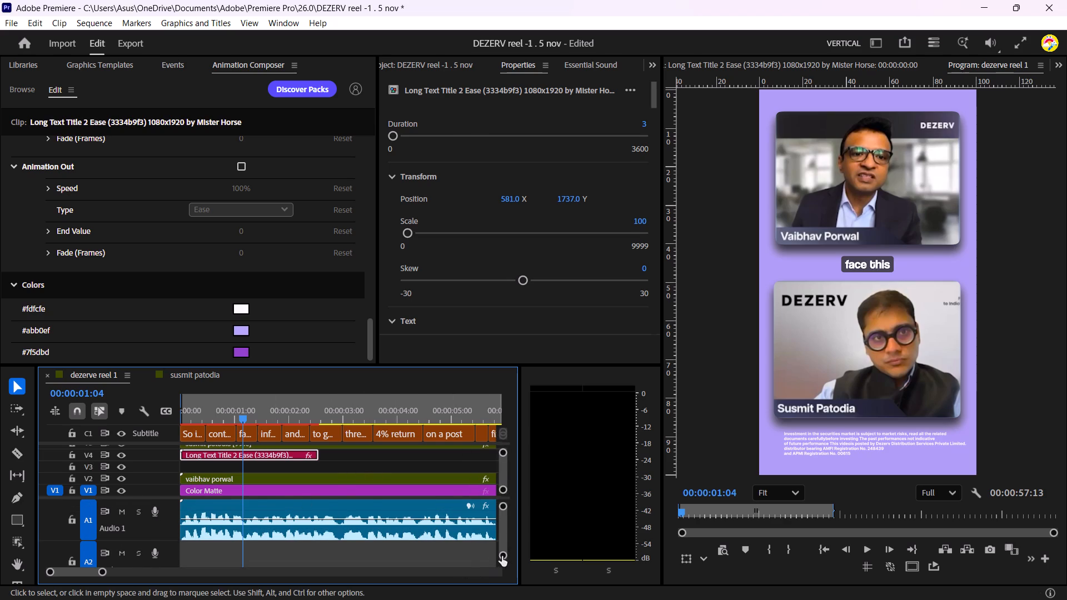
pyautogui.moveTo(502, 556); pyautogui.dragTo(502, 579)
pyautogui.moveTo(163, 499); pyautogui.dragTo(164, 525)
# Preview the reel's layout at the start of the sequence and at 00:00:01:15.
pyautogui.moveTo(240, 424); pyautogui.dragTo(225, 425)
pyautogui.moveTo(240, 415); pyautogui.dragTo(176, 421)
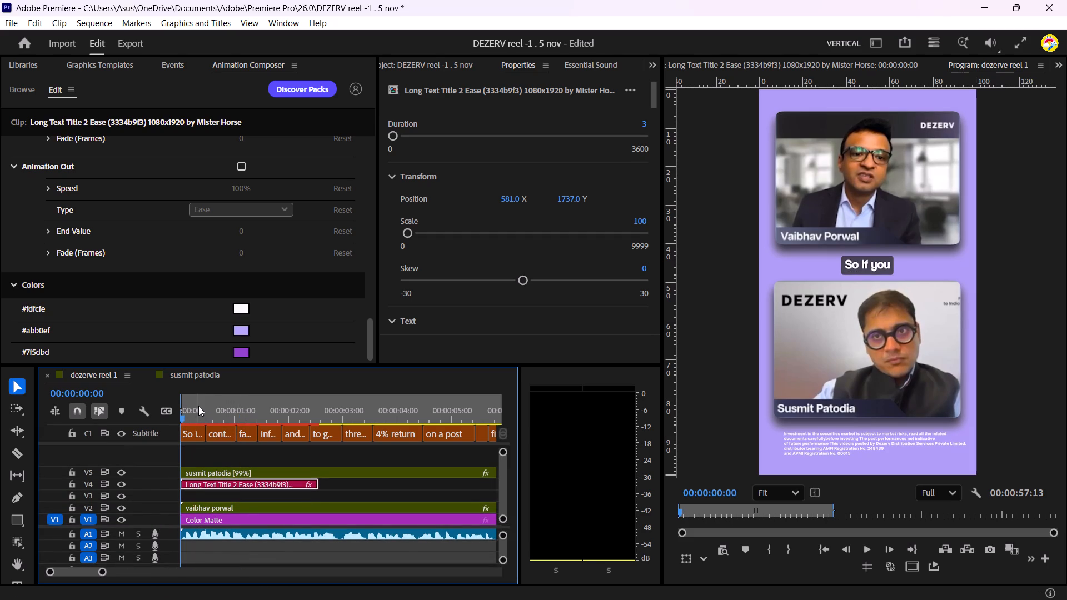
pyautogui.click(268, 414)
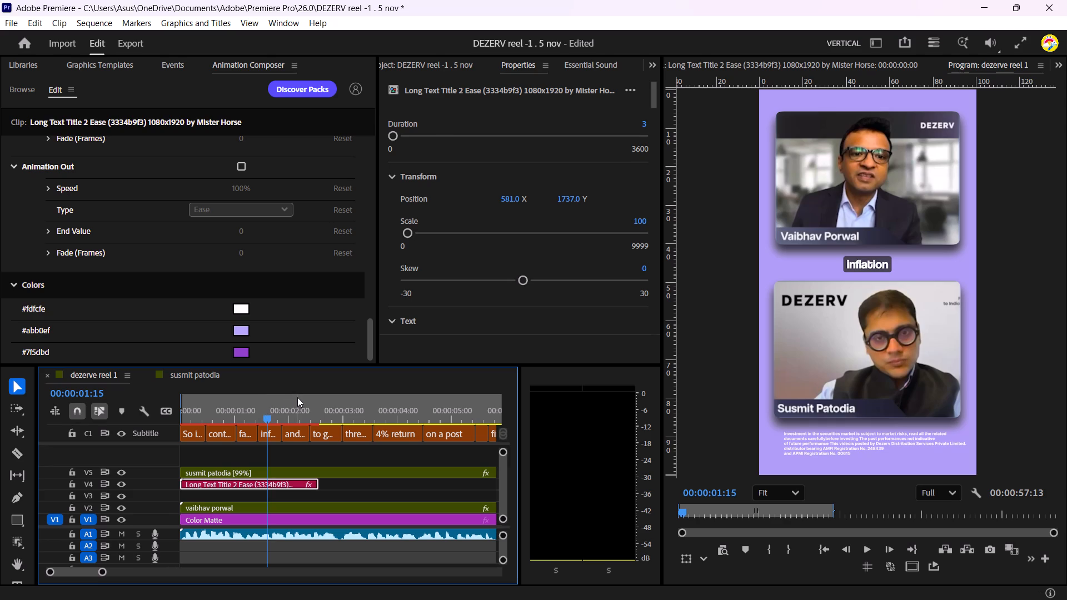
# Widen the disclaimer title's settings and enlarge its Text 2 box enough to show the whole disclaimer.
pyautogui.scroll(-4, 299, 322)
pyautogui.moveTo(372, 331); pyautogui.dragTo(359, 257)
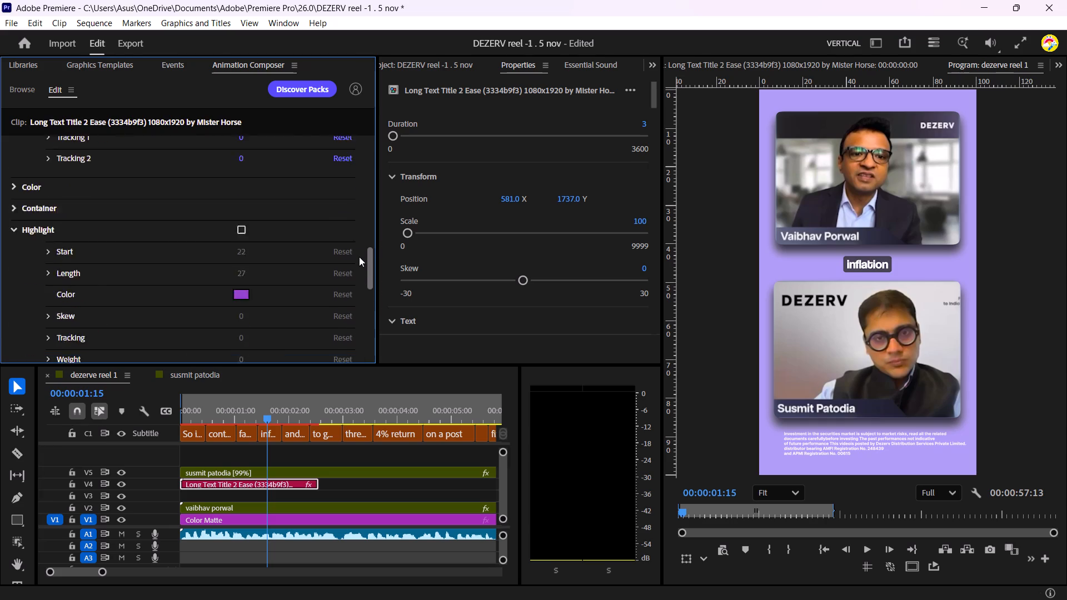
pyautogui.moveTo(359, 257); pyautogui.dragTo(352, 198)
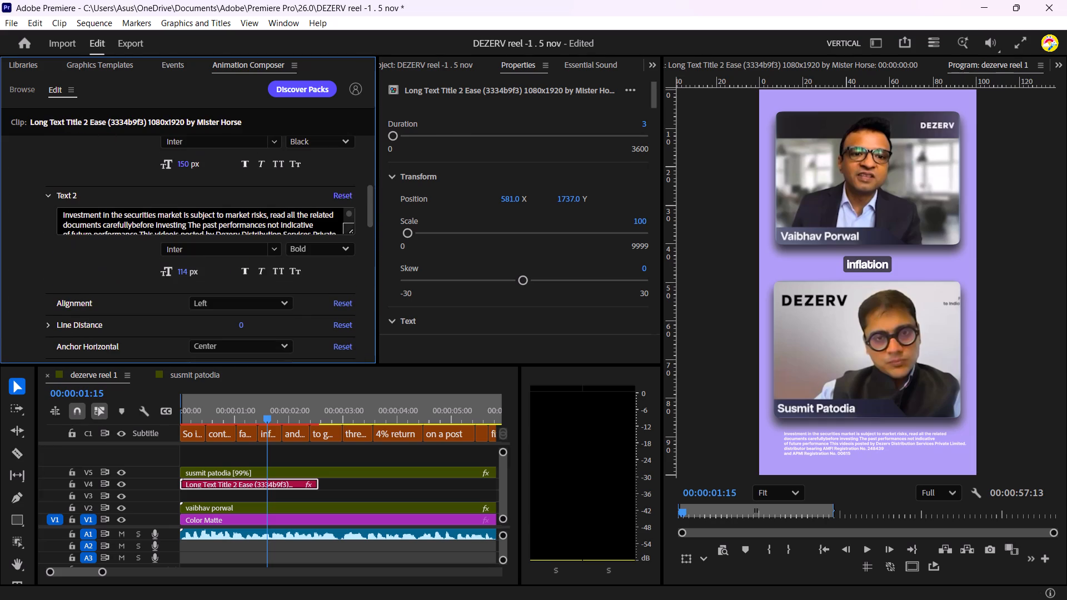
pyautogui.click(313, 222)
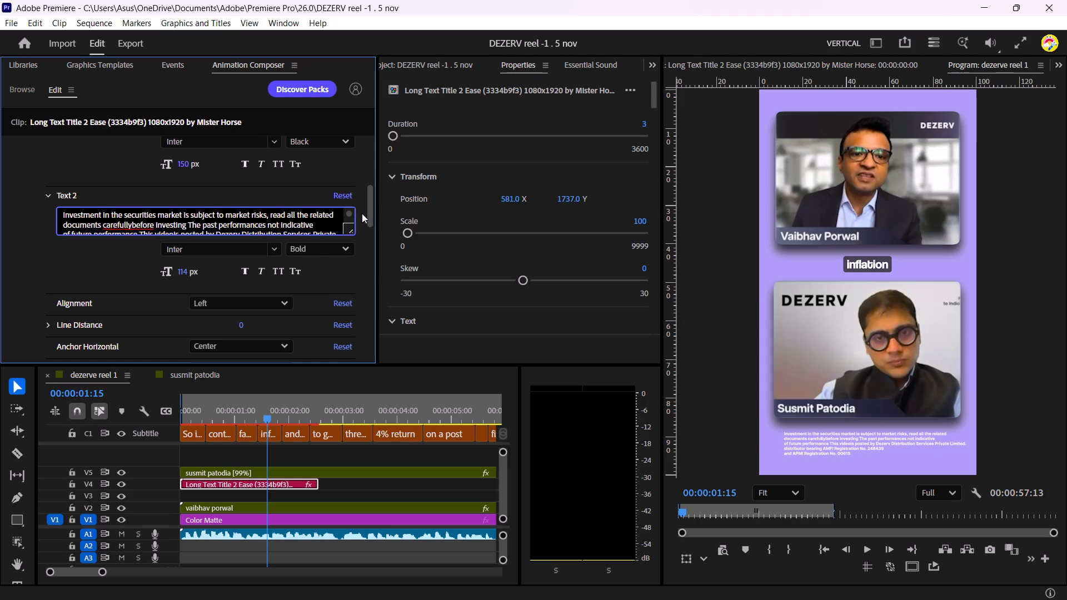
pyautogui.scroll(-3, 320, 222)
pyautogui.scroll(1, 320, 222)
pyautogui.scroll(-1, 320, 222)
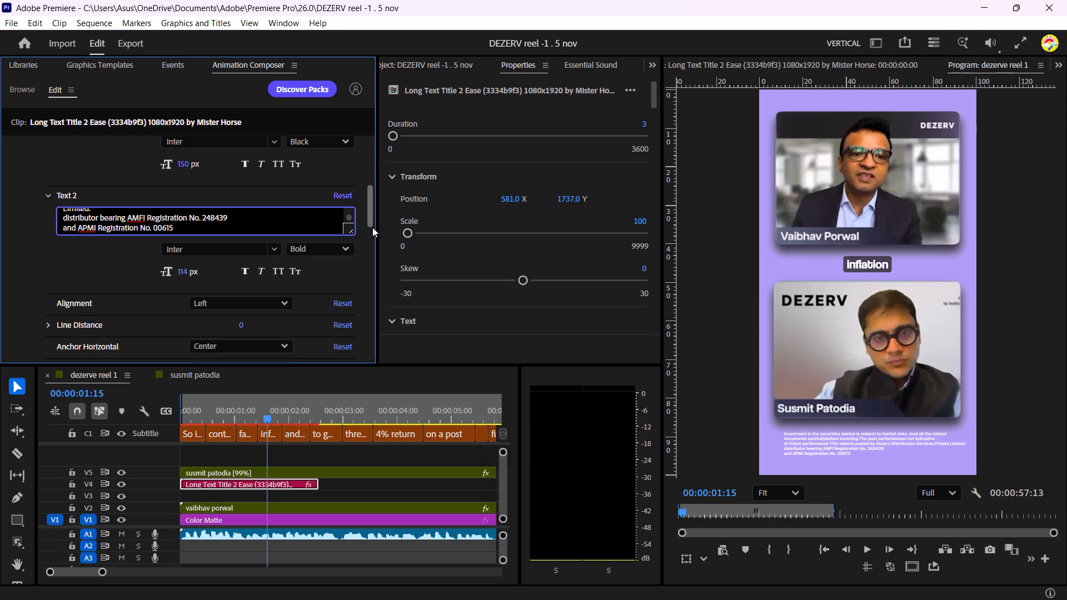
pyautogui.moveTo(377, 236); pyautogui.dragTo(438, 232)
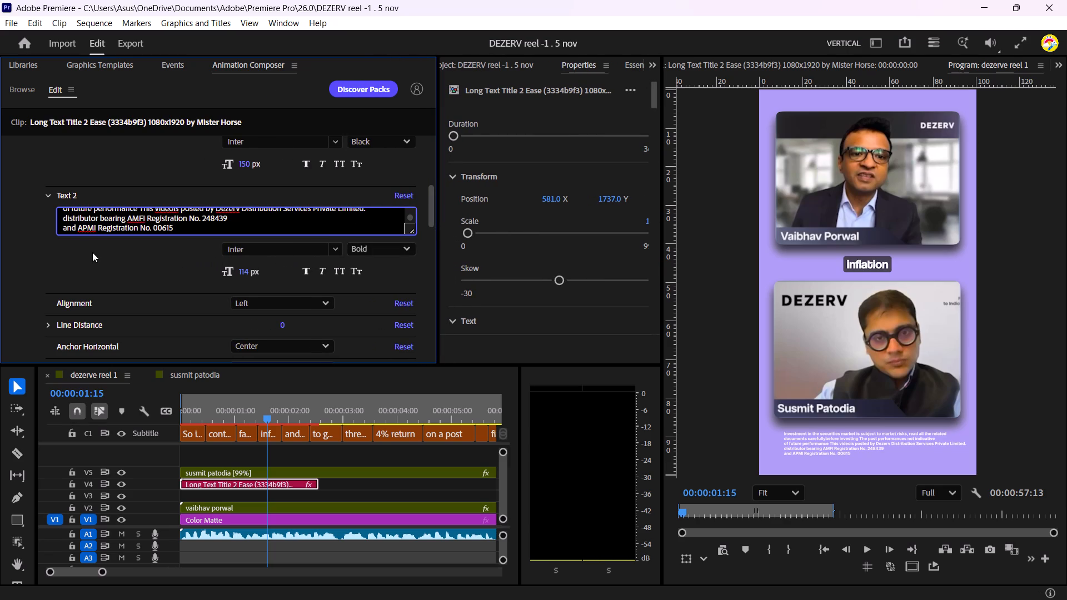
pyautogui.click(45, 196)
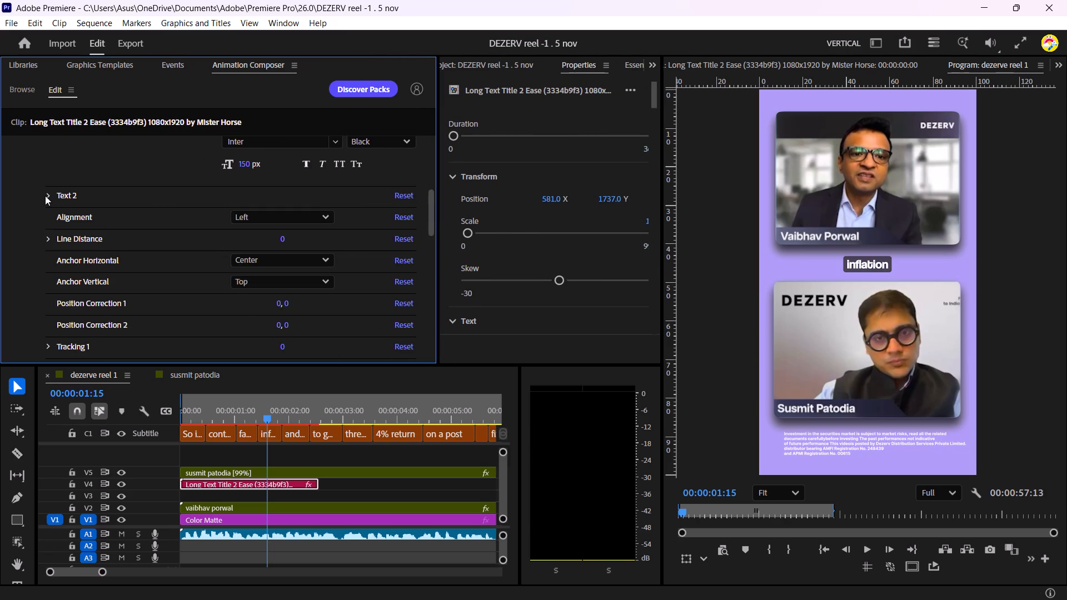
pyautogui.click(45, 196)
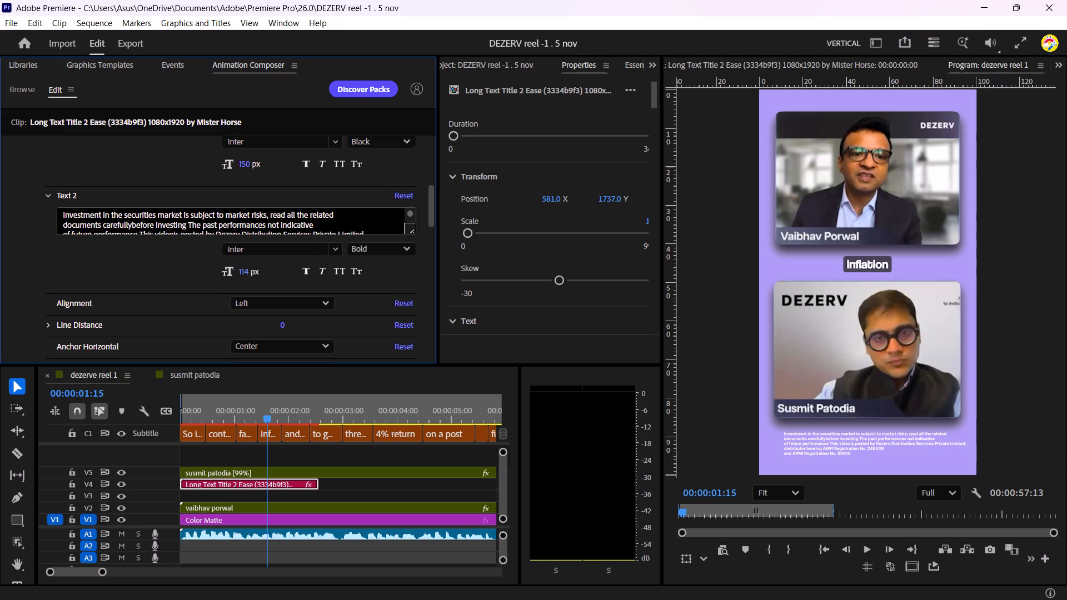
pyautogui.moveTo(409, 228); pyautogui.dragTo(411, 276)
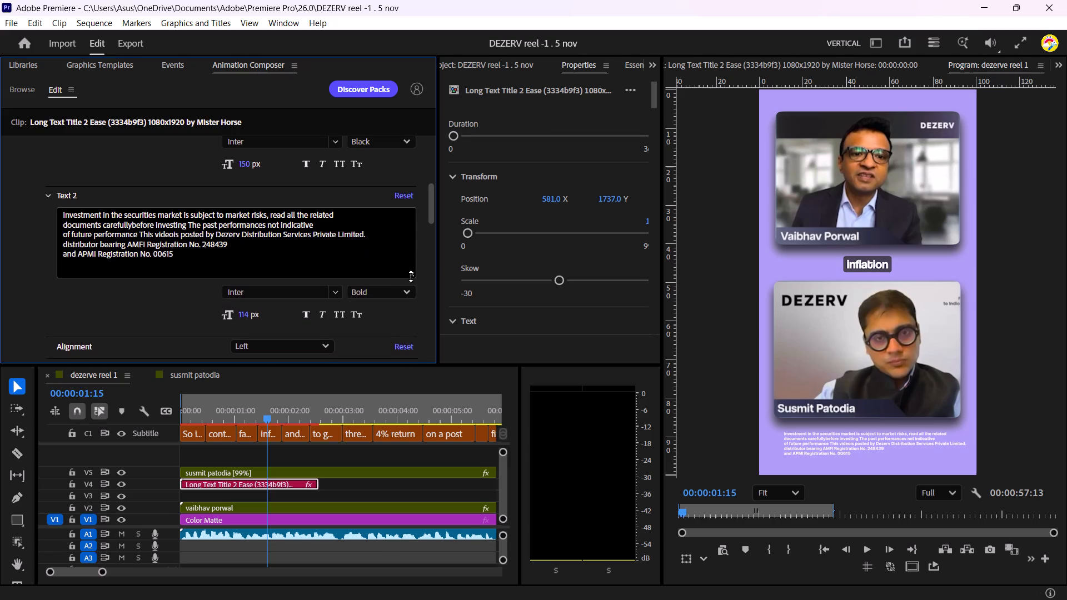
pyautogui.moveTo(411, 276); pyautogui.dragTo(411, 289)
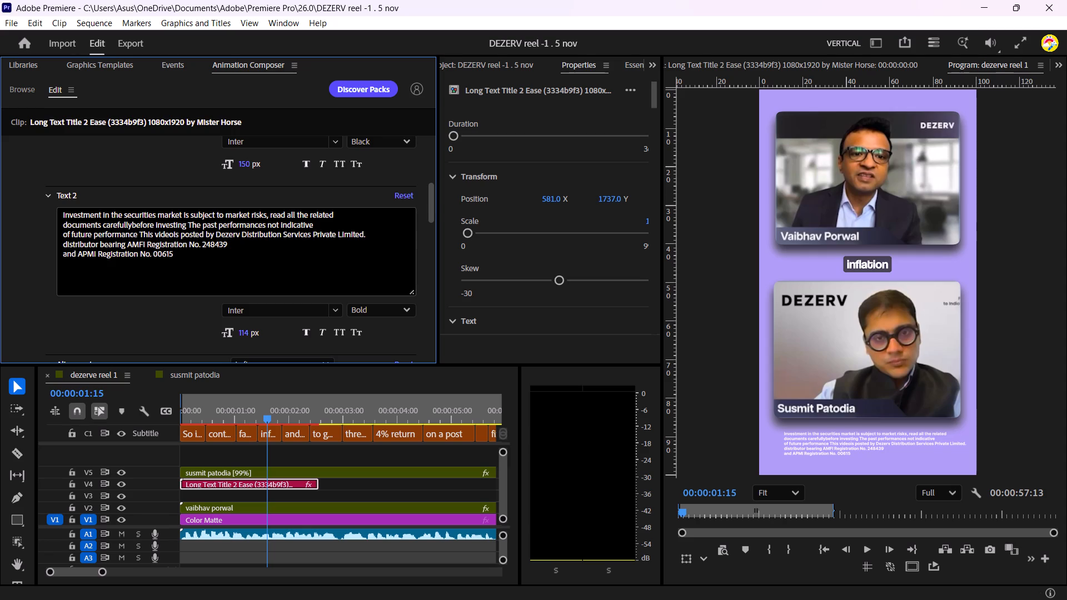
# Rewrap the disclaimer: break the line after "Dezerv Distribution" and join "distributor bearing" onto the "Services Private Limited." line.
pyautogui.click(282, 234)
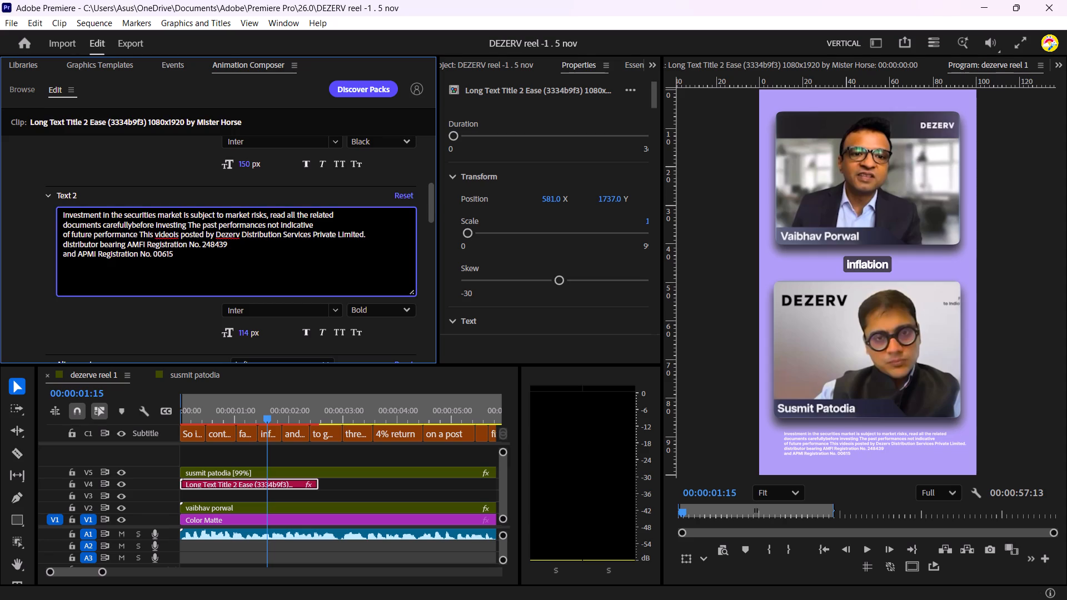
pyautogui.press('Return')
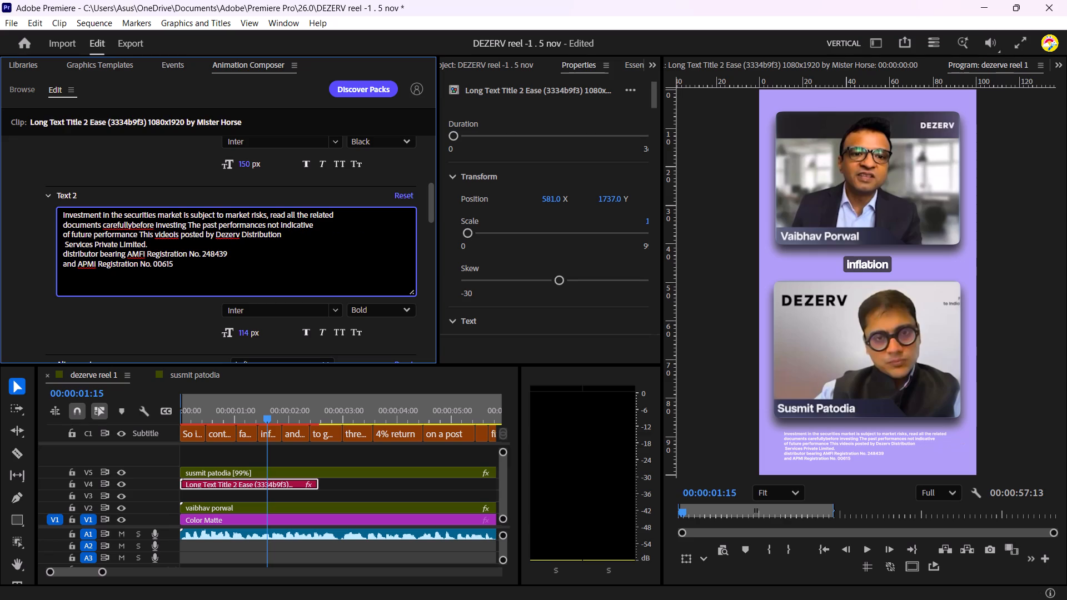
pyautogui.click(60, 252)
pyautogui.press('BackSpace')
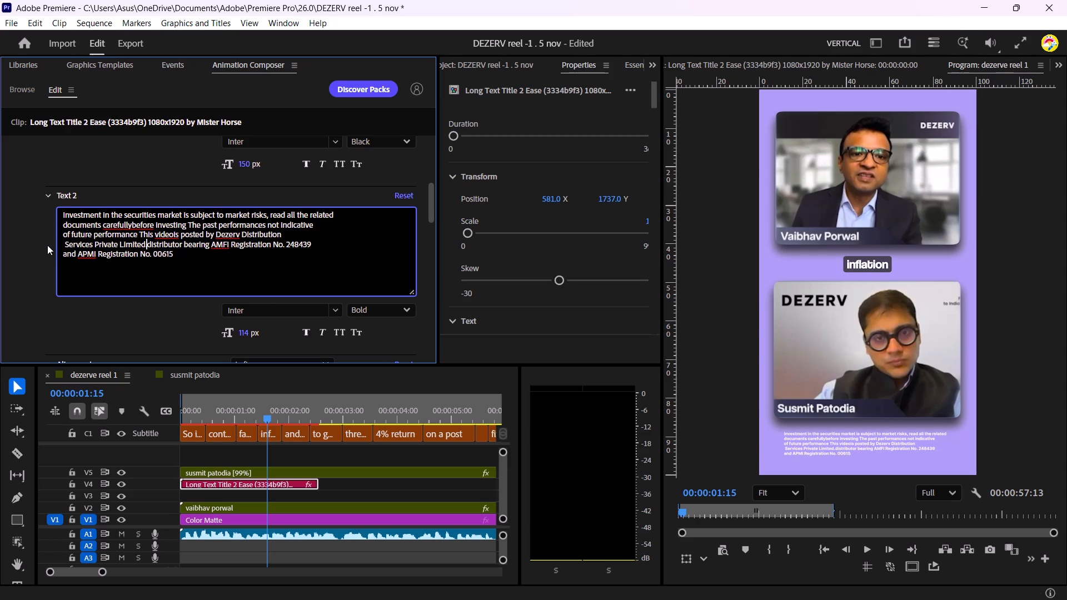
# Indent the disclaimer's "and APMI Registration" line by three spaces and its "of future performance" line by one space.
pyautogui.click(61, 254)
pyautogui.press('space')
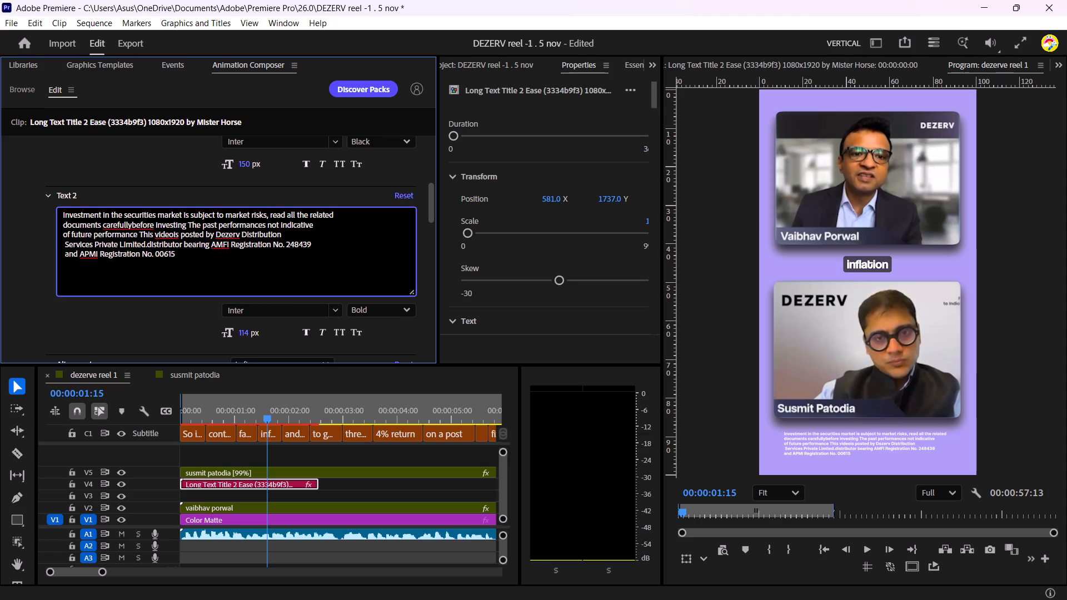
pyautogui.press('space')
pyautogui.press('space')
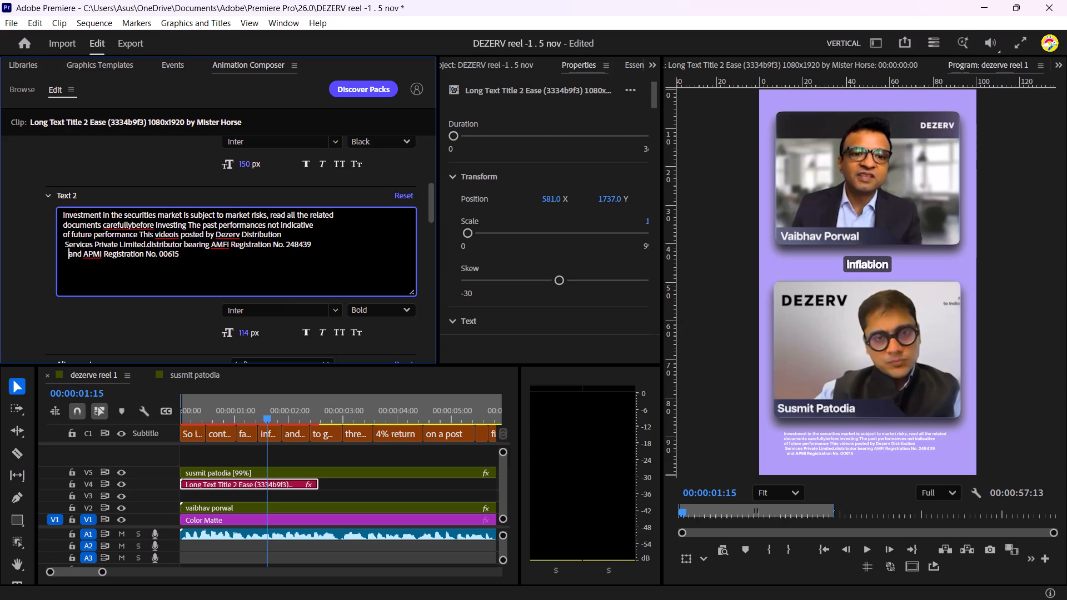
pyautogui.click(59, 233)
pyautogui.press('space')
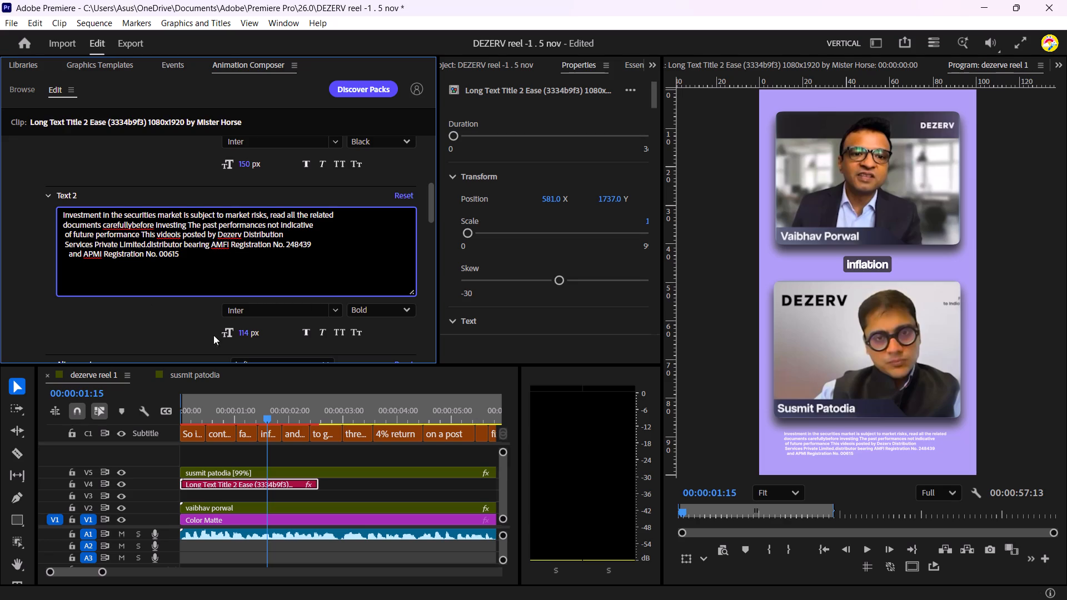
pyautogui.click(280, 506)
pyautogui.click(280, 469)
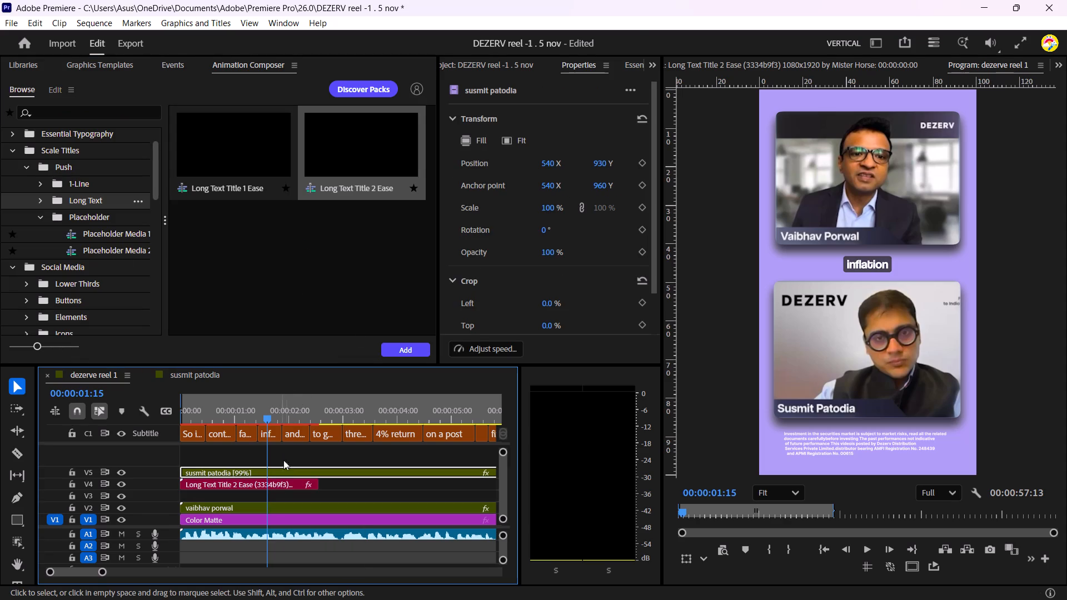
pyautogui.click(631, 67)
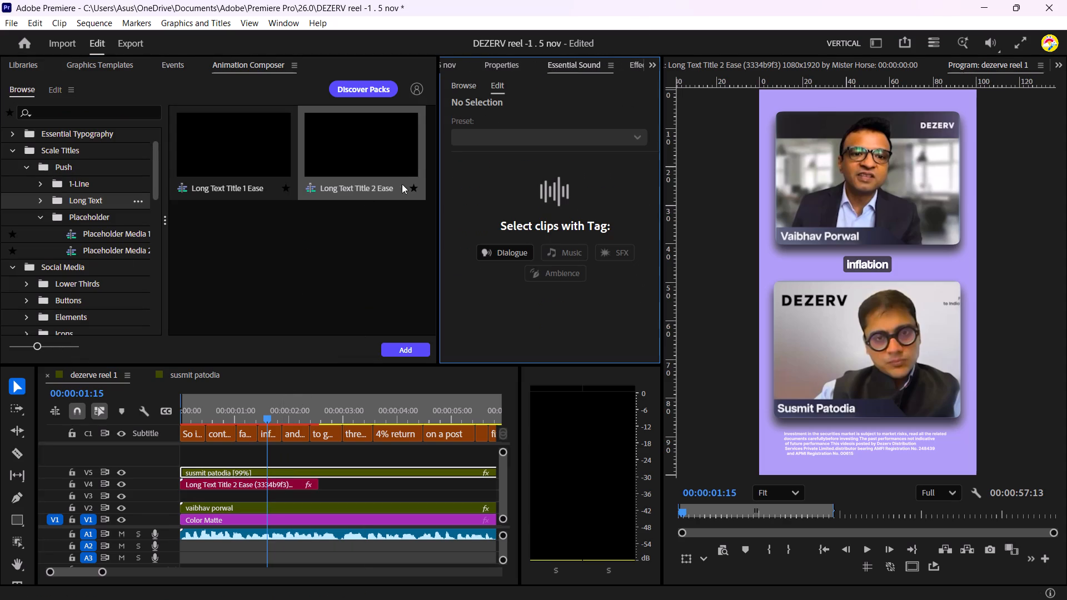
pyautogui.moveTo(438, 173); pyautogui.dragTo(391, 169)
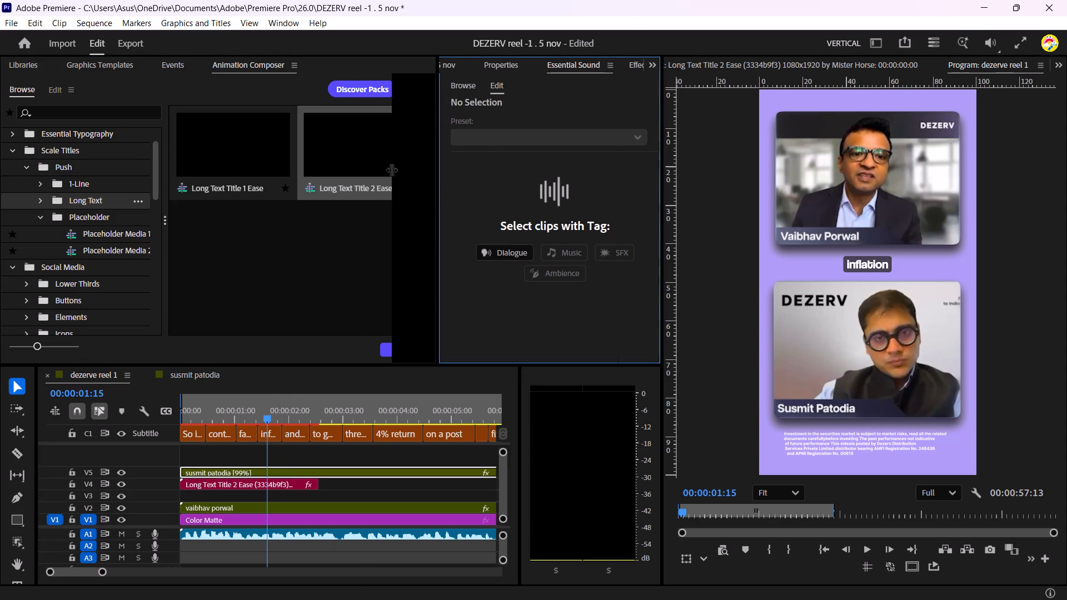
pyautogui.moveTo(391, 169); pyautogui.dragTo(318, 163)
pyautogui.click(589, 63)
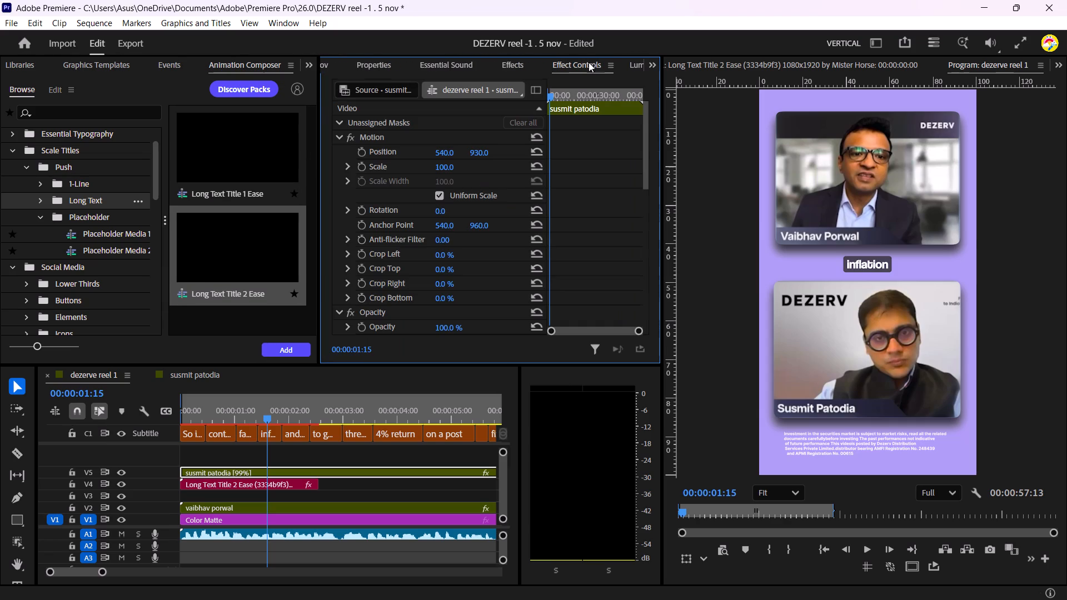
pyautogui.scroll(-7, 476, 303)
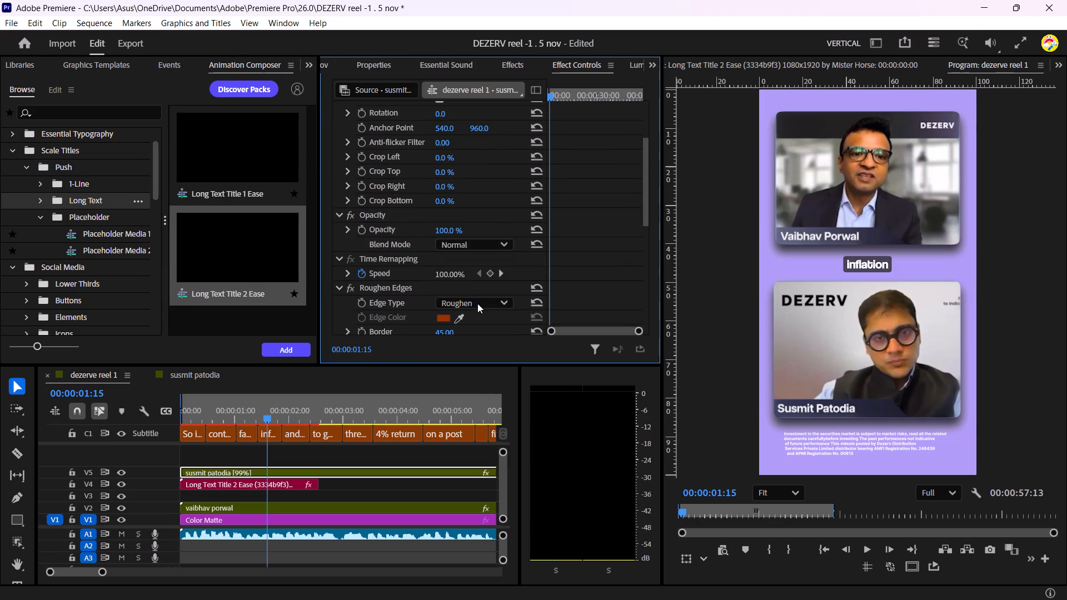
pyautogui.scroll(-4, 495, 308)
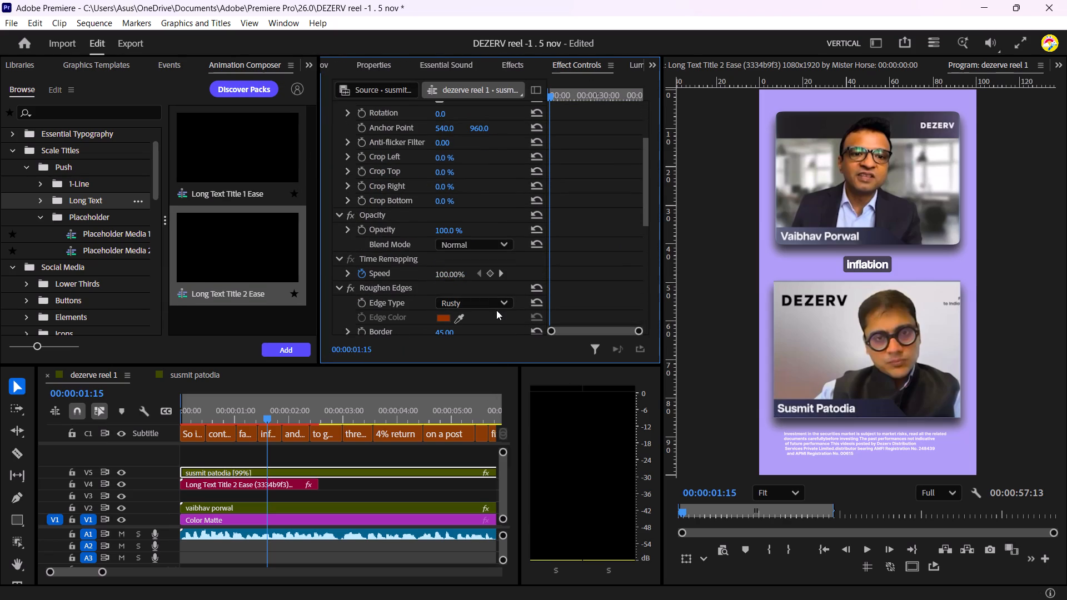
pyautogui.hotkey('ctrl', 'z')
pyautogui.scroll(-10, 523, 259)
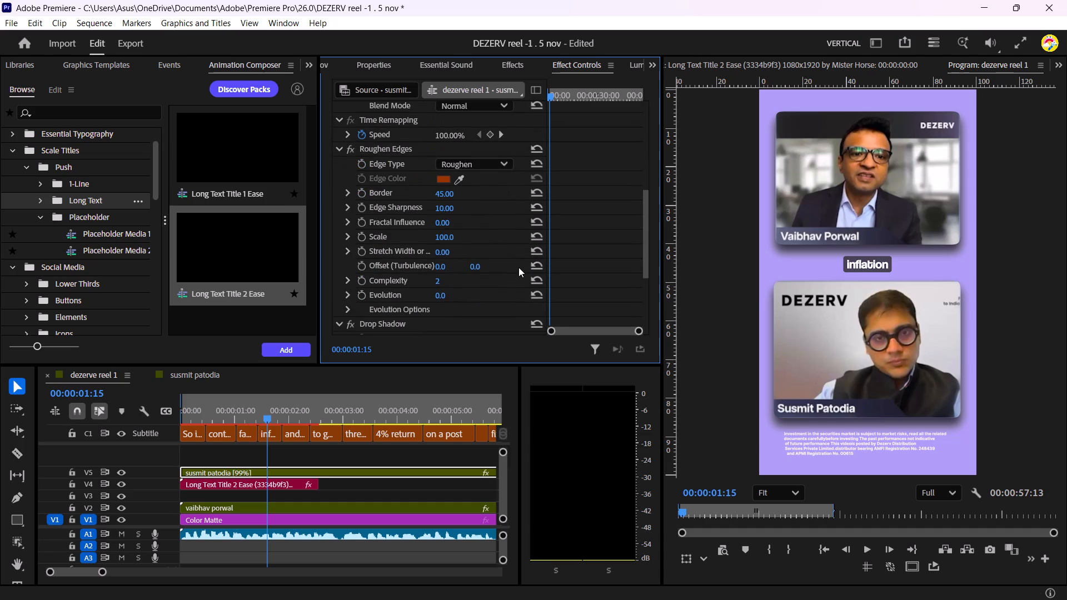
pyautogui.scroll(-8, 511, 273)
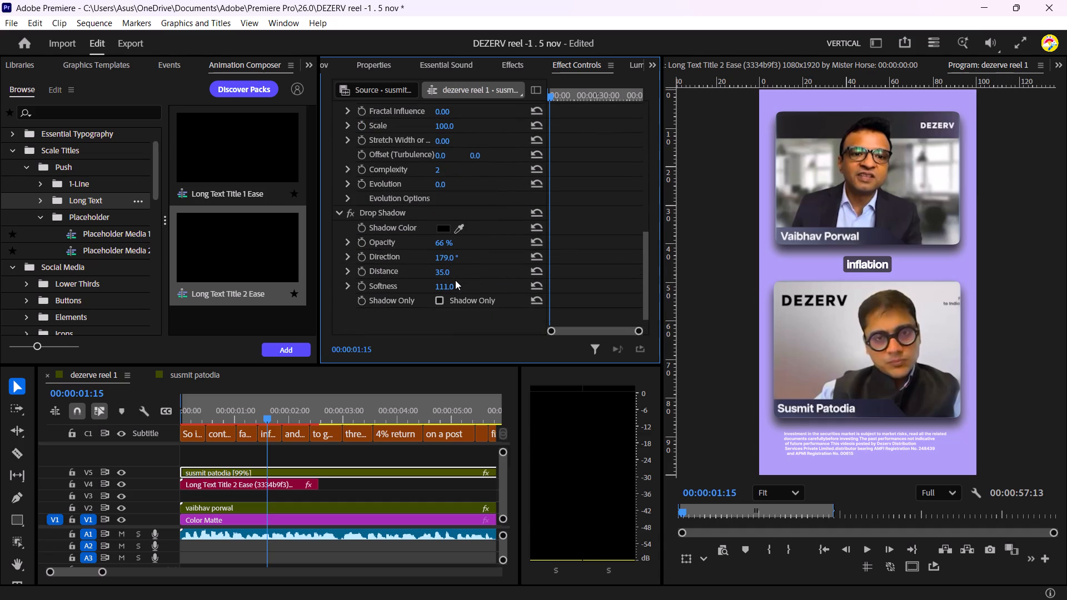
pyautogui.moveTo(440, 244); pyautogui.dragTo(440, 244)
pyautogui.moveTo(440, 244); pyautogui.dragTo(429, 243)
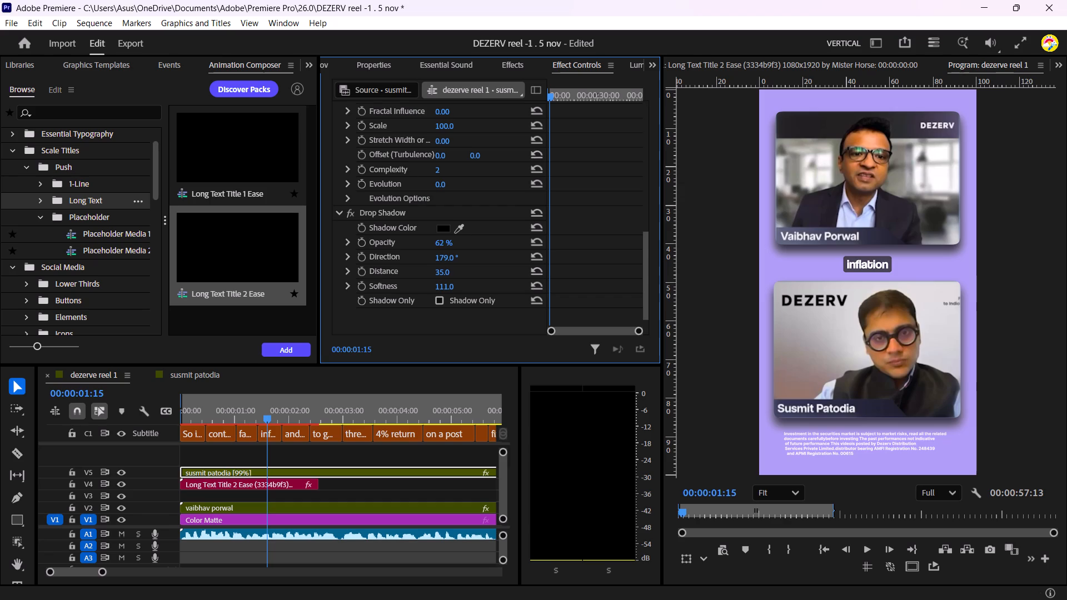
pyautogui.moveTo(429, 243); pyautogui.dragTo(421, 246)
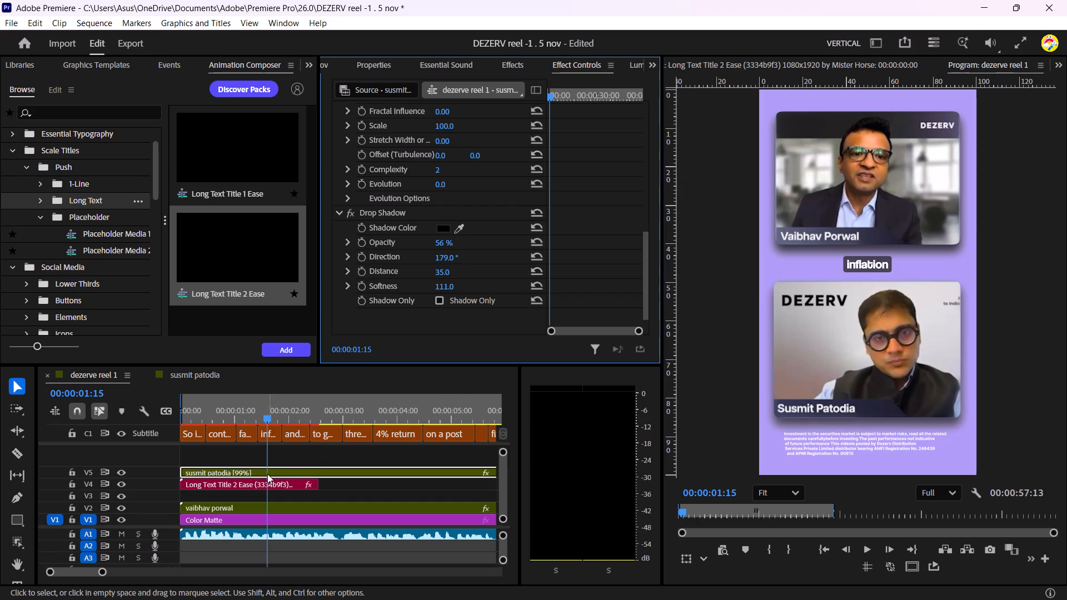
# Move the disclaimer title on V4 up slightly, setting its Motion vertical position to about 940.
pyautogui.click(257, 482)
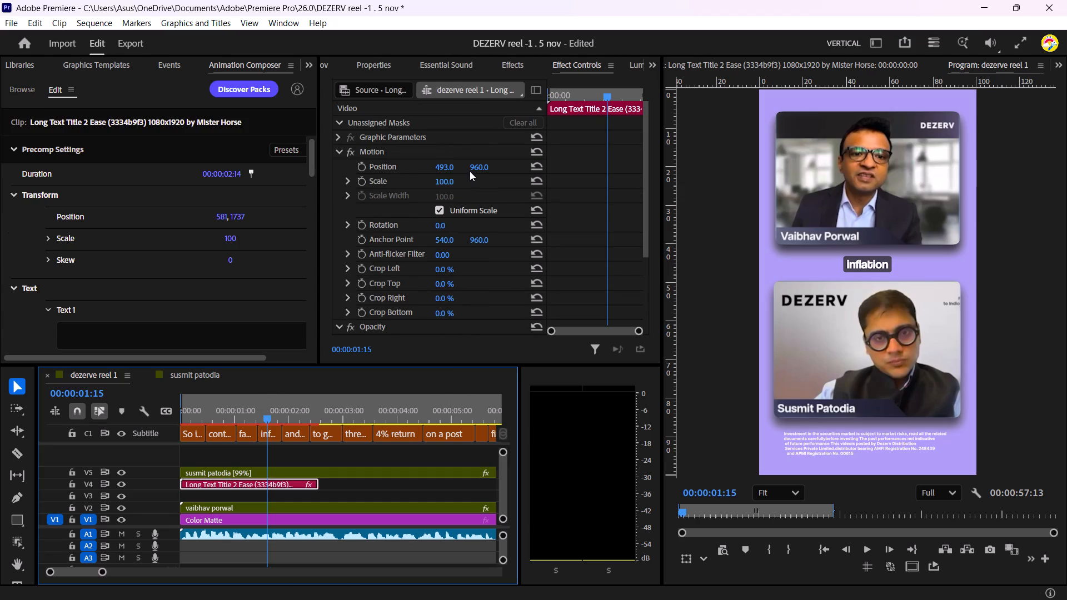
pyautogui.moveTo(471, 169); pyautogui.dragTo(463, 175)
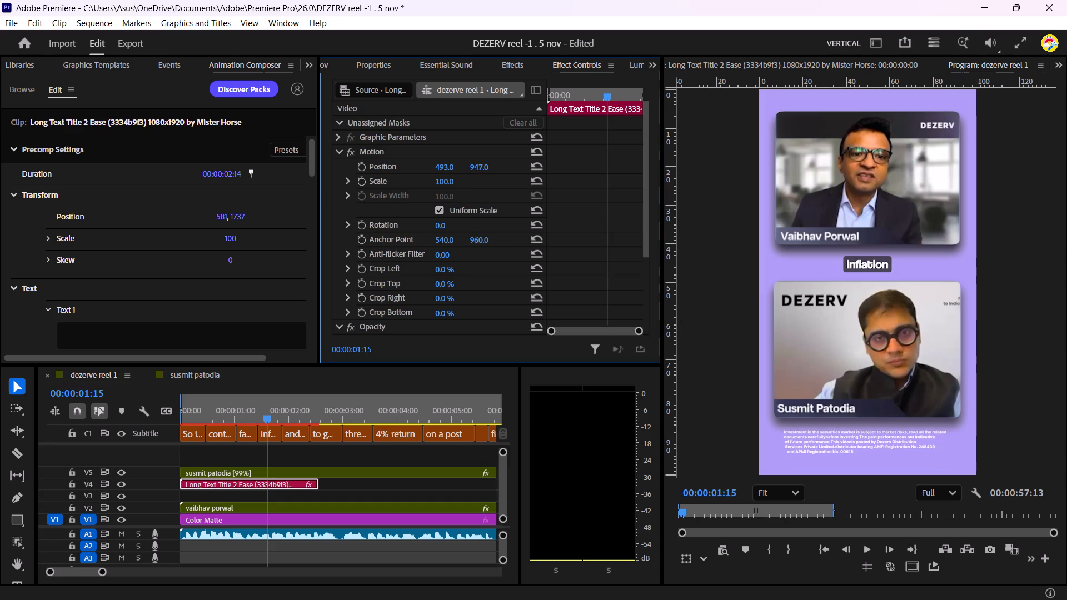
pyautogui.moveTo(463, 175); pyautogui.dragTo(460, 177)
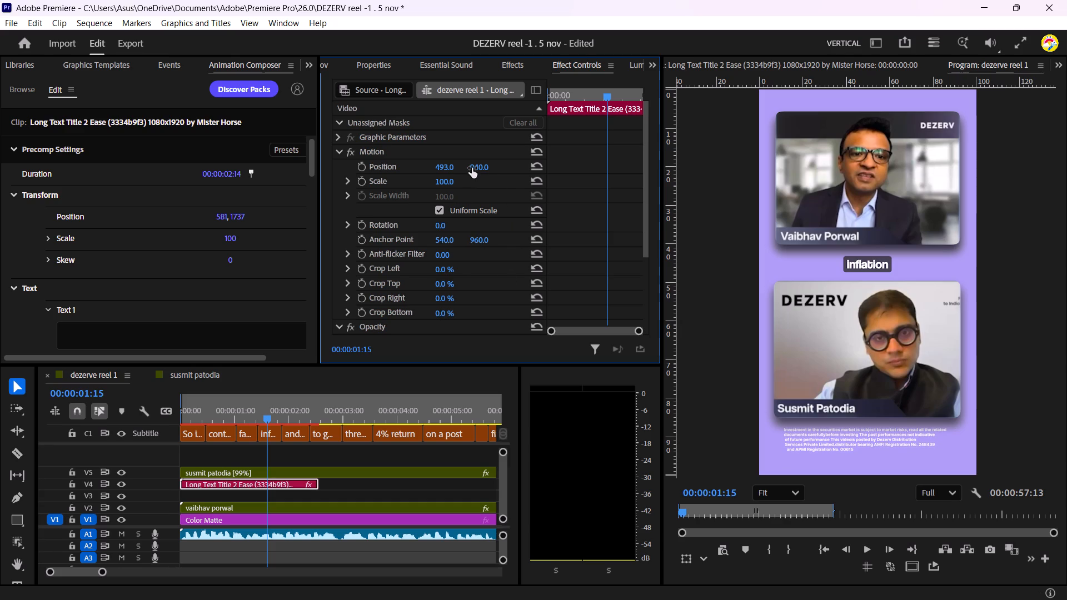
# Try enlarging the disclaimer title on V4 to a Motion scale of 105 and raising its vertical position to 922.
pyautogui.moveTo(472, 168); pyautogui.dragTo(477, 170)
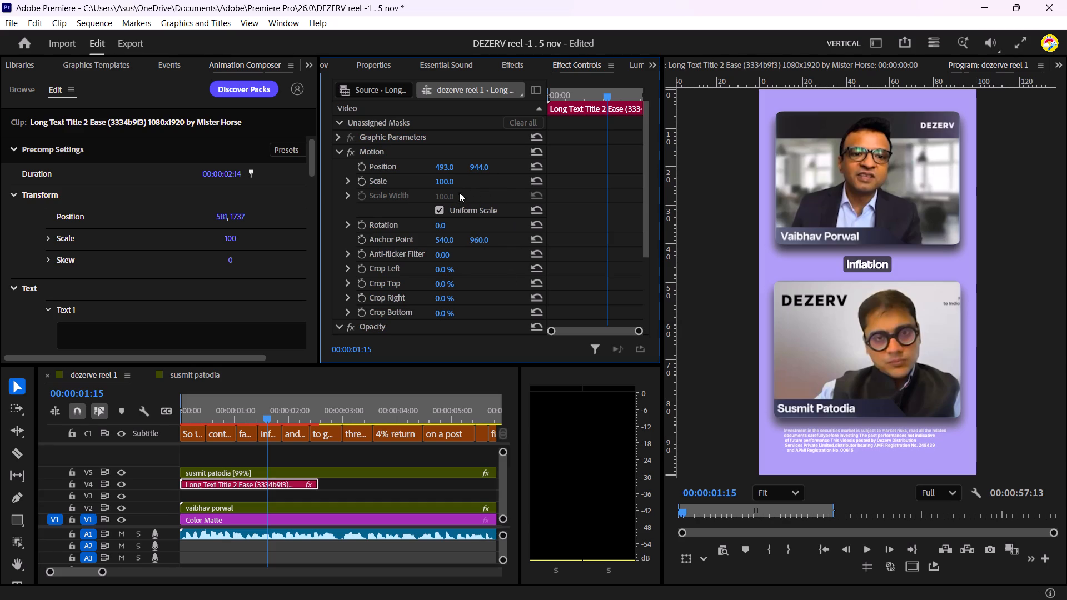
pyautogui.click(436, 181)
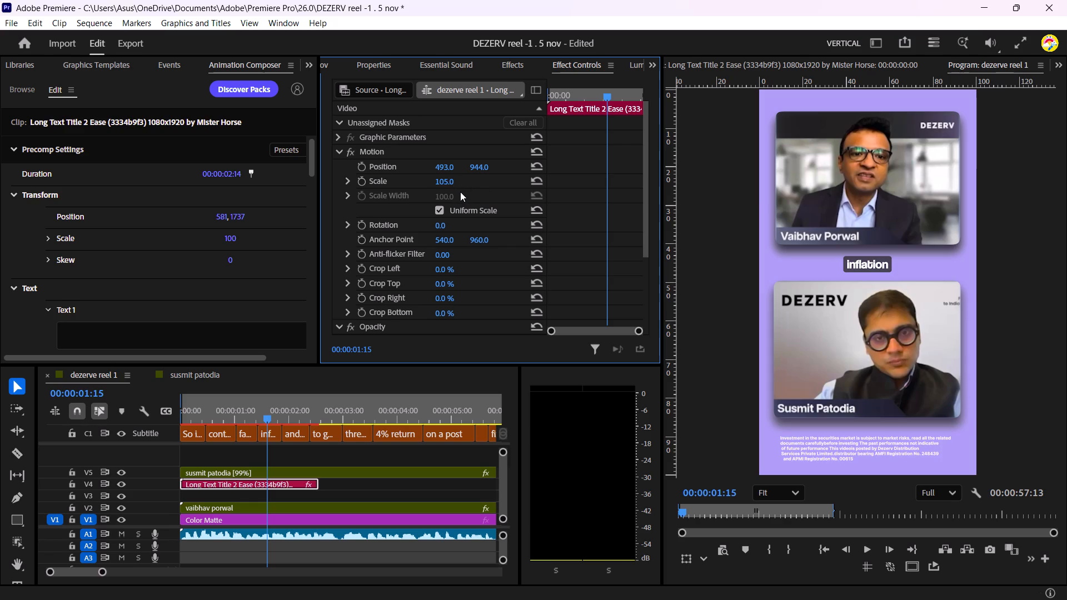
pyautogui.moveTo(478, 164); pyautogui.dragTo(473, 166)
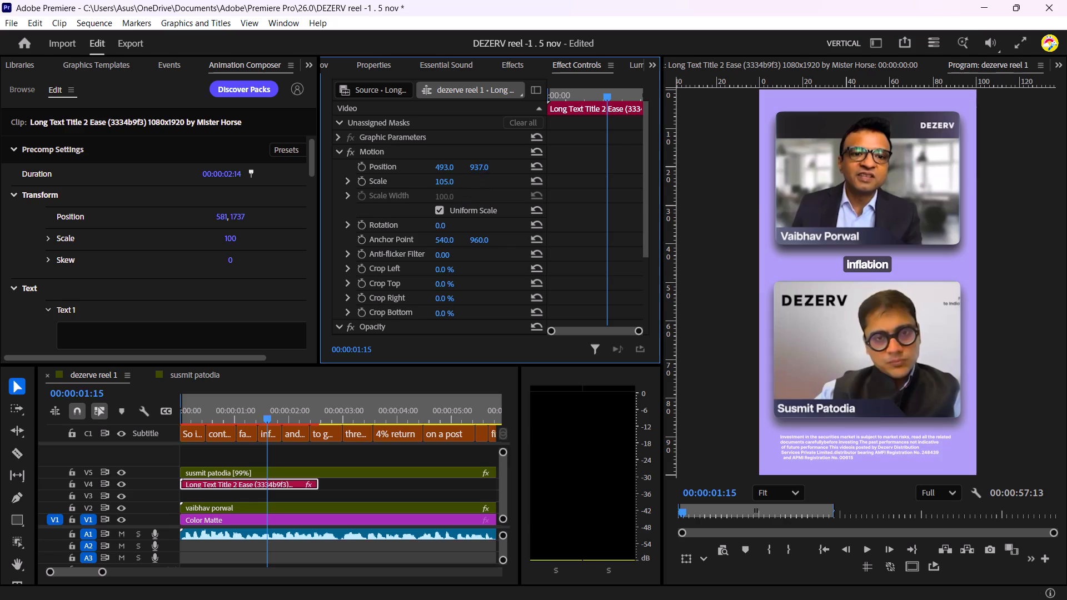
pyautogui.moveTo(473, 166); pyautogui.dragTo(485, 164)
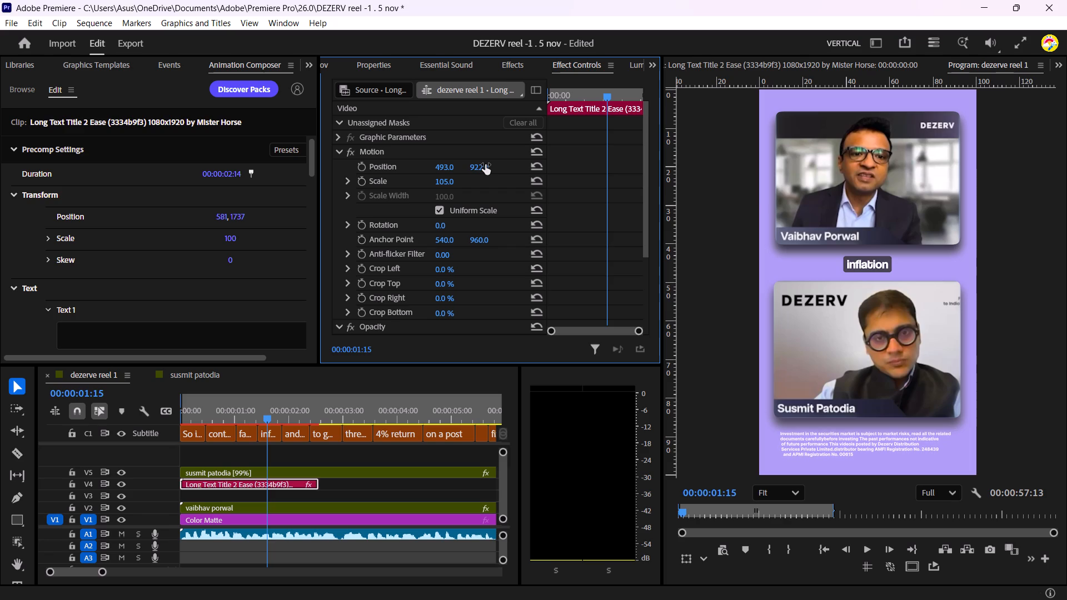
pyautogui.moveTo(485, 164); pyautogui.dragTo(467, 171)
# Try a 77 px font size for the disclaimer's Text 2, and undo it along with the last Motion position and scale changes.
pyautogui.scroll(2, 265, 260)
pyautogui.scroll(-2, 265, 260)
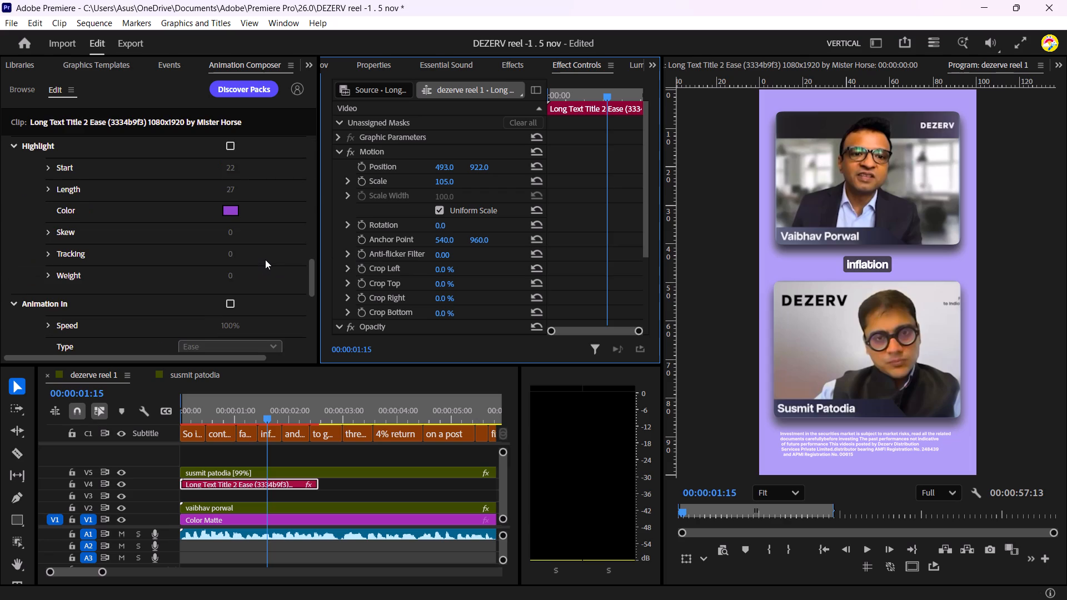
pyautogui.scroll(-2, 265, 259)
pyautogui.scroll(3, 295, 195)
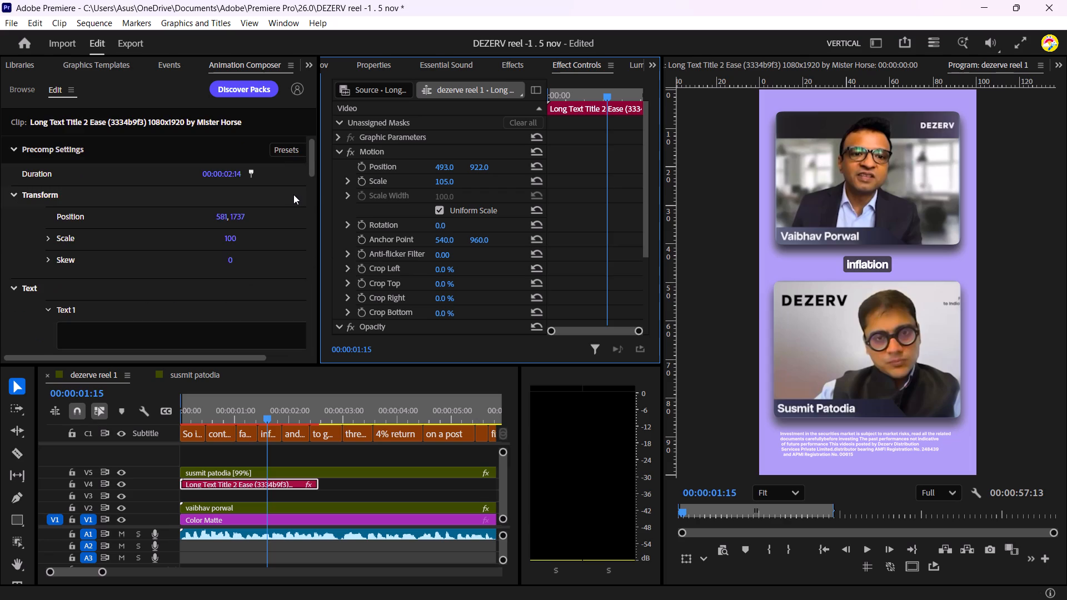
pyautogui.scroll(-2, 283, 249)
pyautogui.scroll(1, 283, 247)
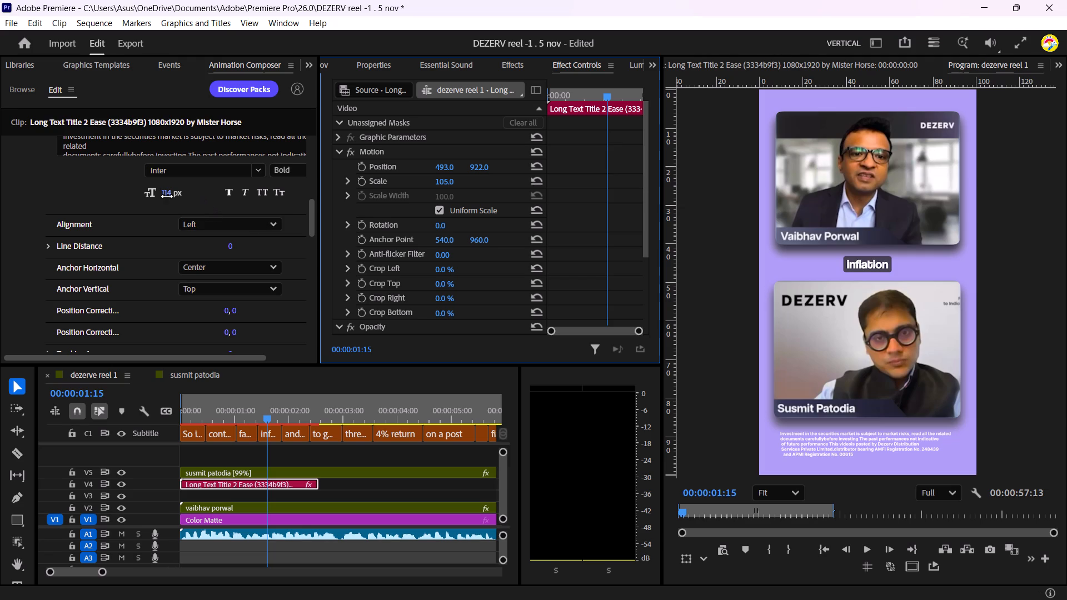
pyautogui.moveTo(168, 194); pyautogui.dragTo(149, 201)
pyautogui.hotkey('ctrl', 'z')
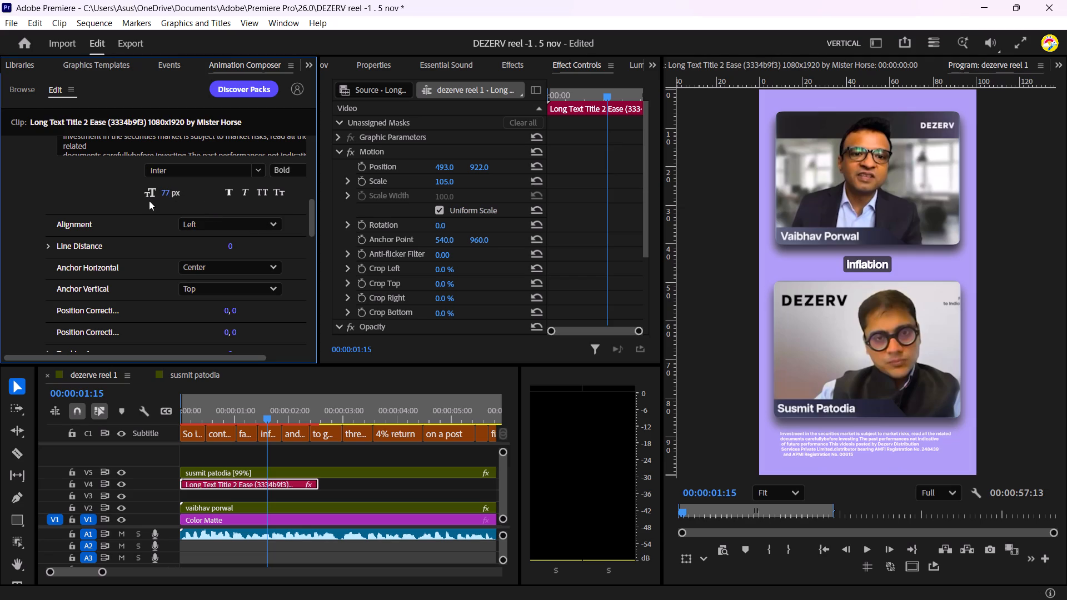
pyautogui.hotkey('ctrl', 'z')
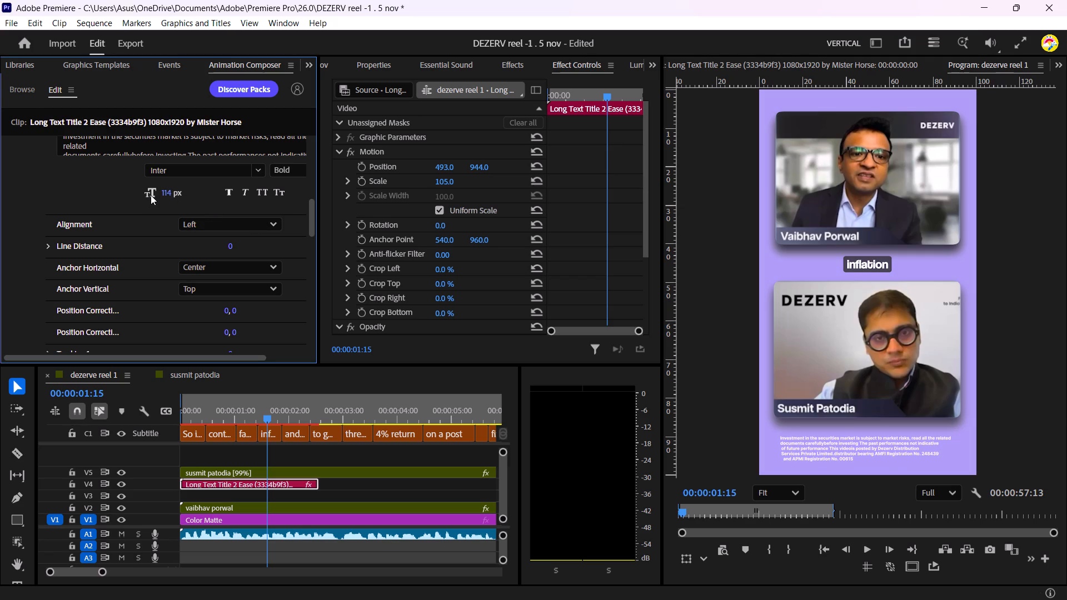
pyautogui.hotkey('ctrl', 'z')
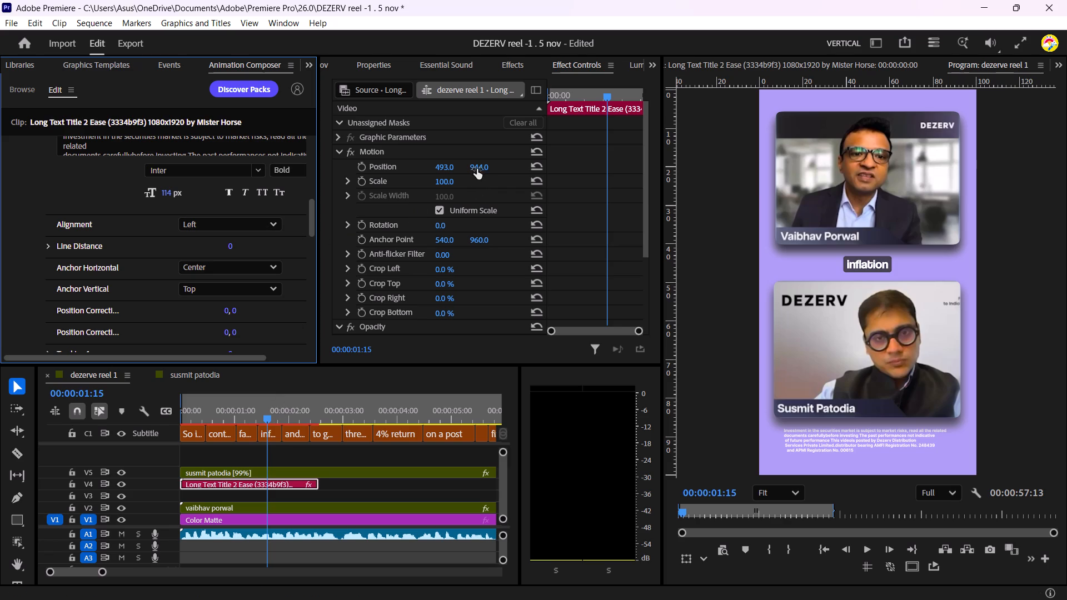
# Set the Motion position of the disclaimer title on V4 to 511, 956.
pyautogui.moveTo(477, 169); pyautogui.dragTo(501, 173)
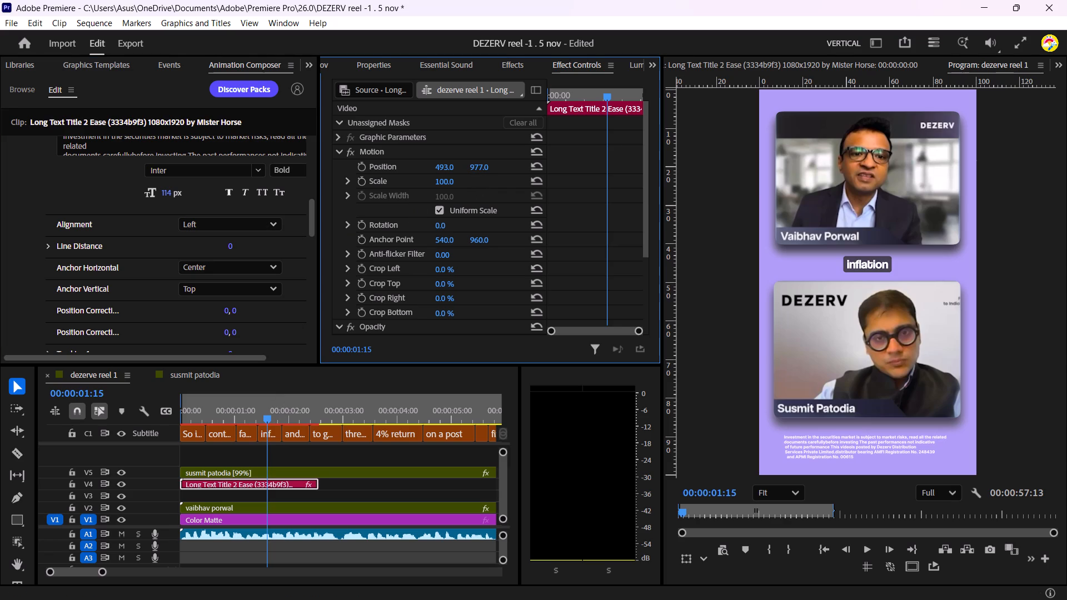
pyautogui.moveTo(501, 173); pyautogui.dragTo(486, 174)
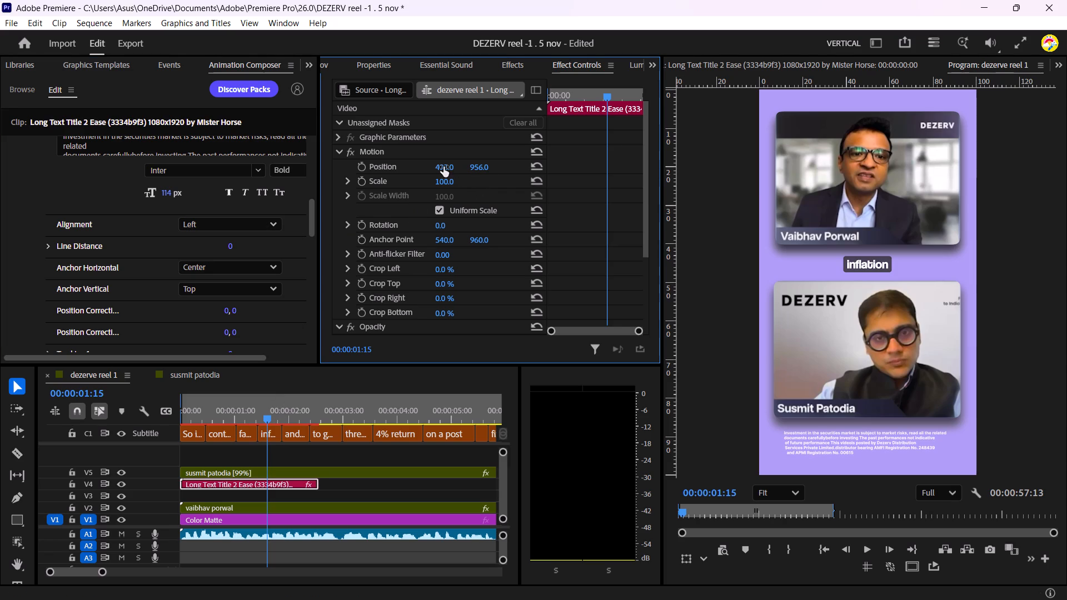
pyautogui.moveTo(443, 167); pyautogui.dragTo(455, 165)
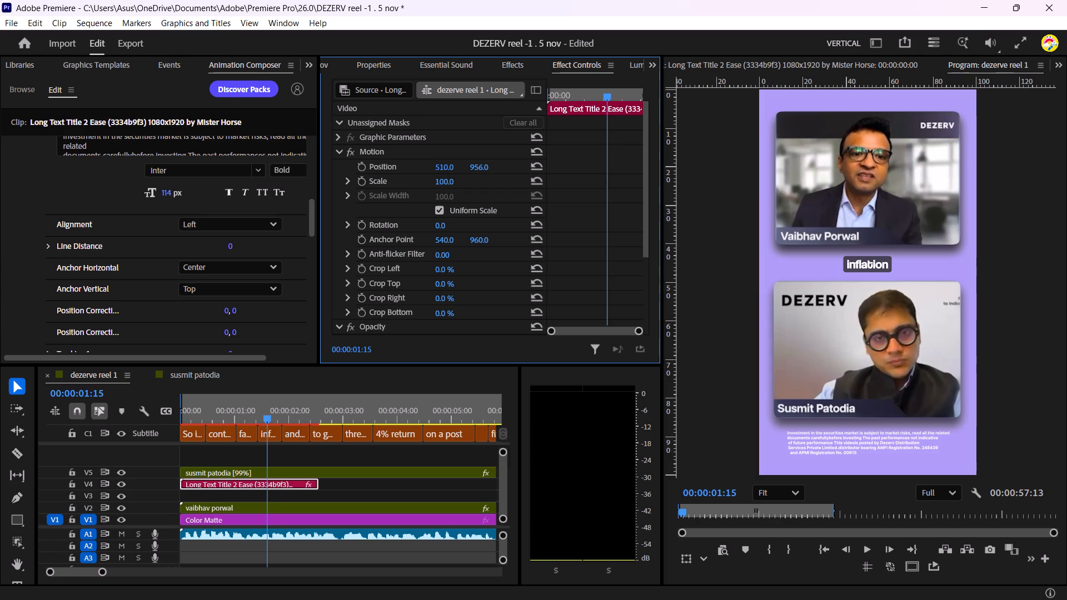
pyautogui.moveTo(455, 165); pyautogui.dragTo(456, 165)
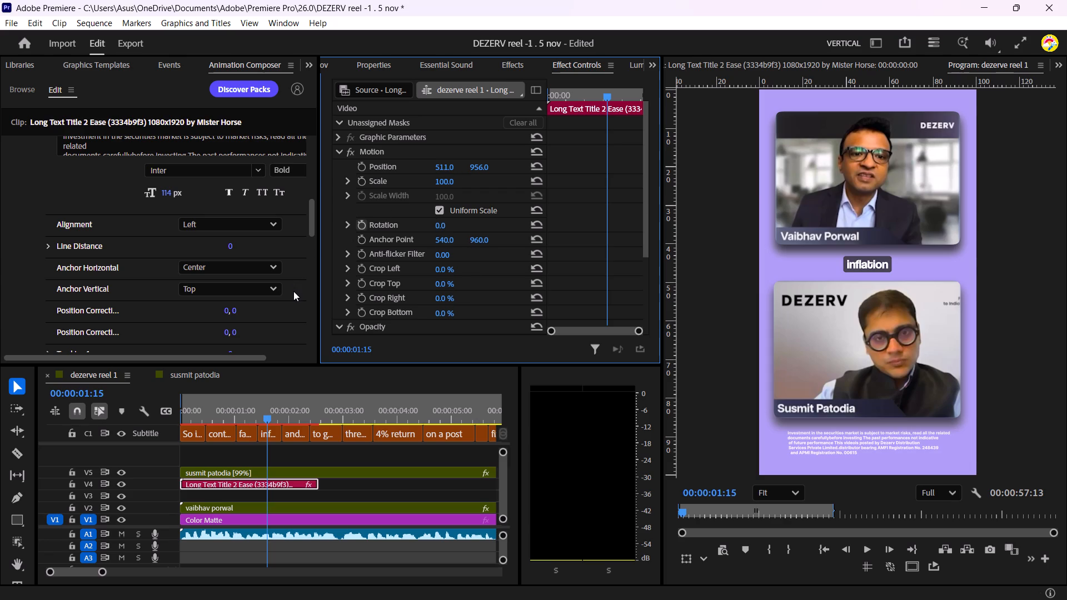
# Set the disclaimer title's Transform scale to 103 in its Animation Composer settings.
pyautogui.scroll(-4, 293, 292)
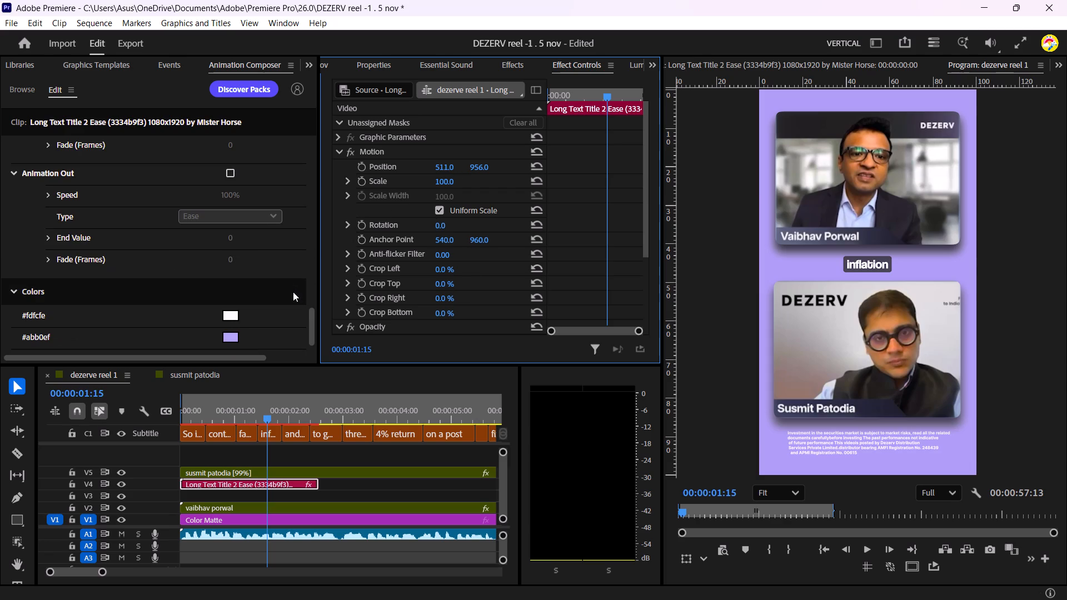
pyautogui.moveTo(311, 325); pyautogui.dragTo(305, 304)
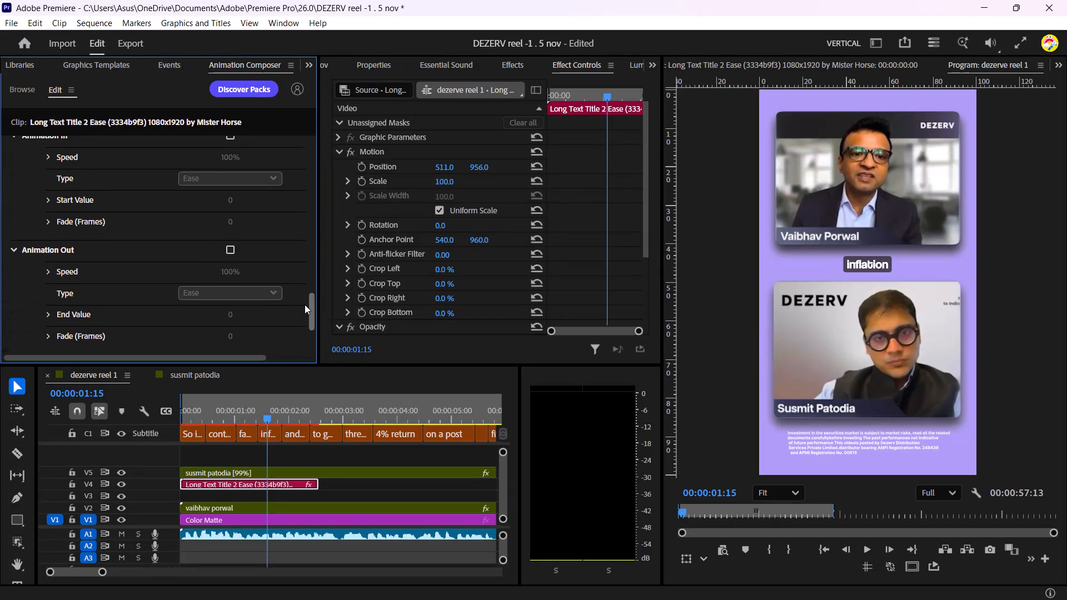
pyautogui.moveTo(305, 304); pyautogui.dragTo(300, 272)
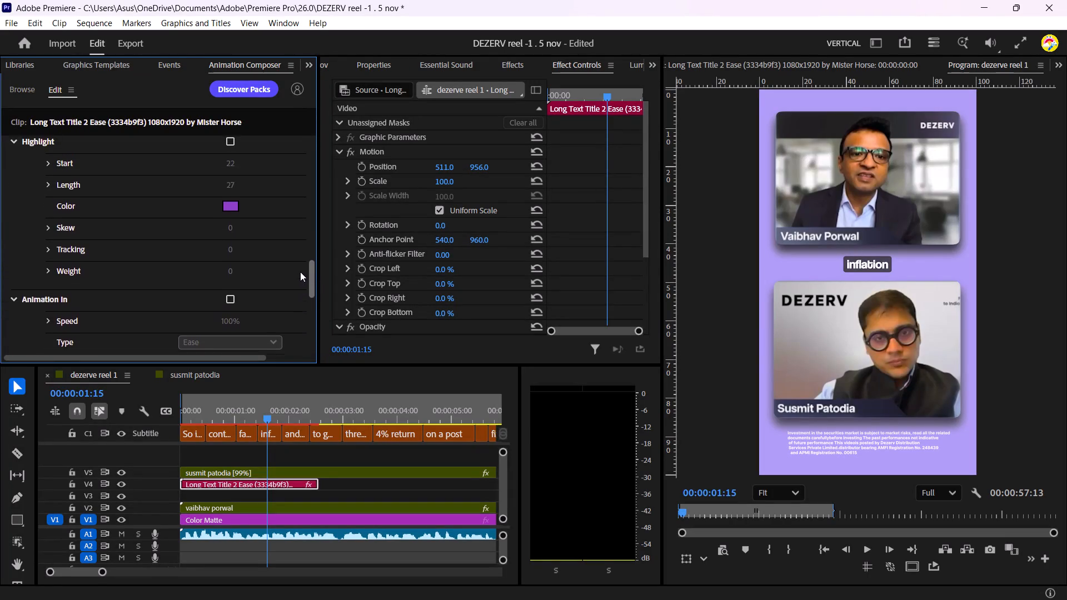
pyautogui.moveTo(300, 272); pyautogui.dragTo(300, 242)
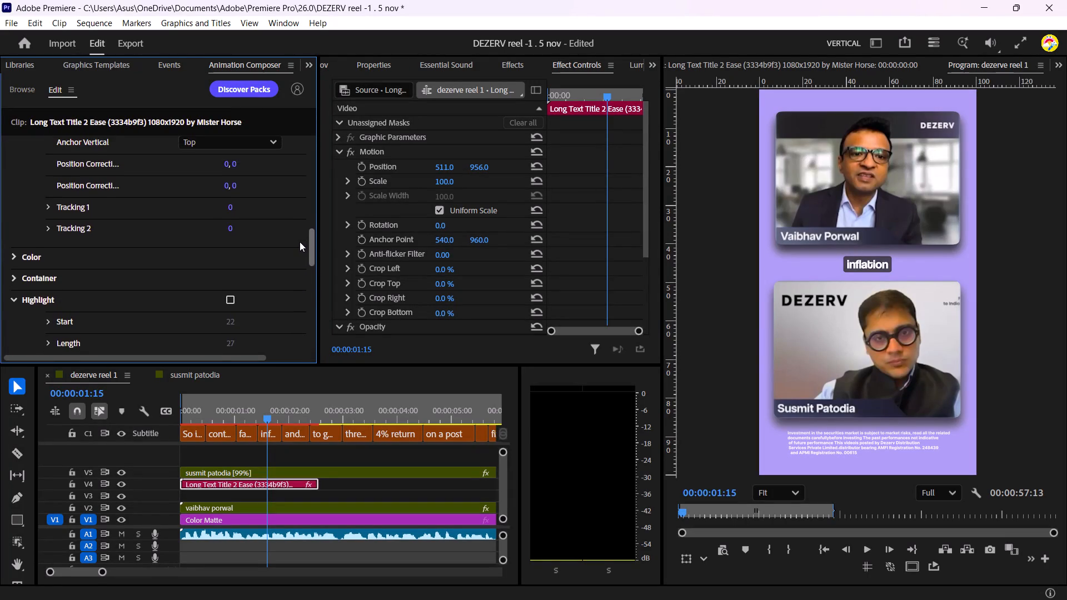
pyautogui.moveTo(300, 242); pyautogui.dragTo(301, 184)
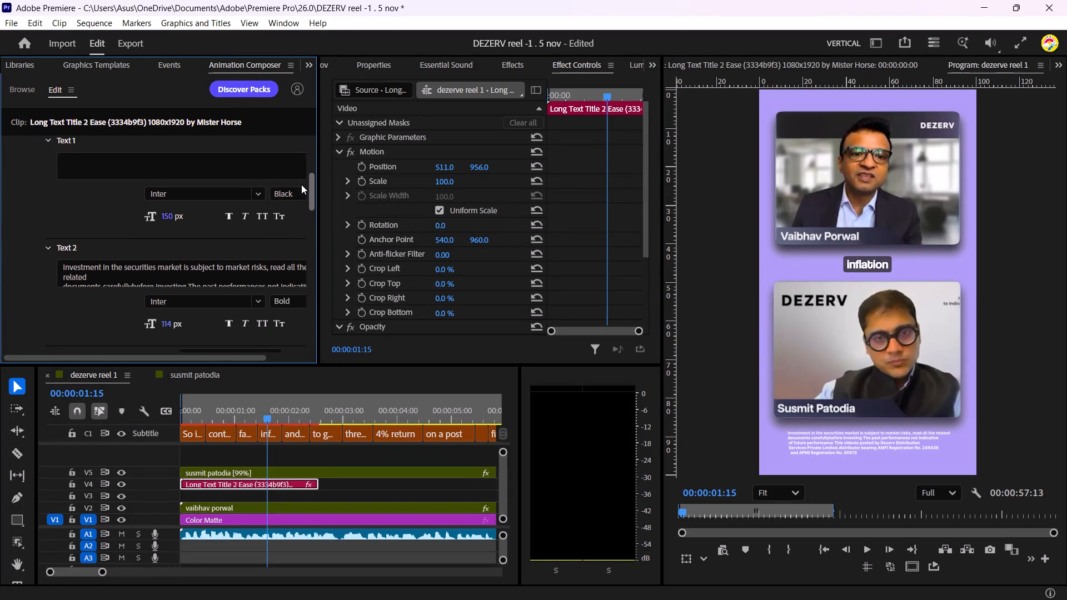
pyautogui.moveTo(301, 184); pyautogui.dragTo(301, 154)
pyautogui.click(232, 233)
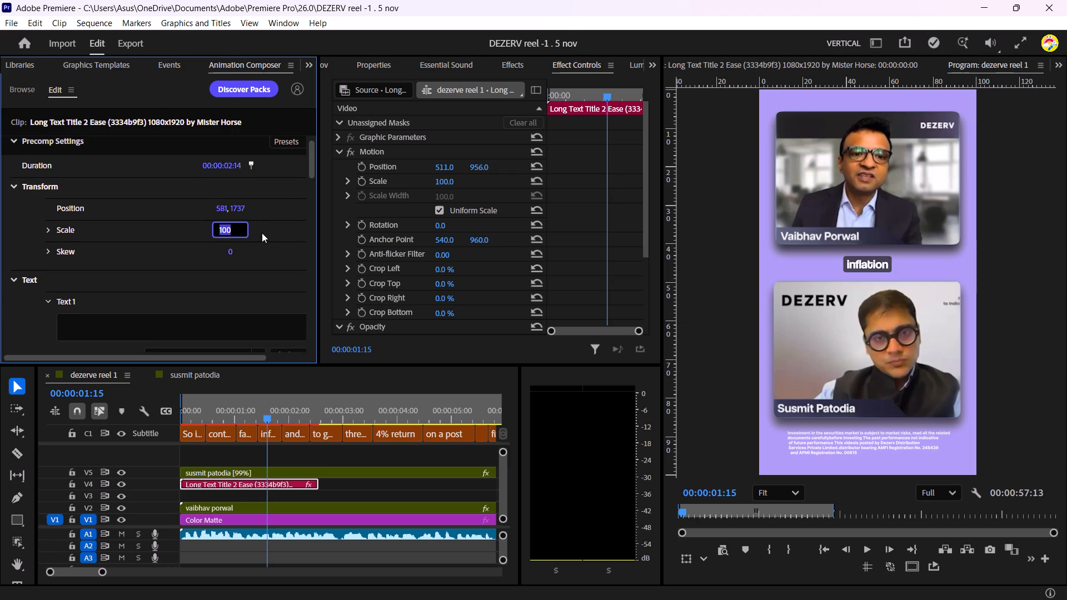
pyautogui.write('10')
pyautogui.press('3')
pyautogui.press('Return')
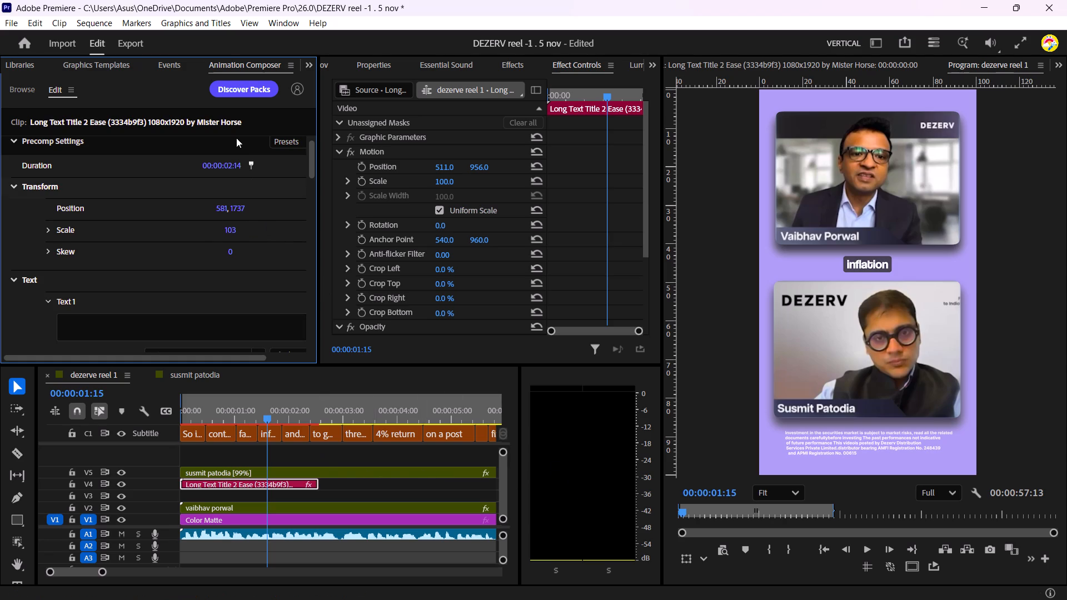
# Adjust the disclaimer title's vertical Transform position to 1747 in its Animation Composer settings.
pyautogui.moveTo(235, 211); pyautogui.dragTo(238, 211)
pyautogui.moveTo(238, 211); pyautogui.dragTo(263, 218)
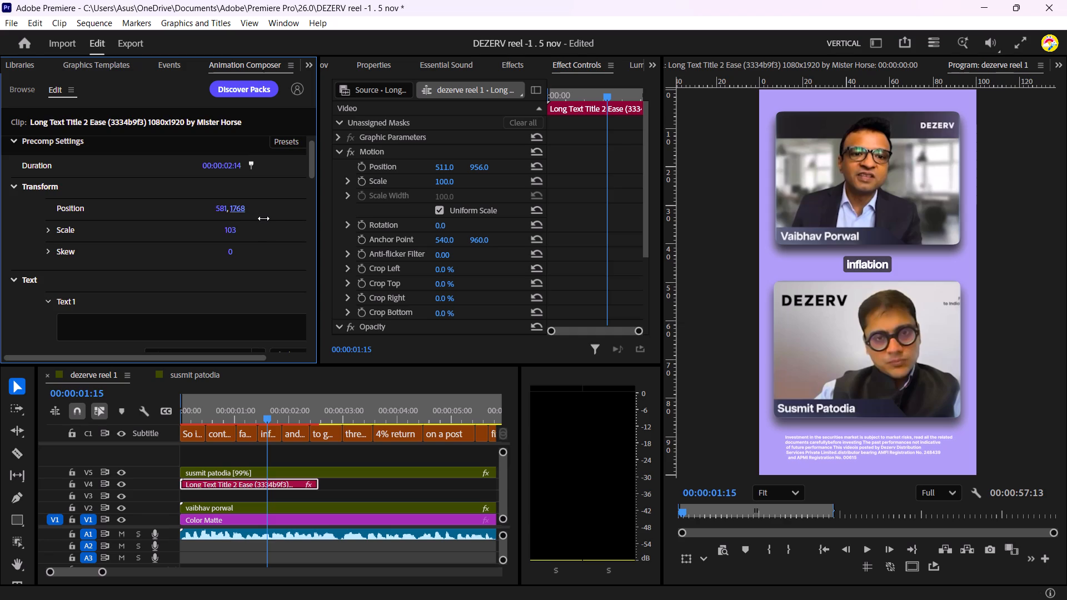
pyautogui.moveTo(263, 218); pyautogui.dragTo(255, 217)
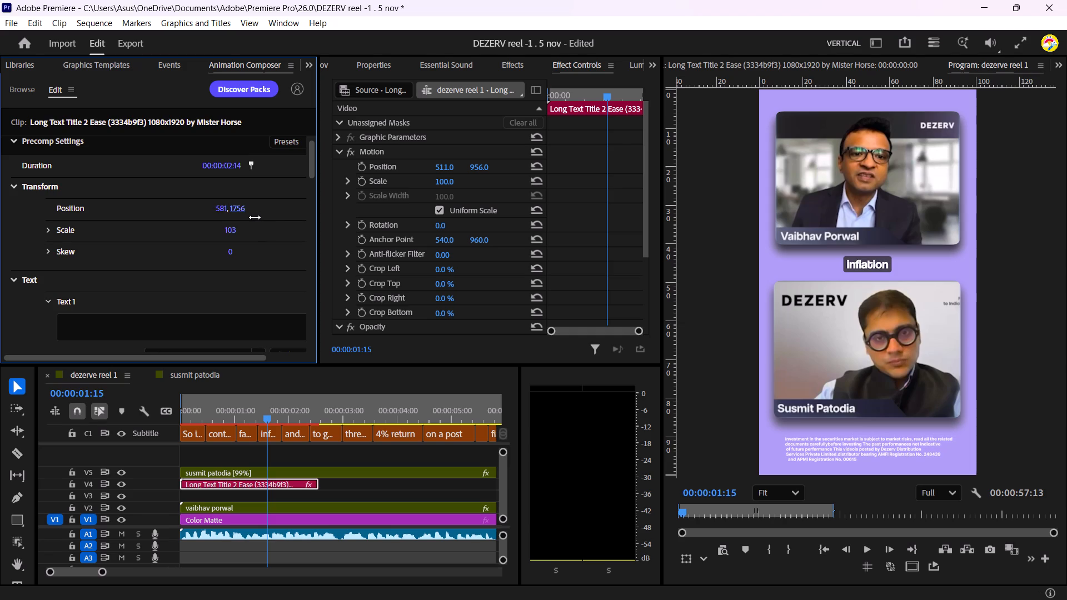
pyautogui.moveTo(255, 217); pyautogui.dragTo(241, 216)
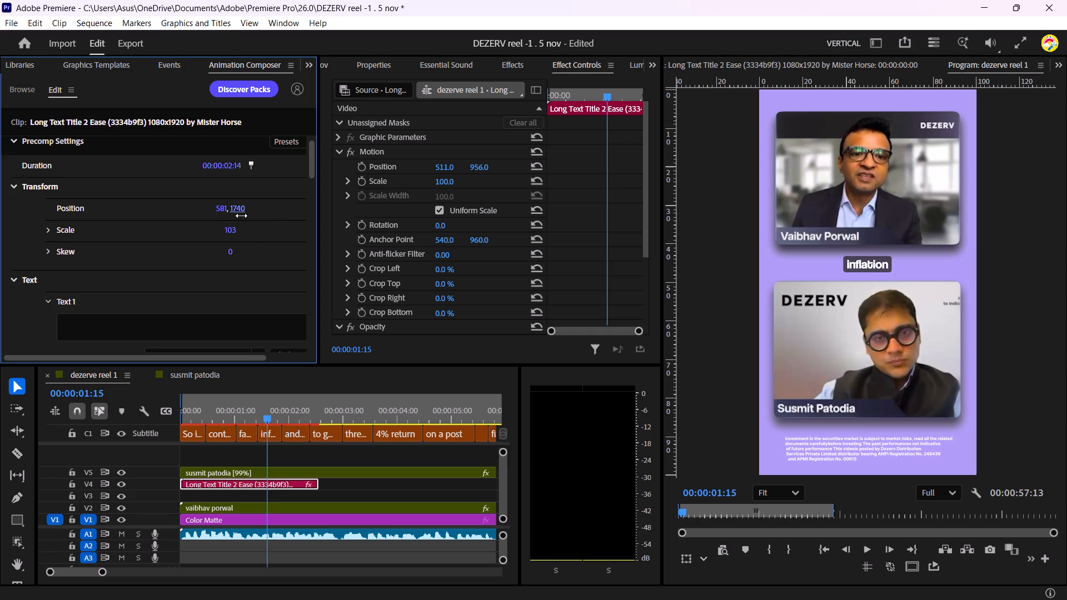
pyautogui.moveTo(241, 216); pyautogui.dragTo(236, 218)
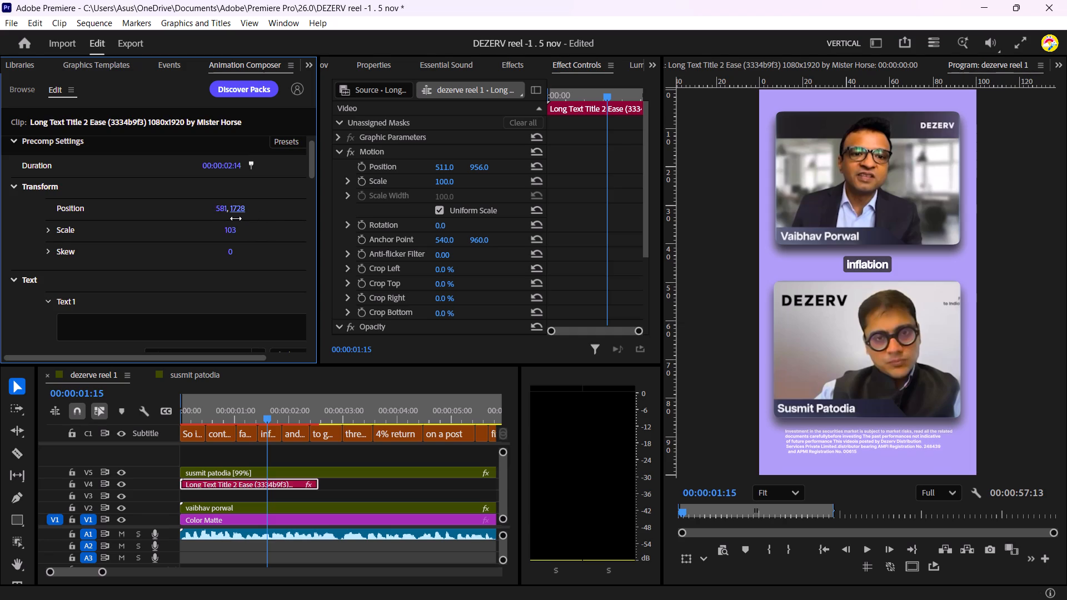
pyautogui.moveTo(236, 218); pyautogui.dragTo(245, 219)
pyautogui.moveTo(245, 219); pyautogui.dragTo(250, 219)
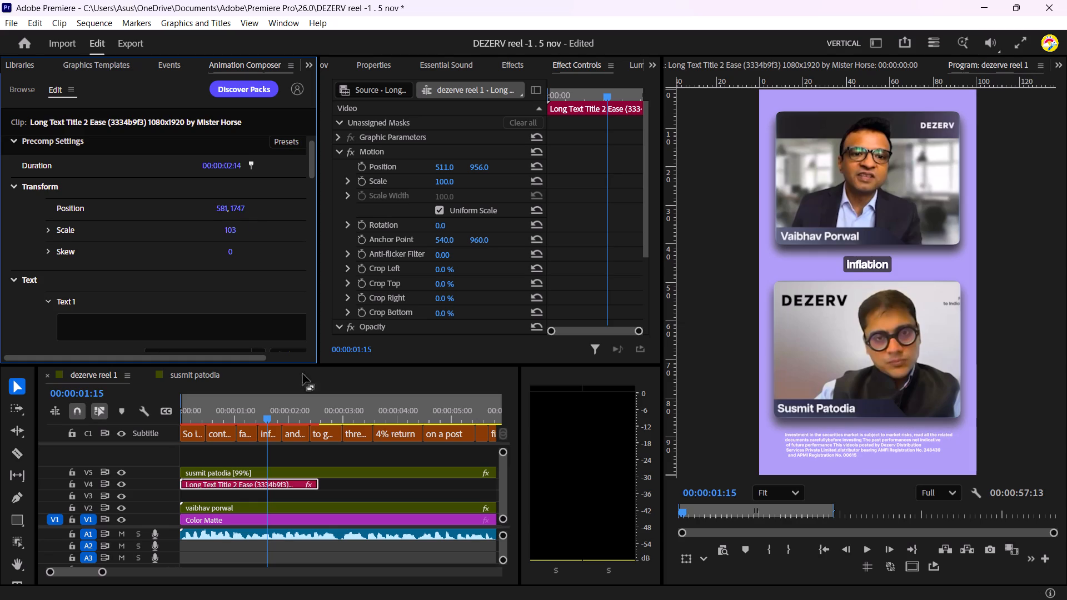
# Widen the Animation Composer settings area and enlarge the Text 2 box so the whole disclaimer text can be read.
pyautogui.scroll(-4, 274, 244)
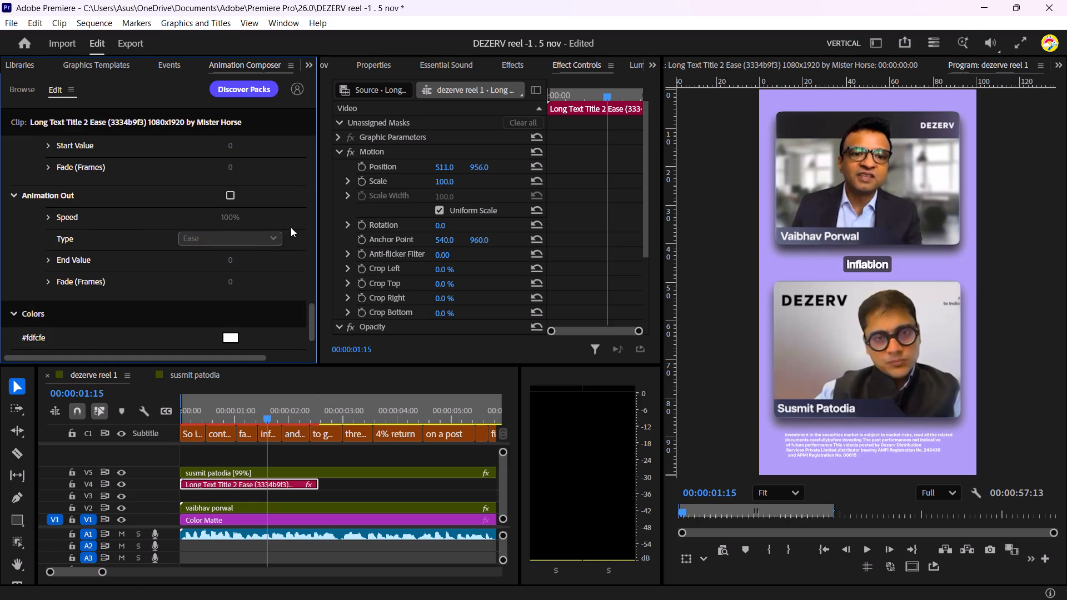
pyautogui.scroll(2, 293, 224)
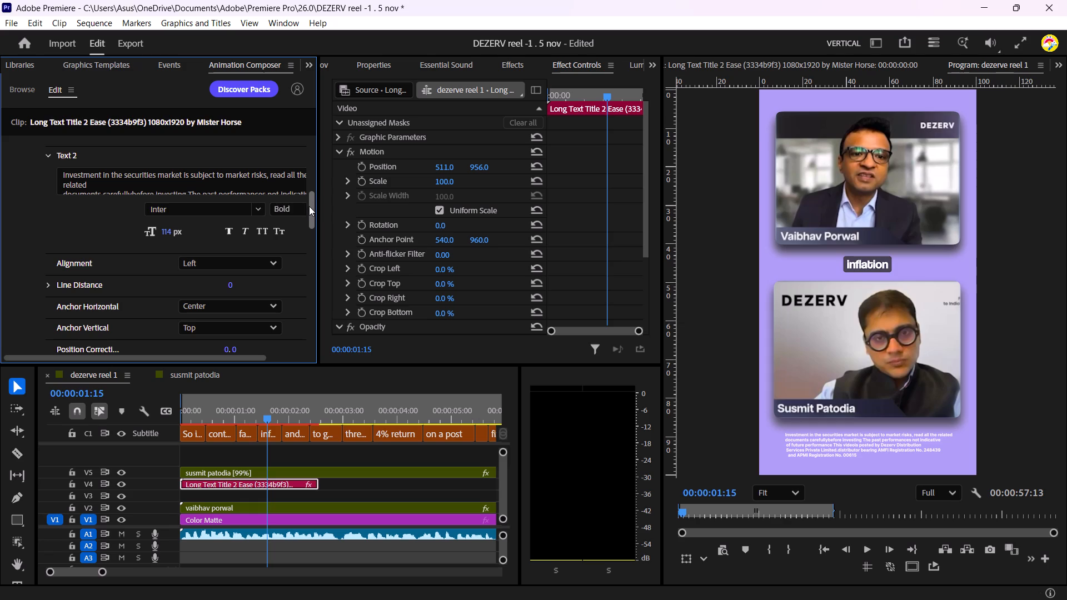
pyautogui.moveTo(318, 184); pyautogui.dragTo(319, 184)
pyautogui.moveTo(319, 184); pyautogui.dragTo(365, 195)
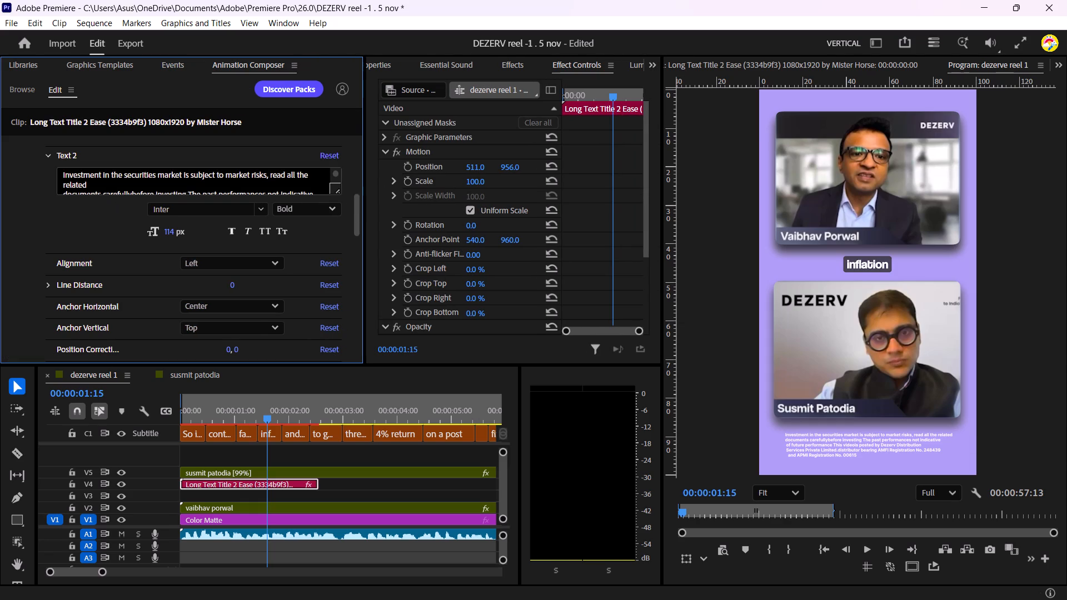
pyautogui.moveTo(337, 188); pyautogui.dragTo(327, 262)
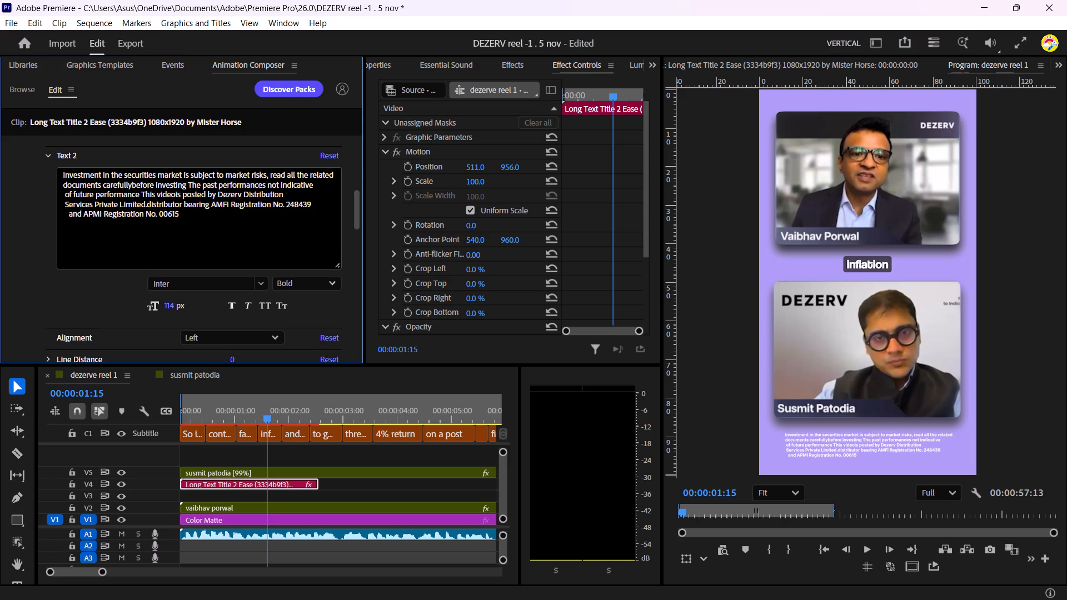
# Remove the leading spaces from the third and fourth lines of the disclaimer's Text 2.
pyautogui.scroll(1, 89, 243)
pyautogui.scroll(-2, 283, 262)
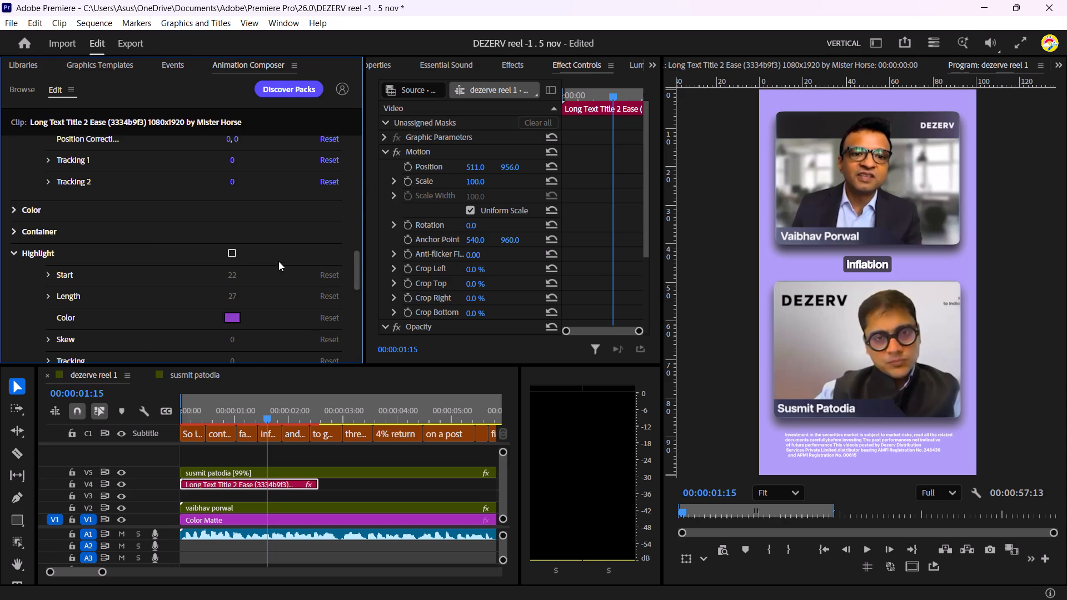
pyautogui.scroll(1, 257, 249)
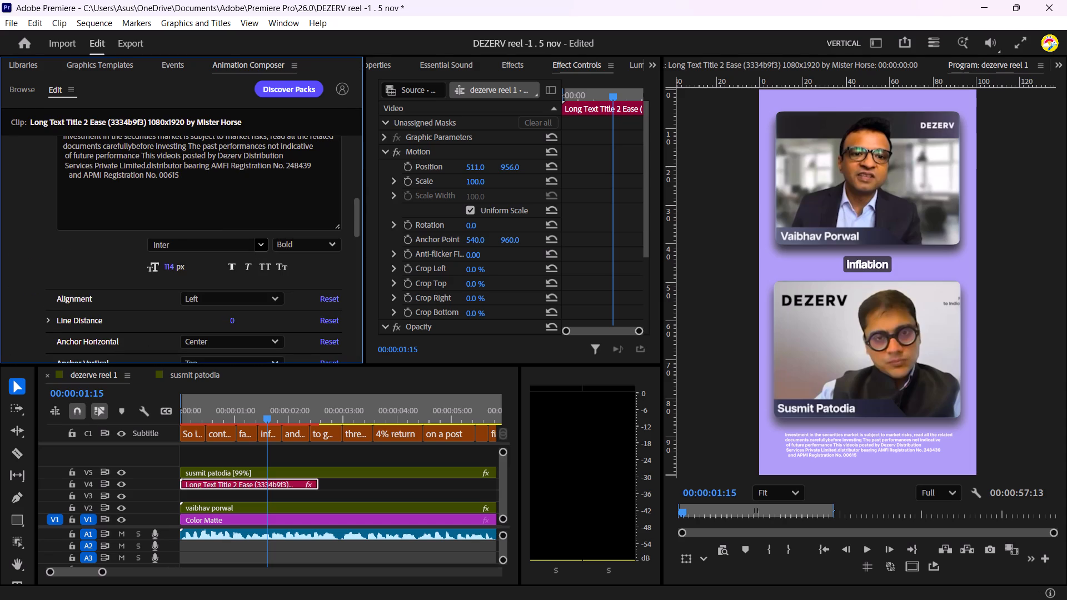
pyautogui.moveTo(354, 217); pyautogui.dragTo(354, 209)
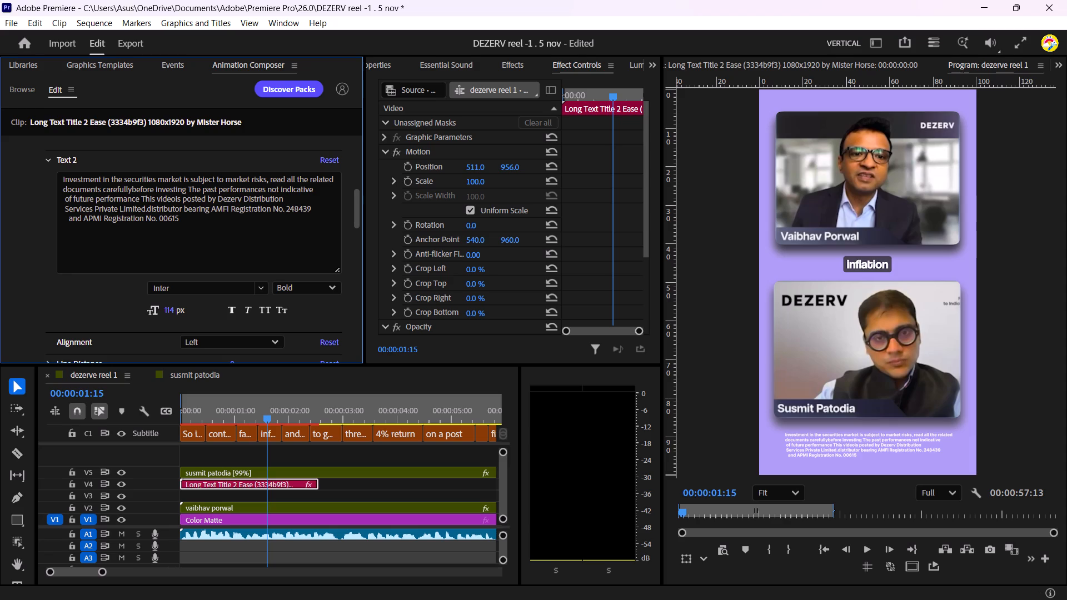
pyautogui.click(64, 197)
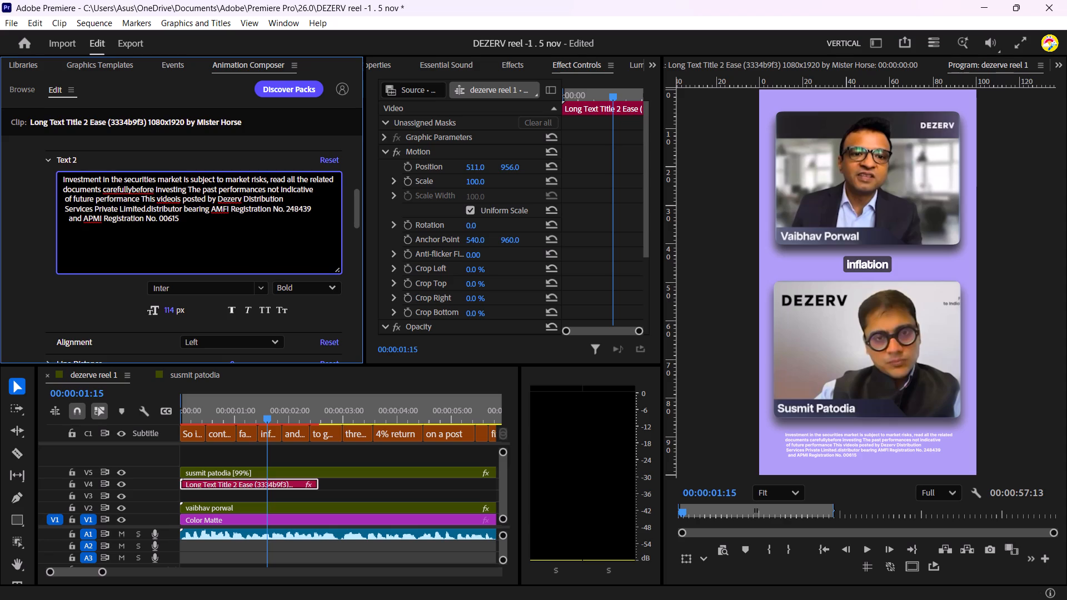
pyautogui.press('BackSpace')
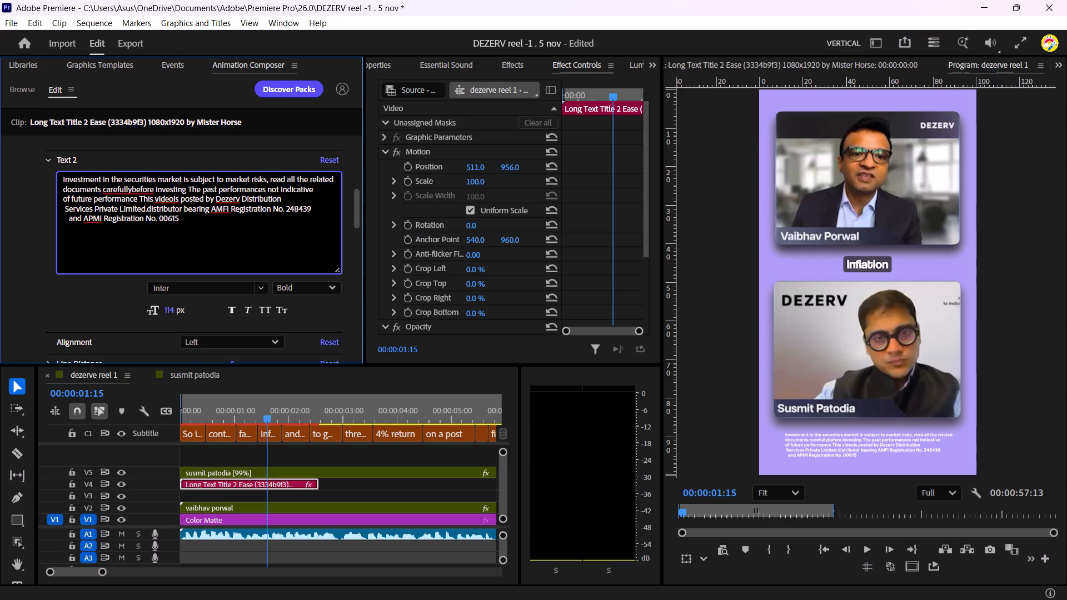
pyautogui.press('Down')
pyautogui.press('Right')
pyautogui.press('BackSpace')
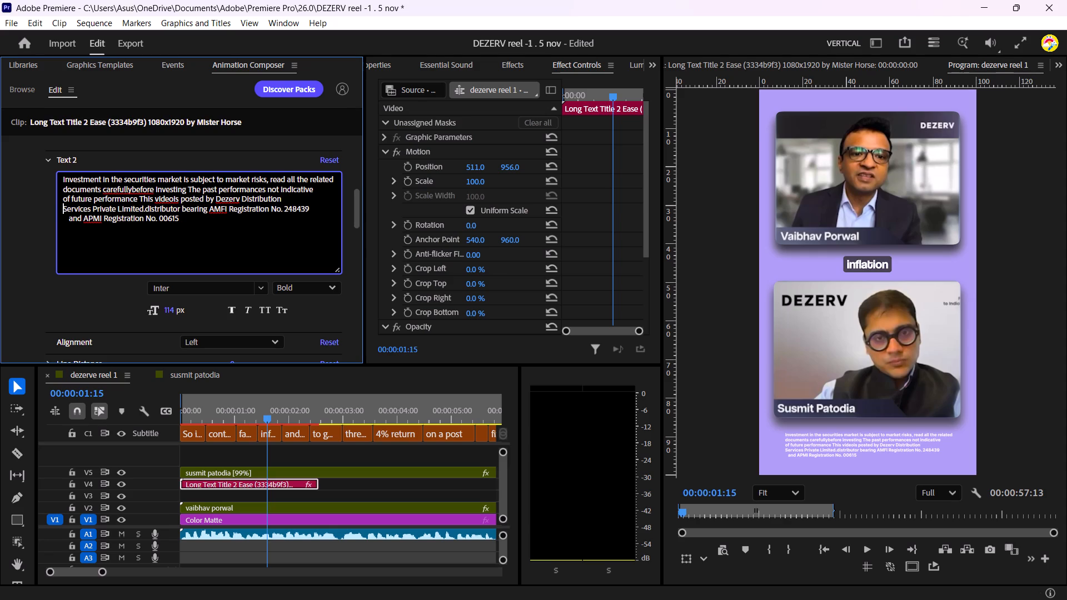
# Remove the leading spaces before "and APMI Registration" in the disclaimer's Text 2, keeping it on its own last line.
pyautogui.press('Down')
pyautogui.press('Right')
pyautogui.press('Right')
pyautogui.press('BackSpace')
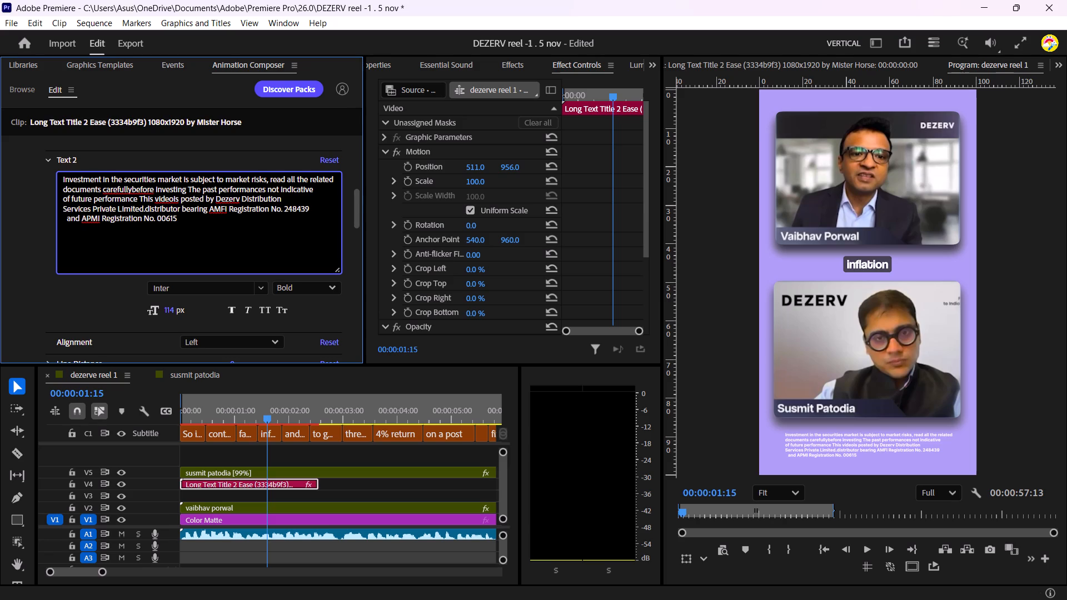
pyautogui.press('BackSpace')
pyautogui.press('BackSpace')
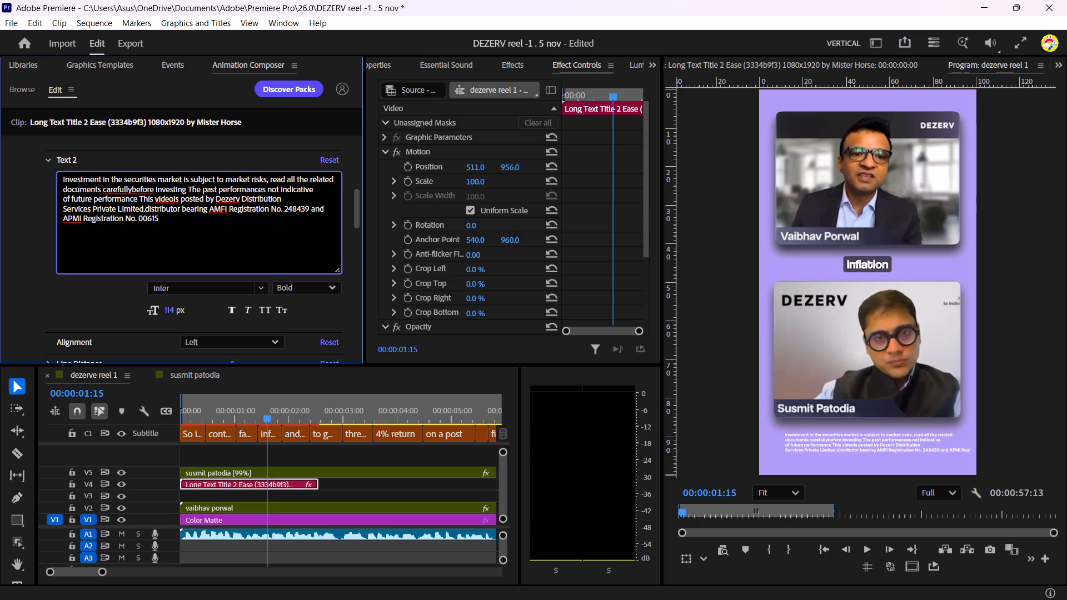
pyautogui.press('space')
pyautogui.press('BackSpace')
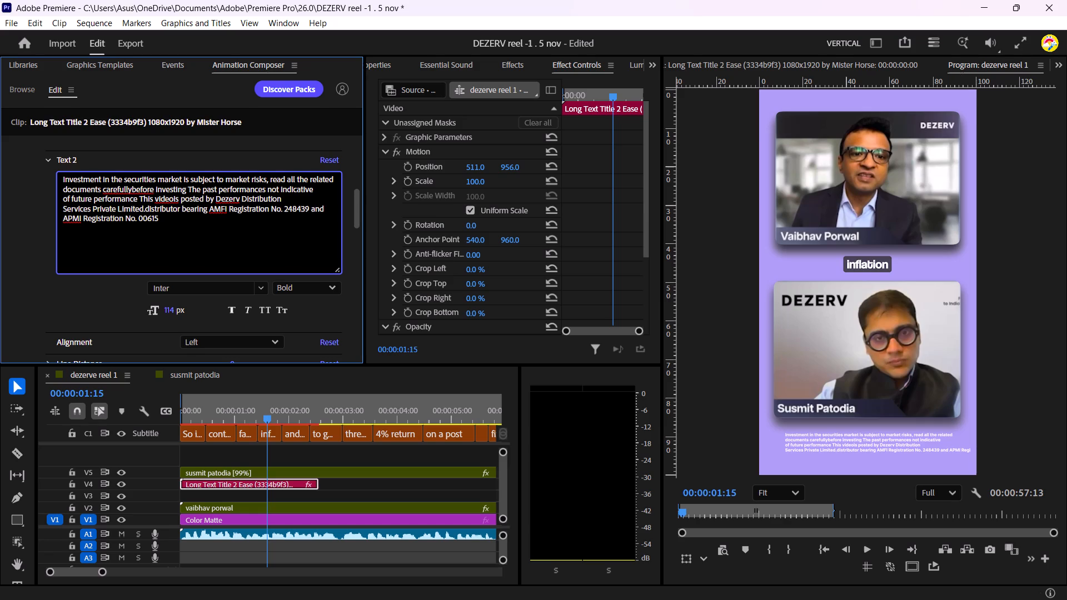
pyautogui.hotkey('ctrl', 'z')
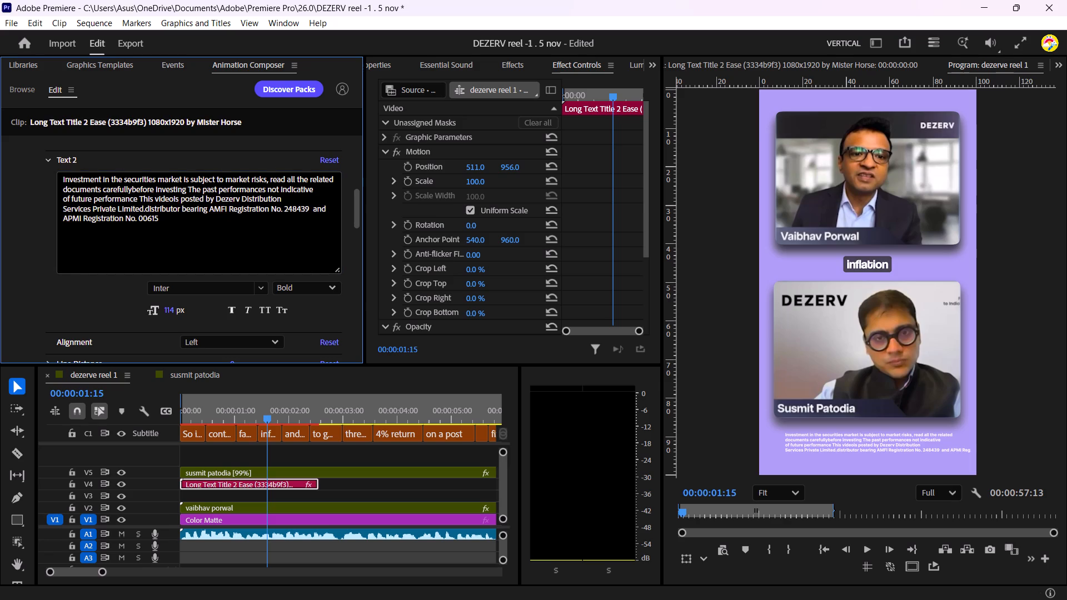
pyautogui.hotkey('ctrl', 'z')
pyautogui.hotkey('ctrl', 'z')
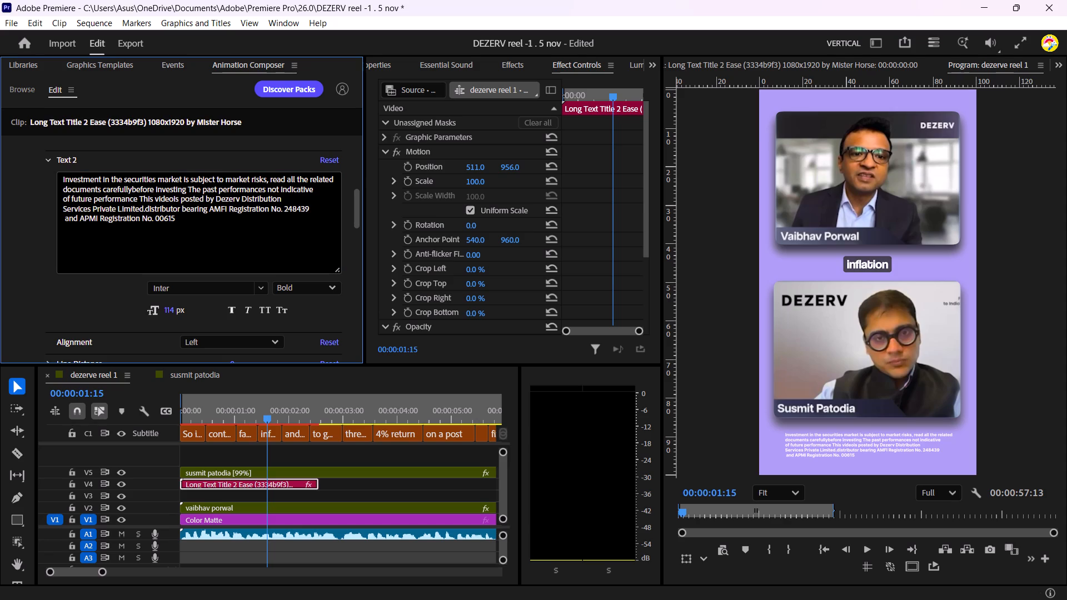
pyautogui.click(64, 219)
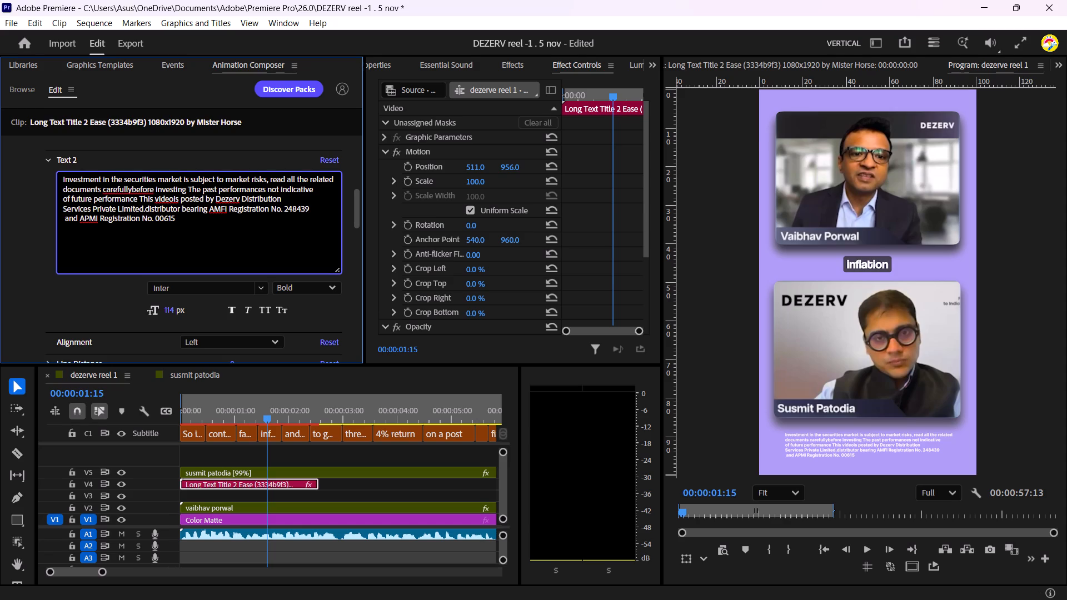
pyautogui.press('BackSpace')
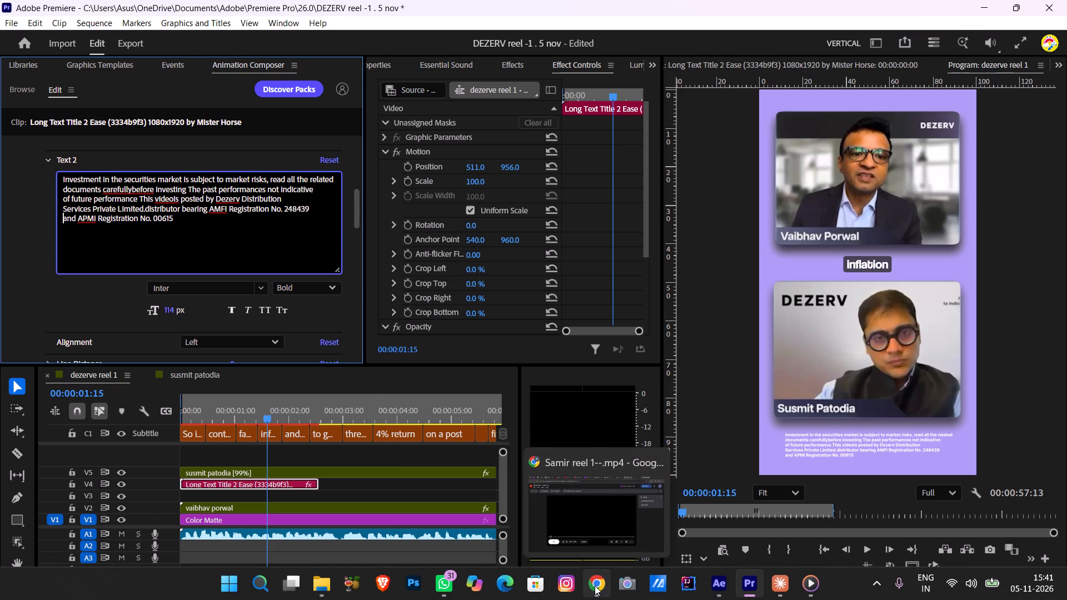
# Switch to the browser's Samir reel 1 video and Media Player's dezerve reel 1 export, and compare their layouts at different moments.
pyautogui.click(579, 528)
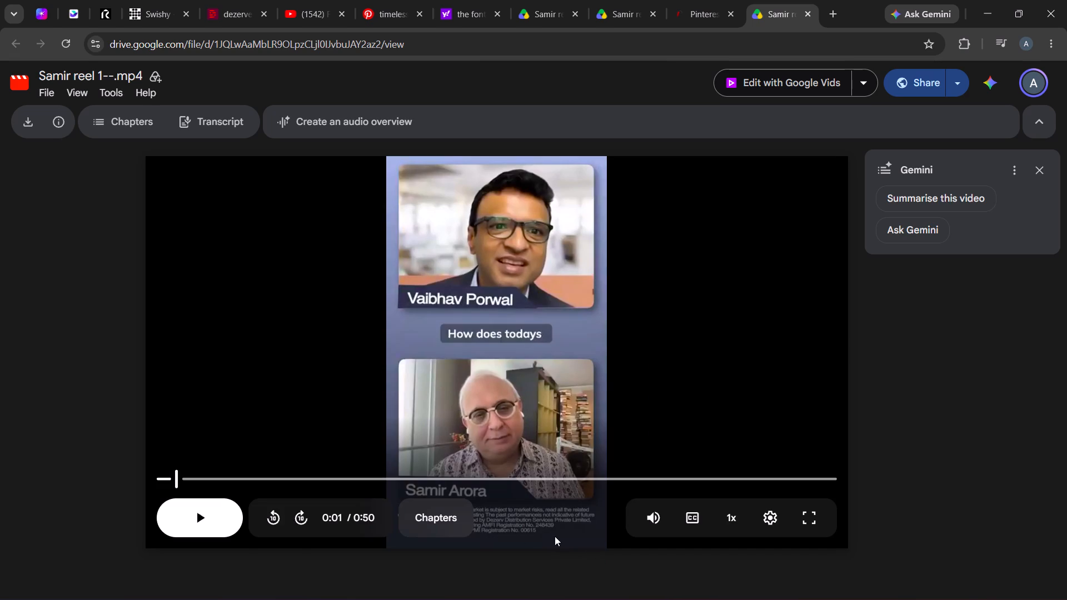
pyautogui.moveTo(180, 478); pyautogui.dragTo(377, 473)
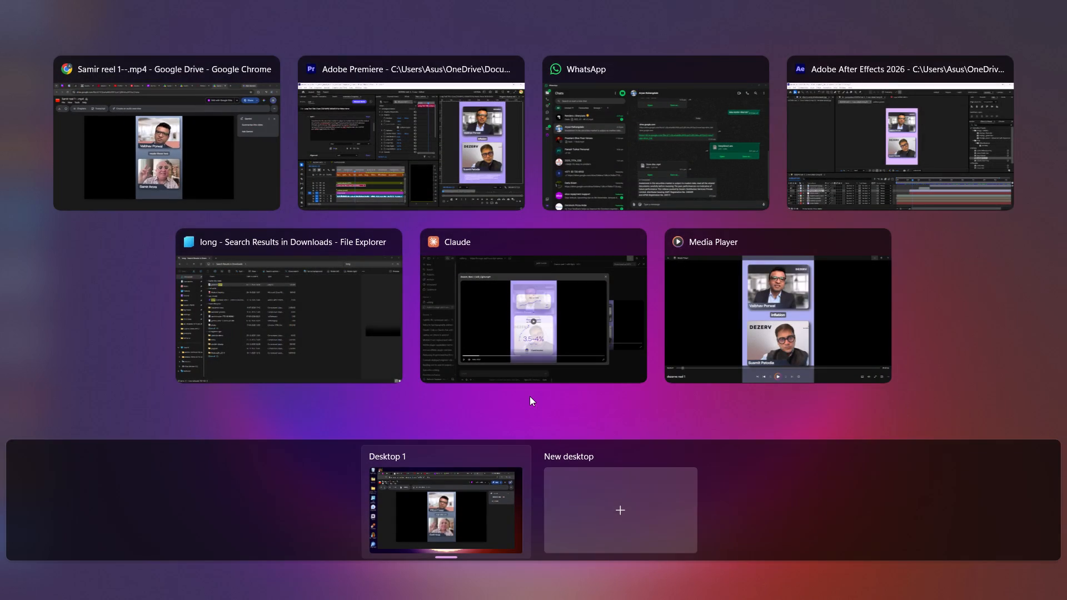
pyautogui.click(702, 342)
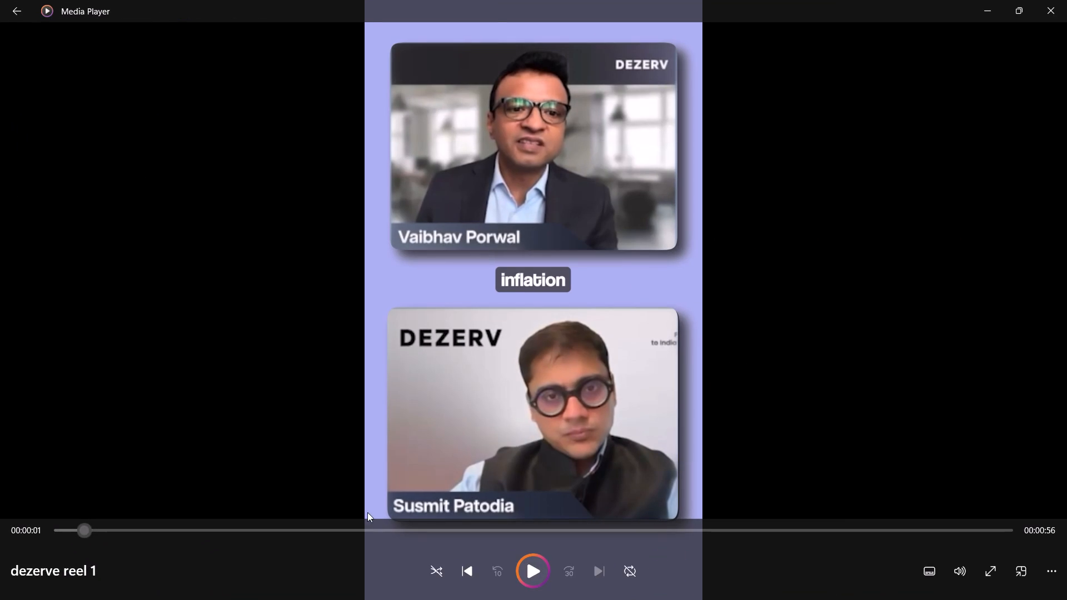
pyautogui.moveTo(80, 536); pyautogui.dragTo(227, 543)
pyautogui.click(280, 533)
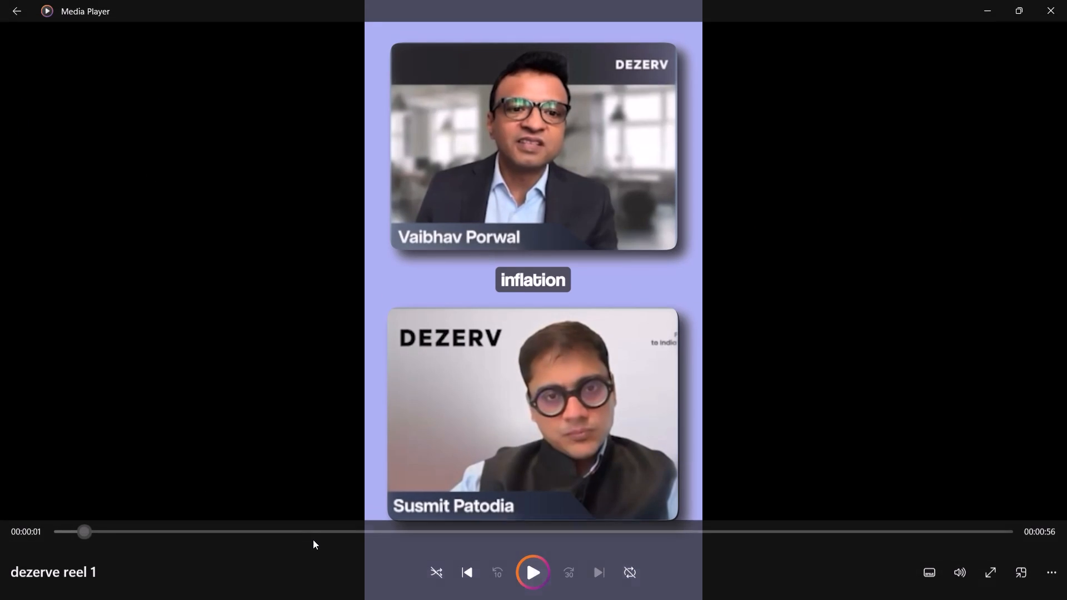
pyautogui.click(339, 531)
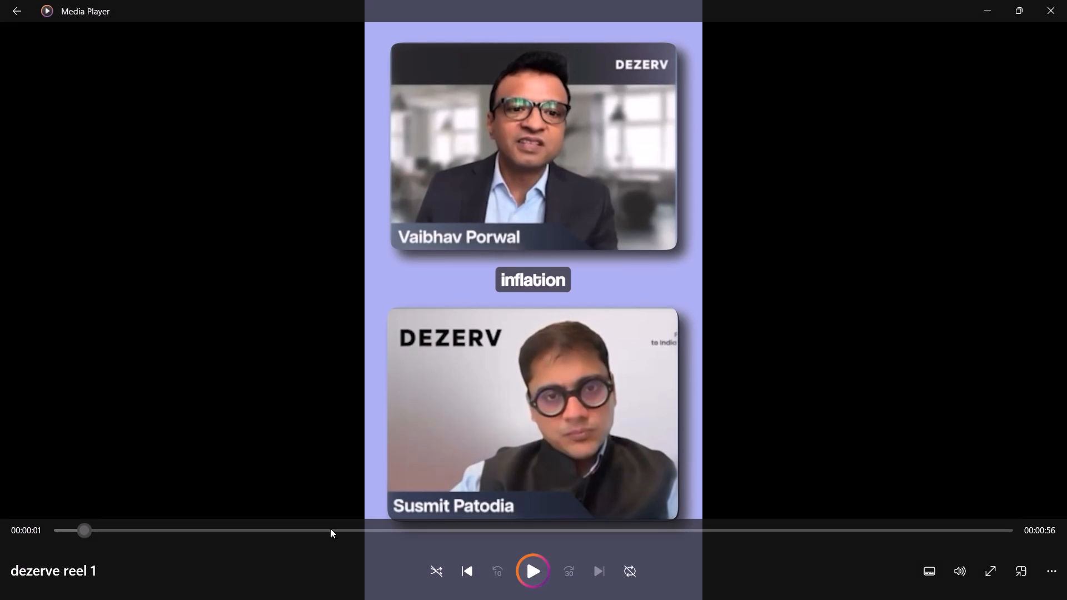
pyautogui.click(330, 528)
pyautogui.click(330, 528)
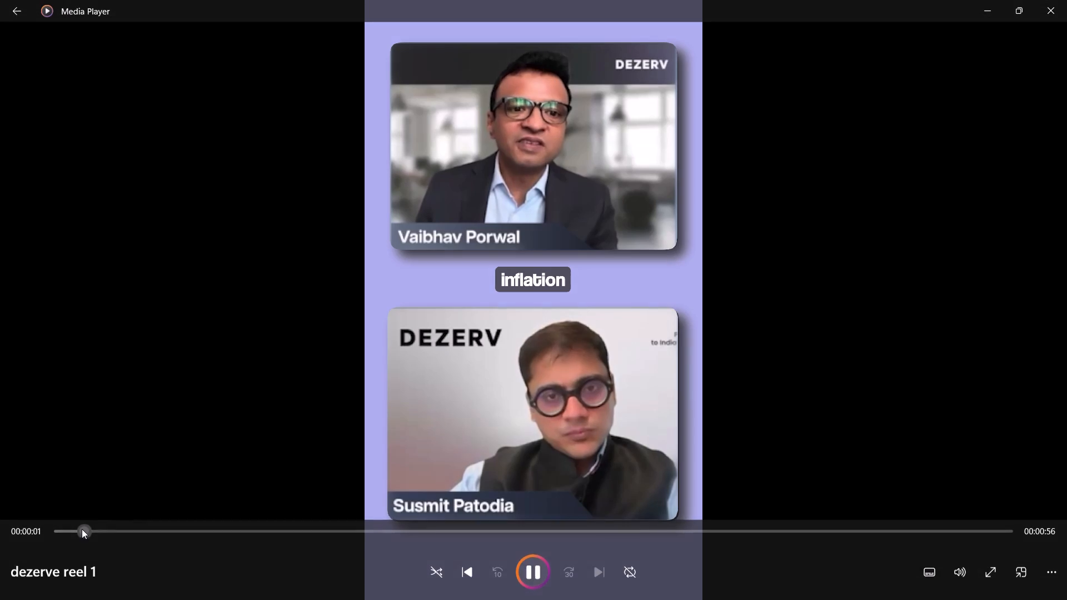
pyautogui.moveTo(82, 529); pyautogui.dragTo(133, 535)
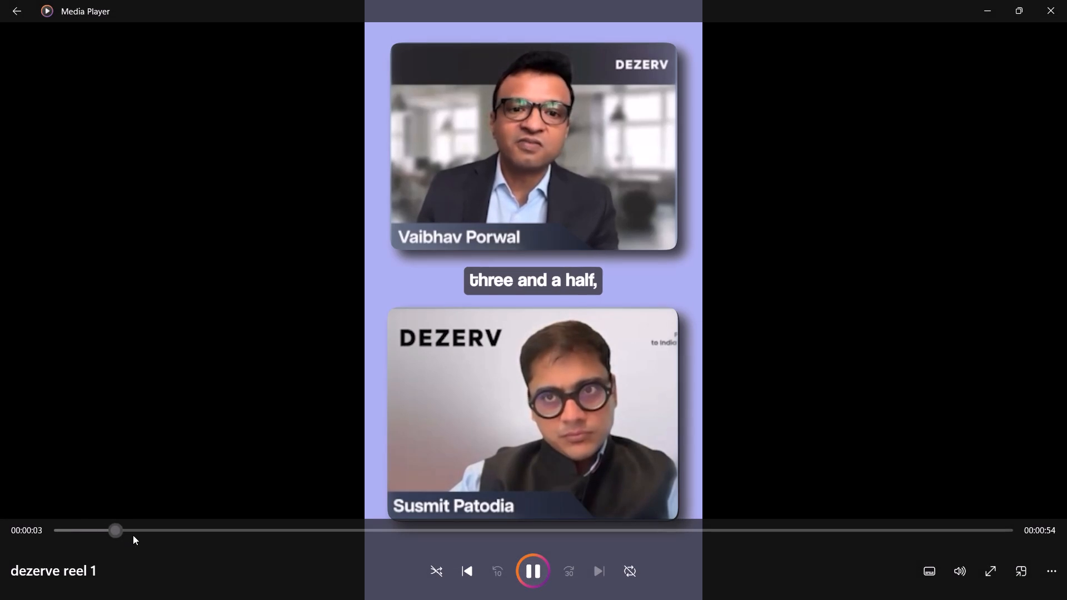
pyautogui.press('space')
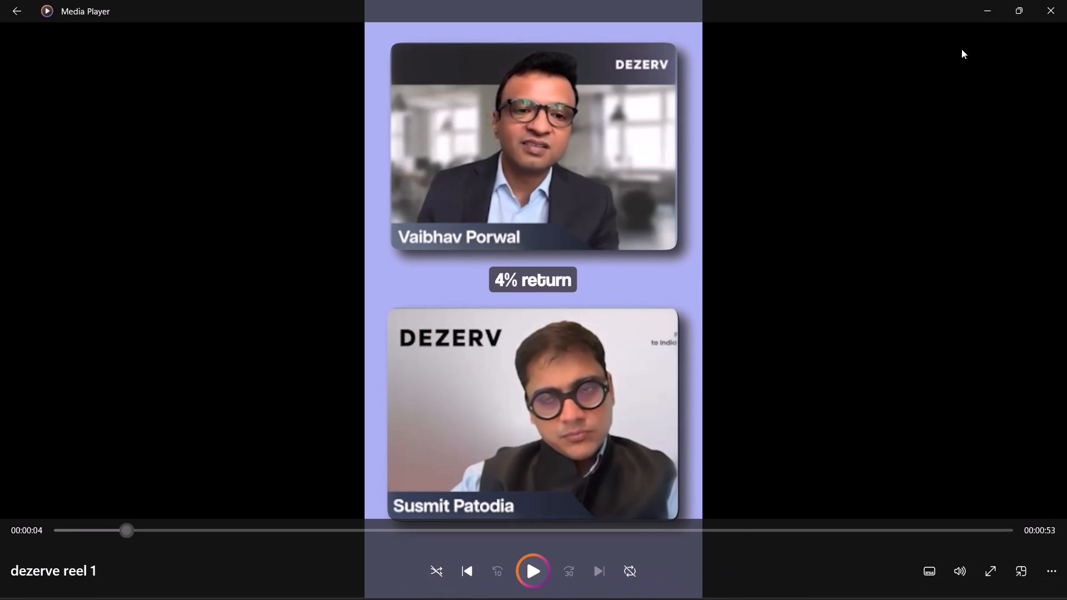
pyautogui.click(990, 7)
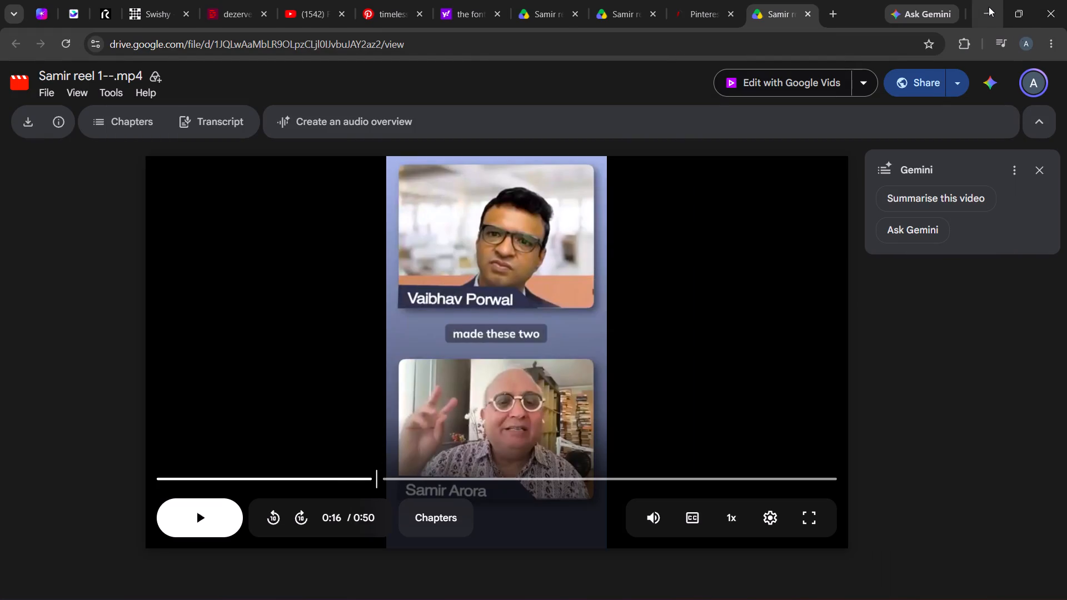
pyautogui.click(983, 7)
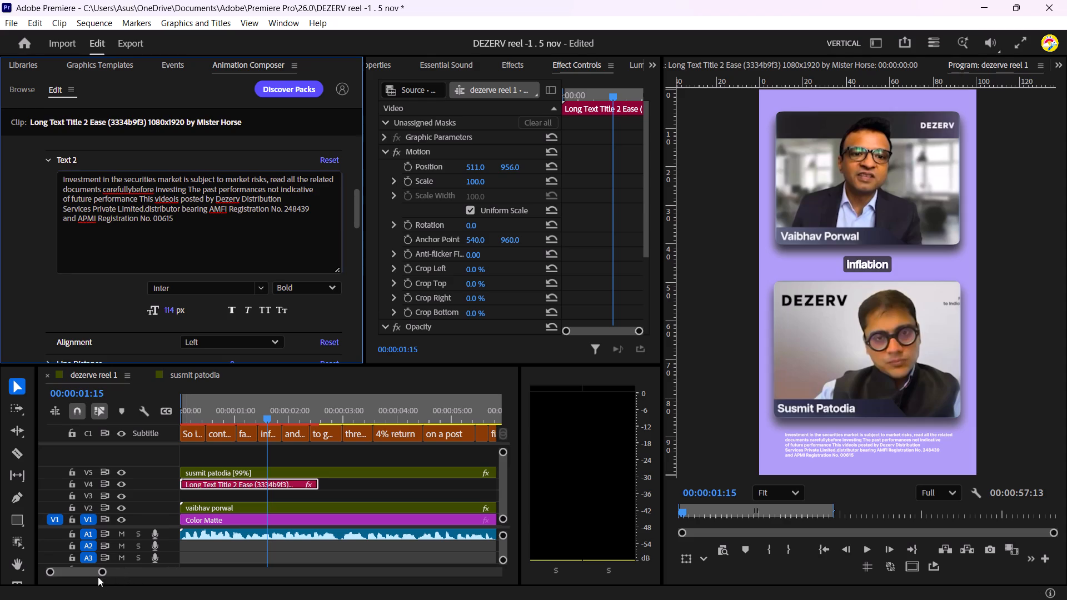
# Shift the second speaker's clip from V5 to V4 and the disclaimer title from V4 to V3.
pyautogui.moveTo(102, 573); pyautogui.dragTo(202, 587)
pyautogui.moveTo(206, 443); pyautogui.dragTo(193, 476)
pyautogui.moveTo(206, 453); pyautogui.dragTo(207, 462)
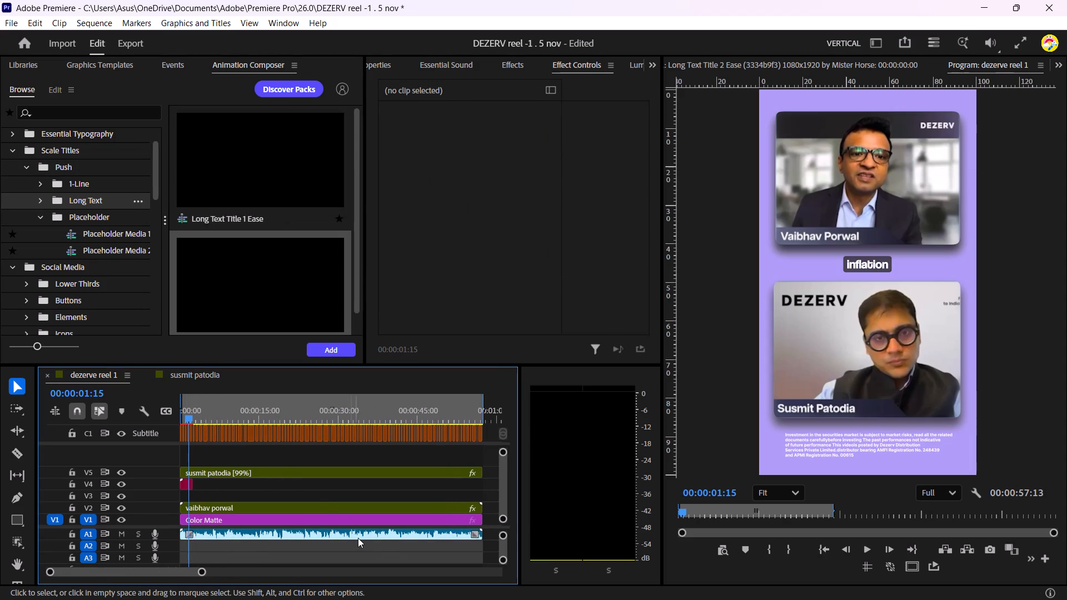
pyautogui.moveTo(398, 557); pyautogui.dragTo(311, 469)
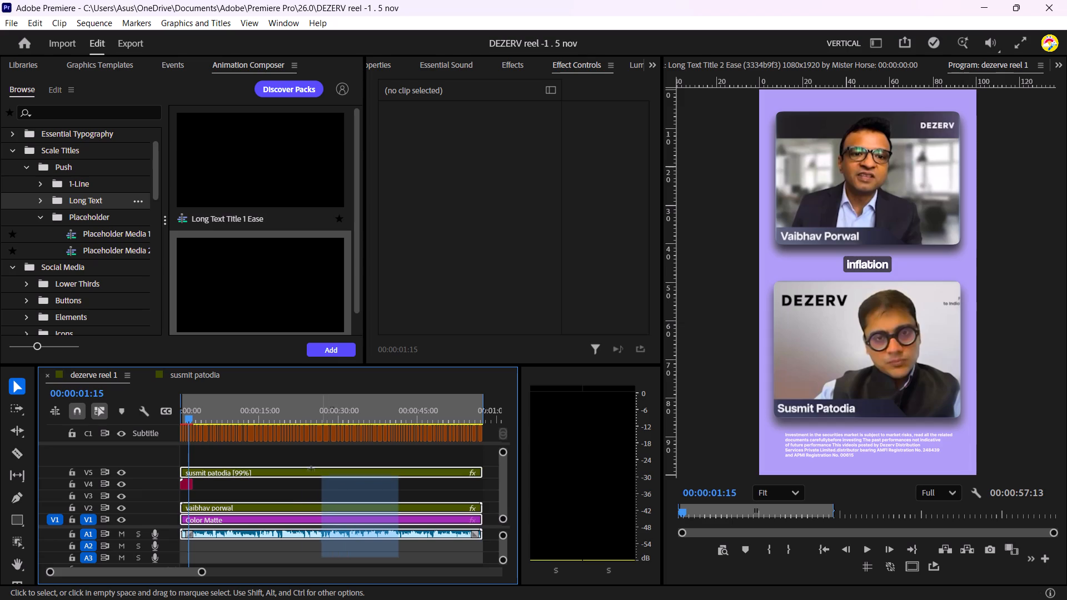
pyautogui.moveTo(311, 469); pyautogui.dragTo(304, 466)
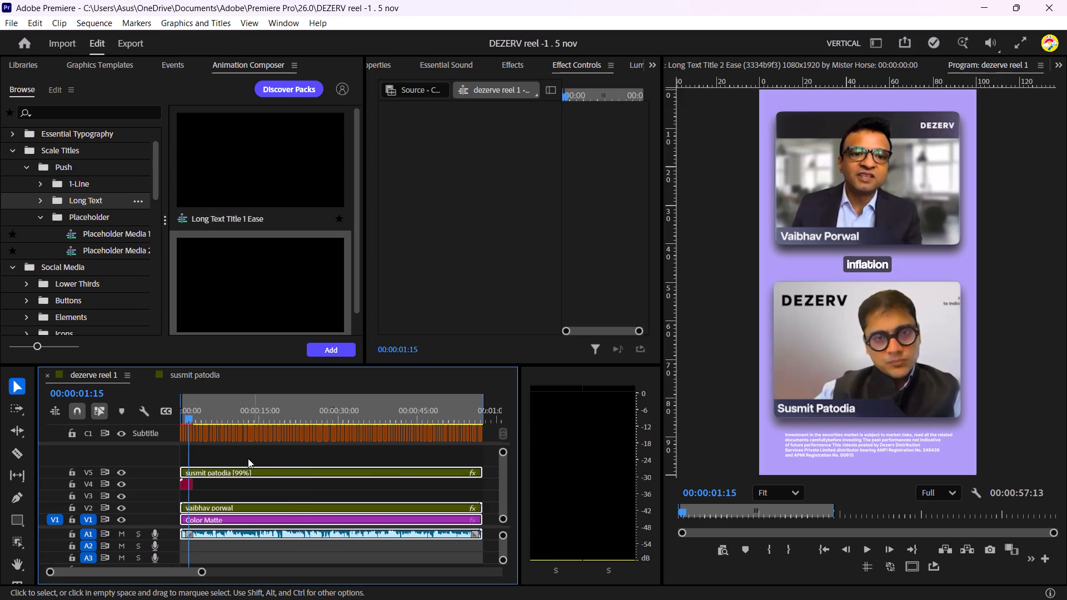
pyautogui.moveTo(214, 447); pyautogui.dragTo(195, 492)
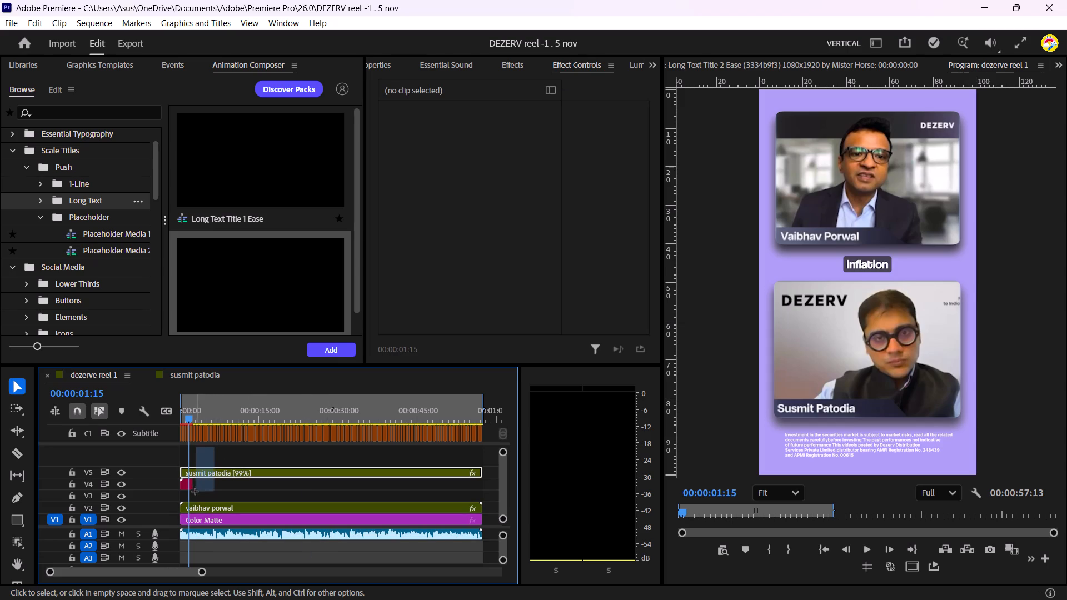
pyautogui.moveTo(195, 492); pyautogui.dragTo(189, 496)
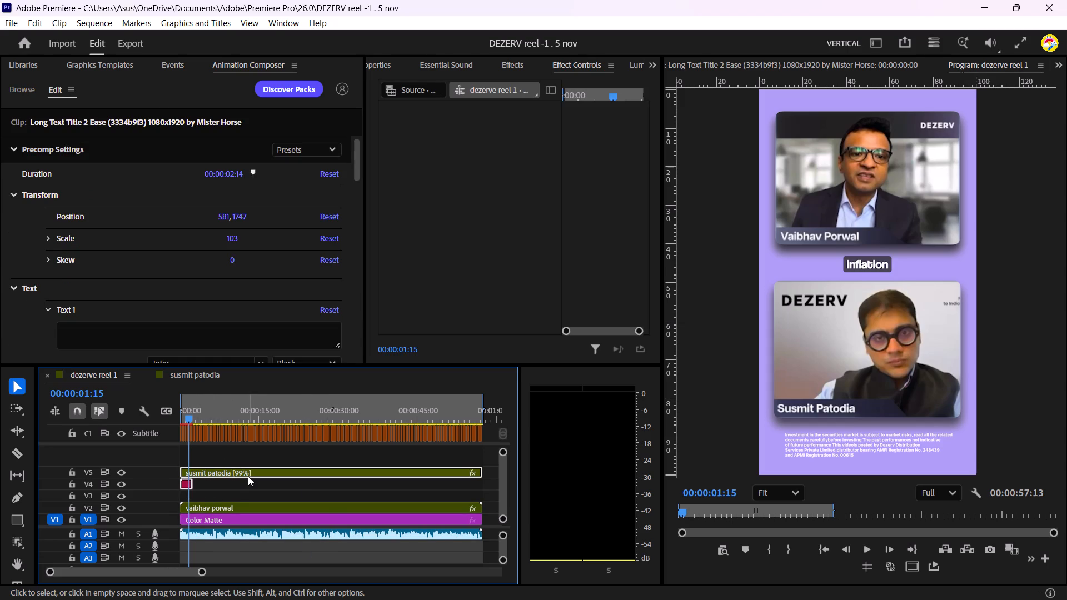
pyautogui.hotkey('alt', 'Down')
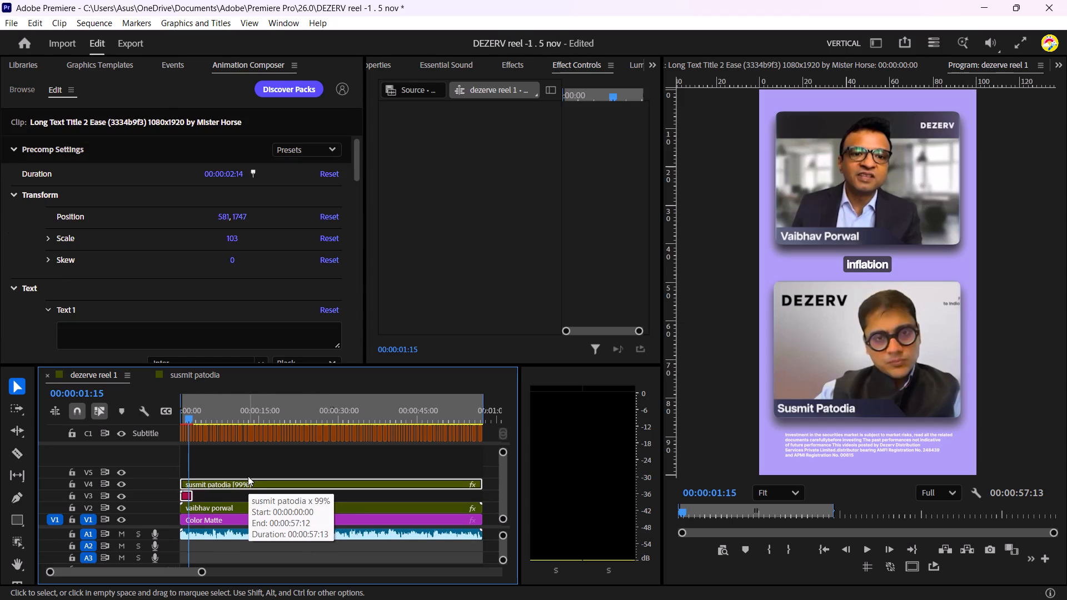
pyautogui.click(265, 454)
# Play the dezerve reel 1 sequence from its start to review how the disclaimer and captions appear.
pyautogui.moveTo(310, 417); pyautogui.dragTo(173, 423)
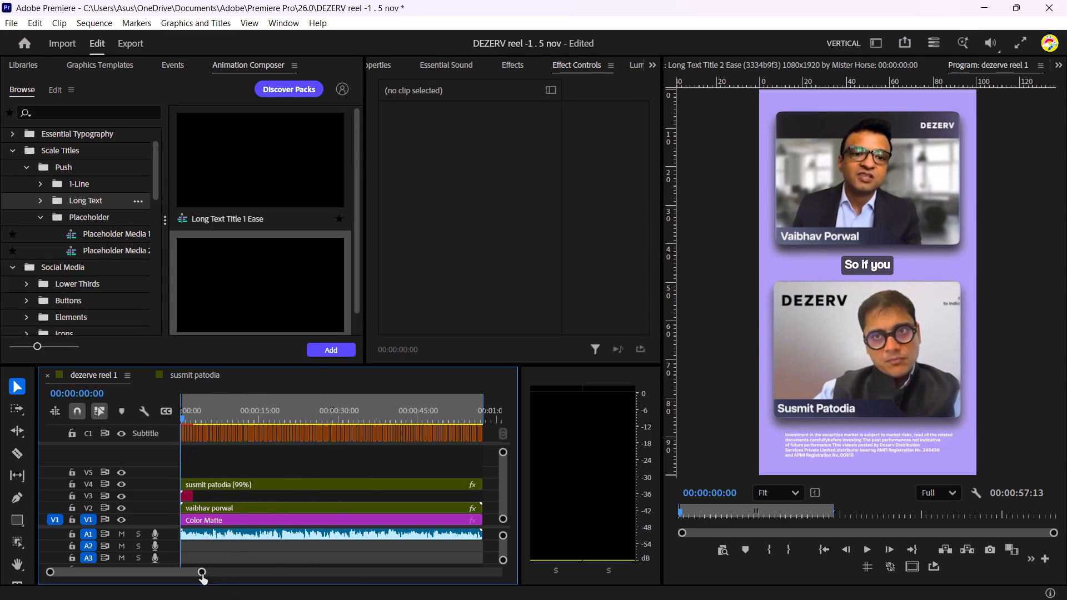
pyautogui.moveTo(202, 574); pyautogui.dragTo(164, 578)
pyautogui.scroll(-3, 195, 561)
pyautogui.moveTo(168, 573); pyautogui.dragTo(242, 569)
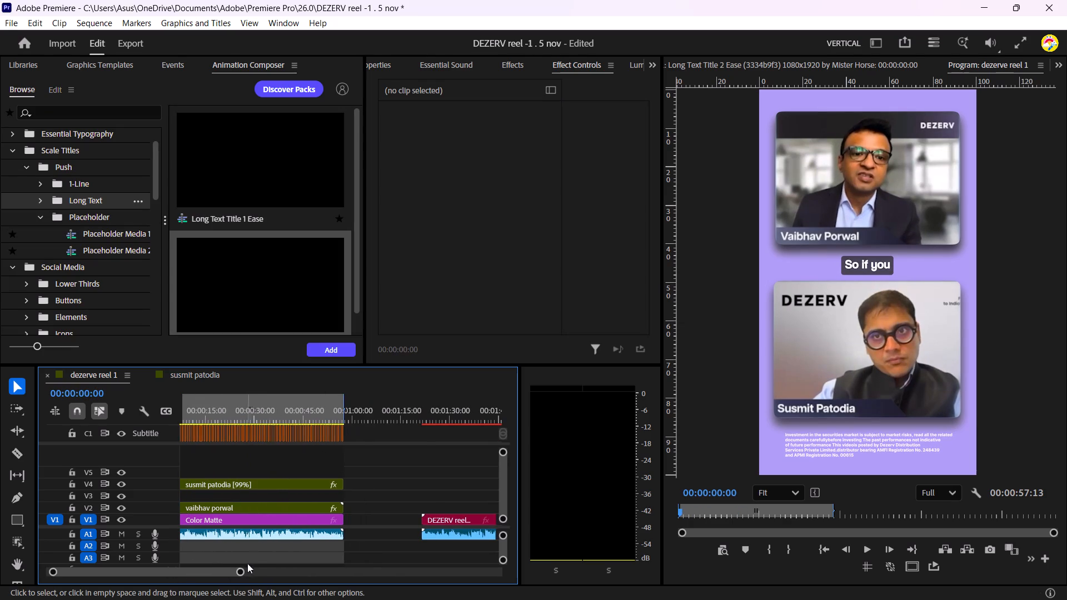
pyautogui.scroll(-1, 254, 555)
pyautogui.moveTo(268, 413); pyautogui.dragTo(131, 440)
pyautogui.press('space')
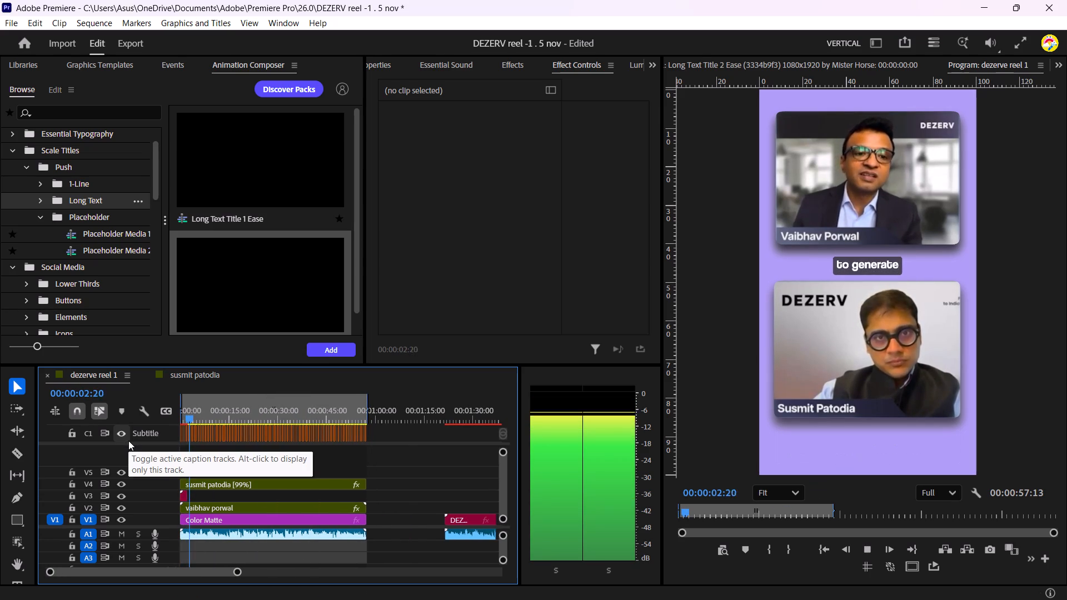
pyautogui.press('space')
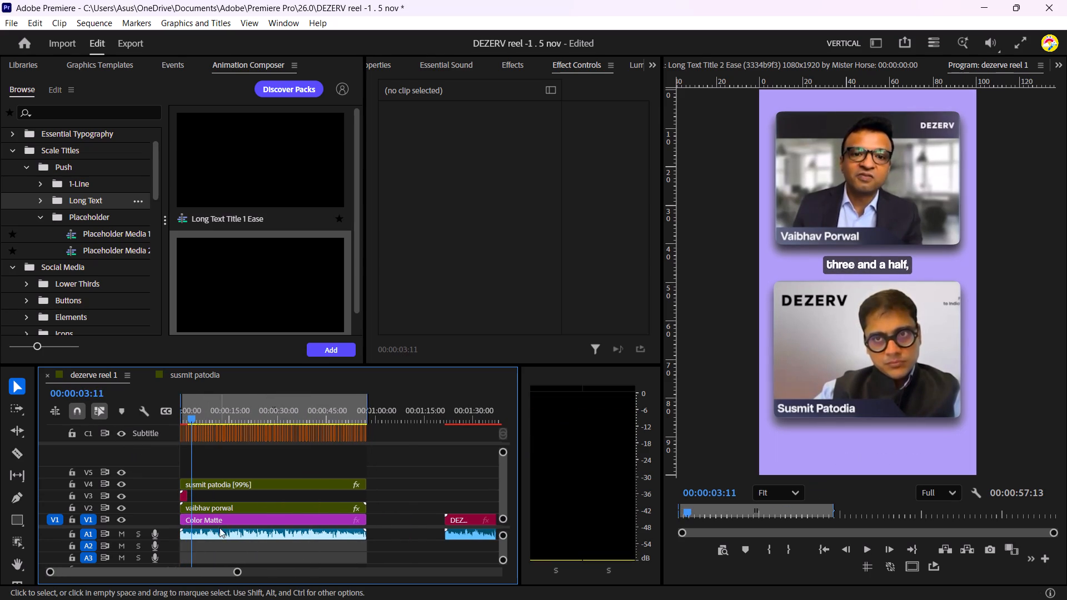
# Set the text alignment of the disclaimer title on V3 to Center.
pyautogui.moveTo(237, 574); pyautogui.dragTo(130, 586)
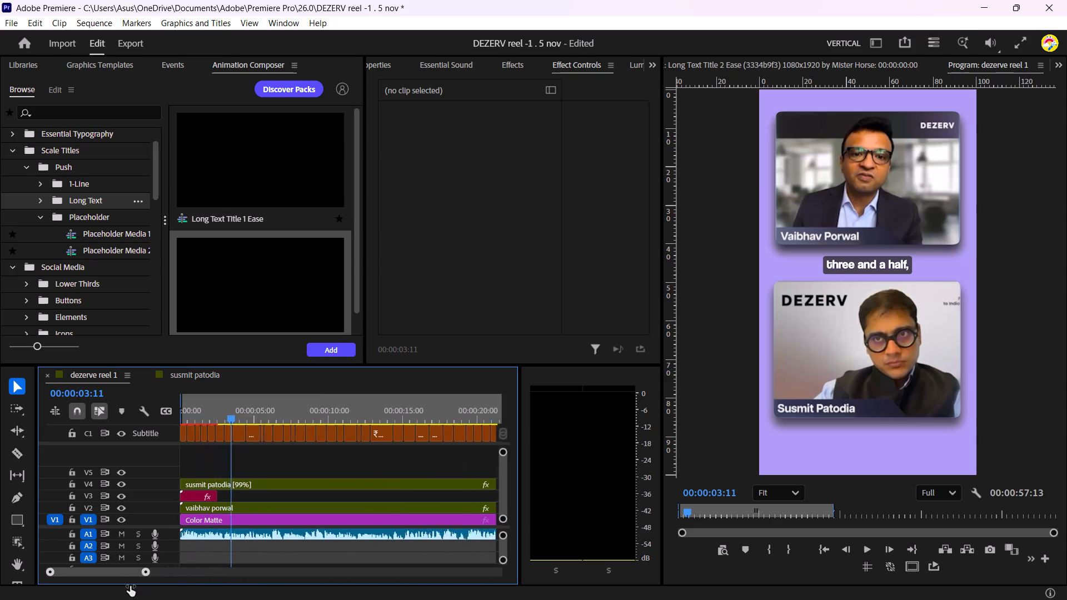
pyautogui.moveTo(130, 586); pyautogui.dragTo(127, 586)
pyautogui.click(206, 418)
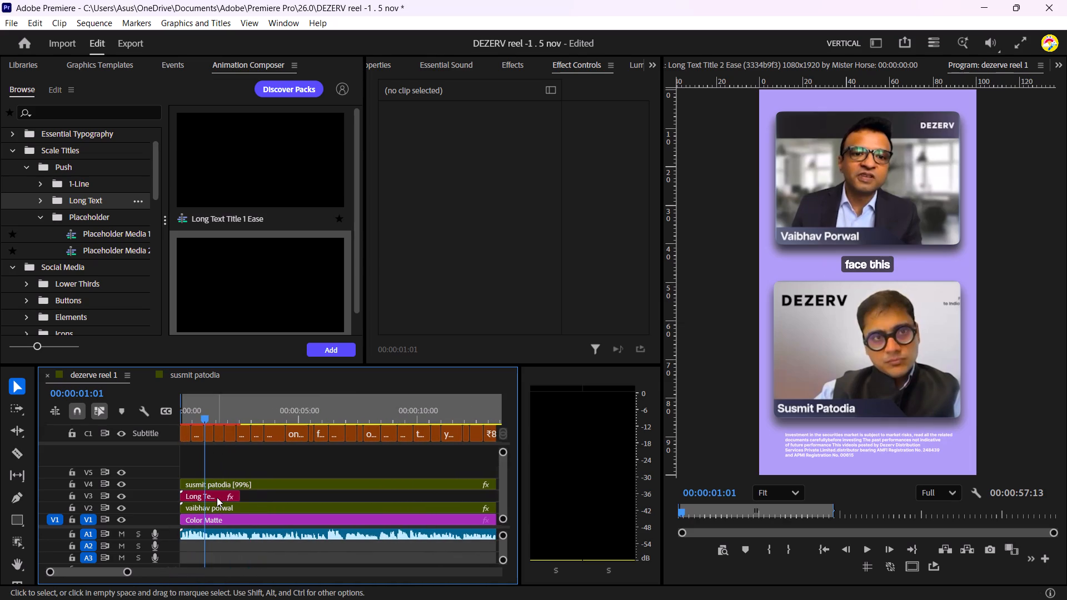
pyautogui.click(217, 497)
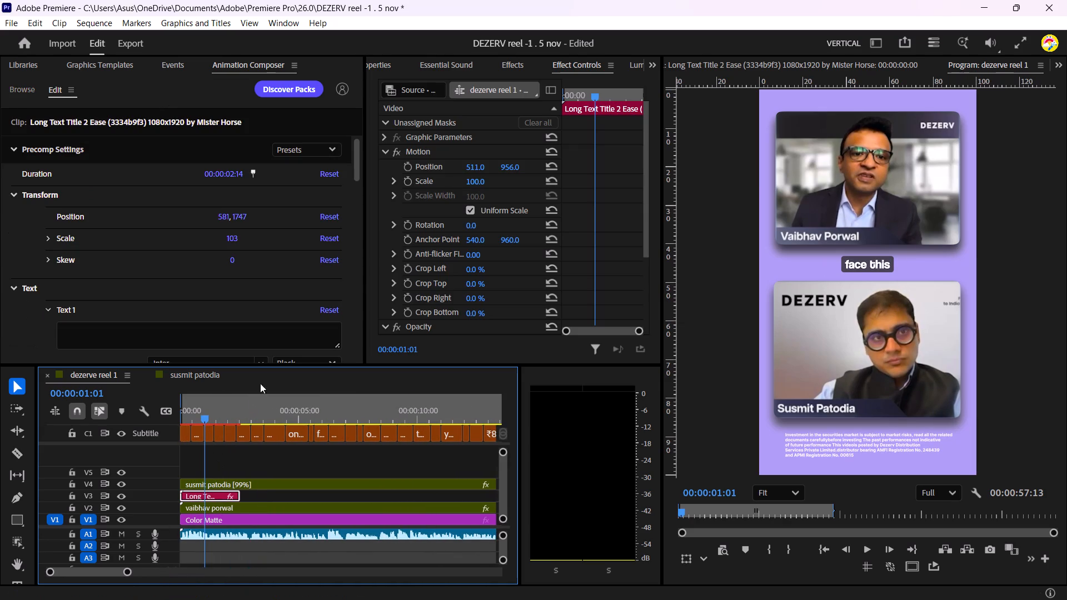
pyautogui.moveTo(356, 167); pyautogui.dragTo(355, 234)
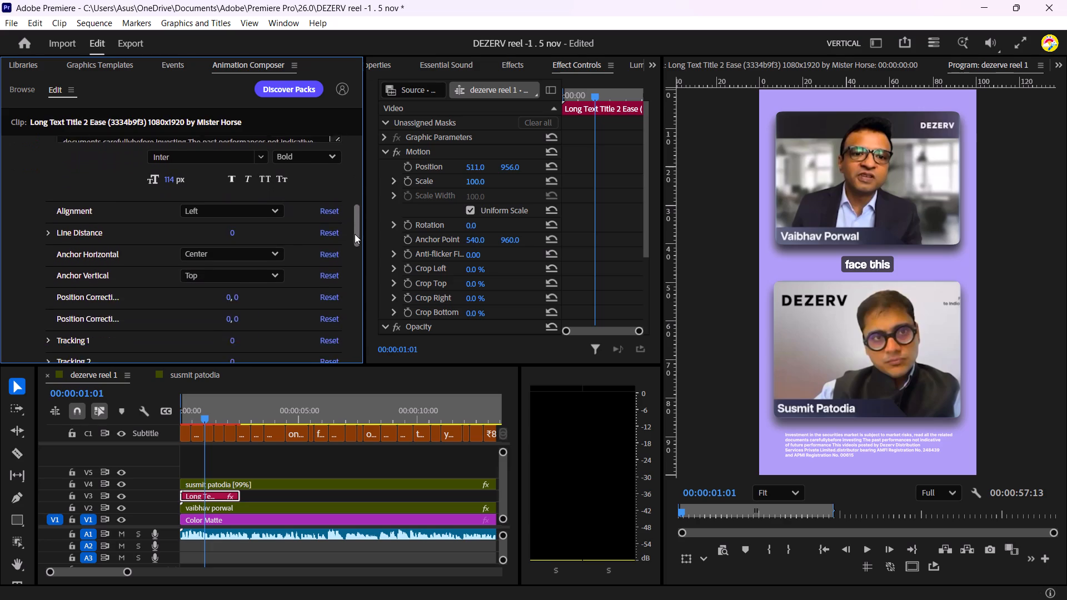
pyautogui.moveTo(355, 234); pyautogui.dragTo(355, 235)
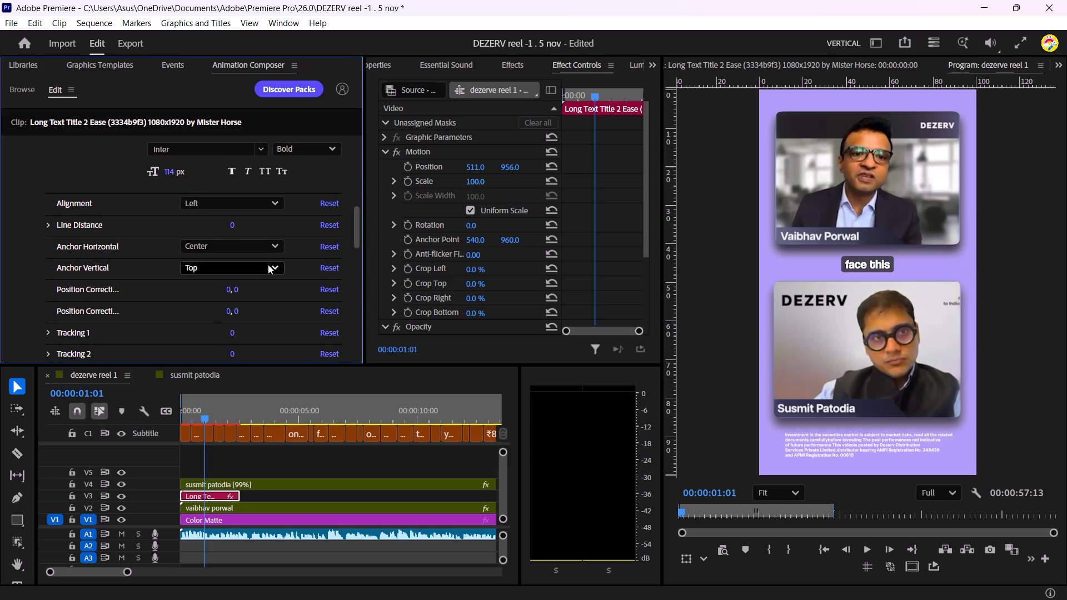
pyautogui.click(270, 202)
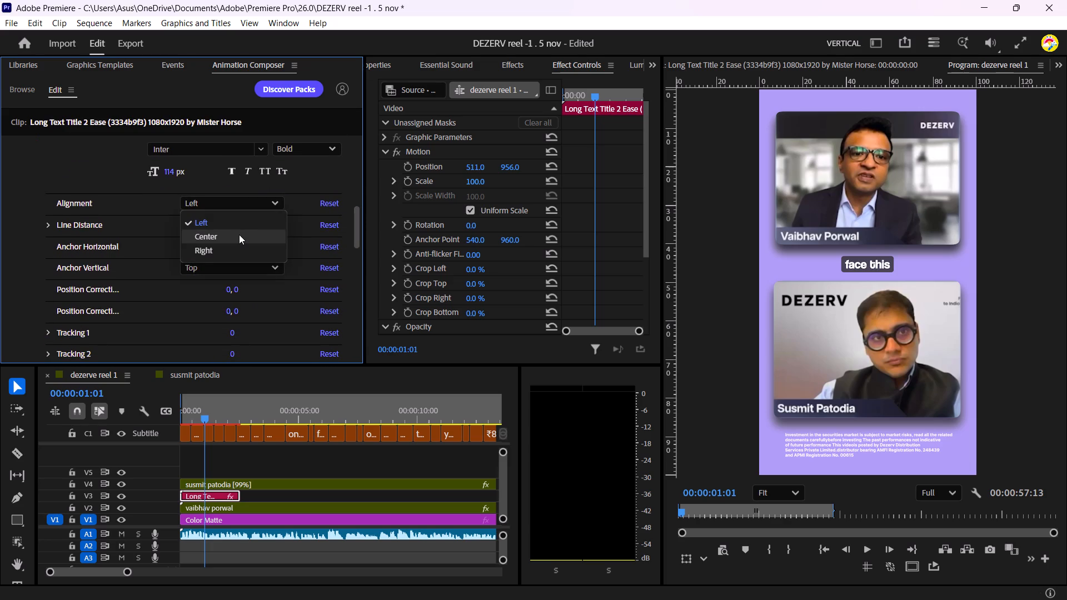
pyautogui.click(239, 234)
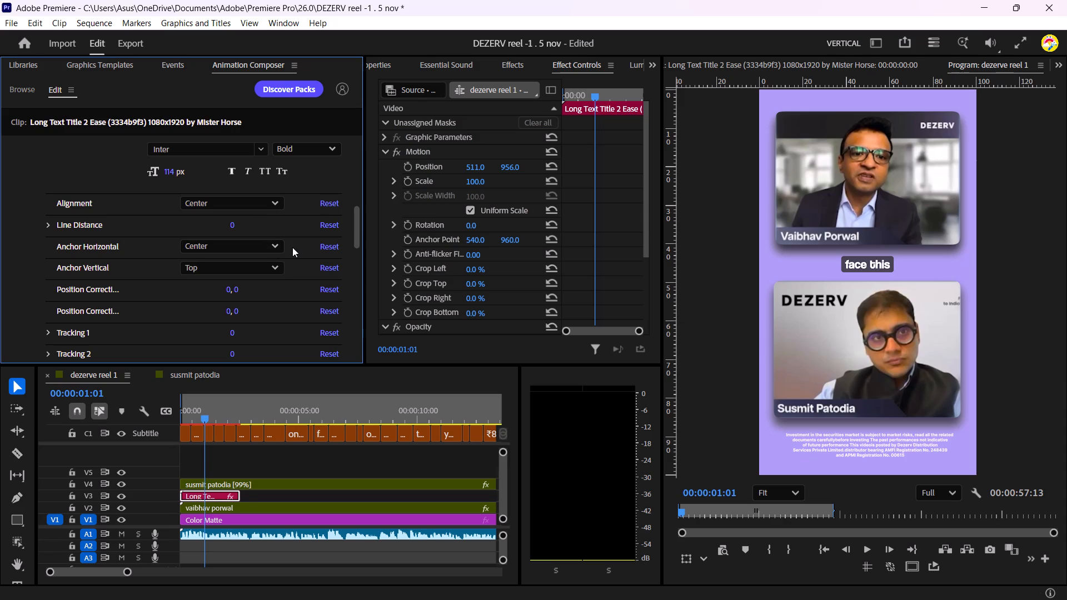
# Raise the disclaimer title slightly by setting its Motion vertical position to 937.
pyautogui.moveTo(357, 216); pyautogui.dragTo(357, 133)
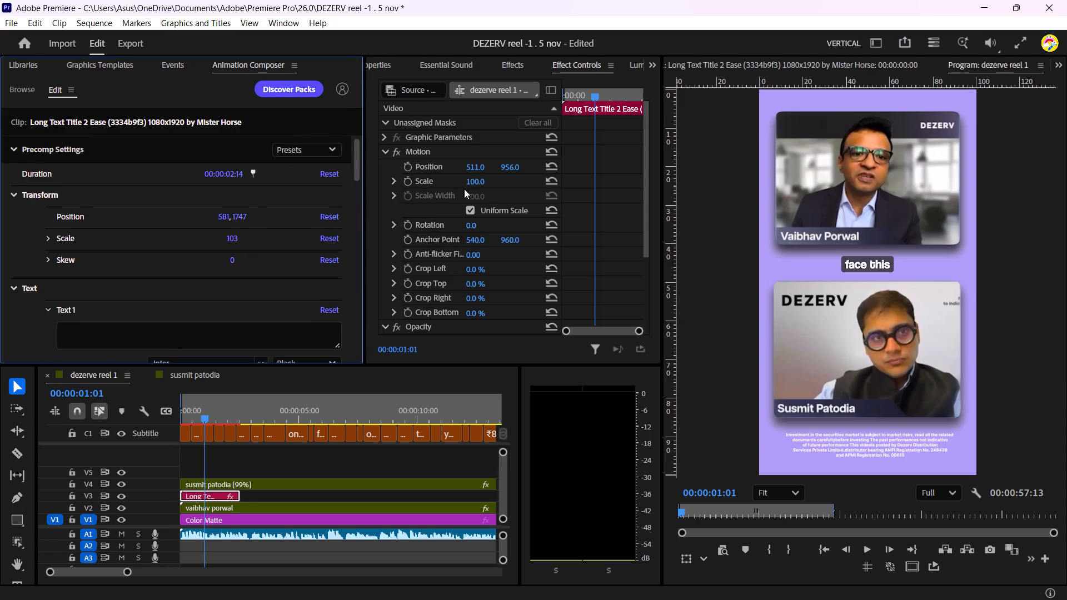
pyautogui.moveTo(510, 168); pyautogui.dragTo(498, 169)
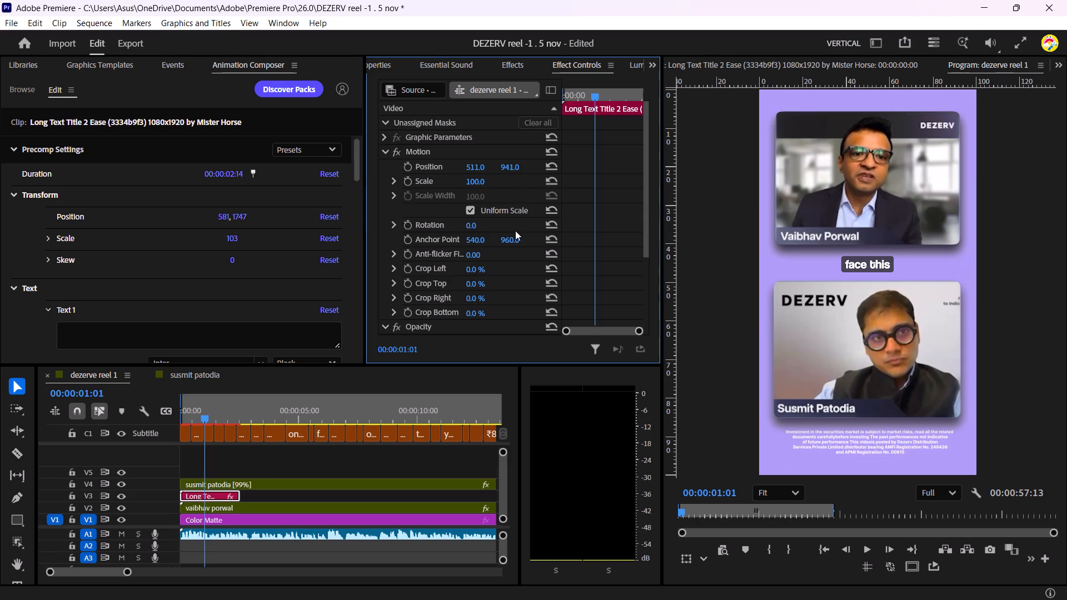
pyautogui.moveTo(506, 165); pyautogui.dragTo(511, 169)
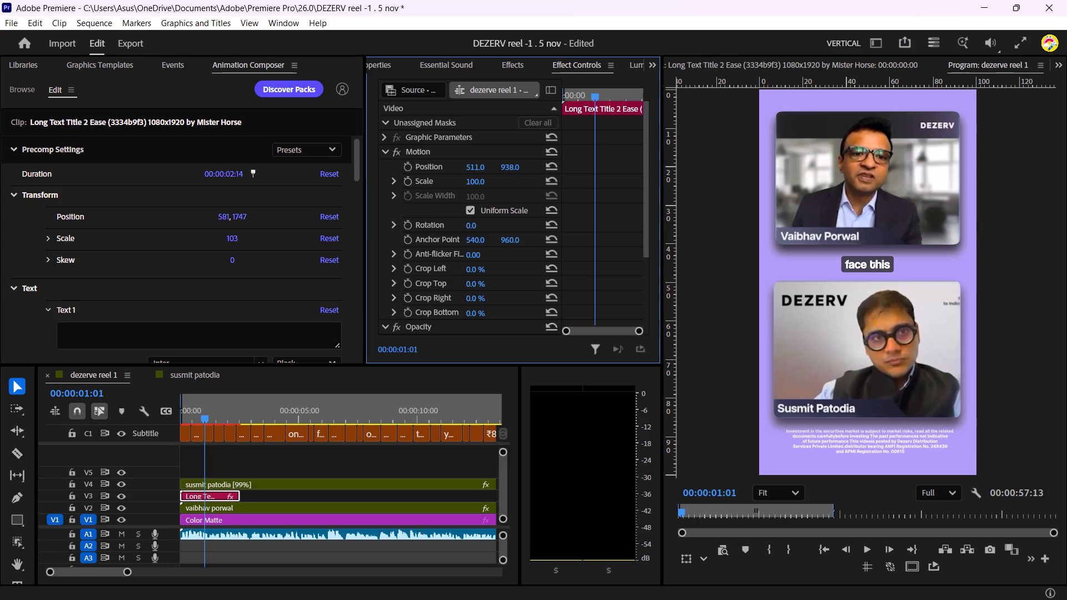
pyautogui.moveTo(511, 169); pyautogui.dragTo(521, 177)
pyautogui.moveTo(521, 177); pyautogui.dragTo(525, 179)
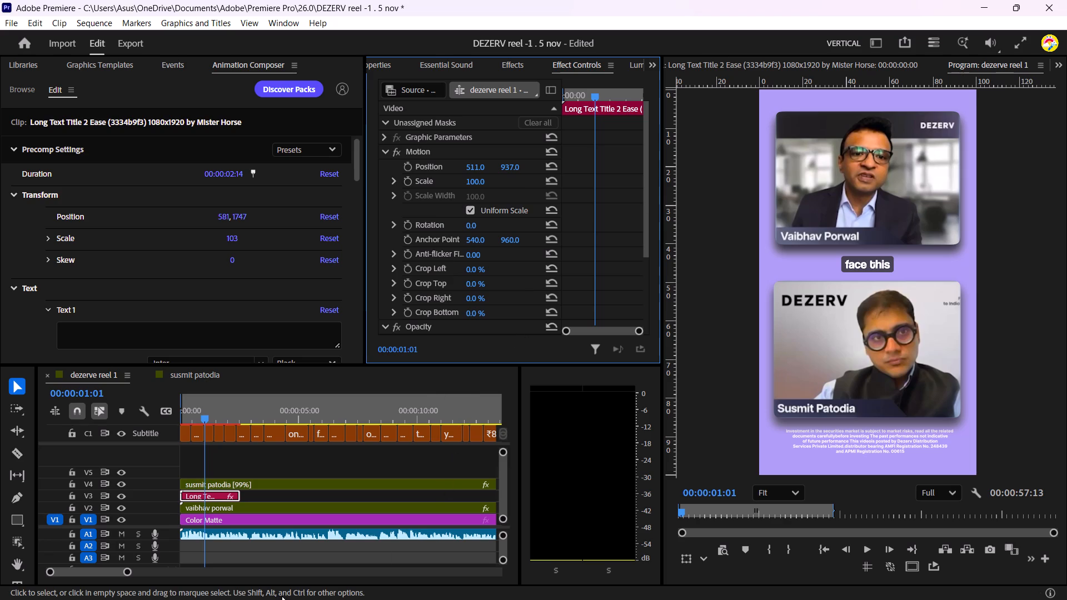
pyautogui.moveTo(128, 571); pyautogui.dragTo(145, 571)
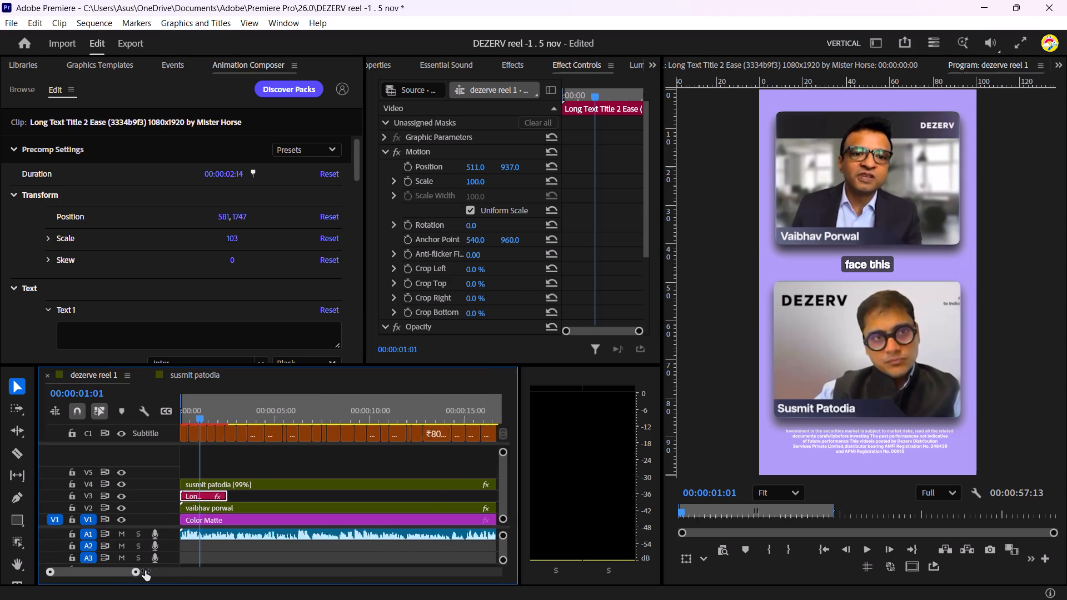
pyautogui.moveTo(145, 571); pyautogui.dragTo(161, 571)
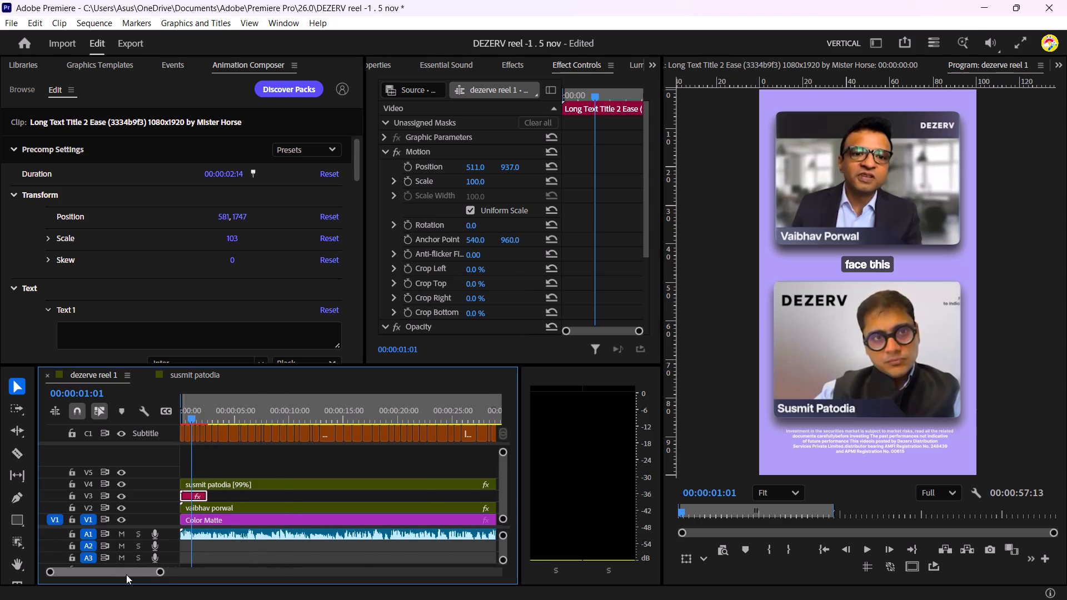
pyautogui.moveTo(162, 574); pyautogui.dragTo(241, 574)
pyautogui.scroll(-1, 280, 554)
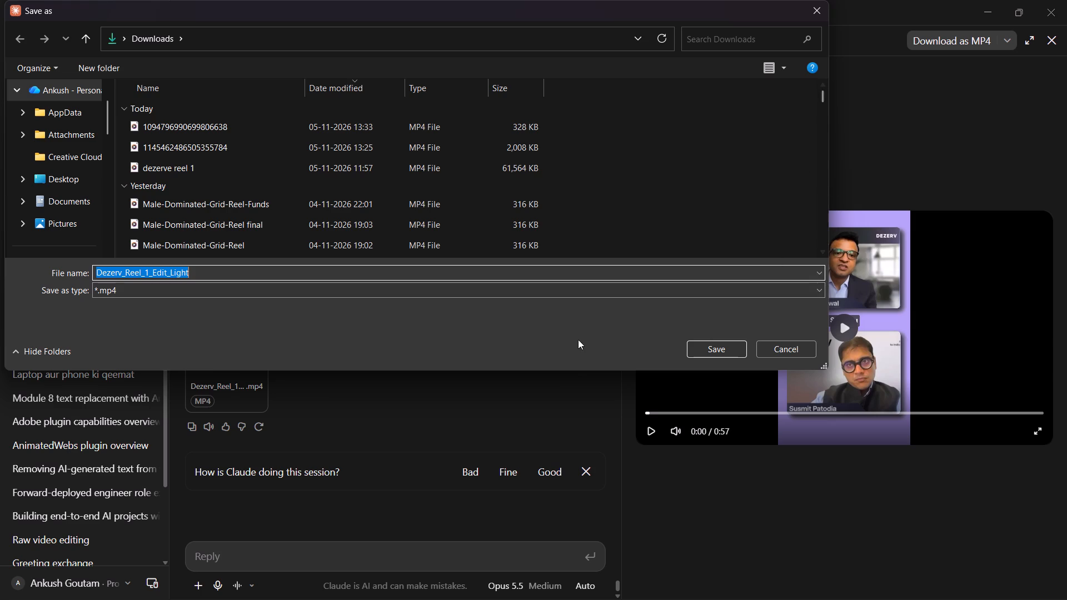
pyautogui.click(193, 272)
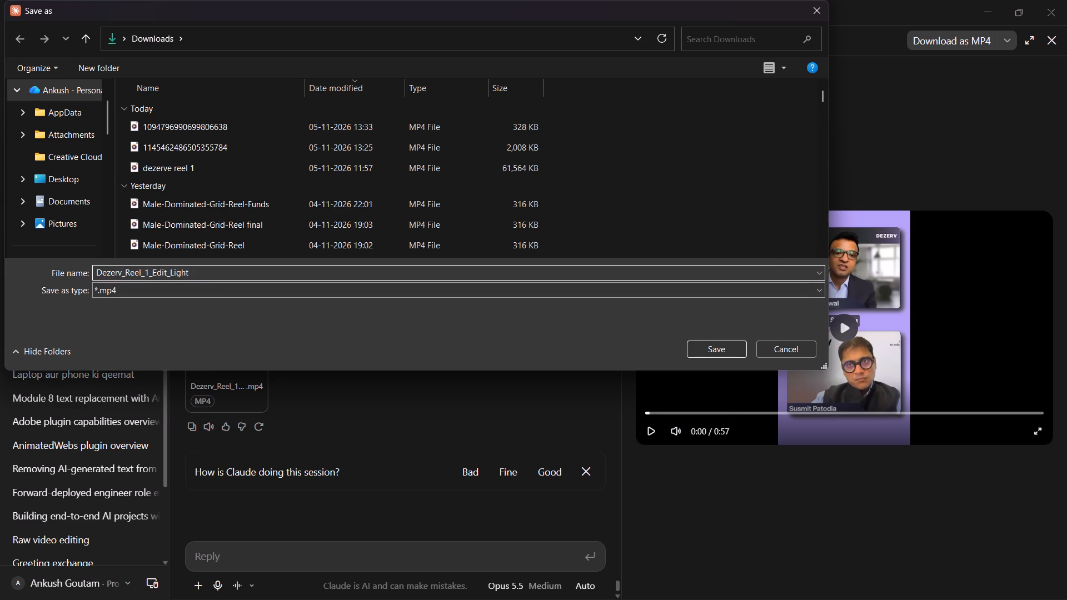
pyautogui.press('BackSpace')
pyautogui.press('BackSpace')
pyautogui.press('BackSpace')
pyautogui.press('BackSpace')
pyautogui.press('BackSpace')
pyautogui.press('BackSpace')
pyautogui.press('BackSpace')
pyautogui.press('BackSpace')
pyautogui.press('BackSpace')
pyautogui.press('BackSpace')
pyautogui.press('BackSpace')
pyautogui.press('space')
pyautogui.write('animations')
pyautogui.press('space')
pyautogui.click(715, 353)
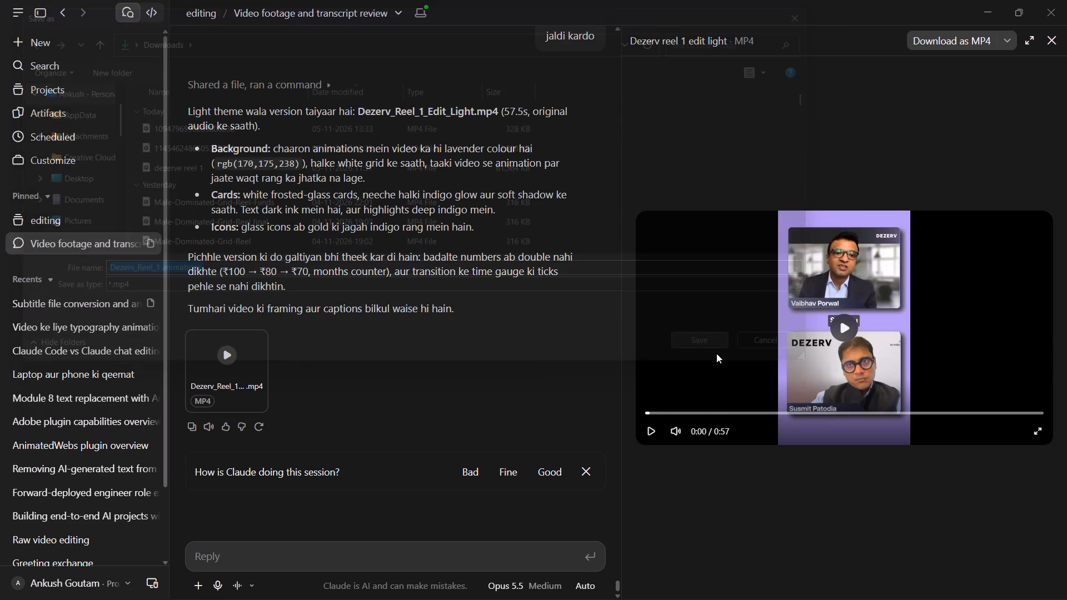
pyautogui.click(986, 14)
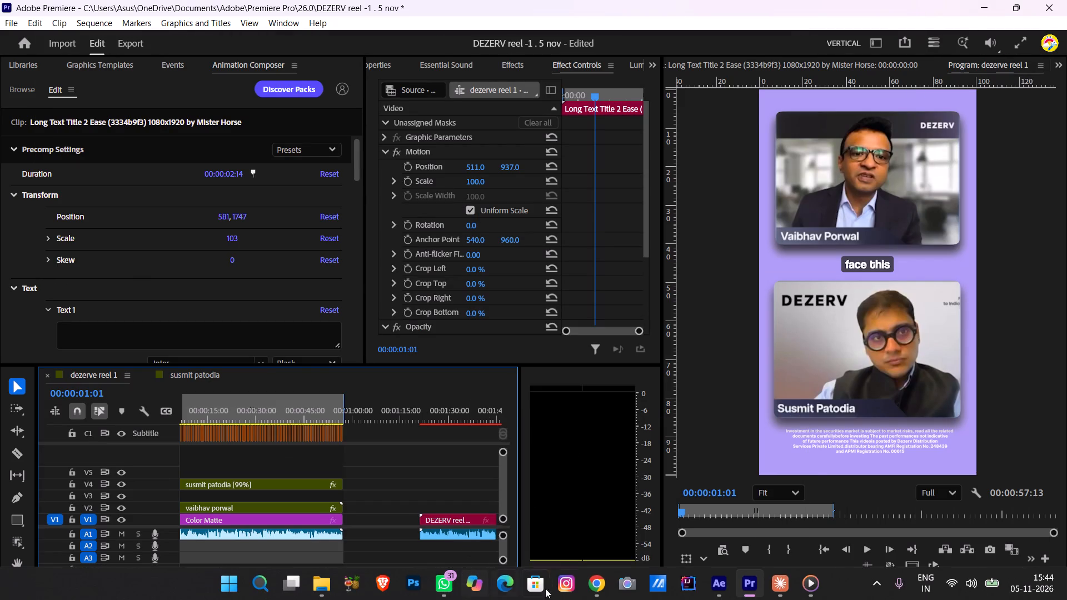
# Switch to After Effects and add "Dezerv_Reel_1 animations" from Downloads as the top layer of the DEZERV reel linked comp.
pyautogui.click(715, 579)
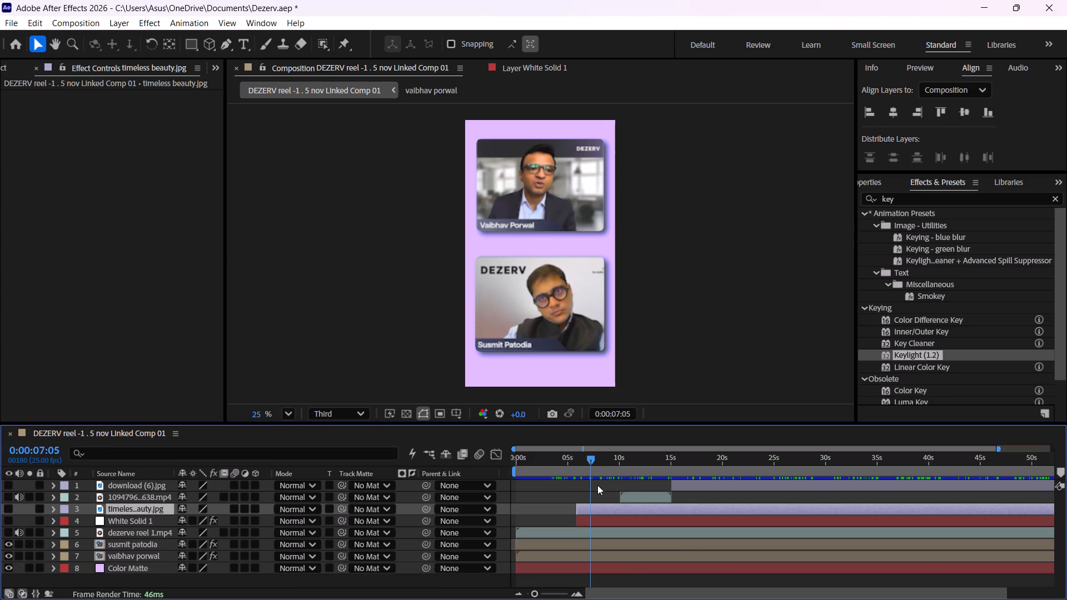
pyautogui.scroll(3, 605, 488)
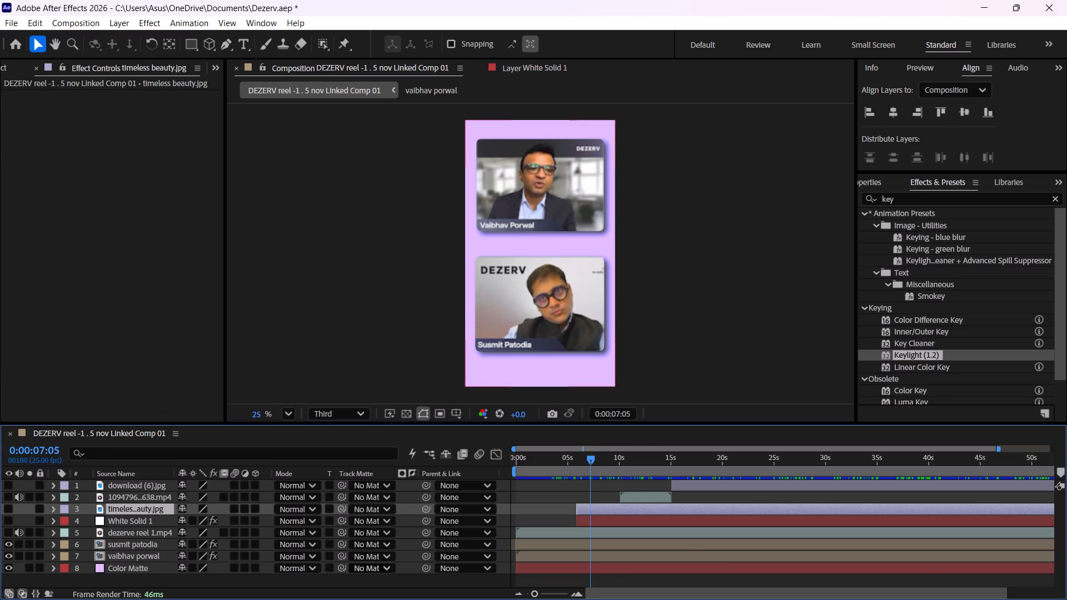
pyautogui.click(330, 585)
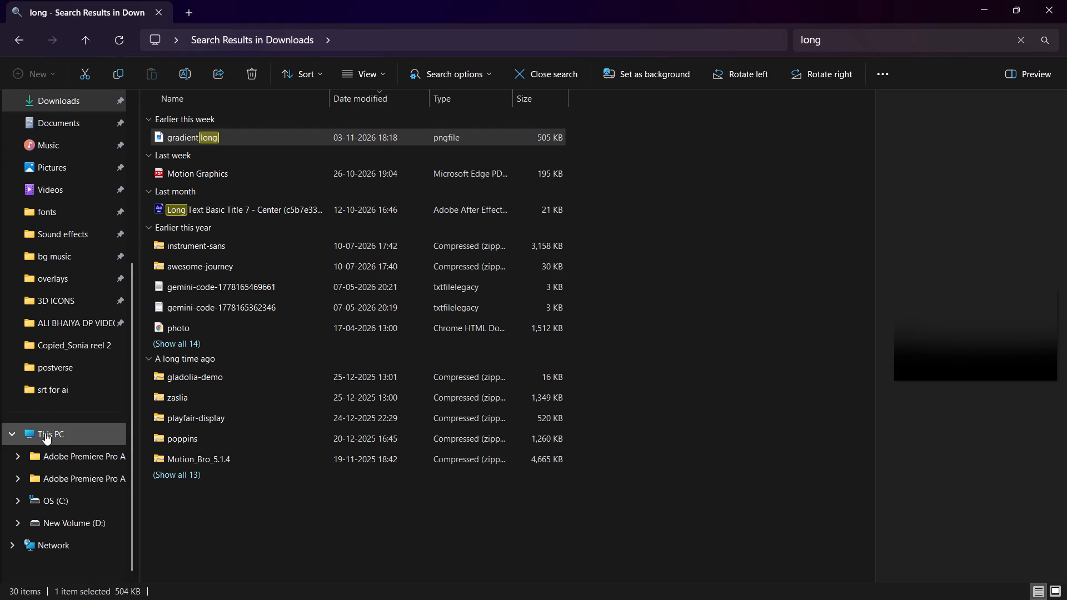
pyautogui.click(76, 498)
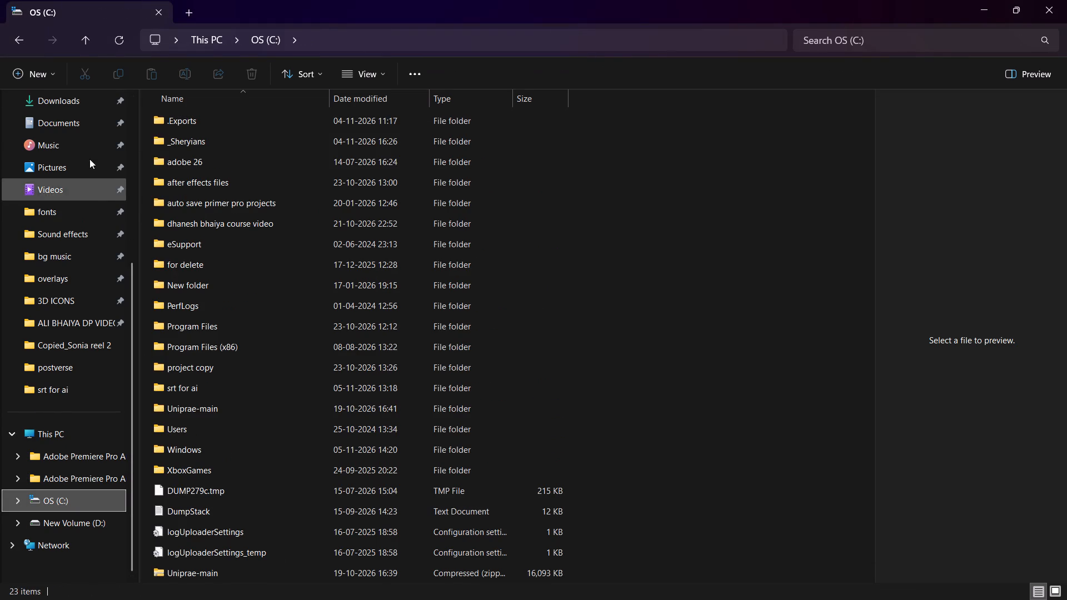
pyautogui.click(79, 97)
pyautogui.moveTo(153, 131); pyautogui.dragTo(332, 214)
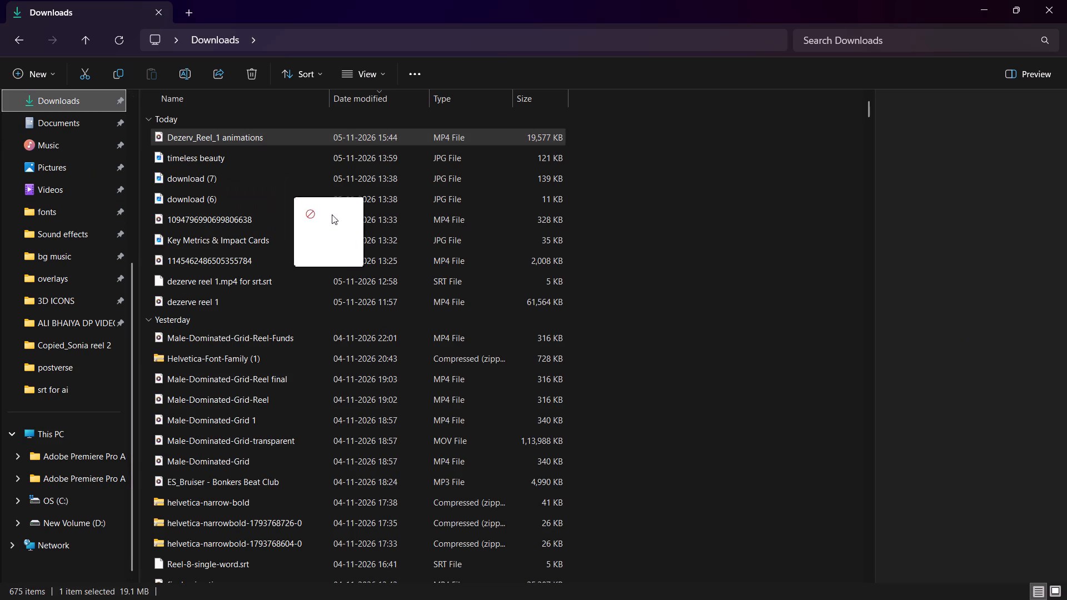
pyautogui.moveTo(332, 214); pyautogui.dragTo(733, 599)
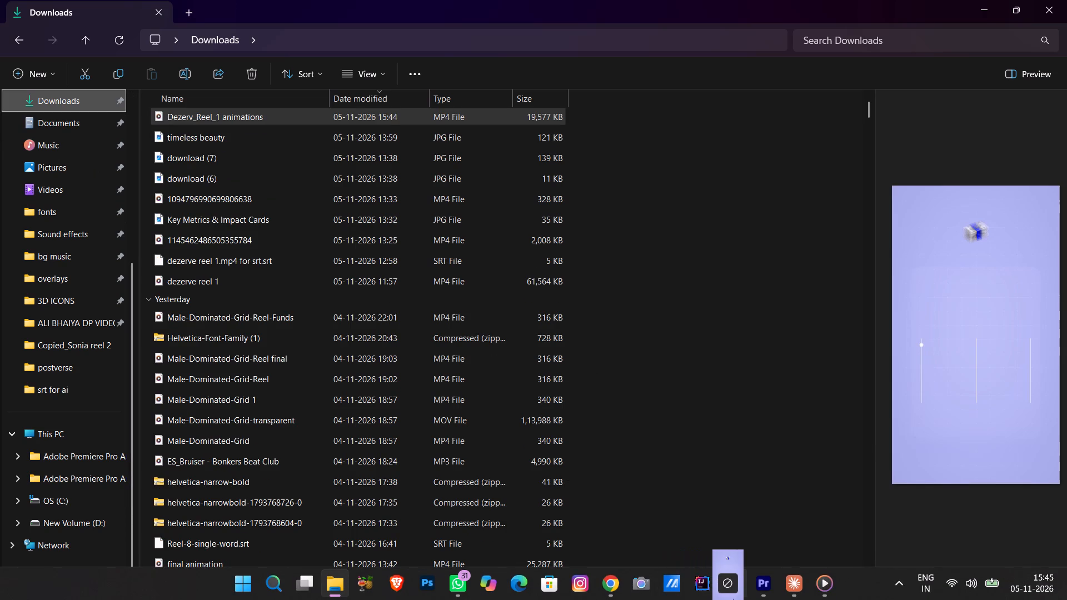
pyautogui.moveTo(733, 599); pyautogui.dragTo(126, 479)
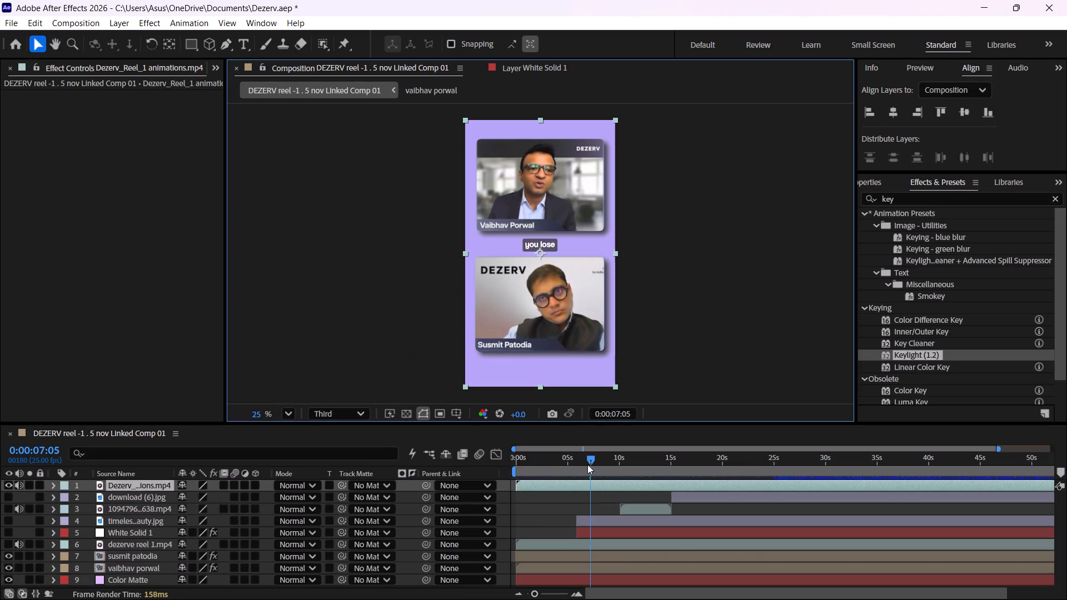
# Preview the linked comp from the start and mute the audio of the top Dezerv_Reel_1 animations layer.
pyautogui.moveTo(590, 459); pyautogui.dragTo(510, 472)
pyautogui.press('space')
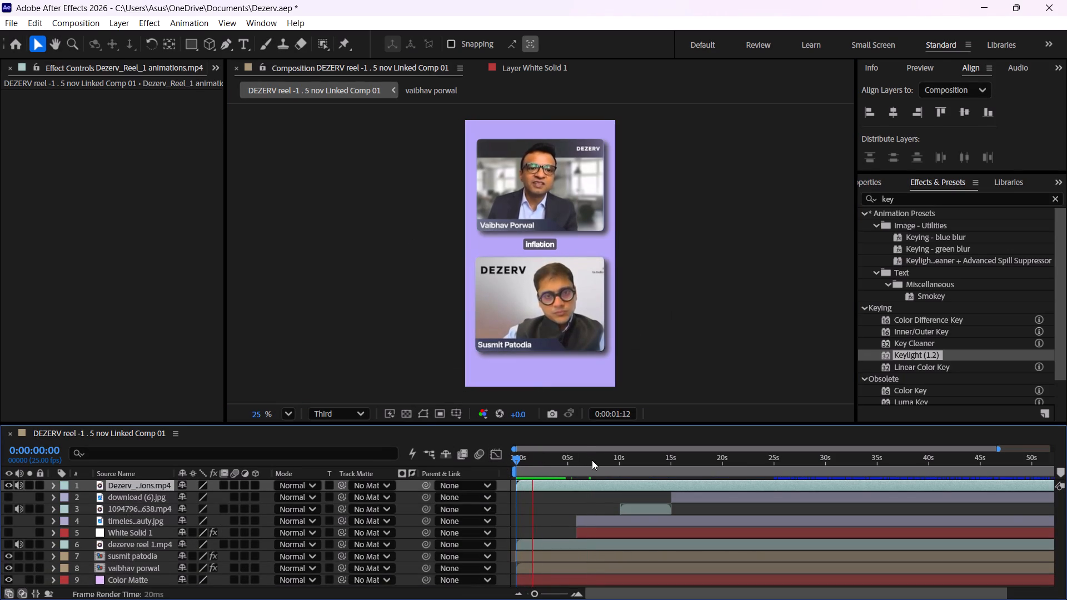
pyautogui.press('space')
pyautogui.click(16, 486)
# Continue previewing the comp past 22 seconds and mute the audio of the hidden 1094796…638.mp4 layer.
pyautogui.press('space')
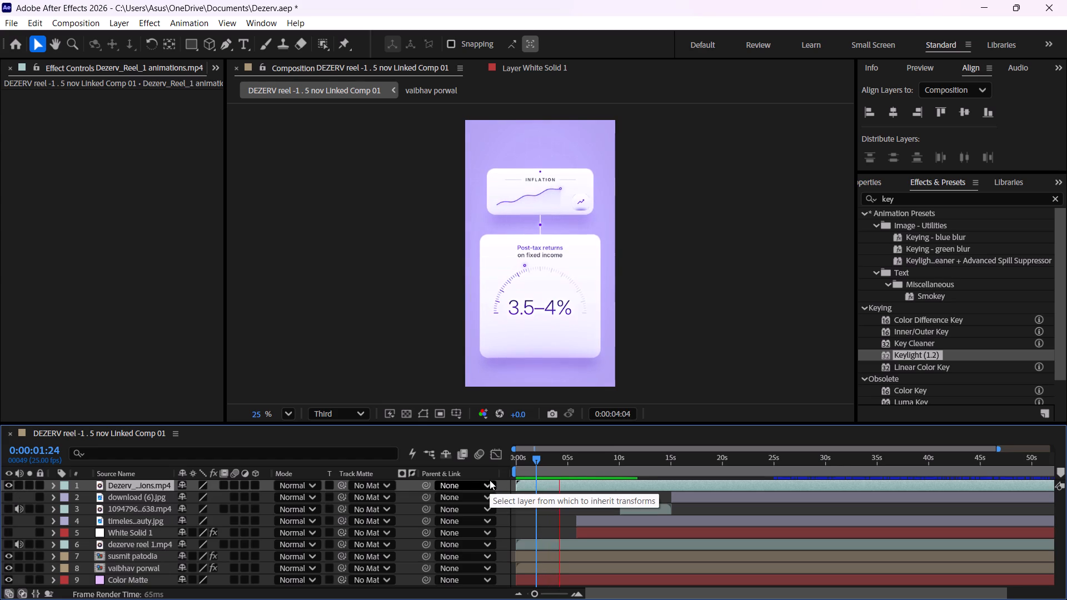
pyautogui.press('space')
pyautogui.press('space')
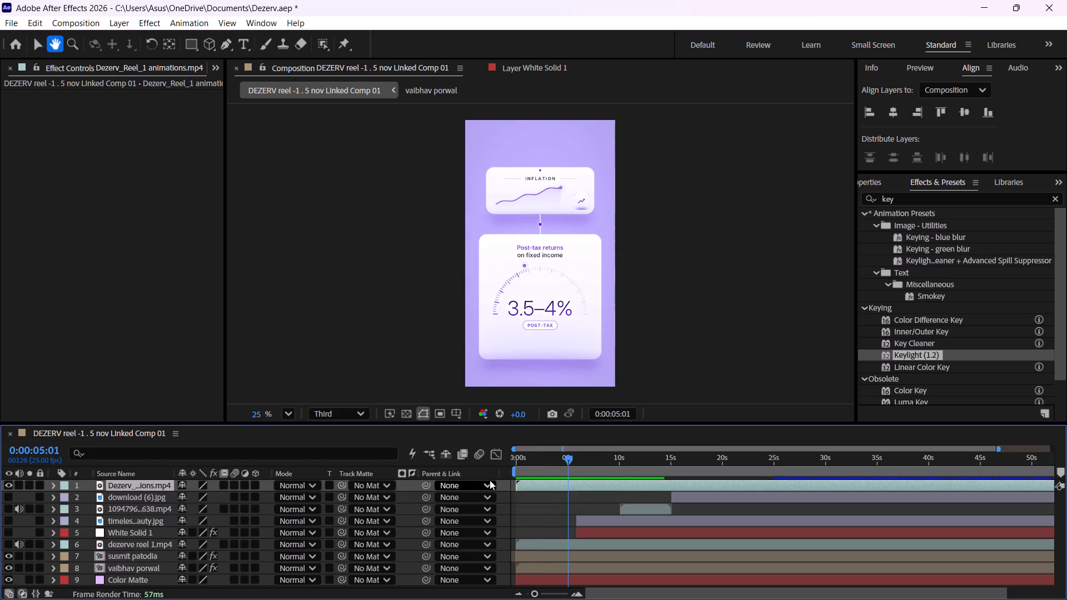
pyautogui.press('space')
pyautogui.press('space')
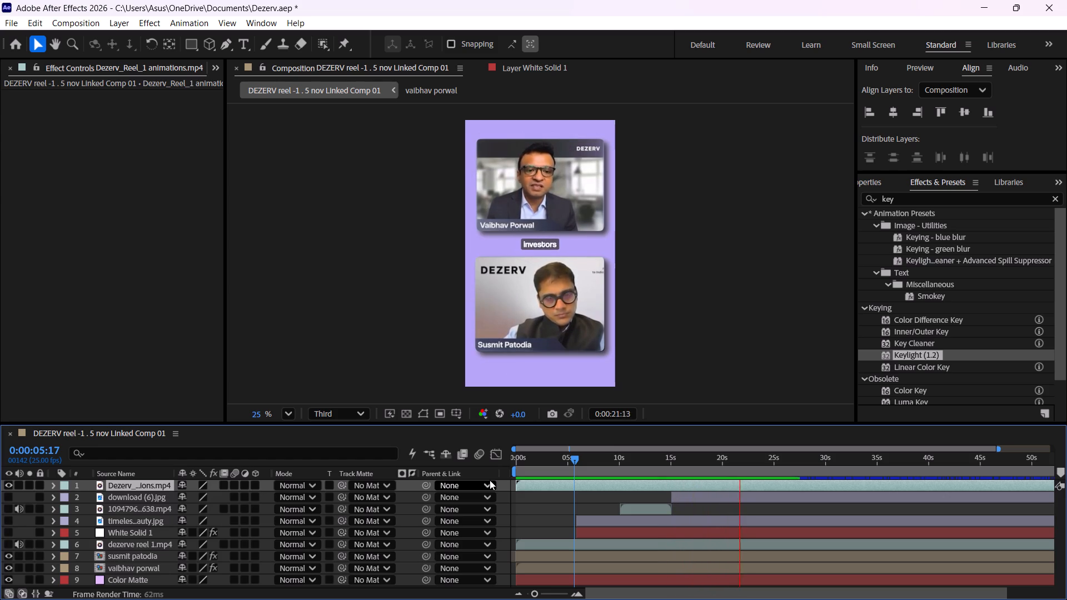
pyautogui.press('space')
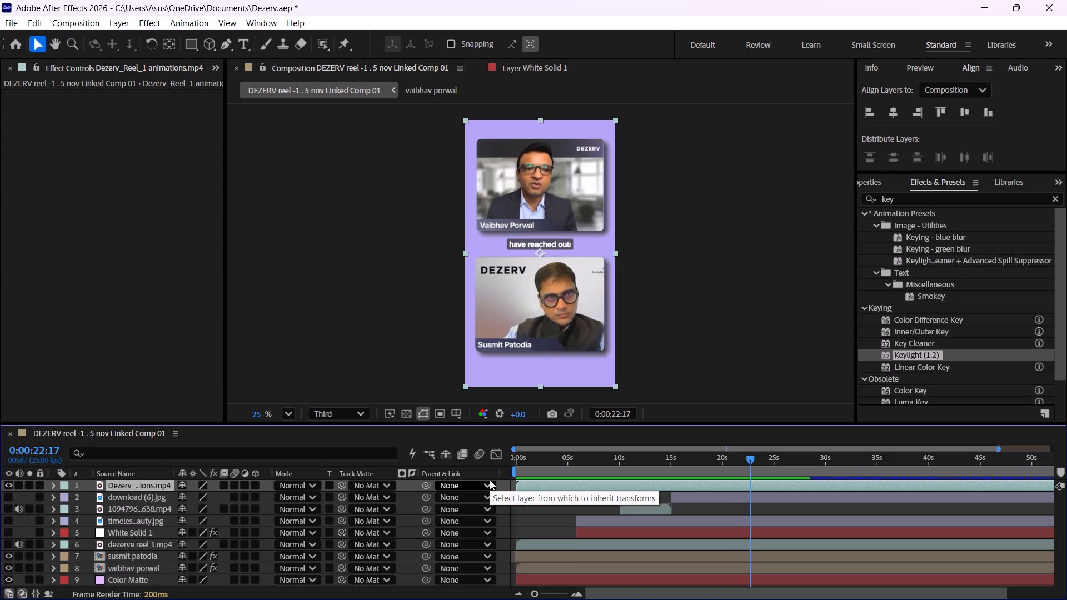
pyautogui.click(647, 509)
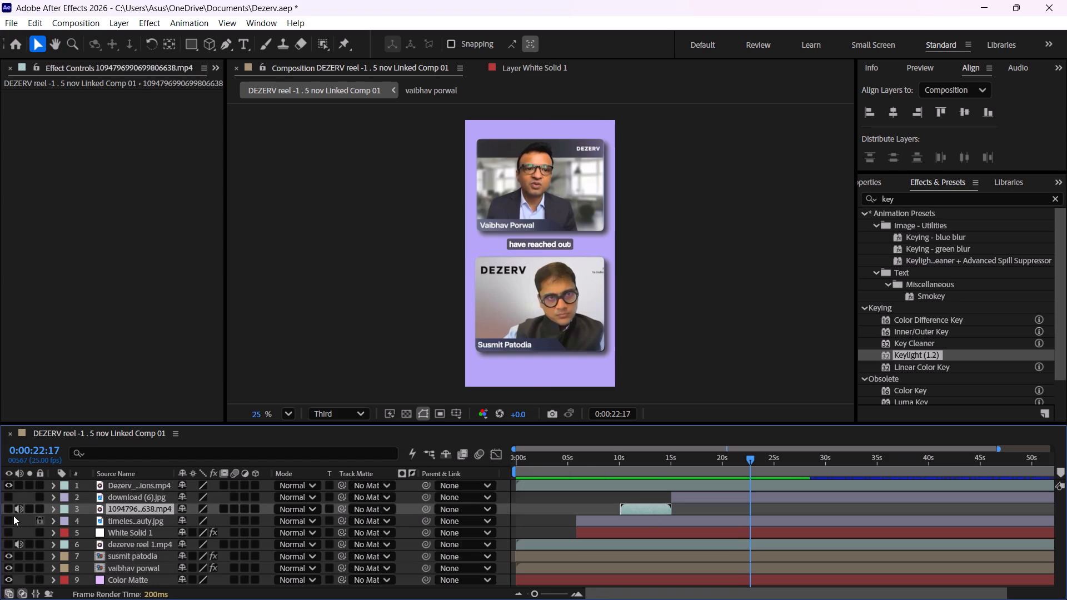
pyautogui.click(17, 513)
# Play back the comp to check the overlaid animations, including the New Category section from about 32 seconds.
pyautogui.click(656, 473)
pyautogui.press('space')
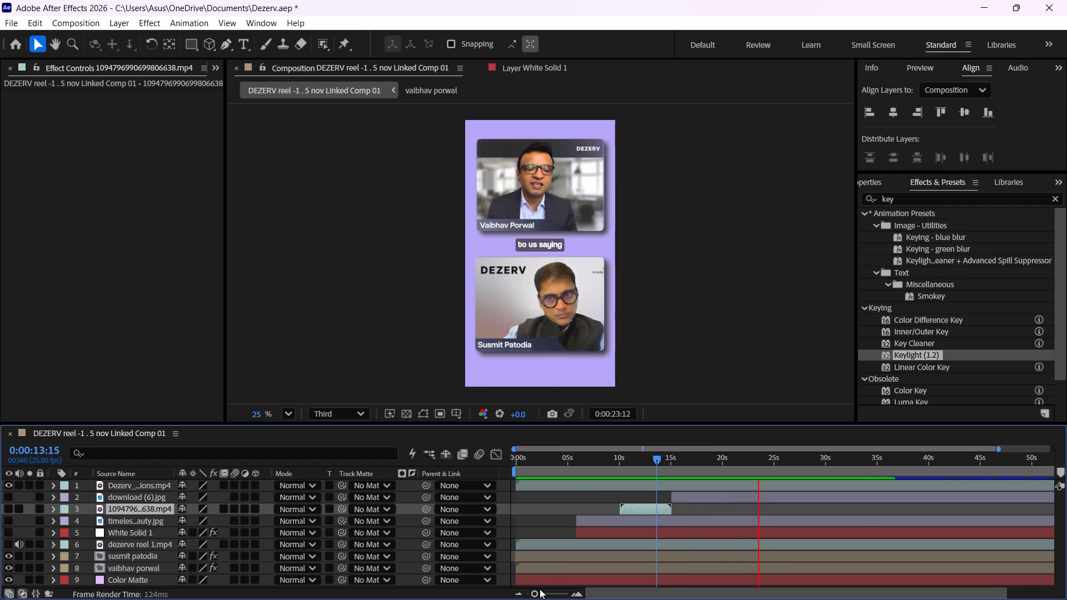
pyautogui.moveTo(534, 596); pyautogui.dragTo(543, 596)
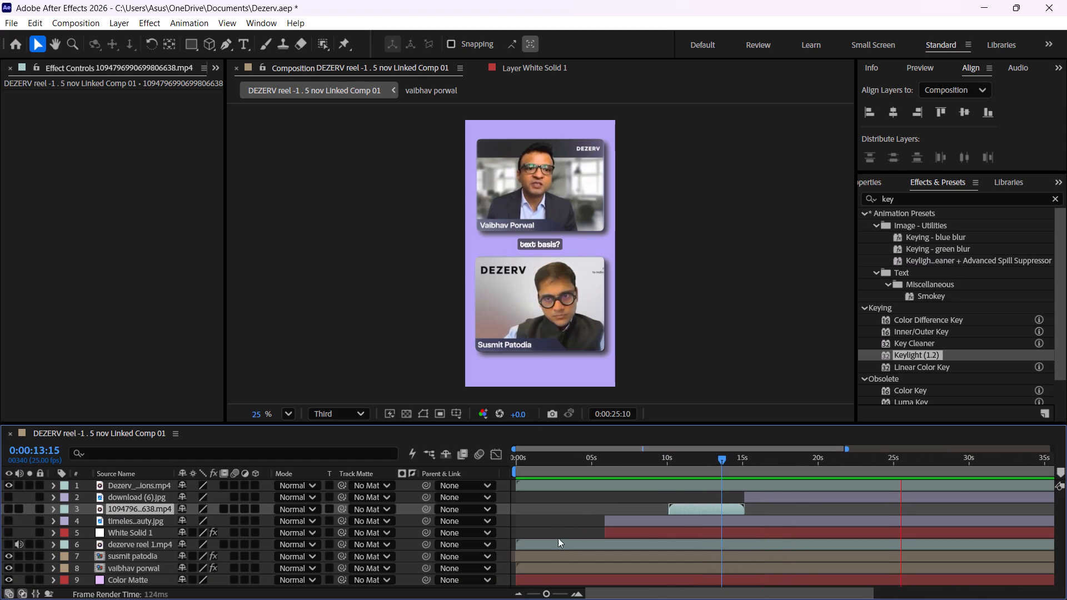
pyautogui.scroll(-4, 557, 524)
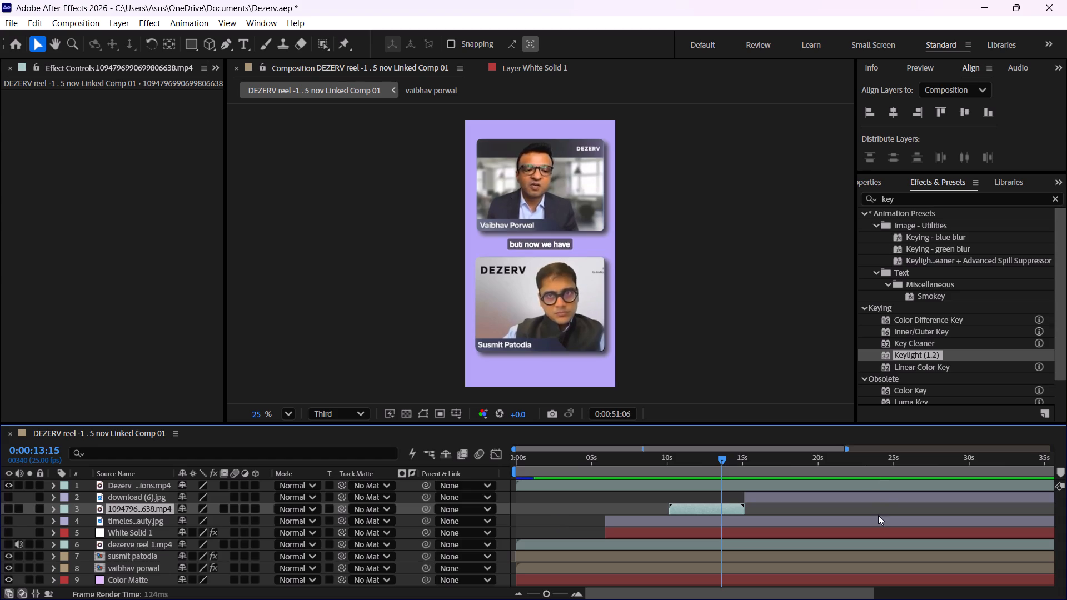
pyautogui.scroll(-1, 878, 503)
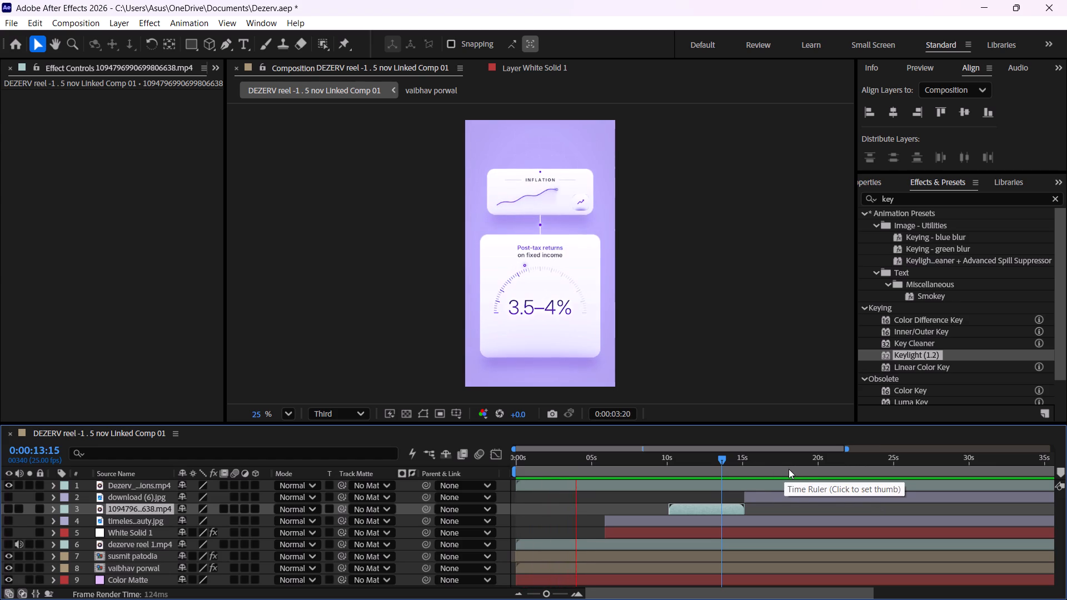
pyautogui.press('space')
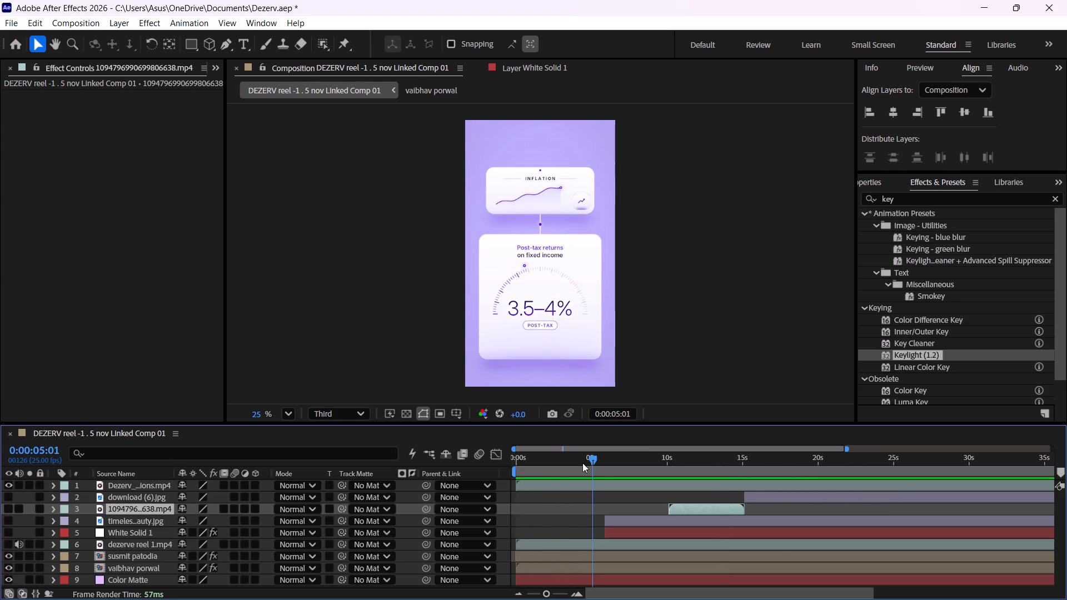
pyautogui.moveTo(589, 459); pyautogui.dragTo(998, 458)
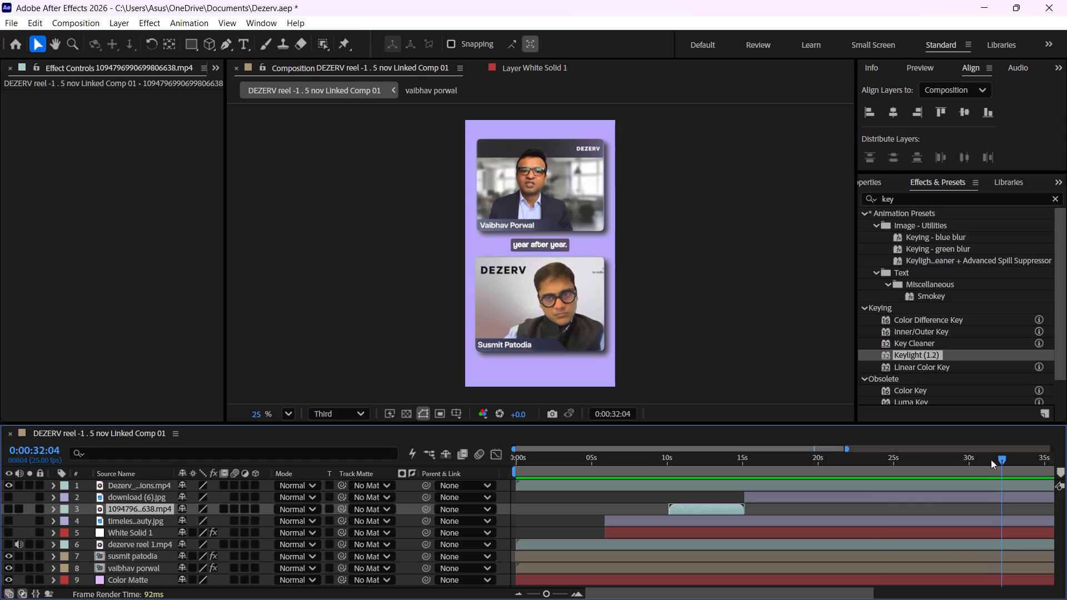
pyautogui.press('space')
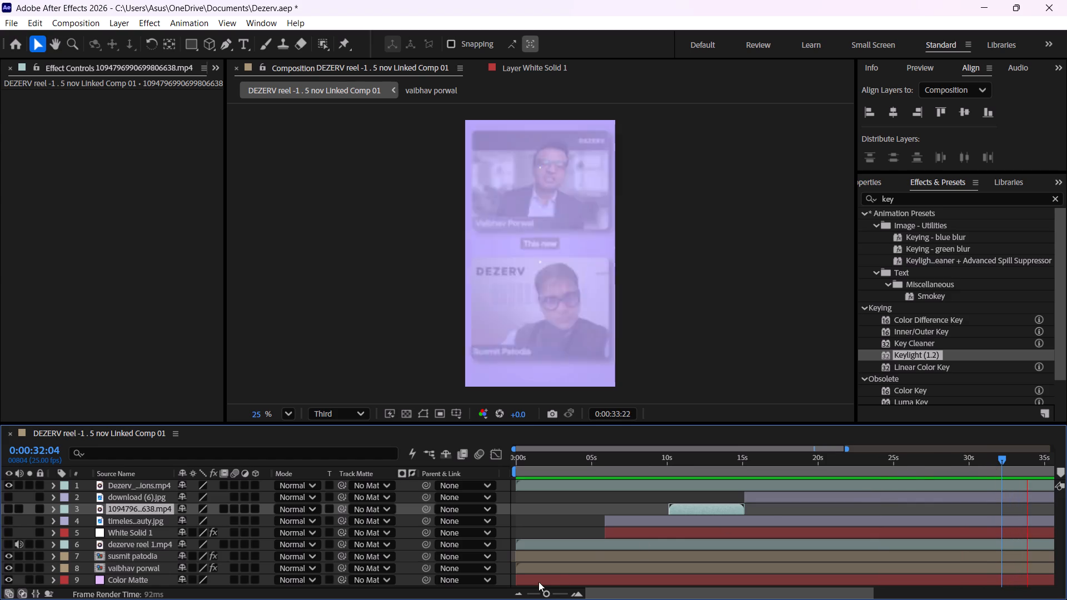
pyautogui.moveTo(547, 592); pyautogui.dragTo(516, 597)
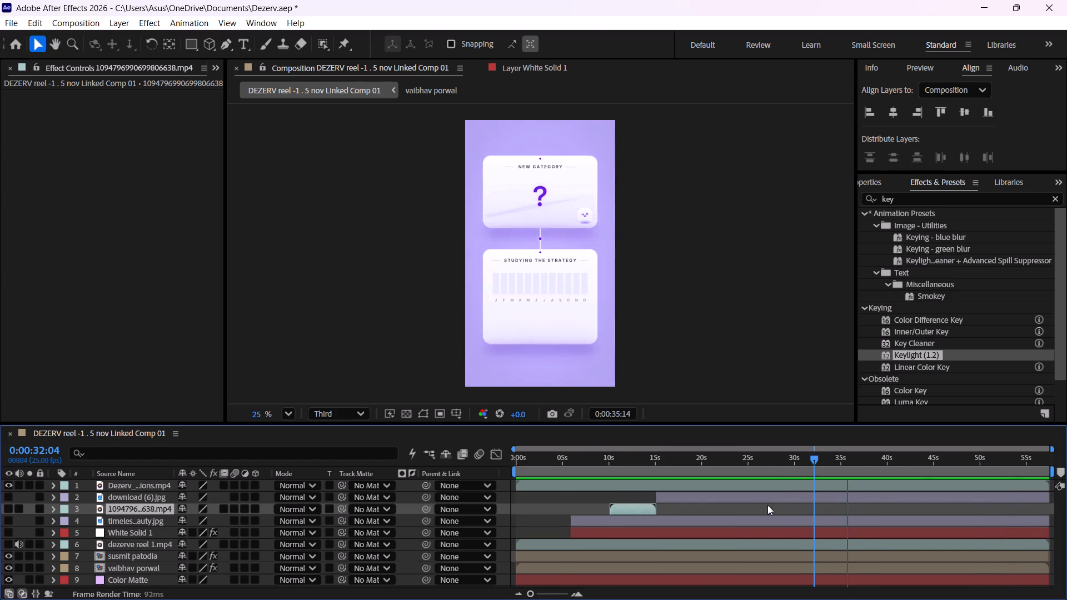
# Review the closing "New alternative vs arbitrage funds" animation from about 49 seconds to the end of the comp.
pyautogui.moveTo(815, 458); pyautogui.dragTo(997, 479)
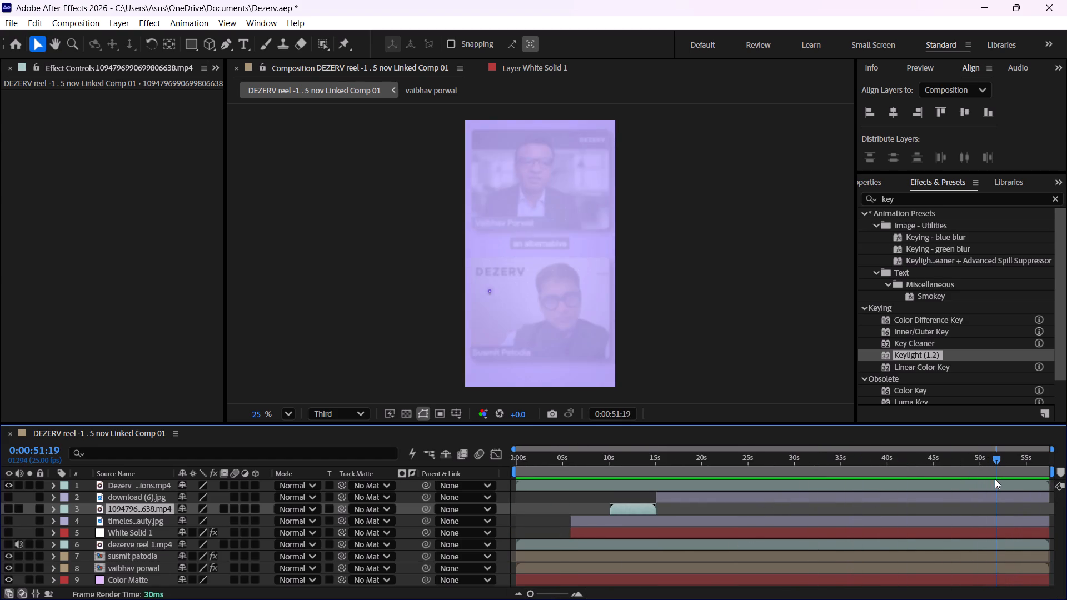
pyautogui.press('space')
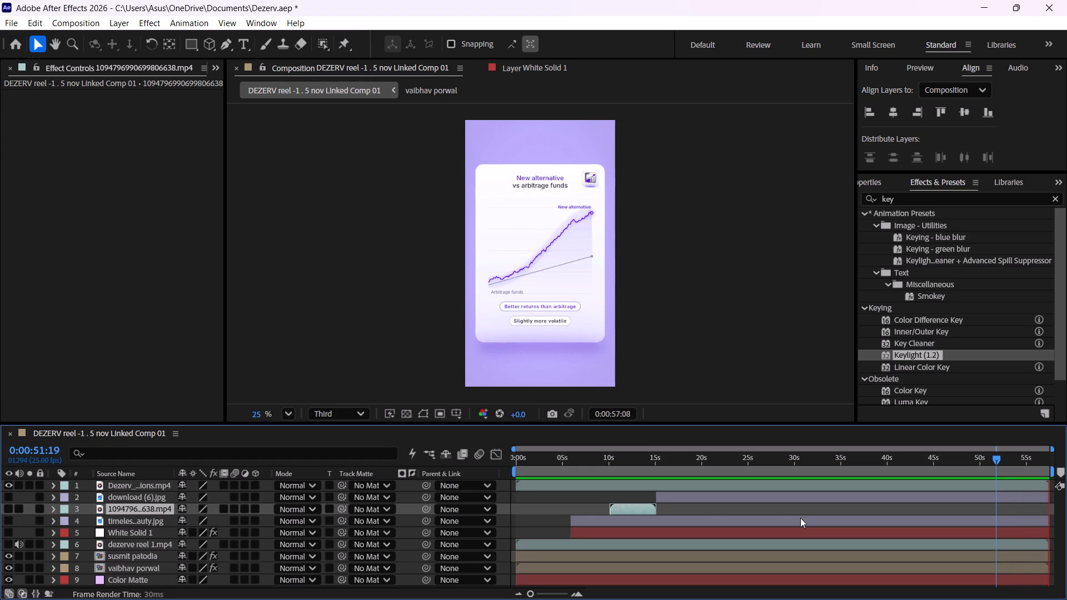
pyautogui.press('space')
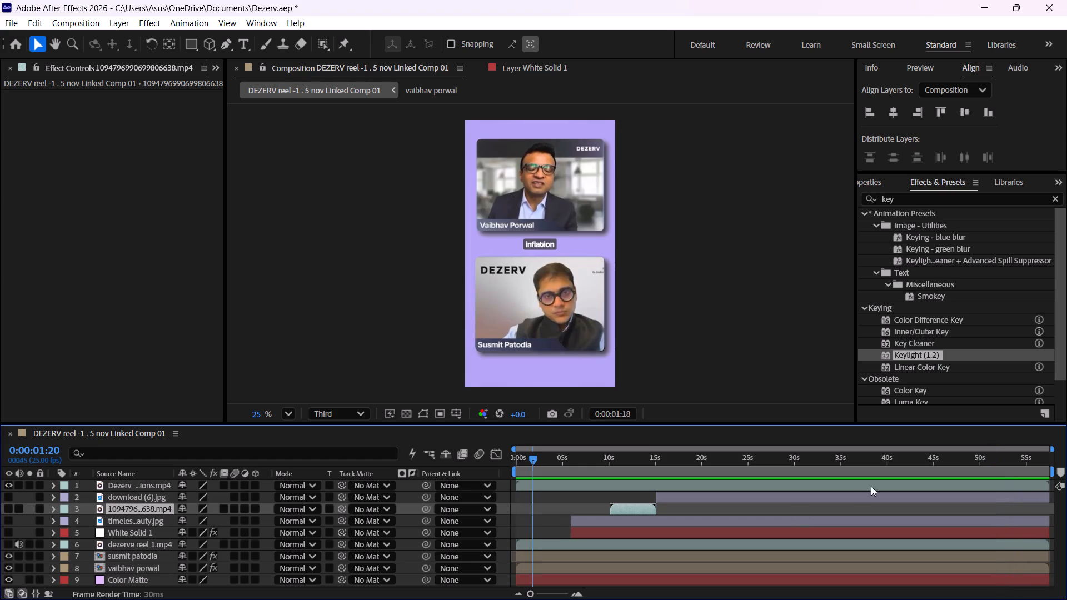
pyautogui.moveTo(955, 462); pyautogui.dragTo(972, 463)
pyautogui.press('space')
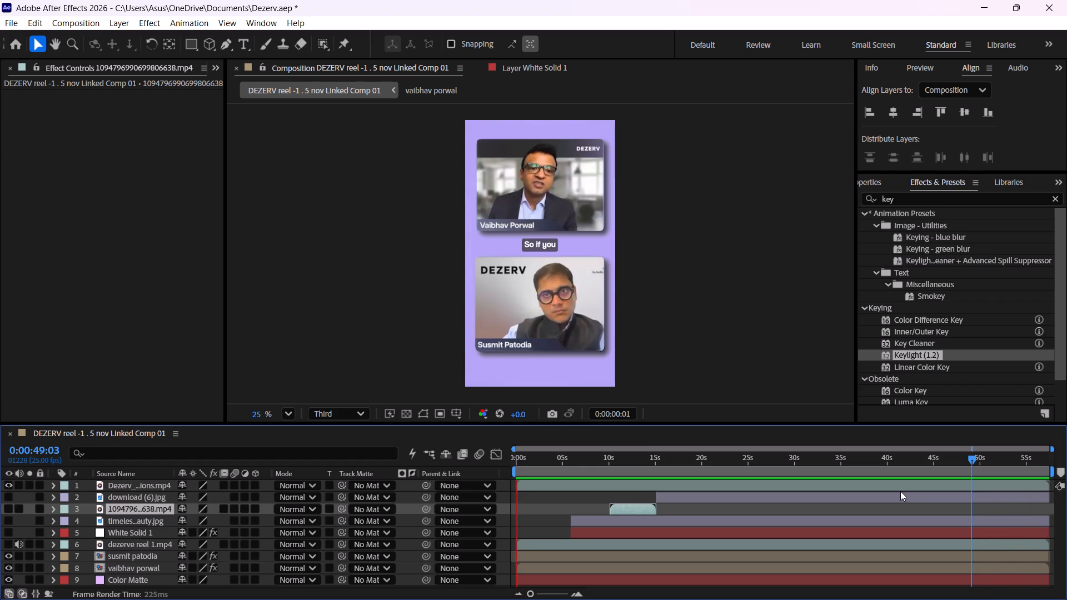
pyautogui.press('space')
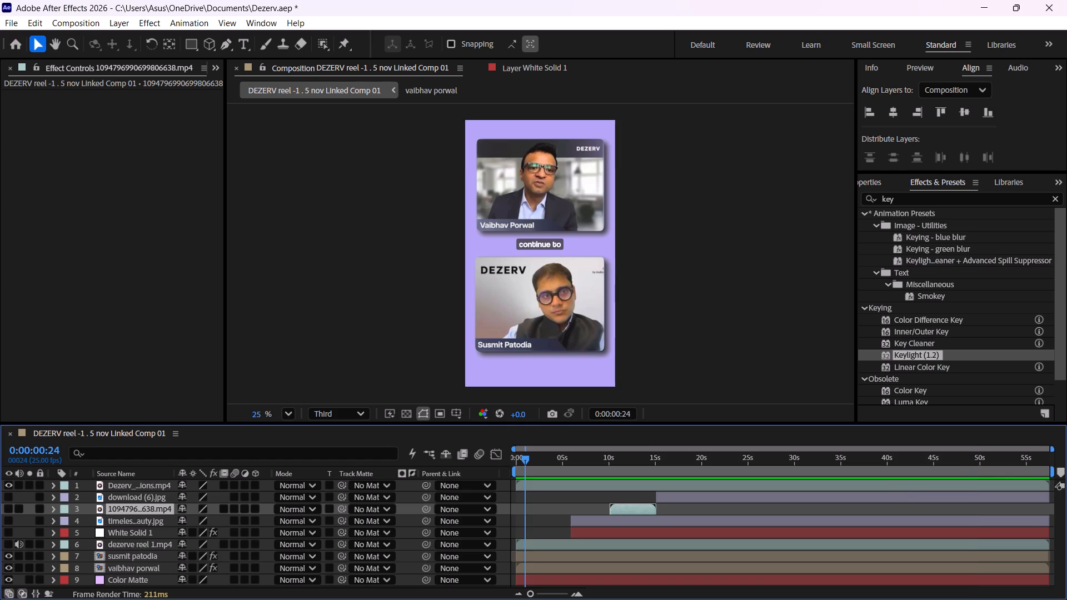
pyautogui.click(1029, 469)
pyautogui.press('space')
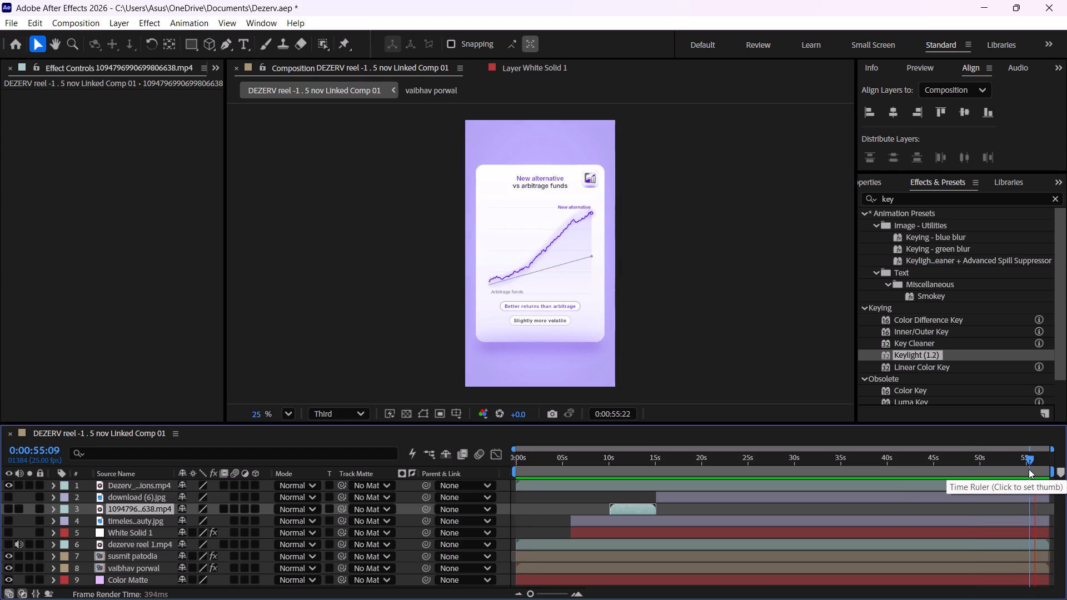
pyautogui.press('space')
pyautogui.press('space')
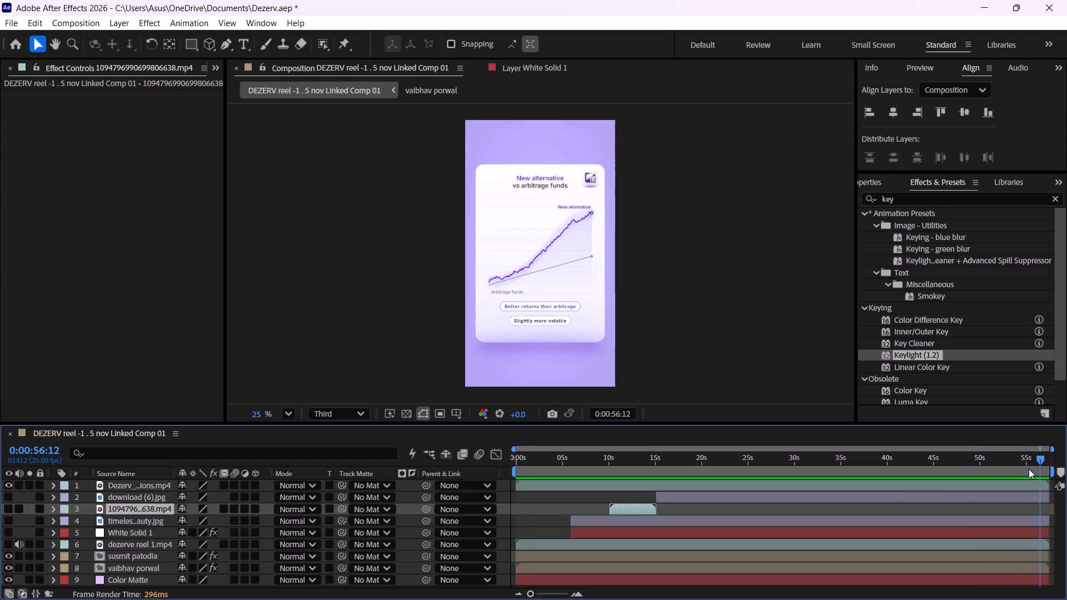
pyautogui.press('space')
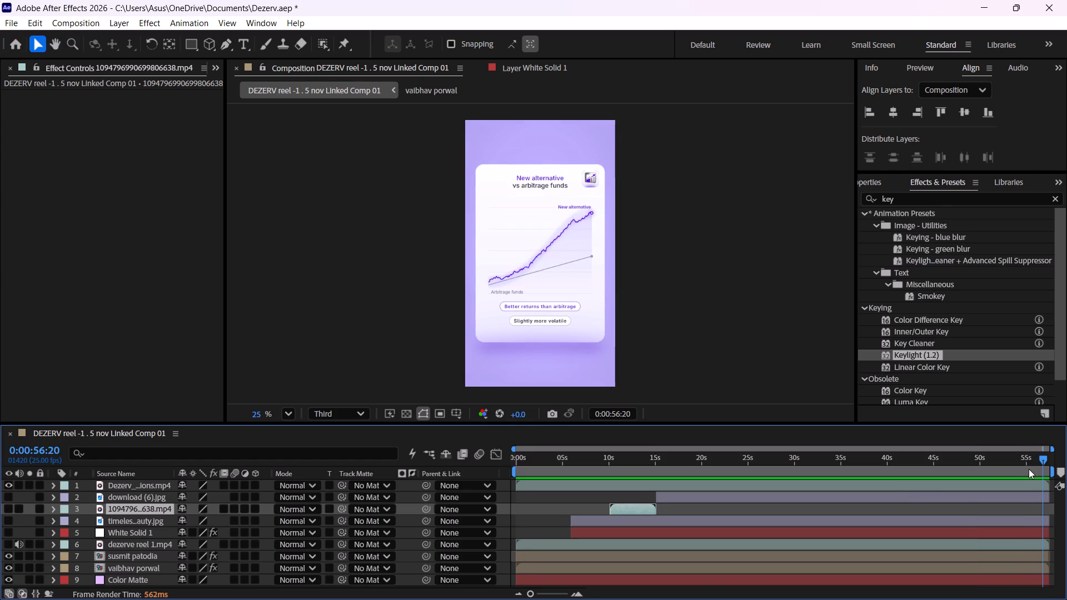
pyautogui.press('space')
pyautogui.press('space')
pyautogui.press('space')
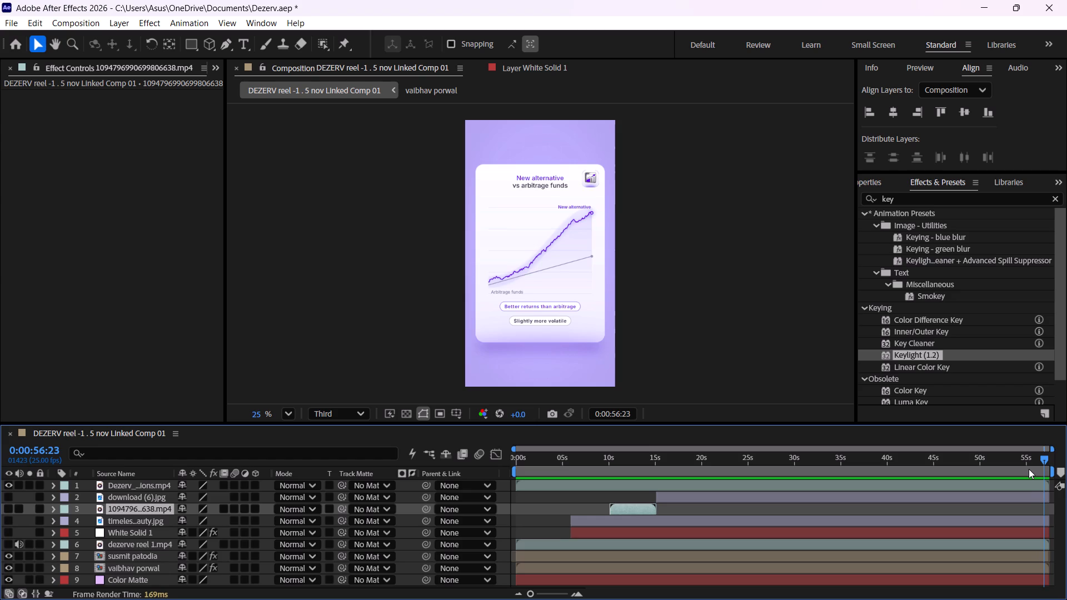
pyautogui.press('space')
pyautogui.press('space')
pyautogui.press('space')
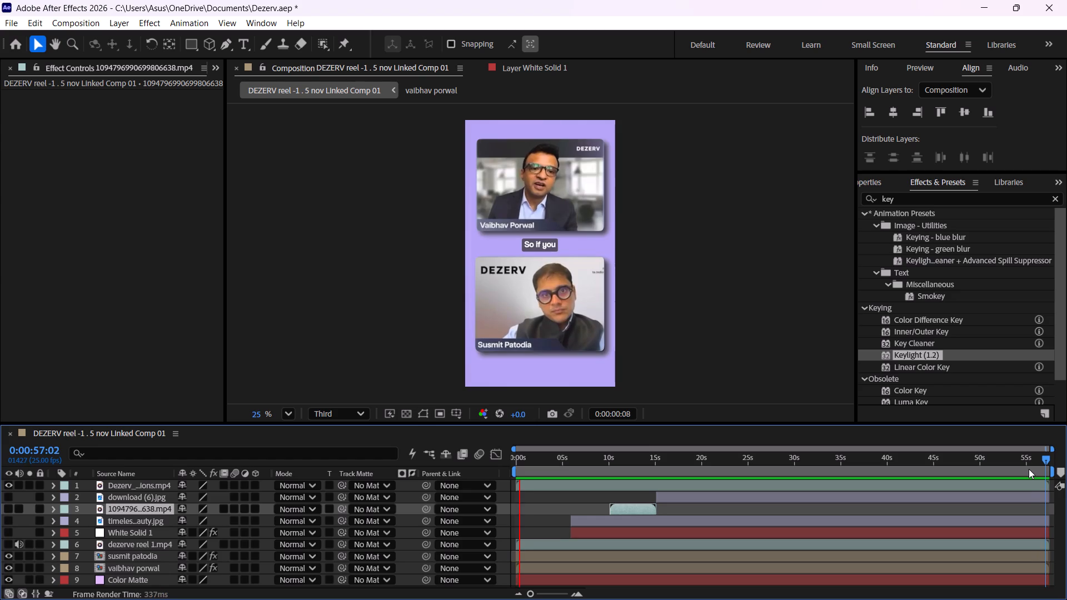
pyautogui.click(996, 470)
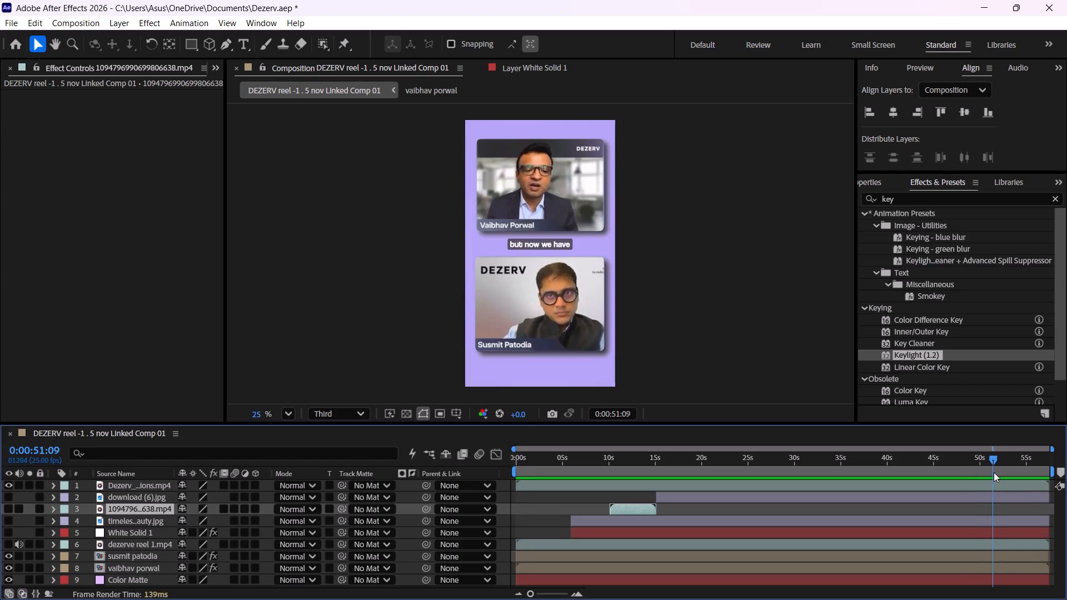
pyautogui.press('space')
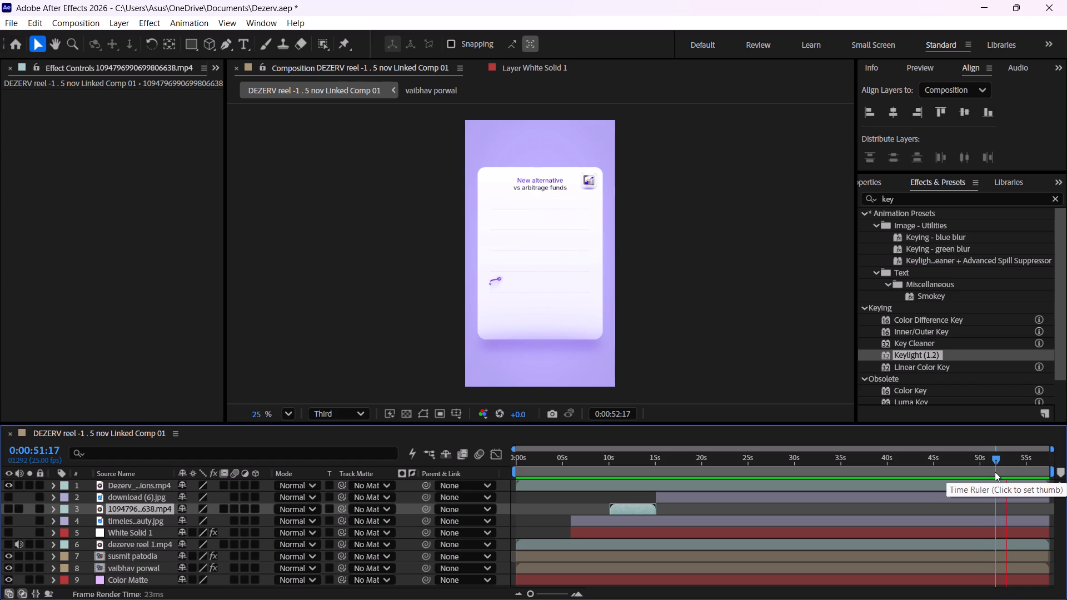
pyautogui.press('space')
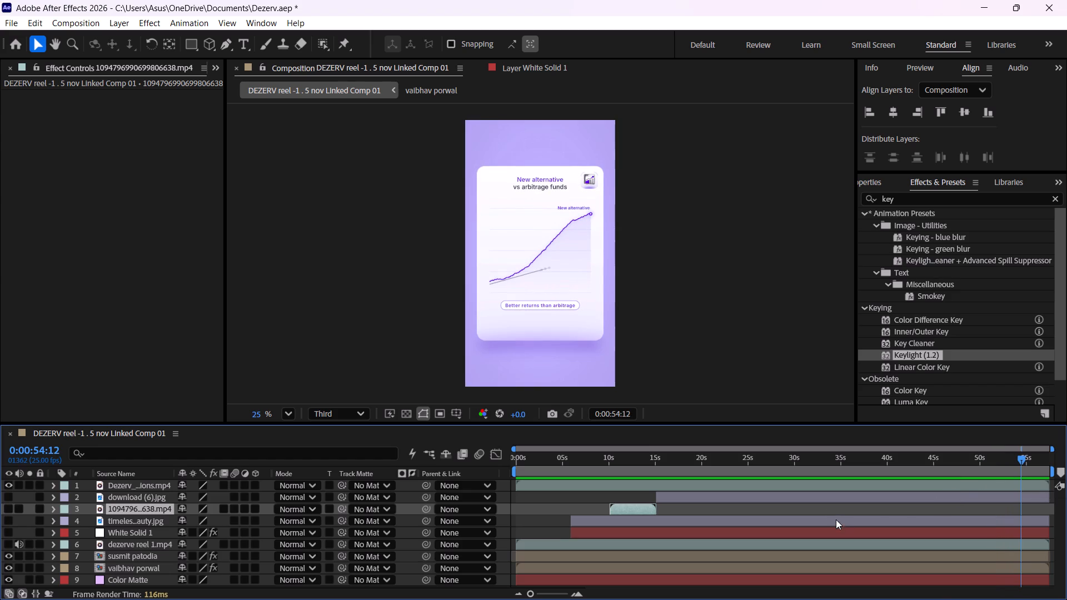
# Replay the comp from the beginning with the animations layer selected and spot-check frames up to about 26 seconds.
pyautogui.click(820, 486)
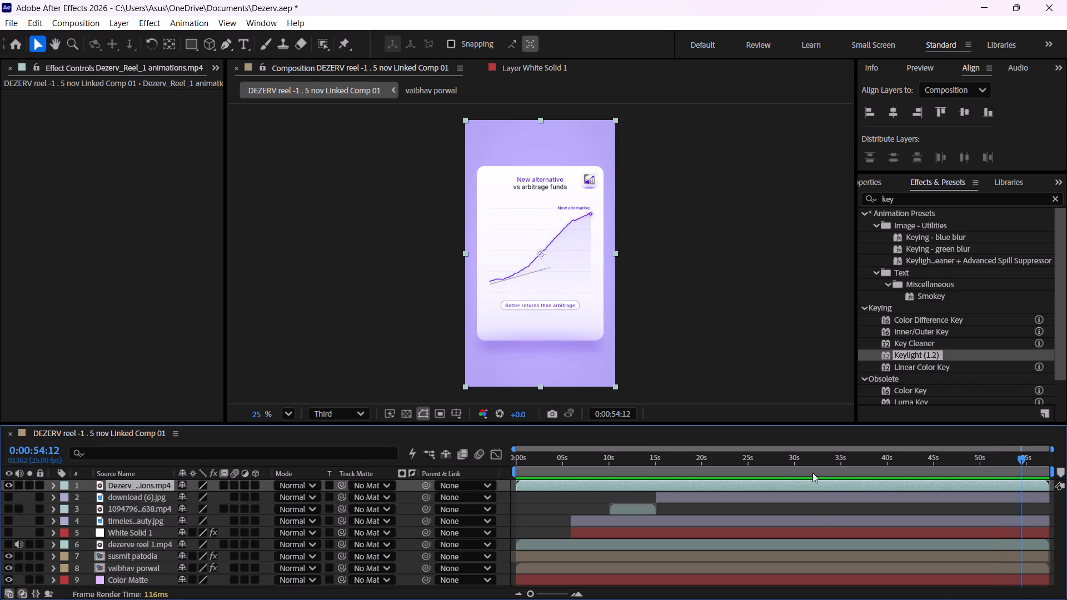
pyautogui.moveTo(812, 473); pyautogui.dragTo(517, 471)
pyautogui.press('space')
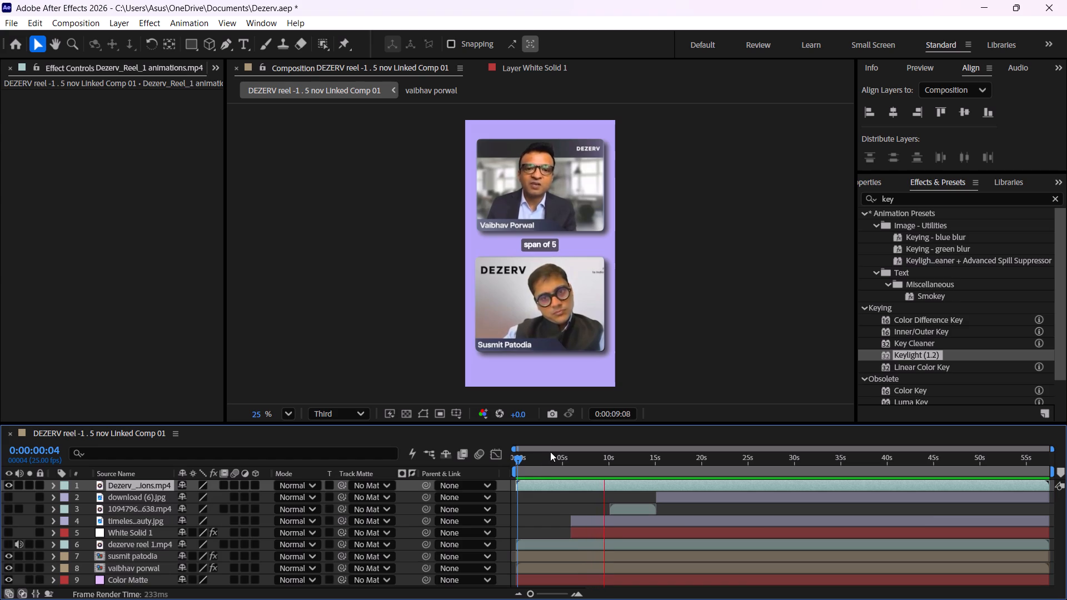
pyautogui.press('space')
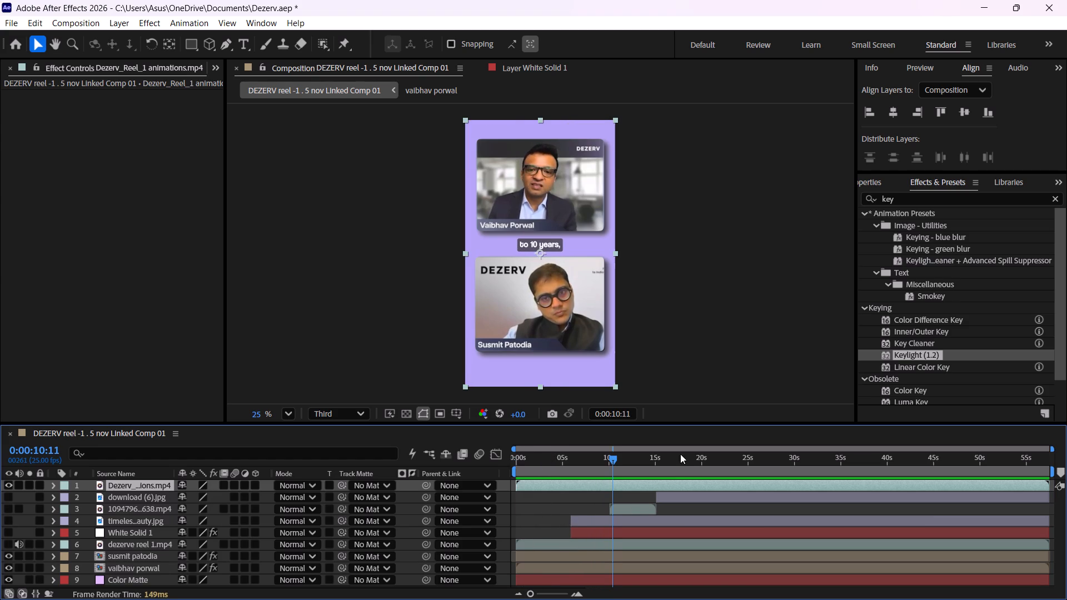
pyautogui.click(686, 471)
pyautogui.click(722, 473)
pyautogui.click(761, 464)
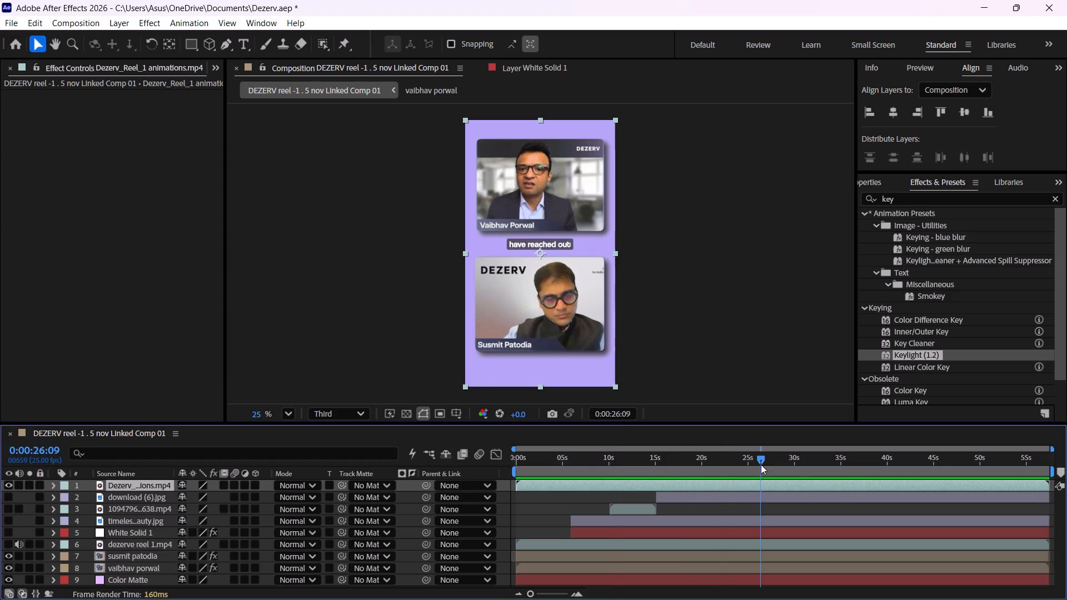
# Switch to Premiere and preview the DEZERV linked comp clip on V1 from about 00:01:23 to check its opening animation.
pyautogui.click(760, 586)
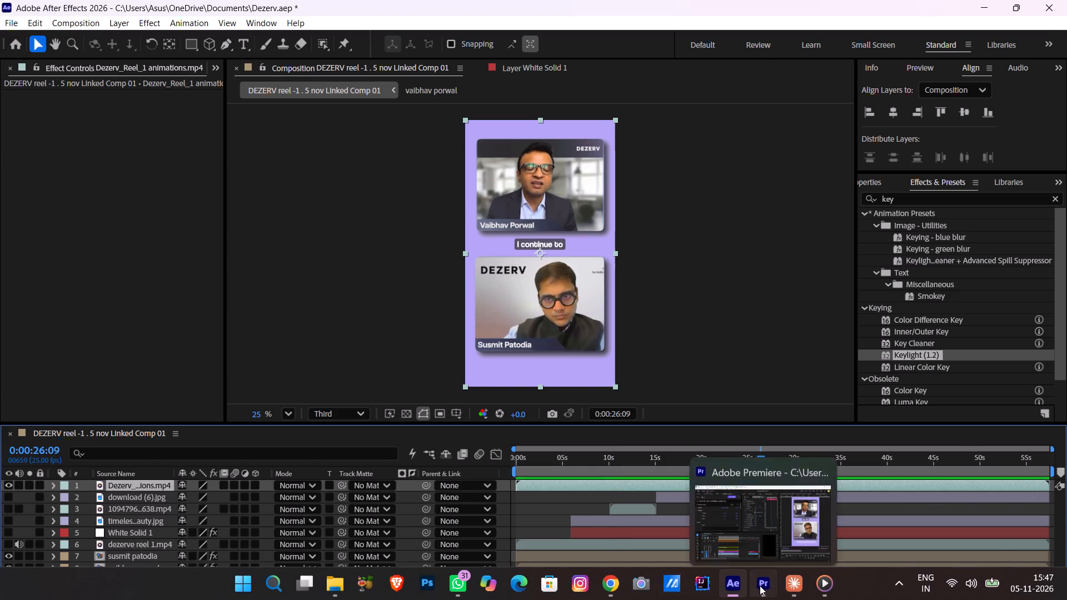
pyautogui.click(429, 414)
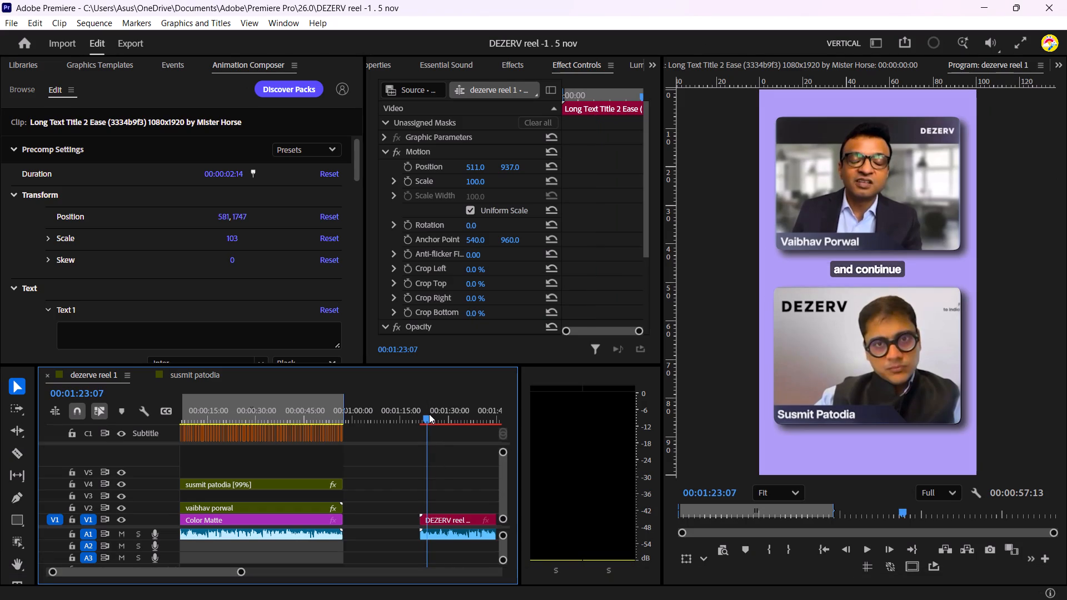
pyautogui.press('space')
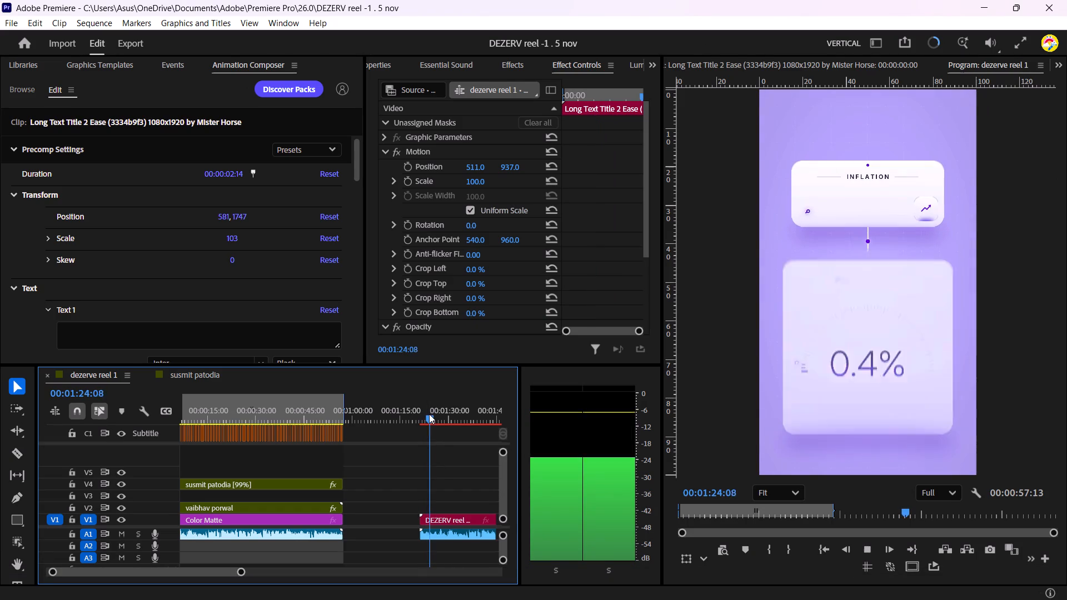
pyautogui.press('space')
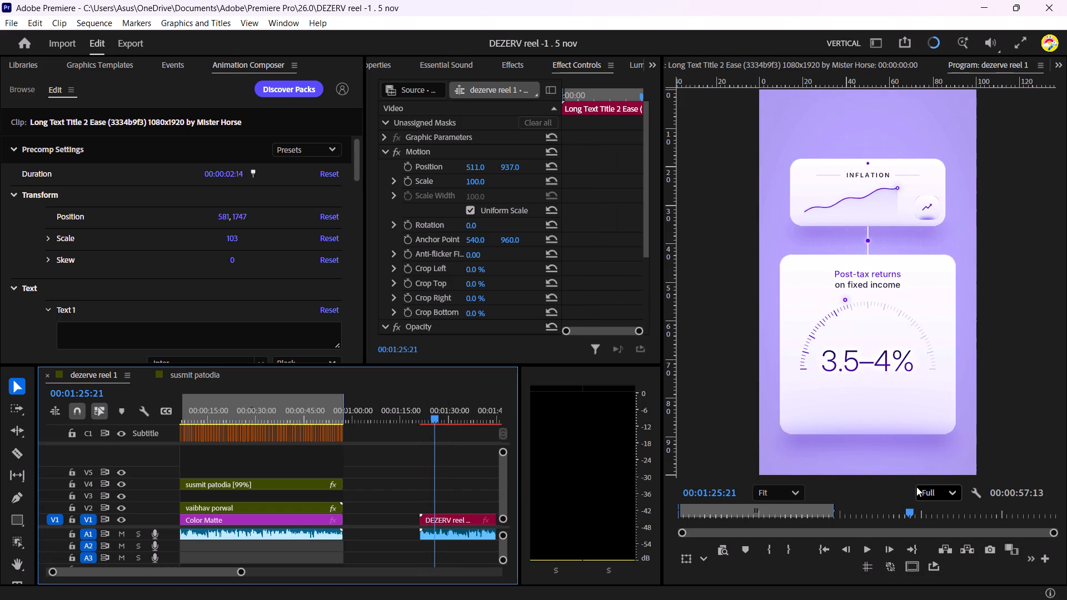
# Play back the DEZERV linked comp clip from about 00:01:25 to 00:02:03, checking the animations through the New Category section.
pyautogui.press('space')
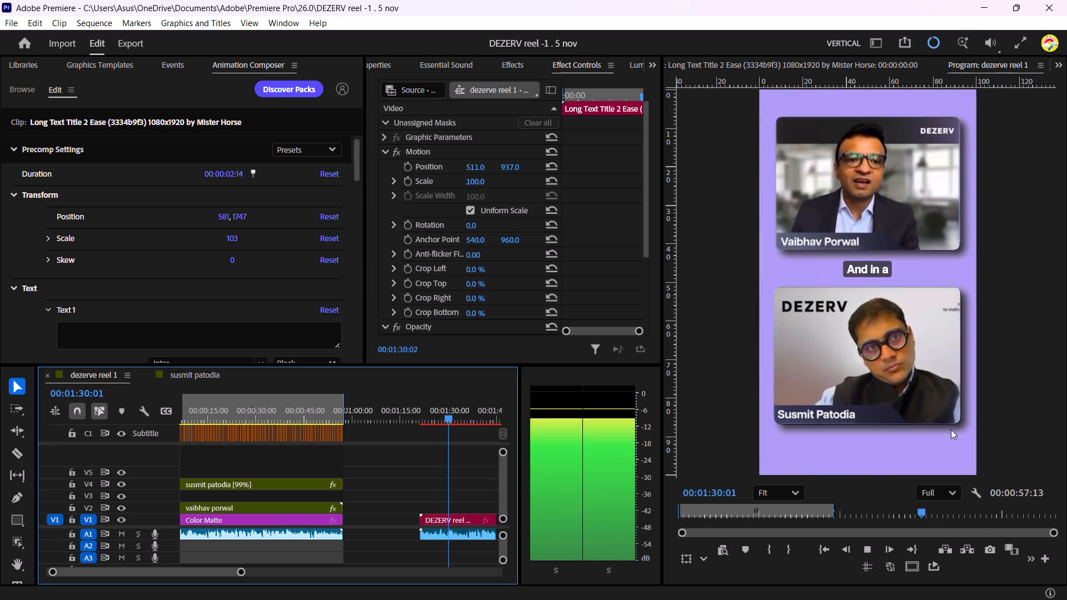
pyautogui.press('space')
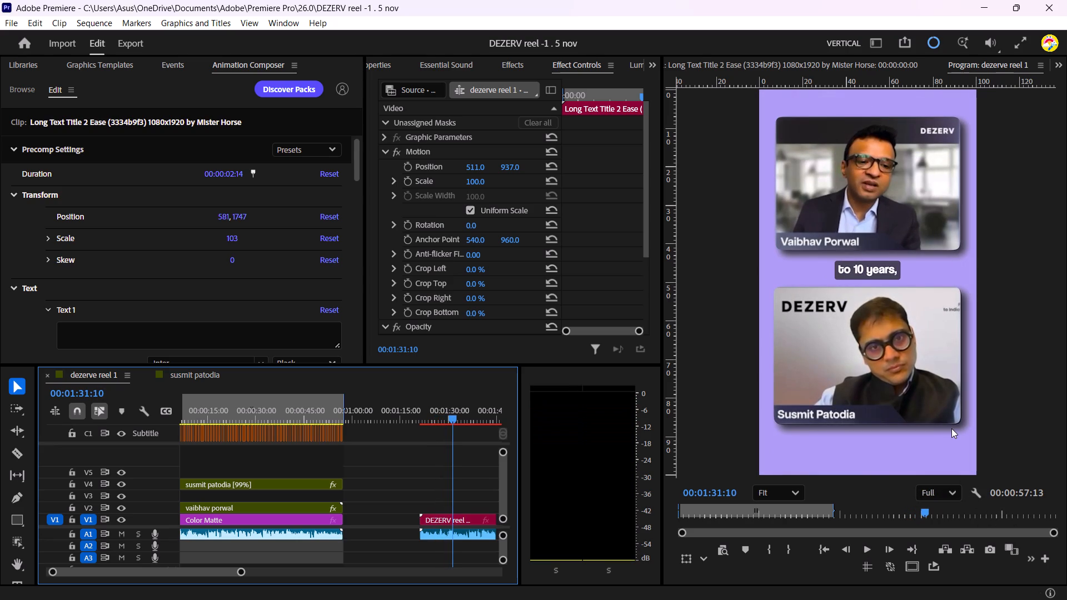
pyautogui.press('space')
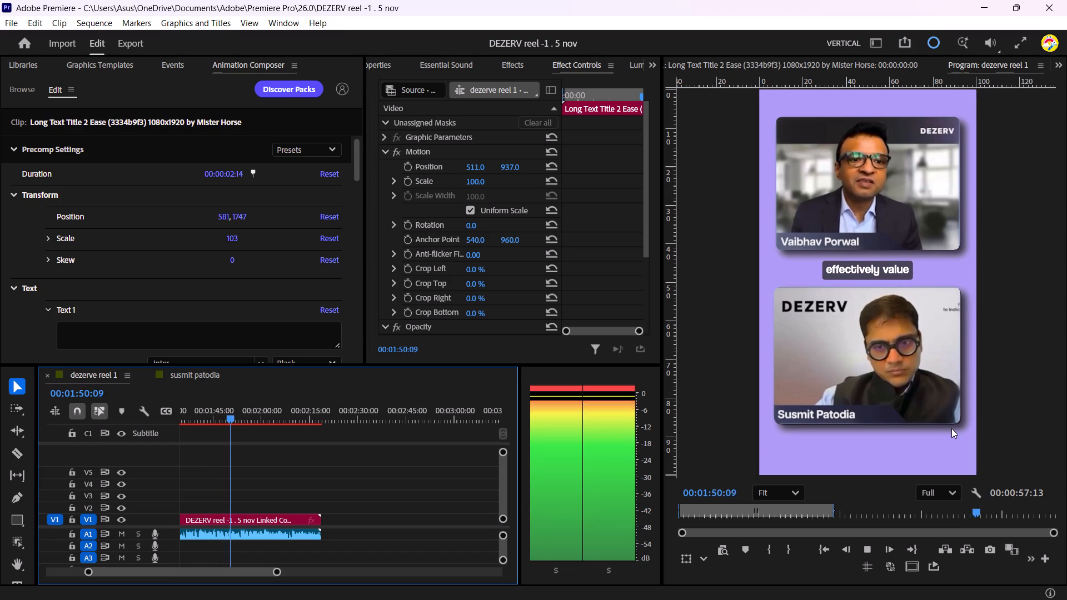
pyautogui.press('space')
pyautogui.press('space')
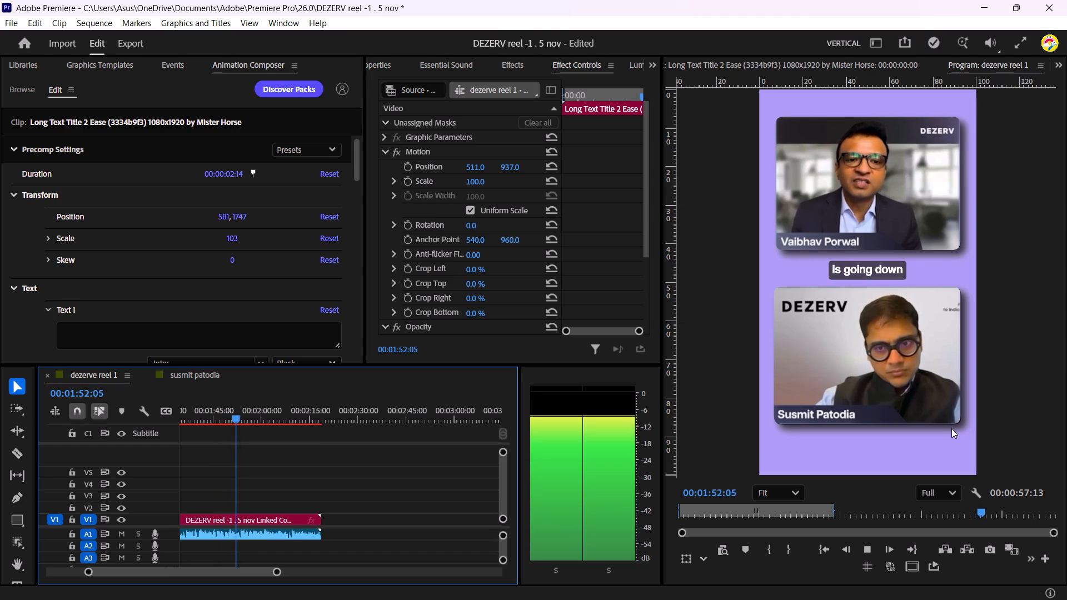
pyautogui.press('space')
pyautogui.press('space')
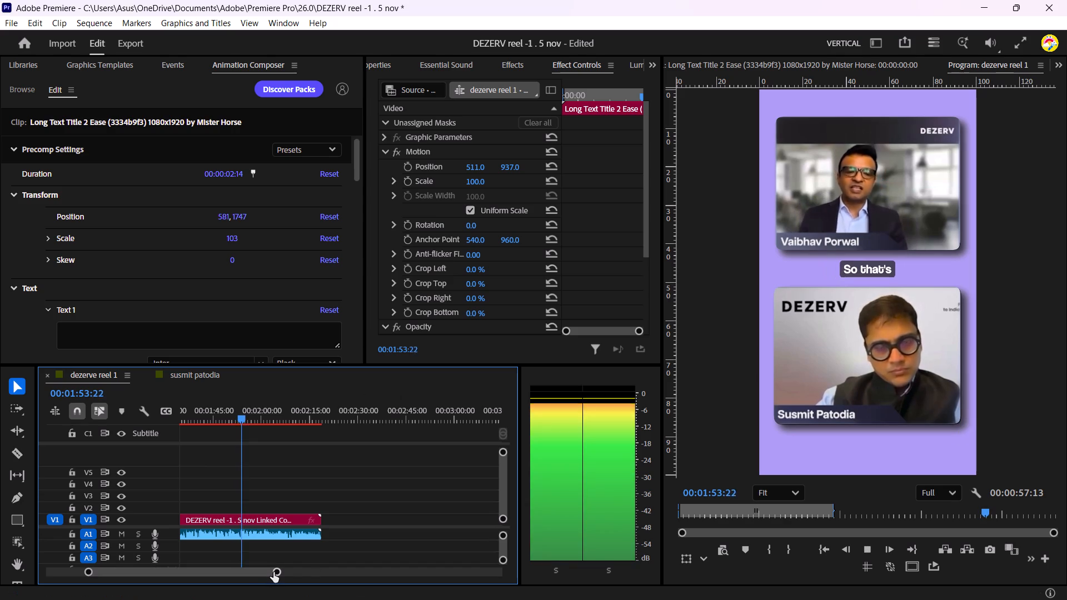
pyautogui.moveTo(273, 572); pyautogui.dragTo(250, 572)
pyautogui.scroll(-1, 304, 548)
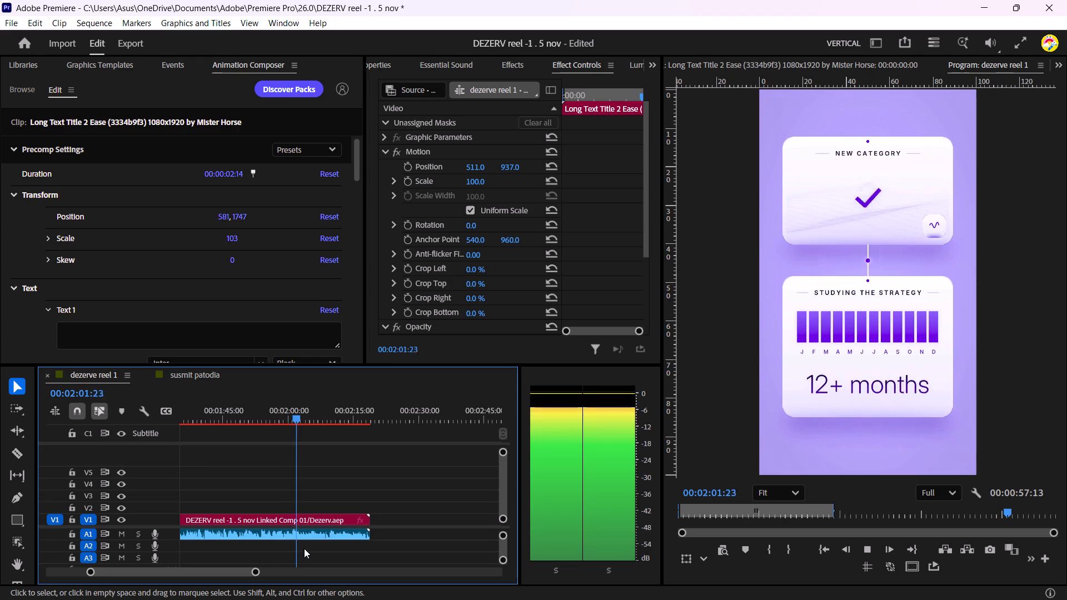
pyautogui.press('space')
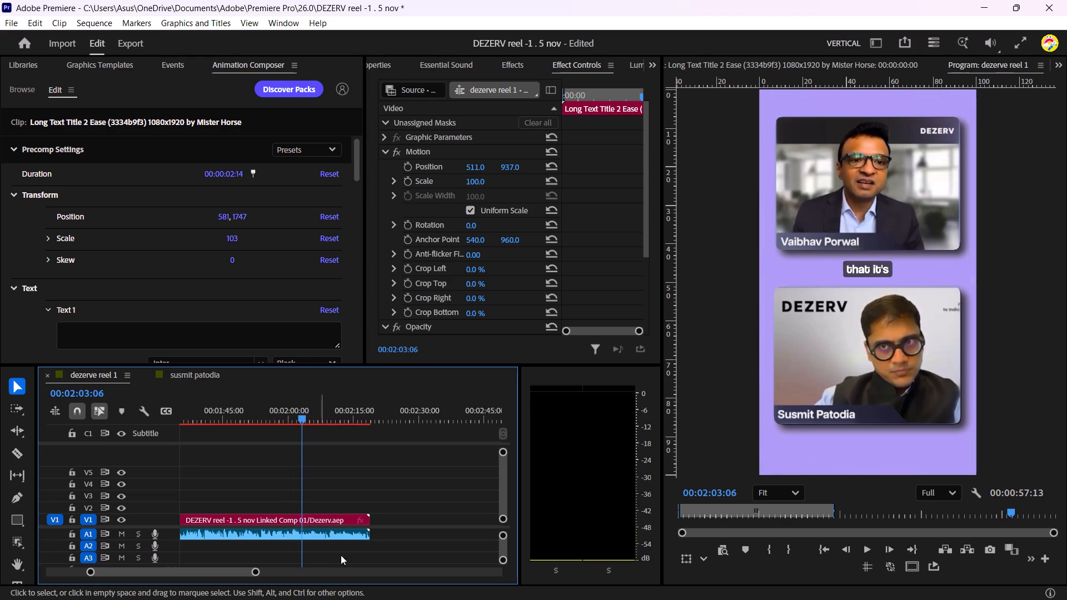
# Replay the linked comp clip from about 00:02:02 to its end, checking the closing "New alternative vs arbitrage funds" animation.
pyautogui.click(298, 412)
pyautogui.press('space')
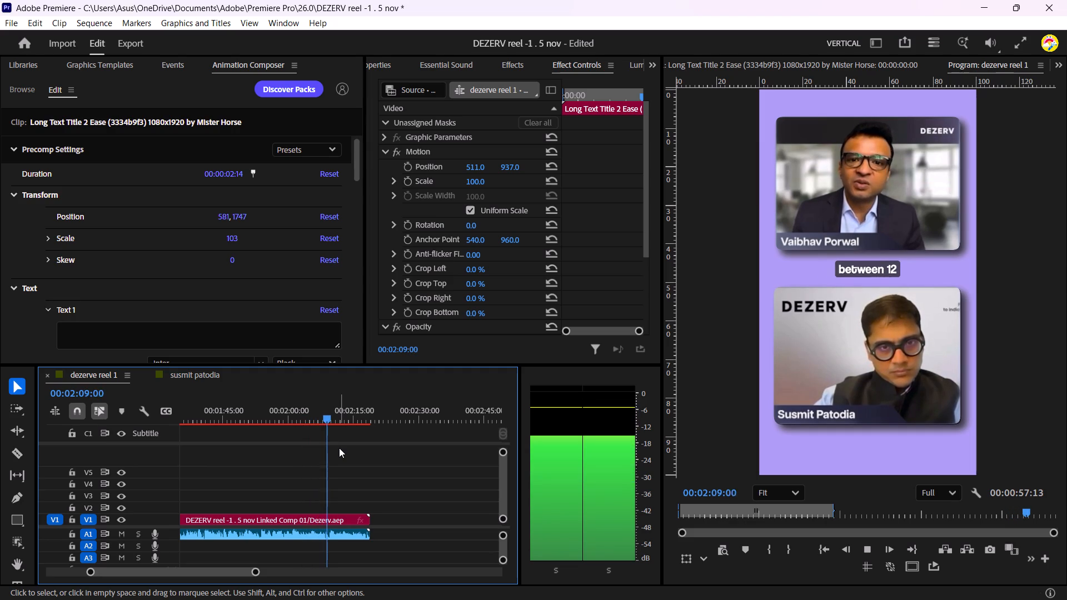
pyautogui.press('space')
pyautogui.press('space')
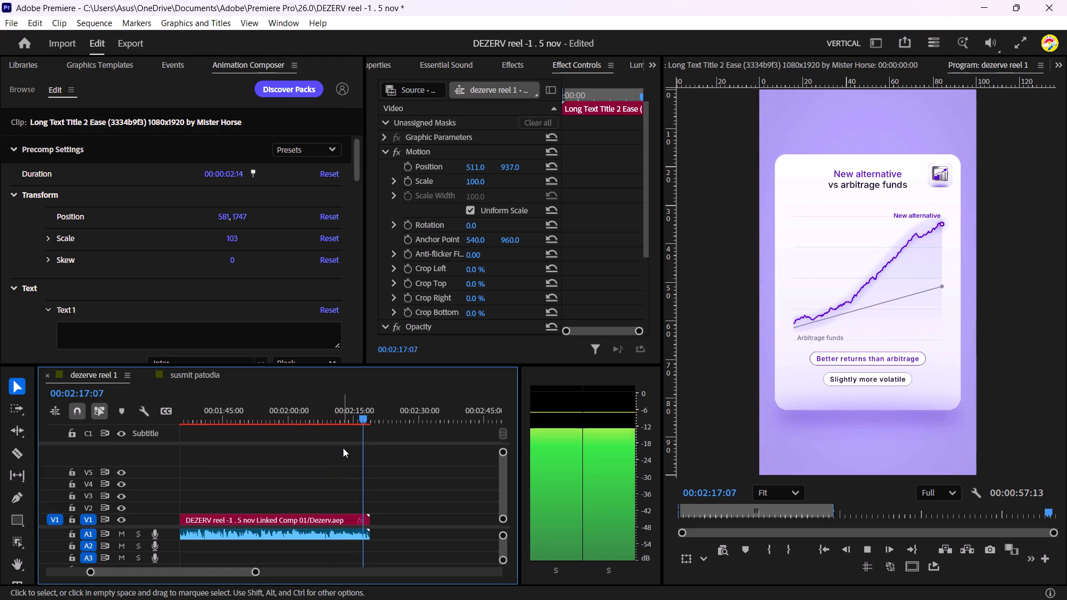
pyautogui.press('space')
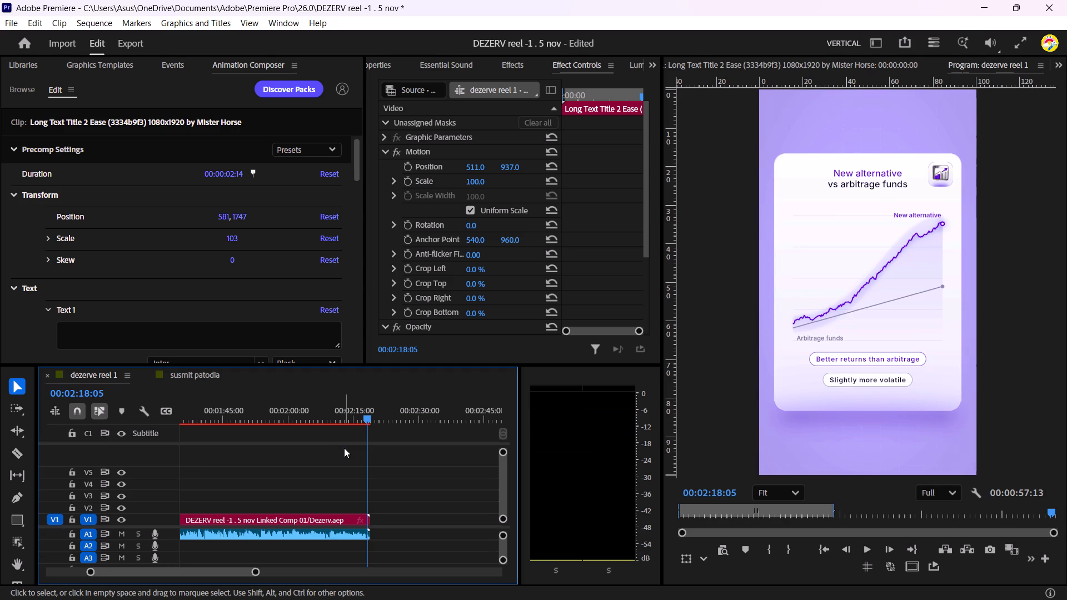
pyautogui.press('space')
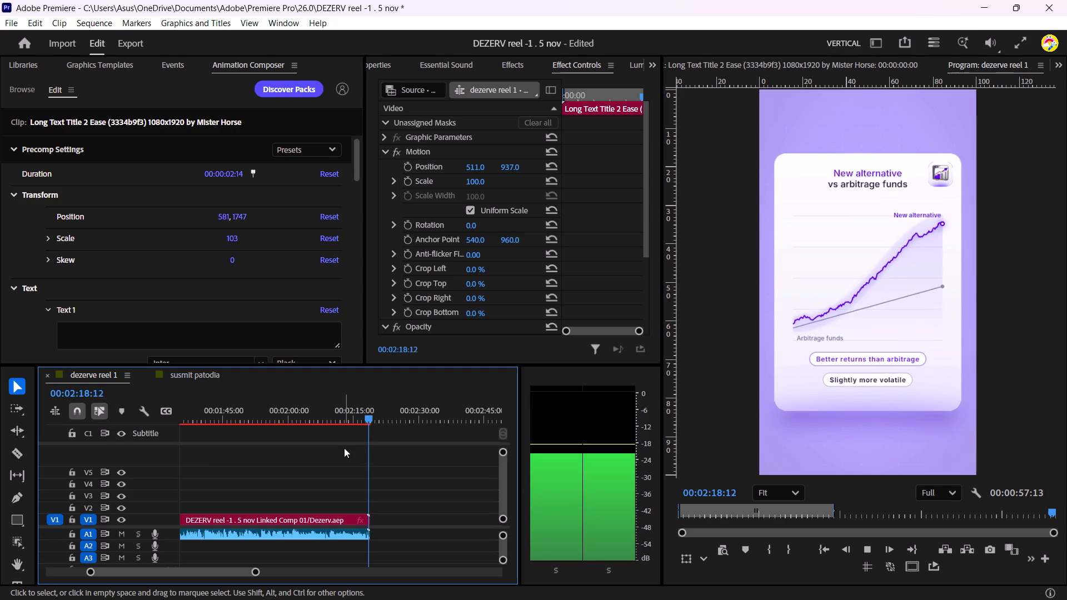
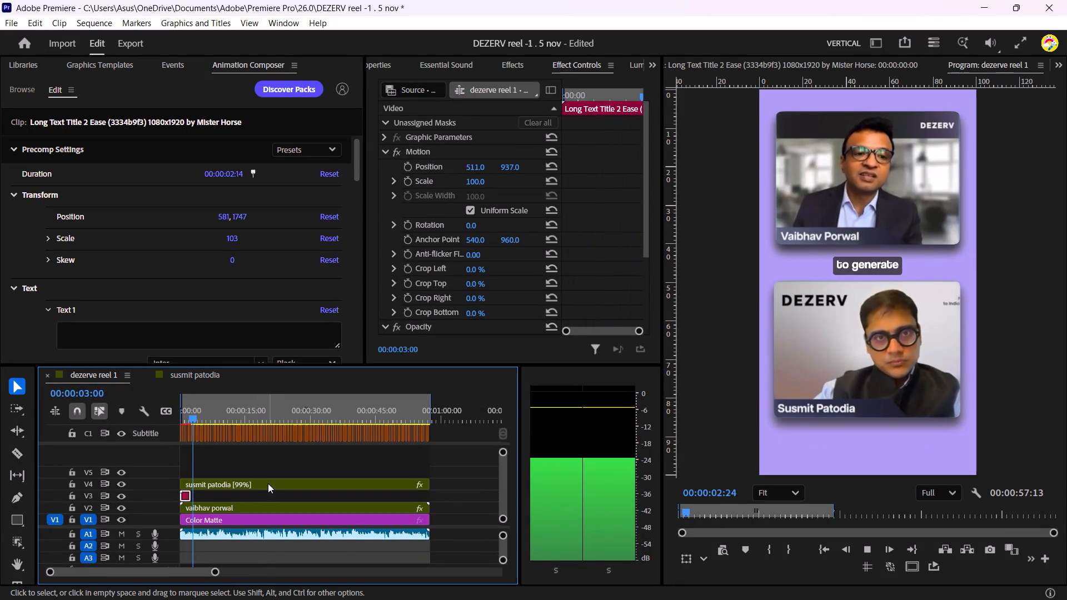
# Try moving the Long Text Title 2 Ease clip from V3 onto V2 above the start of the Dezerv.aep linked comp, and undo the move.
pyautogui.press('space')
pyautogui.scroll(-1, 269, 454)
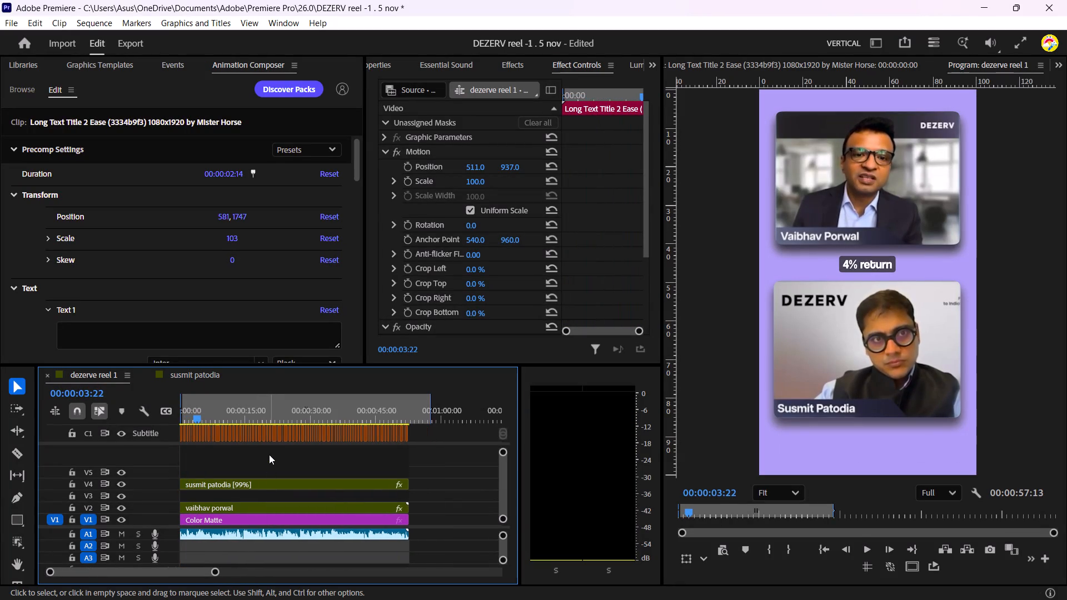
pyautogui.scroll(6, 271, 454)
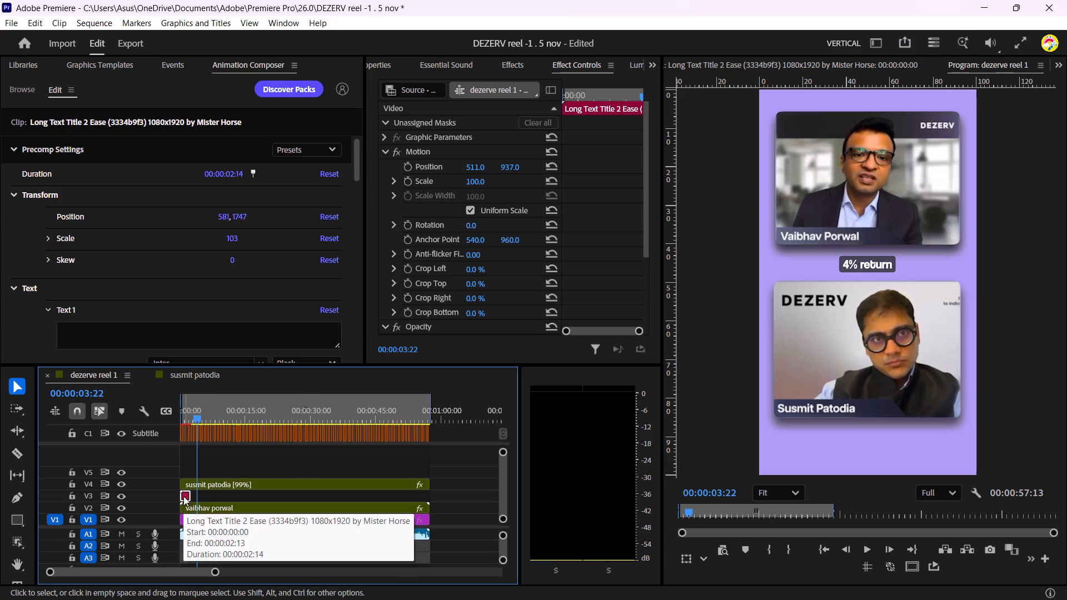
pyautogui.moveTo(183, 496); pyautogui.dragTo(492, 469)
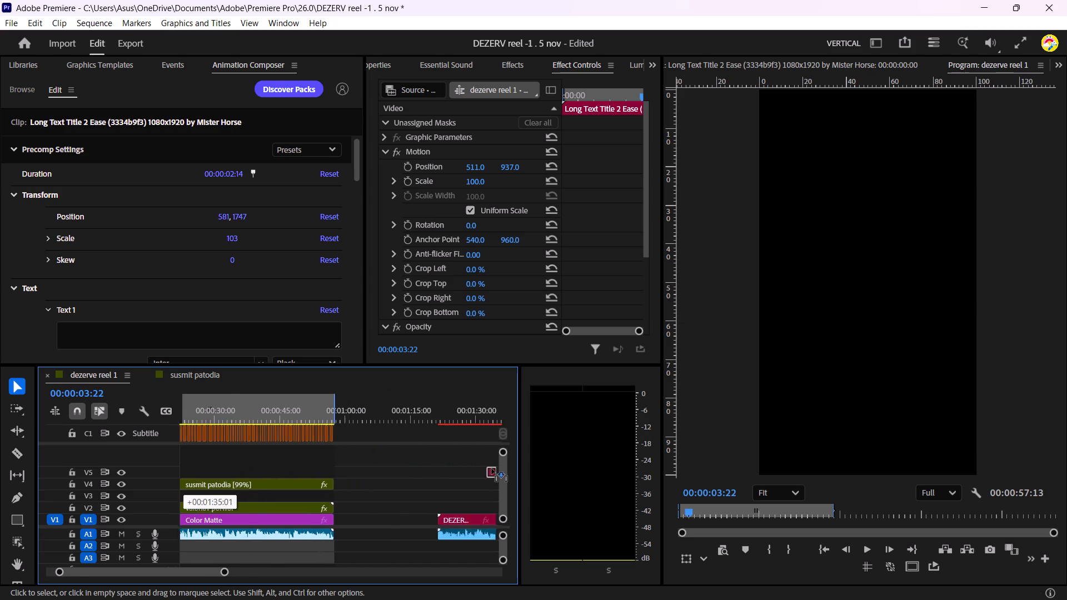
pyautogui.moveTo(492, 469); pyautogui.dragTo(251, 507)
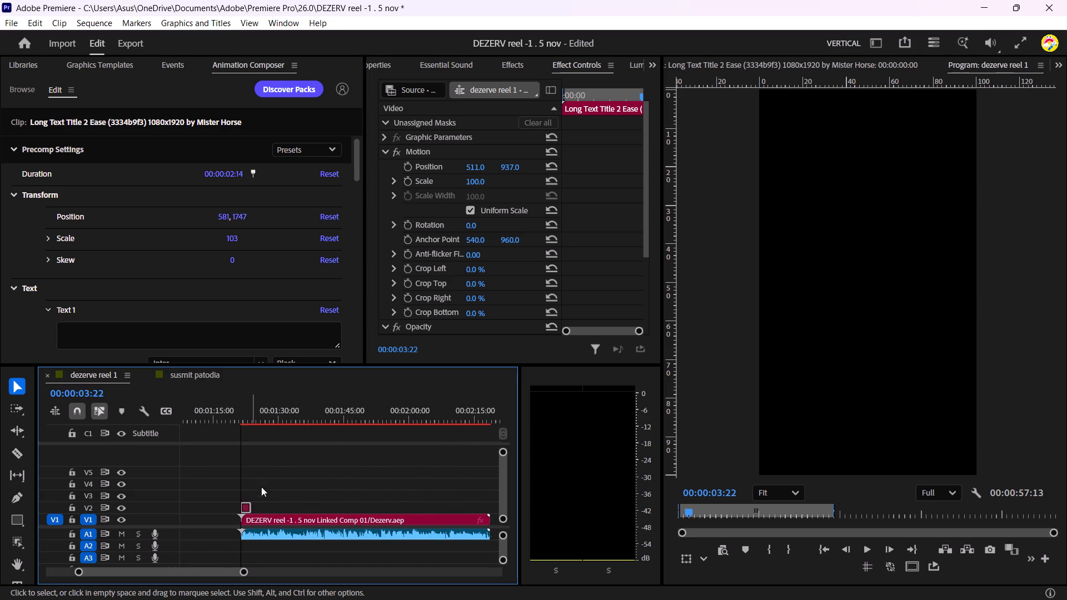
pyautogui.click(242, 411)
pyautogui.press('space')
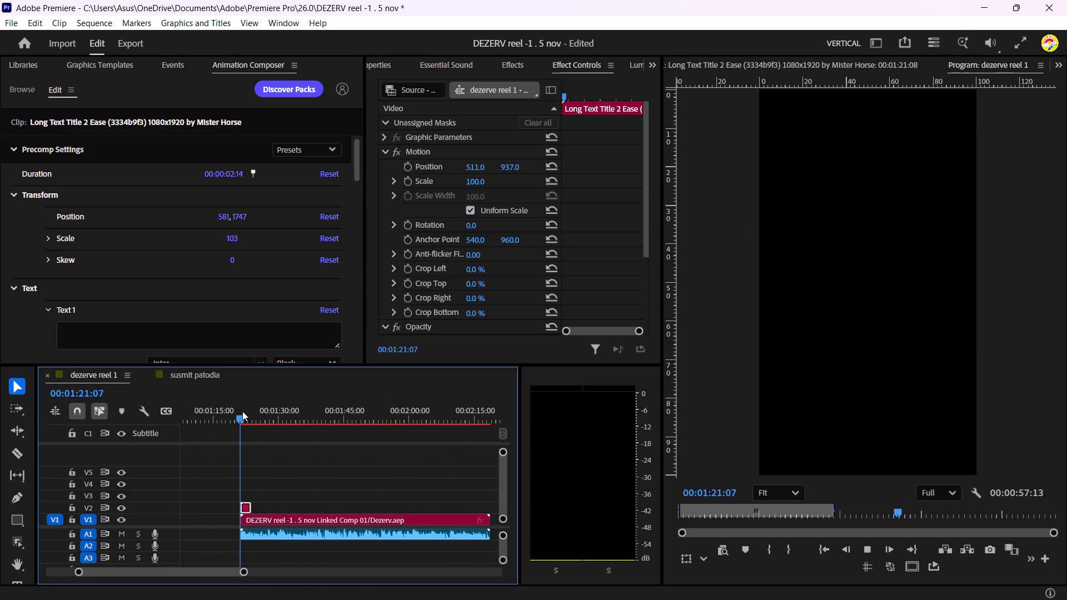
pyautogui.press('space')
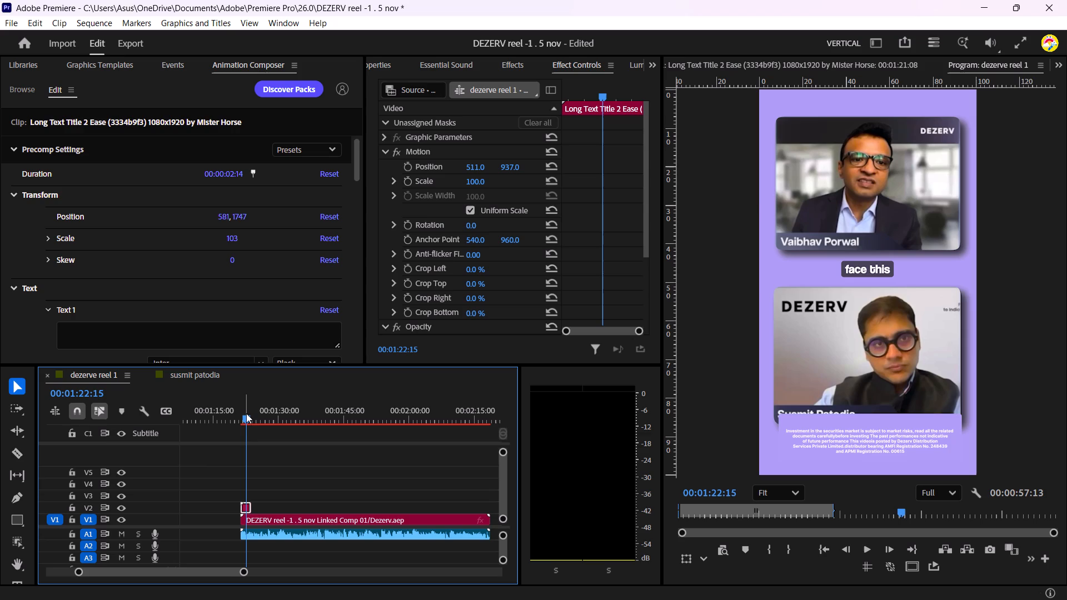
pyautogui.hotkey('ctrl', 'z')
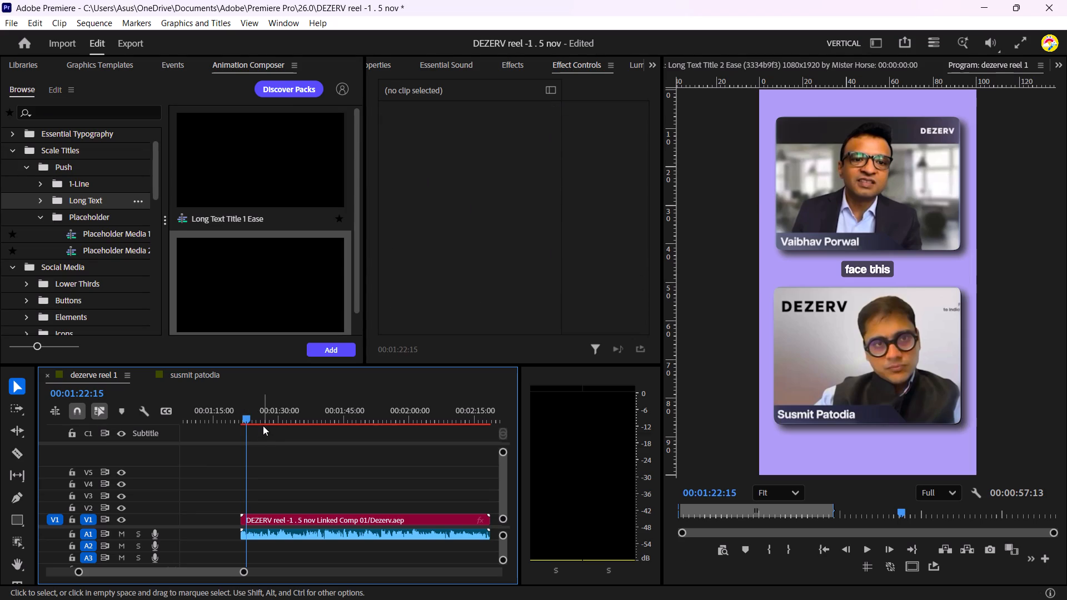
# Review the Dezerv.aep linked comp and compare it with the layered edit at the start of the sequence.
pyautogui.press('space')
pyautogui.press('space')
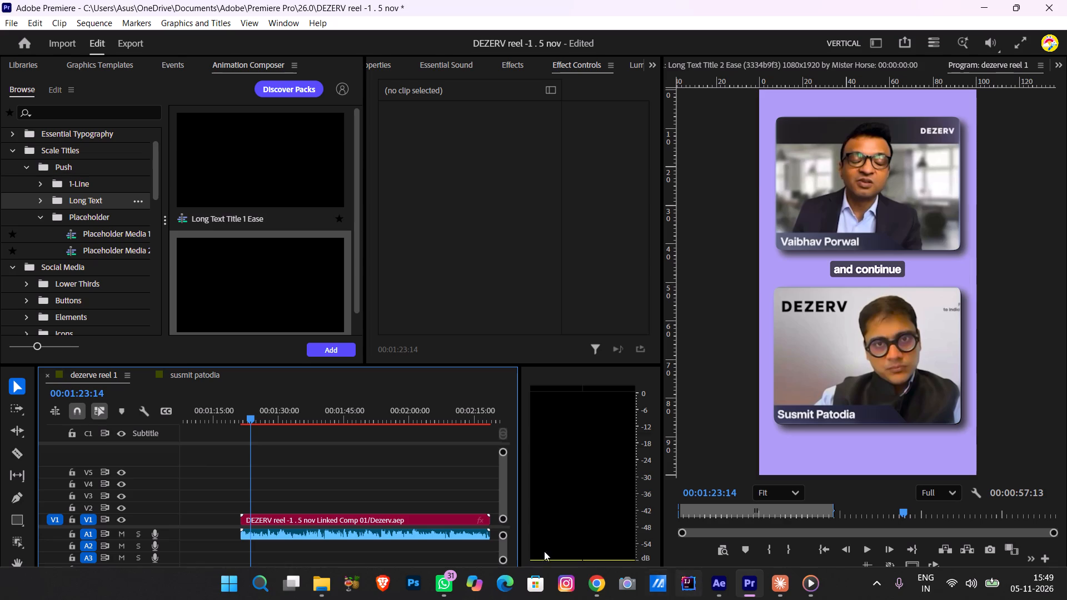
pyautogui.scroll(10, 305, 479)
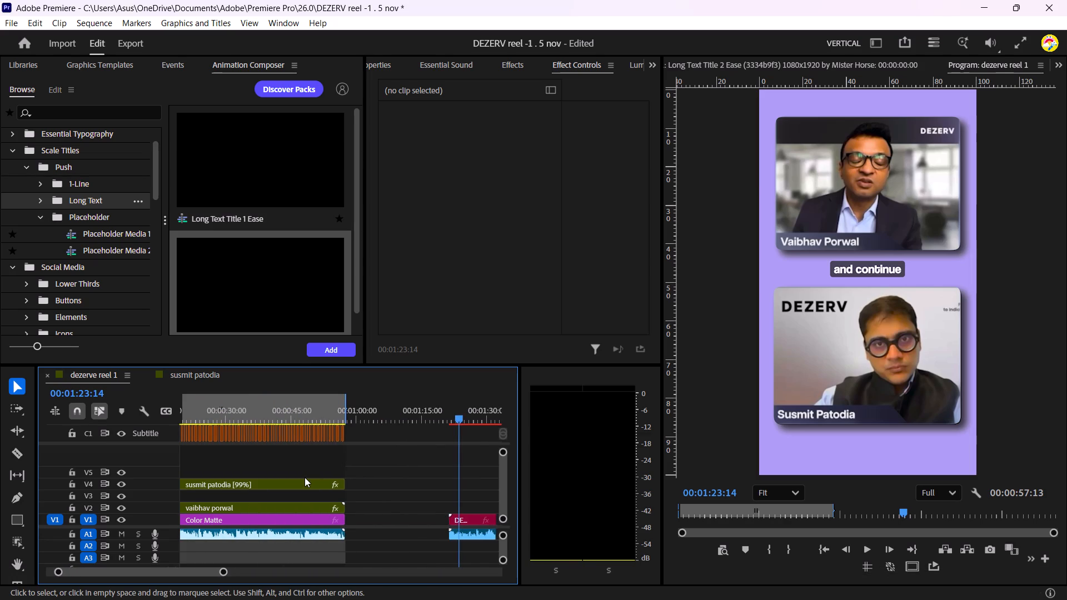
pyautogui.scroll(9, 305, 477)
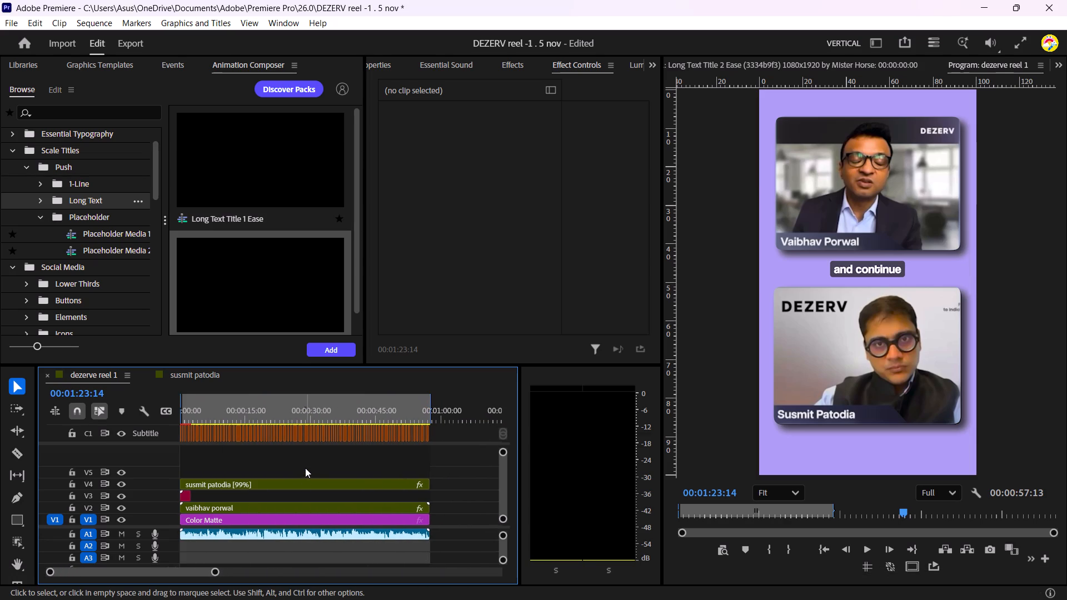
pyautogui.scroll(-6, 463, 471)
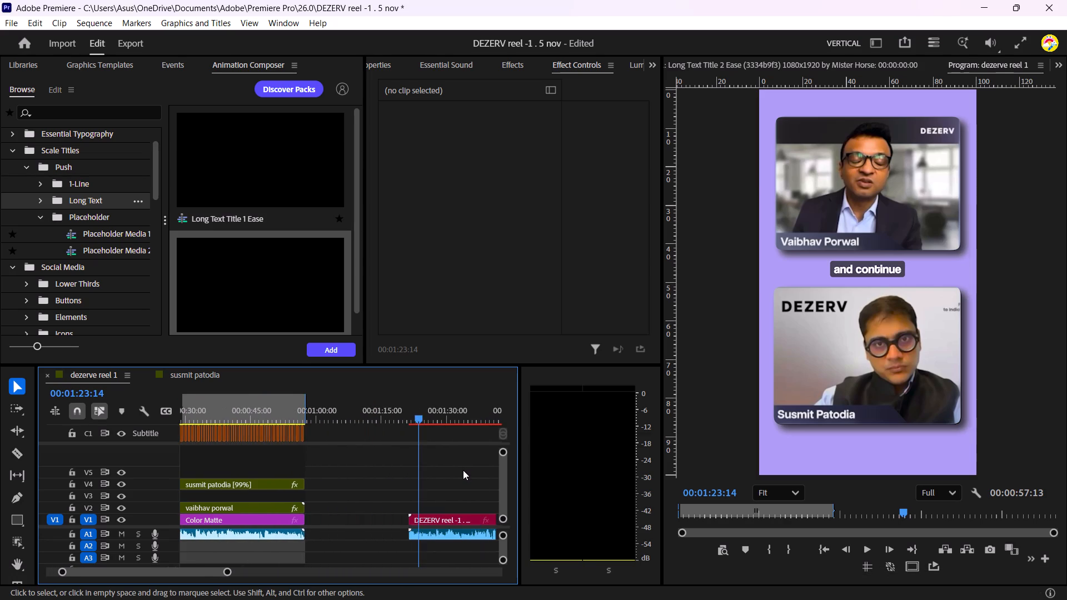
pyautogui.scroll(-4, 463, 470)
pyautogui.scroll(1, 459, 467)
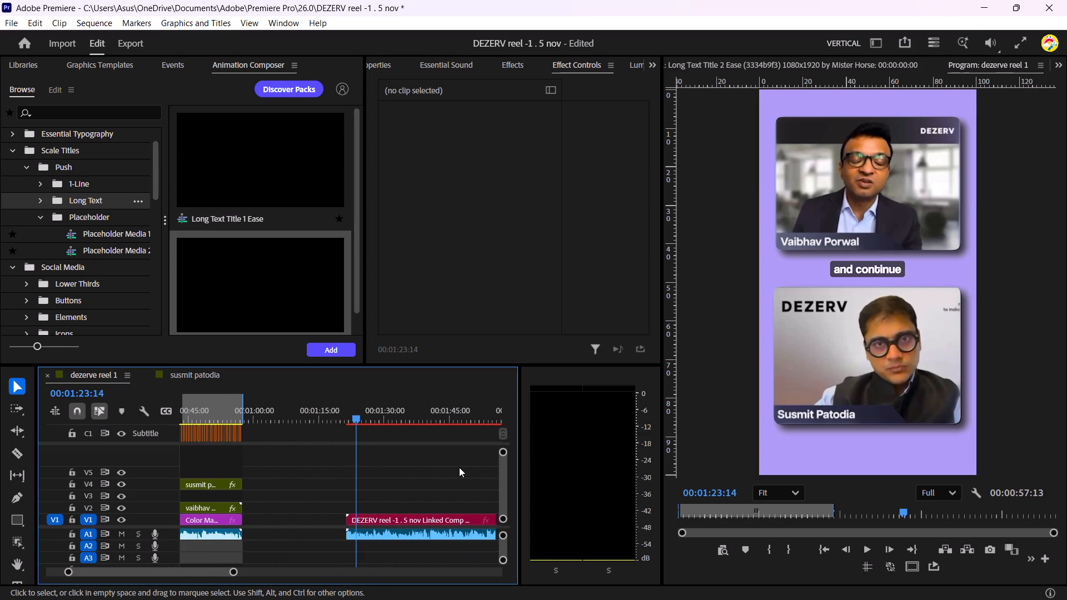
pyautogui.scroll(7, 458, 467)
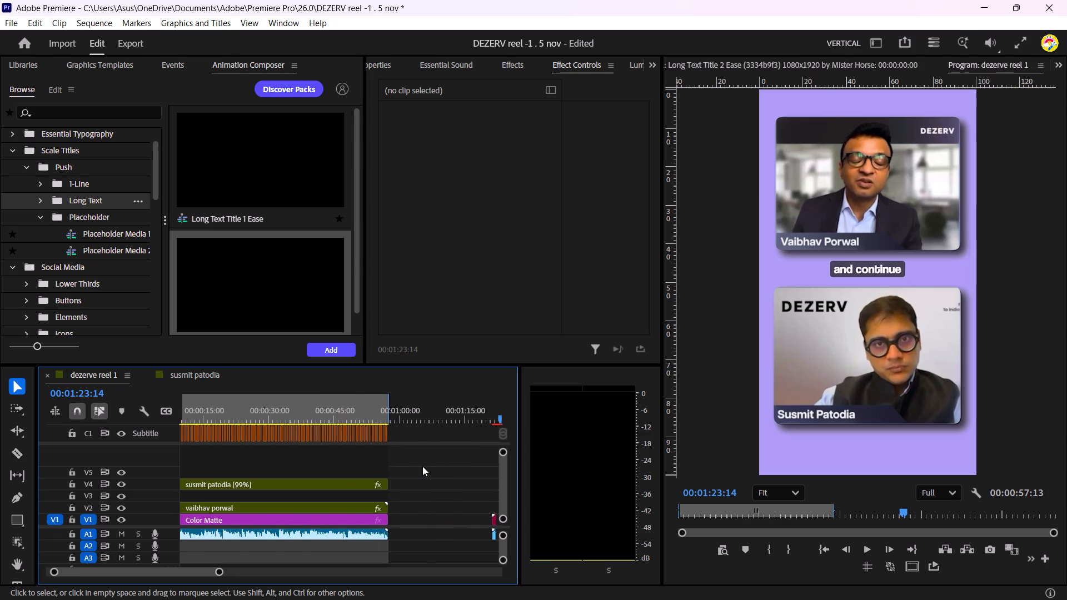
pyautogui.scroll(2, 422, 466)
pyautogui.moveTo(281, 418); pyautogui.dragTo(178, 416)
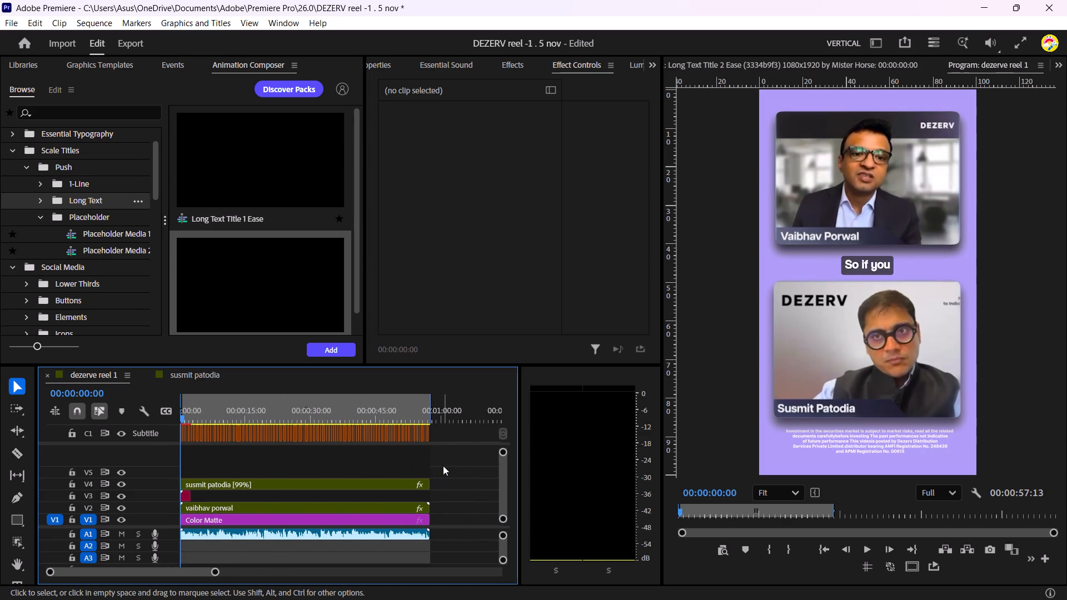
pyautogui.scroll(-12, 443, 466)
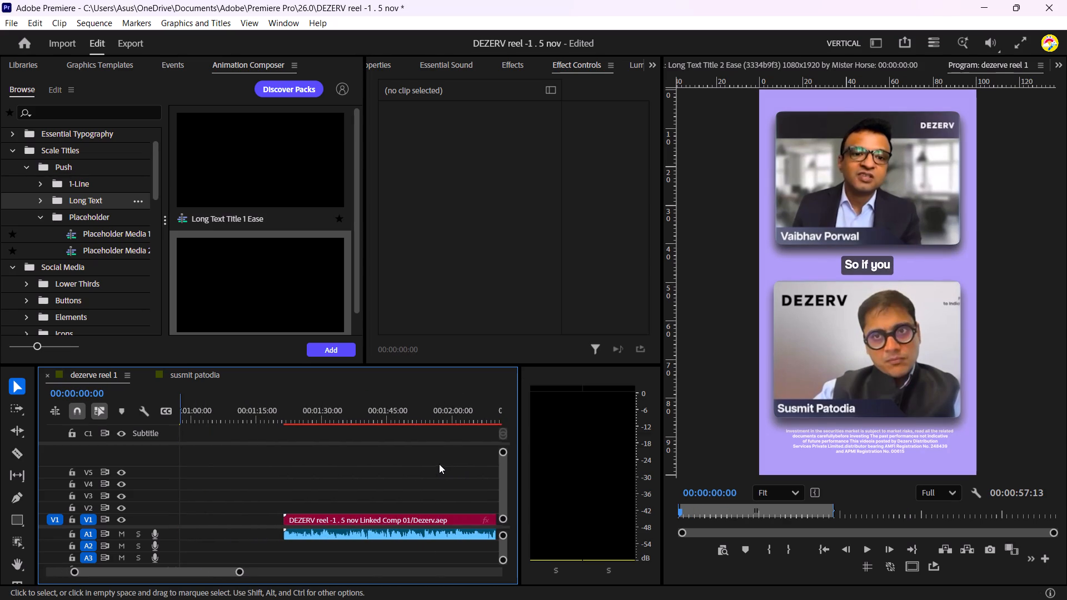
pyautogui.scroll(-2, 420, 458)
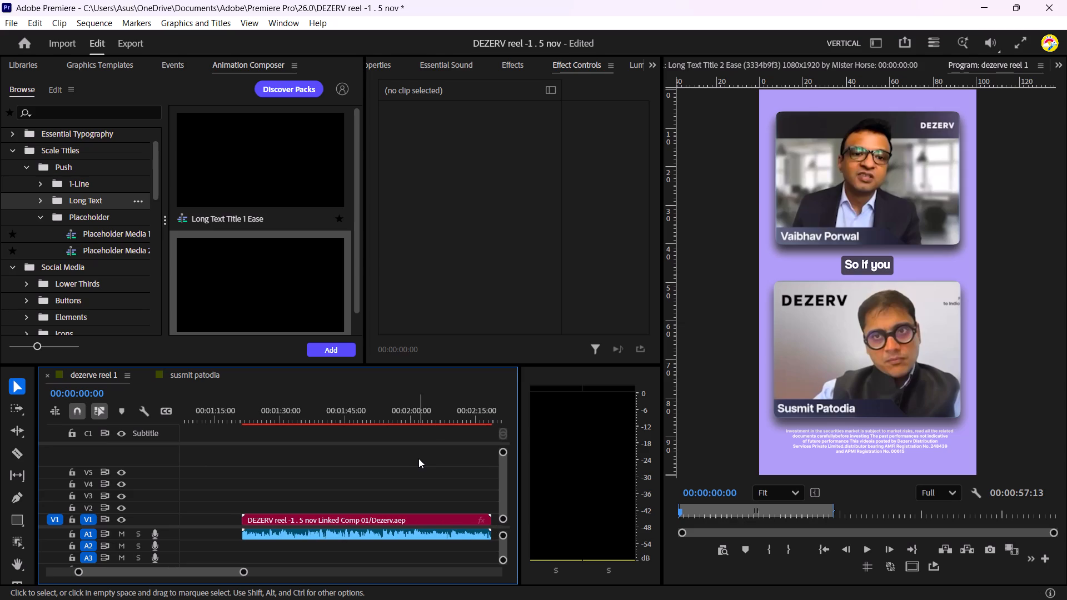
pyautogui.scroll(3, 416, 458)
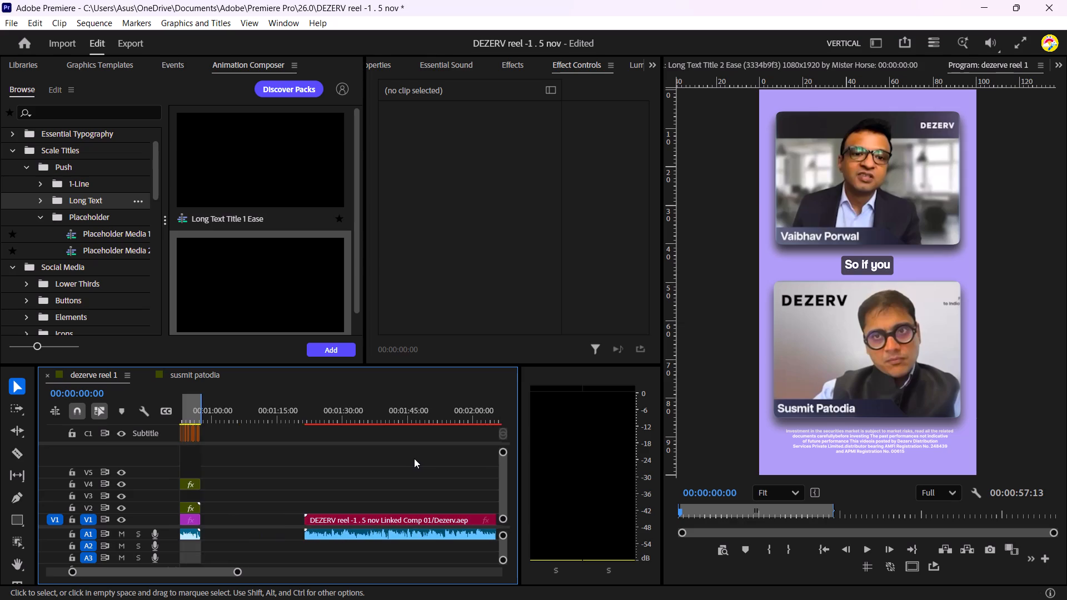
pyautogui.scroll(13, 414, 458)
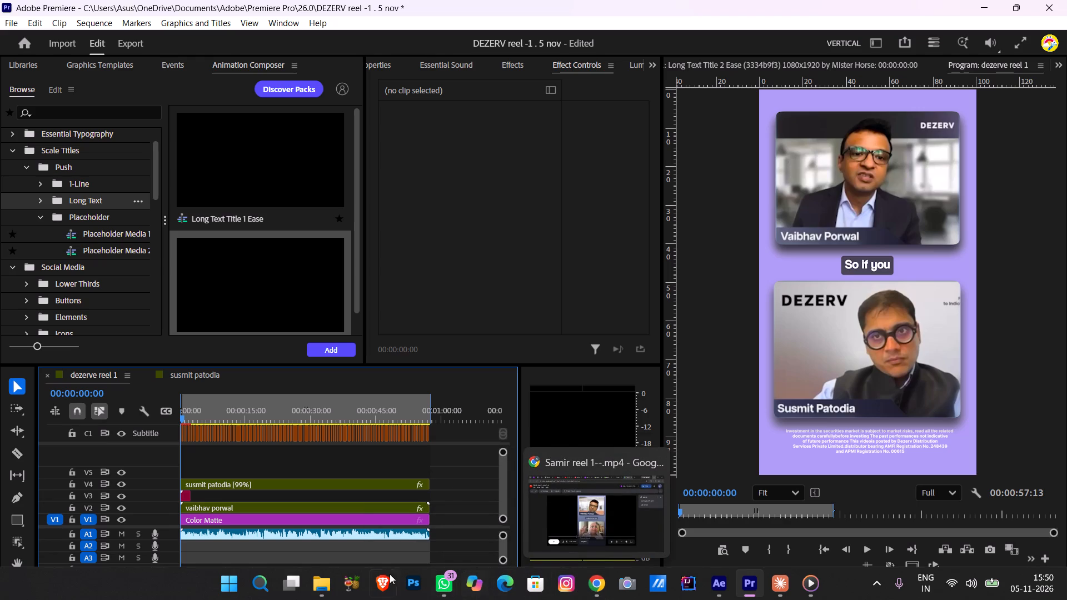
# Bring Dezerv_Reel_1 animations.mp4 from the Downloads folder in File Explorer onto track V5 at the start of the dezerve reel 1 sequence.
pyautogui.click(322, 581)
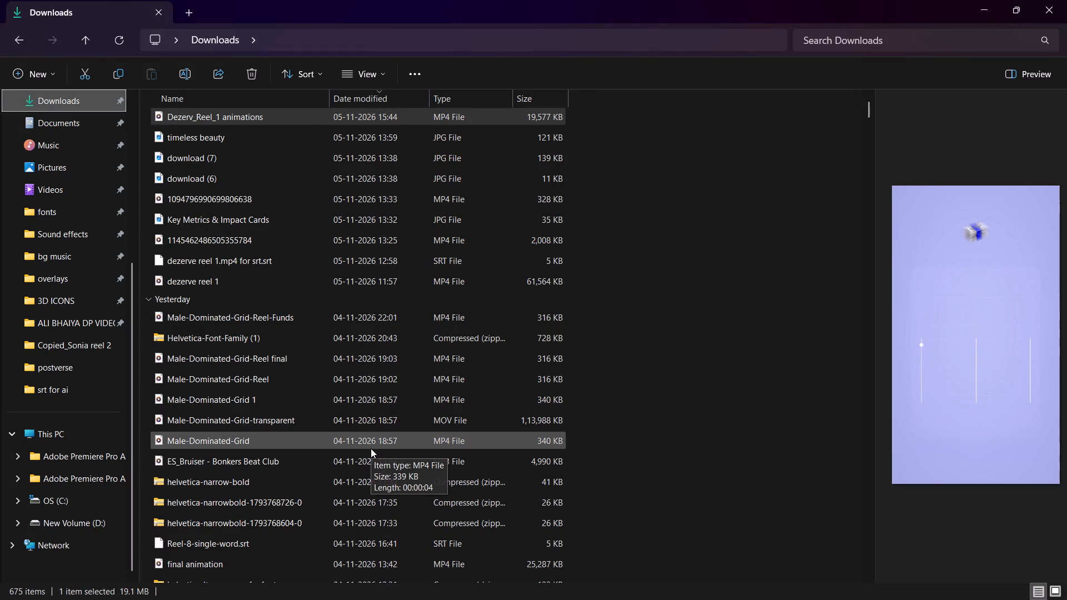
pyautogui.moveTo(171, 113); pyautogui.dragTo(739, 590)
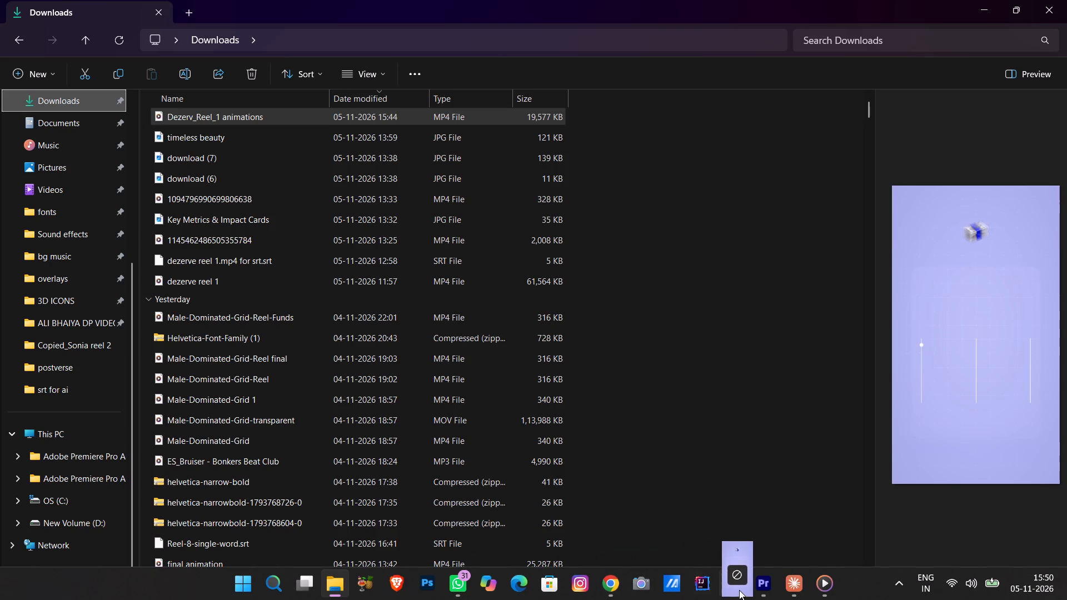
pyautogui.moveTo(739, 590); pyautogui.dragTo(215, 472)
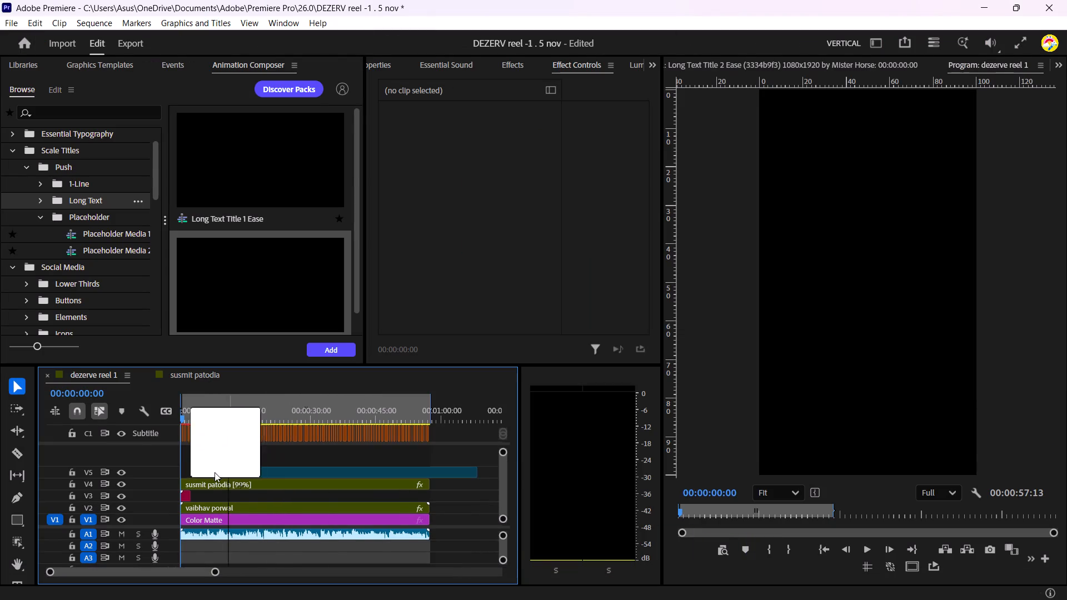
pyautogui.moveTo(215, 472); pyautogui.dragTo(172, 474)
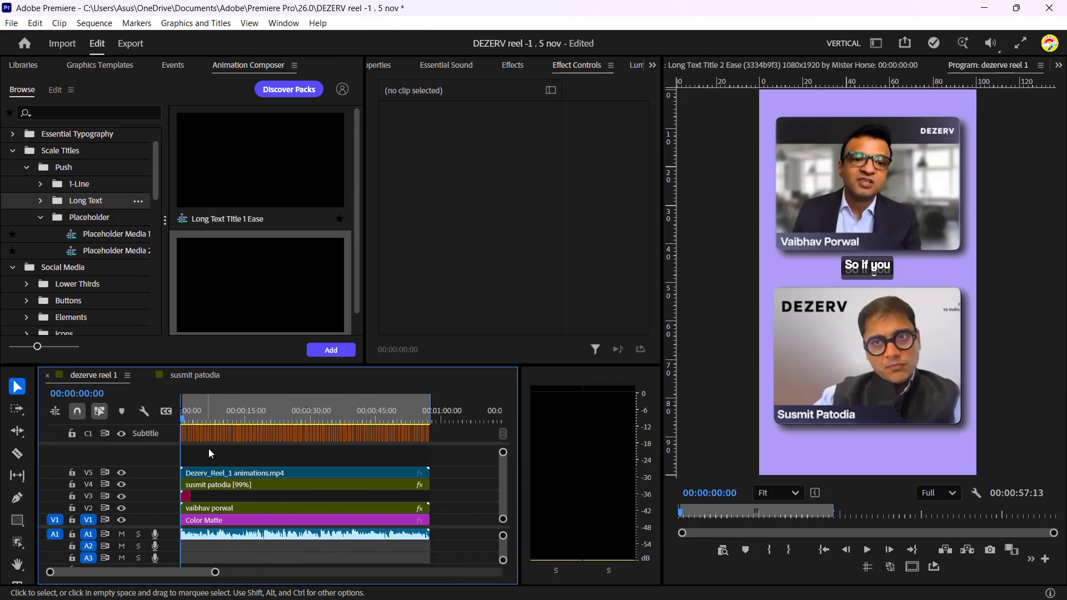
# Compare the animations video with the layers beneath it in the opening second by hiding and showing track V5.
pyautogui.moveTo(226, 411); pyautogui.dragTo(133, 427)
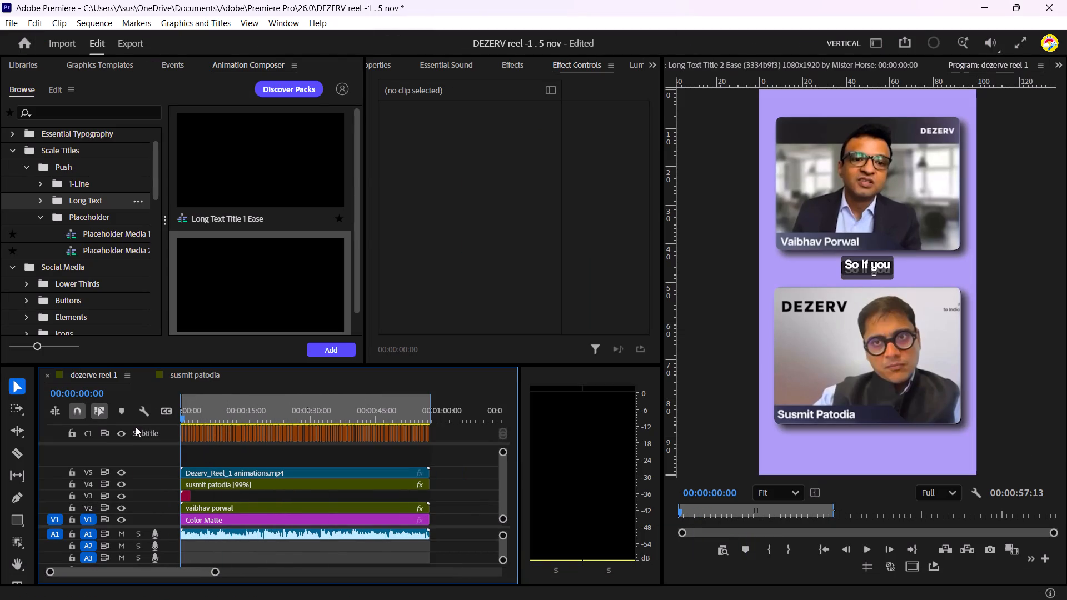
pyautogui.press('space')
pyautogui.press('space')
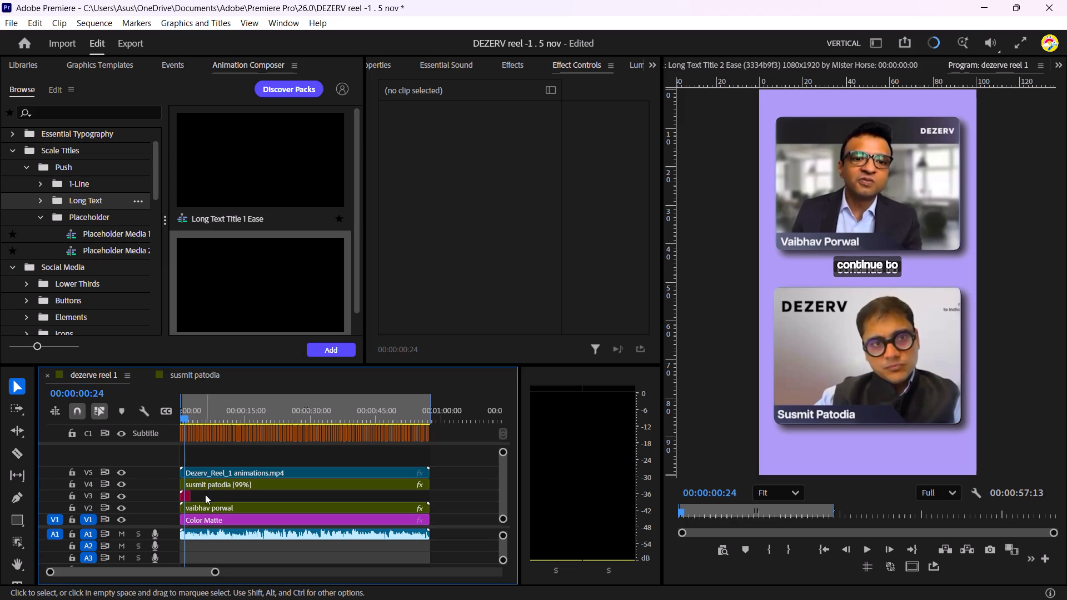
pyautogui.moveTo(216, 571); pyautogui.dragTo(184, 576)
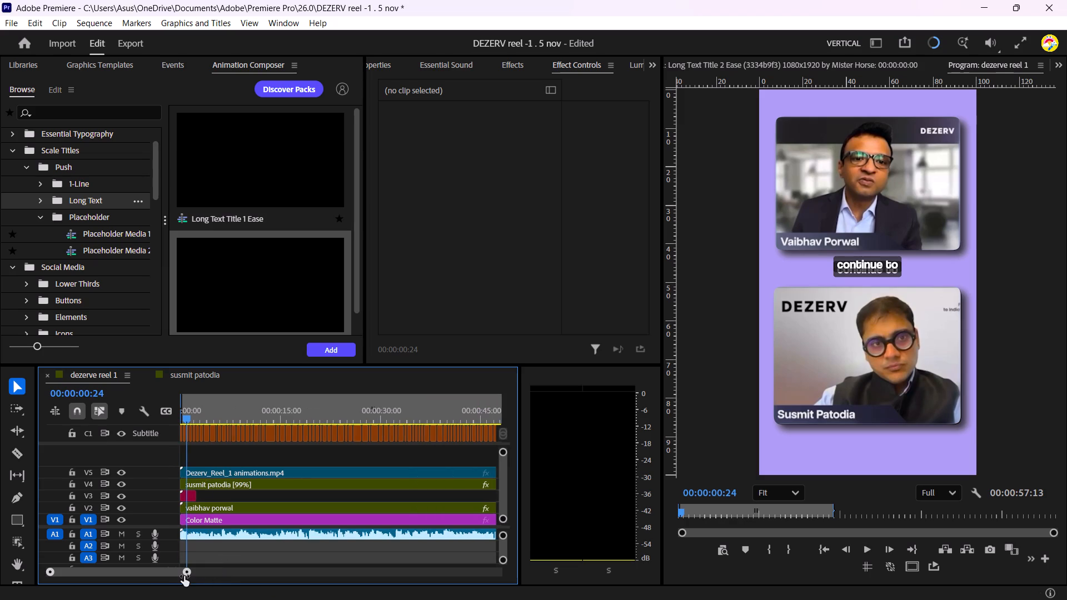
pyautogui.moveTo(184, 576); pyautogui.dragTo(133, 573)
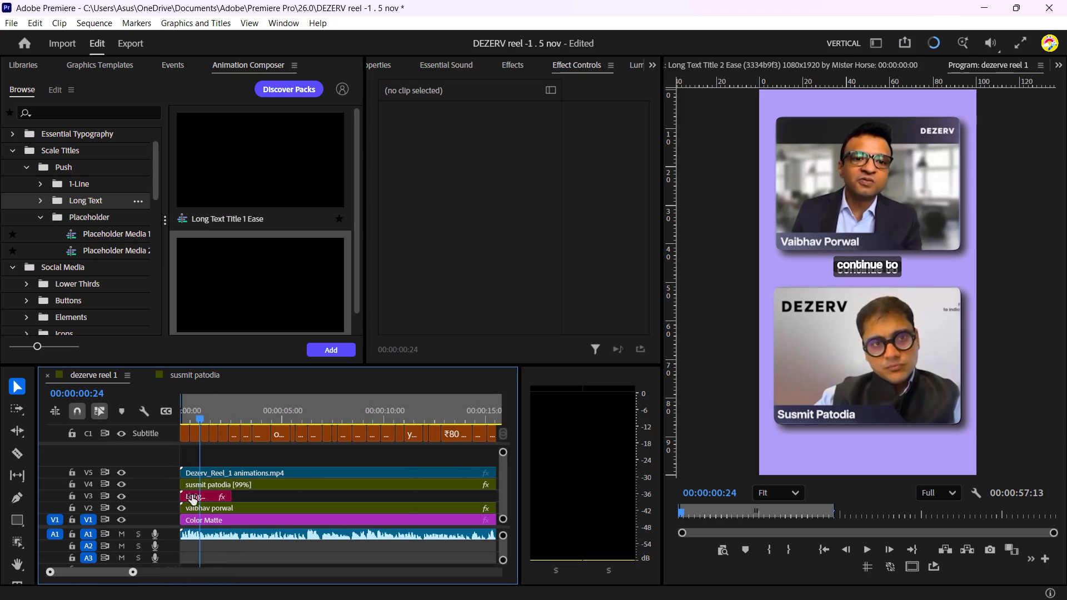
pyautogui.click(214, 471)
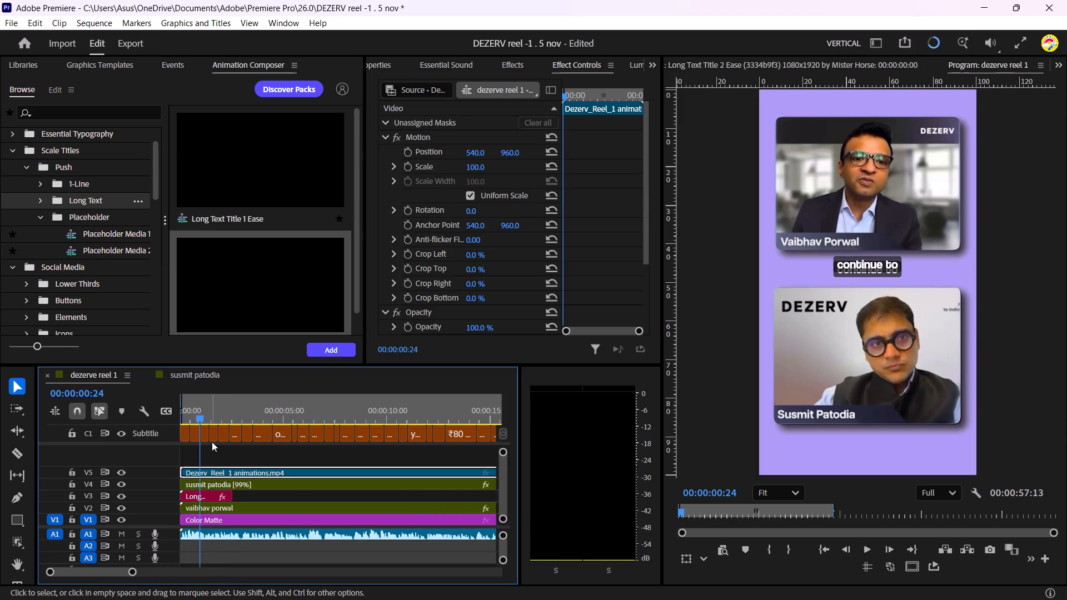
pyautogui.click(119, 473)
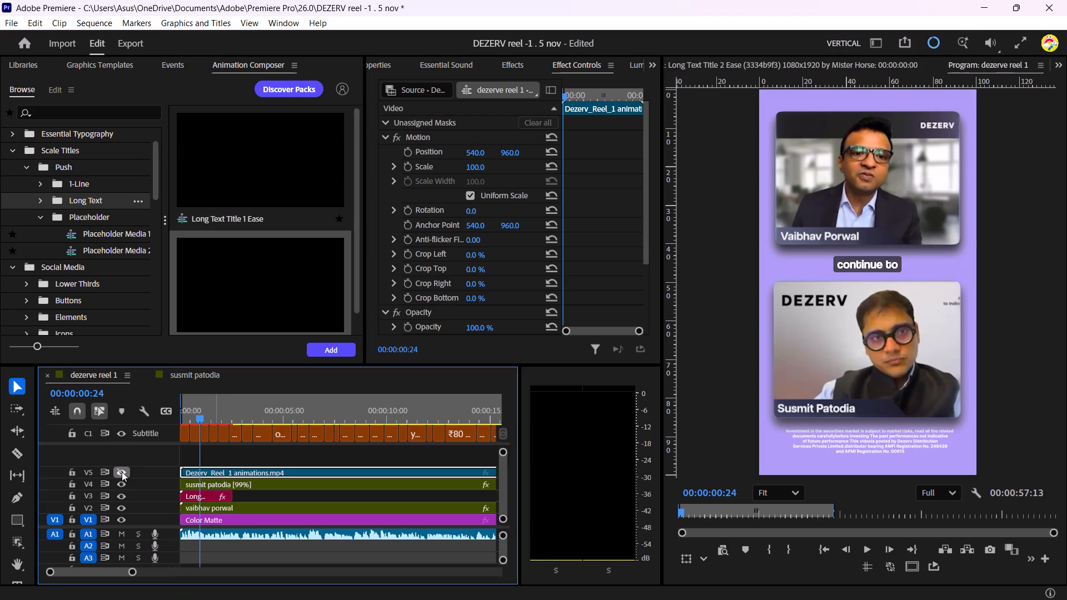
pyautogui.click(122, 472)
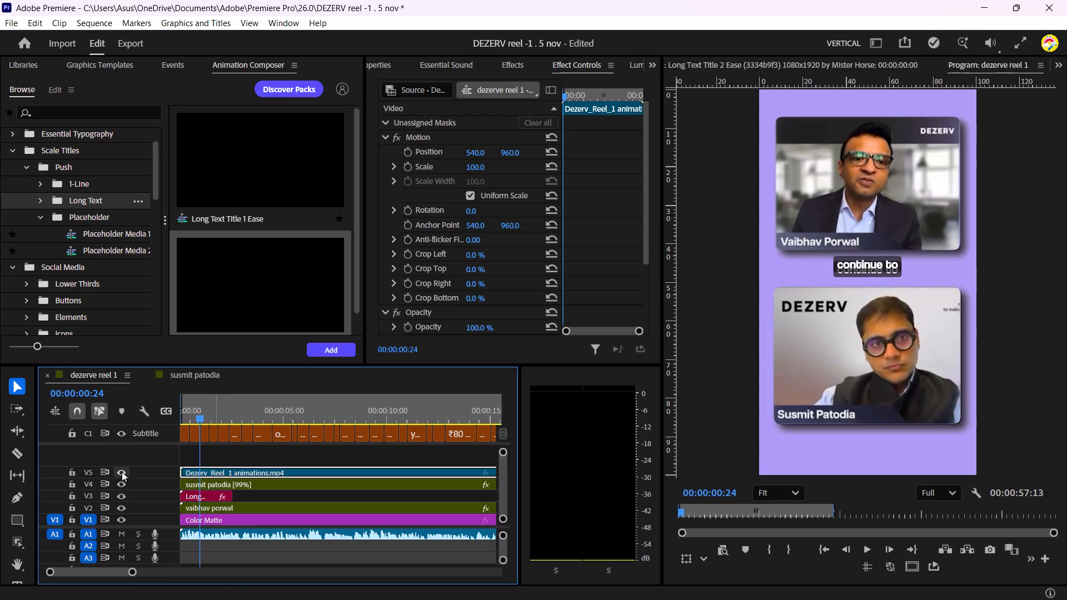
pyautogui.click(122, 472)
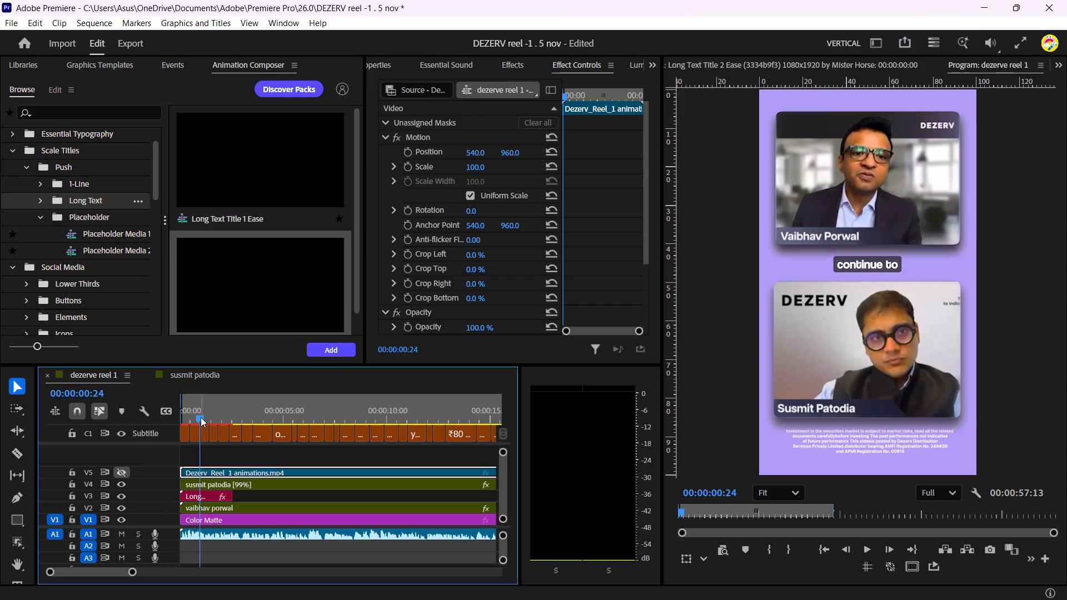
pyautogui.moveTo(201, 417); pyautogui.dragTo(187, 420)
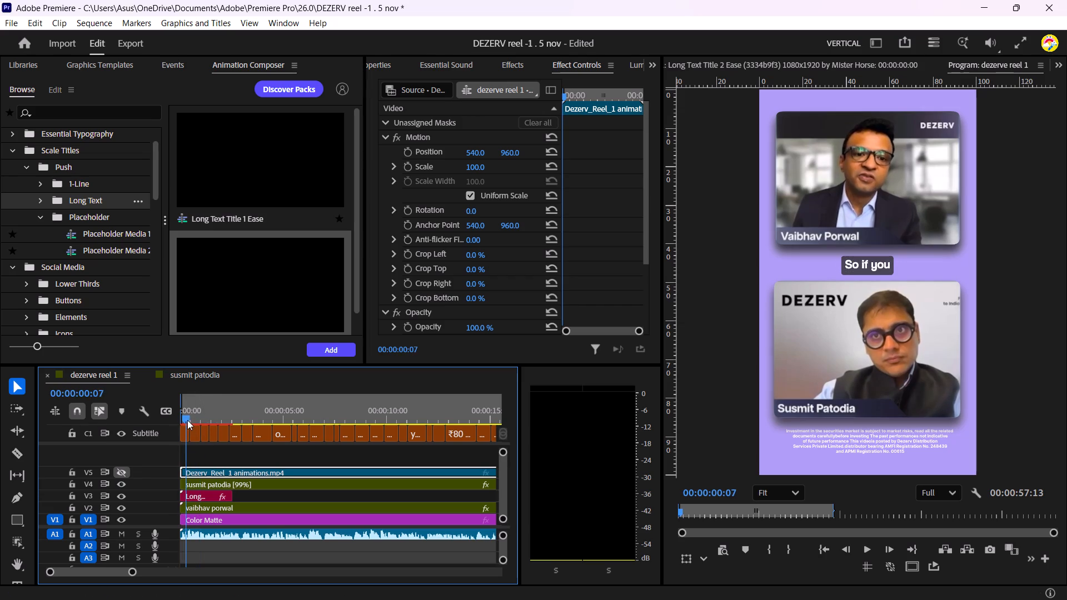
pyautogui.moveTo(187, 420); pyautogui.dragTo(192, 420)
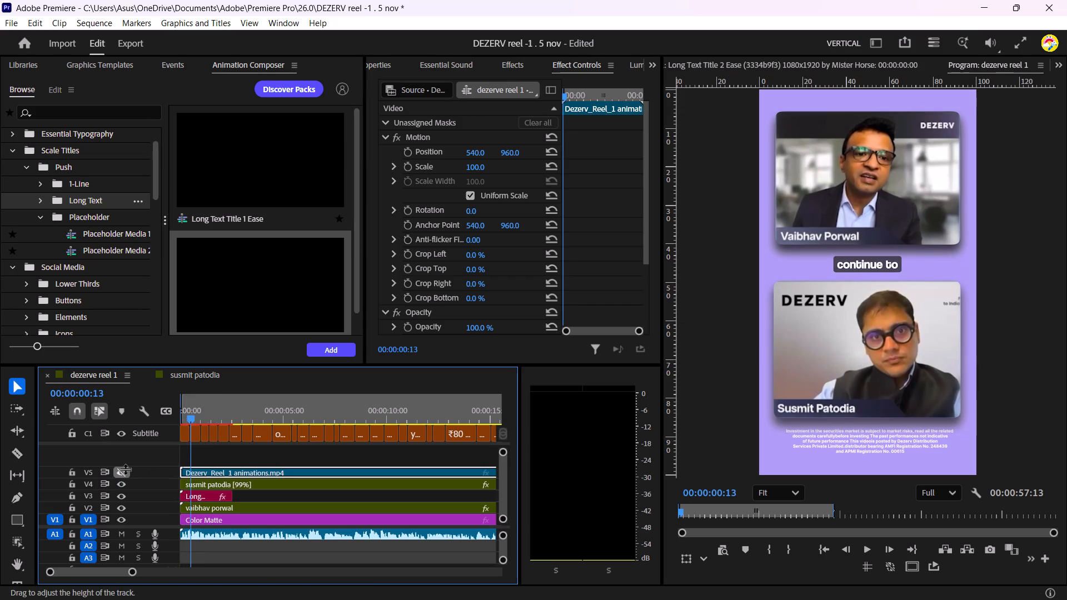
pyautogui.click(122, 473)
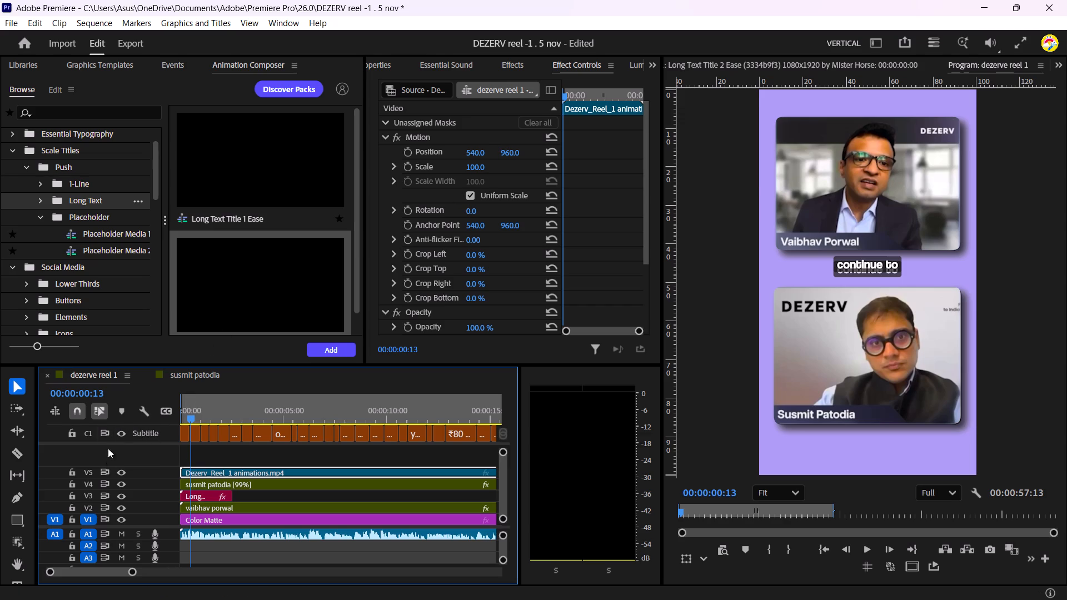
pyautogui.click(119, 476)
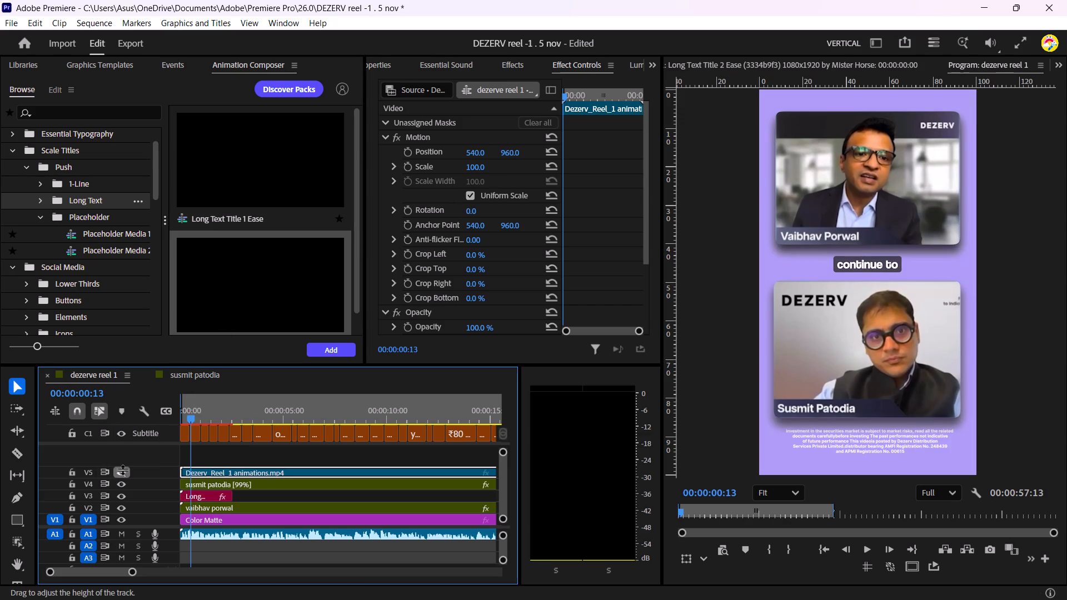
pyautogui.click(122, 474)
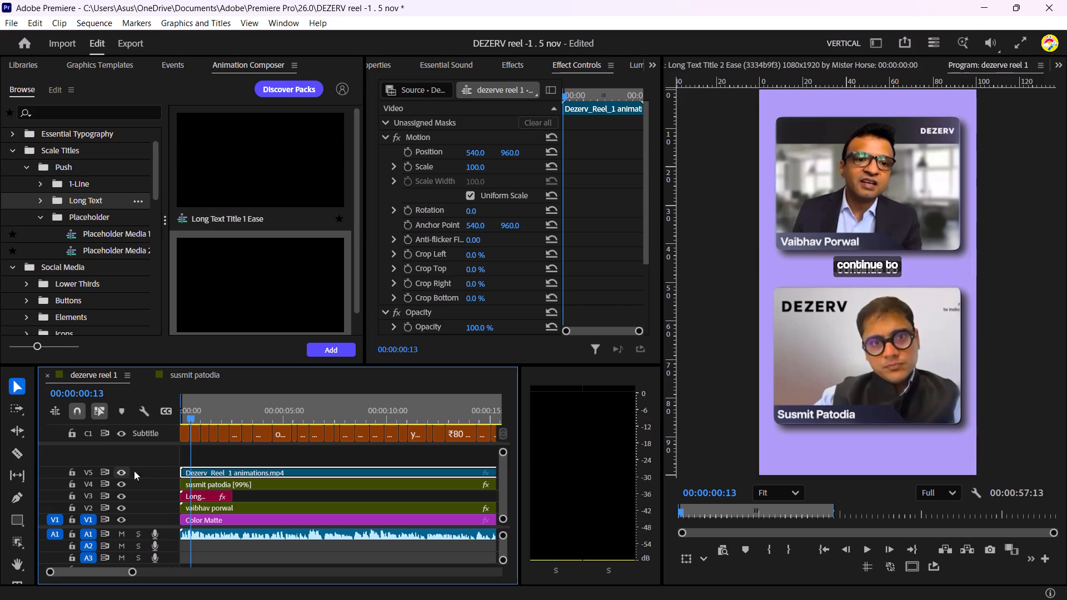
# Change the label colour of the Dezerv_Reel_1 animations.mp4 clip on track V5 to Rose.
pyautogui.rightClick(230, 471)
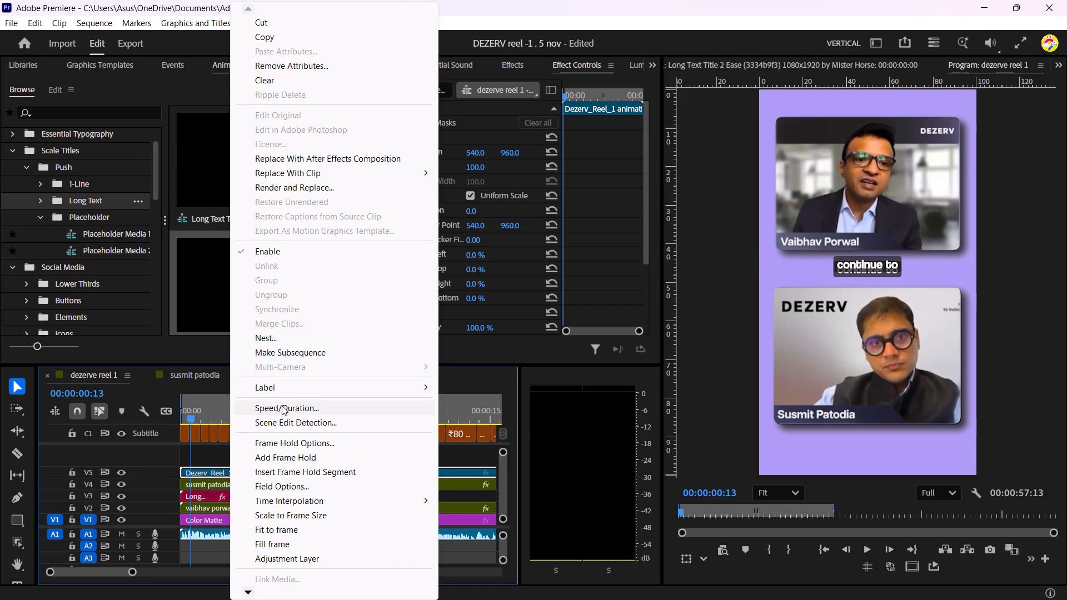
pyautogui.click(390, 391)
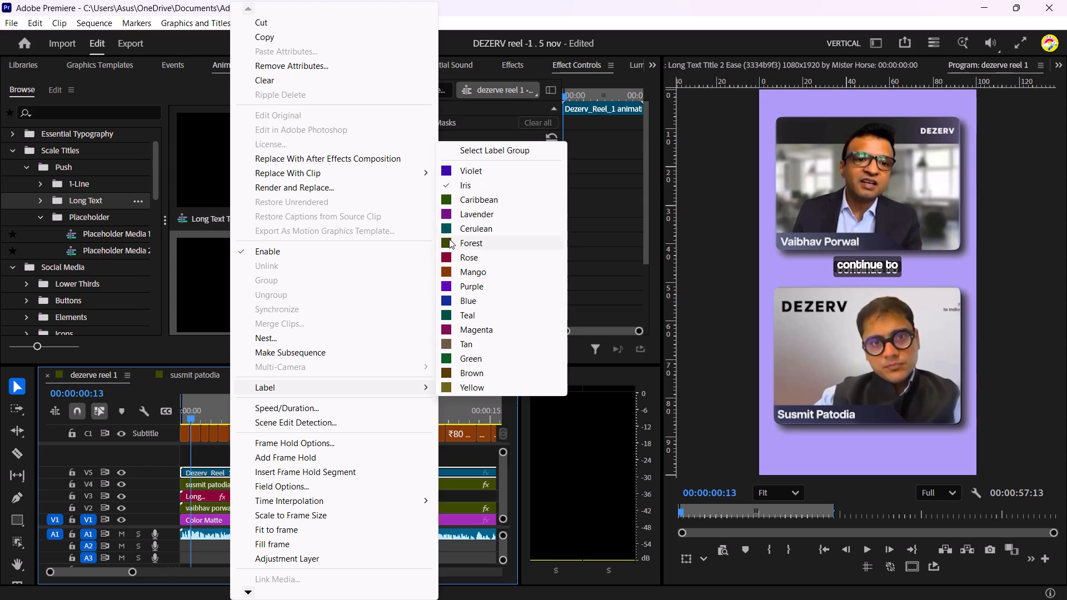
pyautogui.click(445, 258)
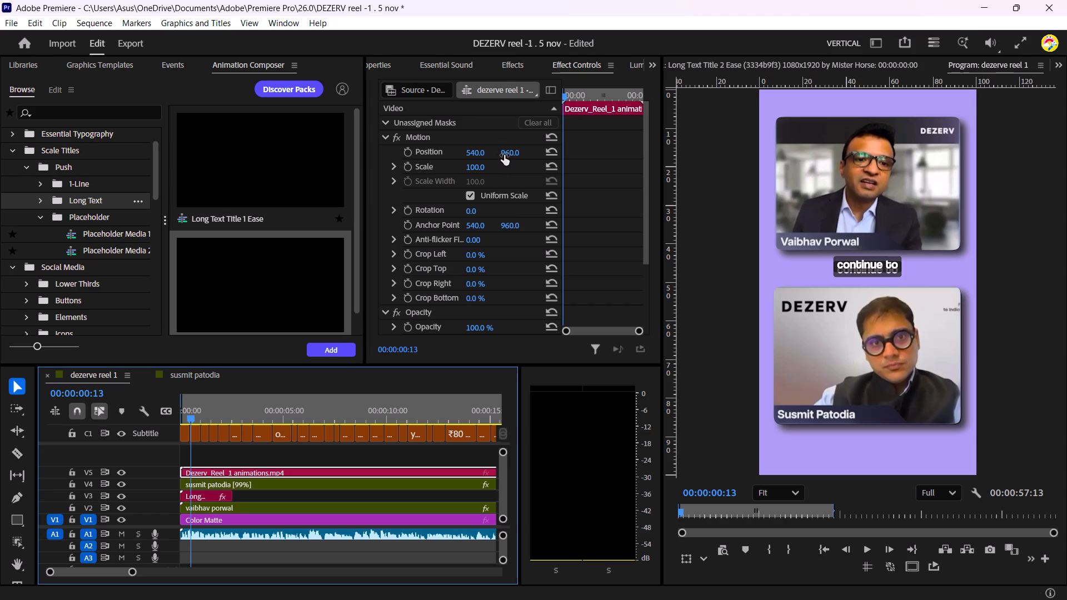
# Set the vertical position of the Dezerv_Reel_1 animations.mp4 clip to 939.0.
pyautogui.moveTo(507, 154); pyautogui.dragTo(496, 157)
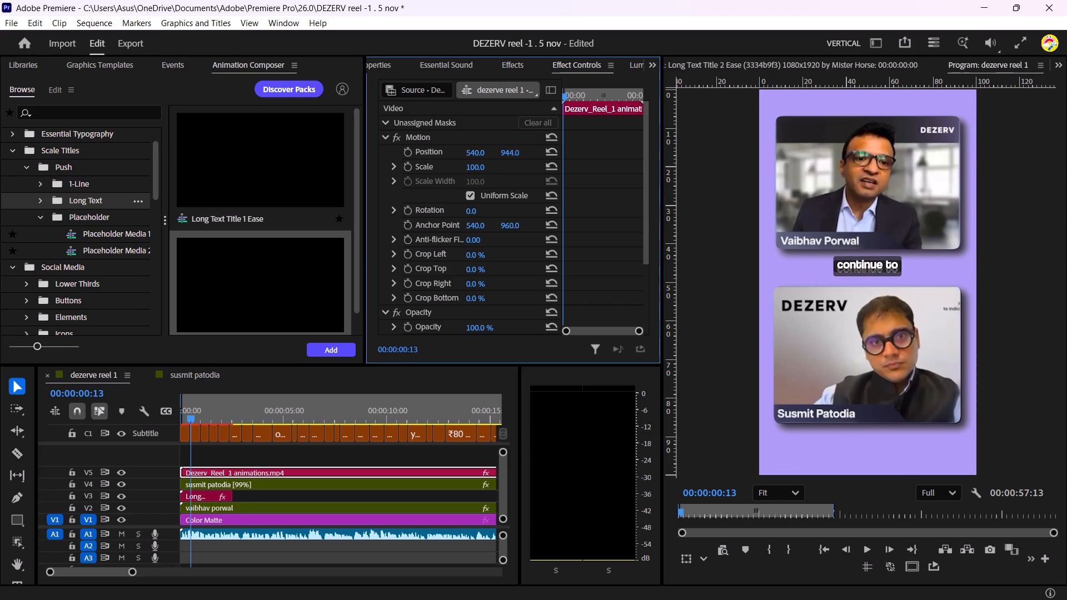
pyautogui.moveTo(496, 157); pyautogui.dragTo(492, 158)
# Play back the opening seconds, hide the Subtitle caption track C1, and replay the opening without it.
pyautogui.moveTo(252, 408); pyautogui.dragTo(236, 414)
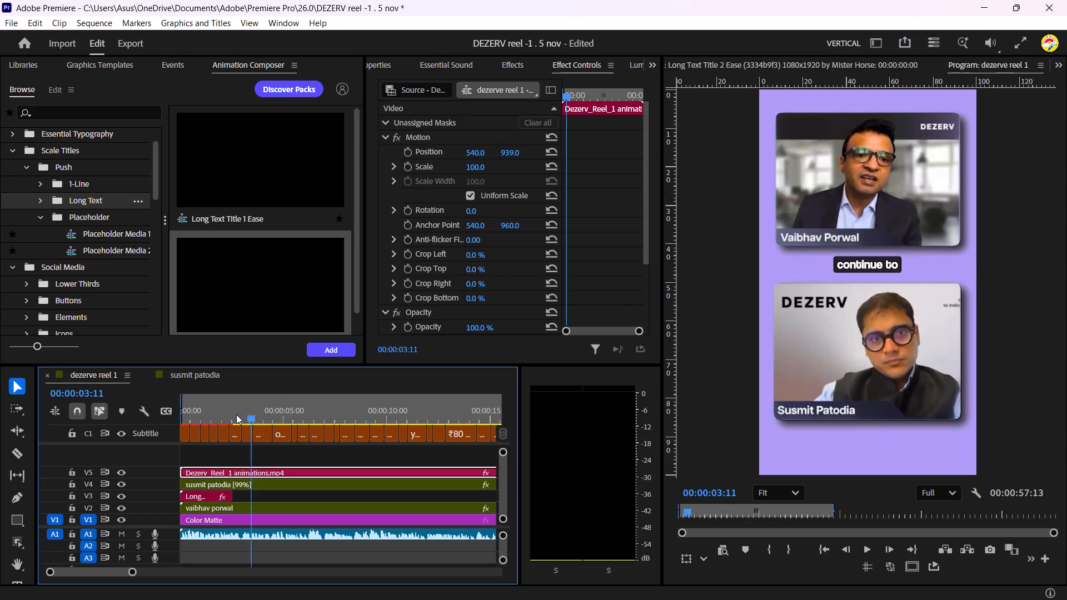
pyautogui.moveTo(236, 414); pyautogui.dragTo(165, 419)
pyautogui.press('space')
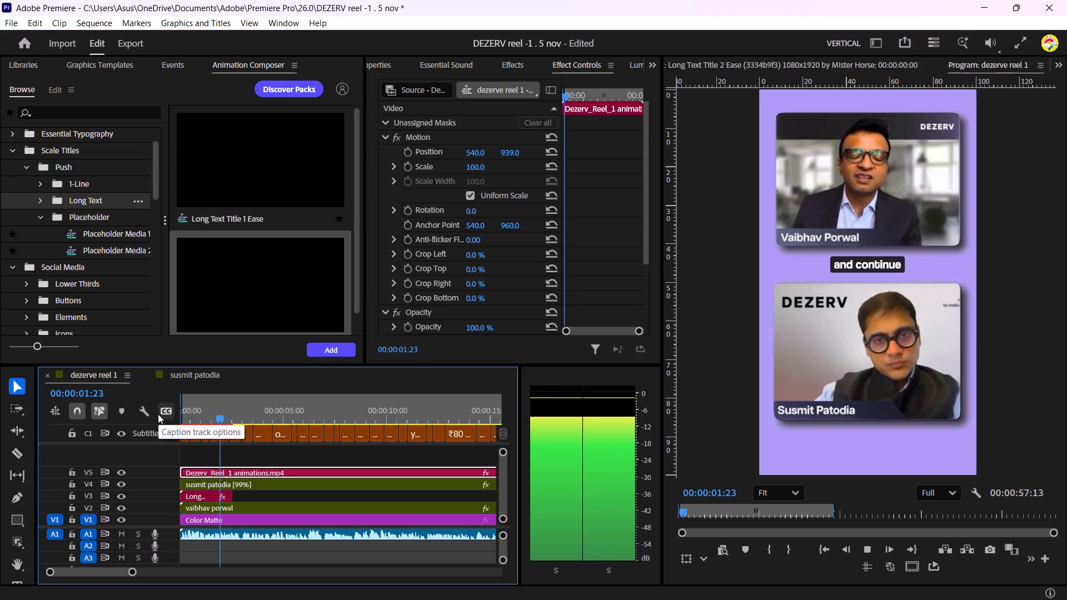
pyautogui.press('space')
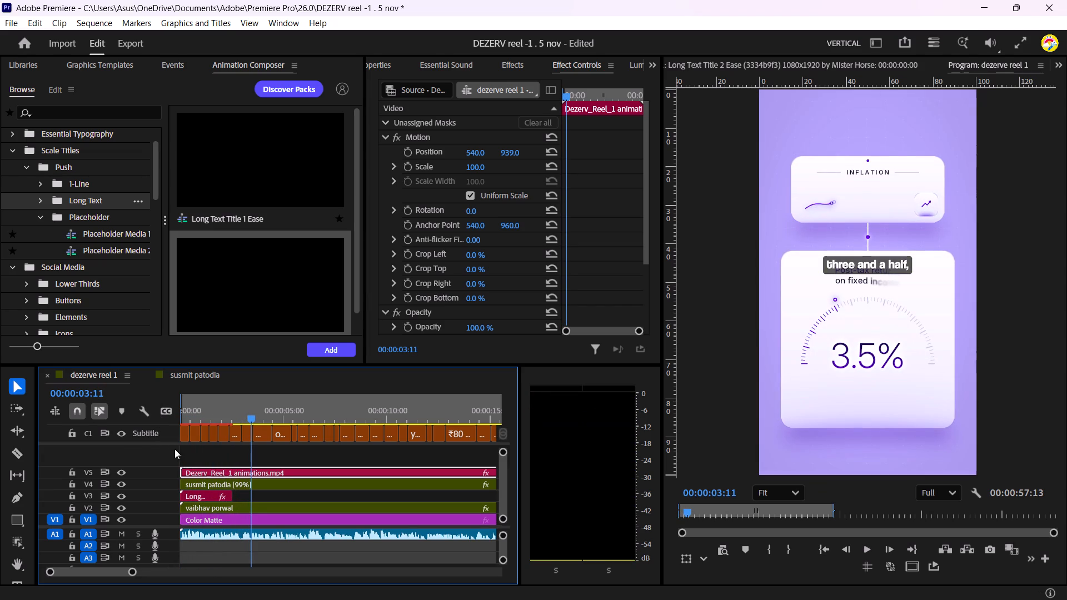
pyautogui.click(119, 435)
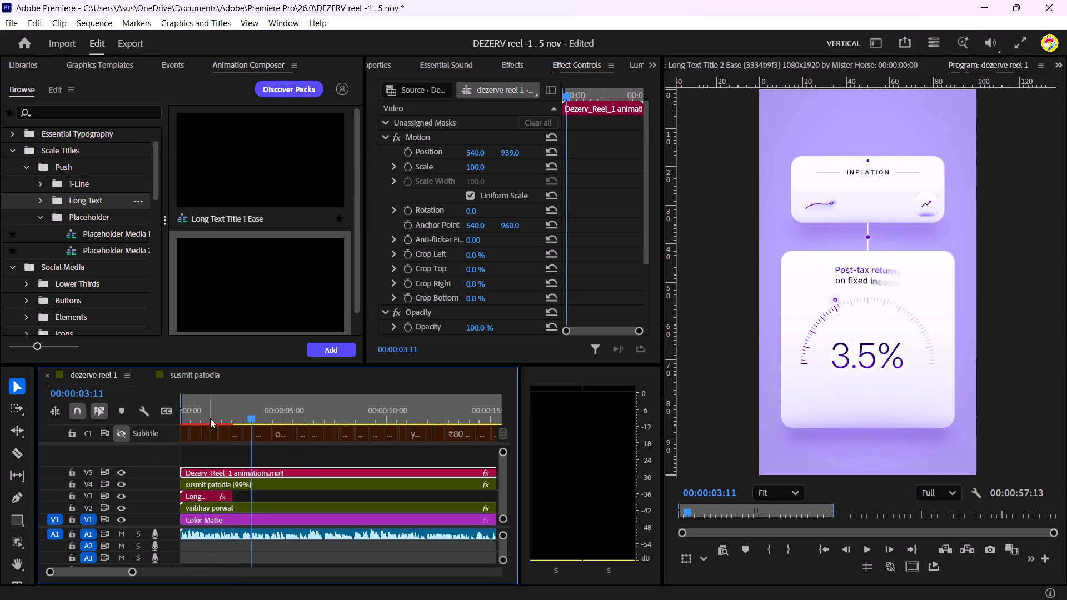
pyautogui.moveTo(212, 414); pyautogui.dragTo(172, 423)
pyautogui.press('space')
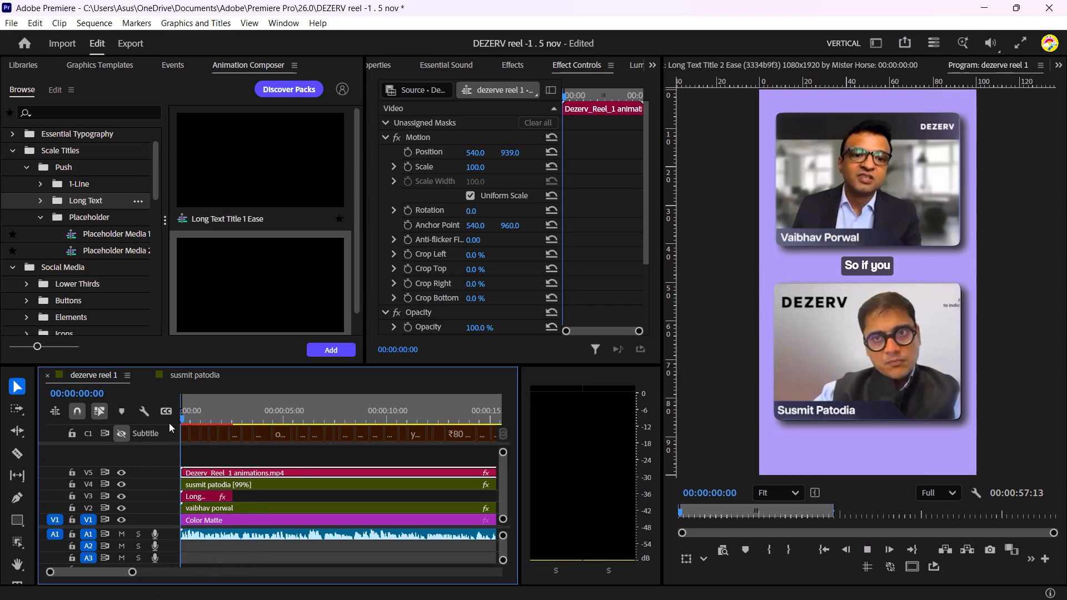
pyautogui.press('space')
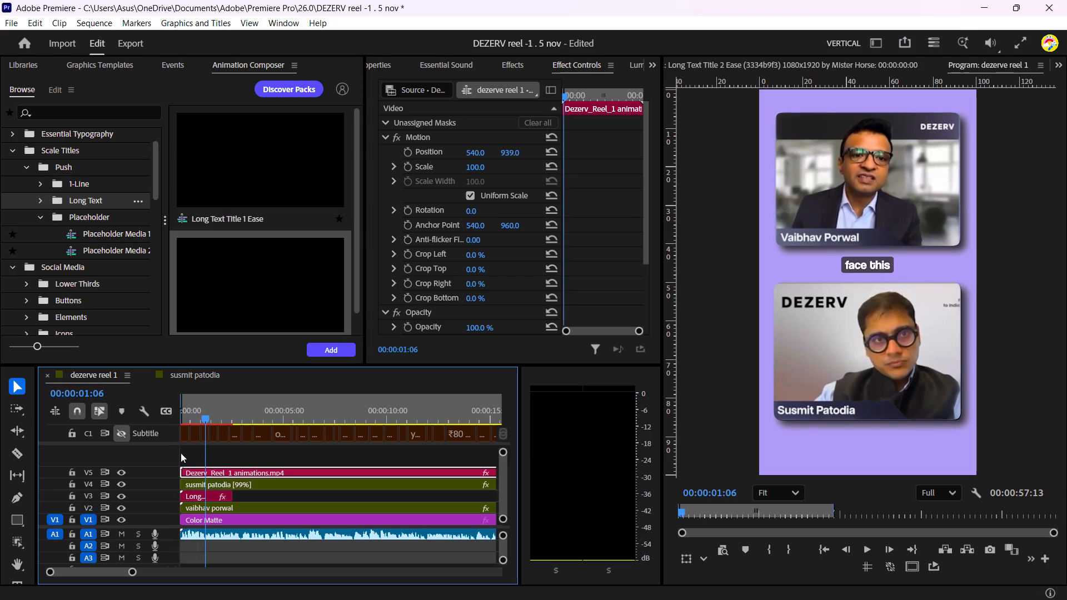
# Check playback of the opening with tracks V4 and V2 hidden, and again with both tracks shown.
pyautogui.click(123, 486)
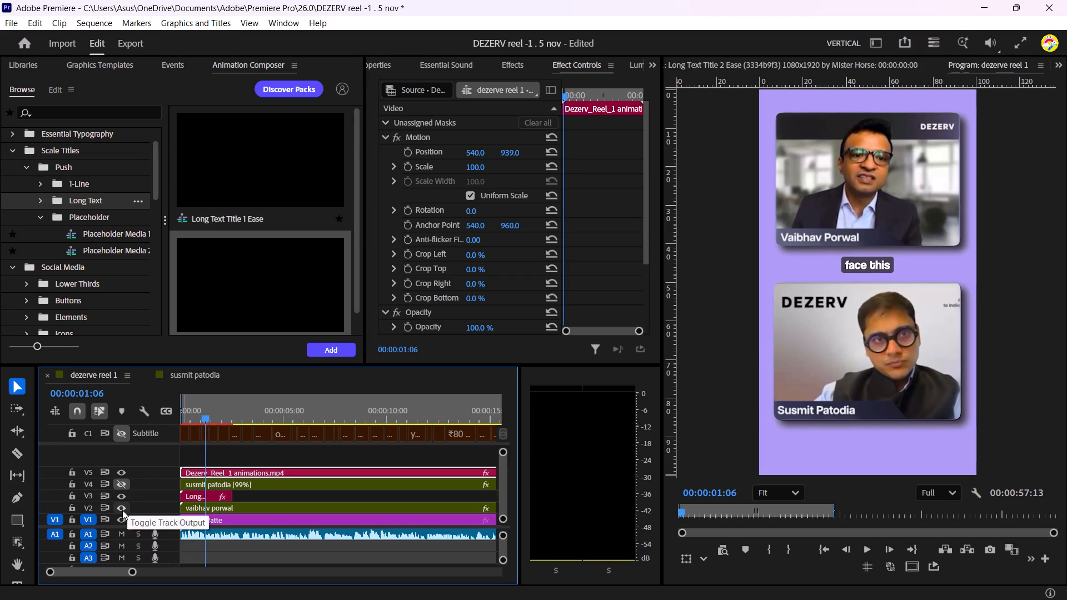
pyautogui.click(122, 510)
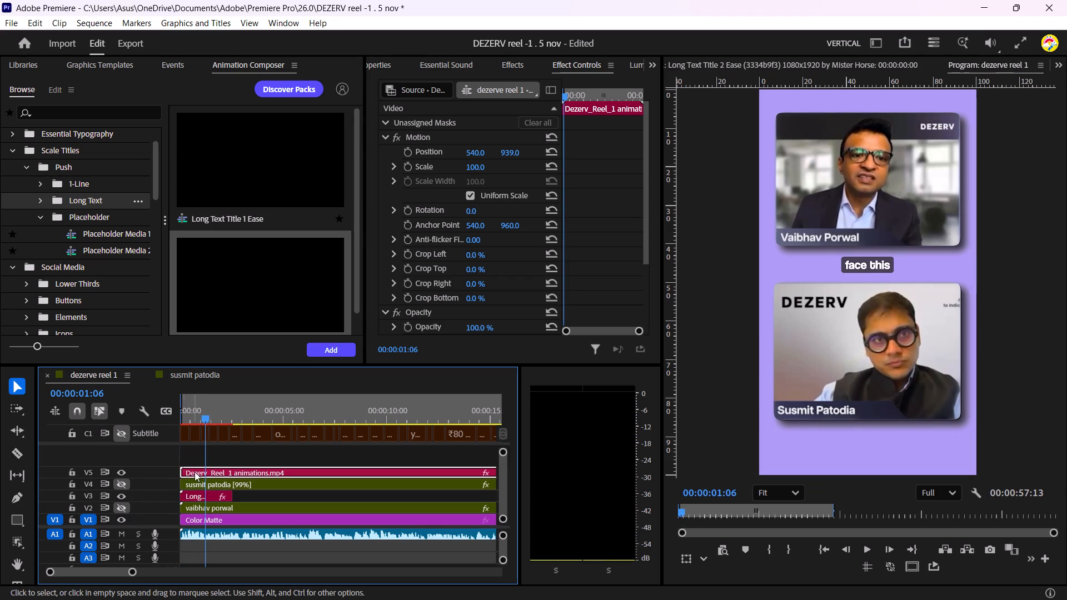
pyautogui.moveTo(234, 416); pyautogui.dragTo(187, 421)
pyautogui.press('space')
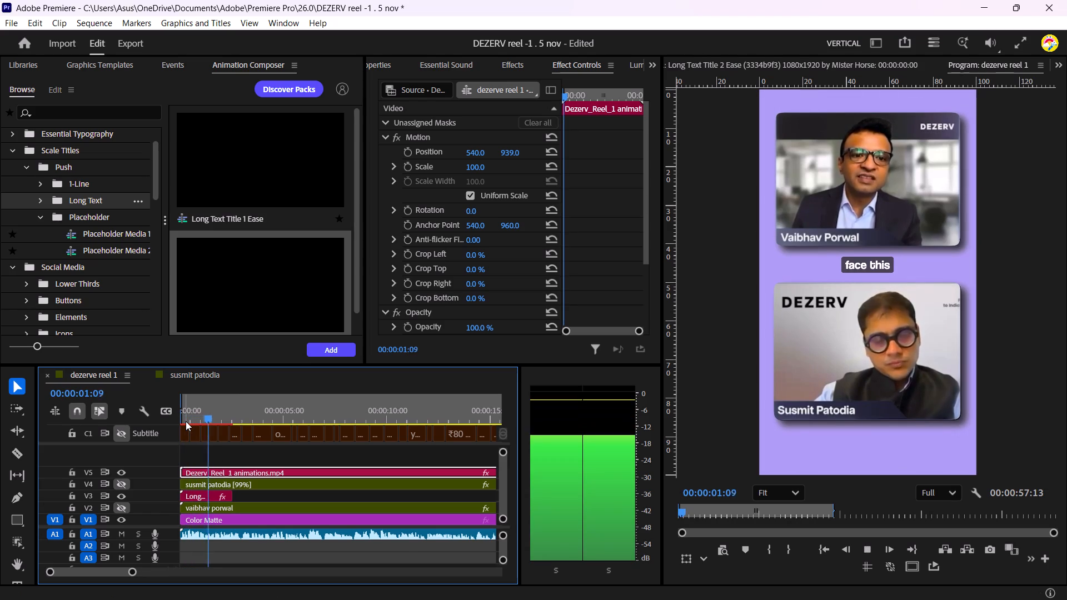
pyautogui.press('space')
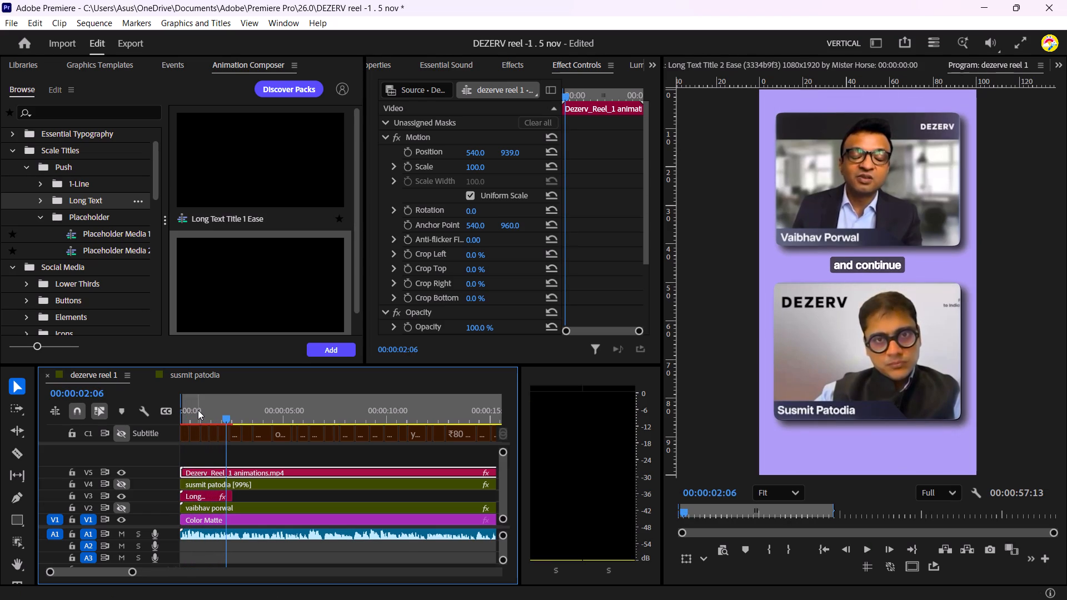
pyautogui.click(198, 410)
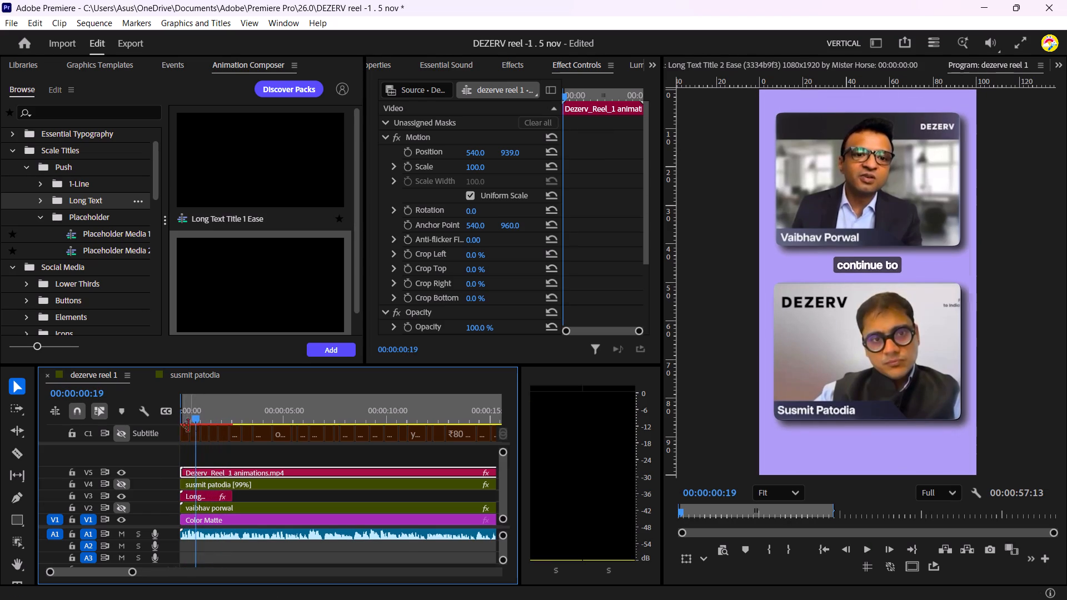
pyautogui.click(124, 484)
pyautogui.click(121, 510)
pyautogui.press('space')
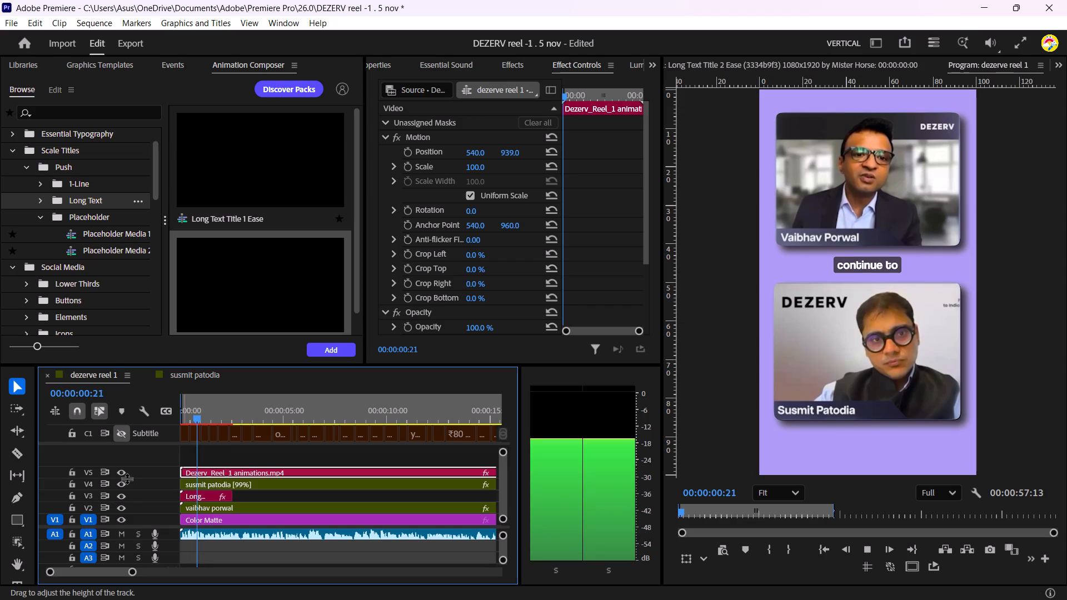
pyautogui.press('space')
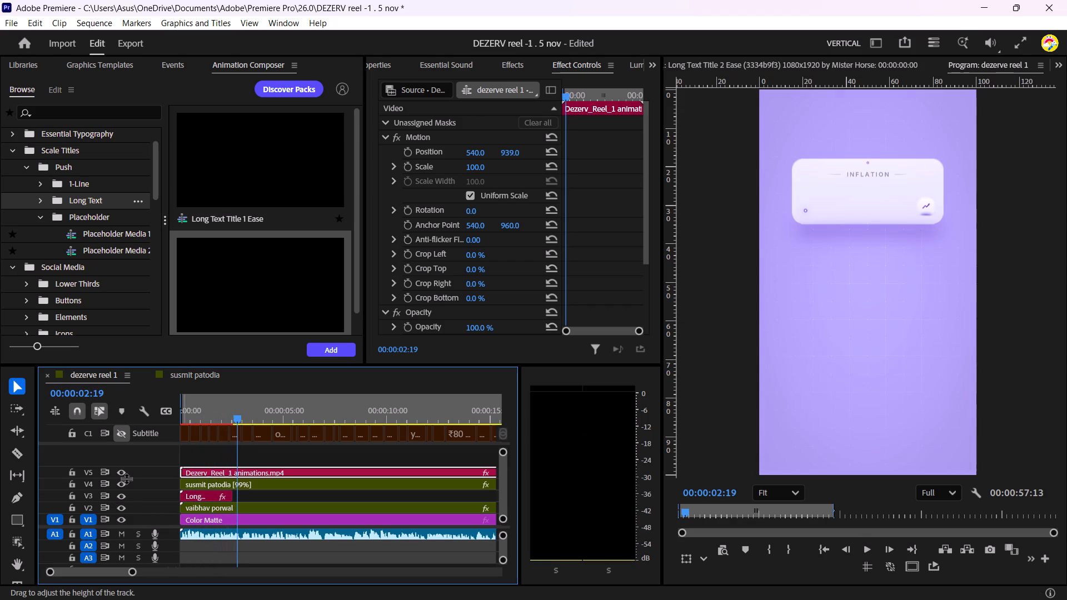
# Find the start of the transition to the inflation graphic and split the V5 animations clip at 00:00:02:09.
pyautogui.moveTo(237, 417); pyautogui.dragTo(236, 418)
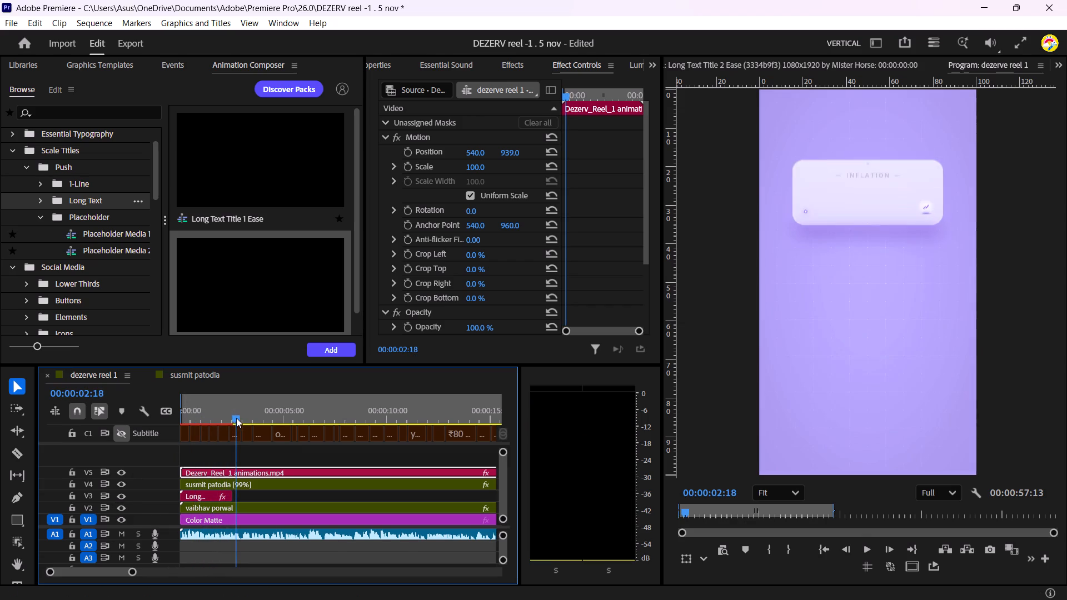
pyautogui.moveTo(236, 418); pyautogui.dragTo(223, 419)
pyautogui.press('space')
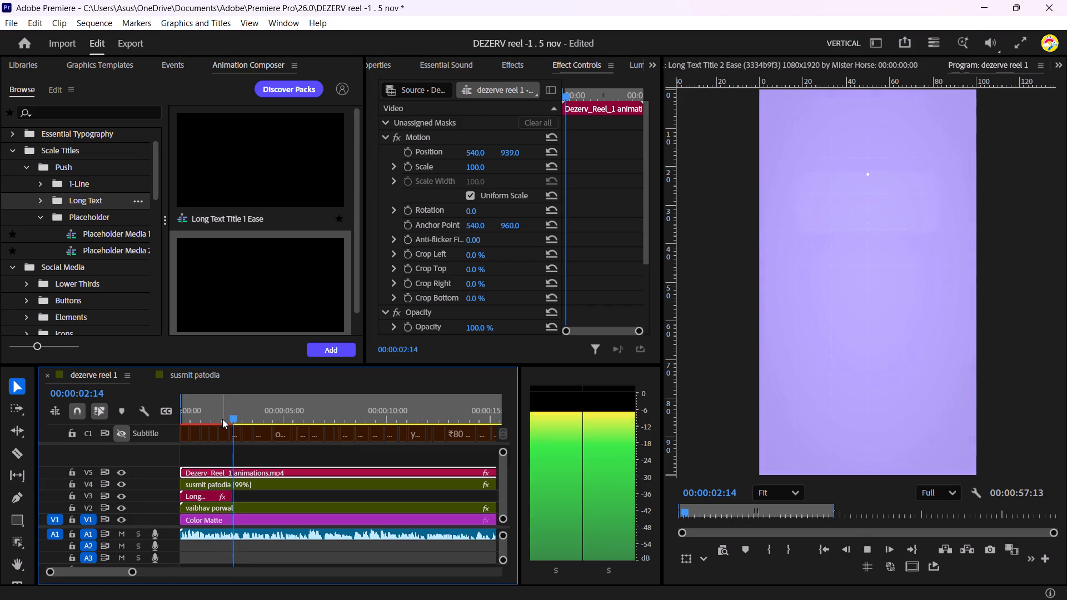
pyautogui.press('space')
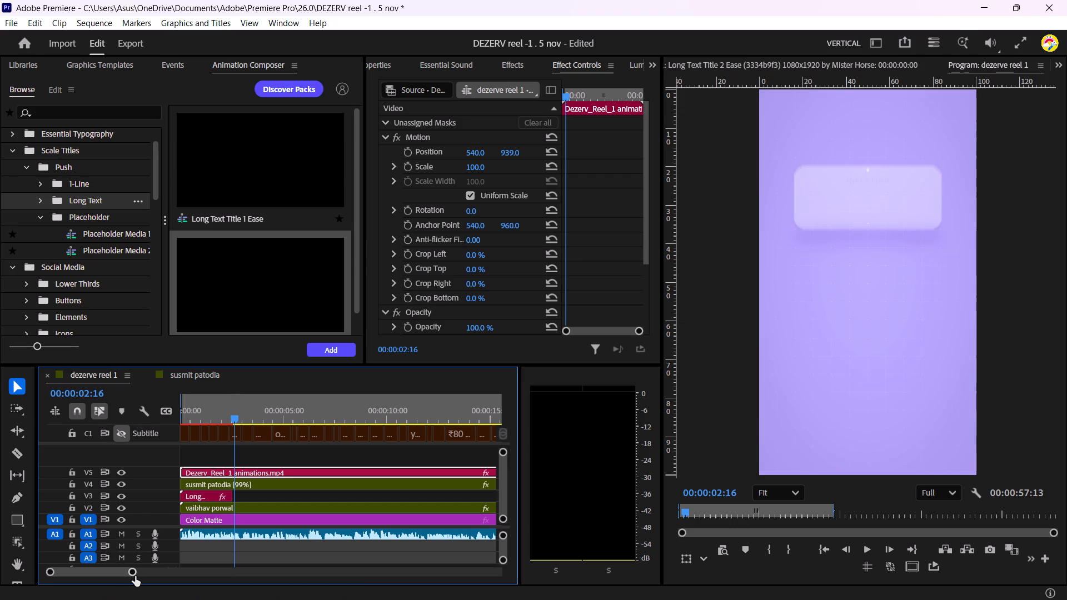
pyautogui.moveTo(133, 571); pyautogui.dragTo(113, 572)
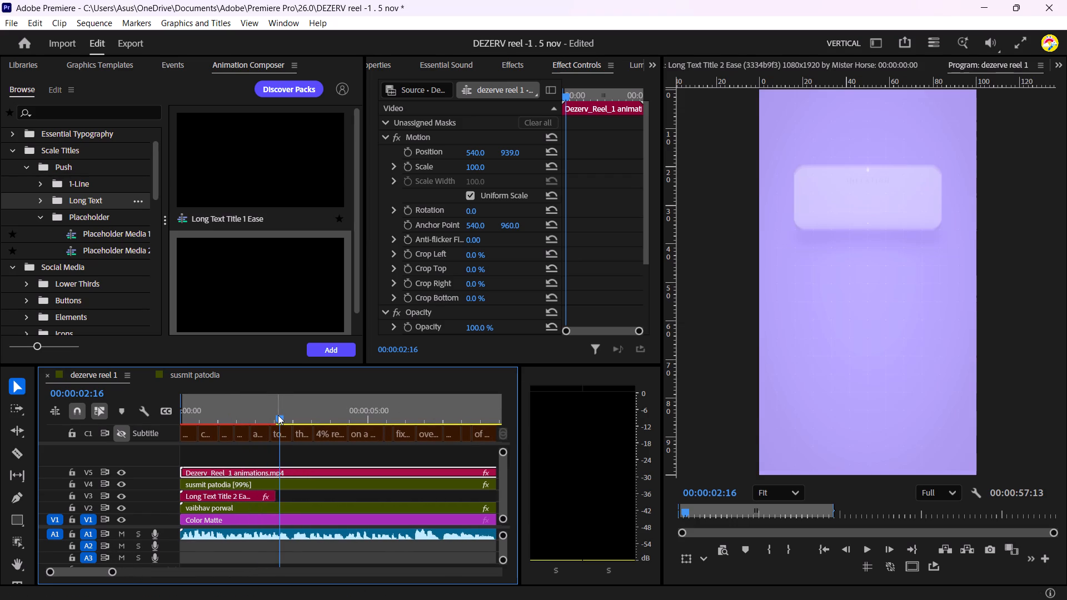
pyautogui.press('Left')
pyautogui.press('Left')
pyautogui.press('Left')
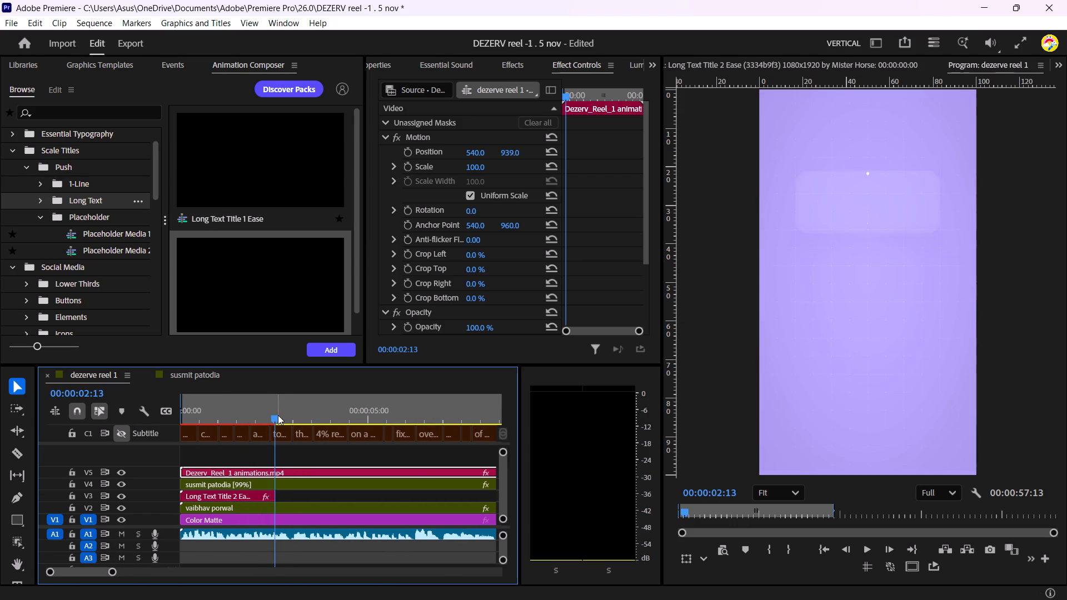
pyautogui.press('Left')
pyautogui.press('Left')
pyautogui.press('Left')
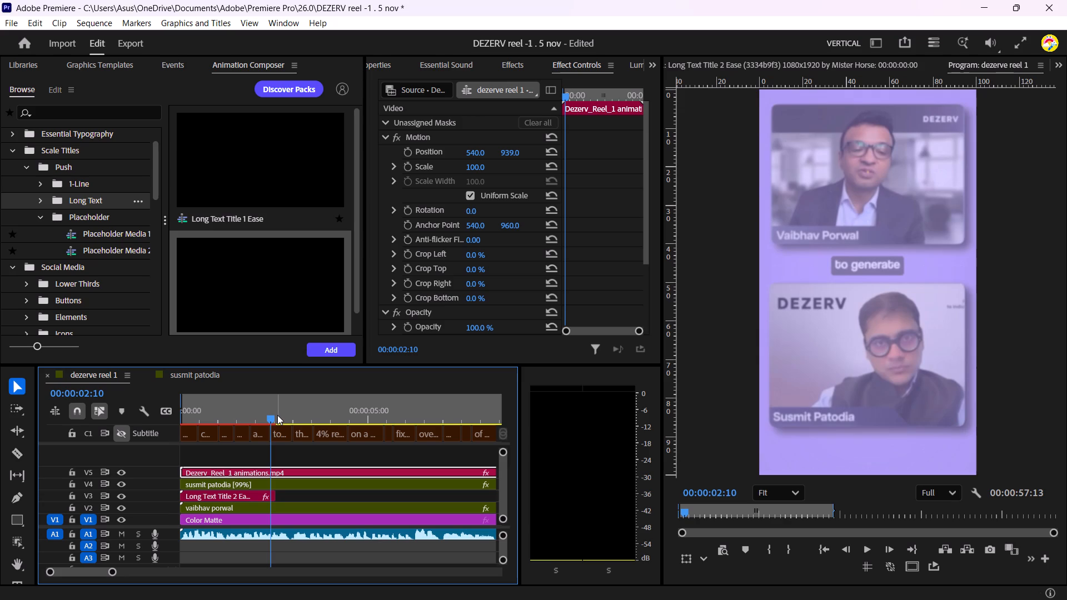
pyautogui.press('Left')
pyautogui.press('Left')
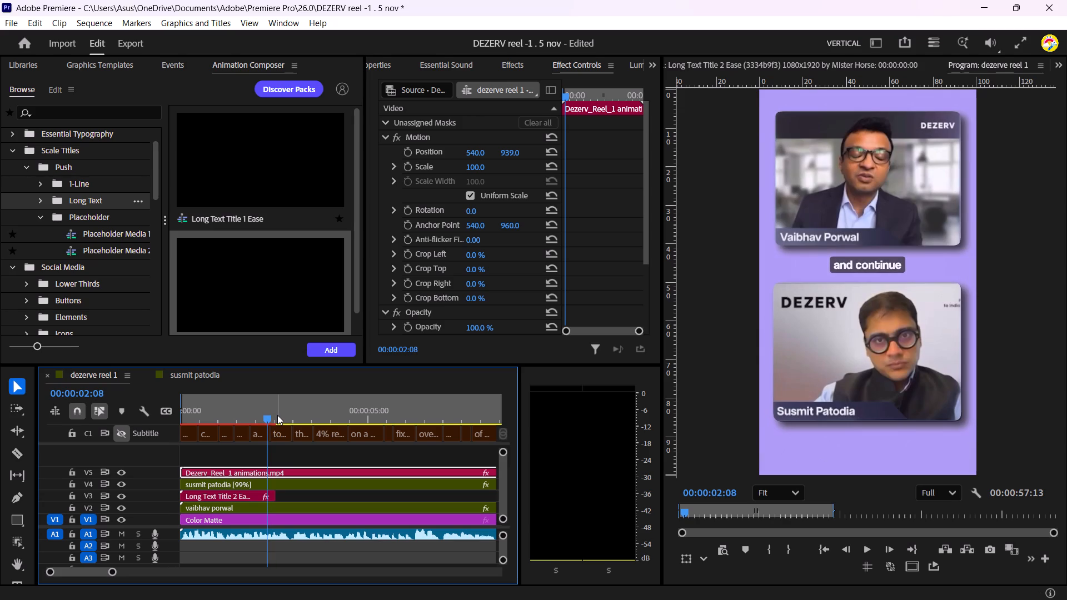
pyautogui.press('Right')
pyautogui.press('Right')
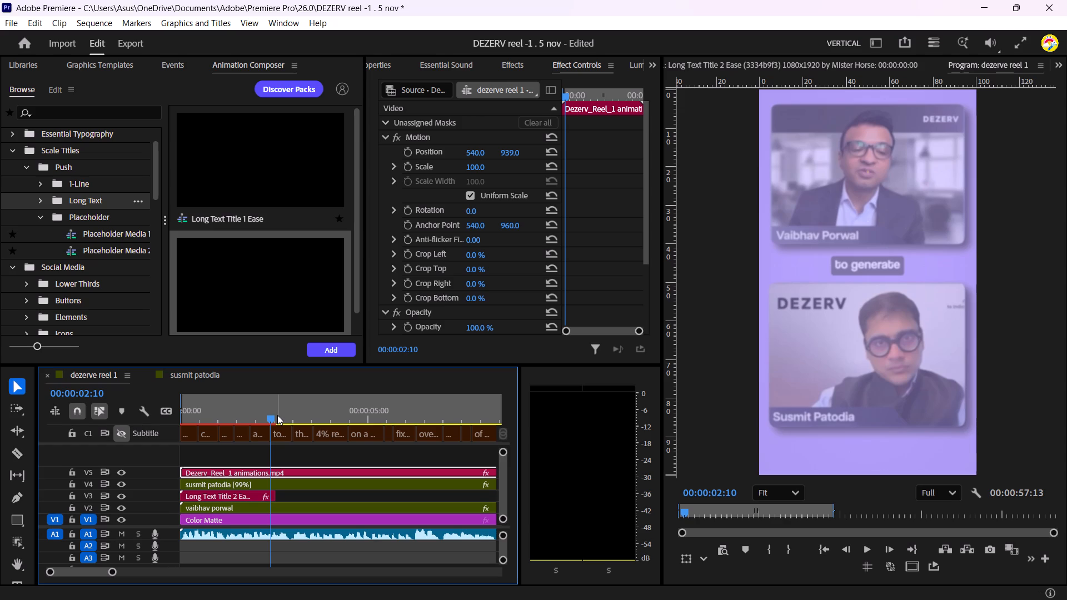
pyautogui.press('Left')
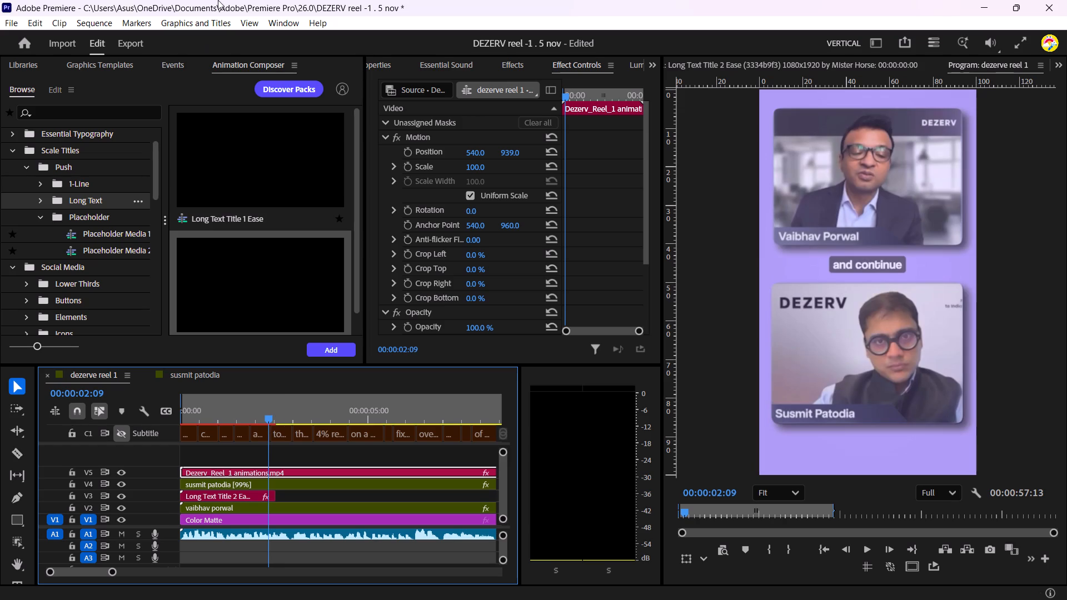
pyautogui.press('c')
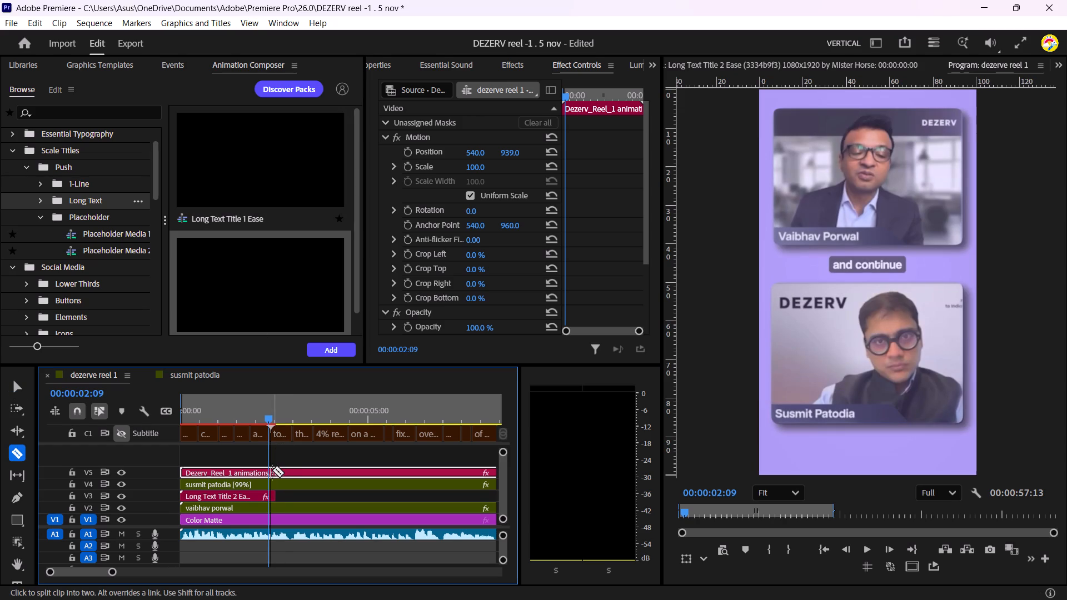
pyautogui.click(272, 470)
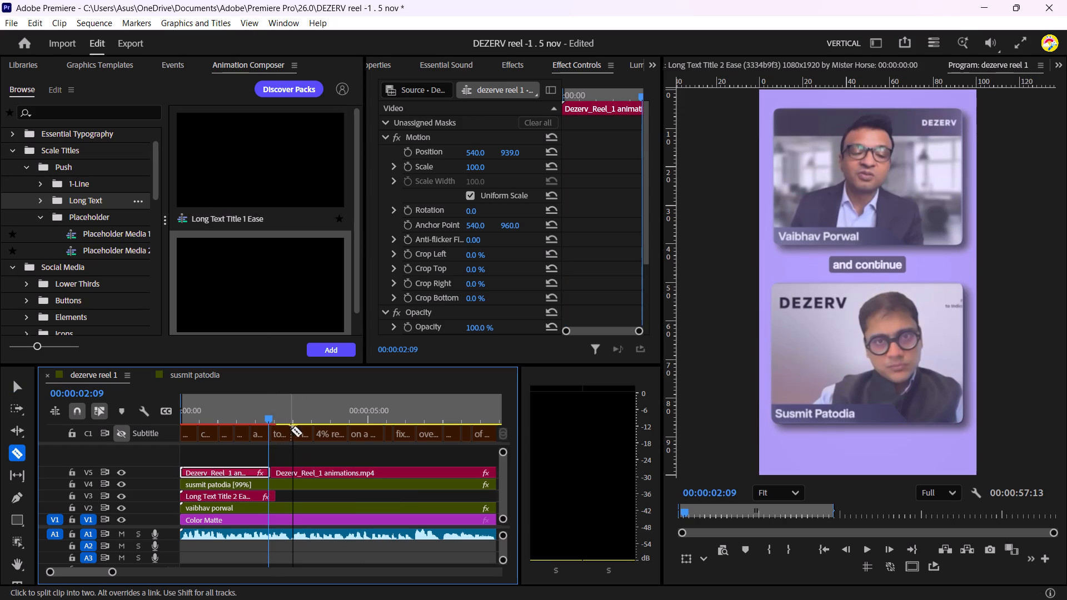
pyautogui.press('v')
# Delete the opening segment of the animations clip on V5, before the cut at 00:00:02:09.
pyautogui.click(232, 407)
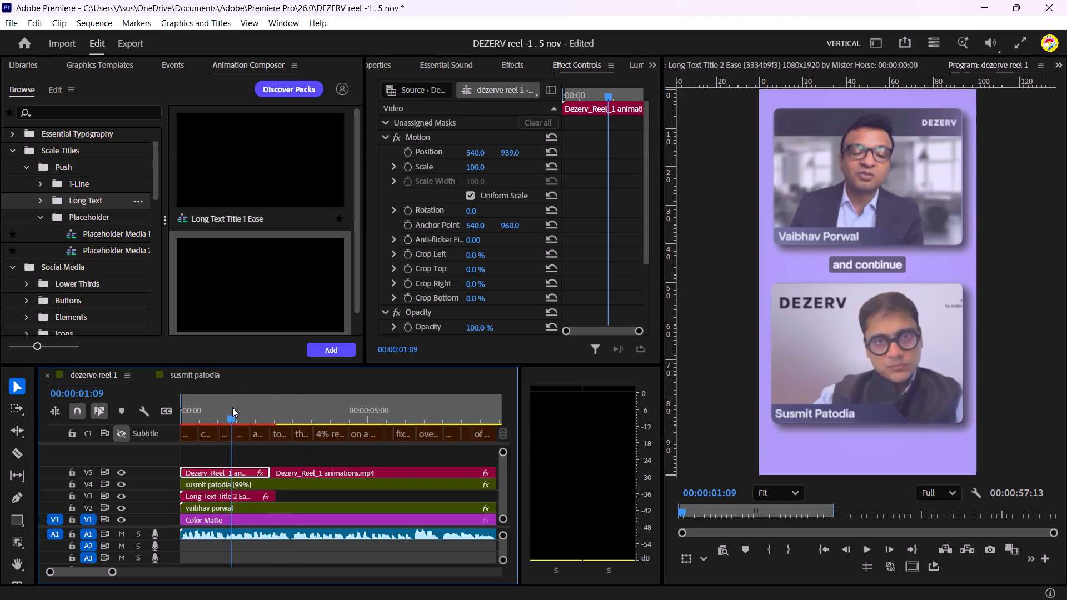
pyautogui.press('BackSpace')
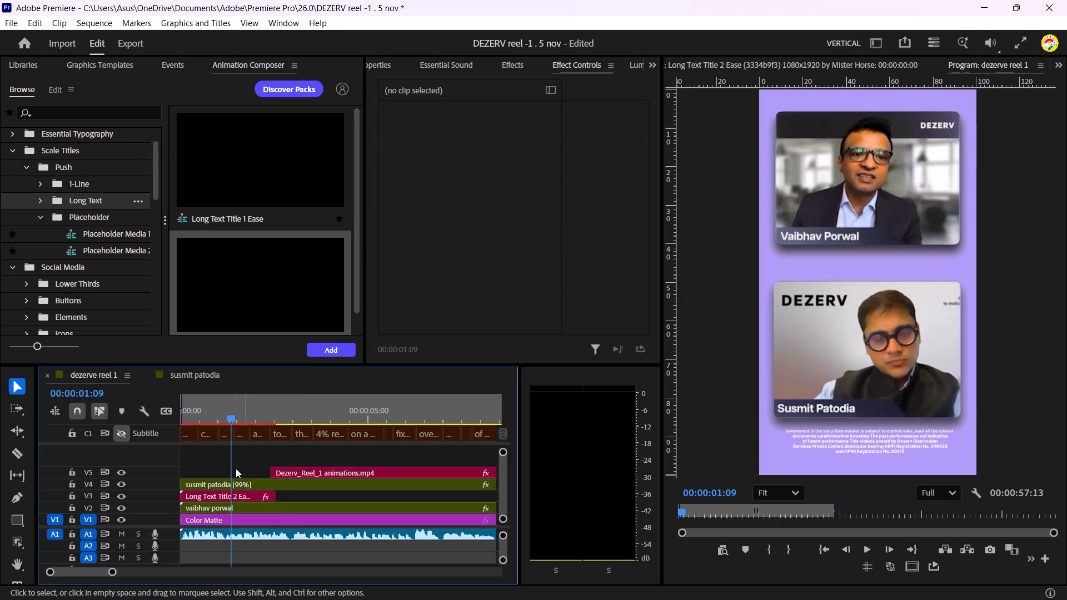
# Play the sequence from the start to review the layered opening and the handover to the V5 animations clip.
pyautogui.moveTo(221, 417); pyautogui.dragTo(149, 416)
pyautogui.press('space')
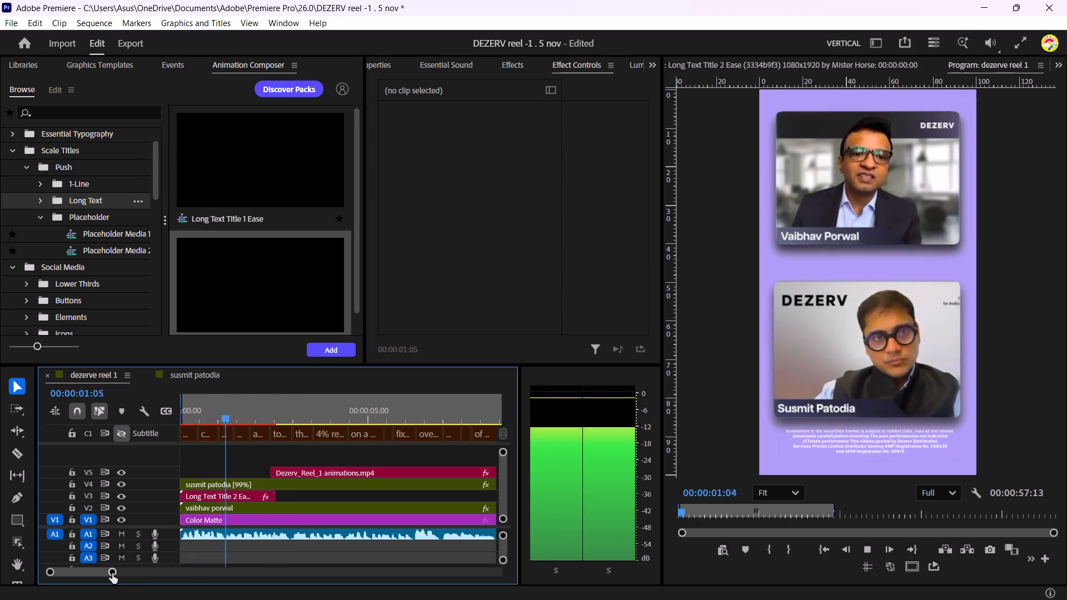
pyautogui.moveTo(112, 573); pyautogui.dragTo(125, 575)
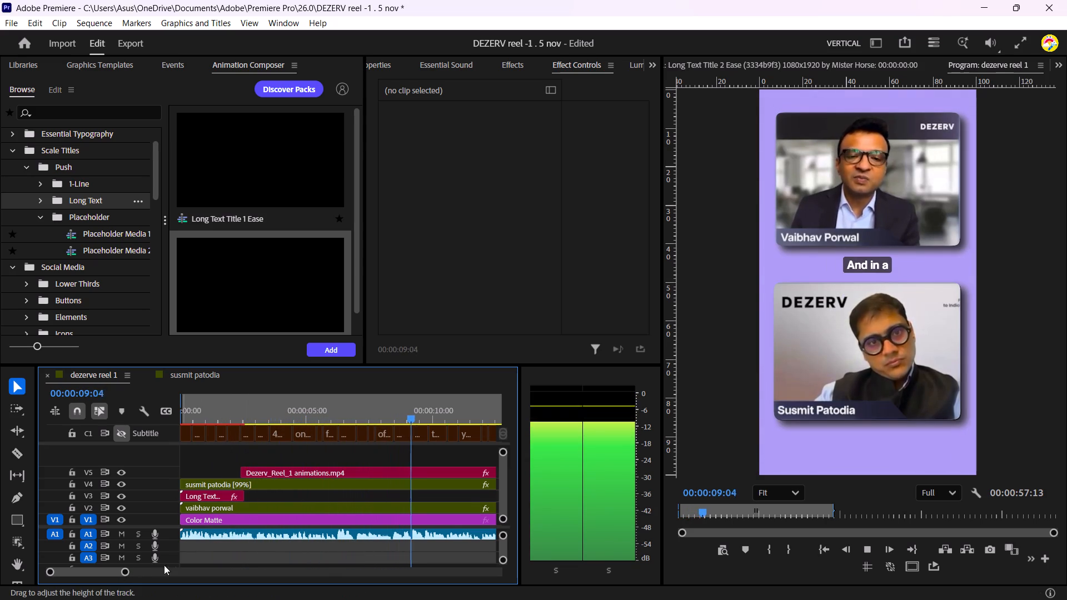
pyautogui.moveTo(123, 576); pyautogui.dragTo(256, 578)
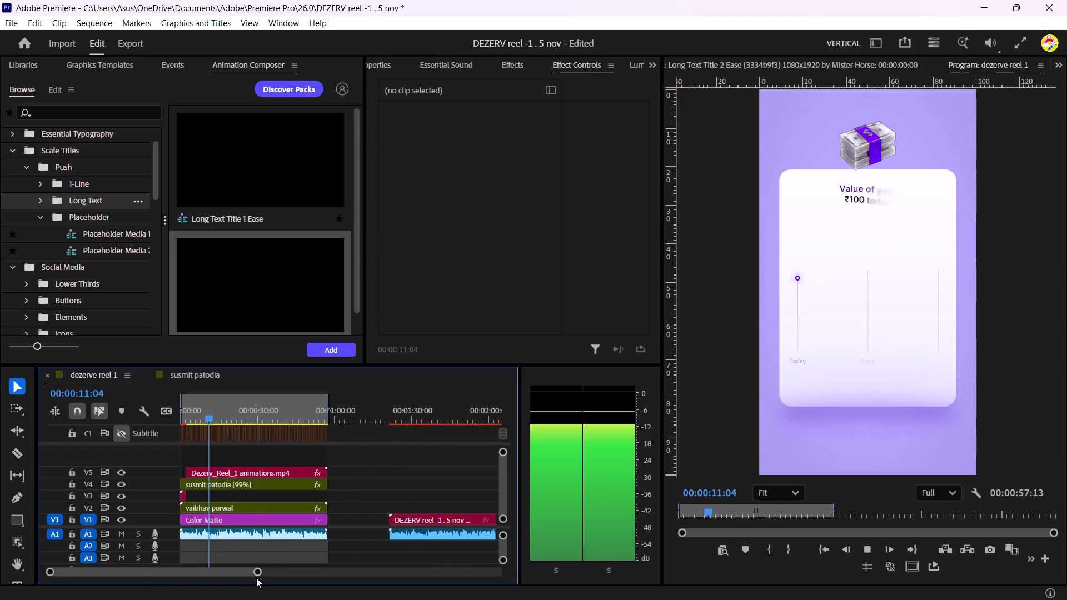
pyautogui.press('space')
# Play the linked comp clip on V1 from 00:01:39:16 and recheck its closing section around the arbitrage funds graphic.
pyautogui.scroll(-3, 434, 499)
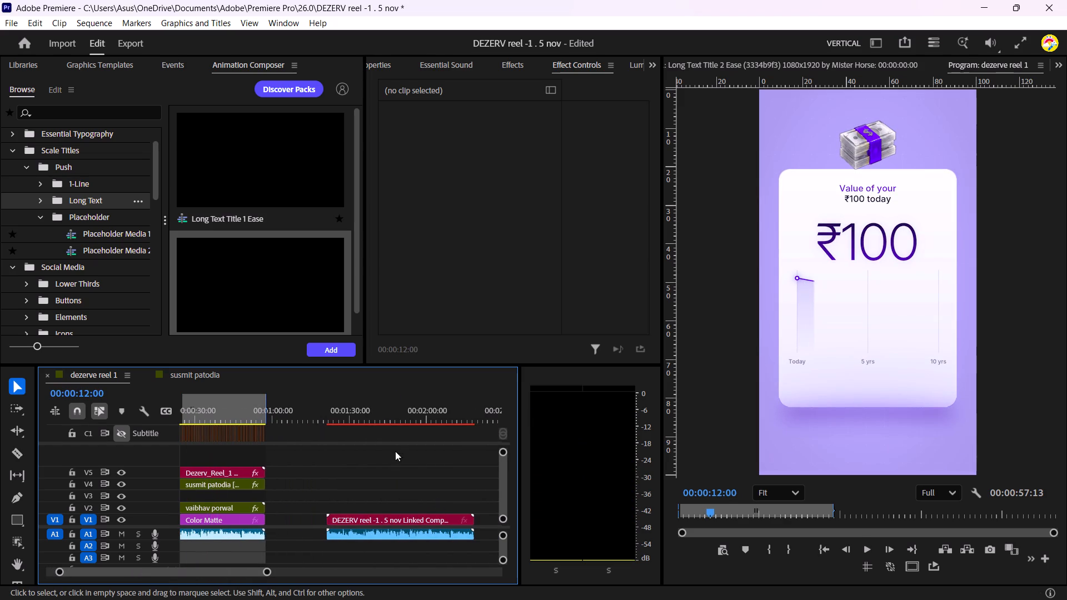
pyautogui.click(376, 408)
pyautogui.scroll(-1, 405, 451)
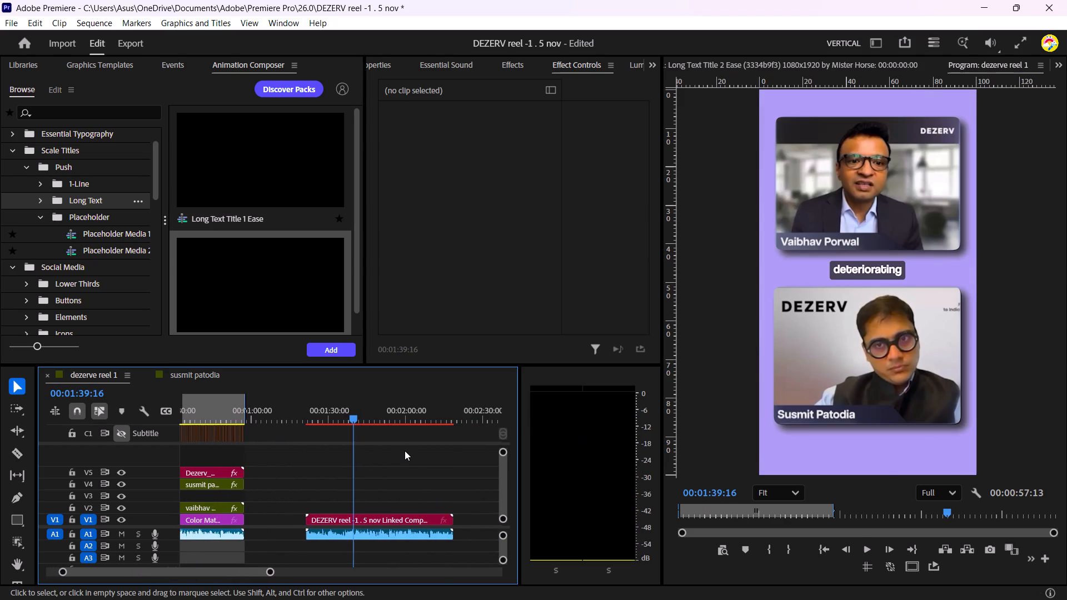
pyautogui.scroll(-2, 406, 451)
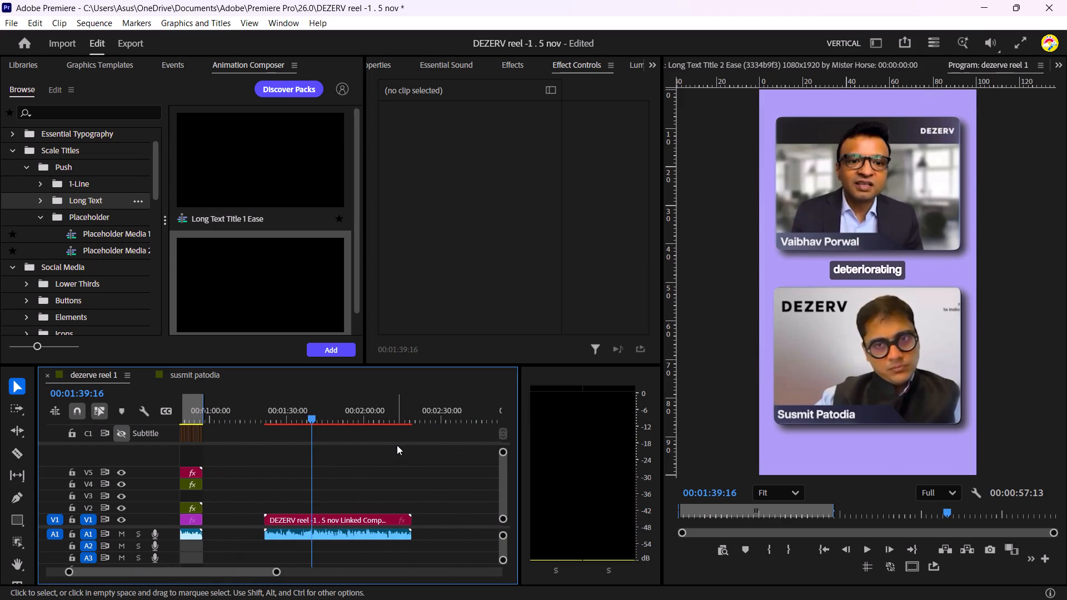
pyautogui.press('space')
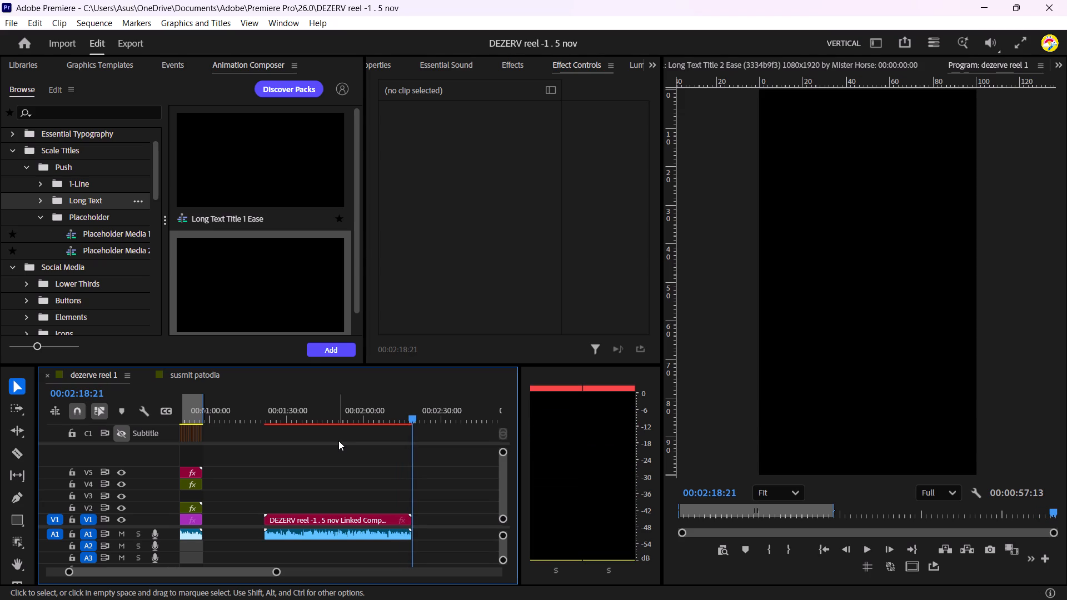
pyautogui.click(392, 418)
pyautogui.press('space')
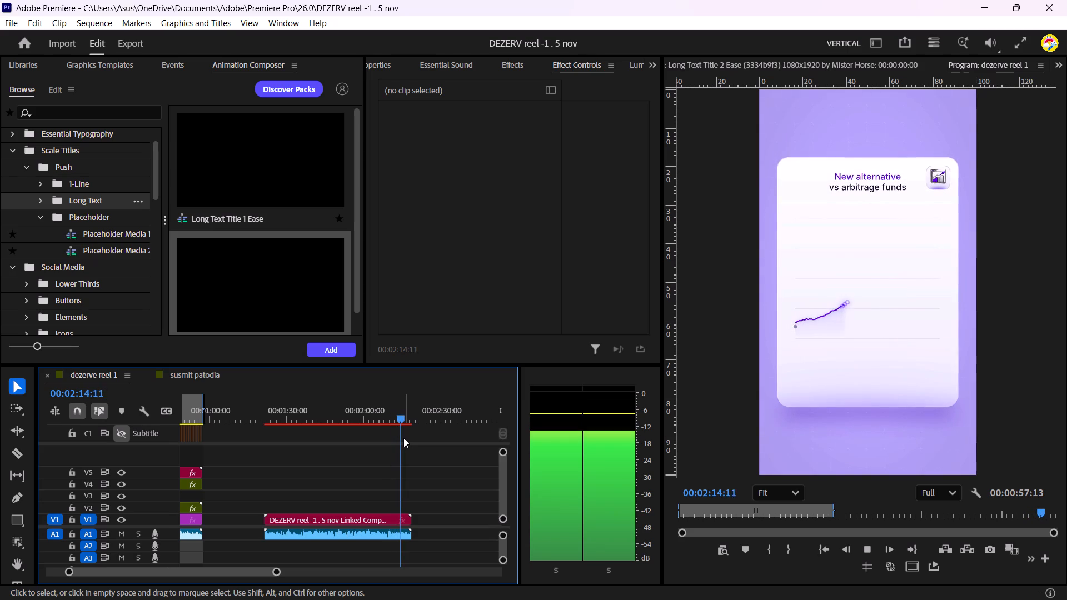
pyautogui.press('space')
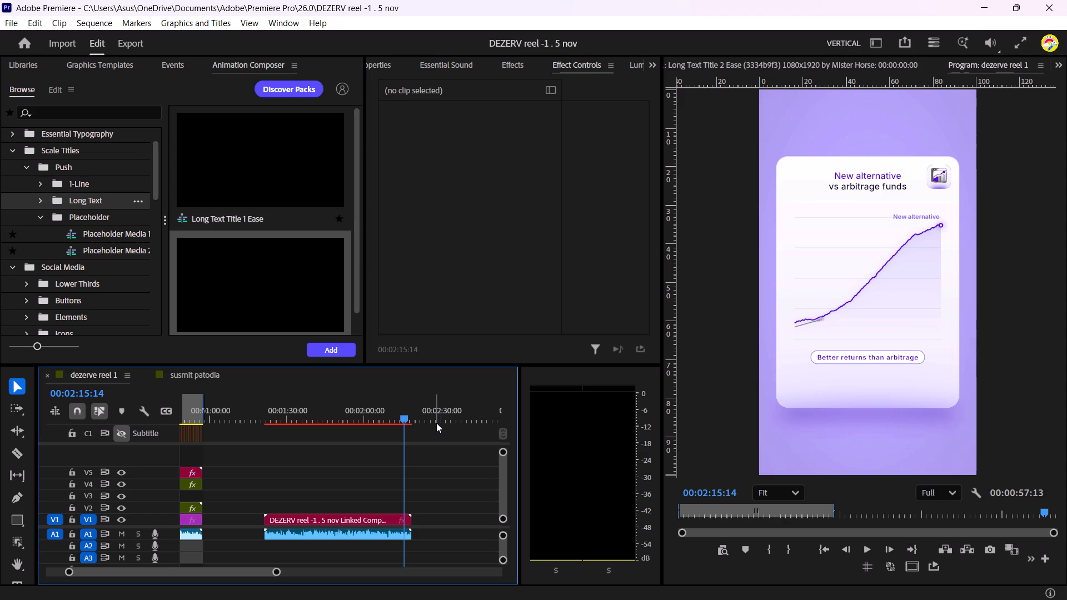
pyautogui.click(380, 417)
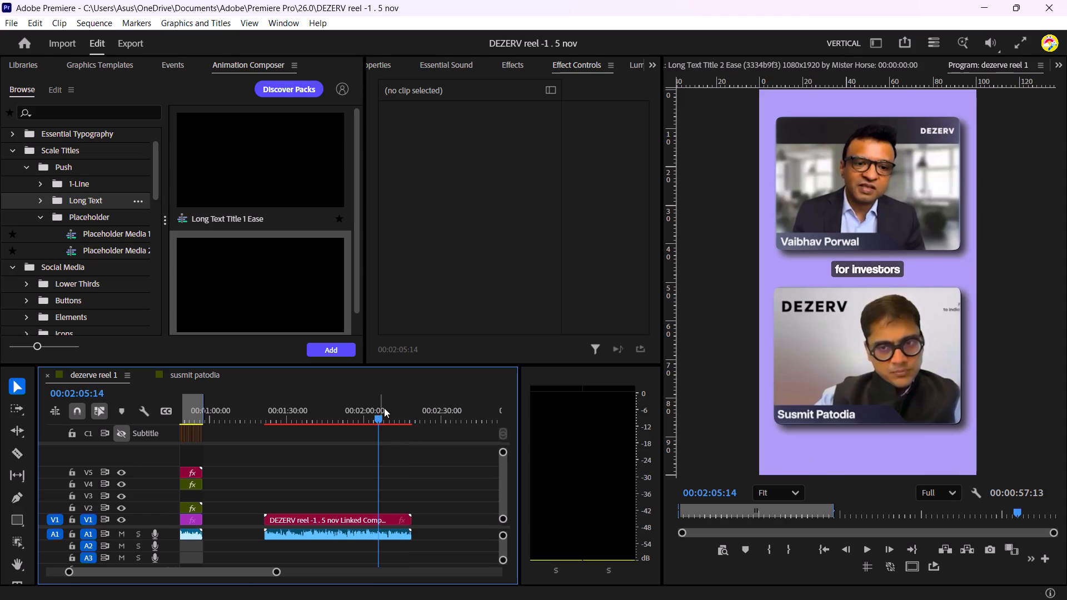
pyautogui.click(392, 405)
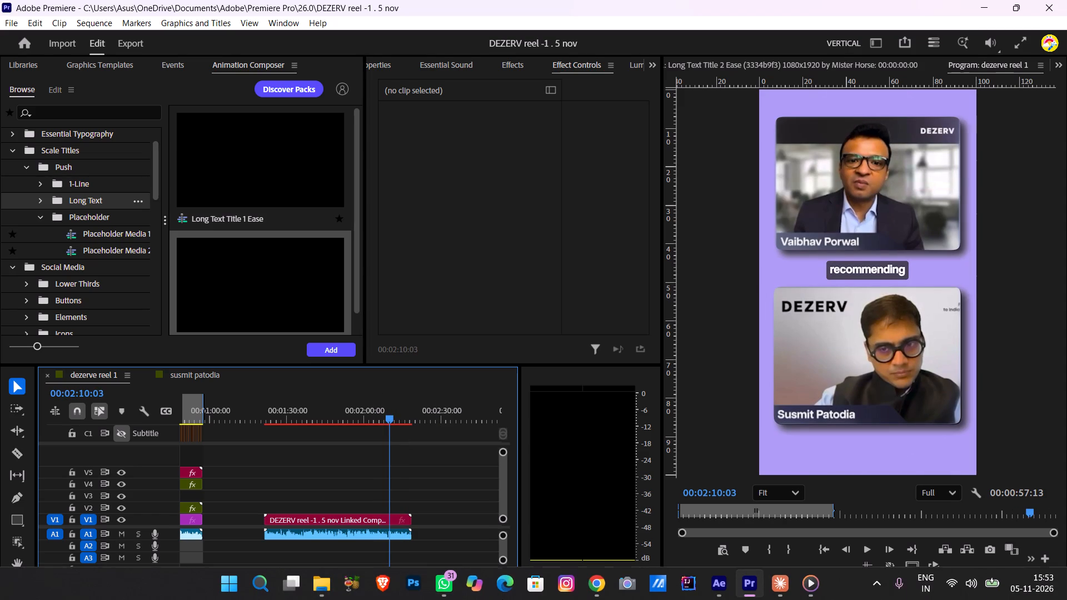
# Place the original dezerve reel 1.mp4 footage from the project on V1 and A1 in the empty area after the linked comp, at about 00:03:15:17.
pyautogui.scroll(-2, 451, 507)
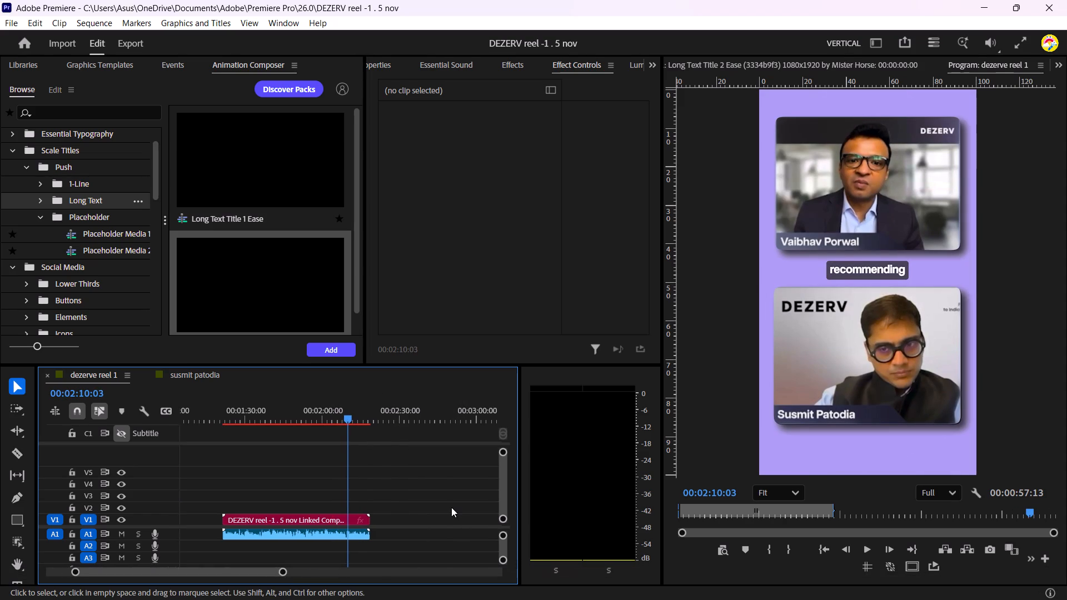
pyautogui.scroll(-4, 451, 507)
pyautogui.moveTo(296, 575); pyautogui.dragTo(322, 577)
pyautogui.scroll(-3, 391, 484)
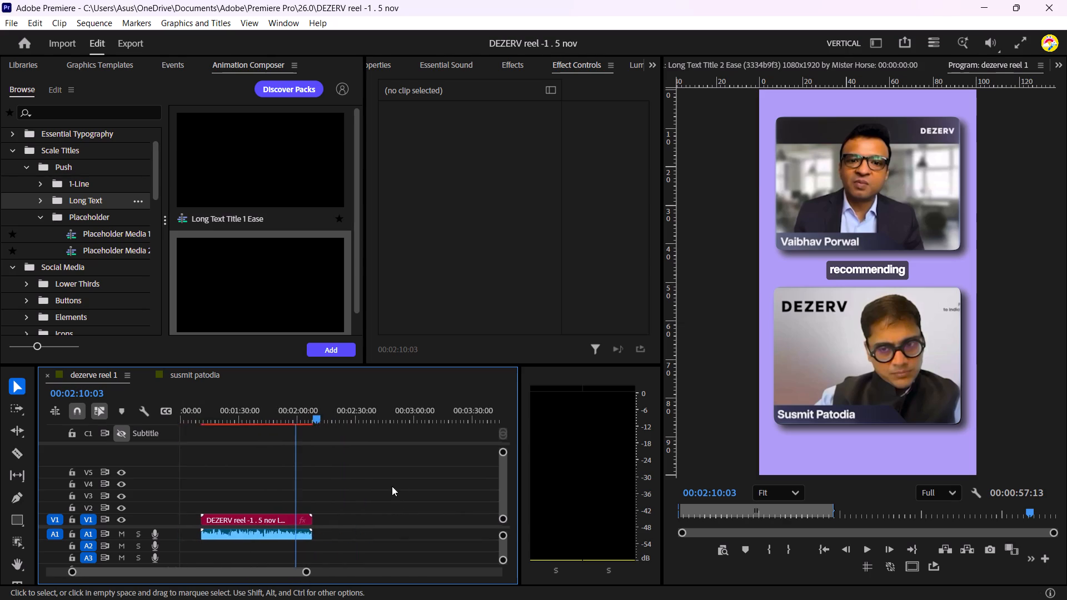
pyautogui.scroll(-3, 392, 486)
pyautogui.click(360, 411)
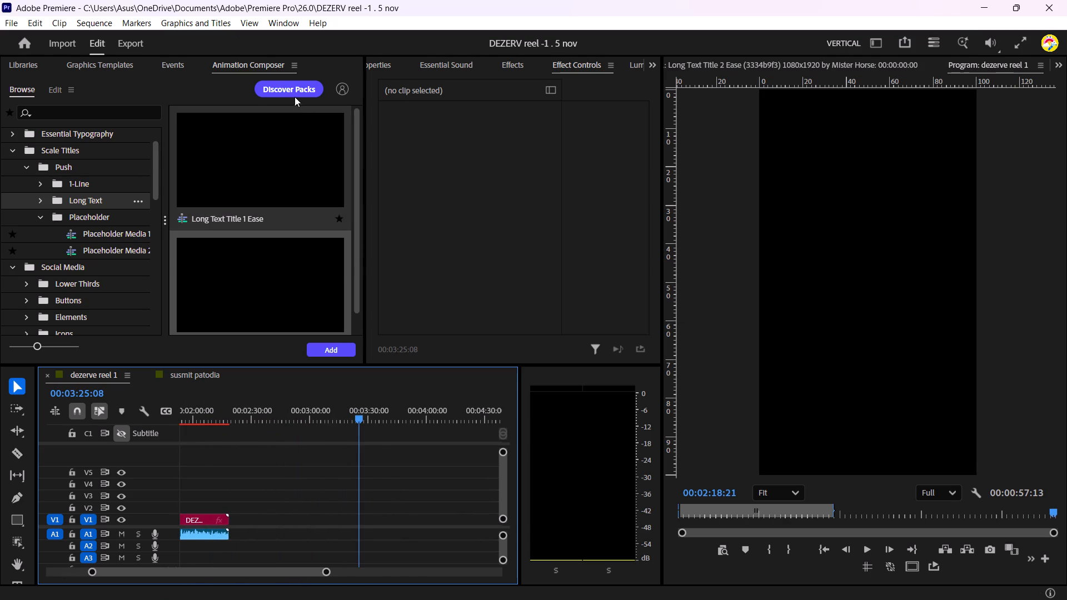
pyautogui.click(34, 63)
pyautogui.click(168, 70)
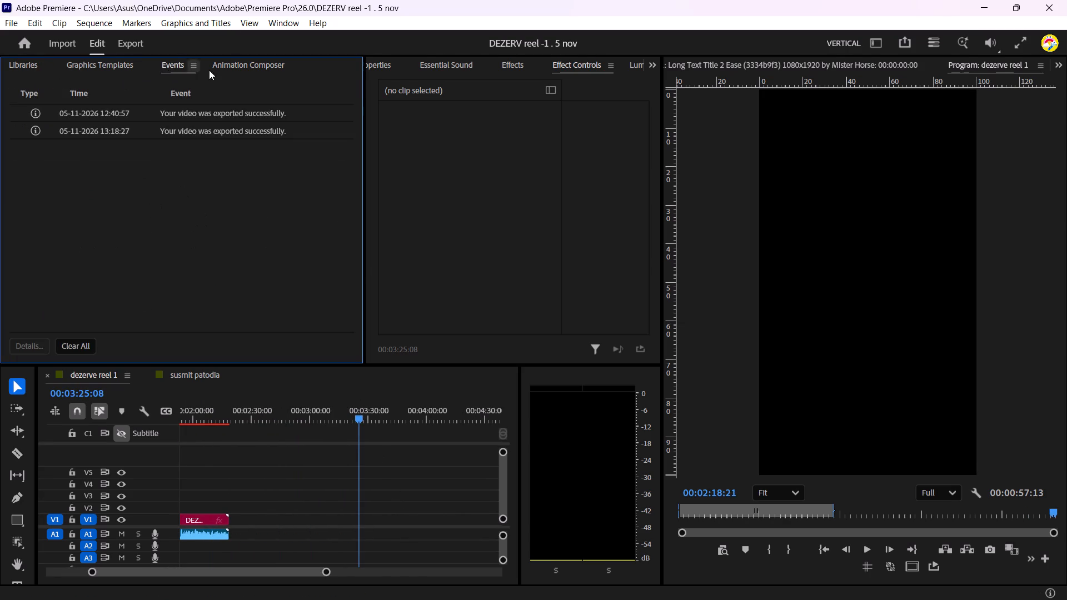
pyautogui.click(228, 67)
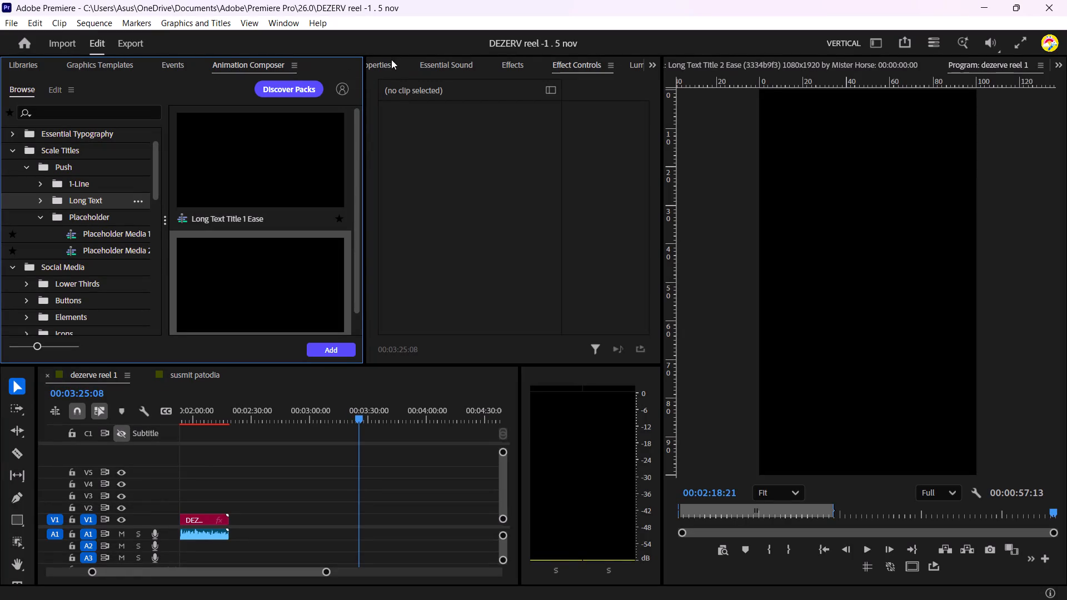
pyautogui.click(390, 66)
pyautogui.click(384, 69)
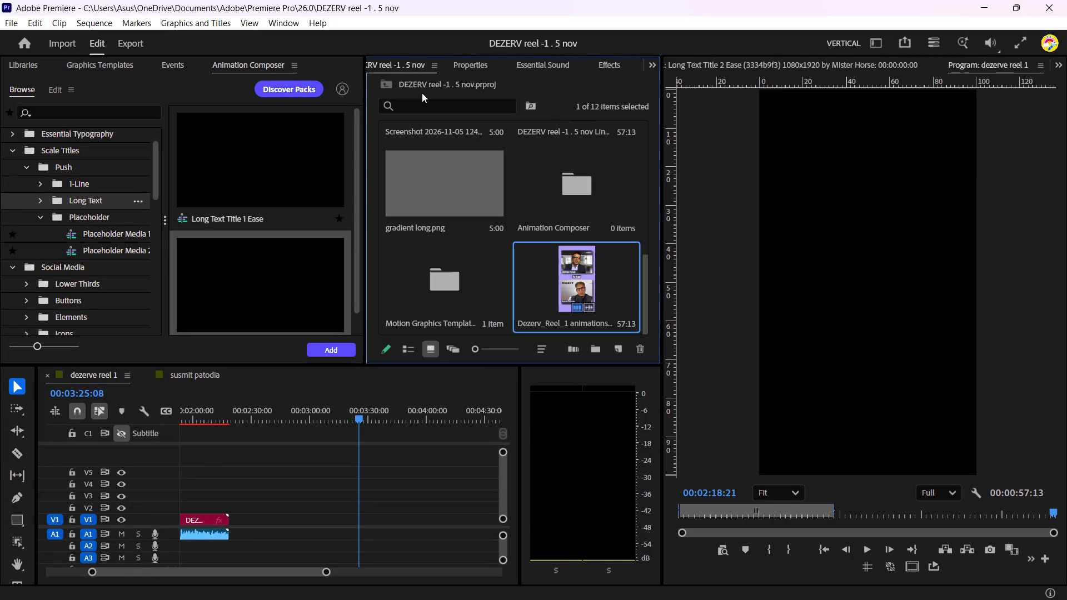
pyautogui.scroll(-2, 479, 236)
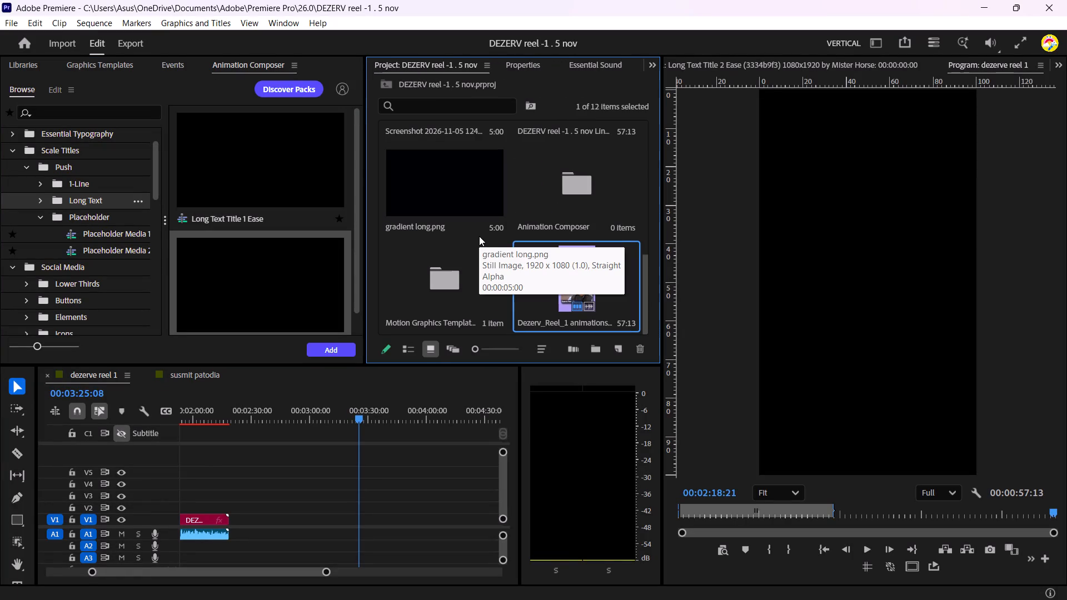
pyautogui.scroll(-3, 535, 183)
pyautogui.scroll(4, 535, 183)
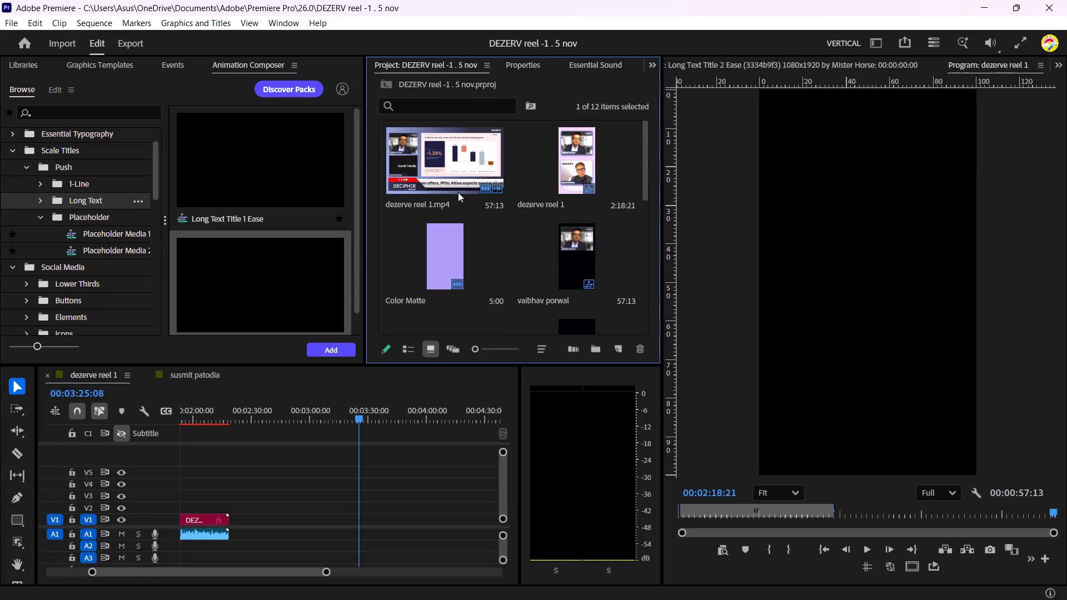
pyautogui.moveTo(420, 144); pyautogui.dragTo(324, 490)
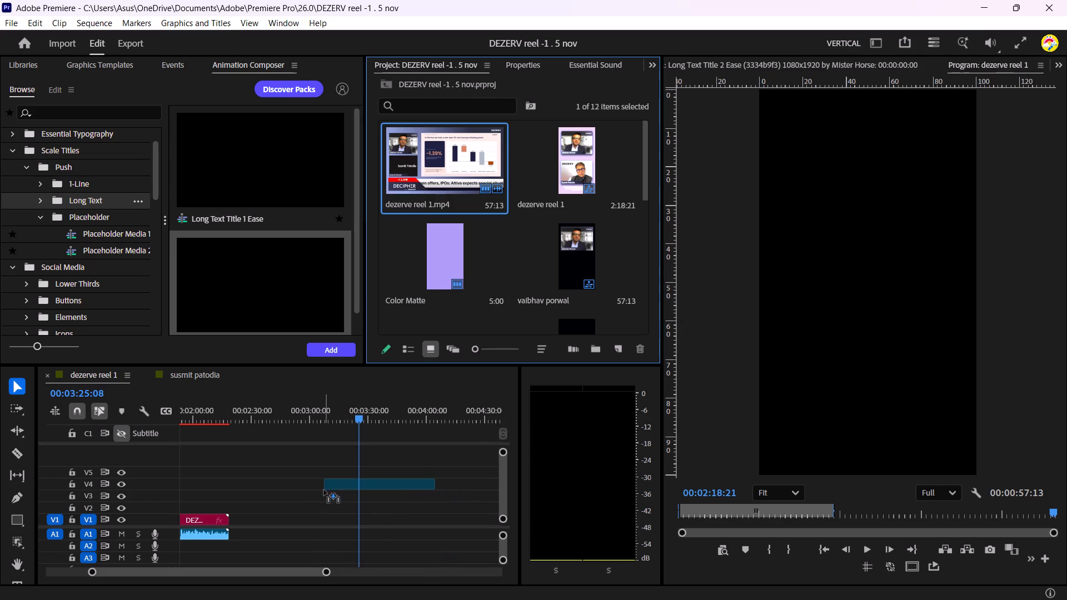
pyautogui.moveTo(324, 490); pyautogui.dragTo(340, 531)
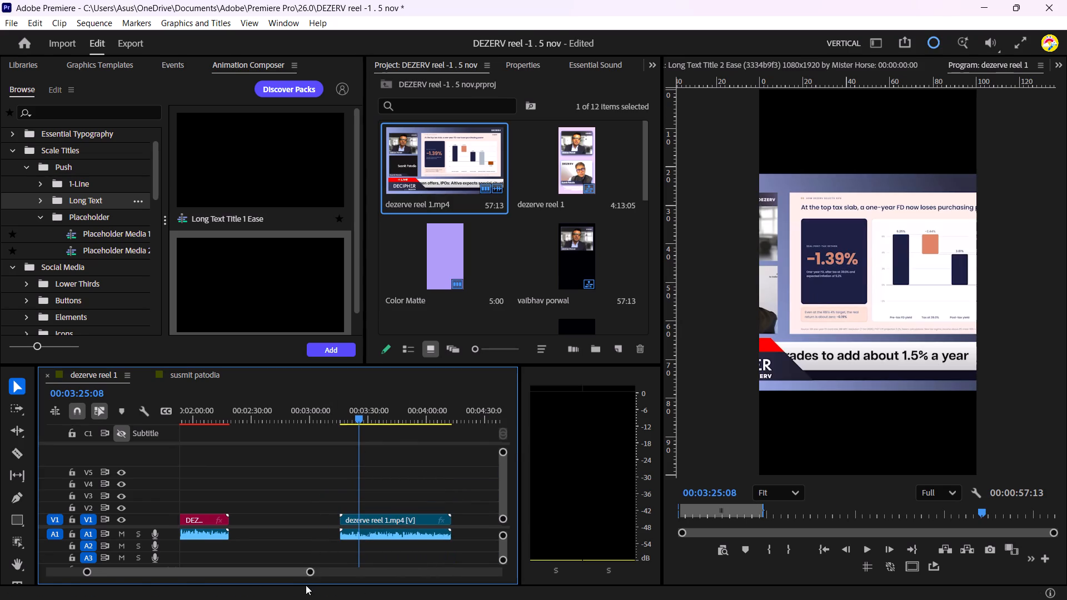
# Open the placed dezerve reel 1.mp4 clip in the Source monitor and play the full-frame original footage from 00:00:04:20.
pyautogui.moveTo(311, 573); pyautogui.dragTo(299, 573)
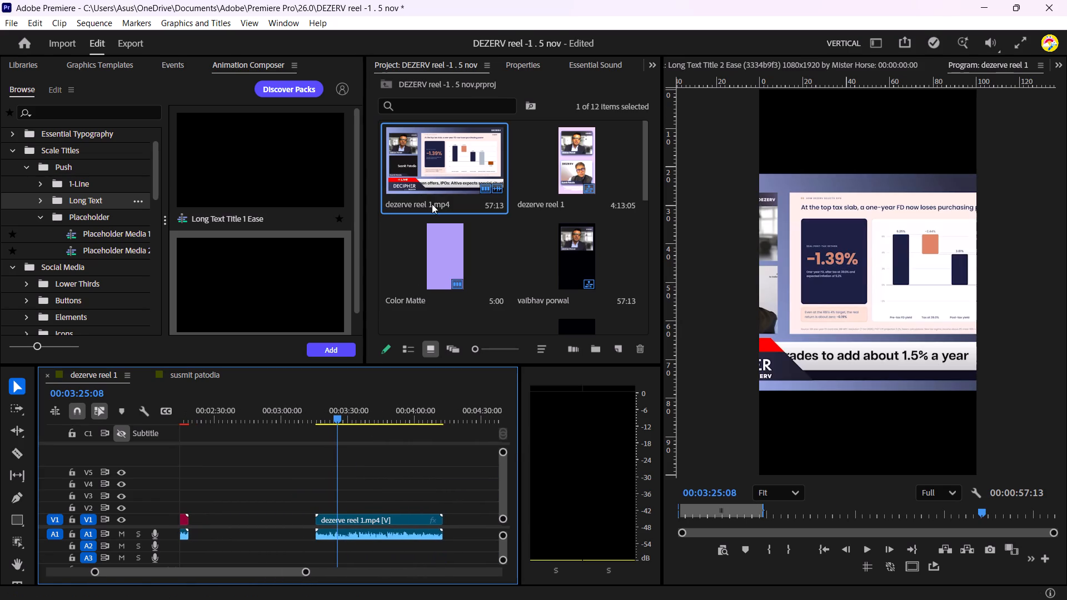
pyautogui.doubleClick(435, 176)
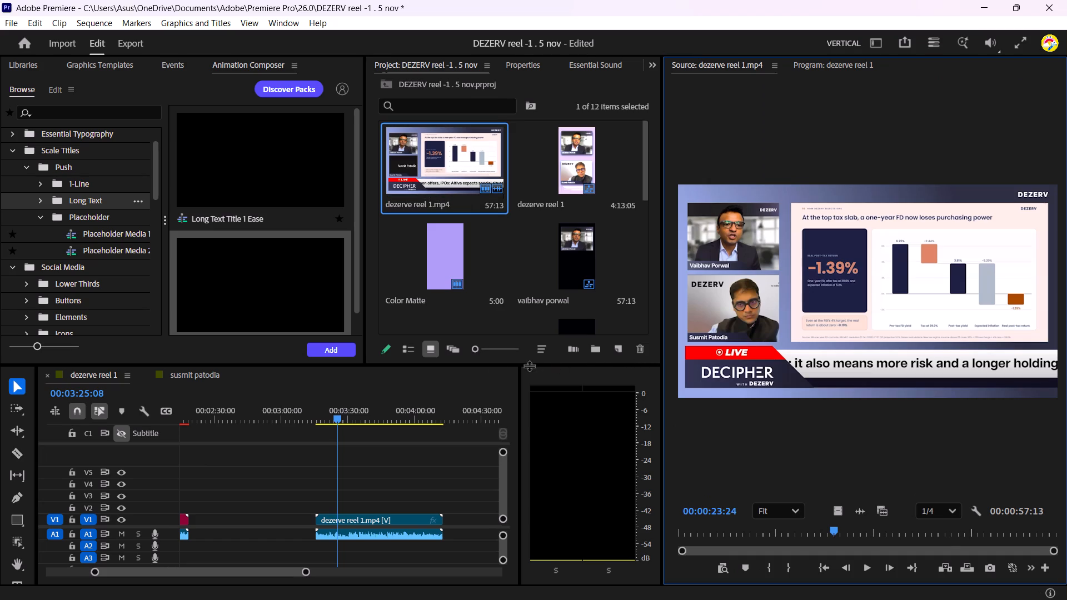
pyautogui.moveTo(339, 419); pyautogui.dragTo(328, 419)
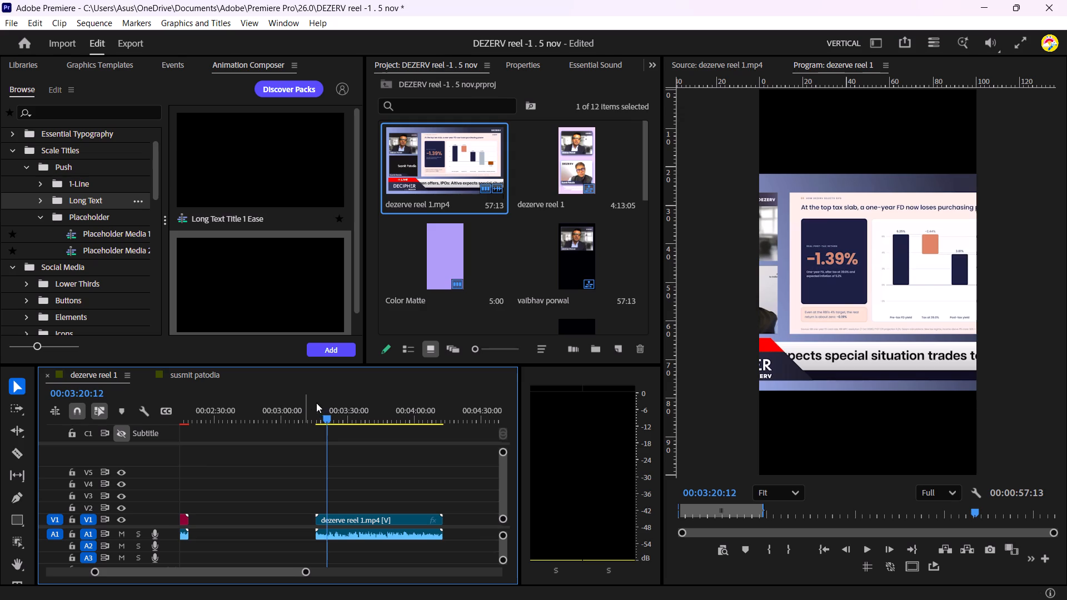
pyautogui.doubleClick(338, 518)
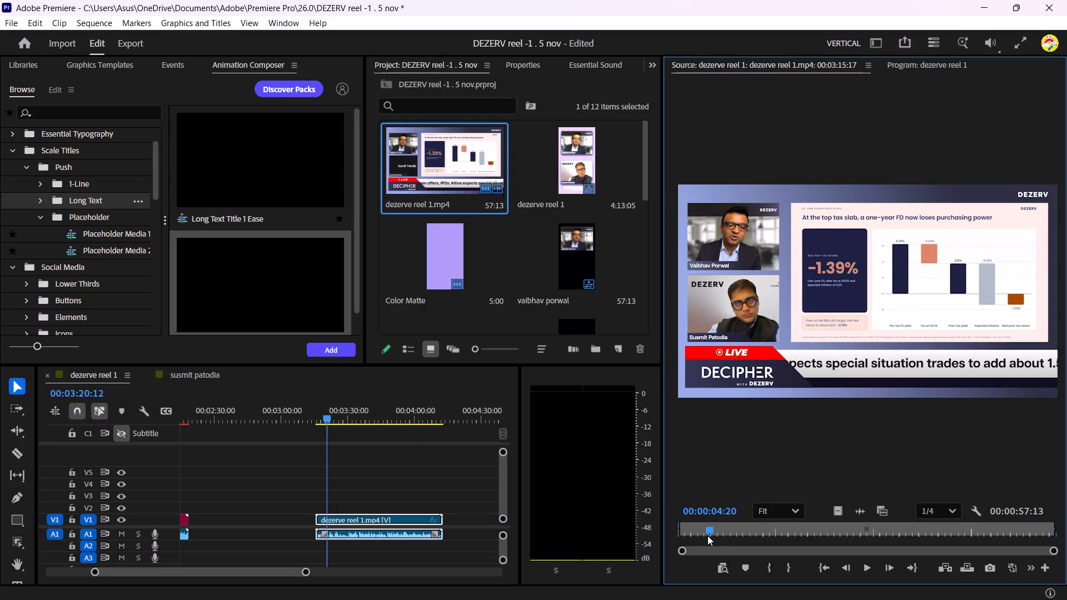
pyautogui.press('space')
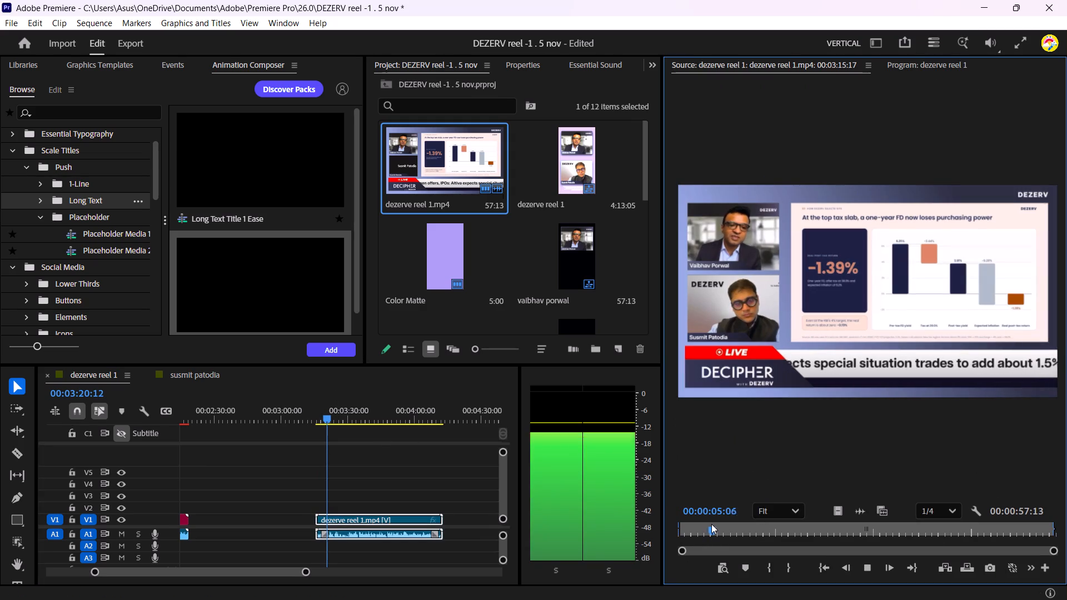
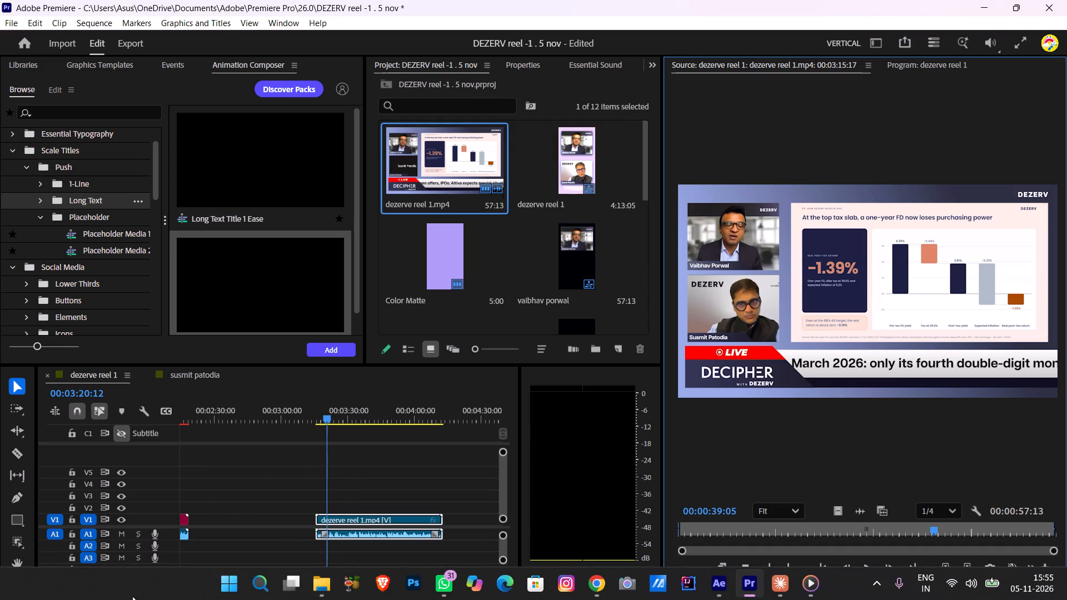
# Check the opening of the linked comp clip on V1 around 00:01:27:07 and 00:01:29:19 for speaker layout and captions.
pyautogui.scroll(6, 237, 481)
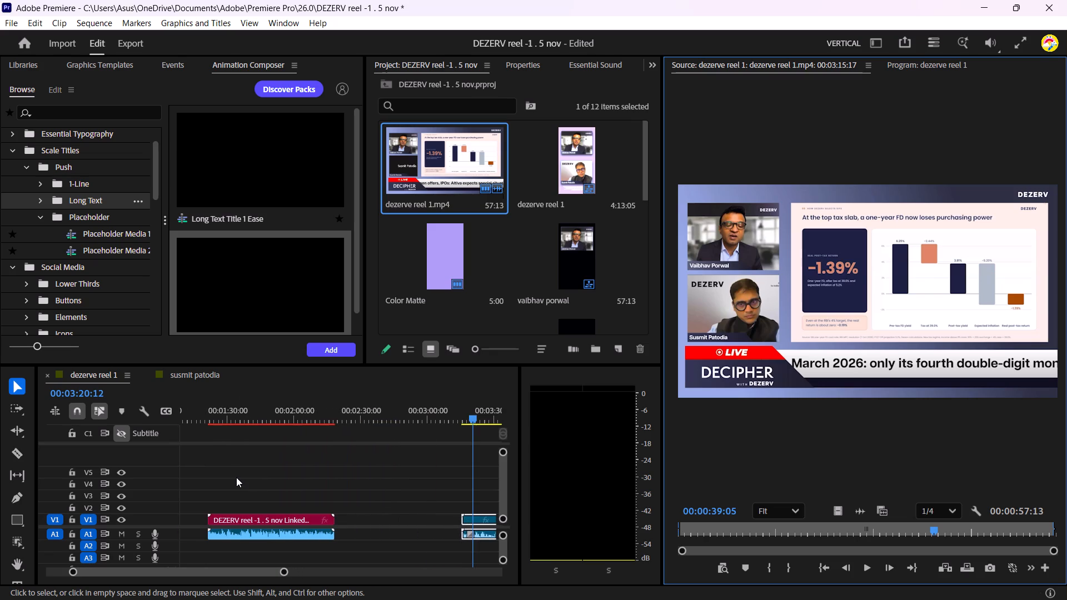
pyautogui.scroll(1, 236, 477)
pyautogui.click(223, 413)
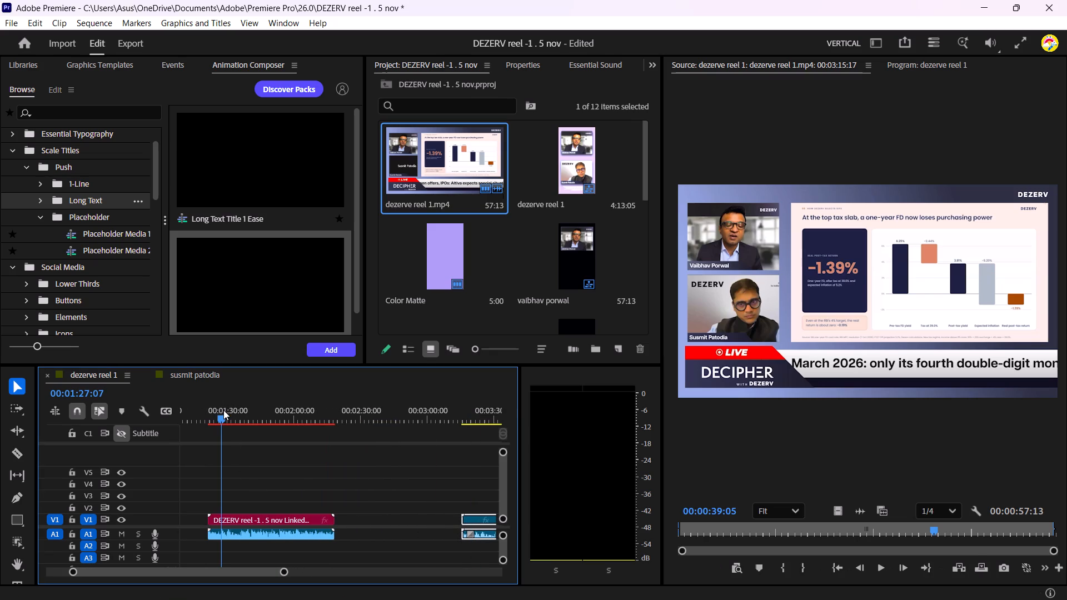
pyautogui.click(252, 446)
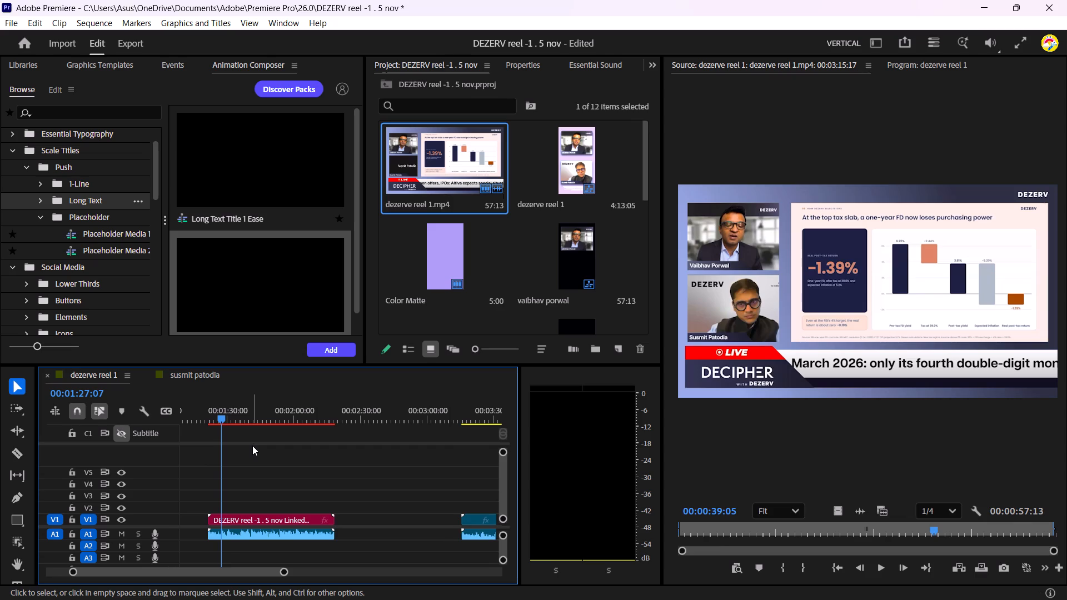
pyautogui.click(248, 417)
pyautogui.click(229, 417)
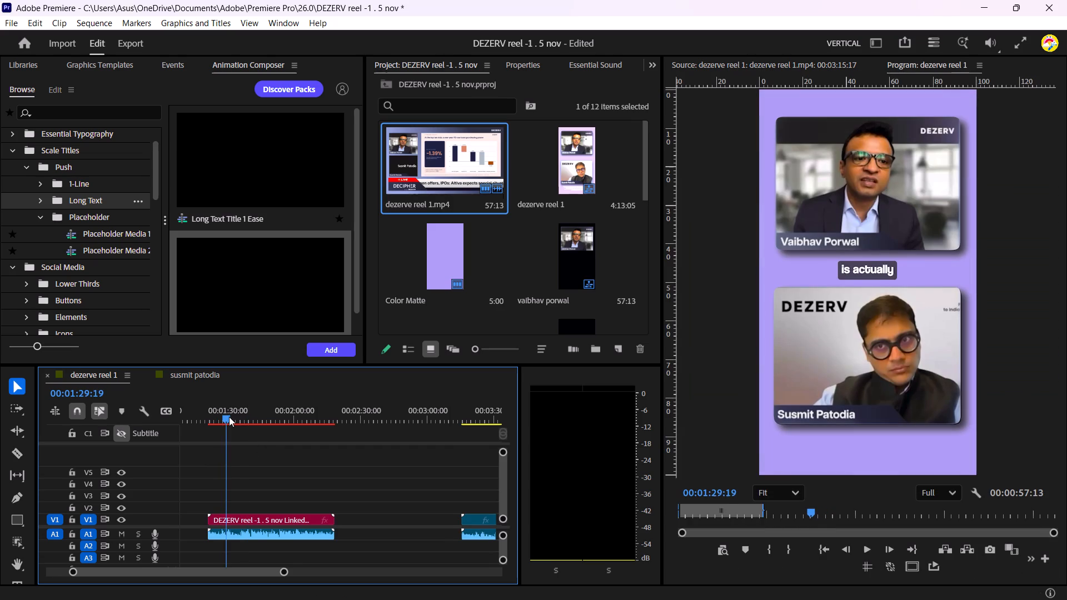
# Play the layered sequence from the start to 00:00:14:08 to review the speaker opening and the "Value of your ₹100 today" graphic.
pyautogui.scroll(-4, 275, 448)
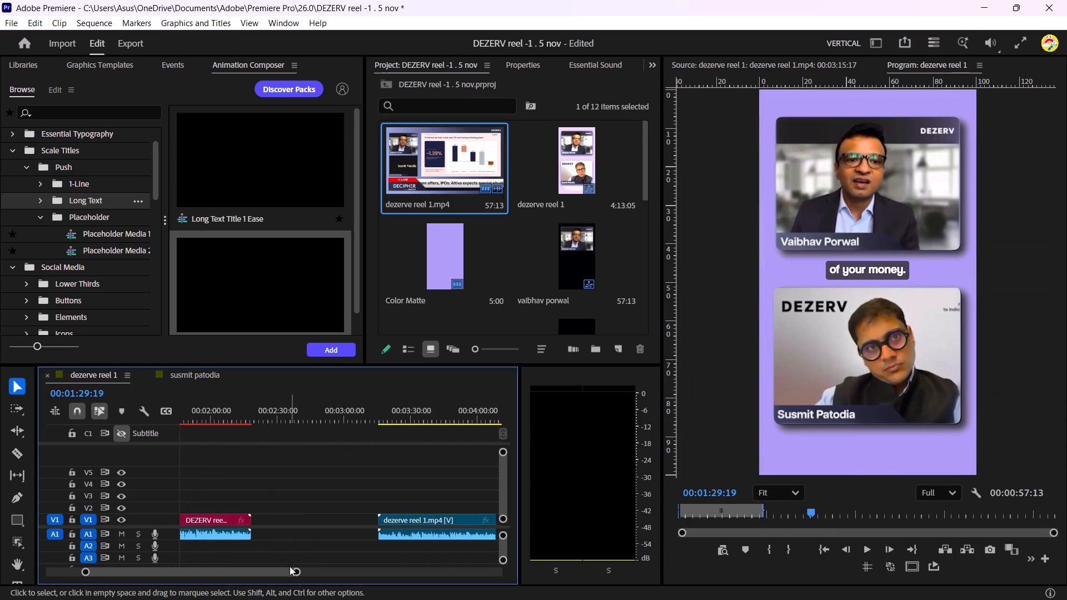
pyautogui.moveTo(295, 572); pyautogui.dragTo(327, 574)
pyautogui.scroll(3, 288, 496)
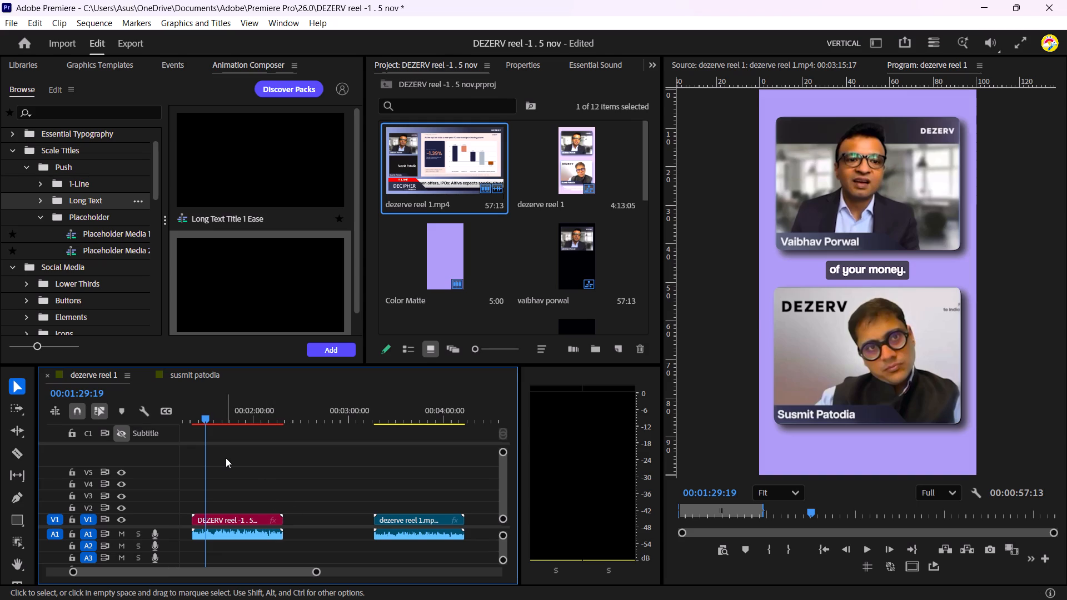
pyautogui.scroll(3, 243, 459)
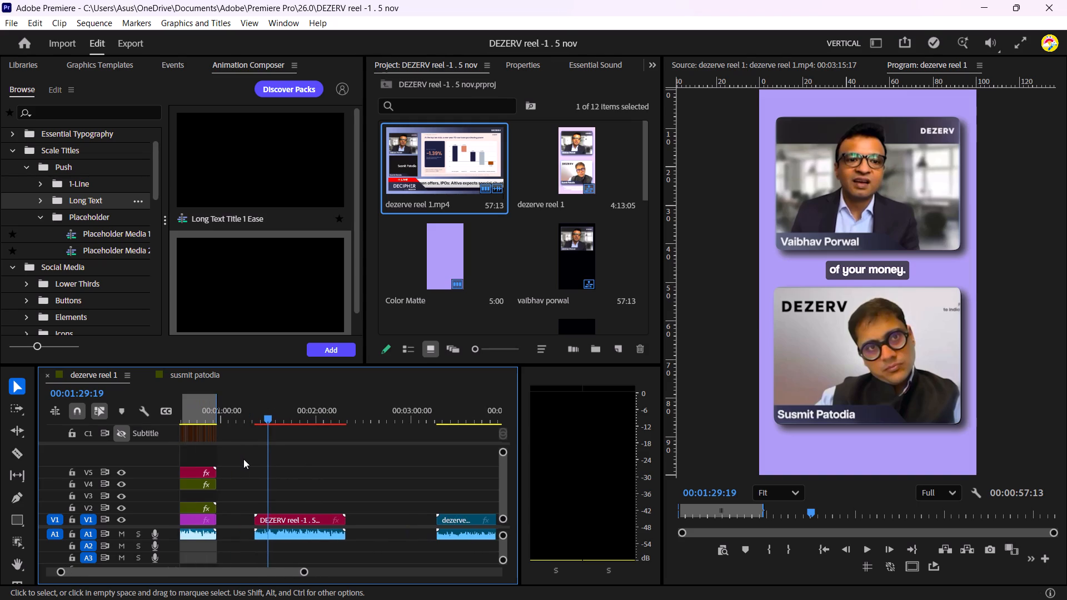
pyautogui.scroll(3, 243, 459)
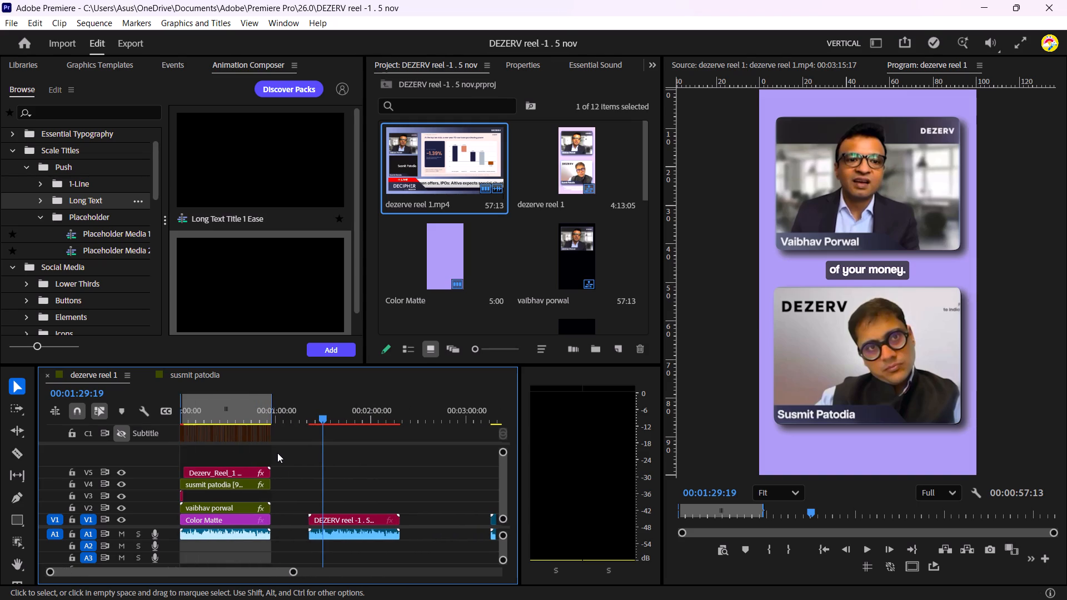
pyautogui.scroll(5, 277, 453)
pyautogui.moveTo(249, 416); pyautogui.dragTo(196, 418)
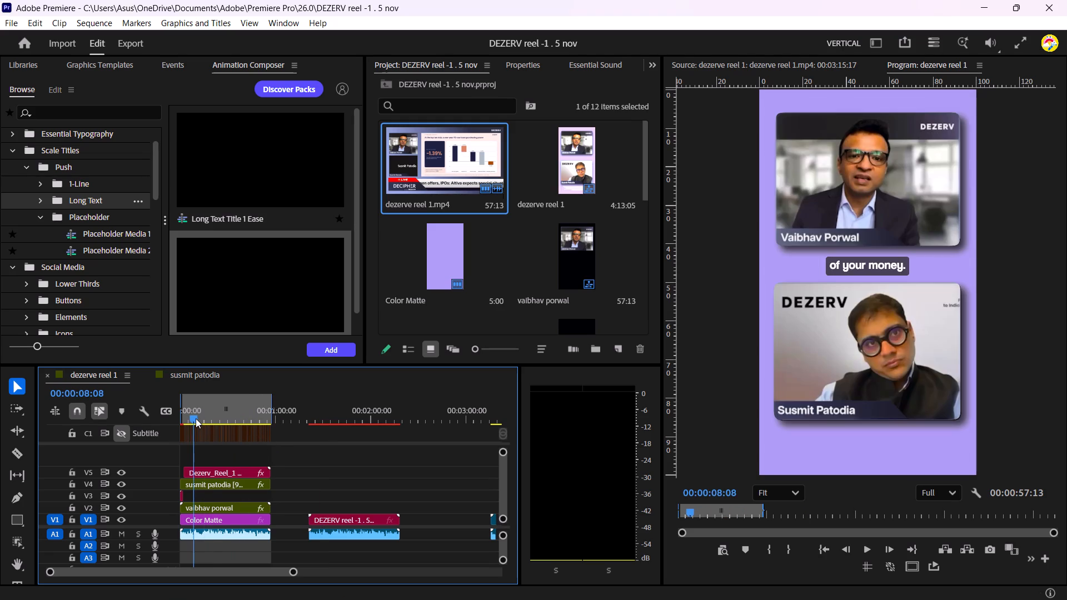
pyautogui.moveTo(196, 418); pyautogui.dragTo(182, 418)
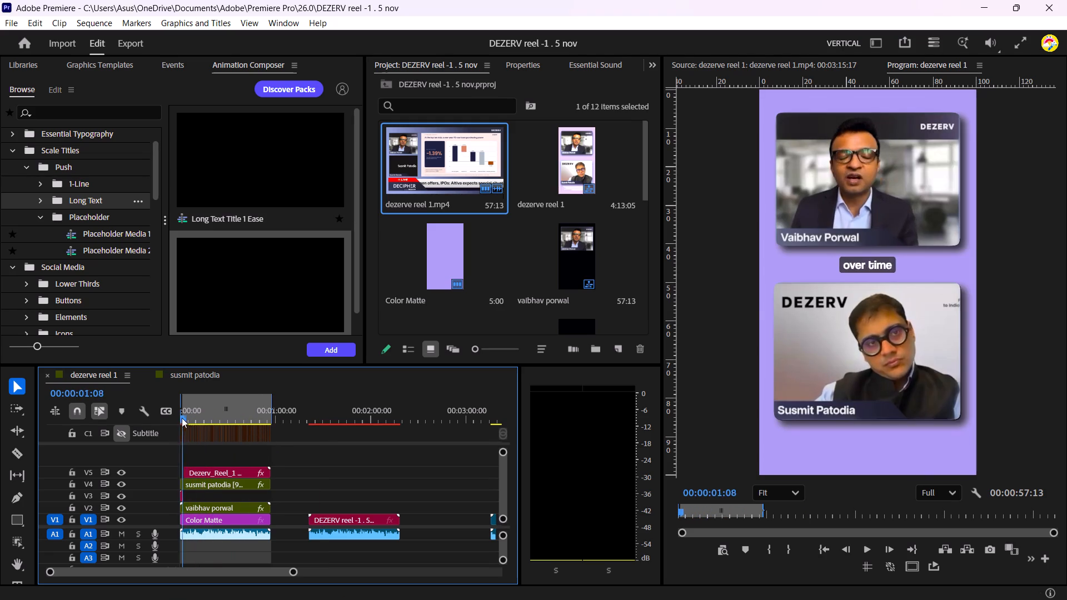
pyautogui.moveTo(182, 418); pyautogui.dragTo(178, 418)
pyautogui.press('space')
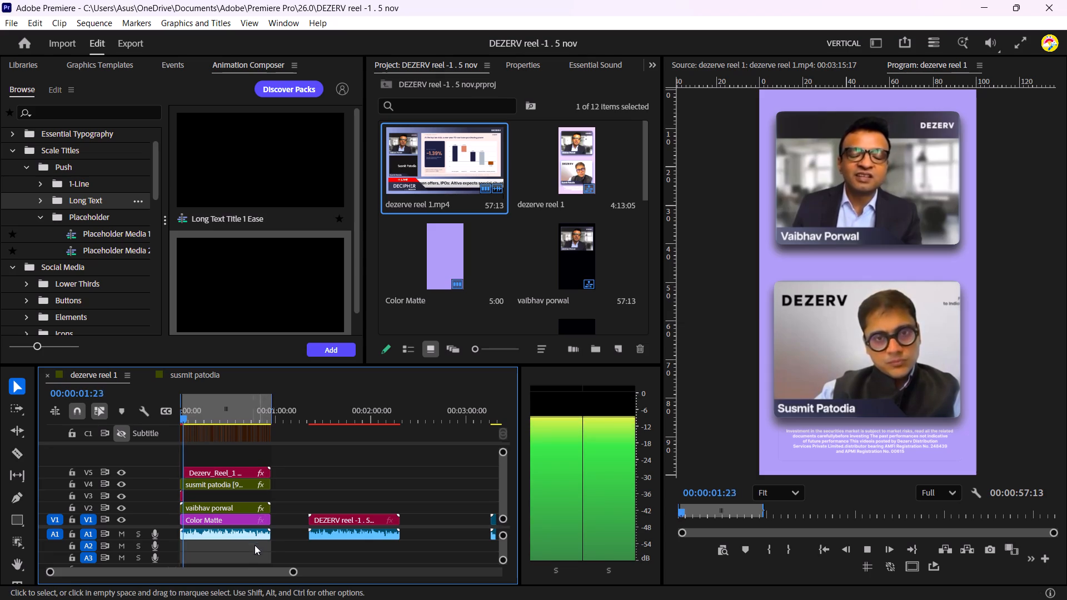
pyautogui.moveTo(295, 573); pyautogui.dragTo(256, 582)
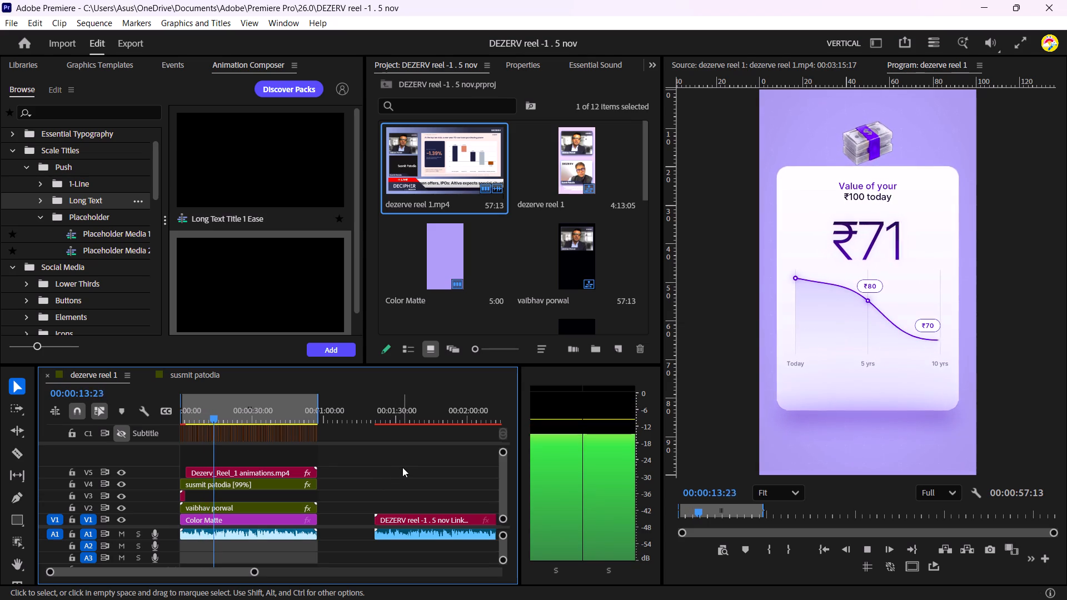
pyautogui.press('space')
# Go to 00:01:36:07 in the linked comp clip on V1 to compare its "Value of your ₹100 today" graphic.
pyautogui.scroll(-1, 430, 464)
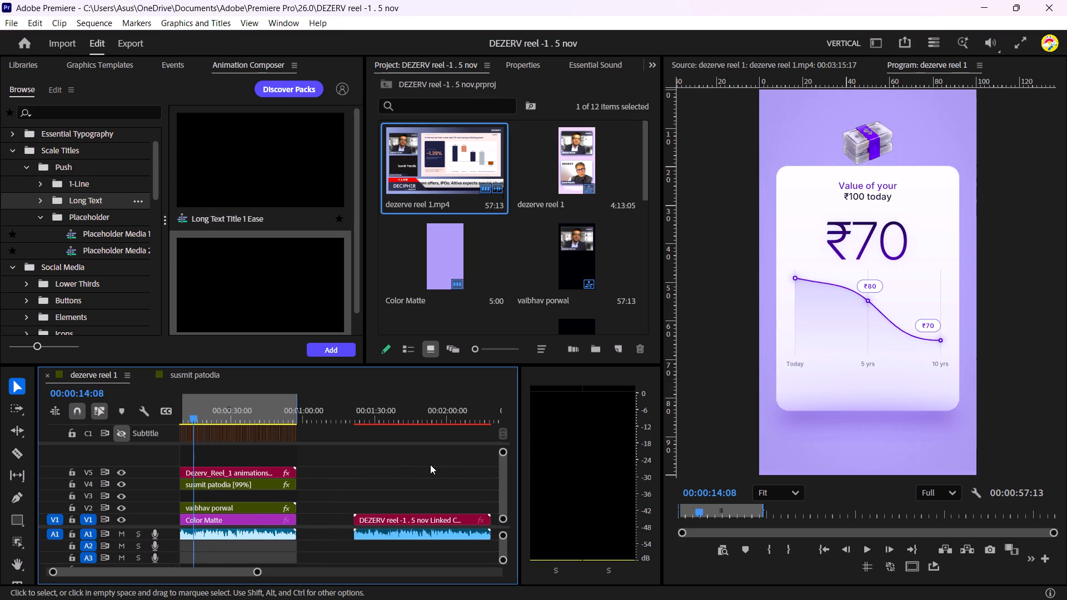
pyautogui.scroll(-2, 430, 464)
pyautogui.scroll(-2, 376, 458)
pyautogui.click(308, 416)
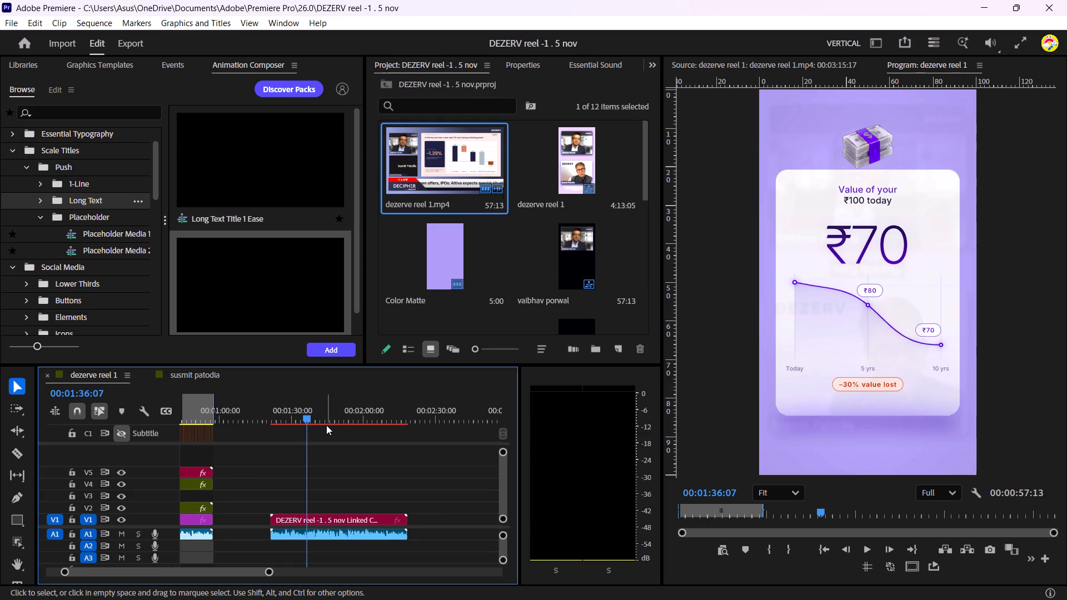
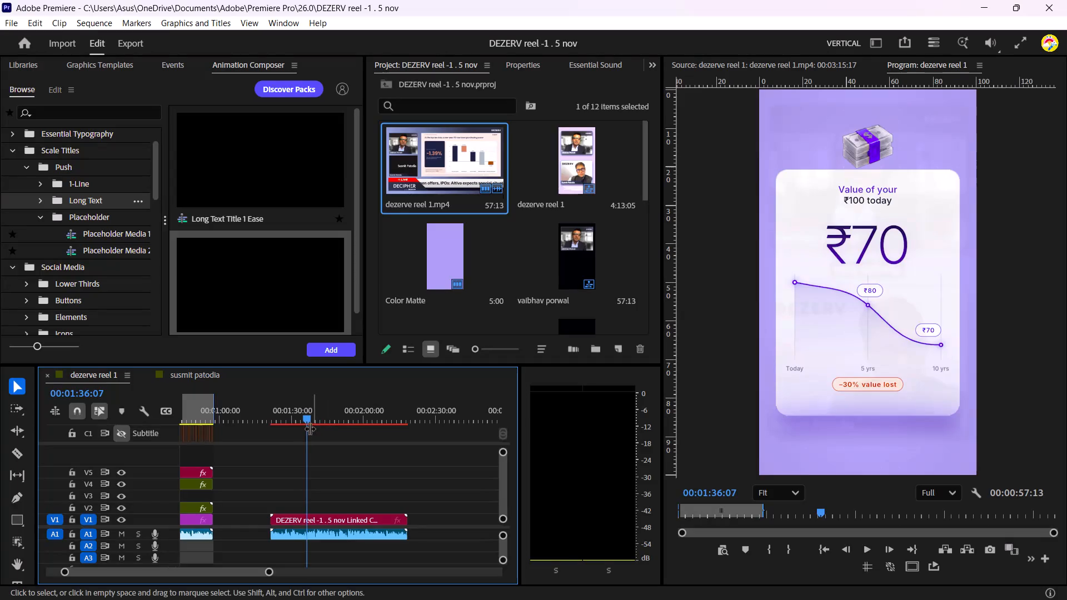
# Play the linked comp clip on V1 from 00:01:29:08 to 00:01:40:15 to review the "Value of your ₹100 today" graphic, its transitions and the captions.
pyautogui.click(291, 416)
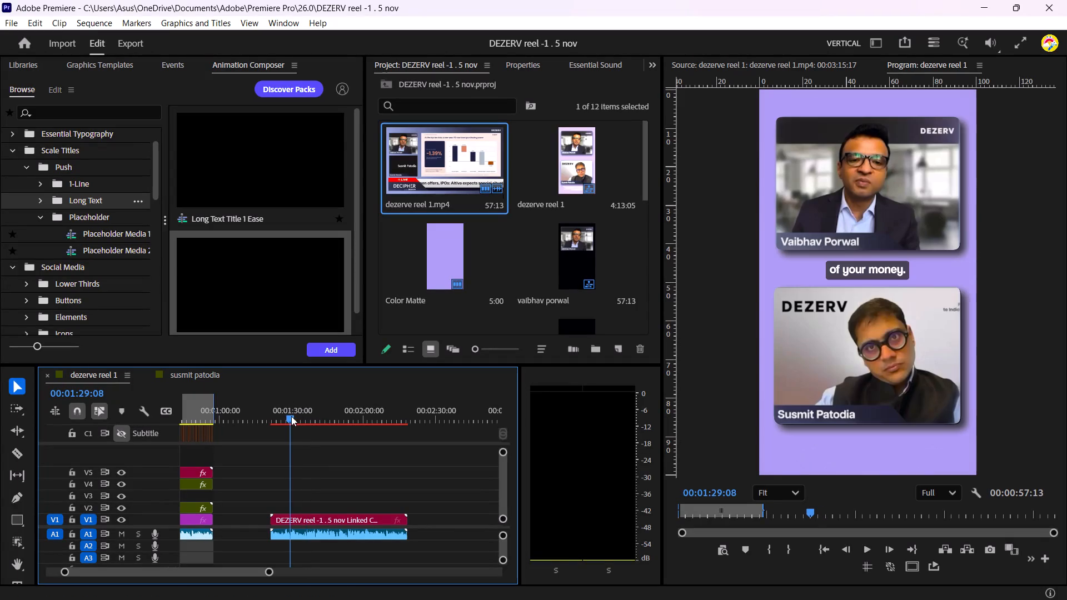
pyautogui.press('space')
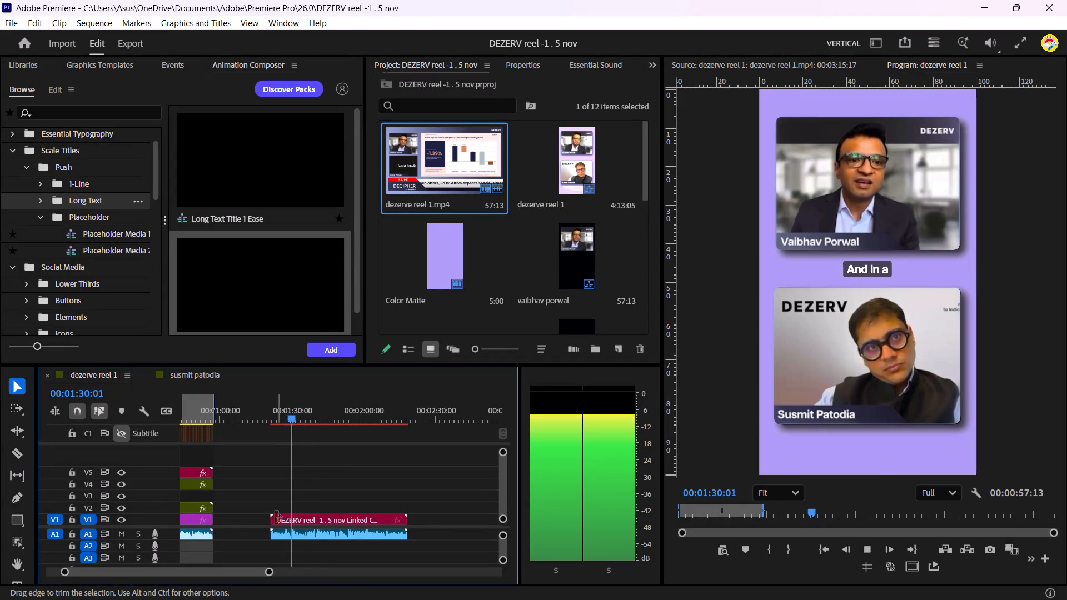
pyautogui.press('space')
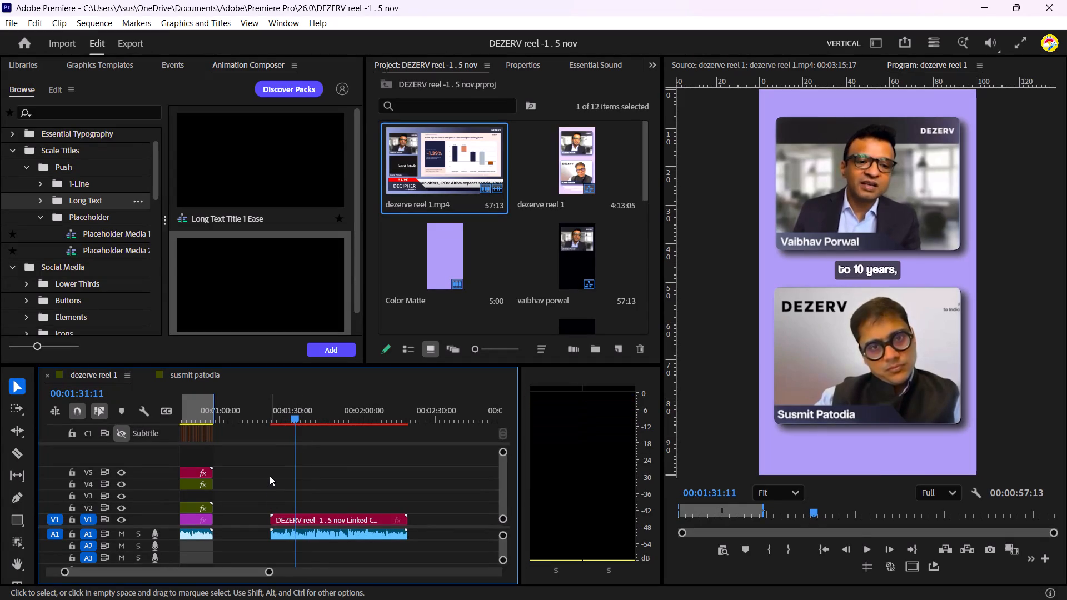
pyautogui.press('space')
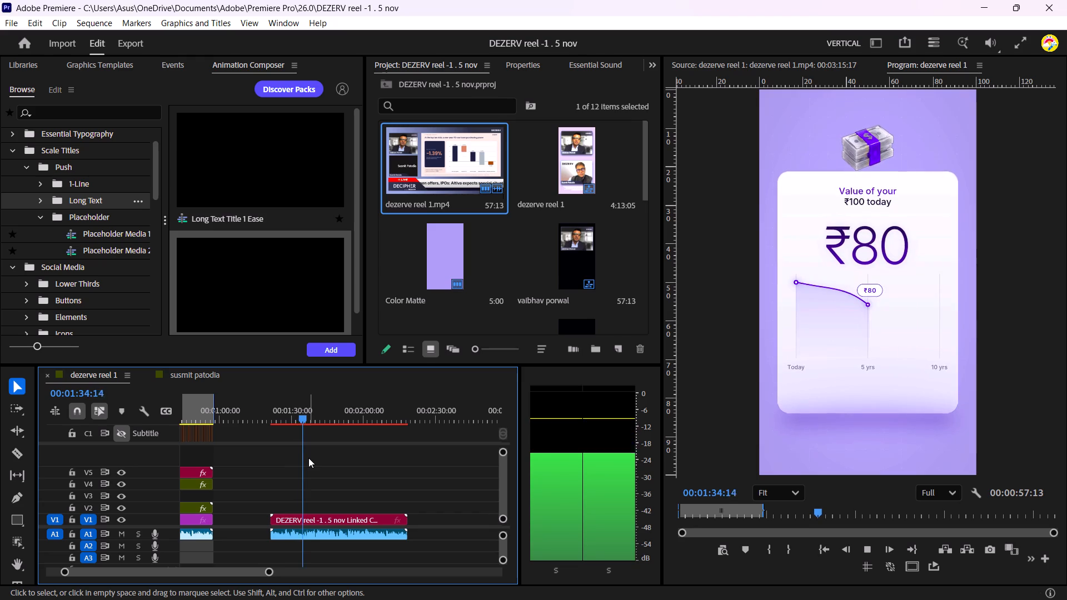
pyautogui.press('space')
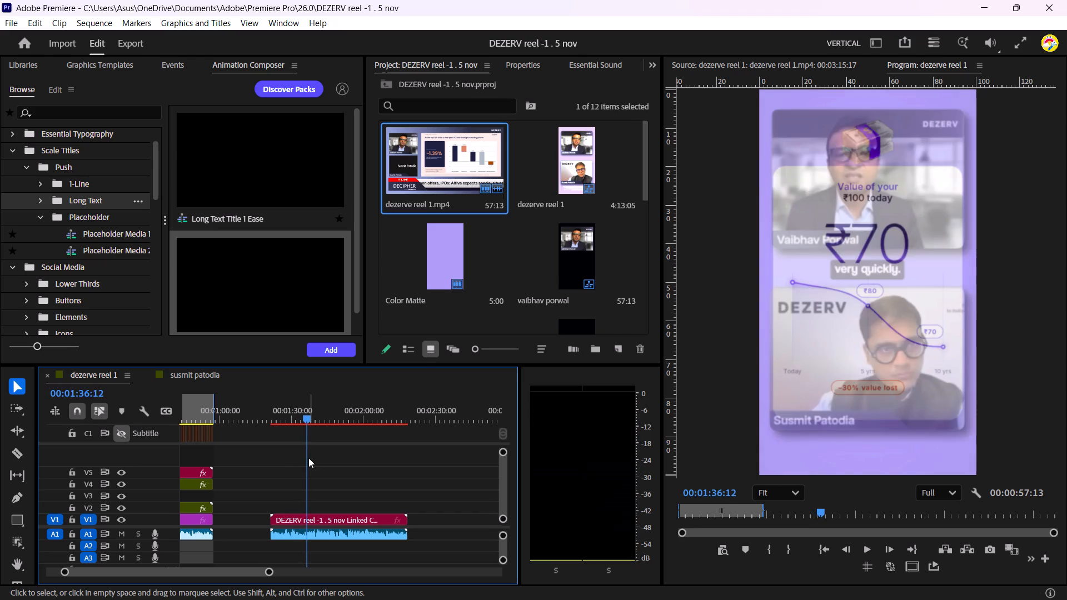
pyautogui.press('space')
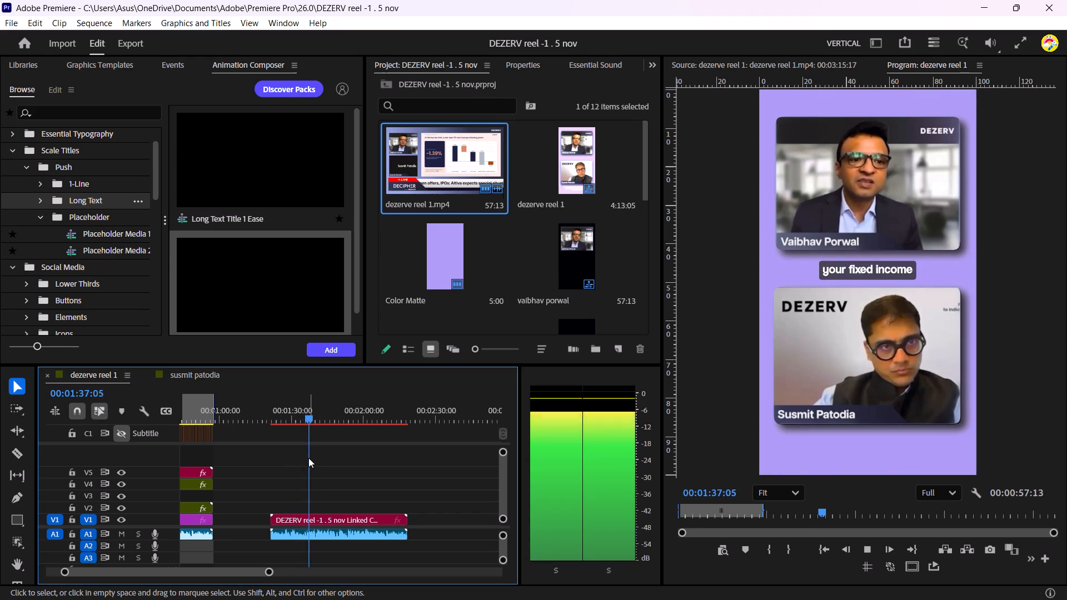
pyautogui.press('space')
pyautogui.press('space')
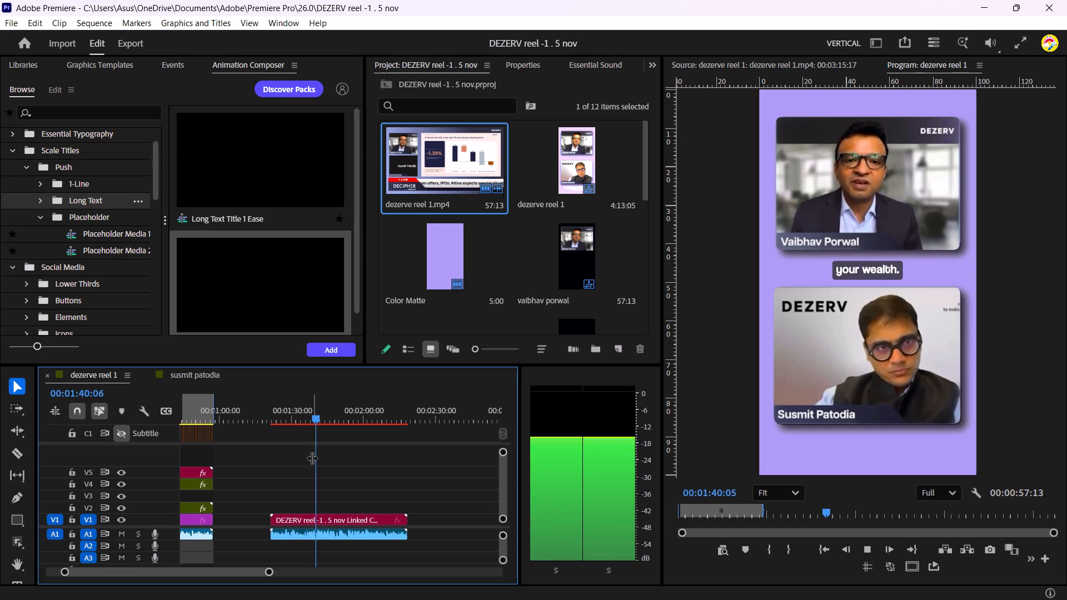
pyautogui.press('space')
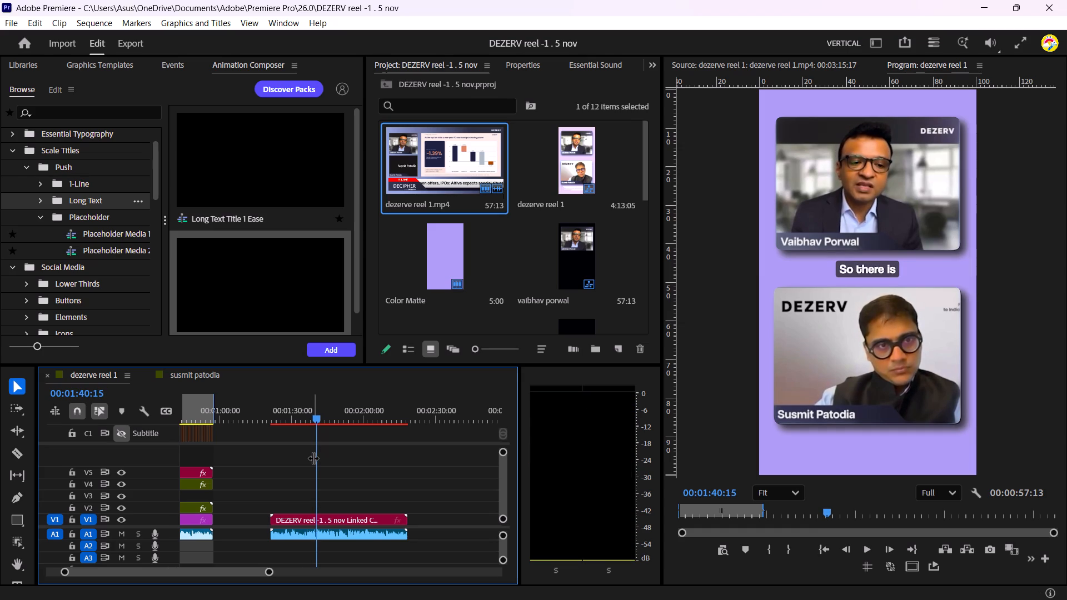
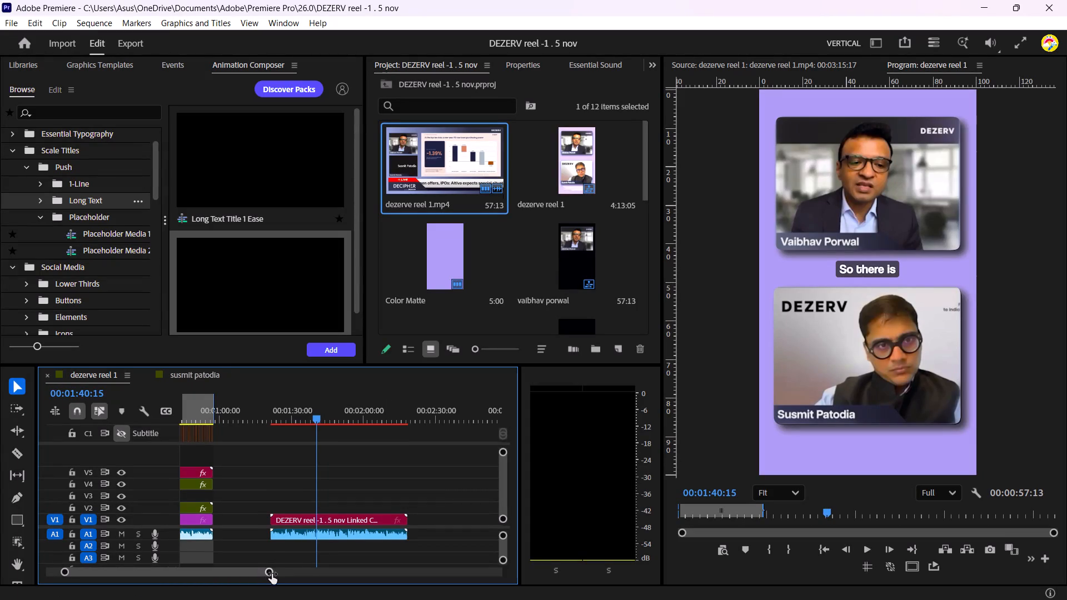
# Play the end of the layered sequence from about 00:00:56:15 to 00:00:57:17 and examine where its clips end after the closing graphic.
pyautogui.moveTo(272, 574); pyautogui.dragTo(186, 581)
pyautogui.scroll(13, 236, 484)
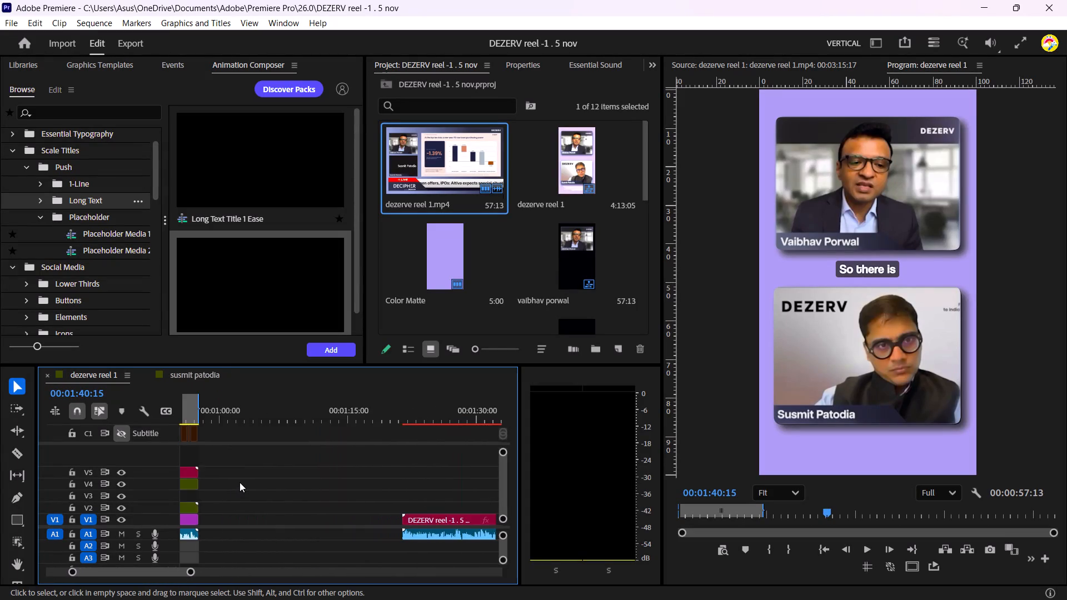
pyautogui.scroll(2, 240, 482)
pyautogui.click(276, 413)
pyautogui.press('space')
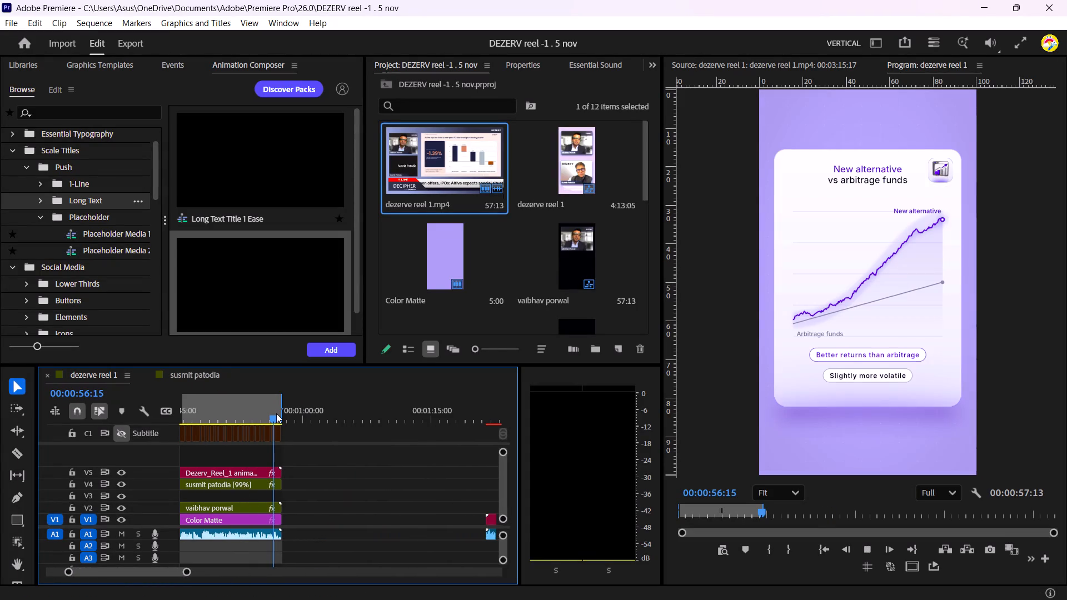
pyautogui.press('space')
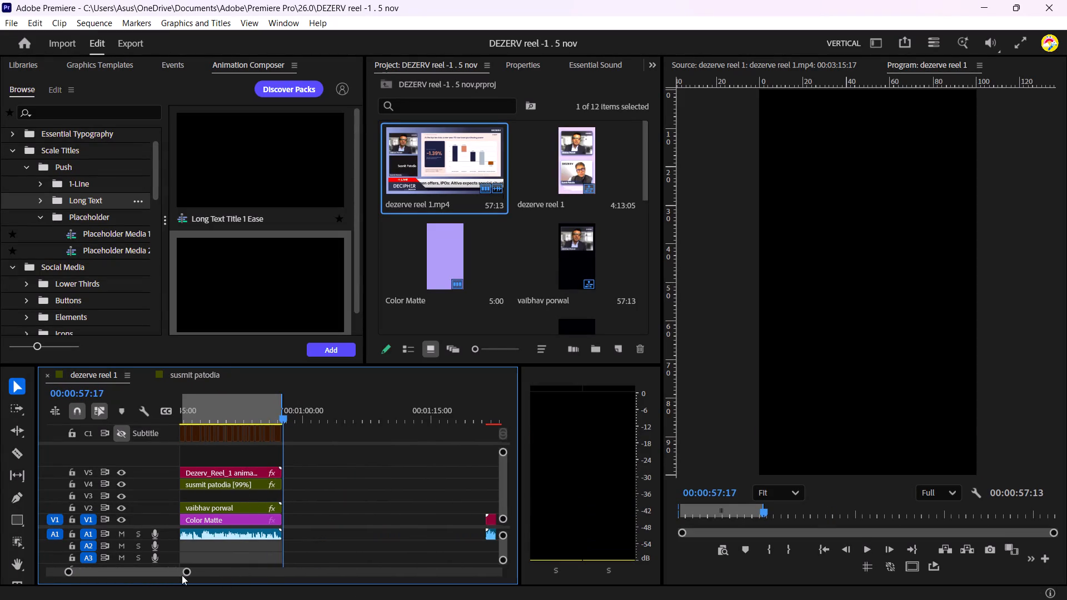
pyautogui.moveTo(187, 569); pyautogui.dragTo(113, 562)
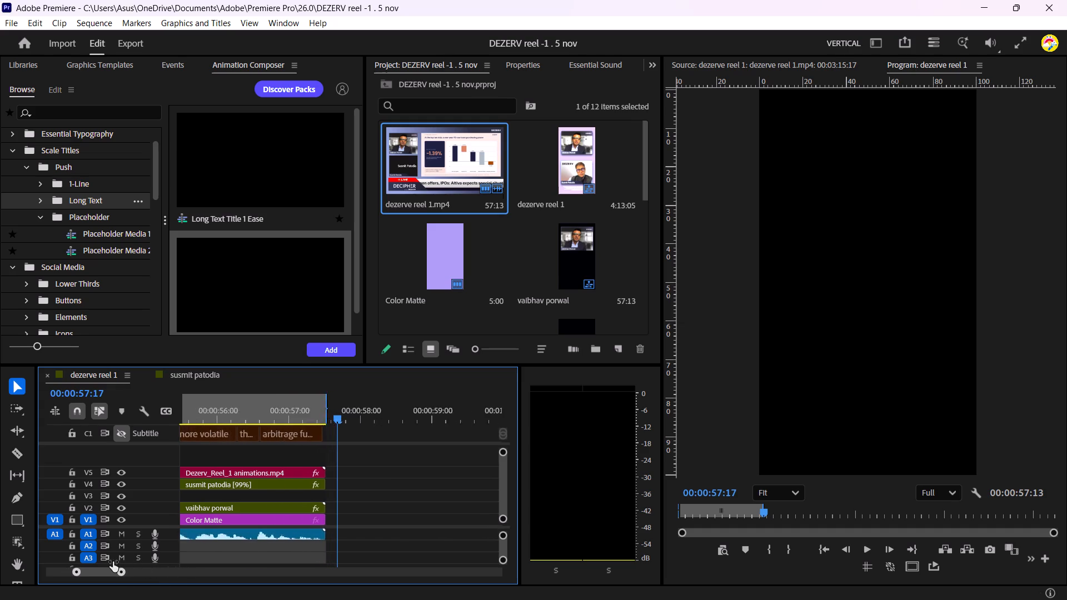
pyautogui.moveTo(113, 562); pyautogui.dragTo(88, 562)
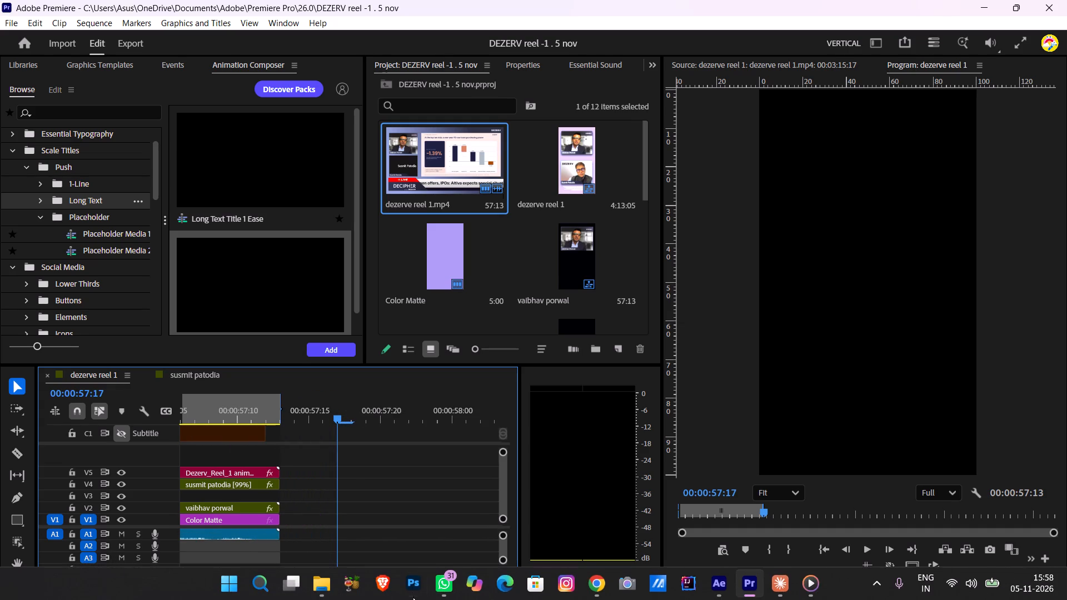
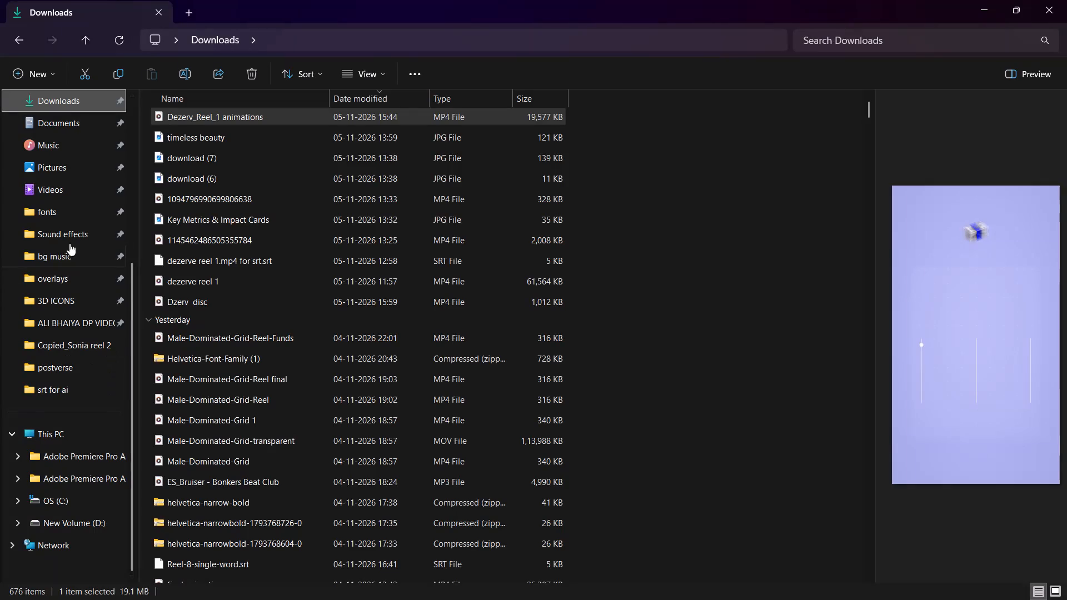
# Import the newly rendered "Dzerv disc" MP4 from the Downloads folder into the media bin of the DEZERV reel project in Premiere.
pyautogui.click(57, 171)
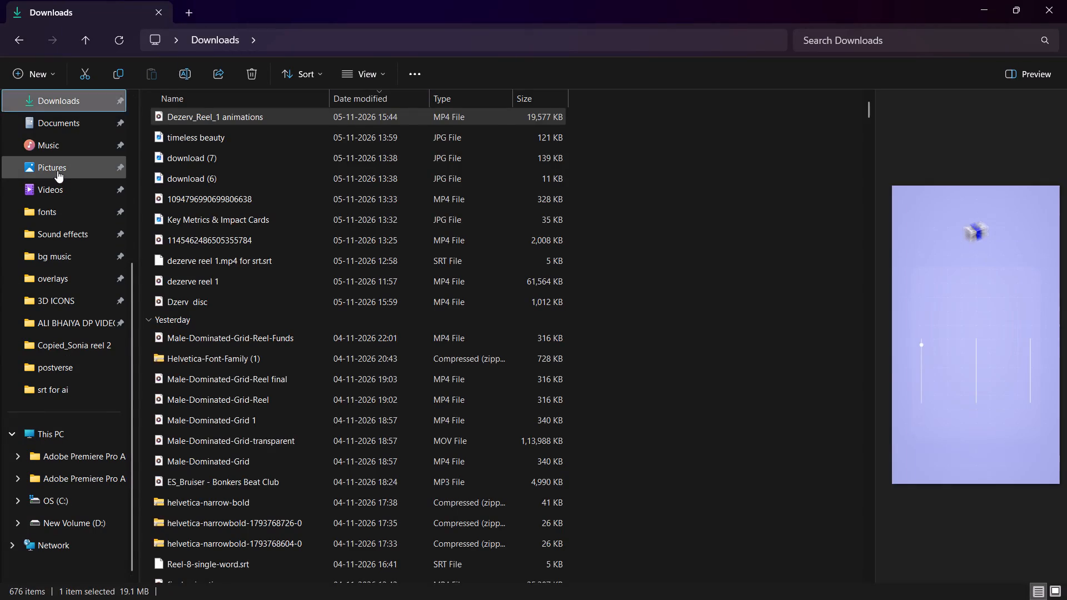
pyautogui.click(62, 96)
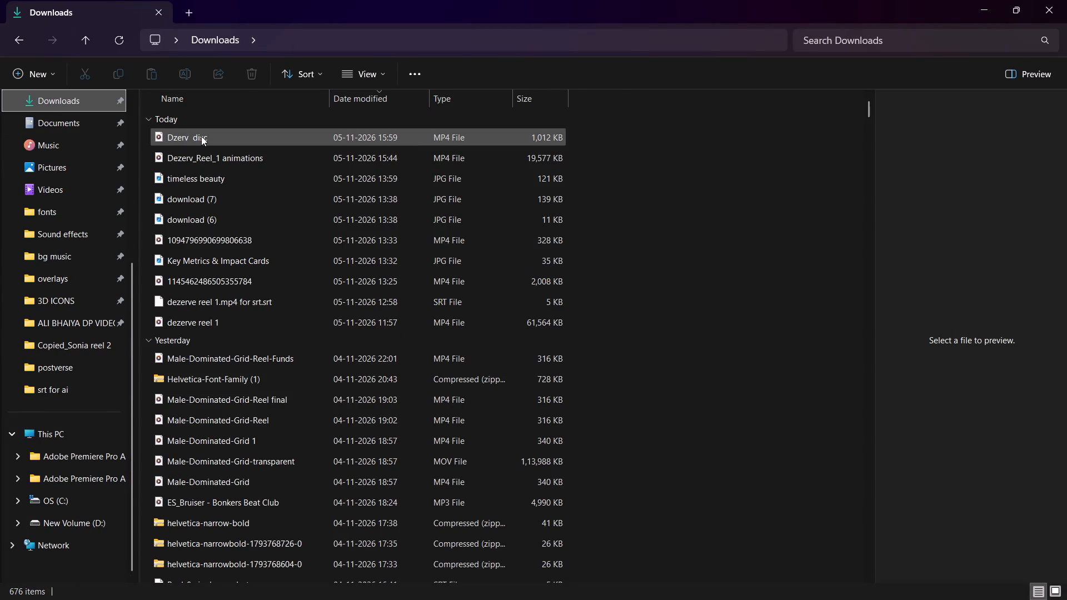
pyautogui.click(201, 136)
pyautogui.moveTo(158, 136); pyautogui.dragTo(483, 276)
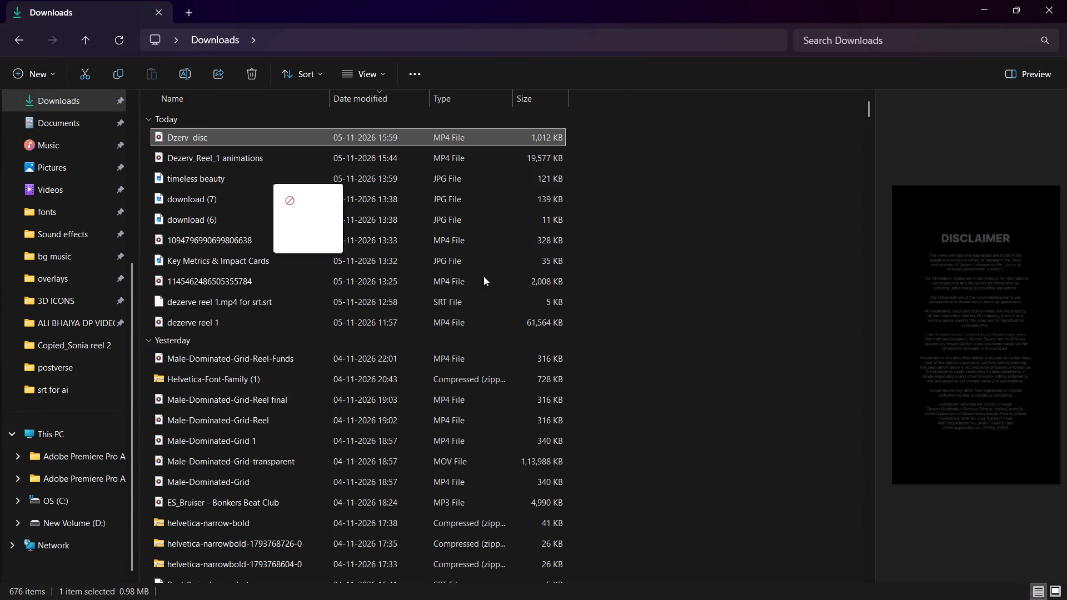
pyautogui.moveTo(483, 276); pyautogui.dragTo(833, 599)
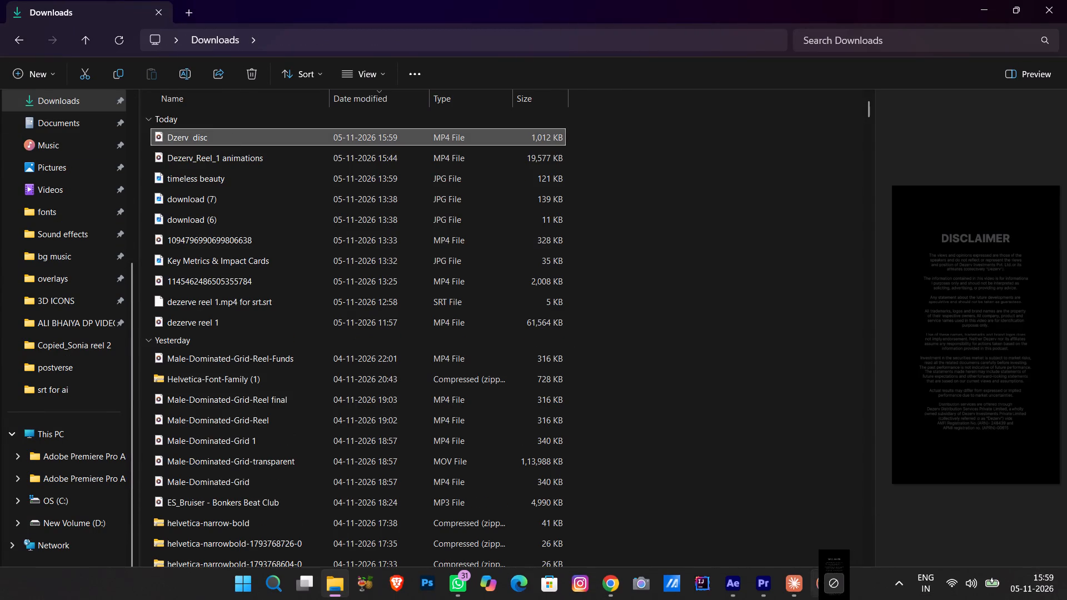
pyautogui.moveTo(833, 599); pyautogui.dragTo(323, 536)
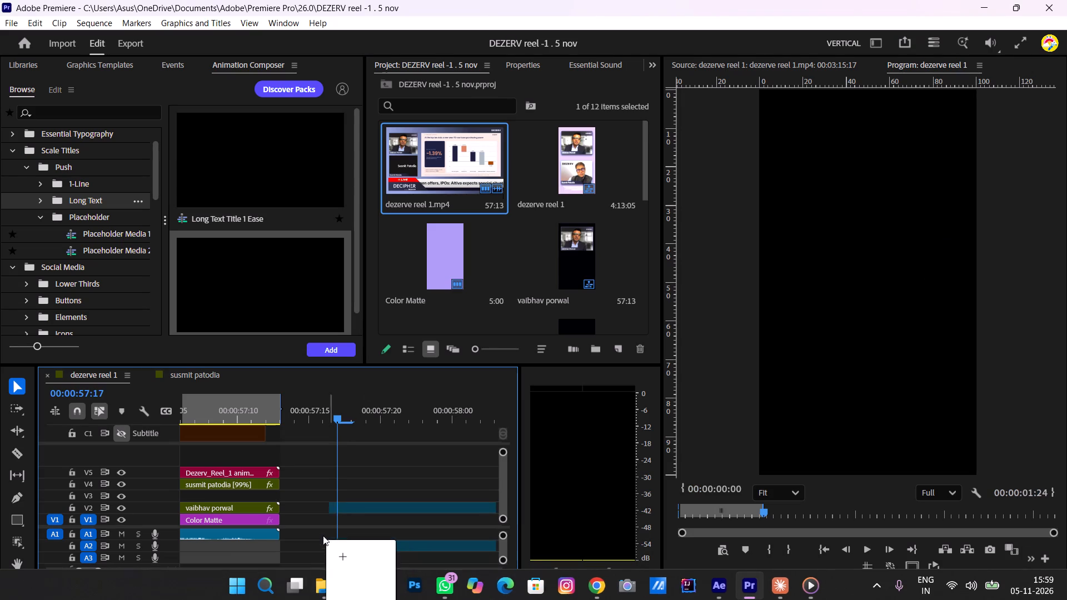
pyautogui.moveTo(323, 536); pyautogui.dragTo(476, 471)
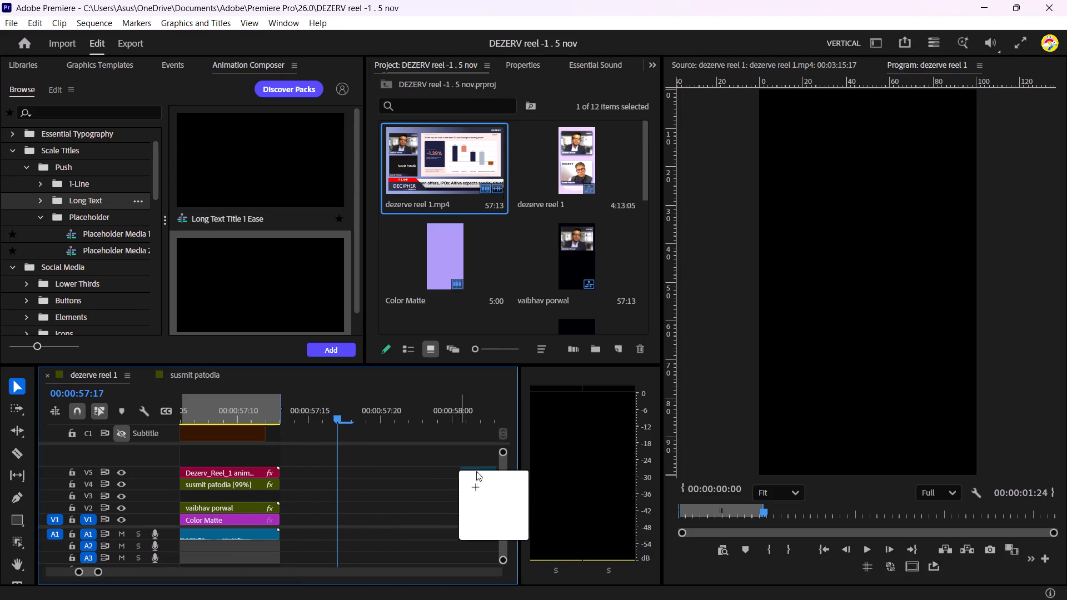
pyautogui.moveTo(476, 471); pyautogui.dragTo(502, 473)
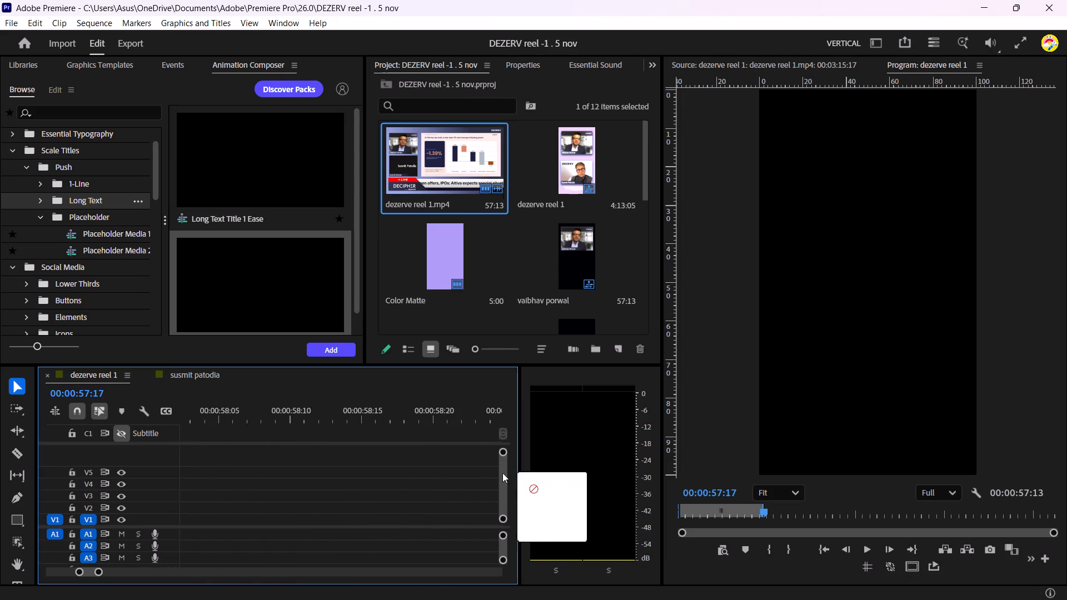
pyautogui.moveTo(502, 473); pyautogui.dragTo(278, 446)
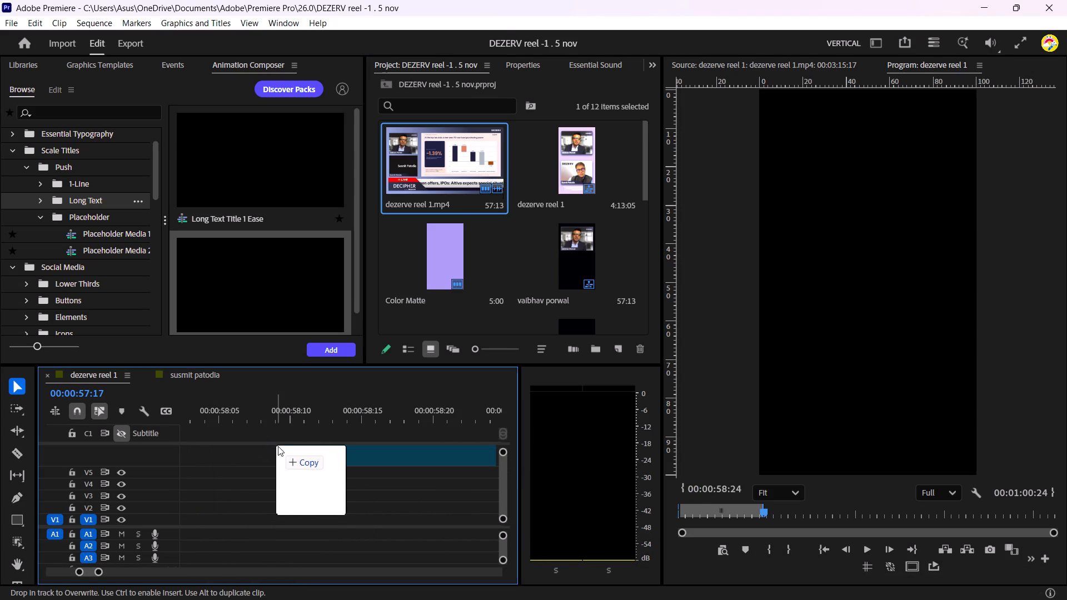
pyautogui.moveTo(278, 446); pyautogui.dragTo(493, 254)
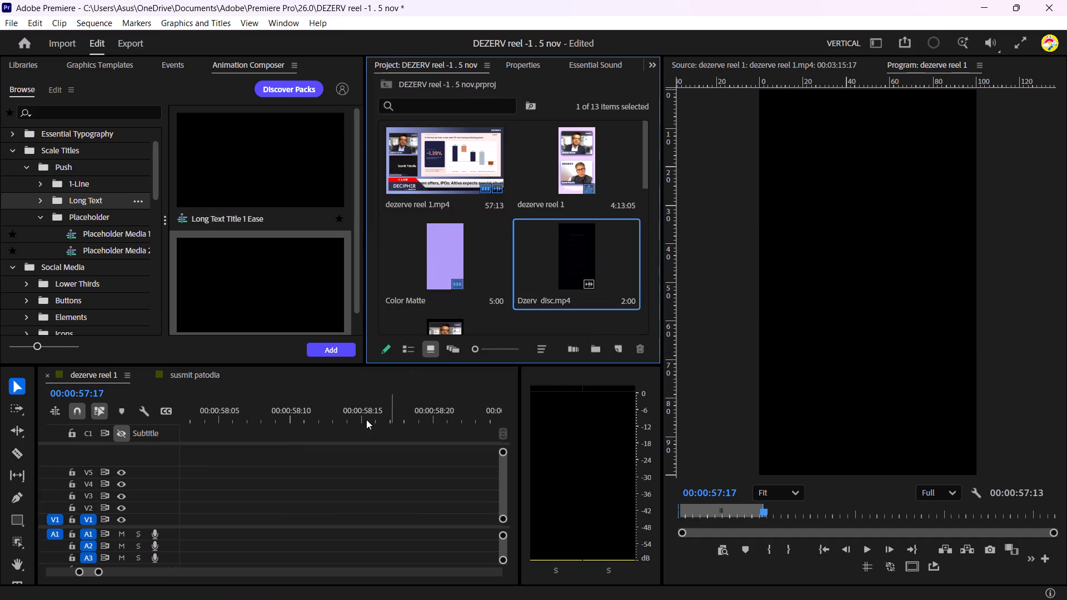
# Move the linked comp clip and its audio along V1 and A1 to start at about 00:01:52, away from the main edit.
pyautogui.moveTo(102, 574); pyautogui.dragTo(172, 571)
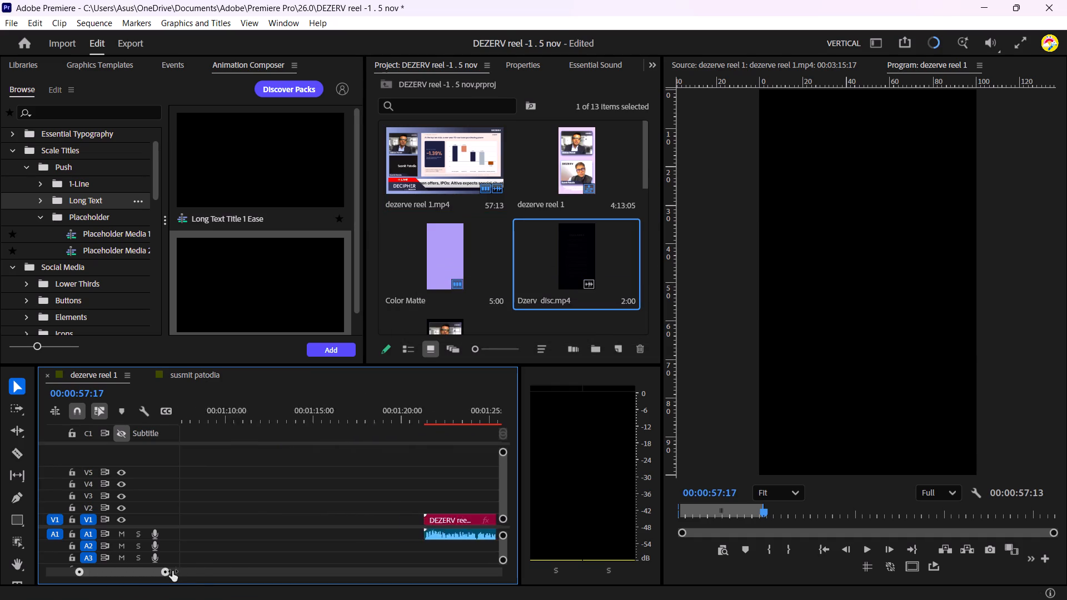
pyautogui.moveTo(172, 571); pyautogui.dragTo(232, 567)
pyautogui.moveTo(156, 573); pyautogui.dragTo(108, 582)
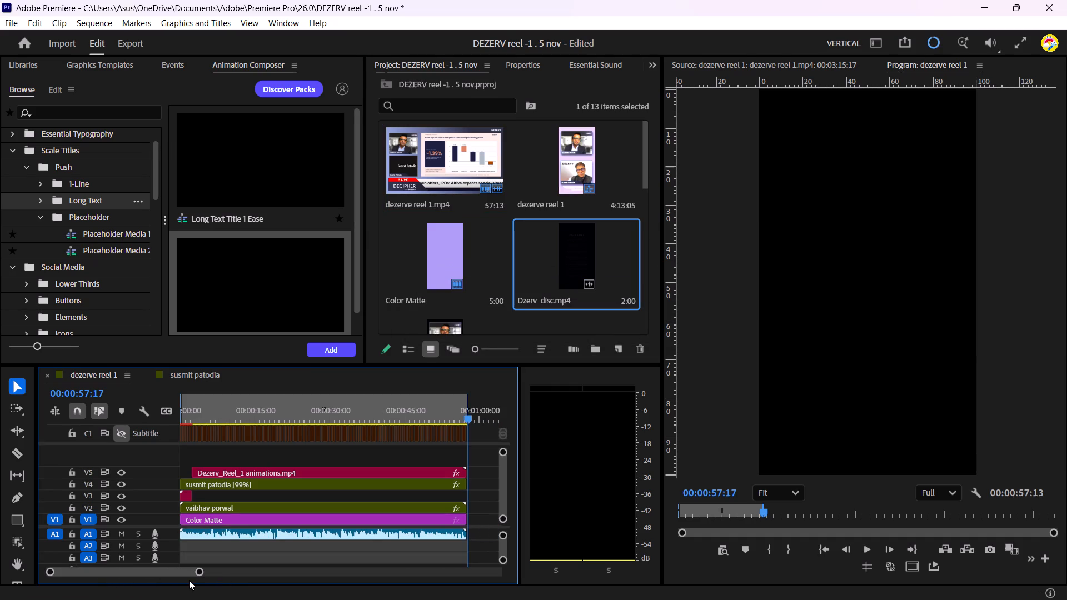
pyautogui.moveTo(198, 574); pyautogui.dragTo(277, 583)
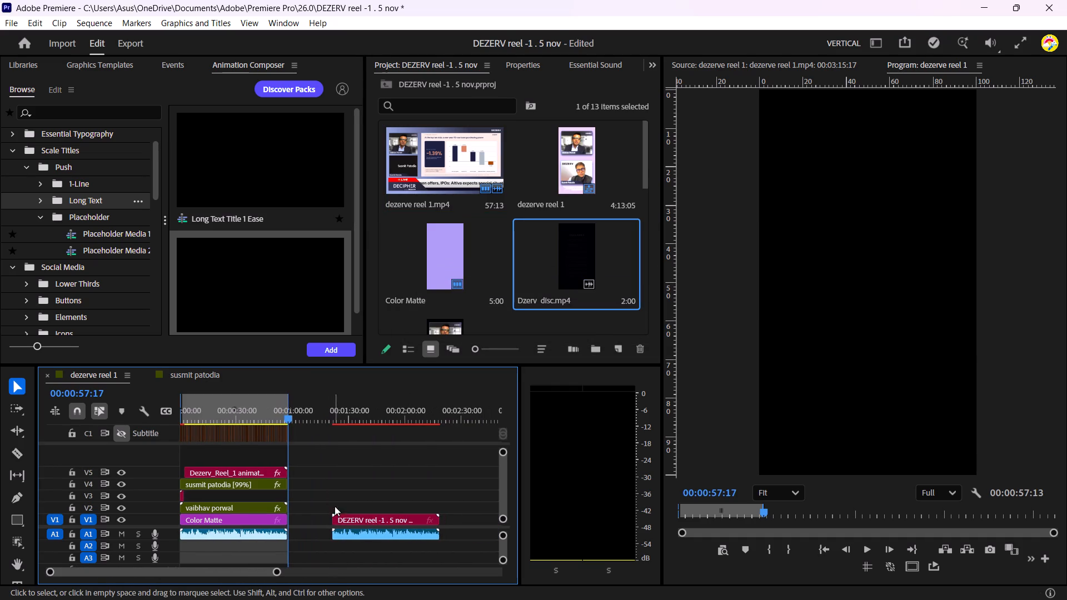
pyautogui.moveTo(338, 484); pyautogui.dragTo(393, 546)
pyautogui.moveTo(368, 522); pyautogui.dragTo(426, 516)
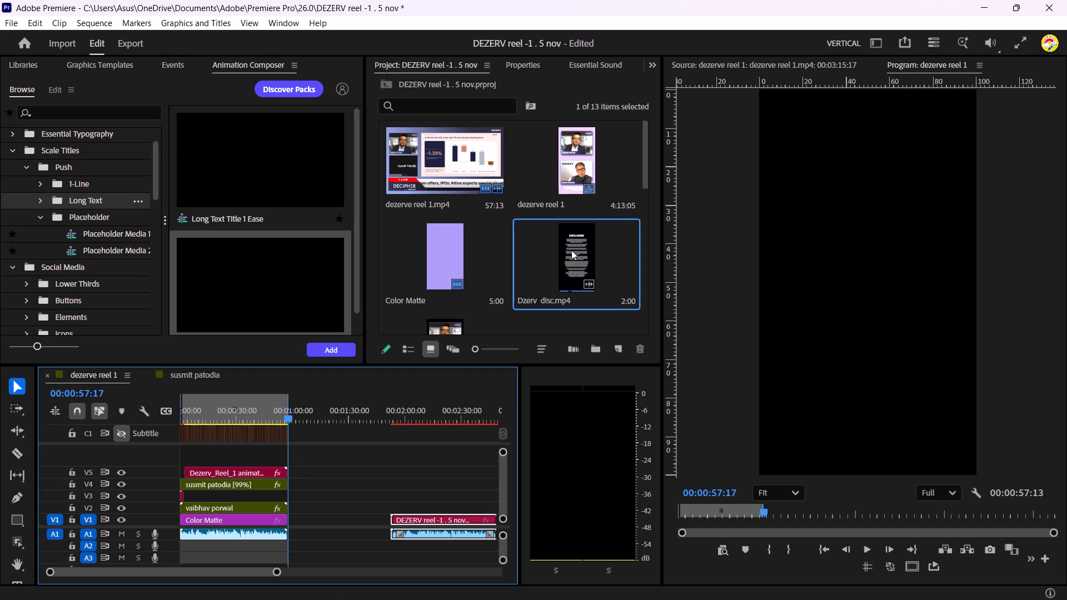
# Add the Dzerv_disc.mp4 disclaimer clip to V1 and A1 at about 00:01:02, past the end of the main edit.
pyautogui.moveTo(579, 254); pyautogui.dragTo(358, 440)
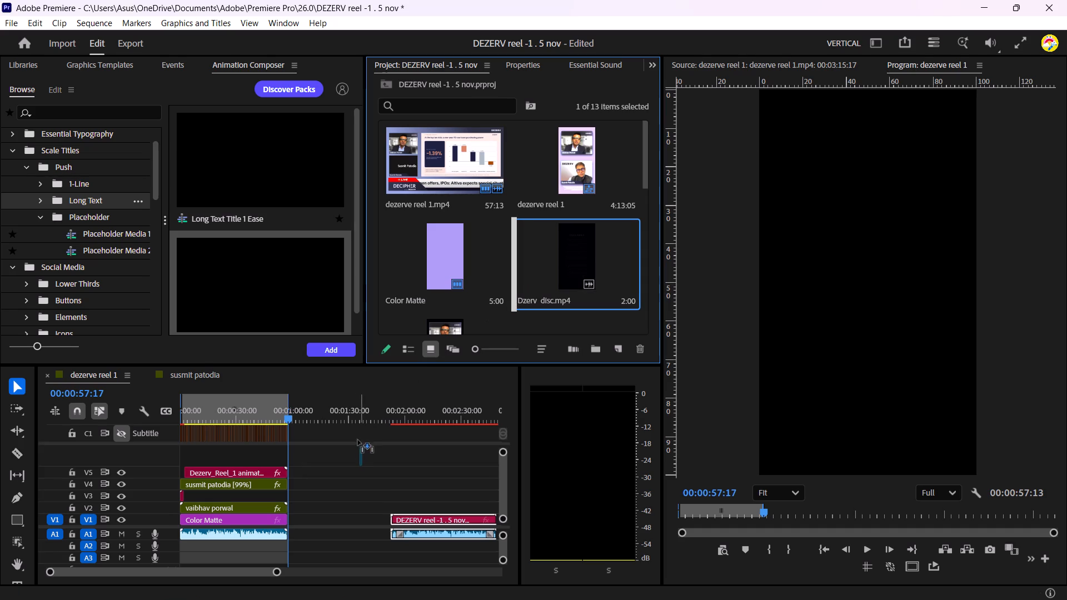
pyautogui.moveTo(358, 440); pyautogui.dragTo(298, 482)
pyautogui.moveTo(298, 482); pyautogui.dragTo(299, 516)
pyautogui.moveTo(299, 516); pyautogui.dragTo(297, 519)
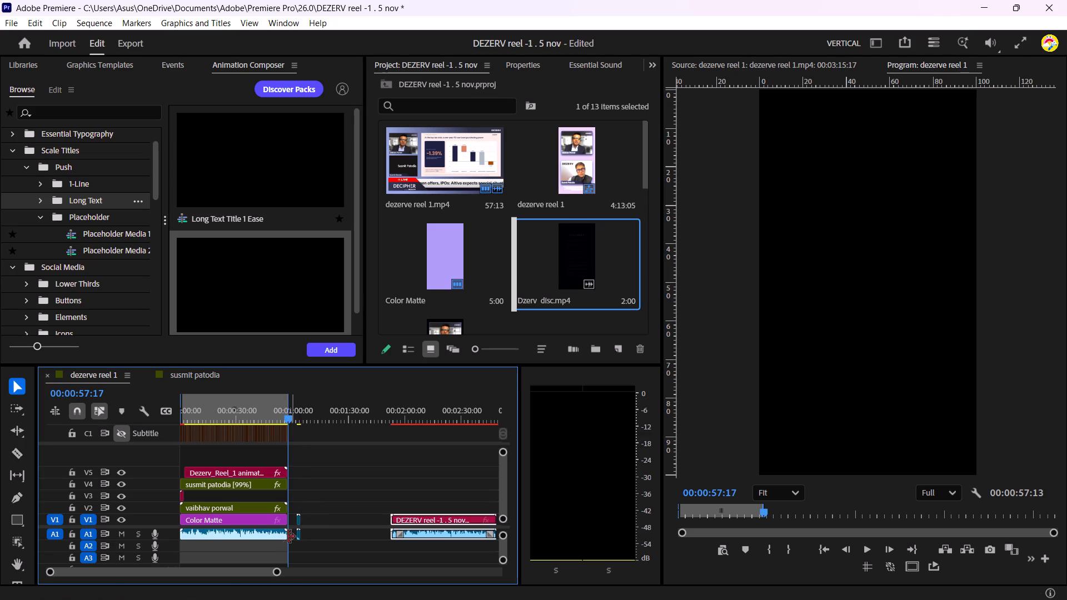
# Play the disclaimer clip from 00:01:02:07 to 00:01:03:23 to check its content.
pyautogui.moveTo(275, 573); pyautogui.dragTo(131, 563)
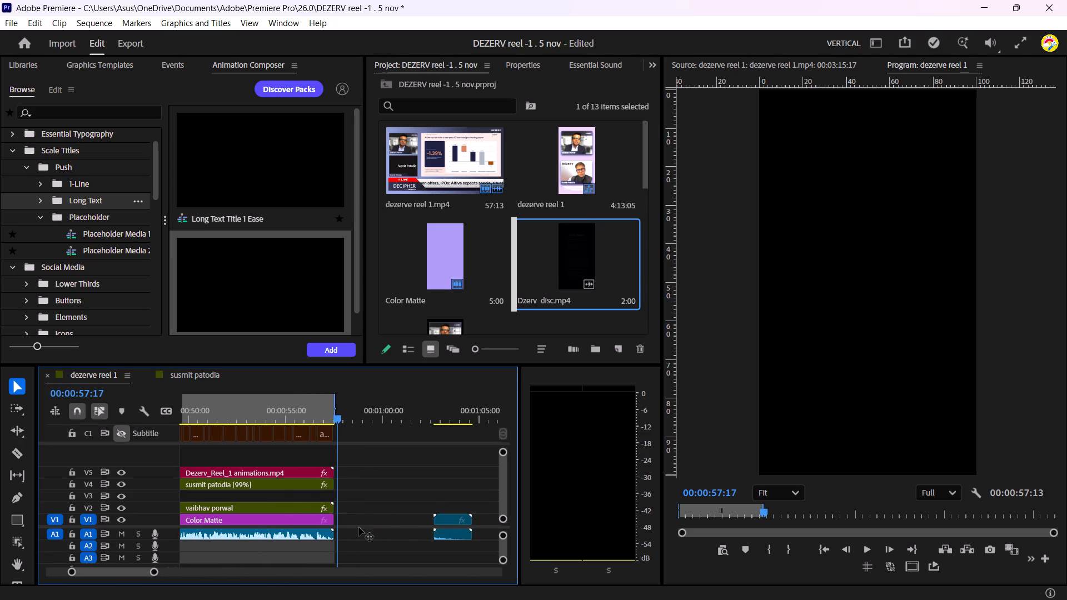
pyautogui.click(428, 407)
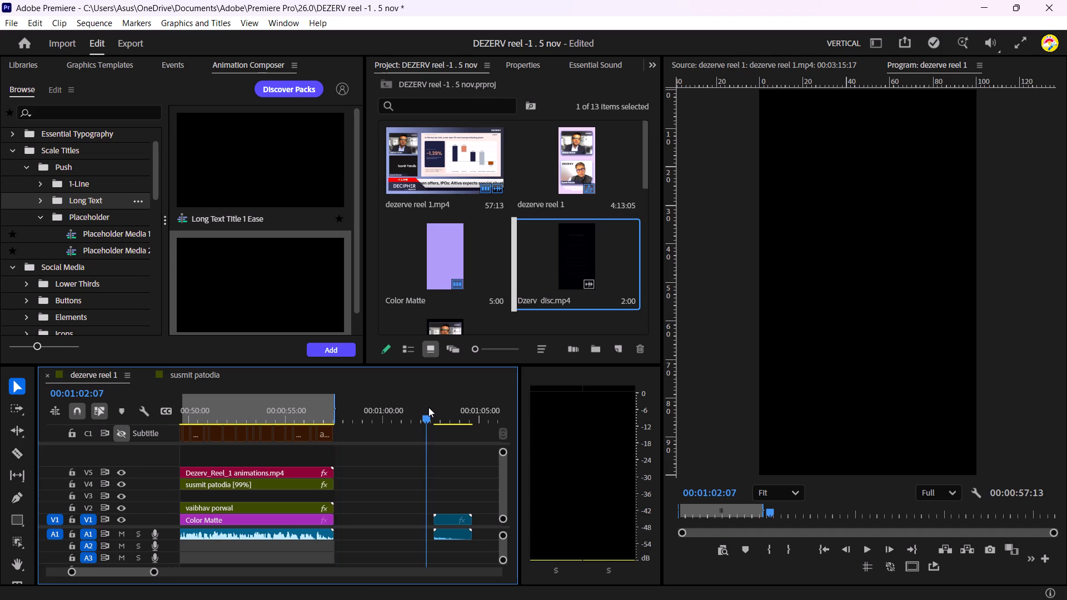
pyautogui.press('space')
pyautogui.press('space')
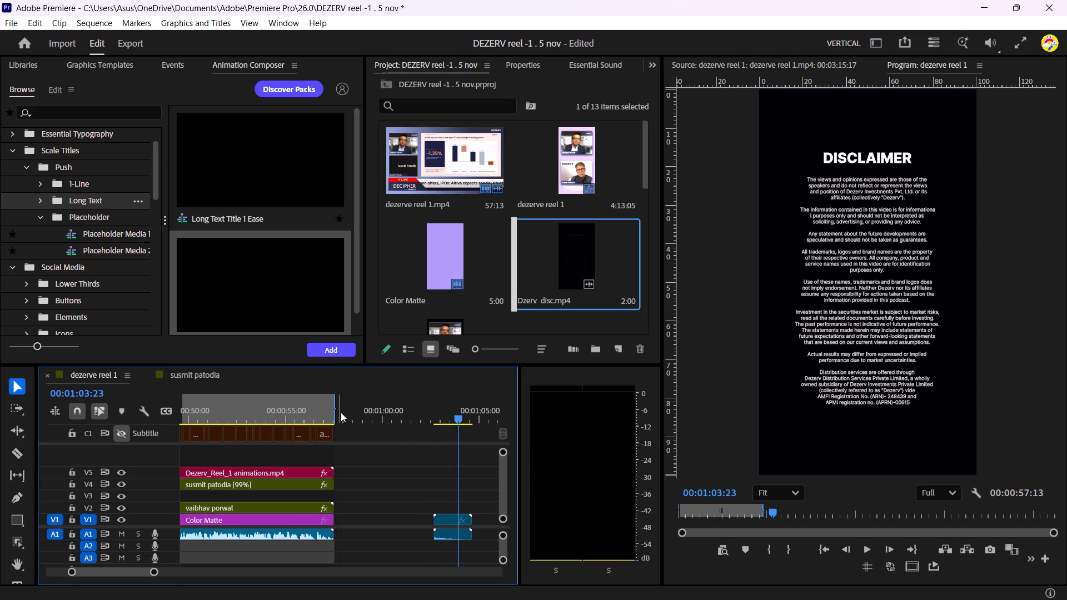
# Move the disclaimer clip's video and audio back on V1 and A1 so it starts directly at the end of the Color Matte.
pyautogui.moveTo(442, 495); pyautogui.dragTo(451, 552)
pyautogui.moveTo(447, 519); pyautogui.dragTo(390, 518)
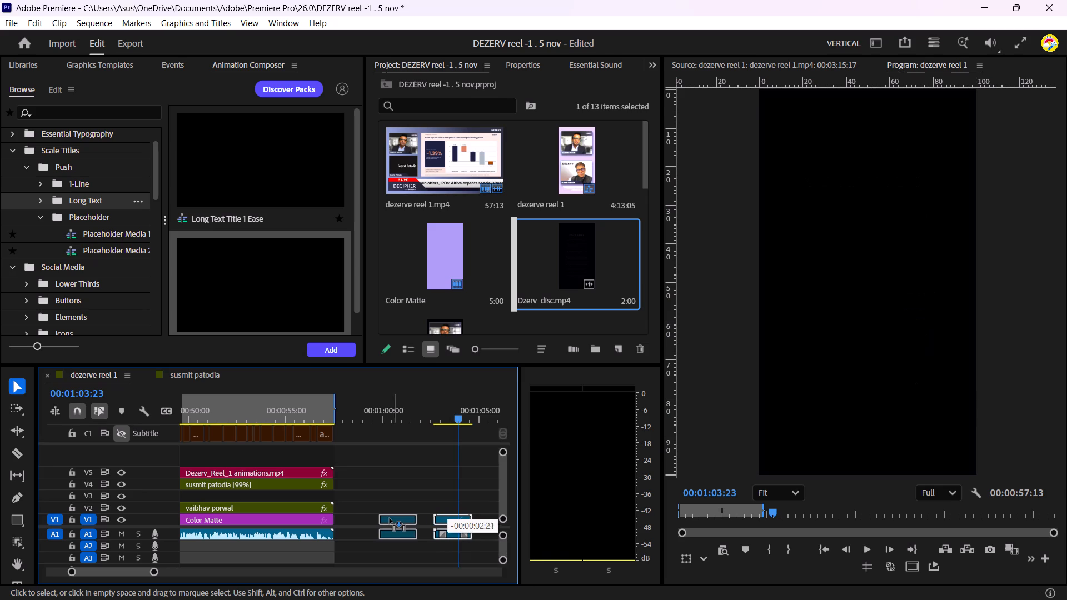
pyautogui.moveTo(390, 518); pyautogui.dragTo(355, 518)
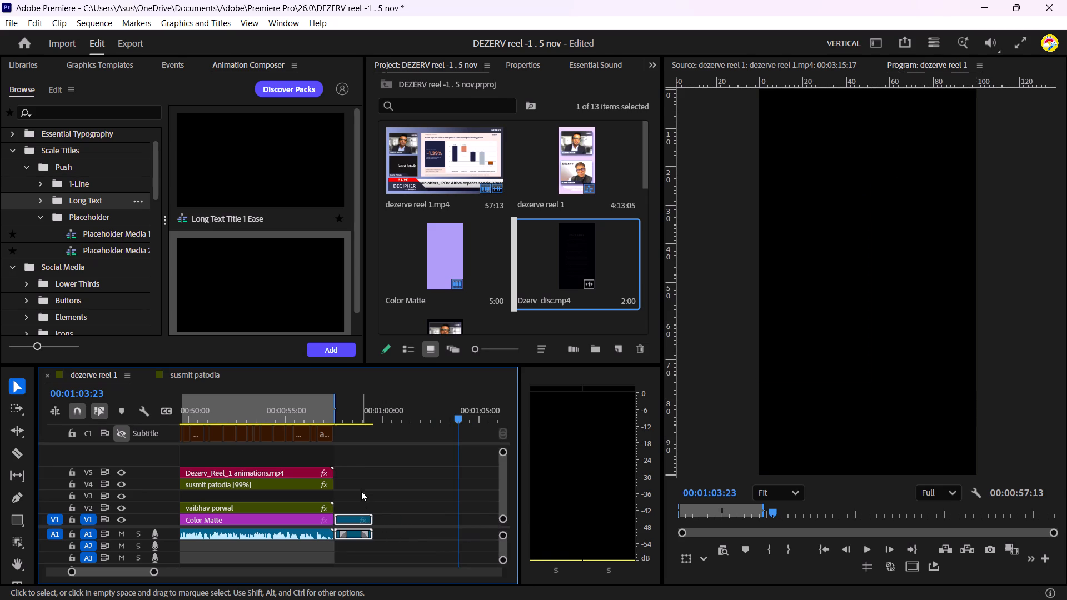
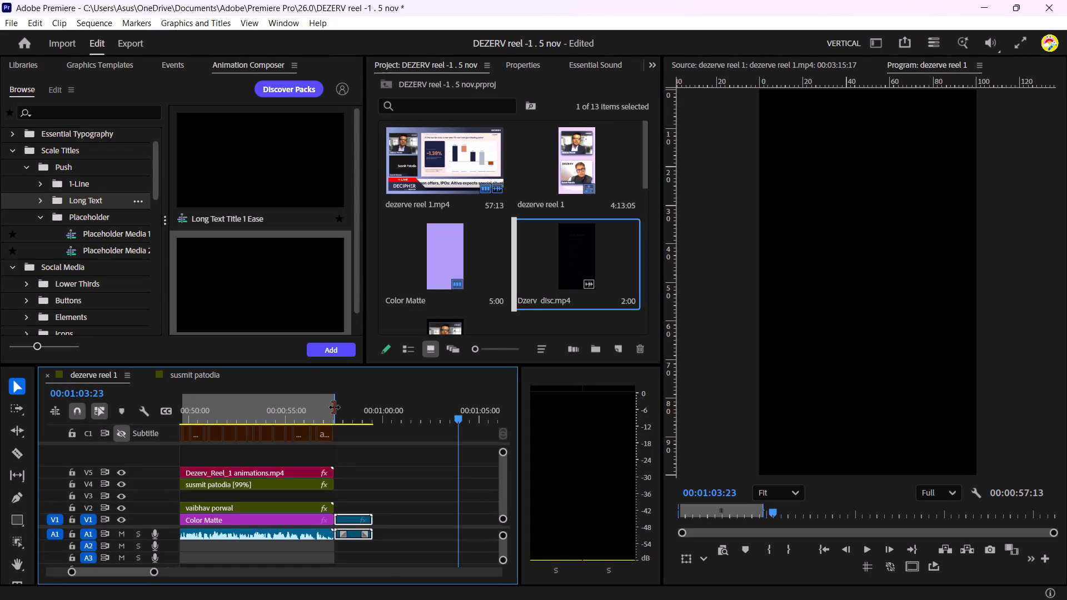
# Extend the sequence's Out point to the end of the disclaimer clip, for a 00:00:59:13 marked duration.
pyautogui.moveTo(335, 407); pyautogui.dragTo(370, 411)
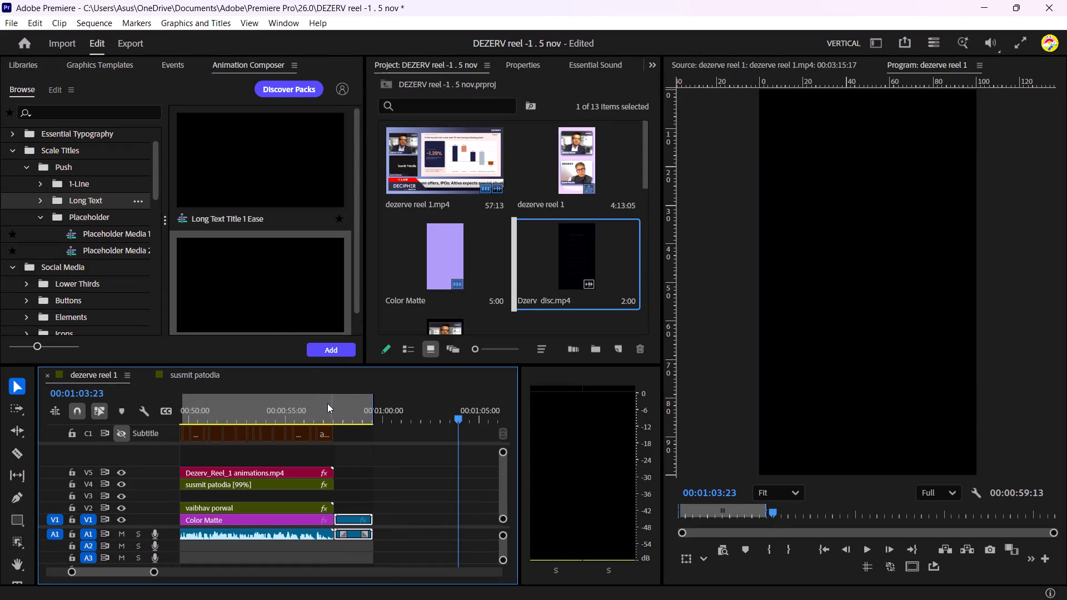
# Play the join between the main edit and the disclaimer clip from about 00:00:56:17 to 00:00:58:11.
pyautogui.click(325, 403)
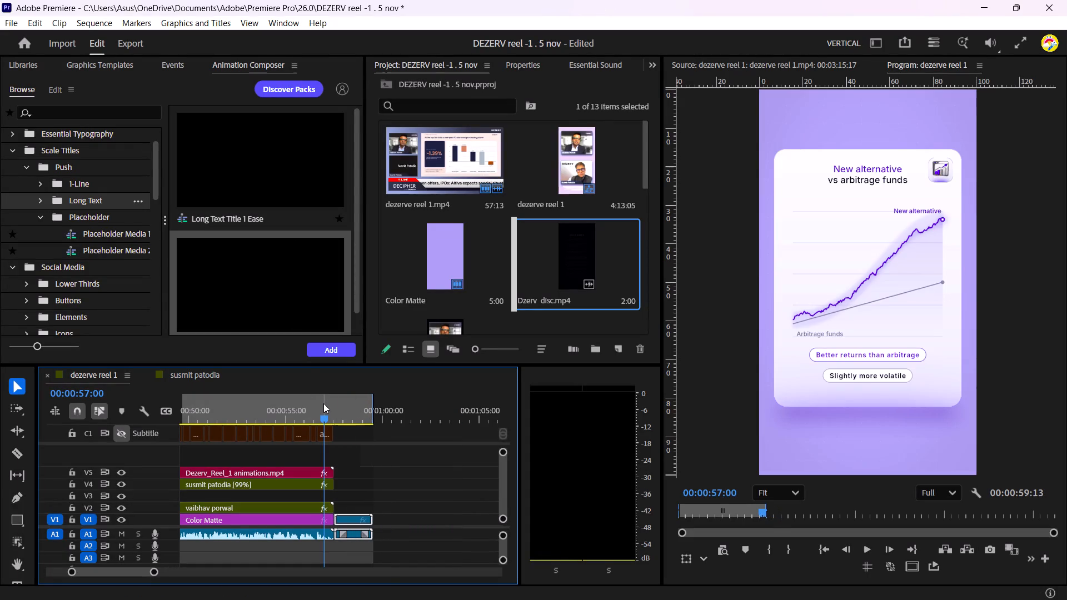
pyautogui.press('space')
pyautogui.press('space')
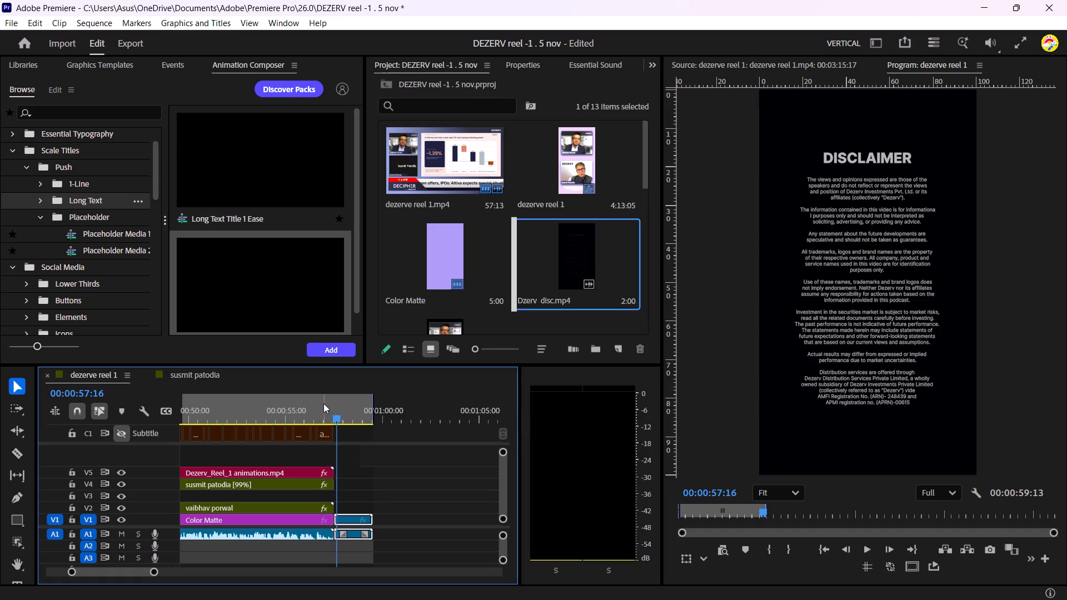
pyautogui.press('space')
pyautogui.press('space')
pyautogui.click(320, 408)
pyautogui.press('space')
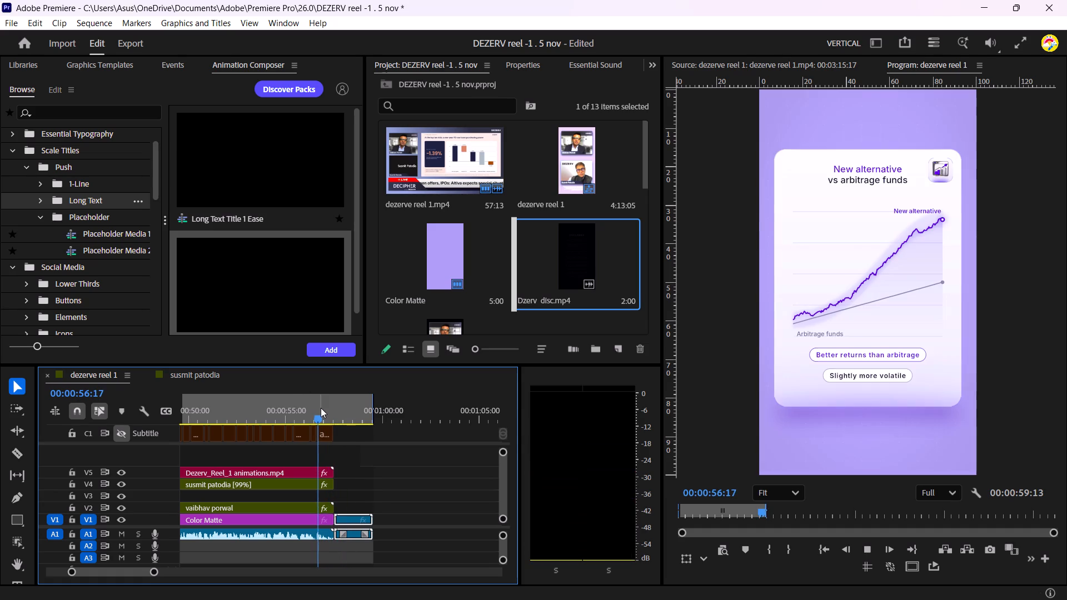
pyautogui.press('space')
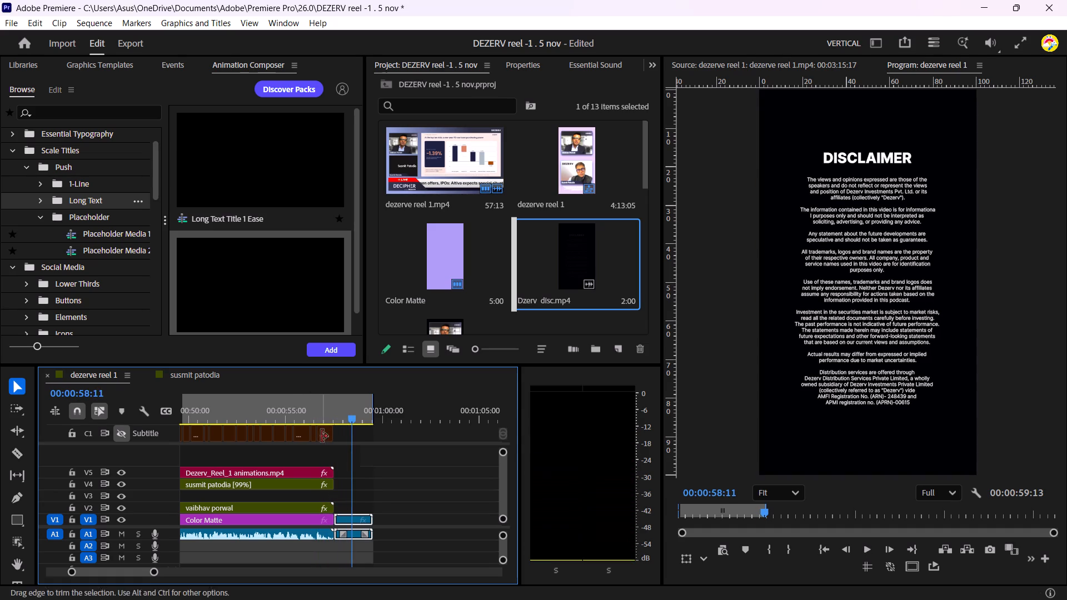
# Switch to Chrome and play the ending of Samir reel 1--.mp4 from about 0:48 to examine its disclaimer as a reference.
pyautogui.click(593, 585)
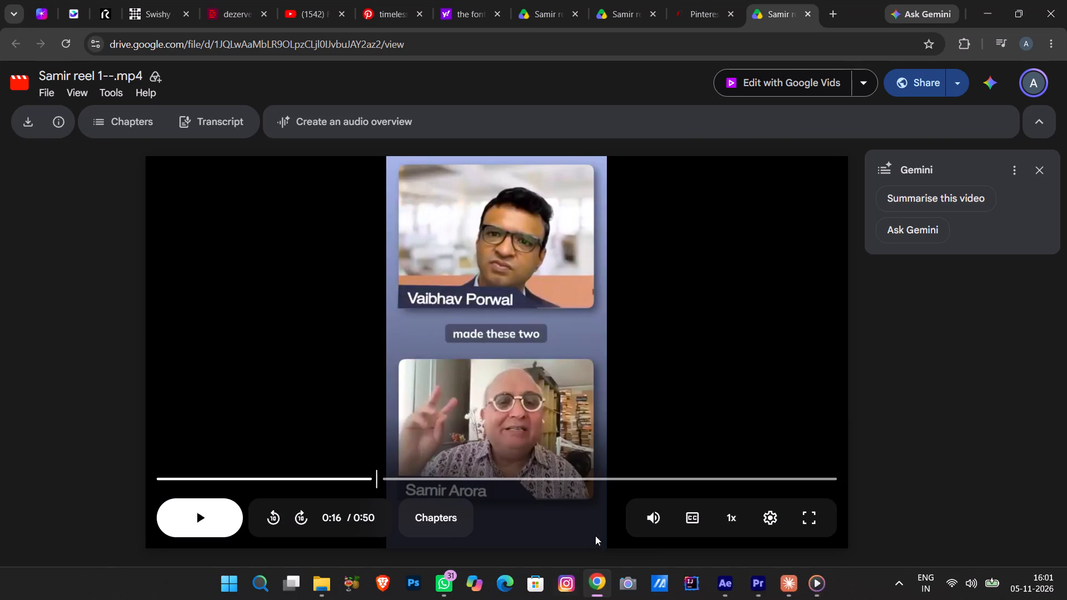
pyautogui.click(810, 476)
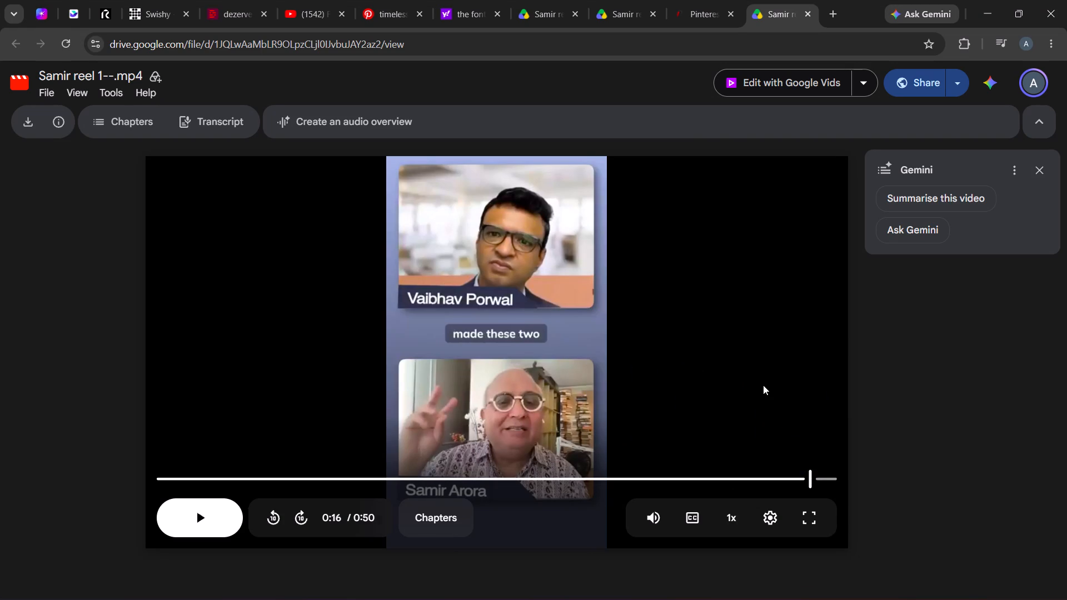
pyautogui.press('space')
pyautogui.moveTo(782, 479); pyautogui.dragTo(769, 481)
pyautogui.click(807, 473)
pyautogui.press('space')
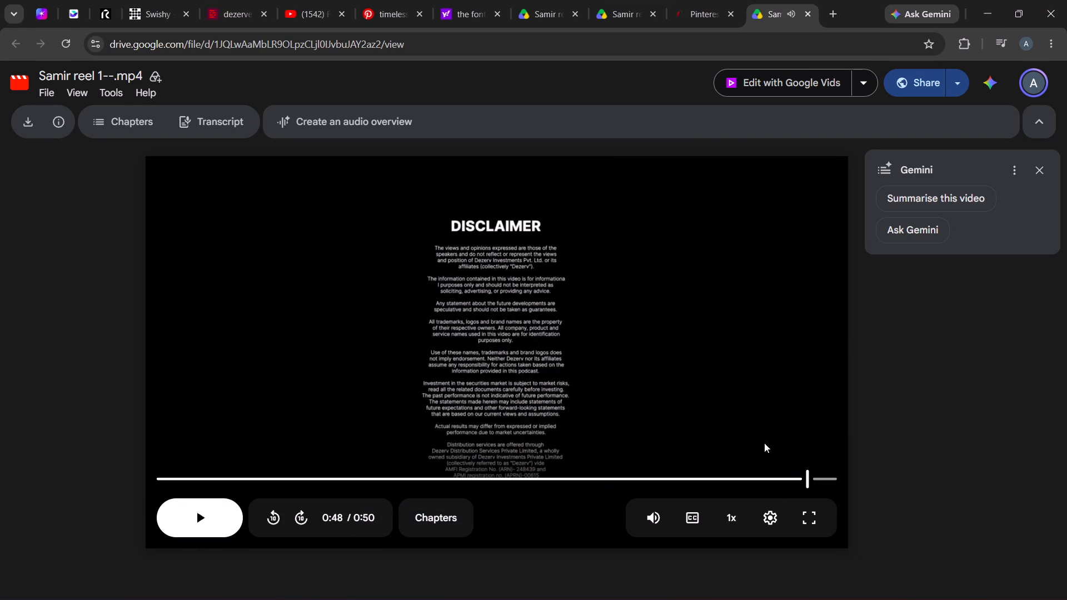
pyautogui.click(766, 472)
pyautogui.press('space')
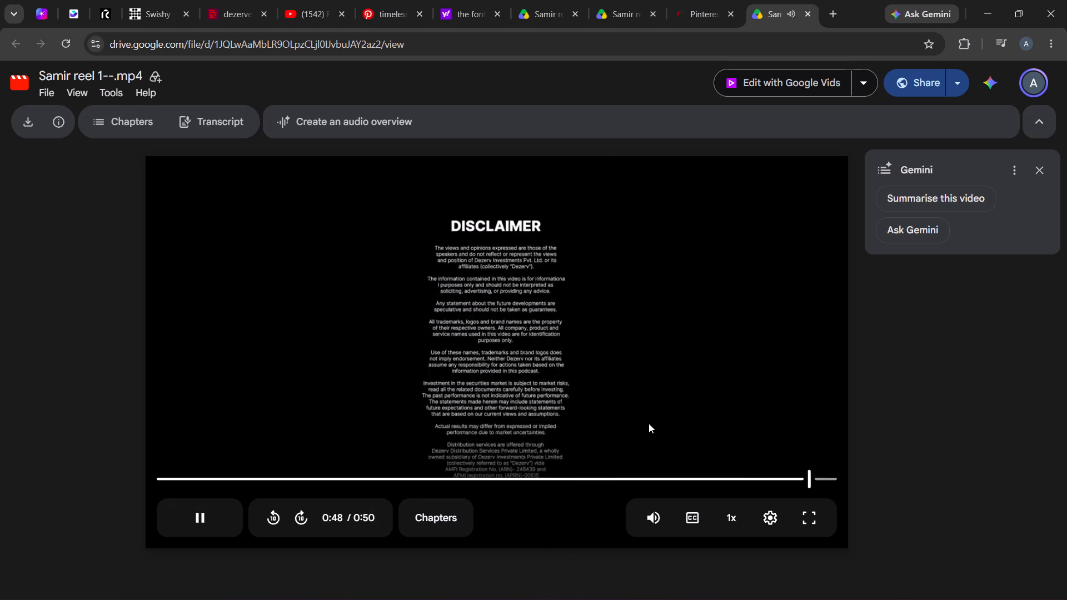
pyautogui.press('space')
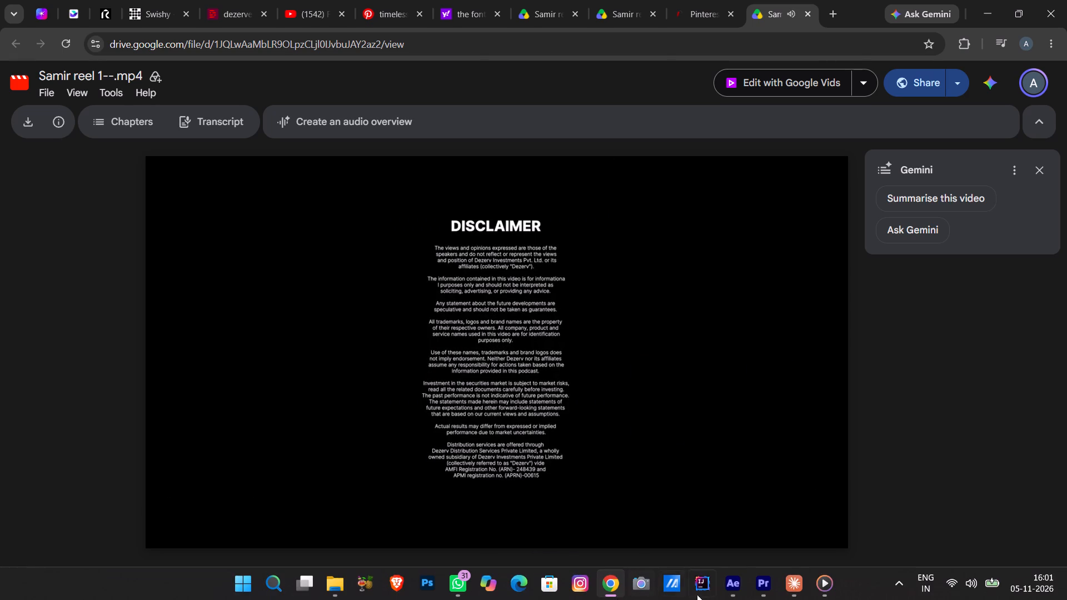
# Back in Premiere, ripple-trim the faded start of the disclaimer clip up to 00:00:57:17 so its text opens at full brightness.
pyautogui.click(758, 583)
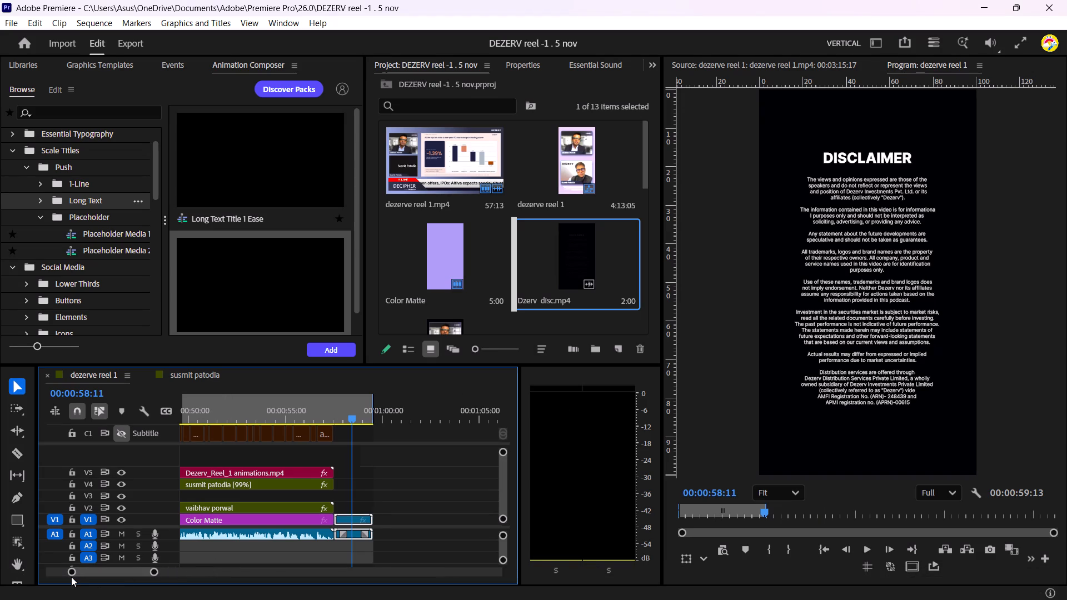
pyautogui.moveTo(71, 574); pyautogui.dragTo(122, 579)
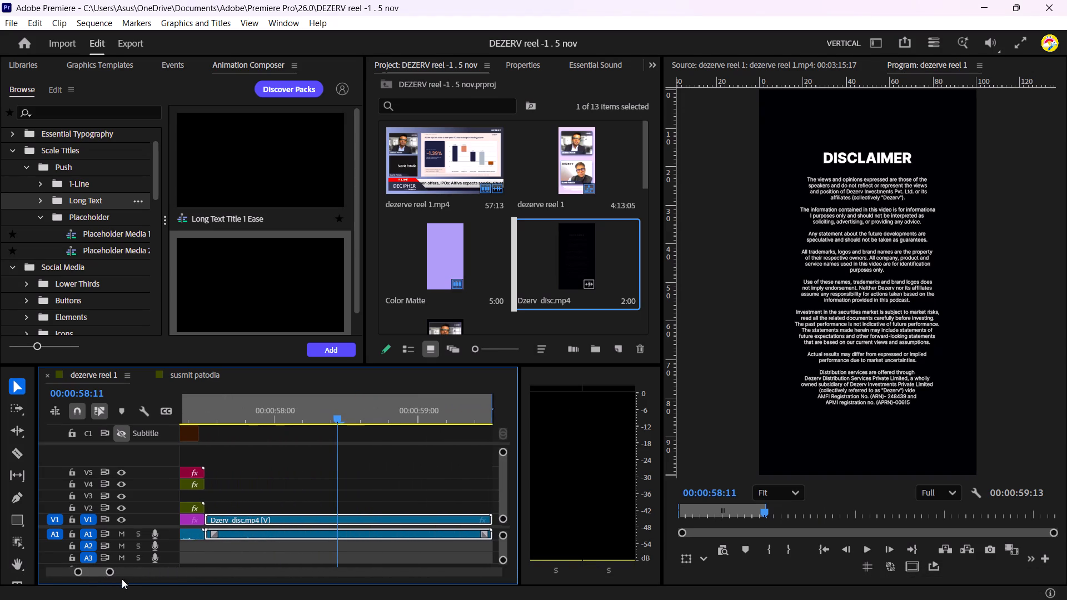
pyautogui.click(245, 549)
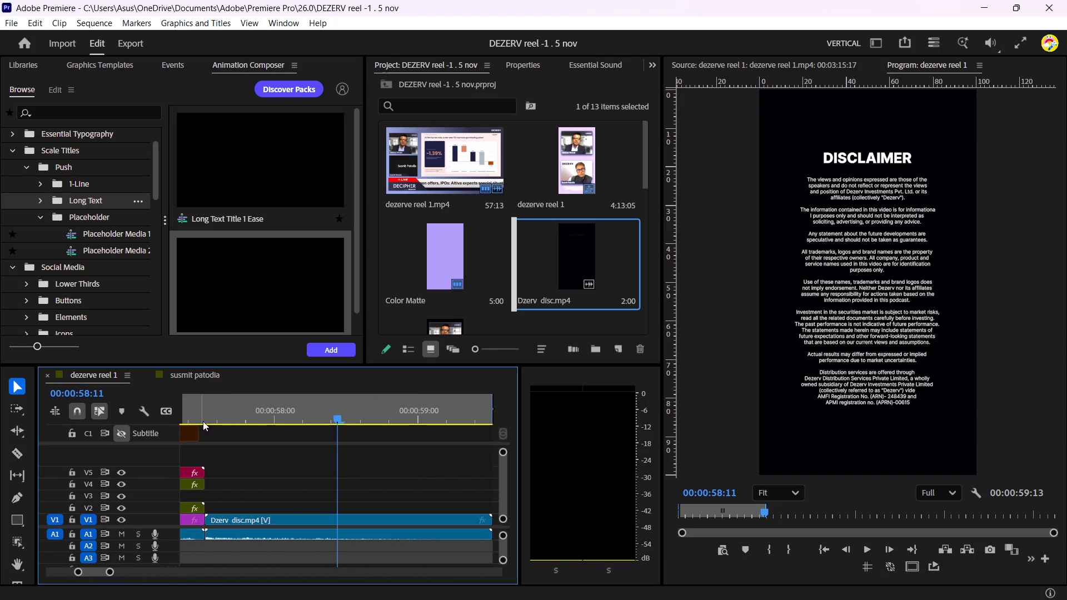
pyautogui.click(202, 415)
pyautogui.press('Right')
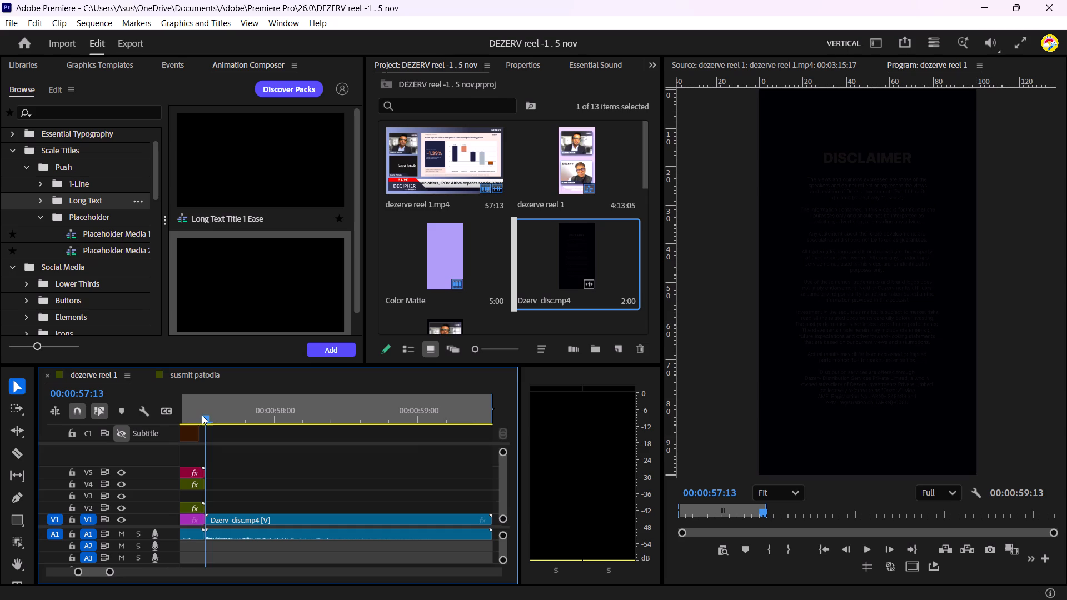
pyautogui.press('Right')
pyautogui.press('Right')
pyautogui.press('Right')
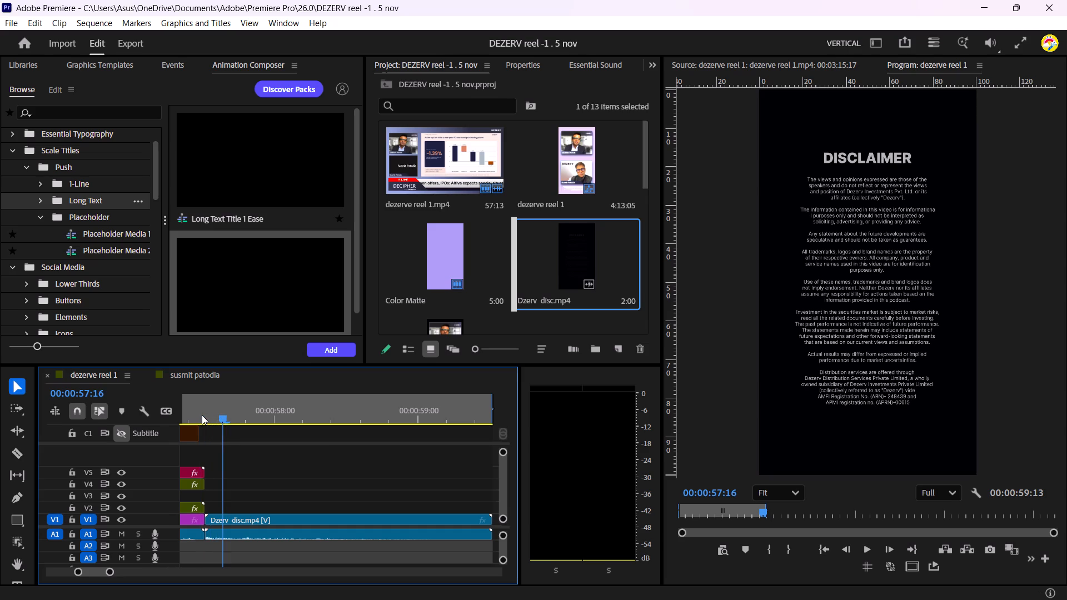
pyautogui.press('Left')
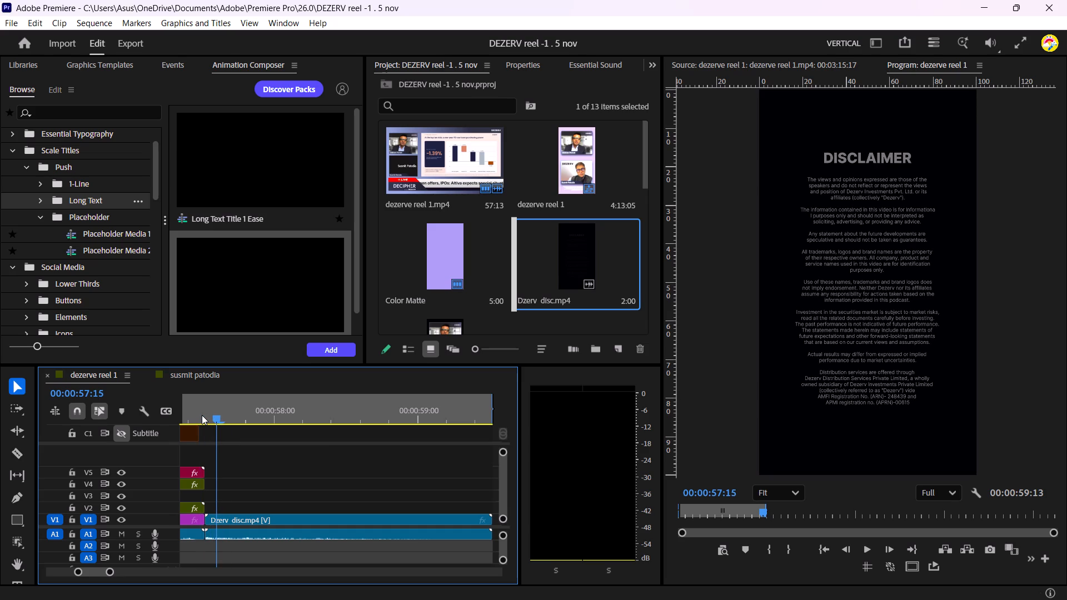
pyautogui.press('Right')
pyautogui.press('Right')
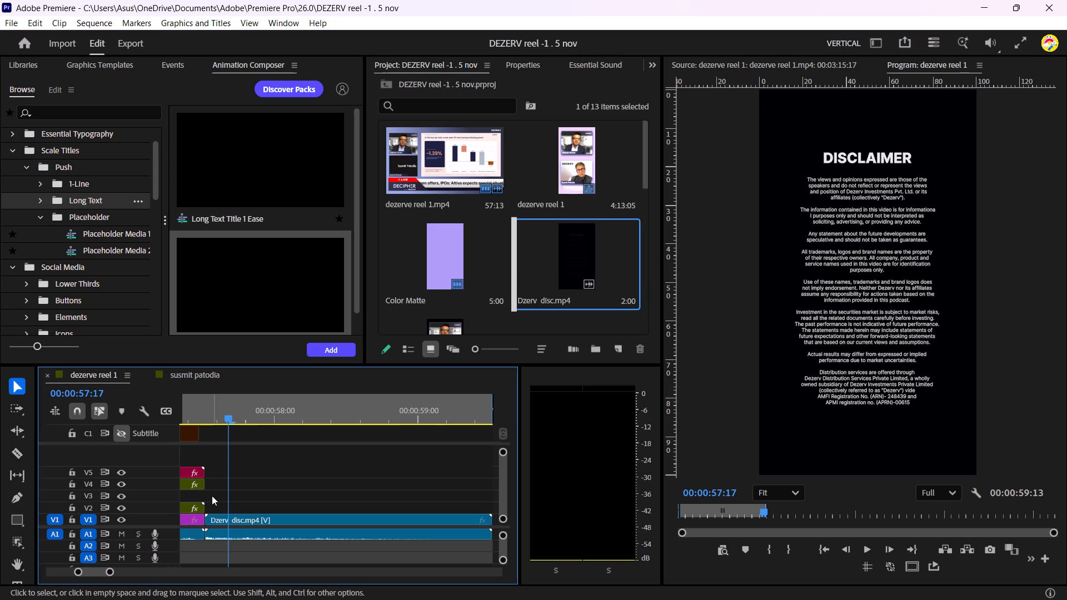
pyautogui.press('q')
# Play from 00:00:57:10 through the trimmed disclaimer clip to check the cut.
pyautogui.click(190, 417)
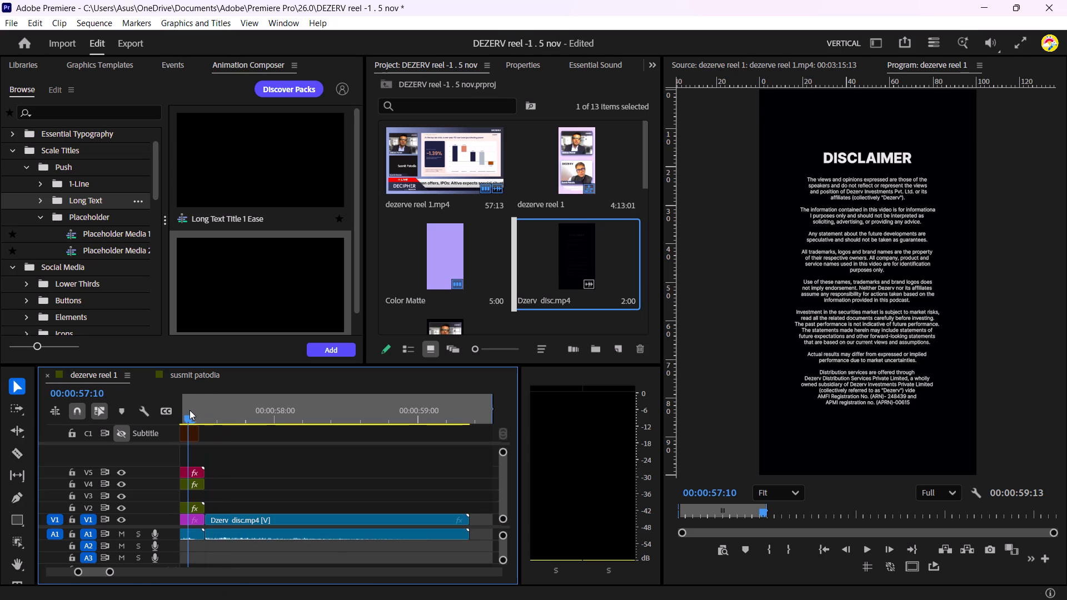
pyautogui.press('space')
pyautogui.press('space')
pyautogui.scroll(3, 225, 442)
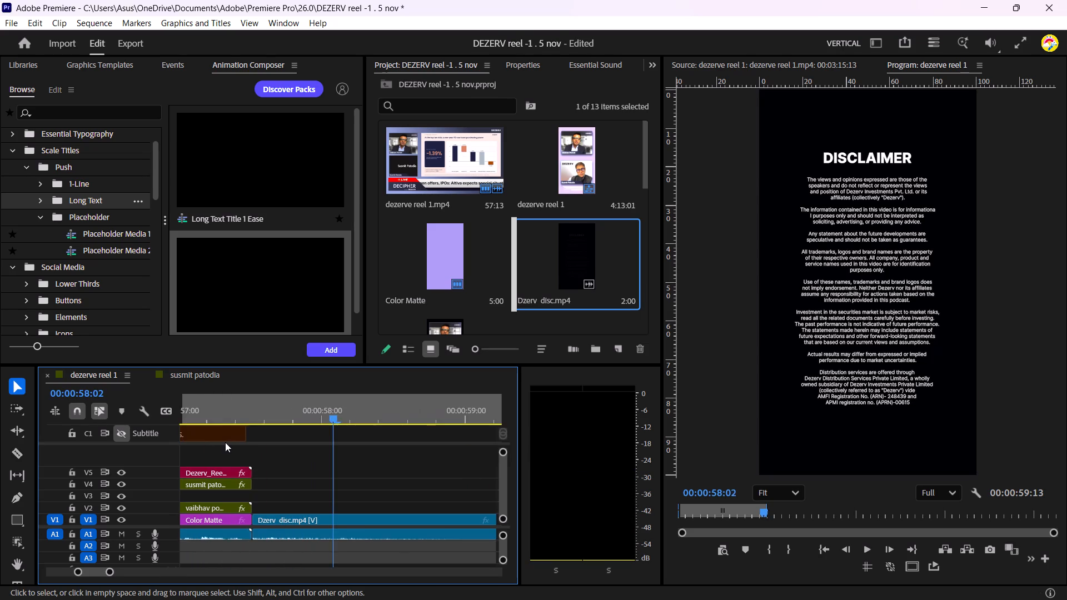
pyautogui.scroll(5, 225, 442)
pyautogui.click(232, 414)
pyautogui.press('space')
pyautogui.click(235, 408)
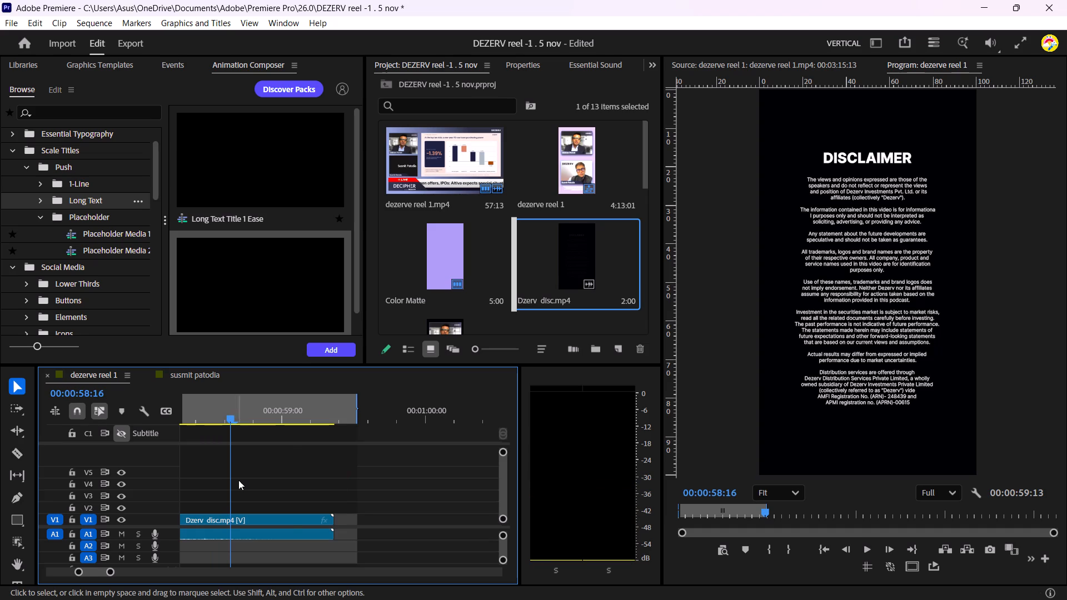
# Move the sequence's Out point to the end of the trimmed disclaimer clip, for a 00:00:59:09 marked duration.
pyautogui.scroll(4, 238, 480)
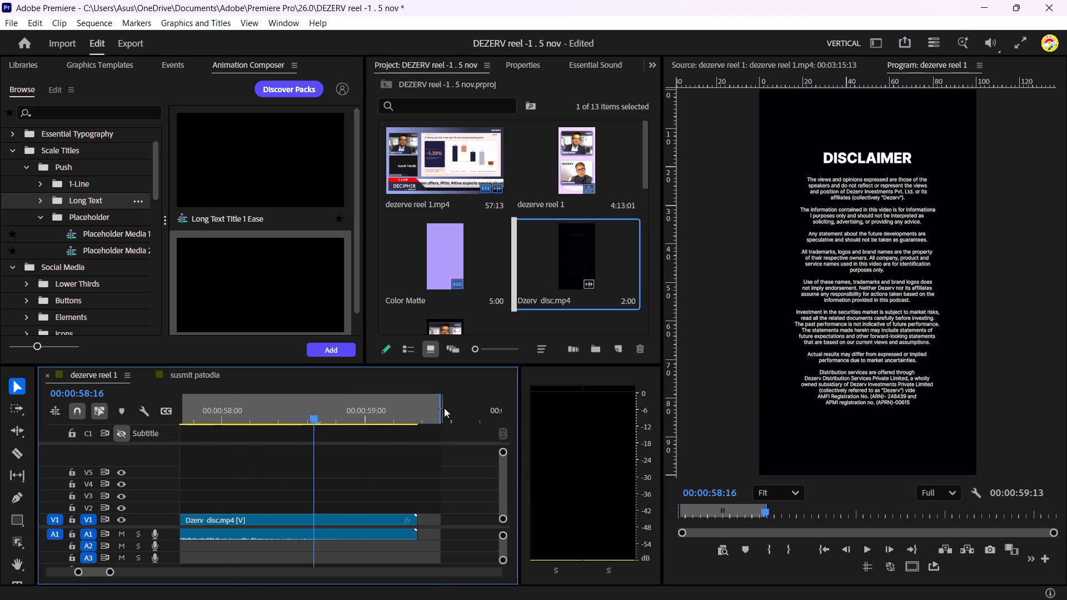
pyautogui.moveTo(442, 404); pyautogui.dragTo(420, 409)
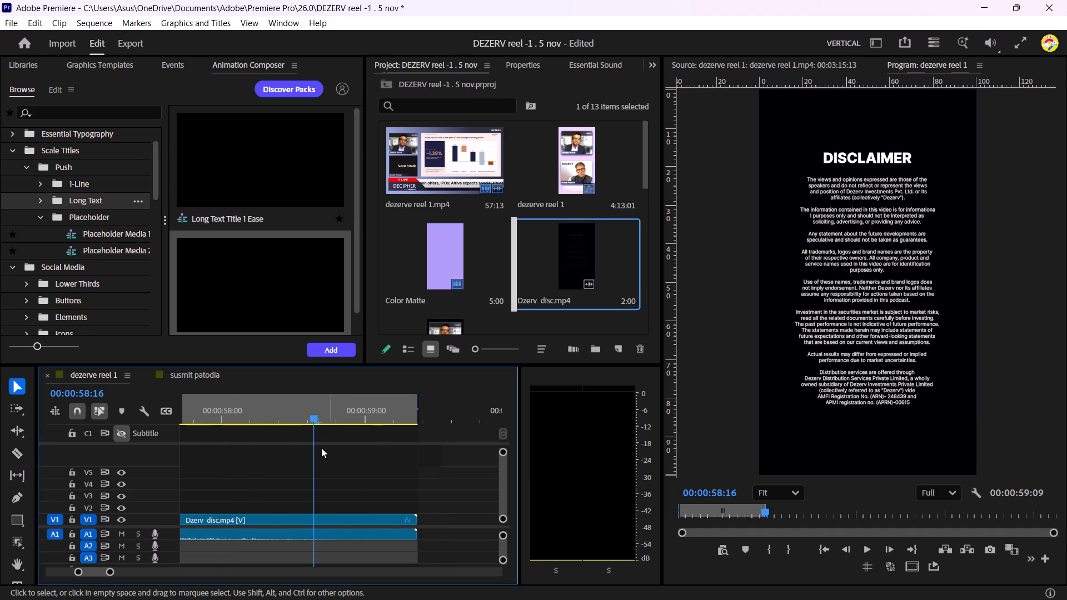
# Play from 00:00:56:19 to 00:00:58:12 to review the change from the main edit to the disclaimer.
pyautogui.scroll(7, 281, 454)
pyautogui.click(177, 417)
pyautogui.click(192, 411)
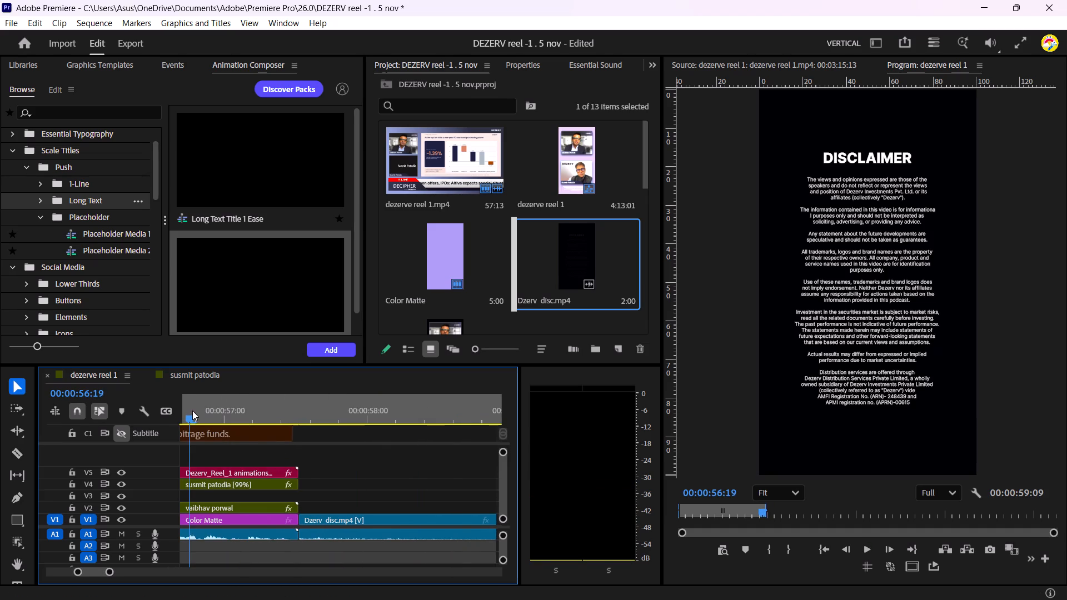
pyautogui.press('space')
pyautogui.press('space')
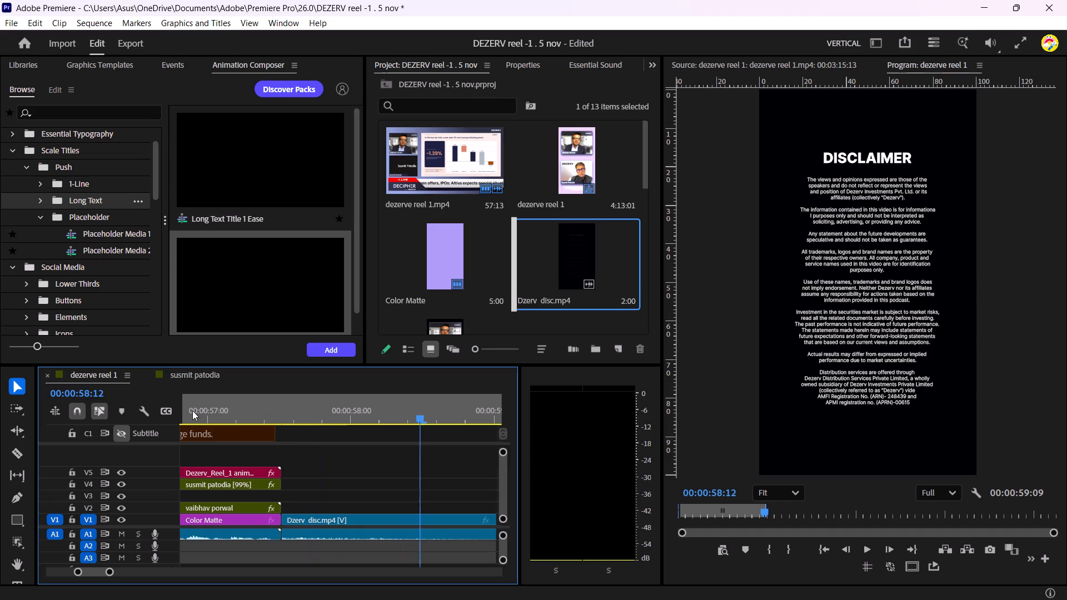
# Play the sequence's opening from 00:00:00:00 and check the transition into the Dezerv_Reel_1 animations clip around 00:00:02:10.
pyautogui.moveTo(109, 571); pyautogui.dragTo(135, 575)
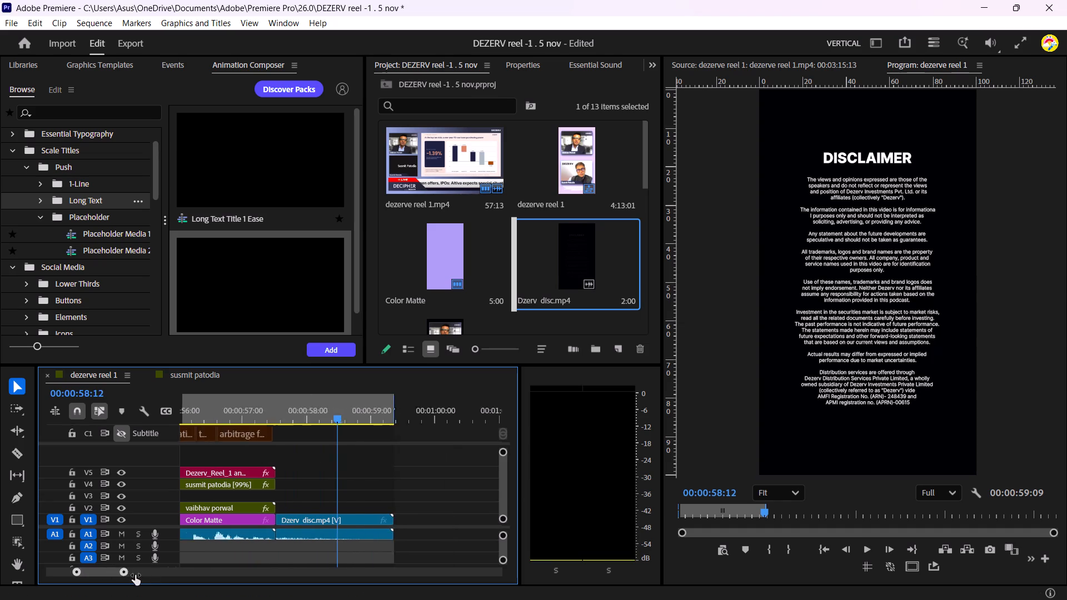
pyautogui.moveTo(135, 575); pyautogui.dragTo(279, 573)
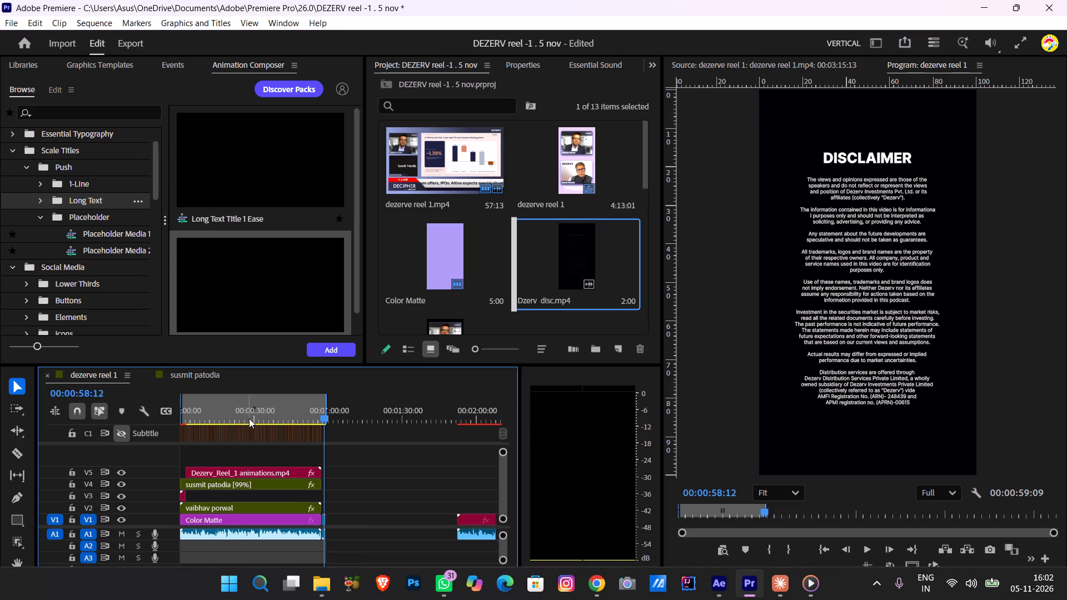
pyautogui.moveTo(249, 418); pyautogui.dragTo(34, 439)
pyautogui.press('space')
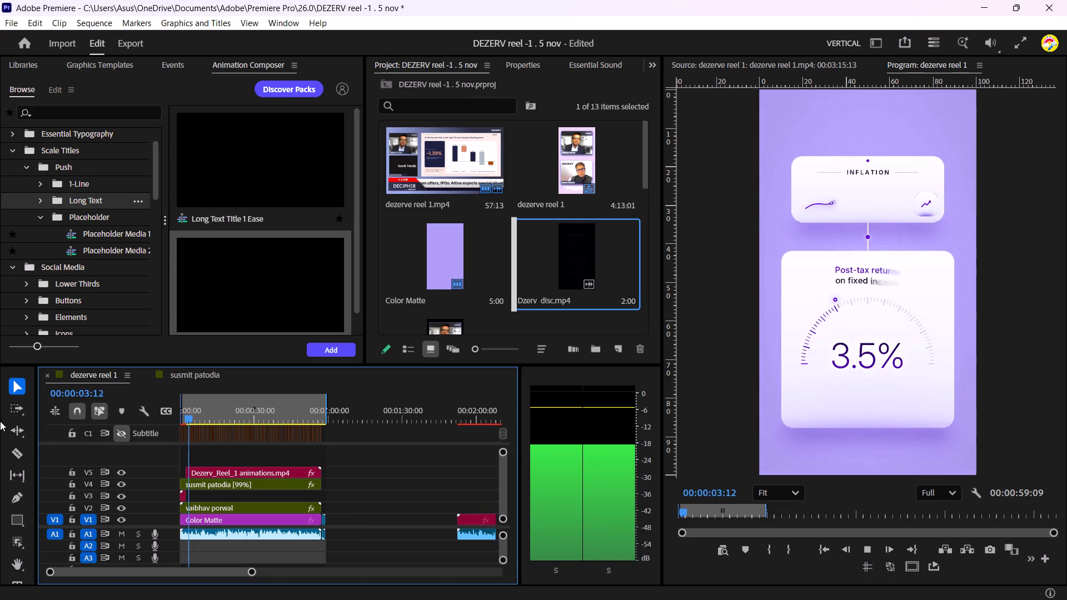
pyautogui.press('space')
pyautogui.moveTo(217, 418); pyautogui.dragTo(147, 426)
pyautogui.moveTo(250, 572); pyautogui.dragTo(196, 573)
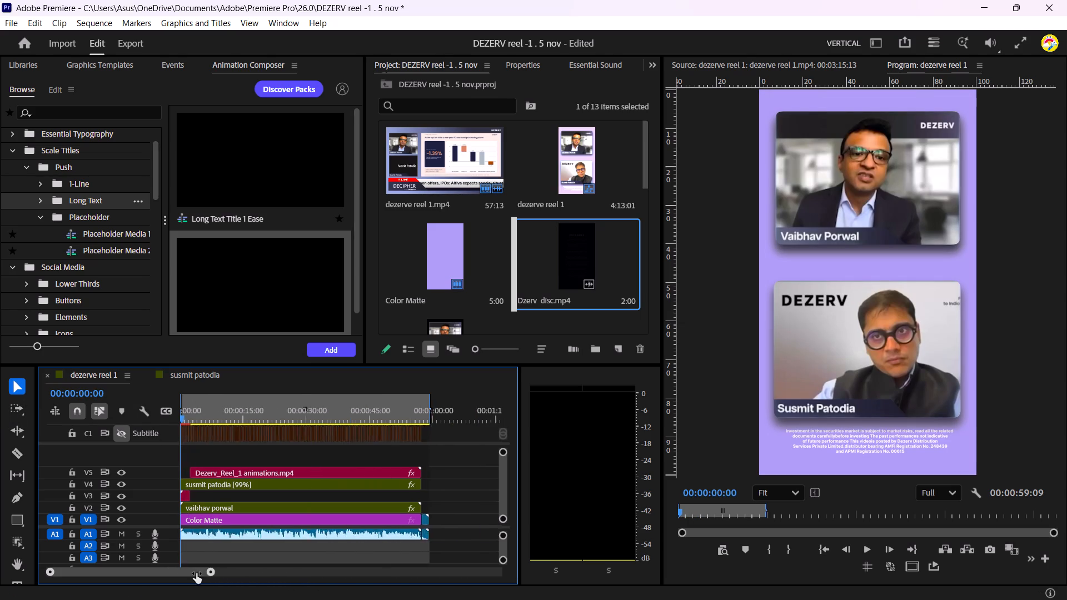
pyautogui.moveTo(196, 573); pyautogui.dragTo(112, 576)
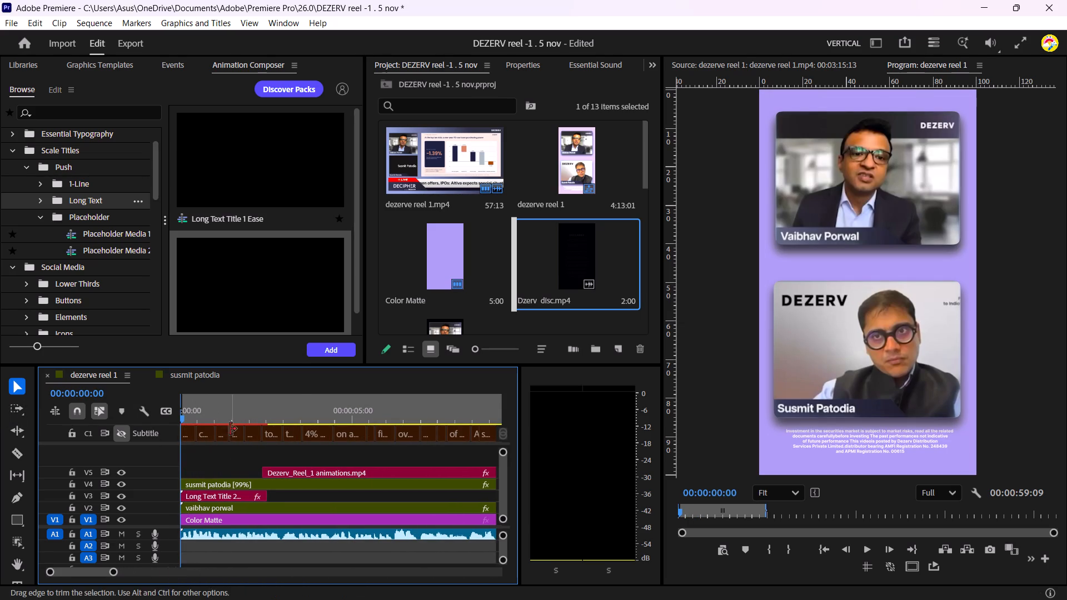
pyautogui.click(196, 409)
pyautogui.press('space')
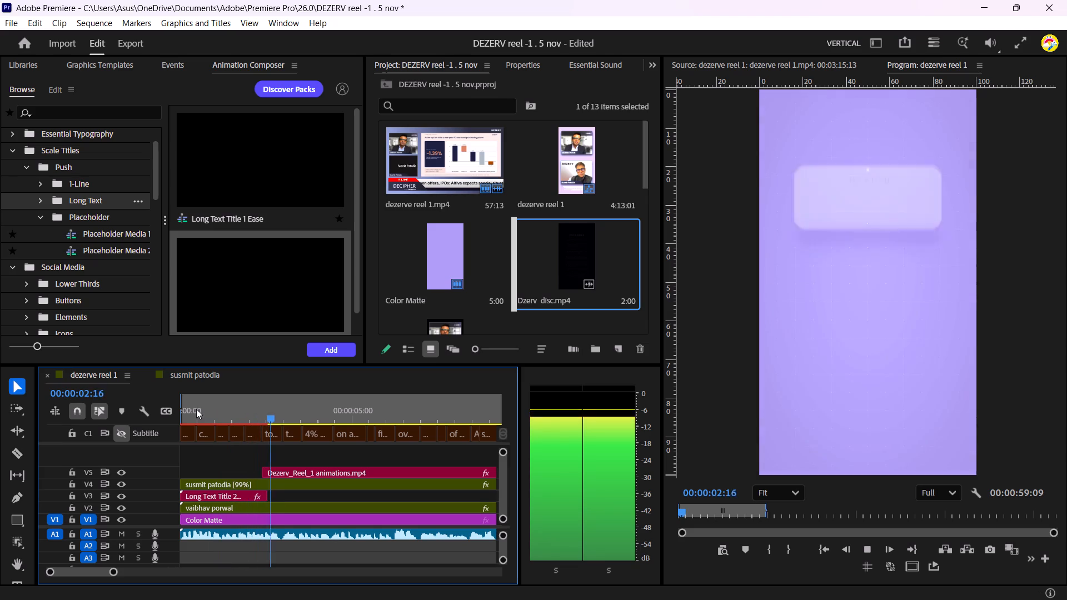
pyautogui.press('space')
pyautogui.click(244, 410)
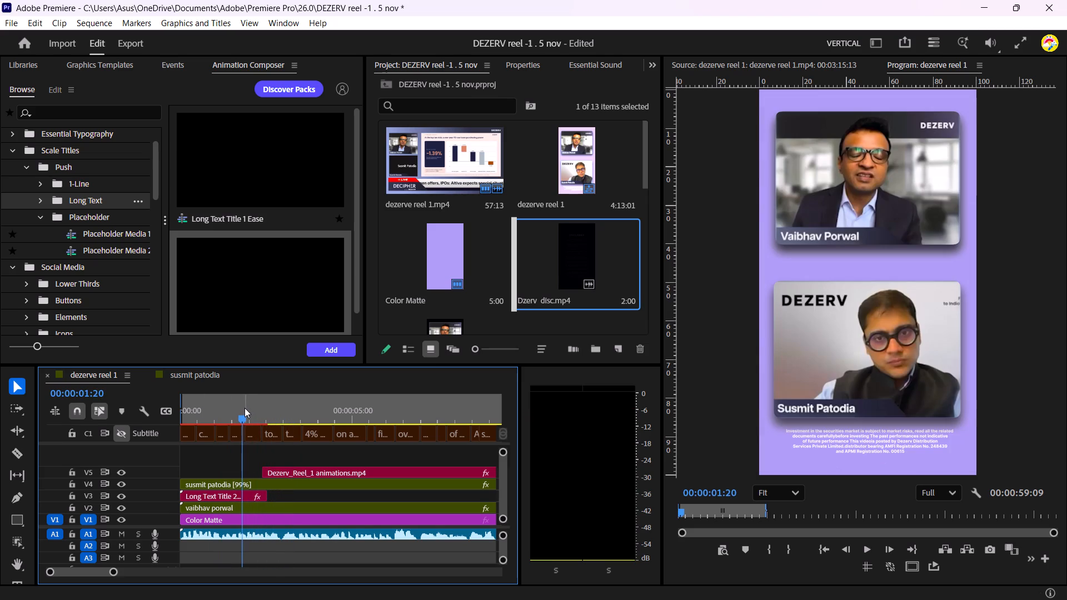
pyautogui.press('space')
pyautogui.press('space')
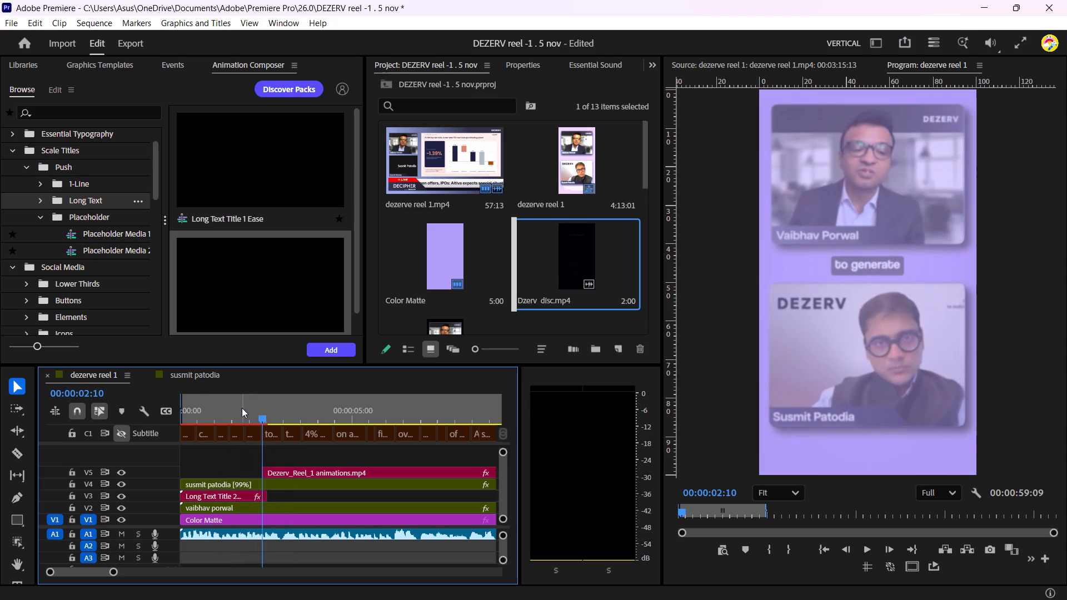
pyautogui.press('space')
pyautogui.press('space')
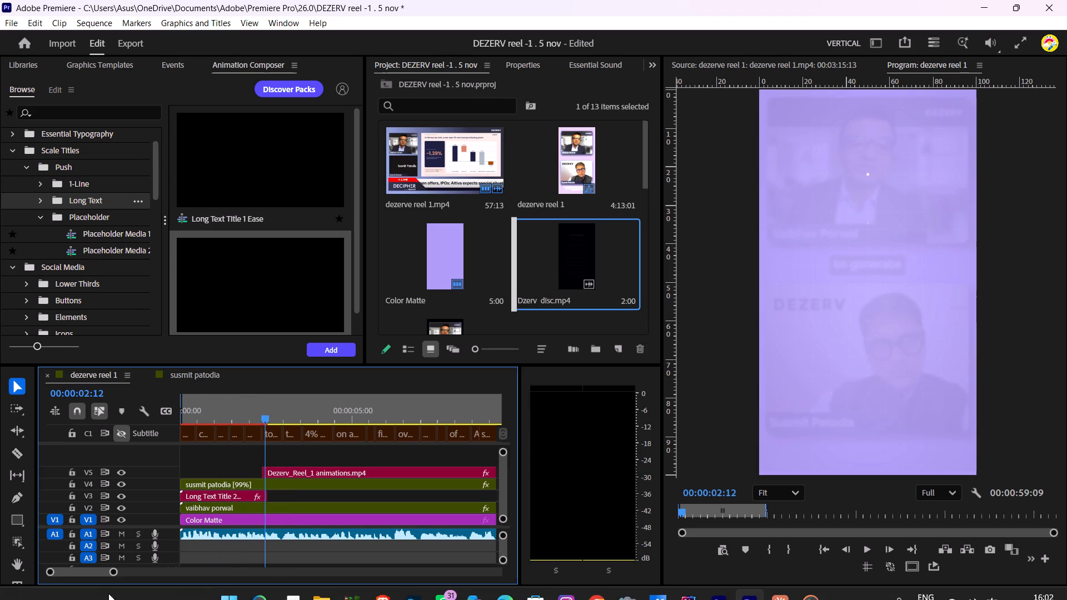
# Turn on the visibility of the C1 Subtitle caption track.
pyautogui.moveTo(114, 571); pyautogui.dragTo(132, 571)
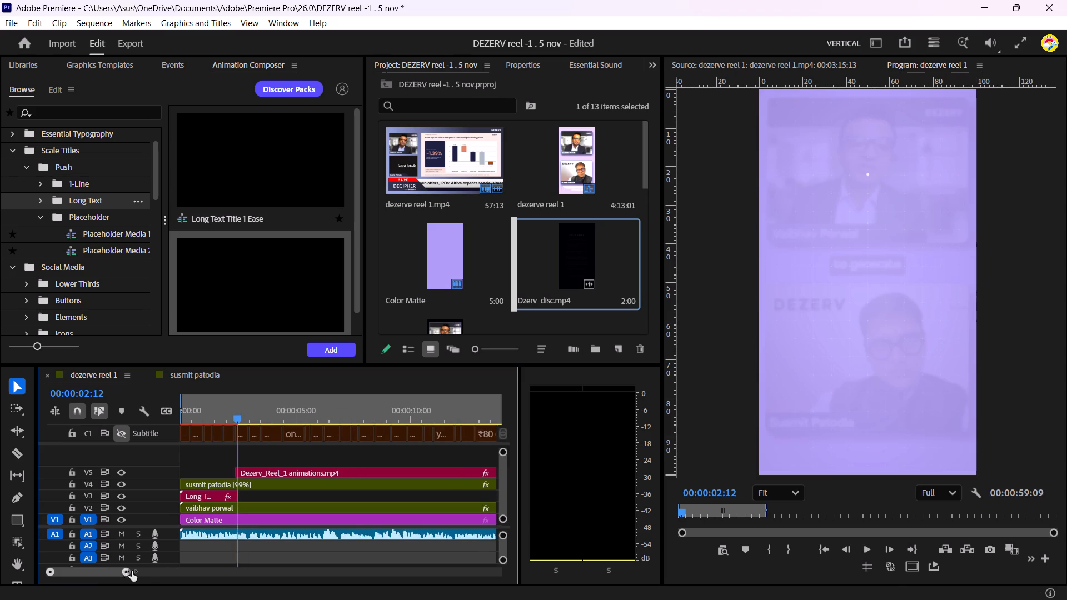
pyautogui.moveTo(132, 571); pyautogui.dragTo(146, 571)
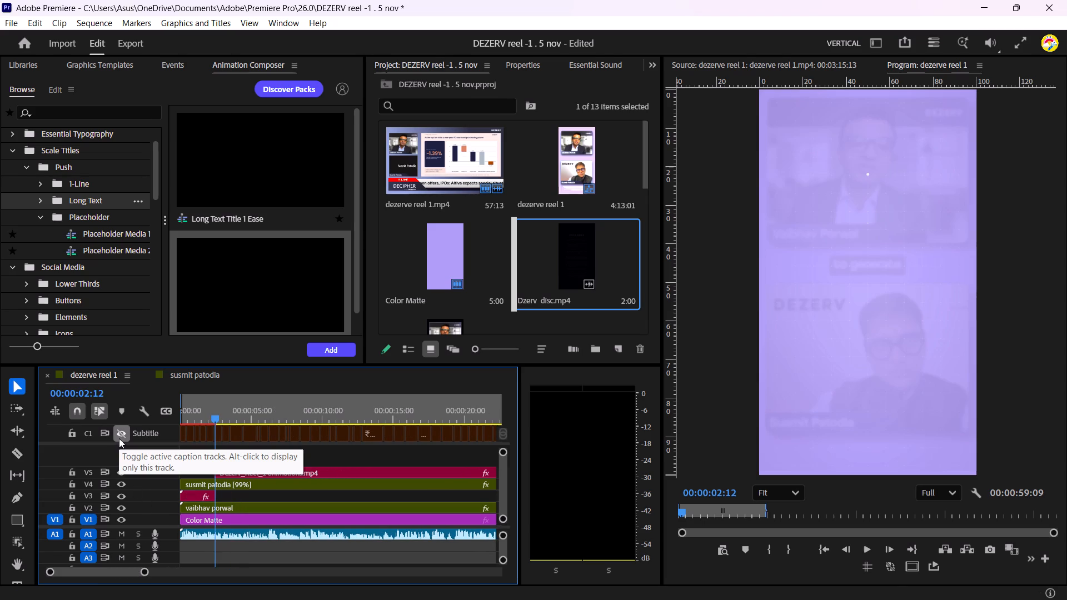
pyautogui.click(119, 438)
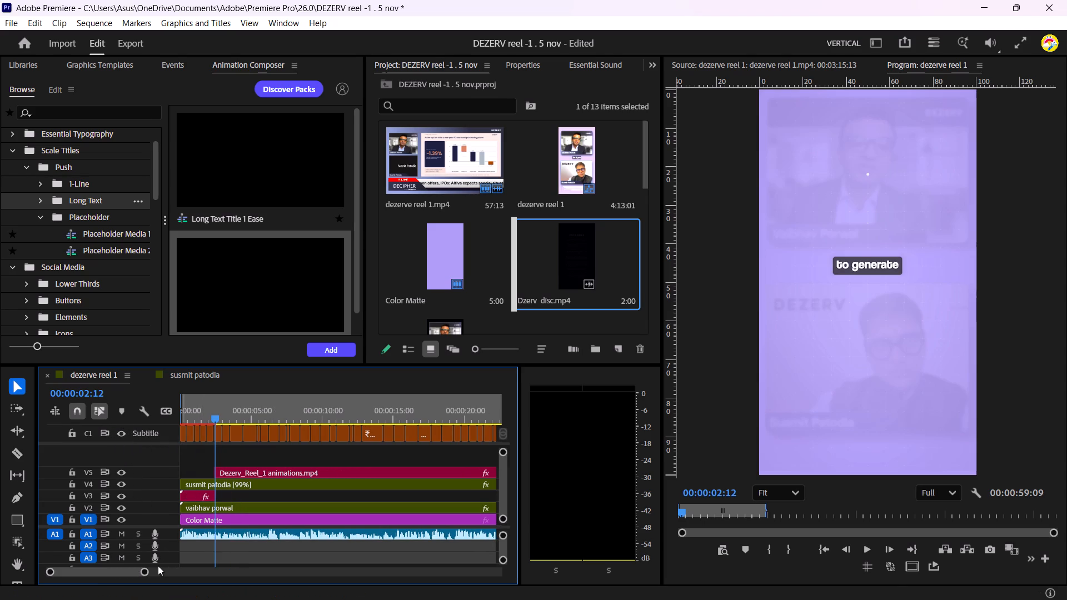
# Play the opening from 00:00:01:08 to 00:00:02:06 to check the captions leading into the animations clip.
pyautogui.moveTo(147, 573); pyautogui.dragTo(101, 575)
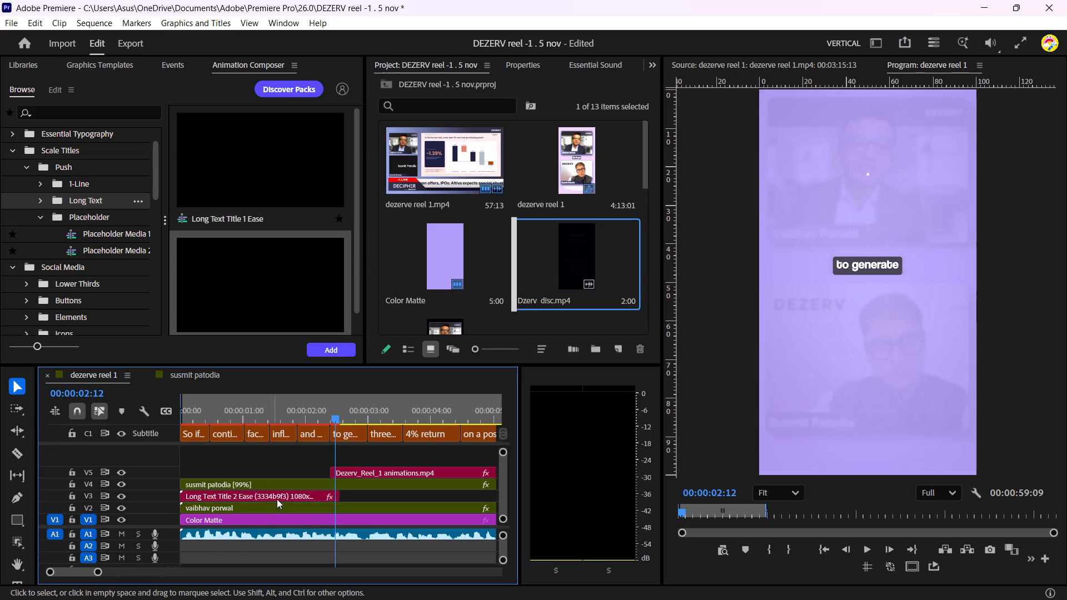
pyautogui.scroll(-1, 293, 479)
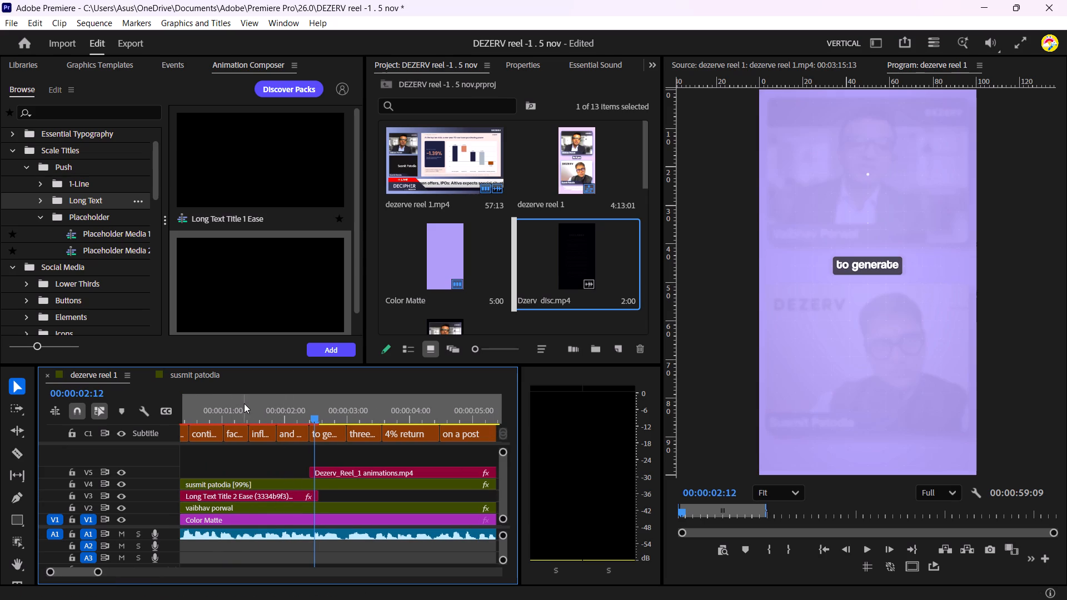
pyautogui.click(244, 403)
pyautogui.press('space')
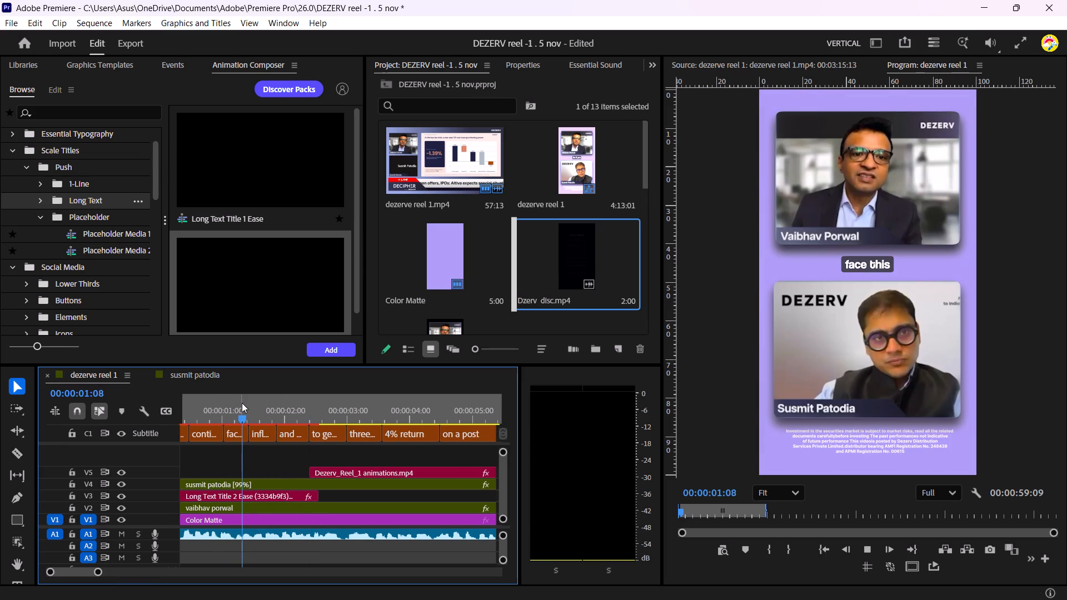
pyautogui.press('space')
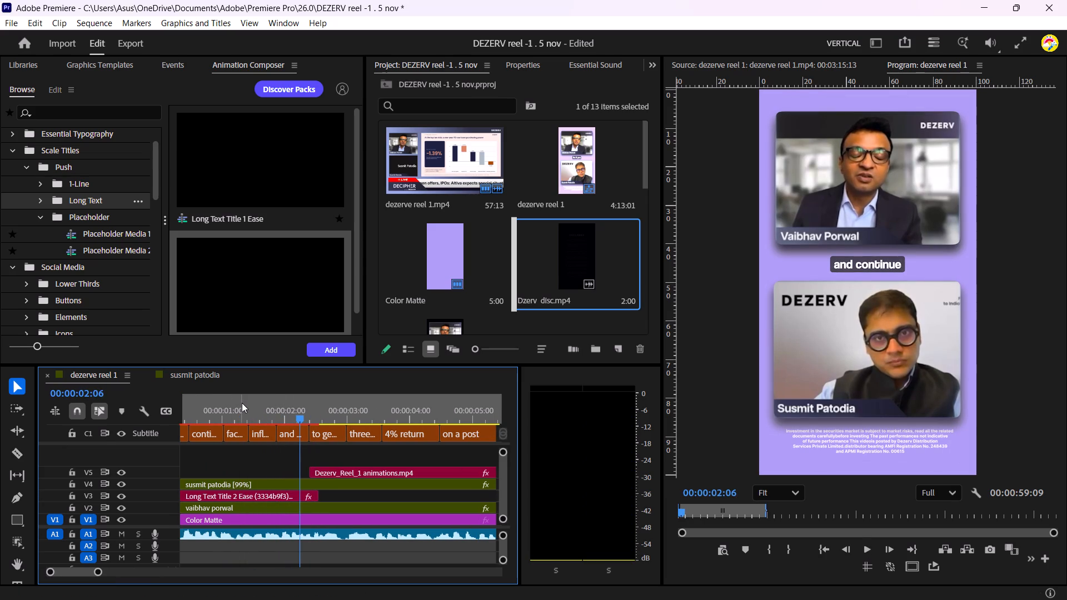
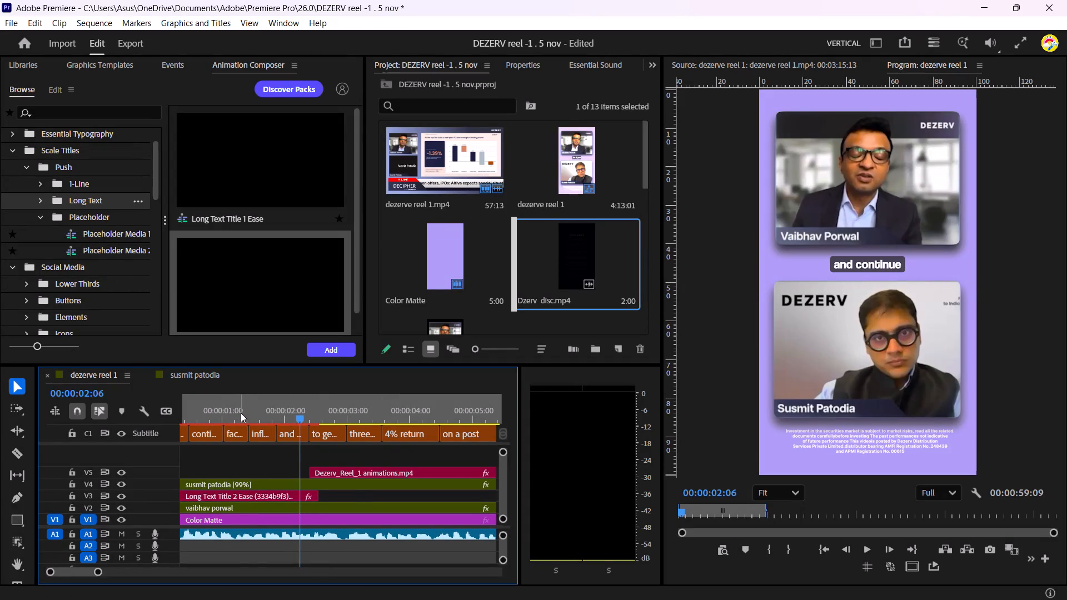
# Scrub between about 00:00:02:05 and 00:00:02:16 to inspect the captions at the cut into the Dezerv_Reel_1 animations clip.
pyautogui.moveTo(241, 412); pyautogui.dragTo(298, 414)
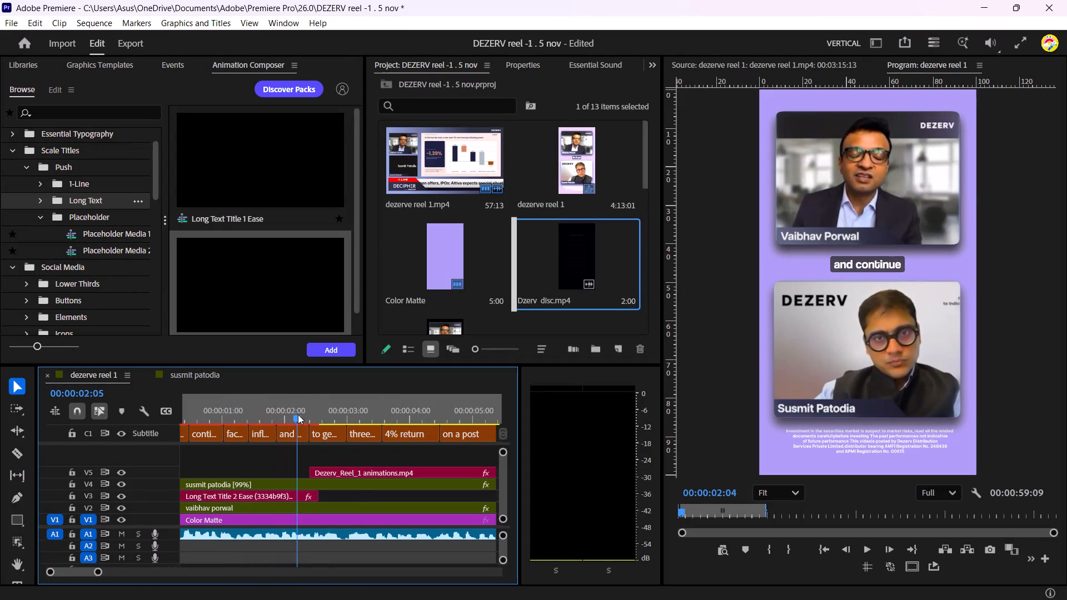
pyautogui.moveTo(298, 414); pyautogui.dragTo(327, 411)
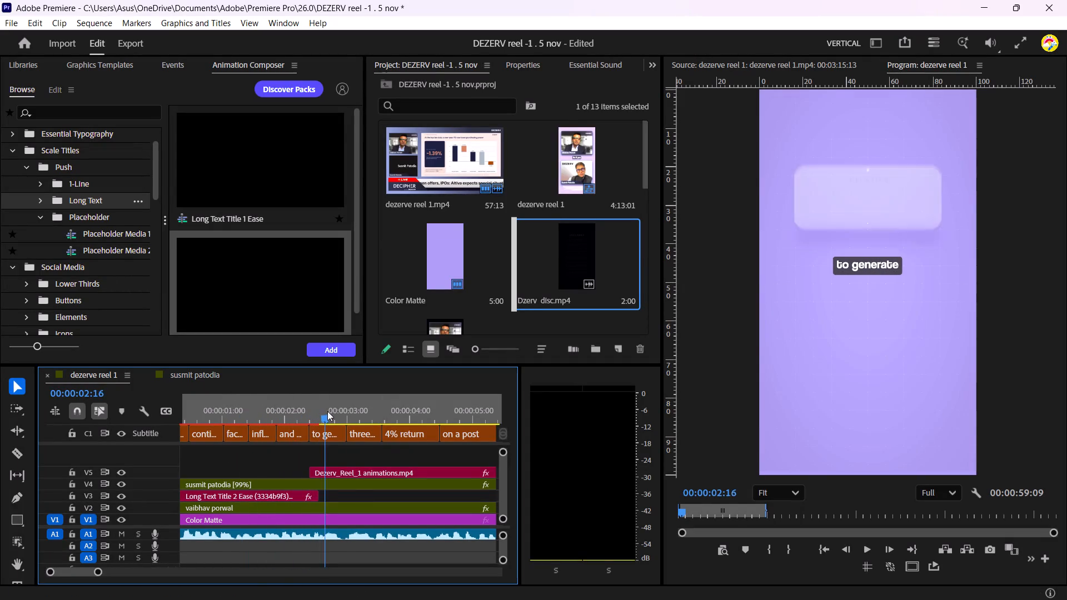
pyautogui.moveTo(327, 411); pyautogui.dragTo(303, 417)
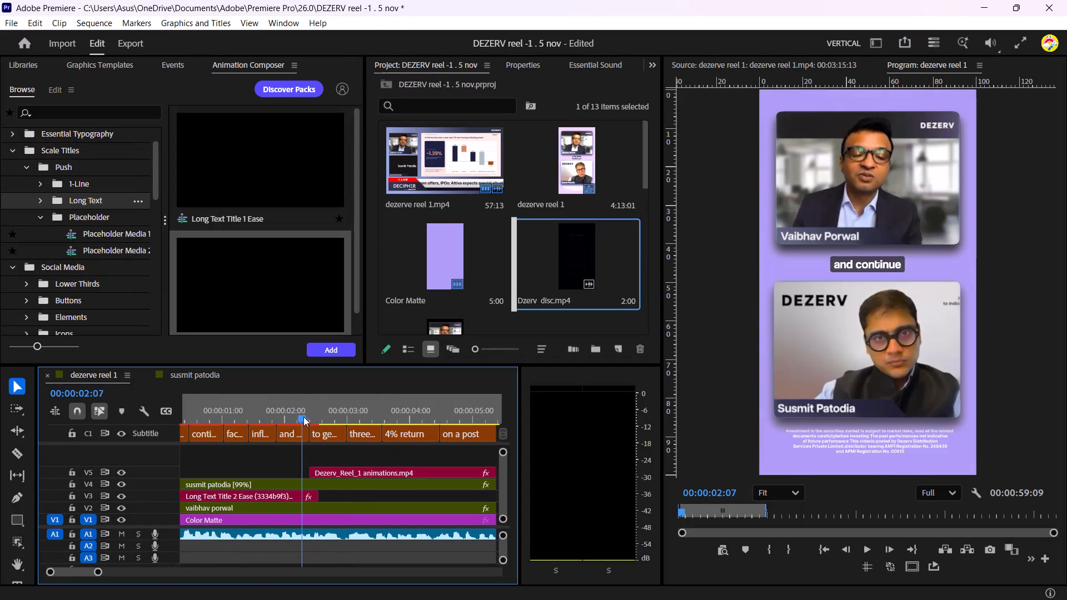
pyautogui.moveTo(303, 417); pyautogui.dragTo(316, 417)
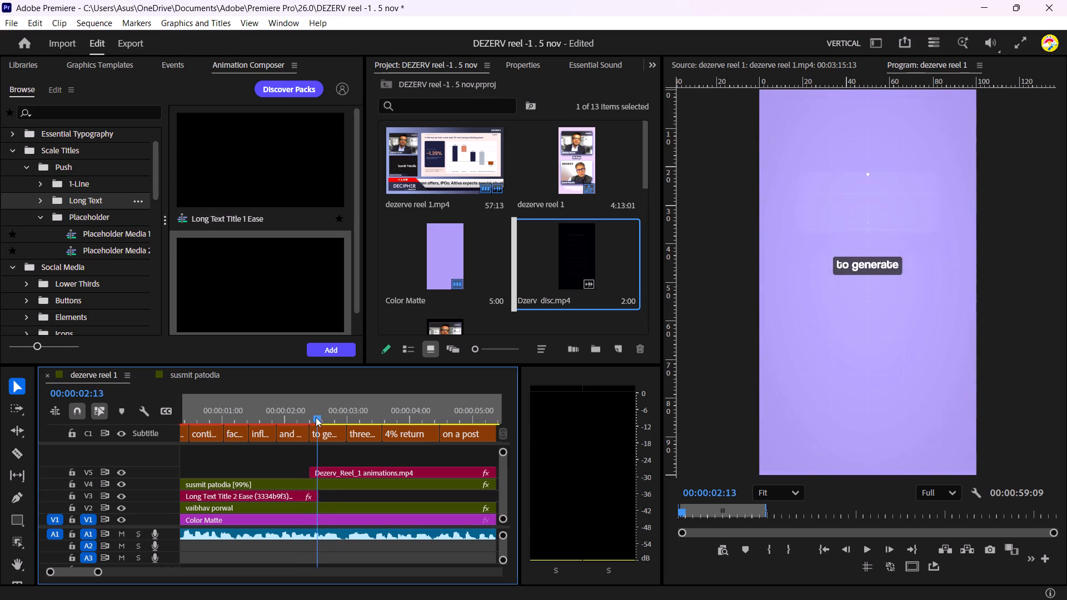
pyautogui.moveTo(316, 417); pyautogui.dragTo(310, 419)
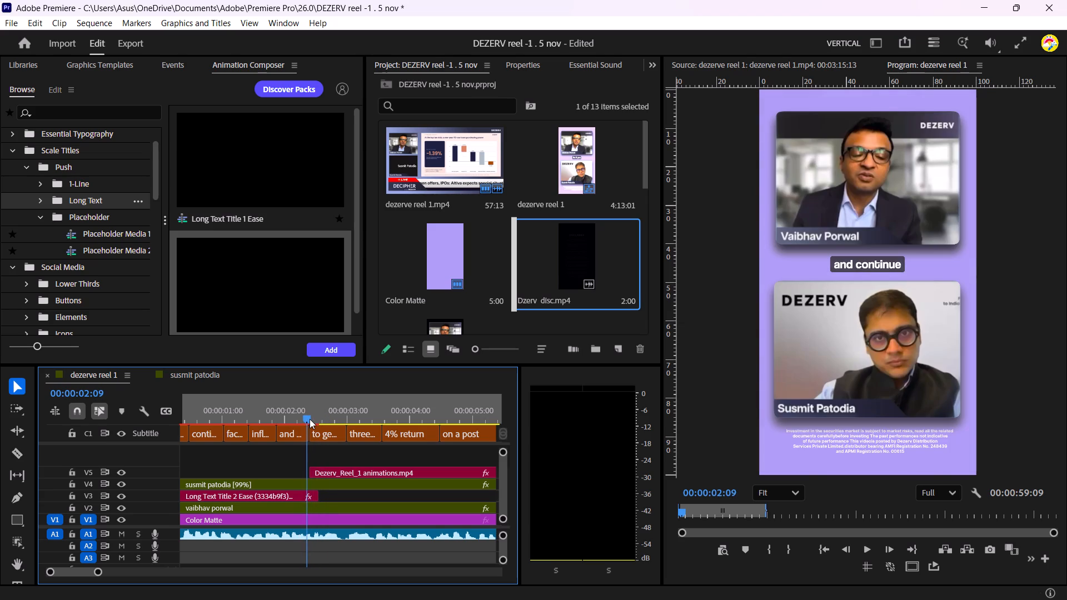
pyautogui.moveTo(310, 419); pyautogui.dragTo(306, 424)
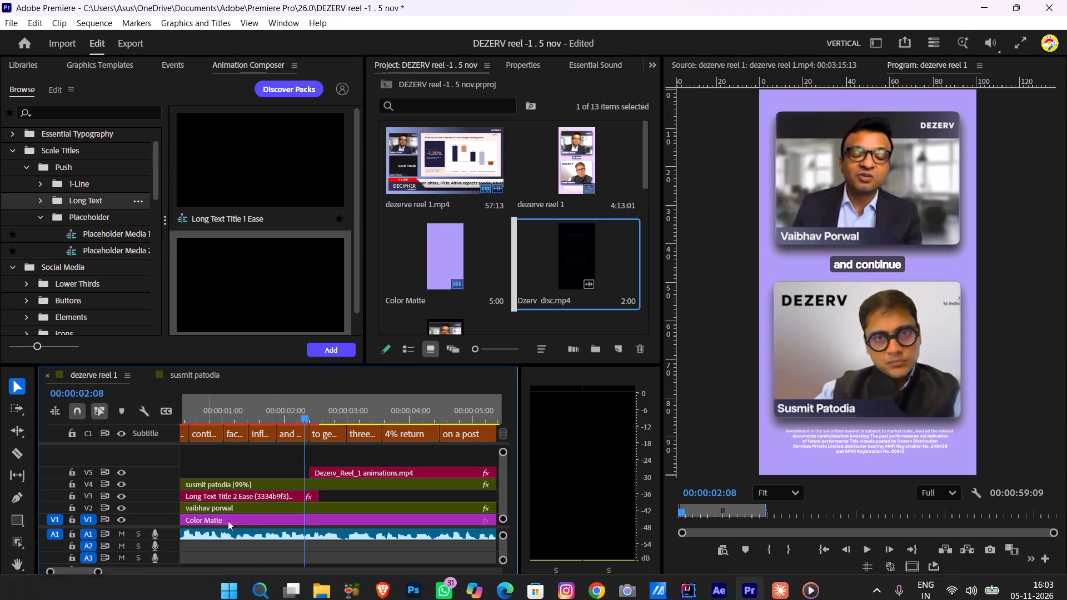
# Move all C1 Subtitle captions from "to generate" onward past the end of the sequence, clear of the animations and disclaimer clips.
pyautogui.moveTo(320, 456); pyautogui.dragTo(431, 418)
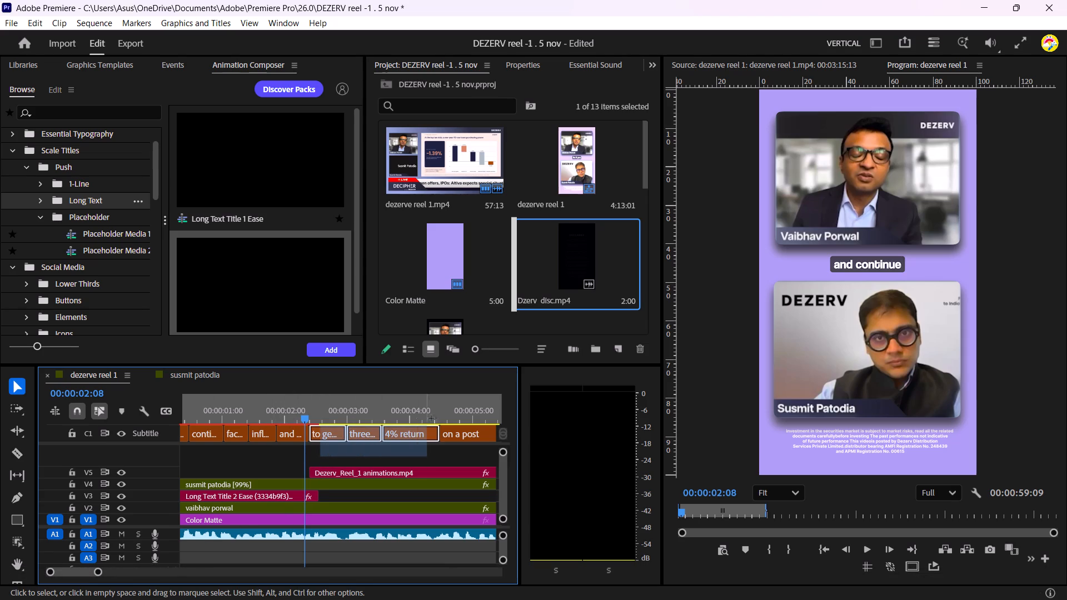
pyautogui.moveTo(431, 418); pyautogui.dragTo(505, 416)
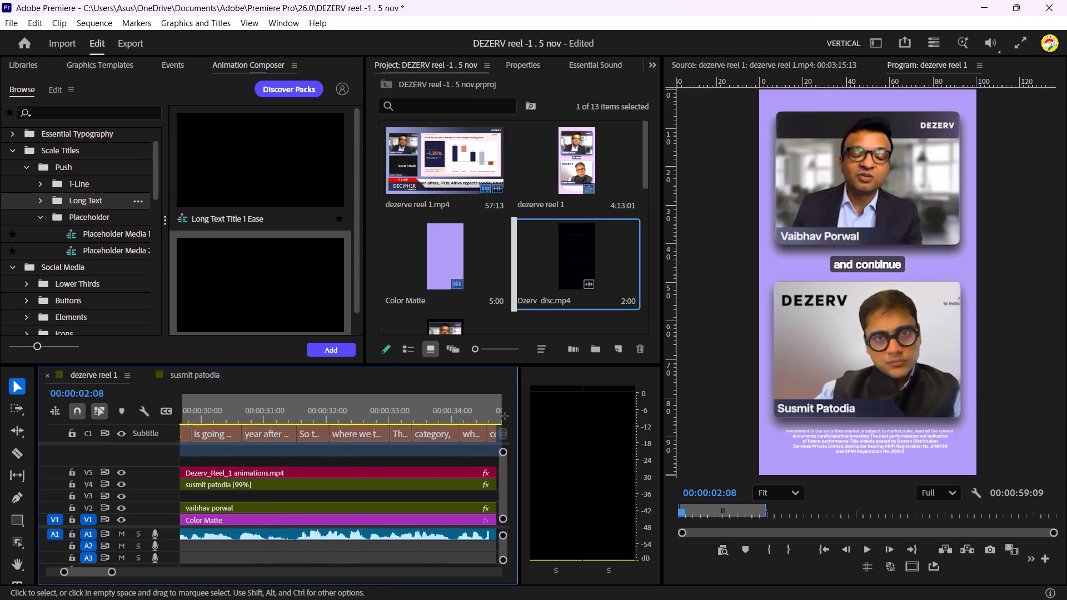
pyautogui.moveTo(505, 416); pyautogui.dragTo(273, 415)
pyautogui.scroll(20, 278, 462)
pyautogui.scroll(13, 278, 462)
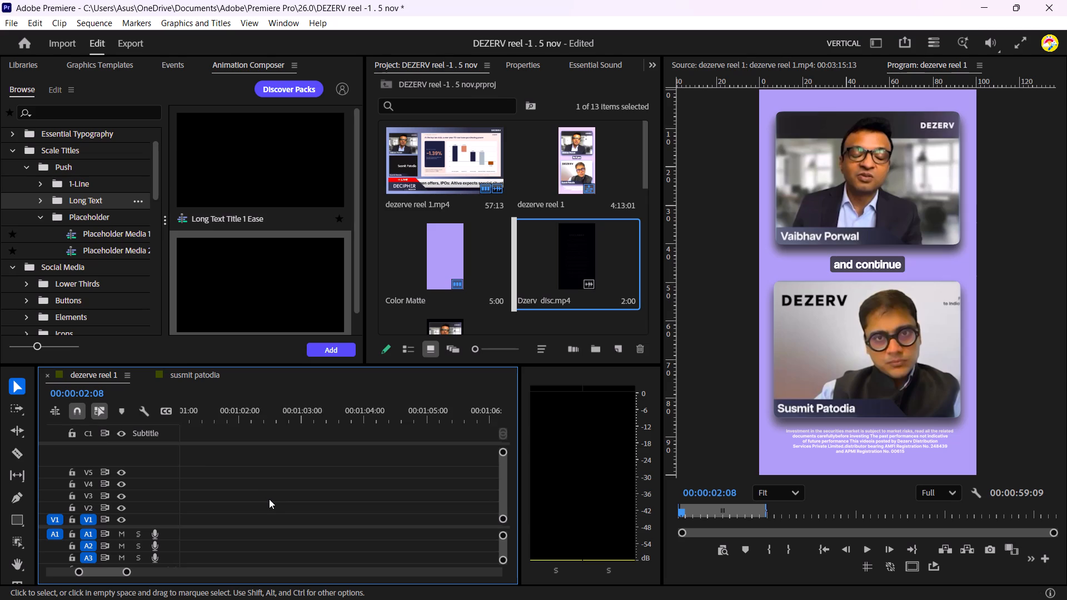
pyautogui.scroll(11, 269, 499)
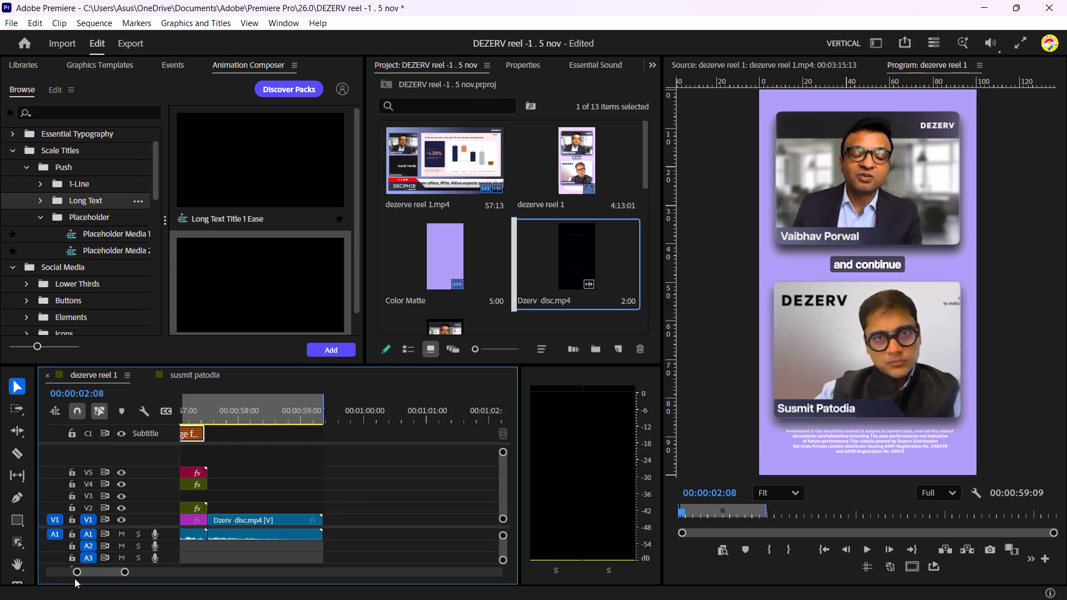
pyautogui.moveTo(74, 574); pyautogui.dragTo(57, 586)
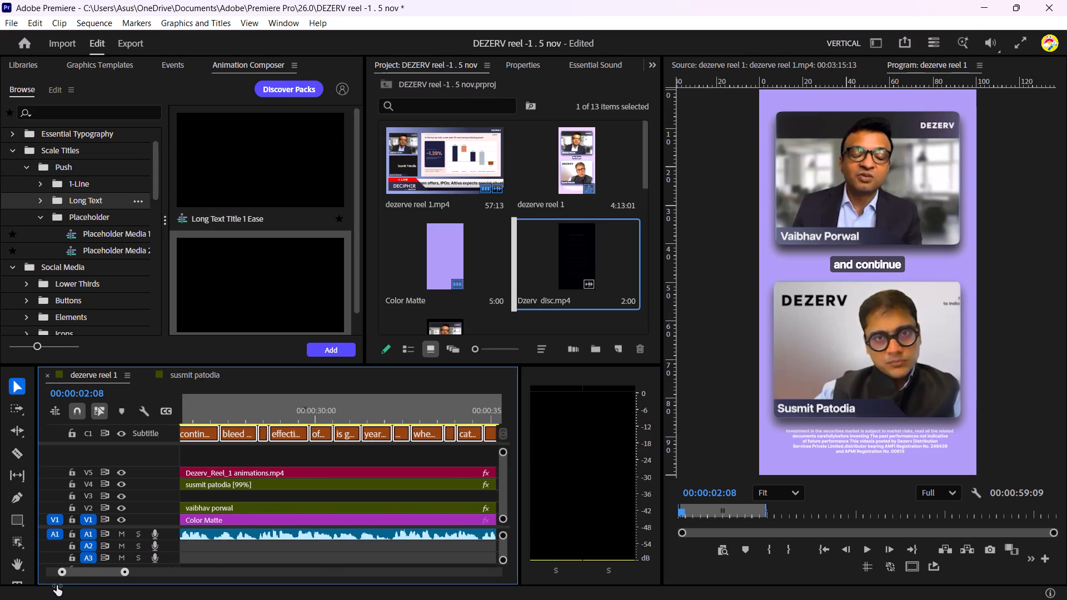
pyautogui.moveTo(57, 586); pyautogui.dragTo(42, 592)
pyautogui.moveTo(256, 432); pyautogui.dragTo(492, 434)
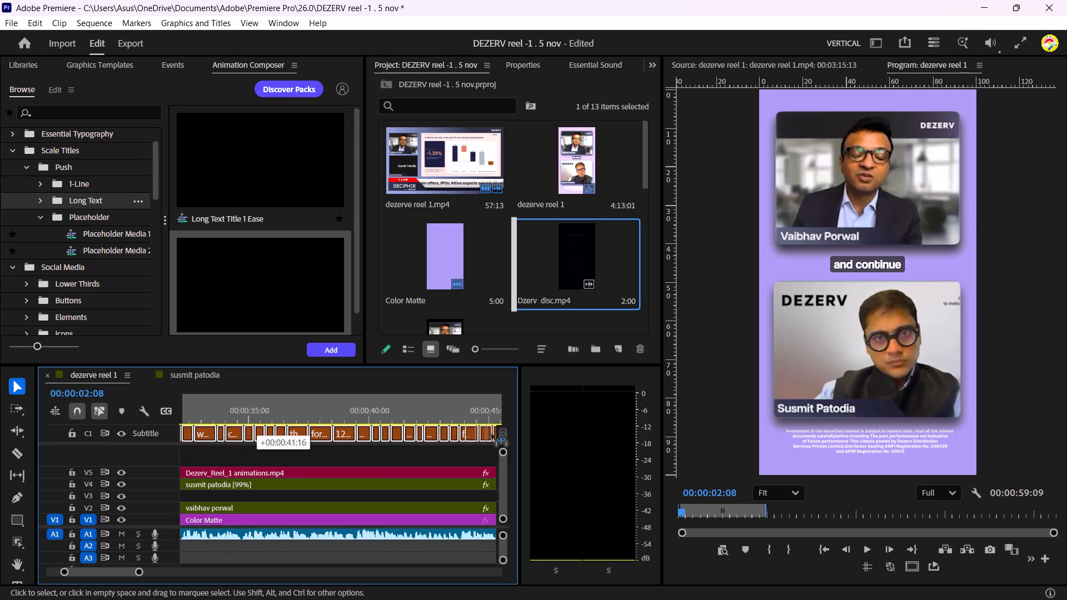
pyautogui.moveTo(492, 434); pyautogui.dragTo(492, 434)
pyautogui.scroll(-7, 420, 445)
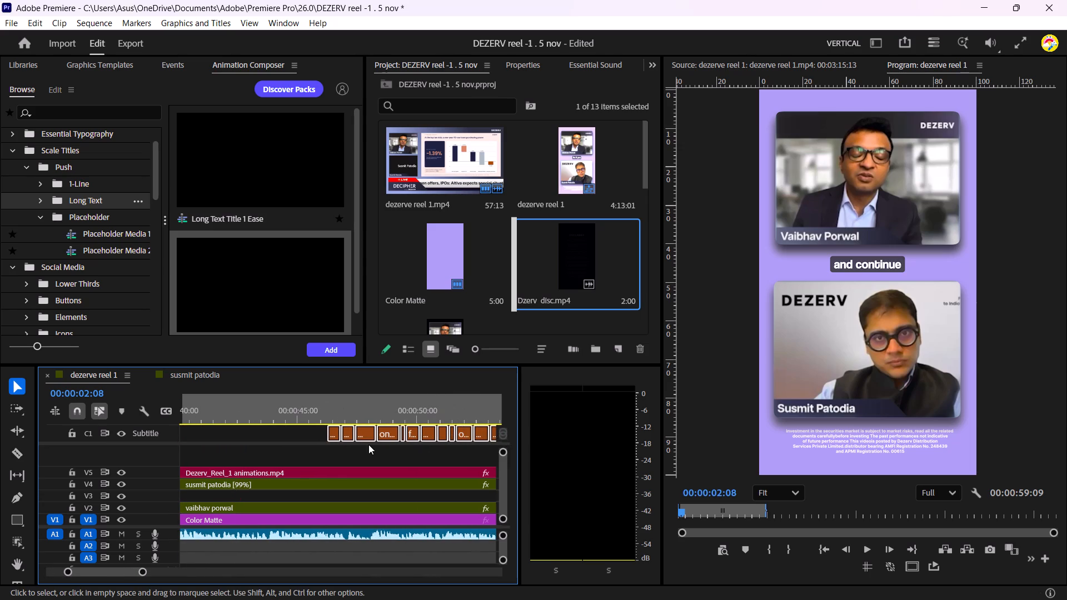
pyautogui.moveTo(365, 435); pyautogui.dragTo(498, 431)
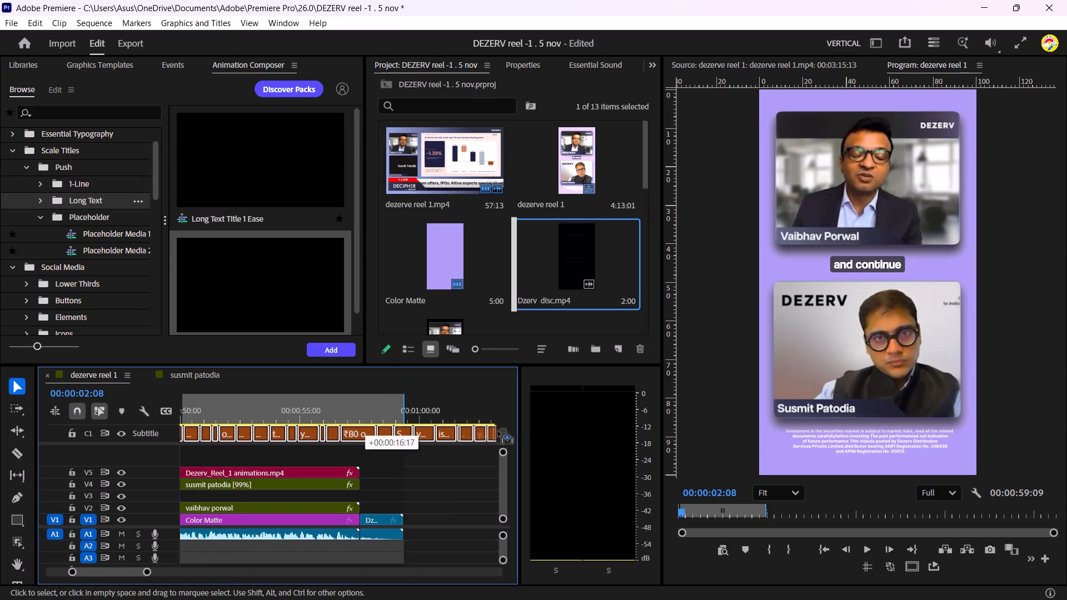
pyautogui.moveTo(498, 431); pyautogui.dragTo(458, 434)
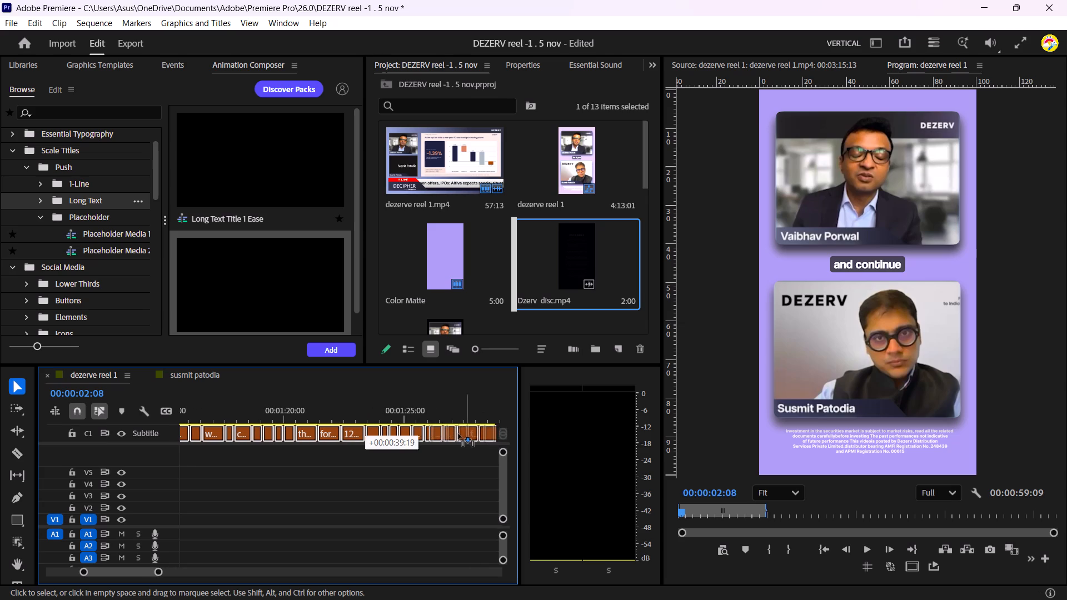
pyautogui.moveTo(458, 434); pyautogui.dragTo(458, 434)
# Play the sequence's opening from 00:00:00:00 into the animations clip to check the captions around the cut.
pyautogui.scroll(17, 401, 466)
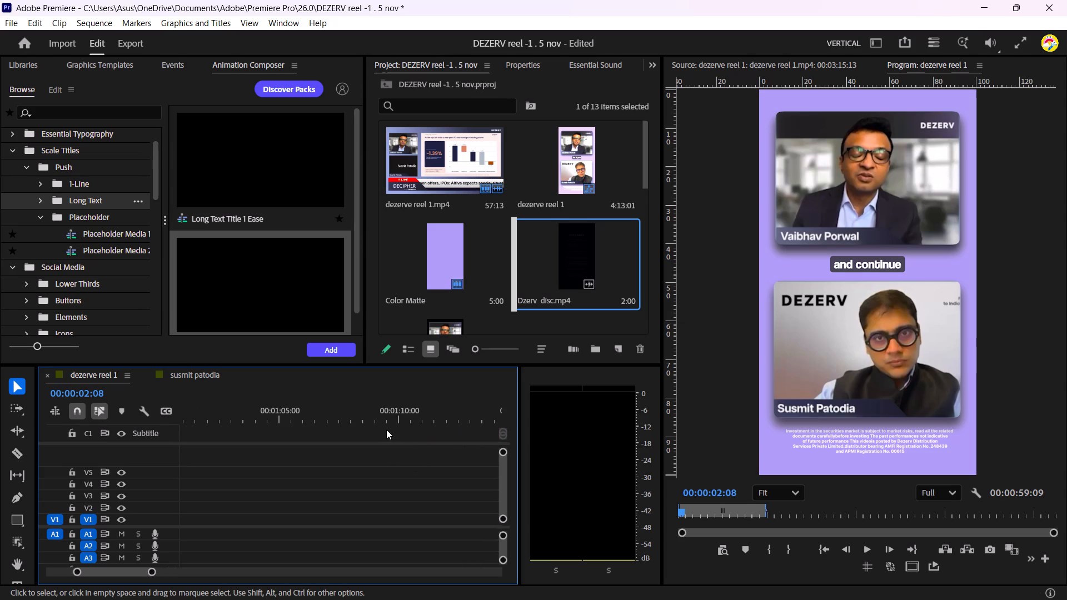
pyautogui.scroll(20, 363, 448)
pyautogui.scroll(9, 363, 448)
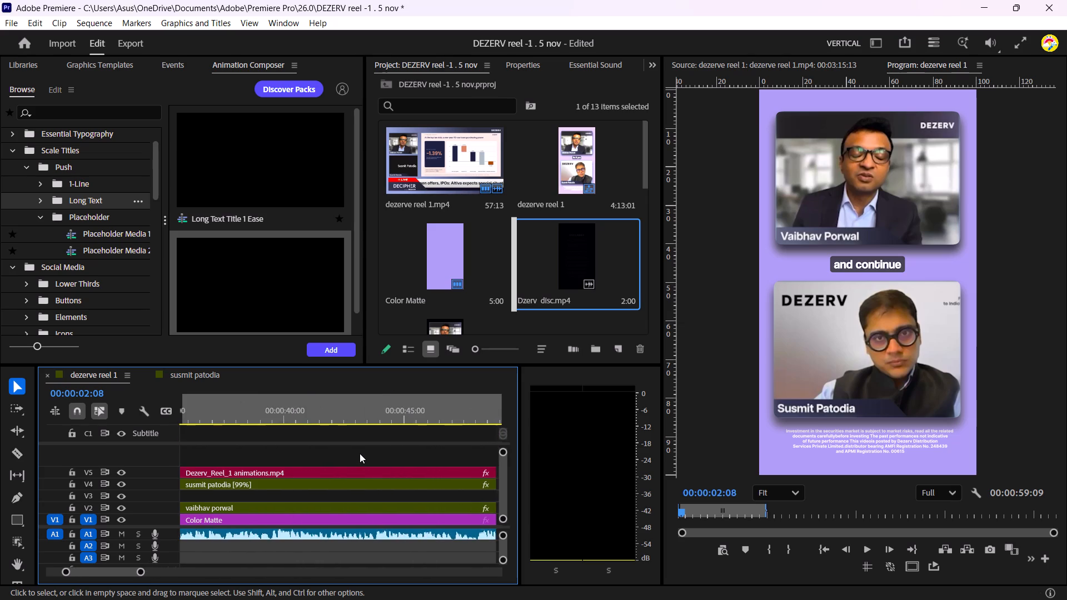
pyautogui.scroll(18, 360, 453)
pyautogui.scroll(11, 360, 453)
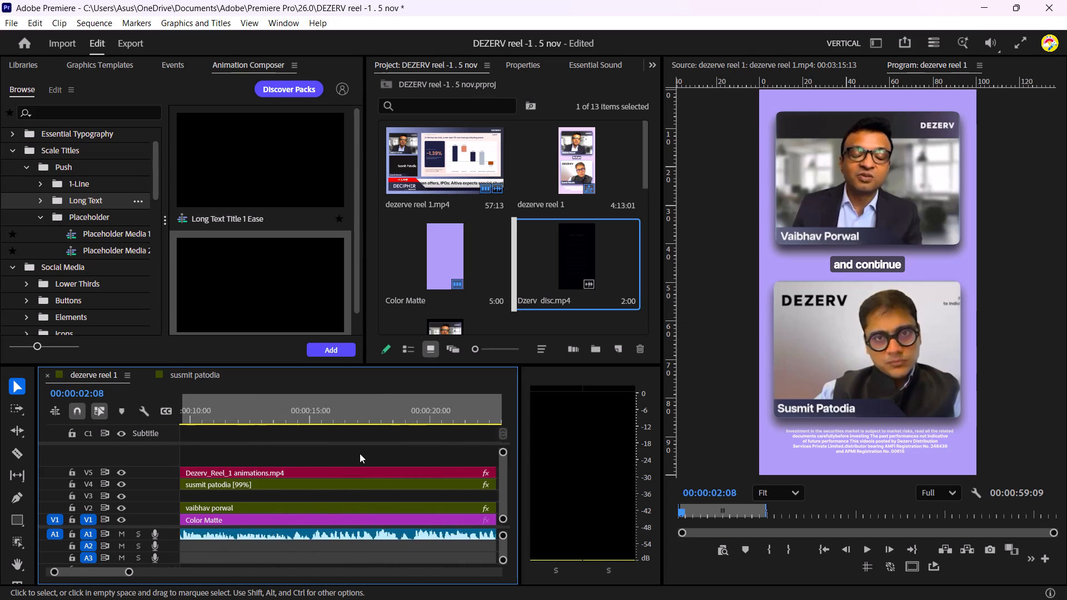
pyautogui.scroll(18, 360, 453)
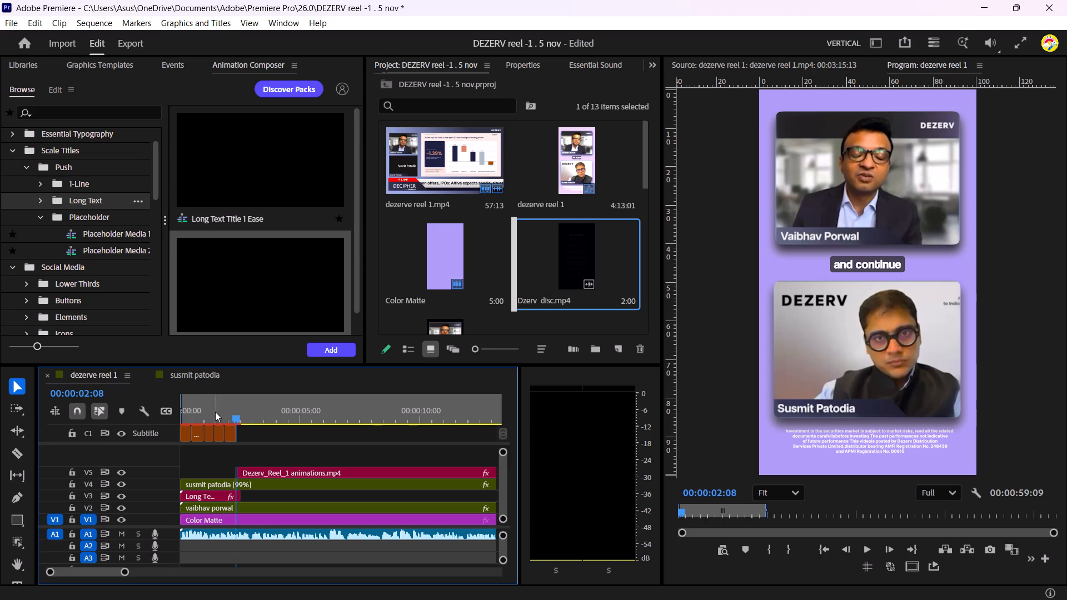
pyautogui.moveTo(215, 412); pyautogui.dragTo(136, 418)
pyautogui.press('space')
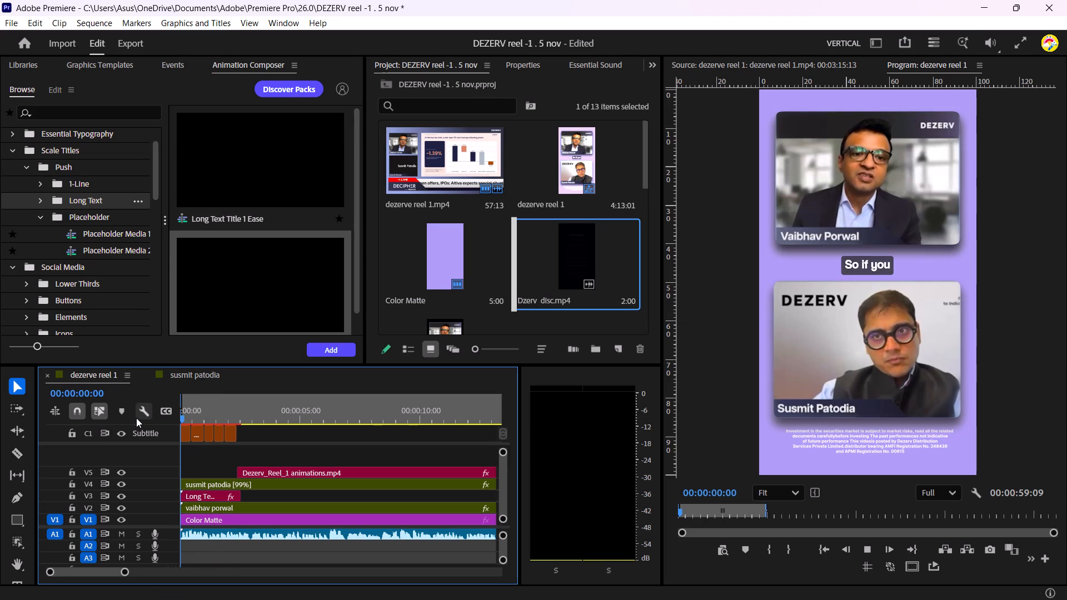
pyautogui.press('space')
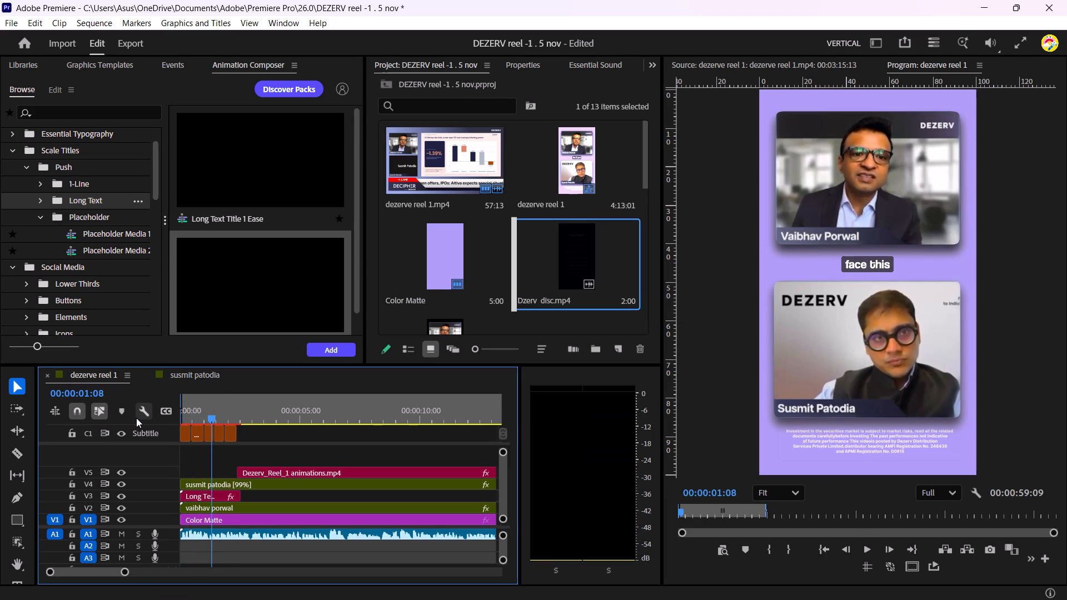
pyautogui.press('space')
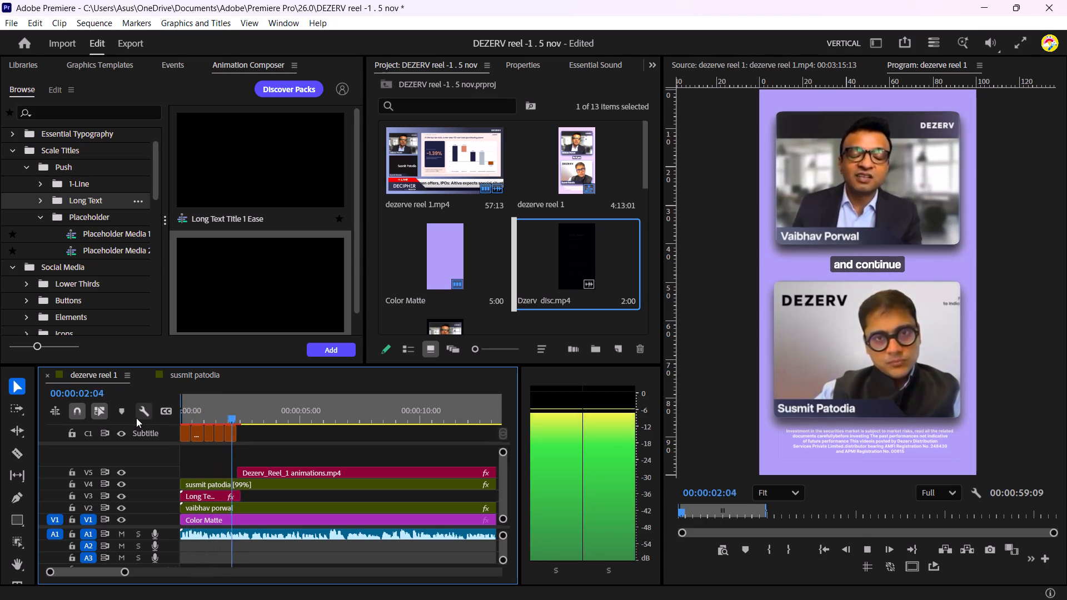
pyautogui.press('space')
# Play the sequence again from the start to 00:00:27:17 to review the animations and captions.
pyautogui.moveTo(221, 413); pyautogui.dragTo(97, 422)
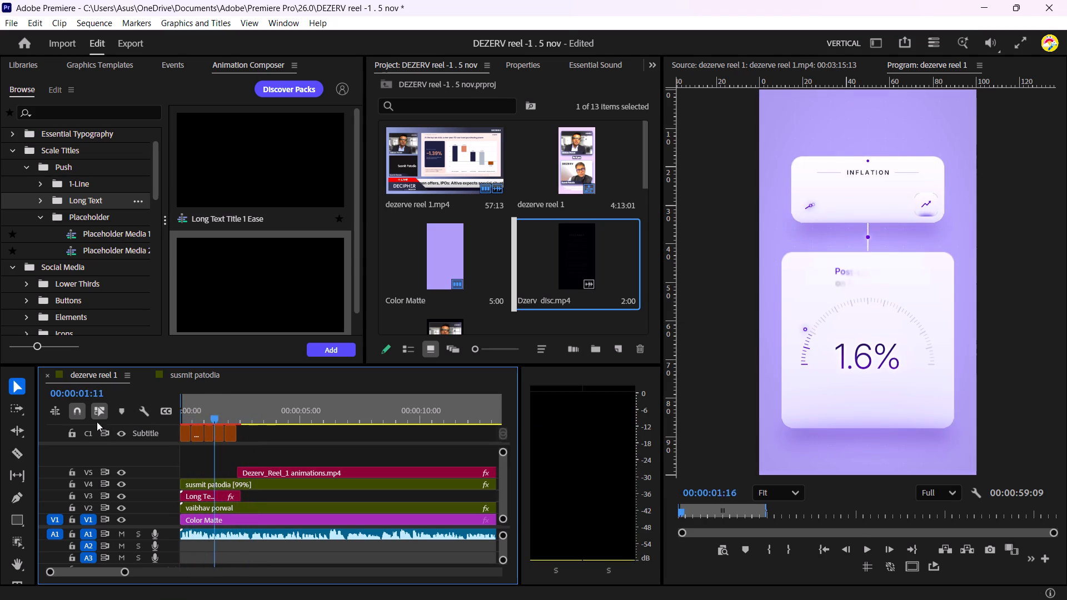
pyautogui.moveTo(97, 422); pyautogui.dragTo(71, 427)
pyautogui.press('space')
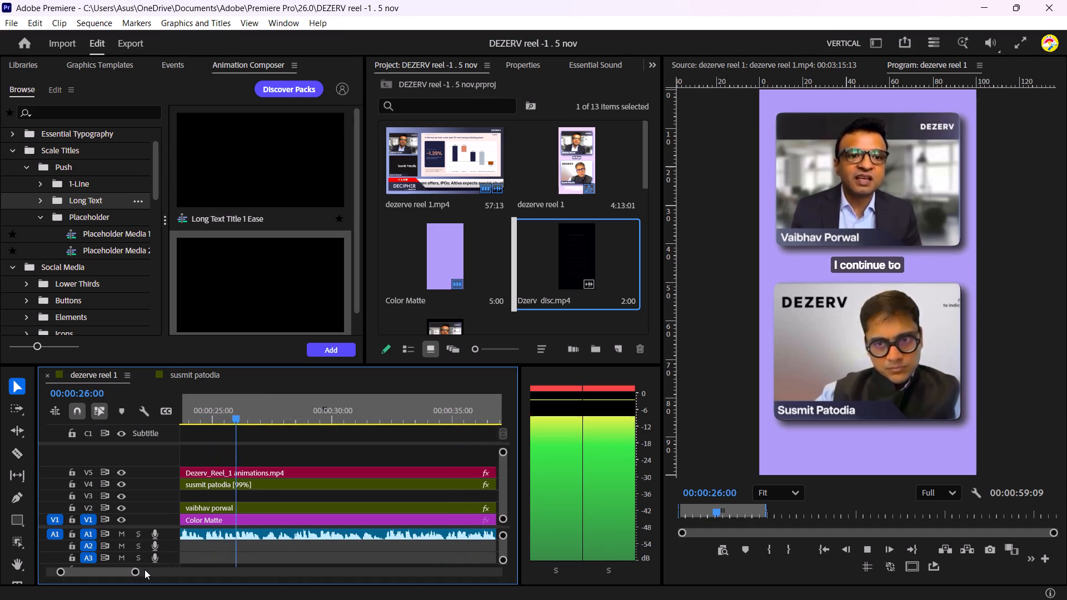
pyautogui.press('space')
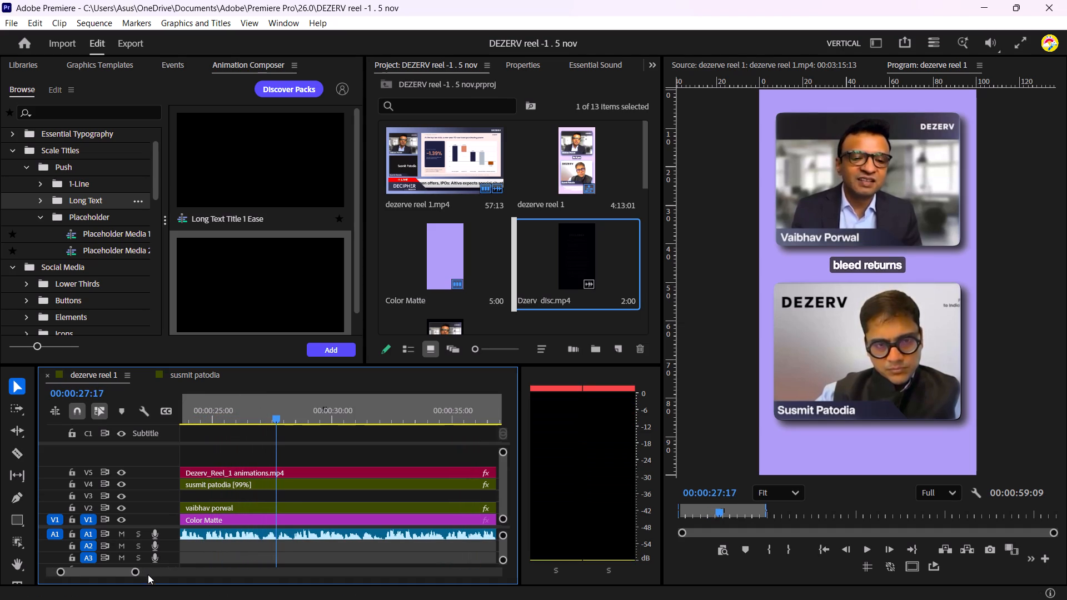
# Replay the section from about 00:00:24 to 00:00:35:01, pausing along the way to check footage and captions.
pyautogui.click(227, 413)
pyautogui.press('space')
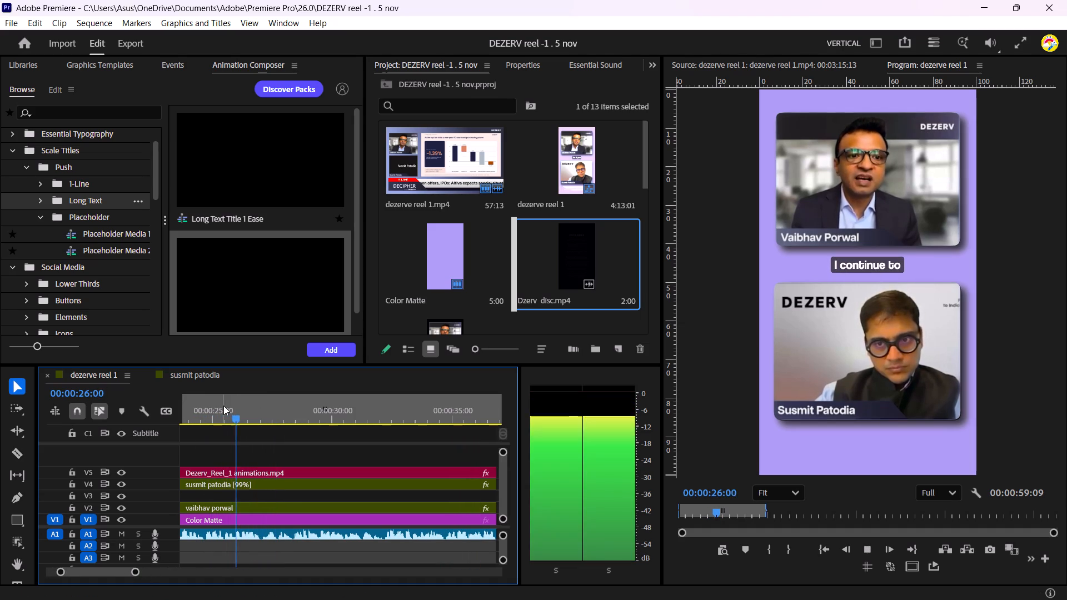
pyautogui.press('space')
pyautogui.click(197, 408)
pyautogui.press('space')
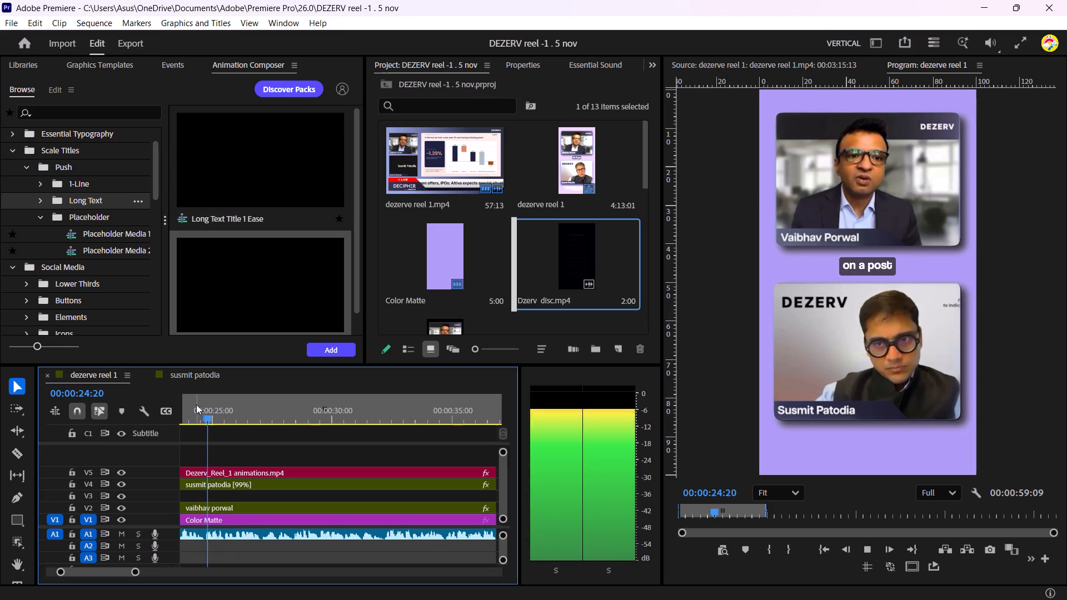
pyautogui.press('space')
pyautogui.press('space')
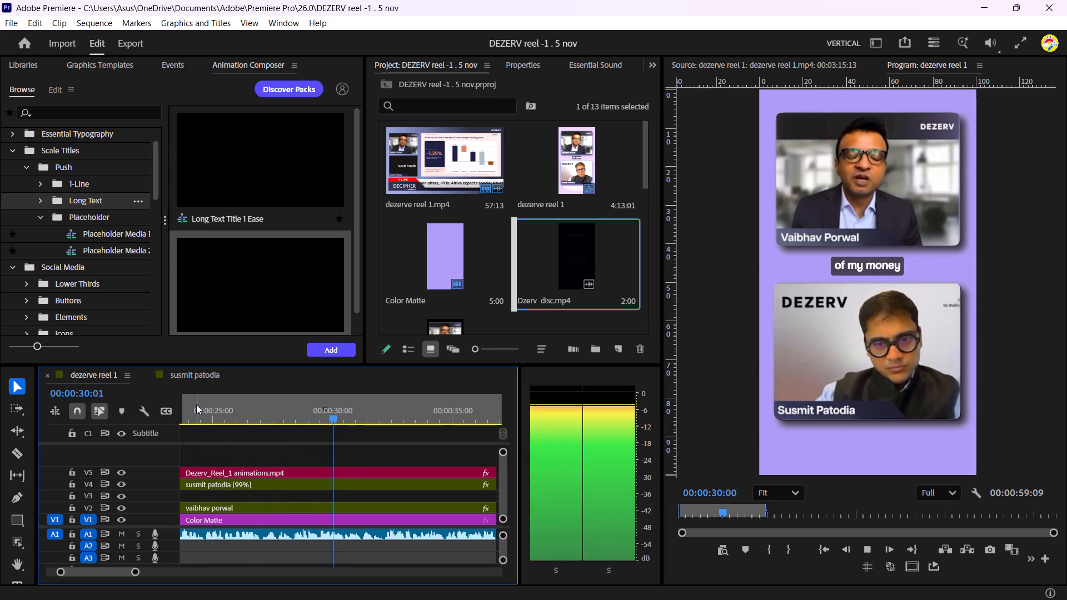
pyautogui.press('space')
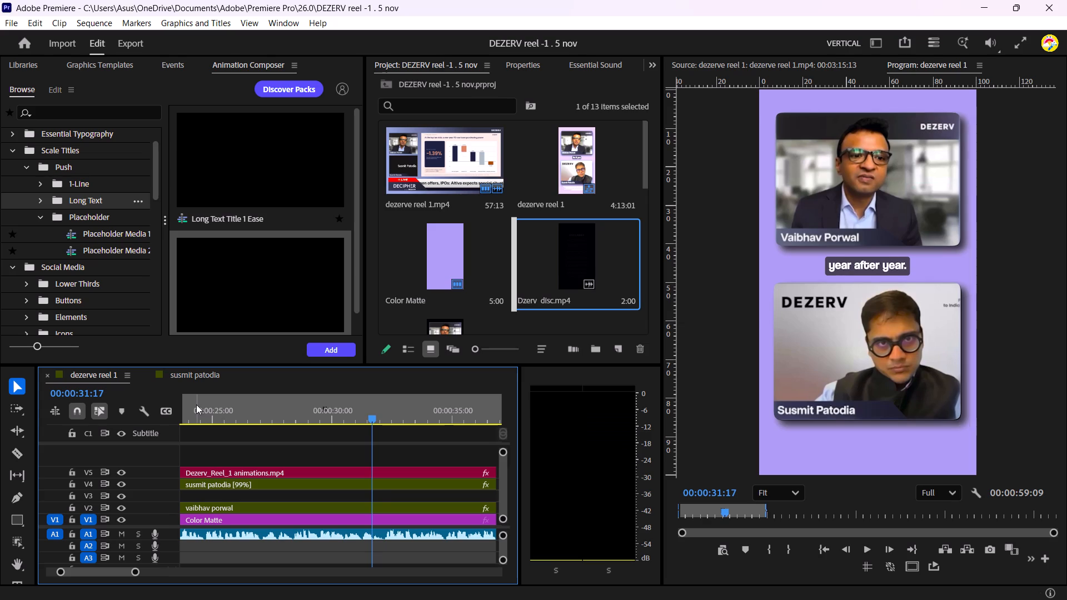
pyautogui.press('space')
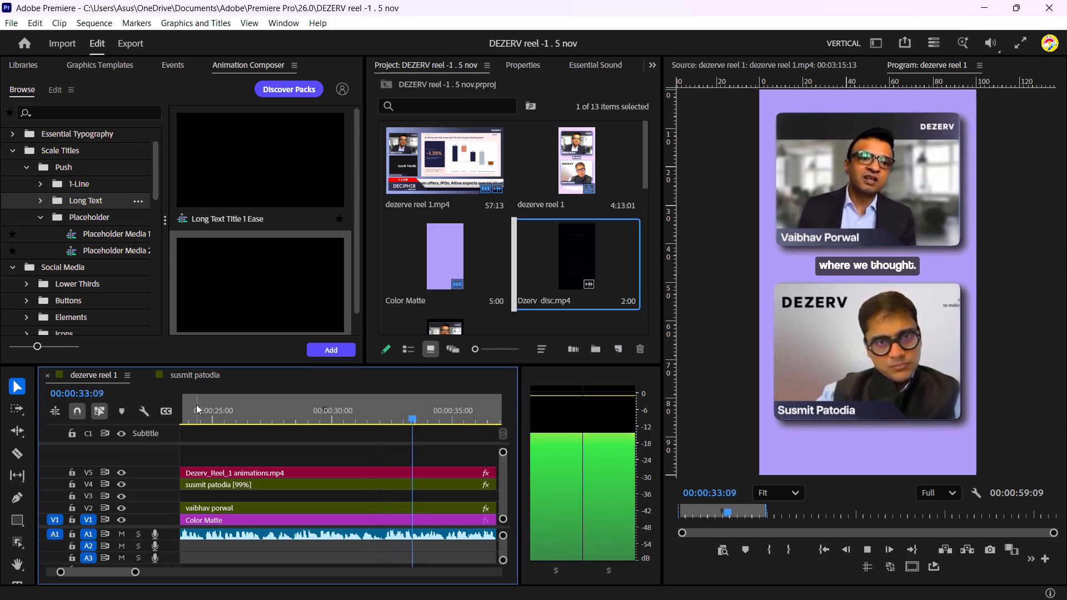
pyautogui.press('space')
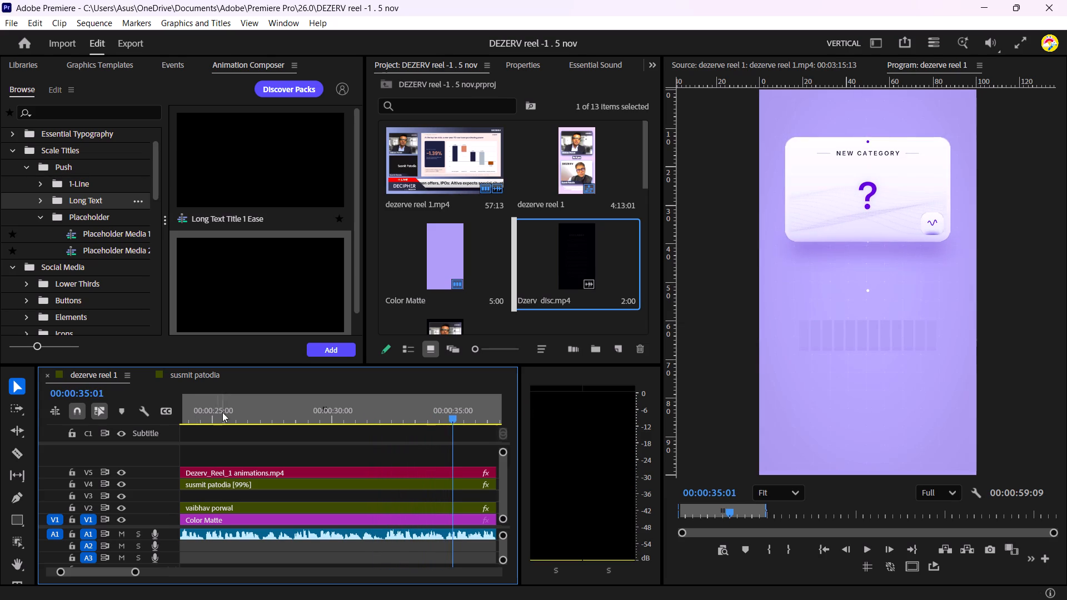
# Play the sequence from about 00:00:27 to 00:00:52:07, pausing along the way to check the footage, captions and animations.
pyautogui.click(253, 404)
pyautogui.press('space')
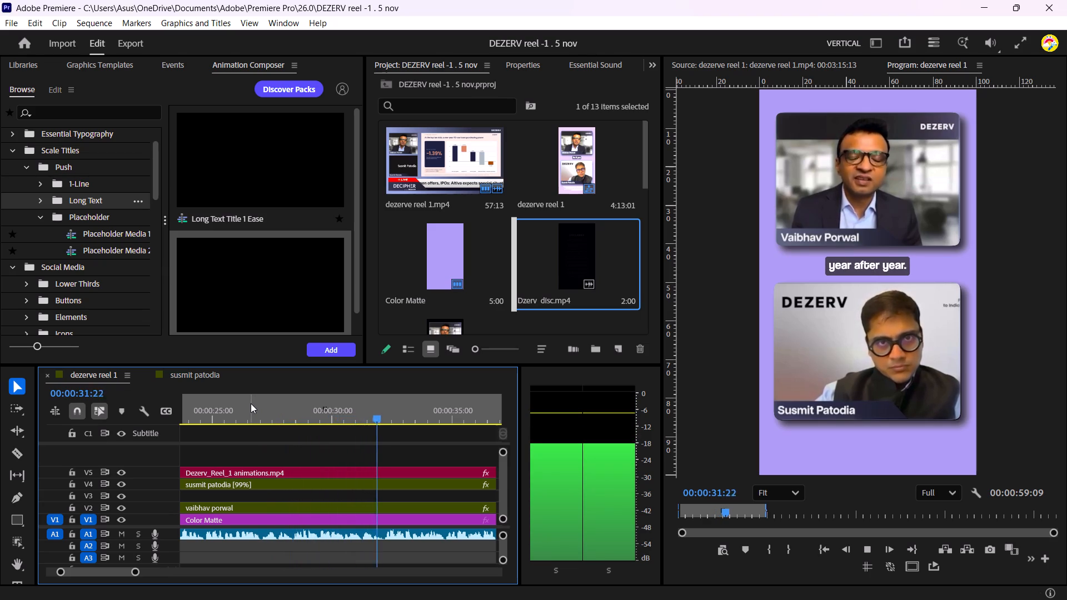
pyautogui.press('space')
pyautogui.press('space')
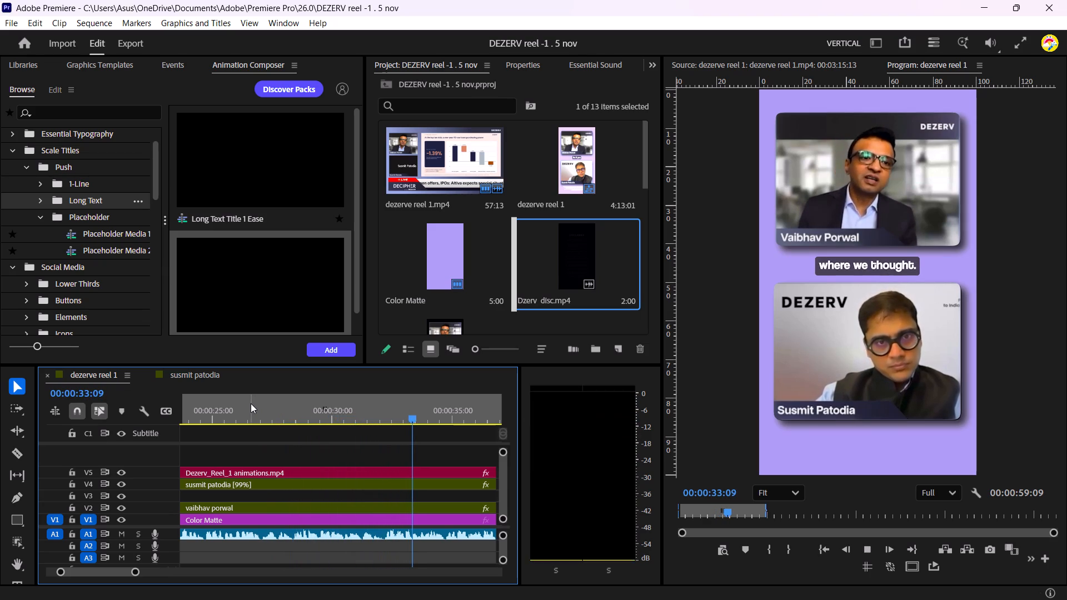
pyautogui.press('space')
pyautogui.press('space')
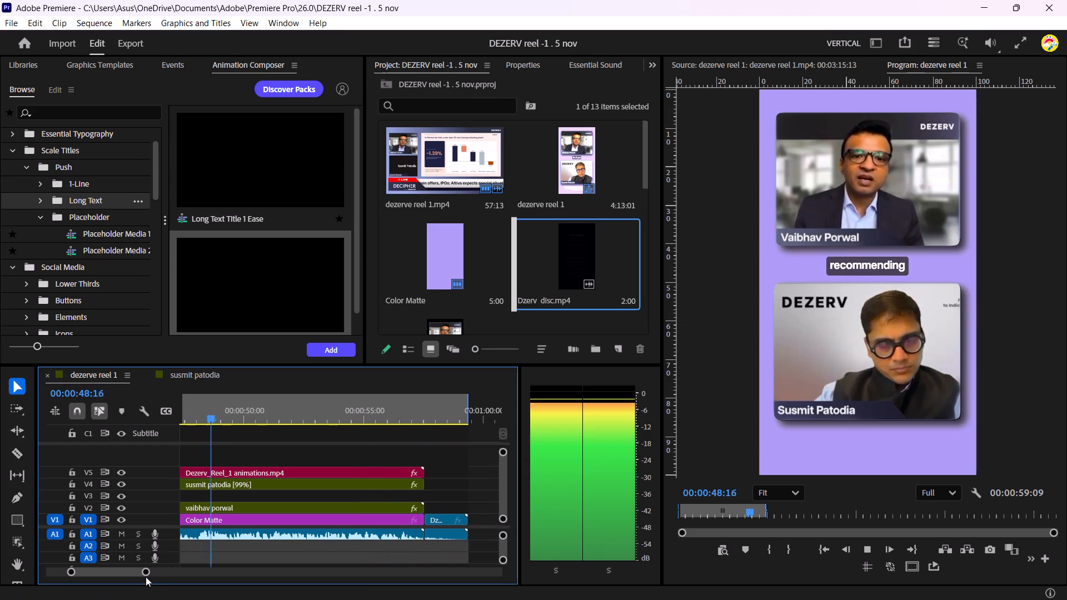
pyautogui.moveTo(146, 573); pyautogui.dragTo(182, 587)
pyautogui.scroll(-1, 227, 569)
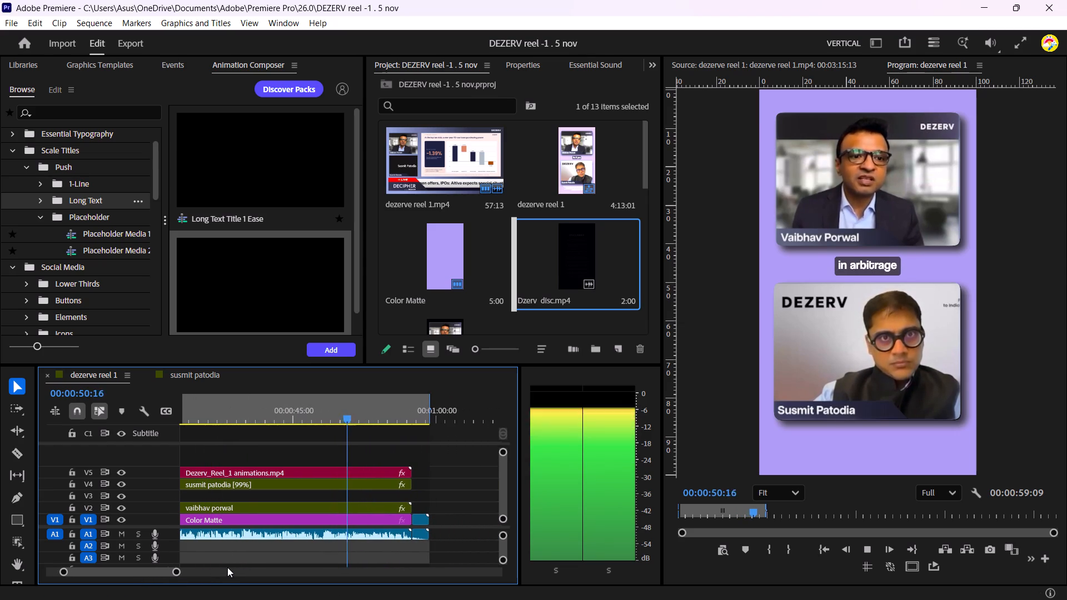
pyautogui.press('space')
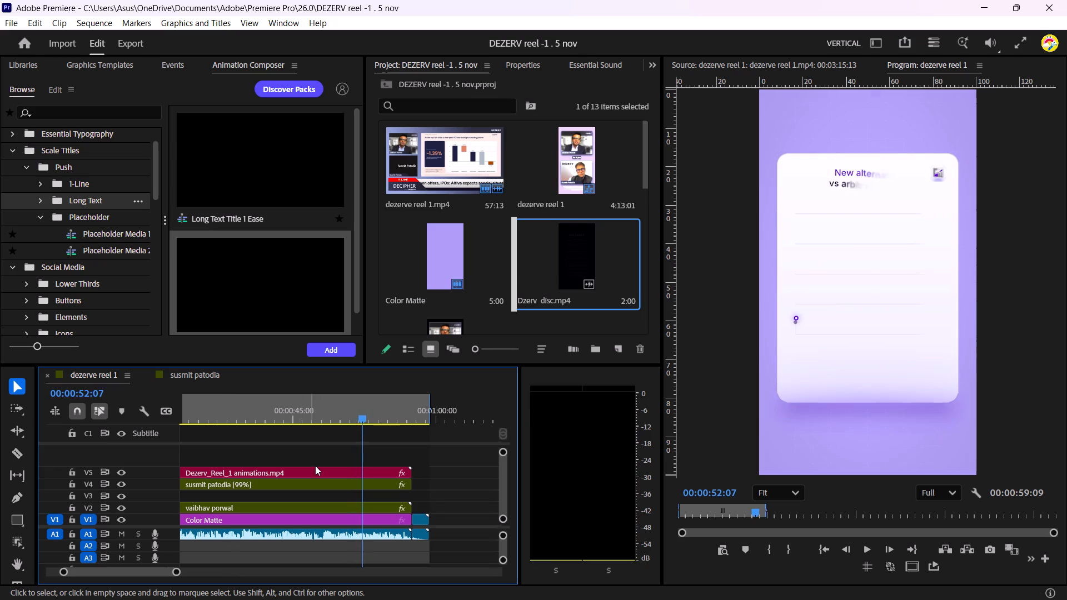
# Scrub through the section from about 00:00:43 to 00:00:50:21 and replay it up to 00:00:50:11 to check the captions.
pyautogui.moveTo(341, 408); pyautogui.dragTo(283, 418)
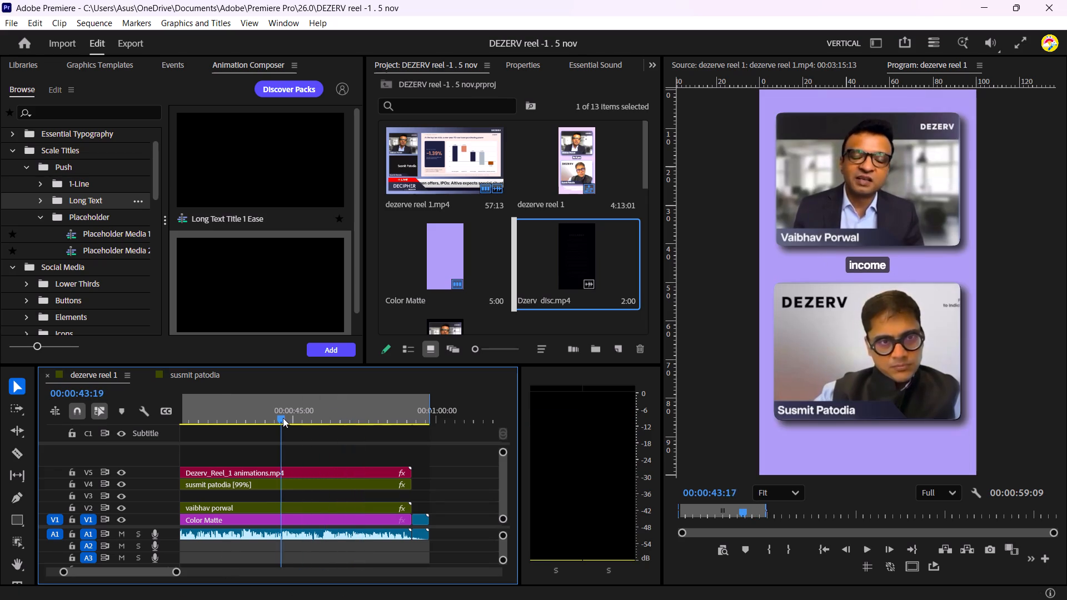
pyautogui.moveTo(283, 418); pyautogui.dragTo(319, 419)
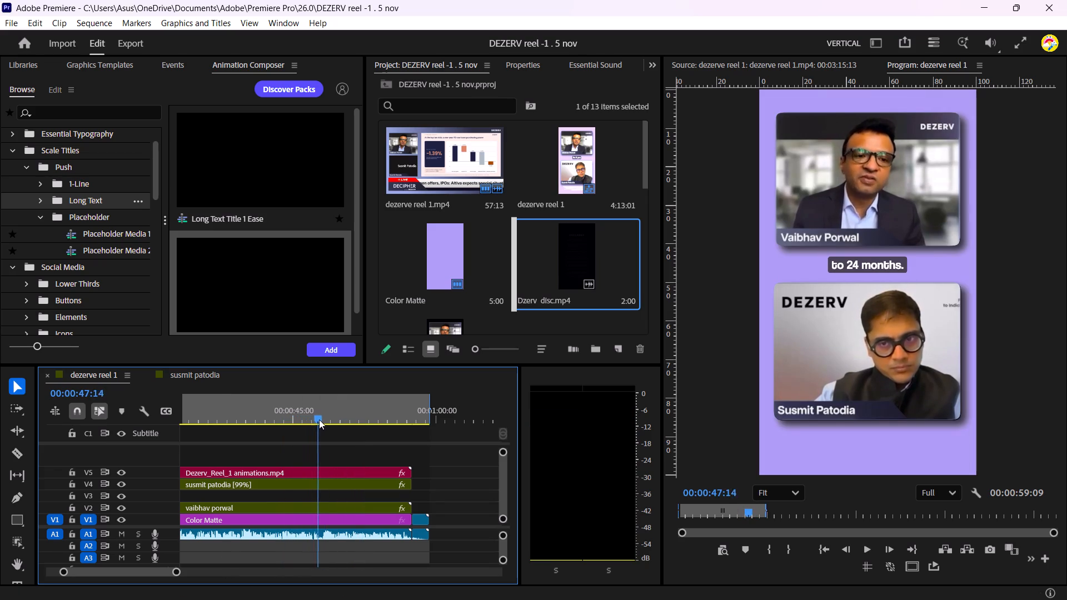
pyautogui.moveTo(319, 419); pyautogui.dragTo(347, 422)
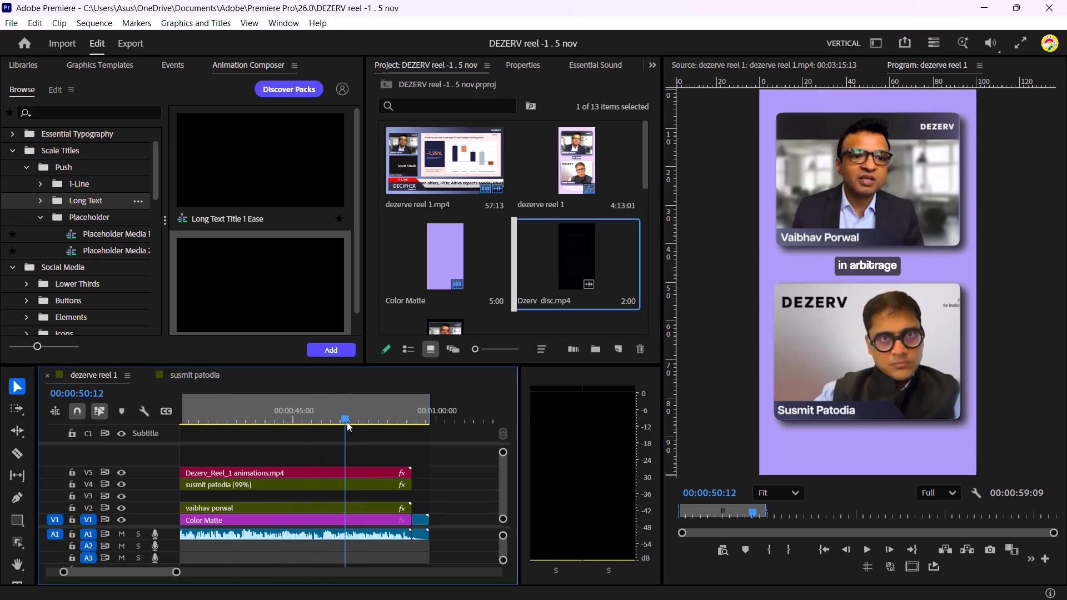
pyautogui.moveTo(347, 422); pyautogui.dragTo(350, 426)
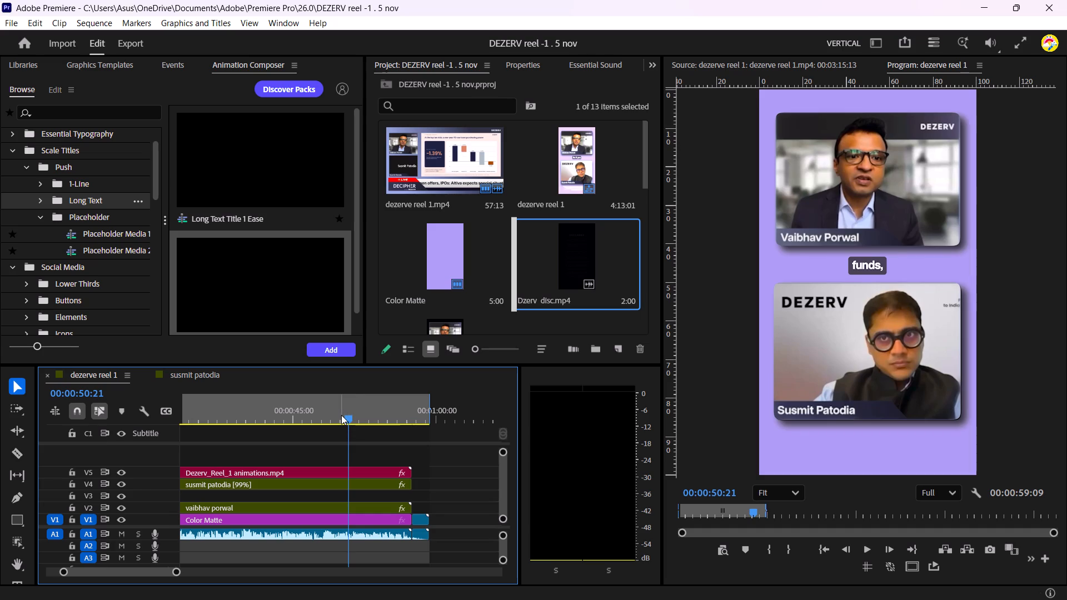
pyautogui.click(341, 415)
pyautogui.click(336, 415)
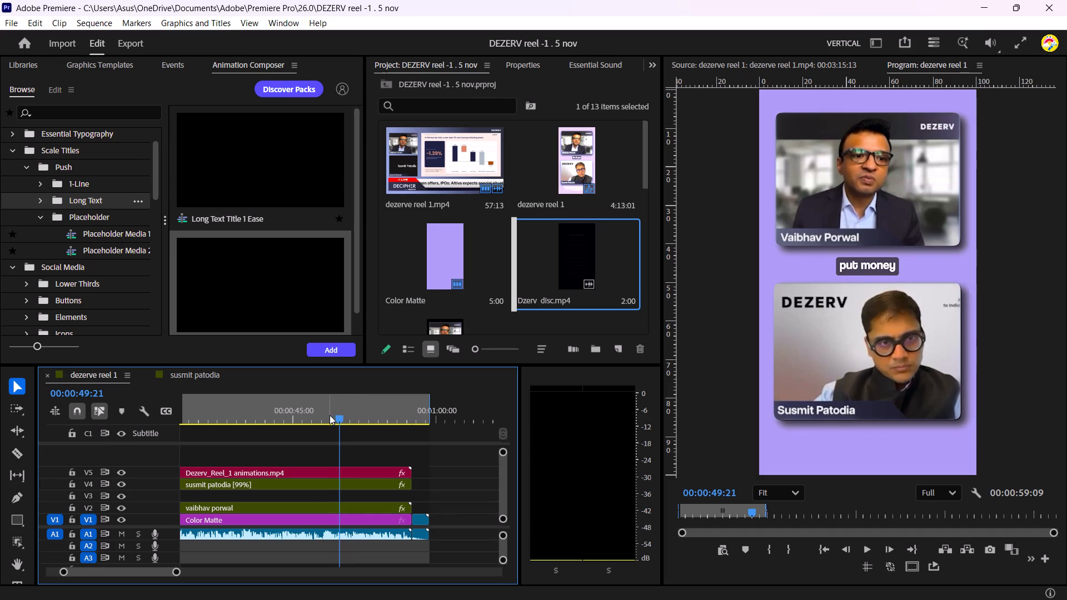
pyautogui.click(330, 415)
pyautogui.moveTo(177, 574); pyautogui.dragTo(151, 573)
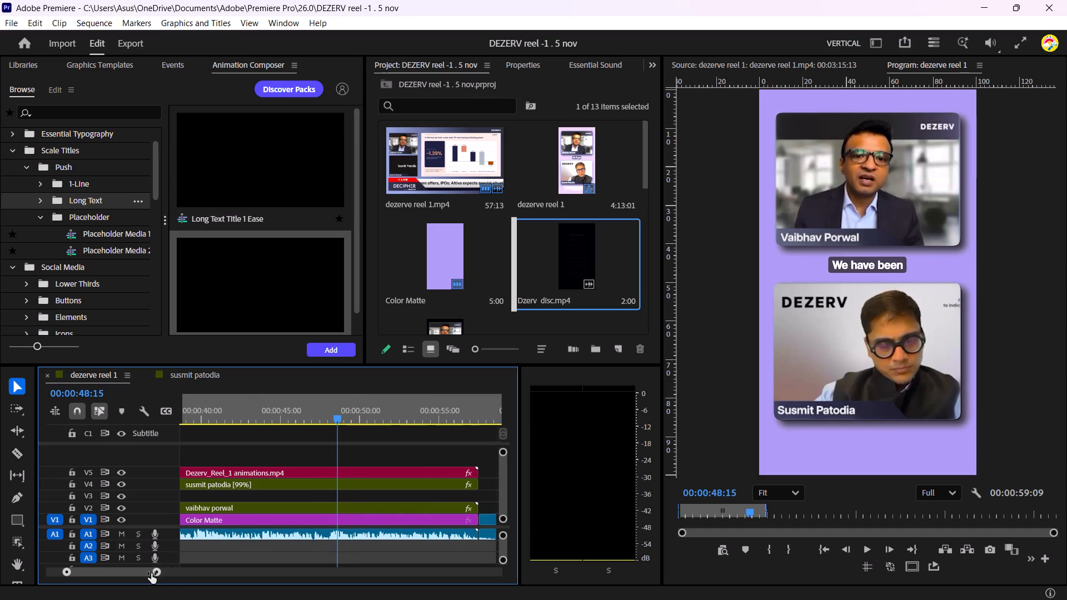
pyautogui.moveTo(151, 573); pyautogui.dragTo(139, 574)
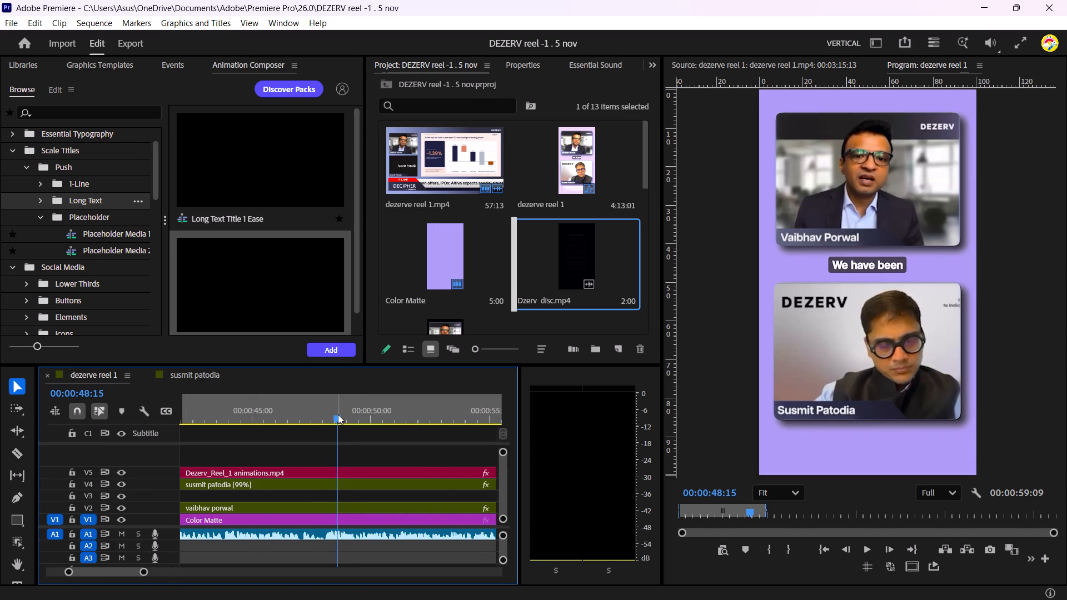
pyautogui.moveTo(338, 414); pyautogui.dragTo(300, 422)
pyautogui.press('space')
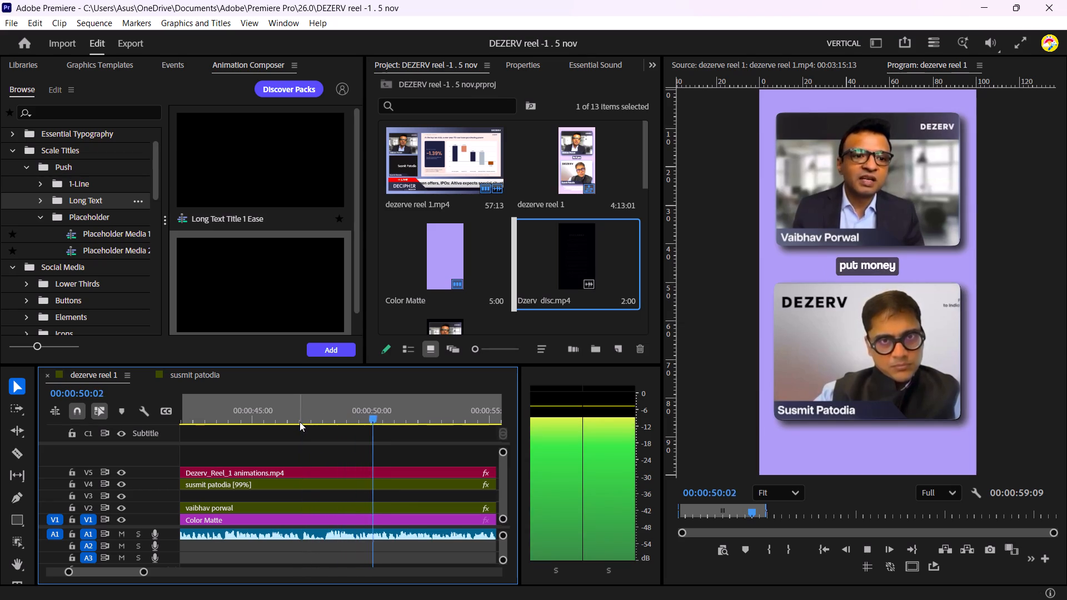
pyautogui.press('space')
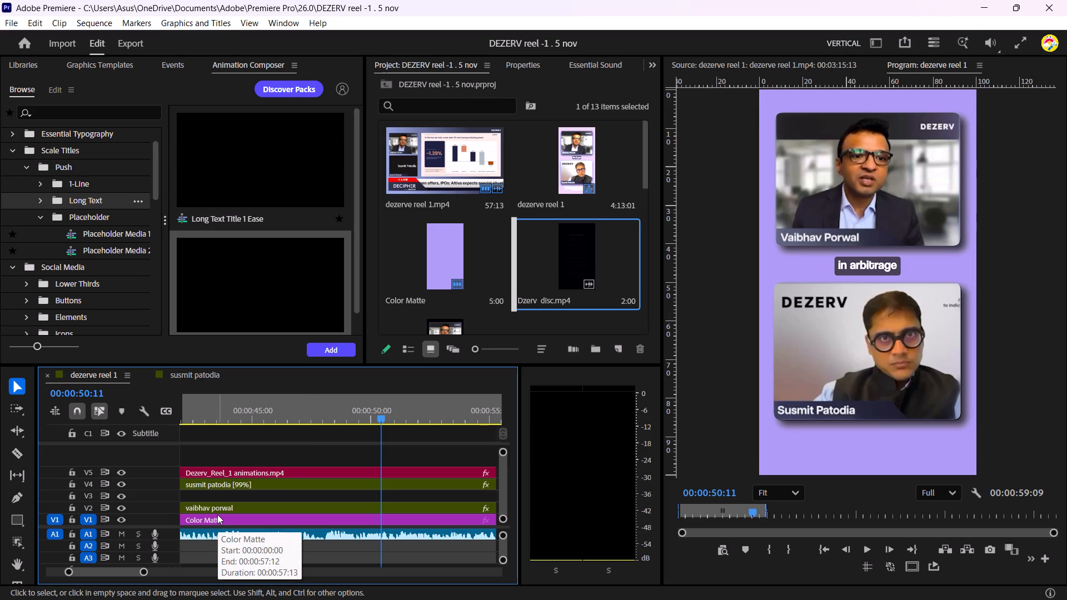
# Play the ending through to the disclaimer at 00:00:58:15 and replay the cut from the animations clip into the disclaimer.
pyautogui.press('space')
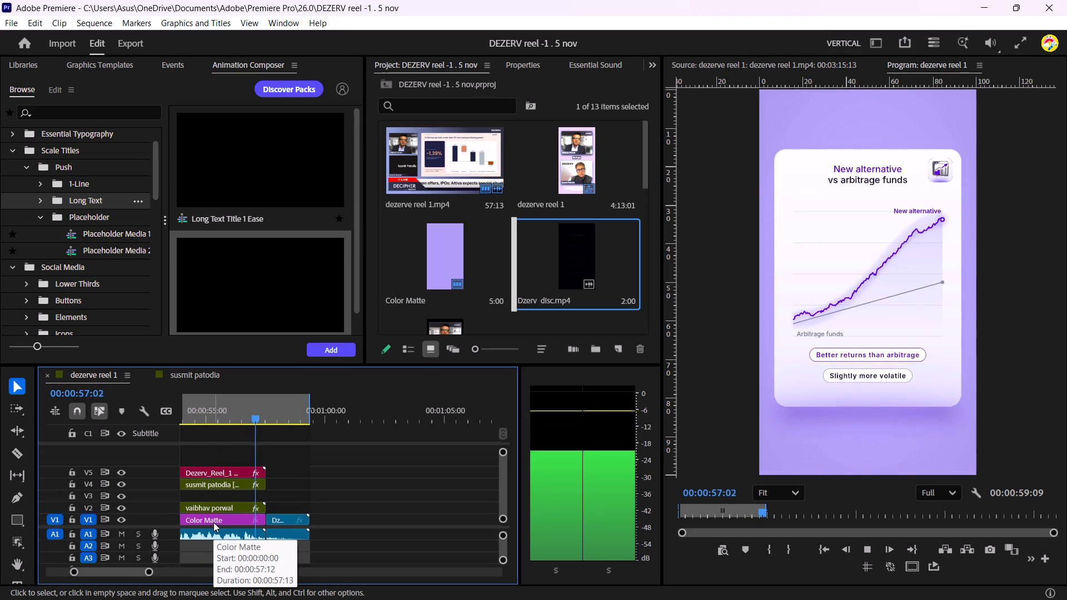
pyautogui.press('space')
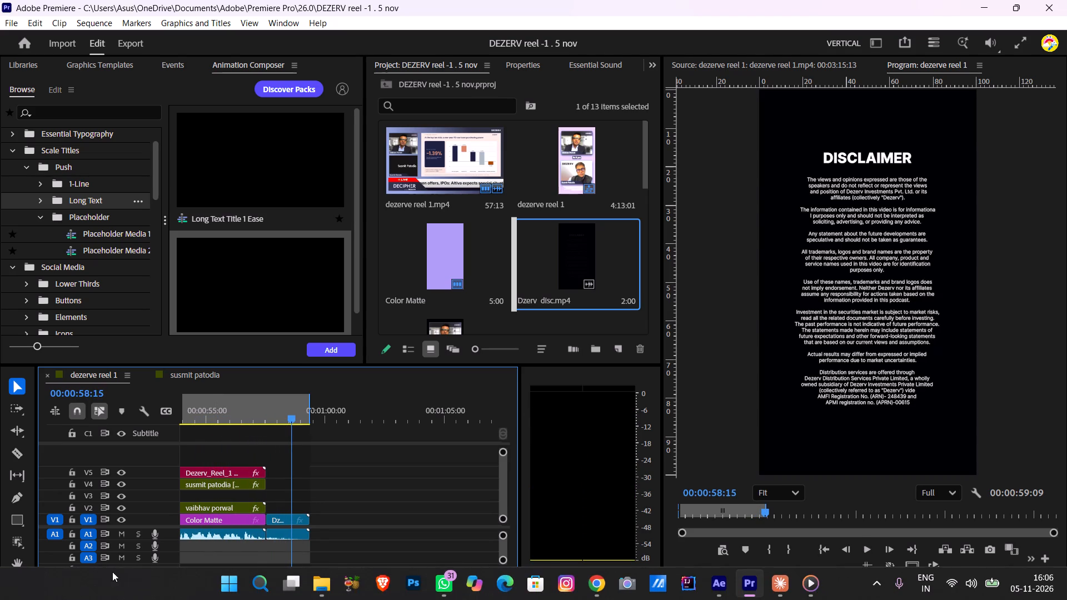
pyautogui.moveTo(148, 573); pyautogui.dragTo(137, 575)
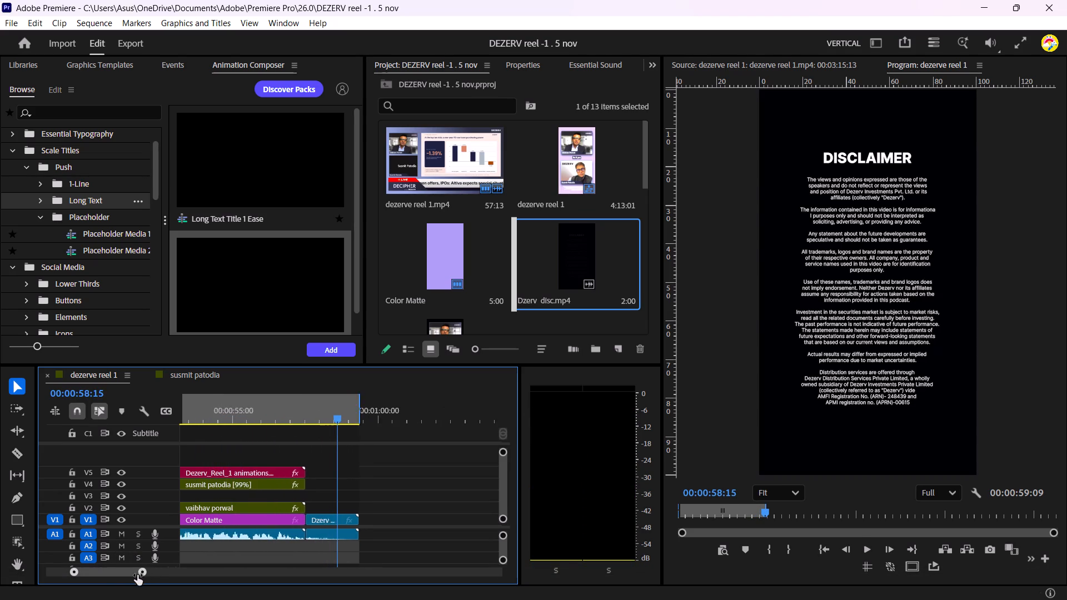
pyautogui.moveTo(137, 575); pyautogui.dragTo(113, 575)
pyautogui.click(206, 400)
pyautogui.press('space')
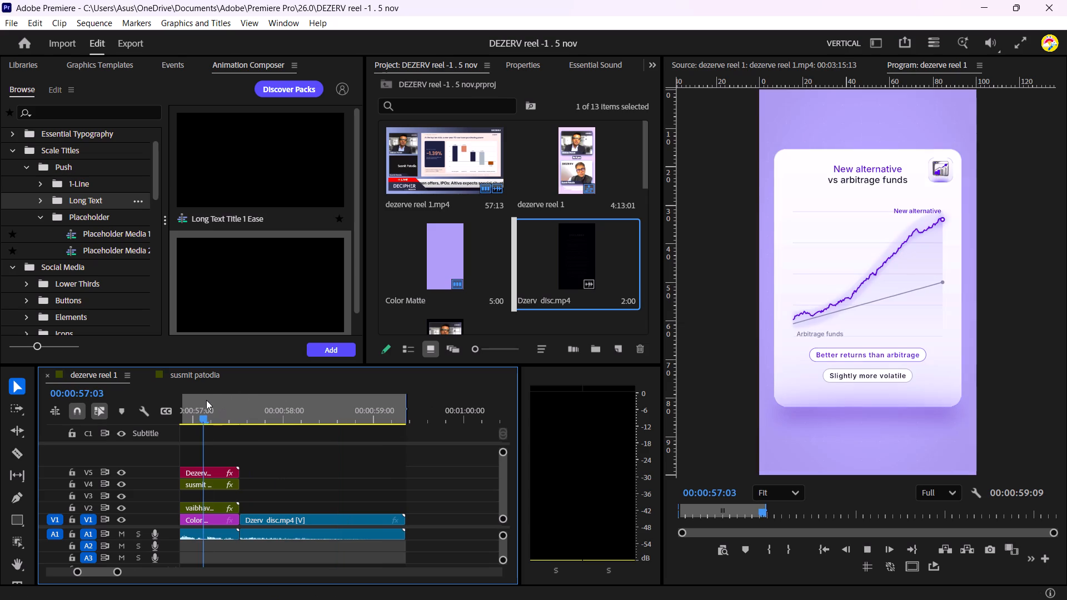
pyautogui.press('space')
pyautogui.scroll(7, 250, 433)
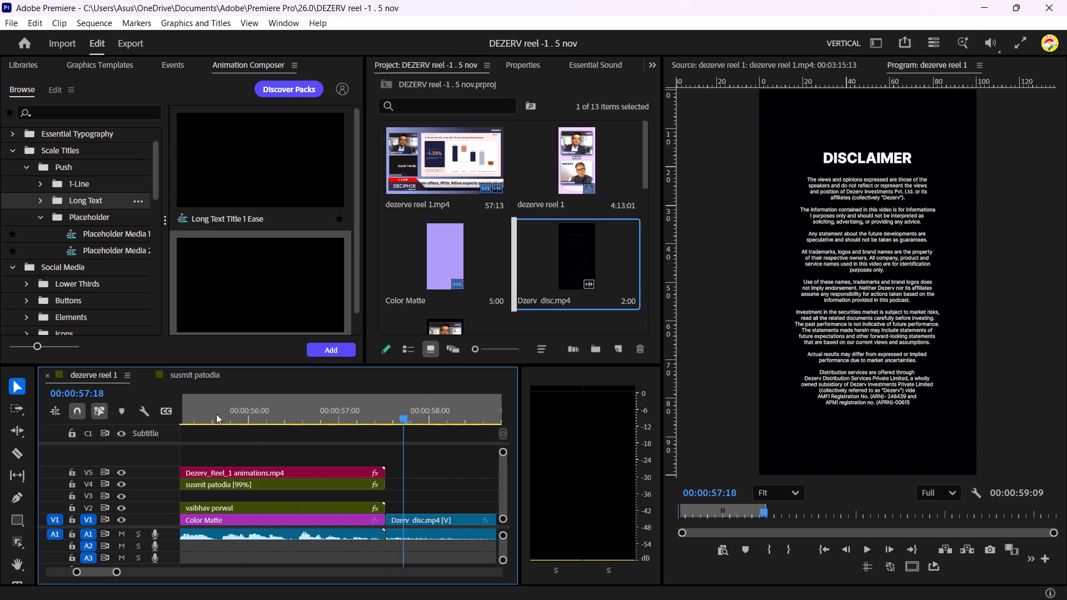
pyautogui.click(195, 411)
pyautogui.press('space')
pyautogui.press('space')
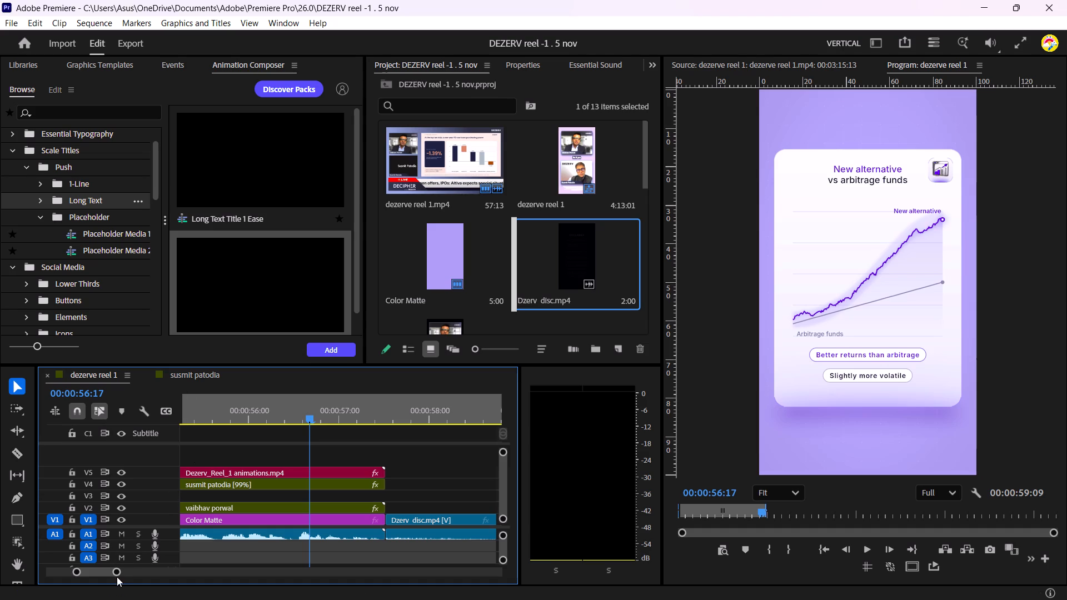
pyautogui.moveTo(115, 573); pyautogui.dragTo(281, 581)
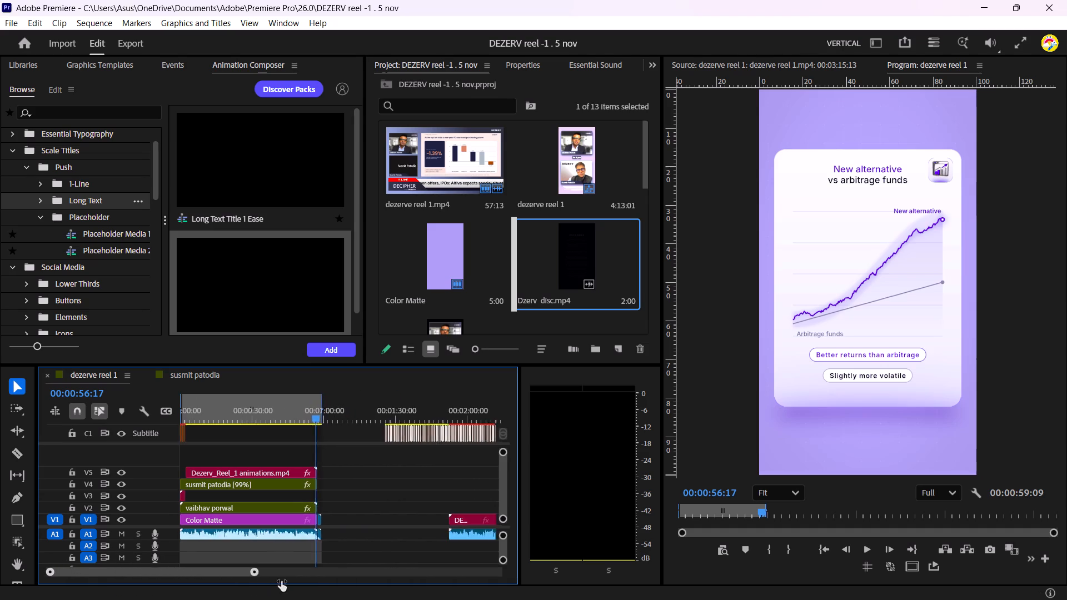
pyautogui.moveTo(281, 581); pyautogui.dragTo(321, 584)
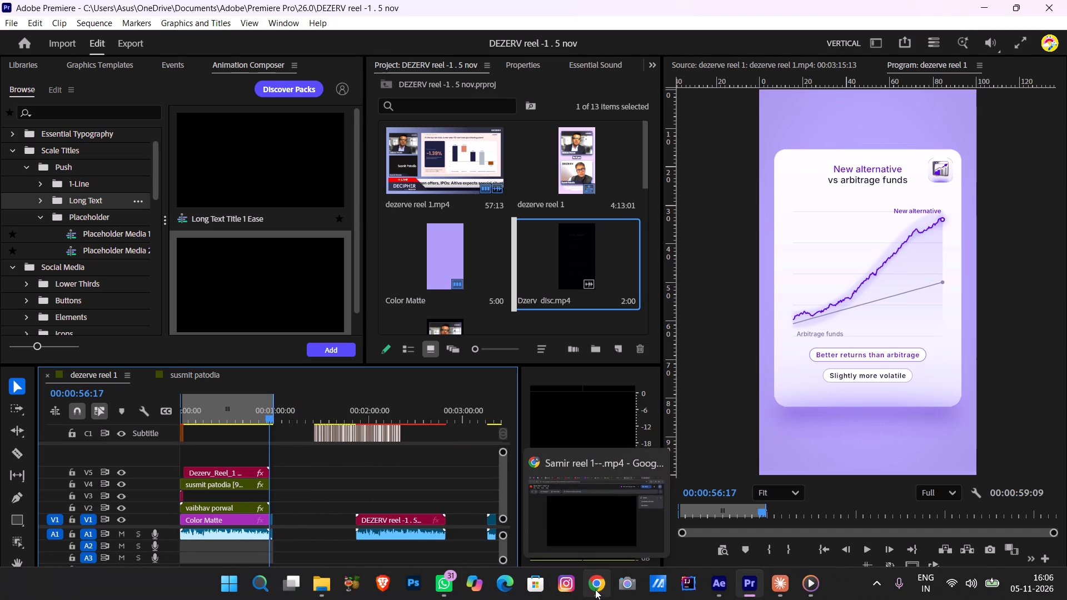
pyautogui.click(773, 586)
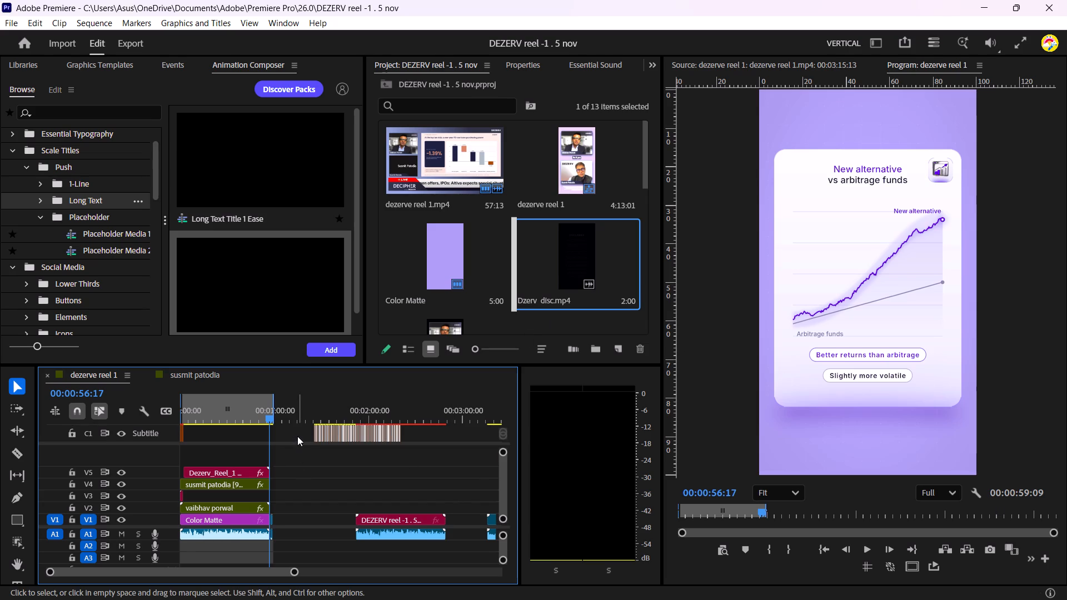
pyautogui.moveTo(297, 431); pyautogui.dragTo(415, 446)
pyautogui.moveTo(328, 433); pyautogui.dragTo(361, 437)
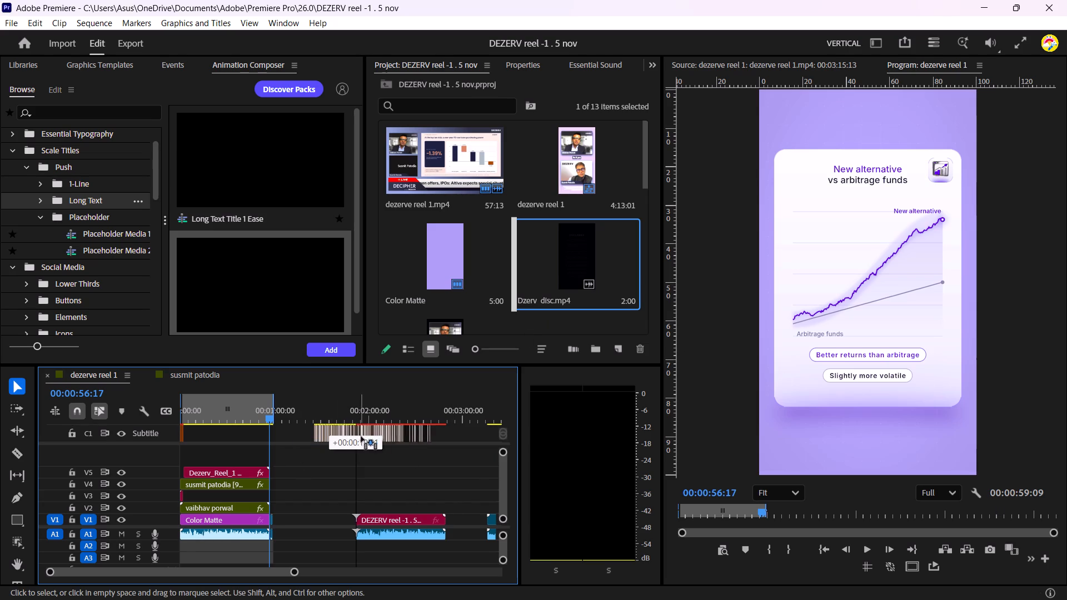
pyautogui.moveTo(361, 437); pyautogui.dragTo(377, 439)
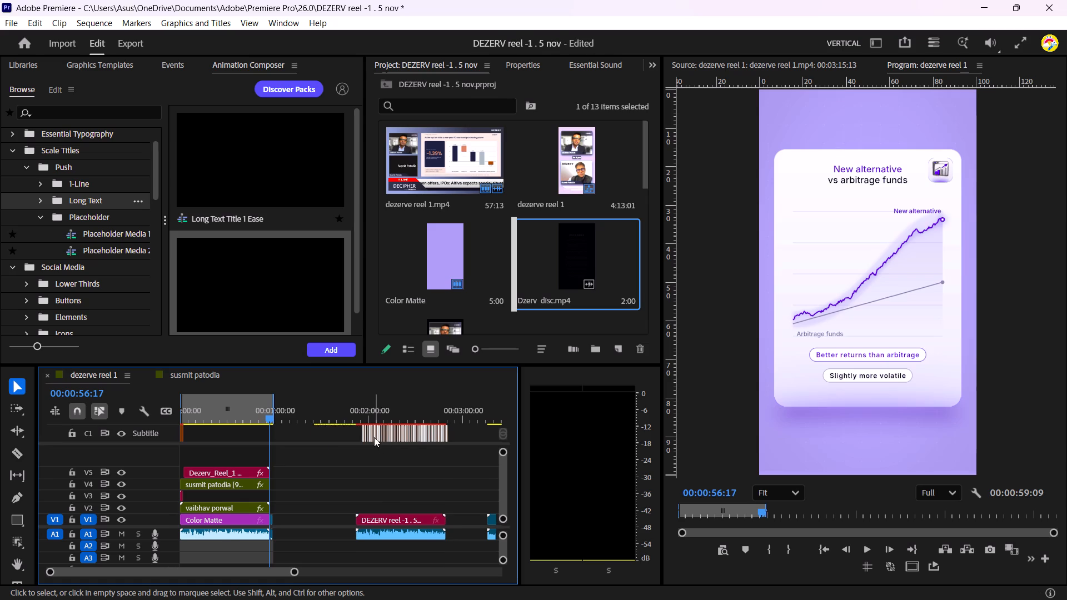
# Play the linked comp from its start at 00:01:52:01 to 00:01:58:18 to check the captions against the audio and animations.
pyautogui.click(356, 414)
pyautogui.press('space')
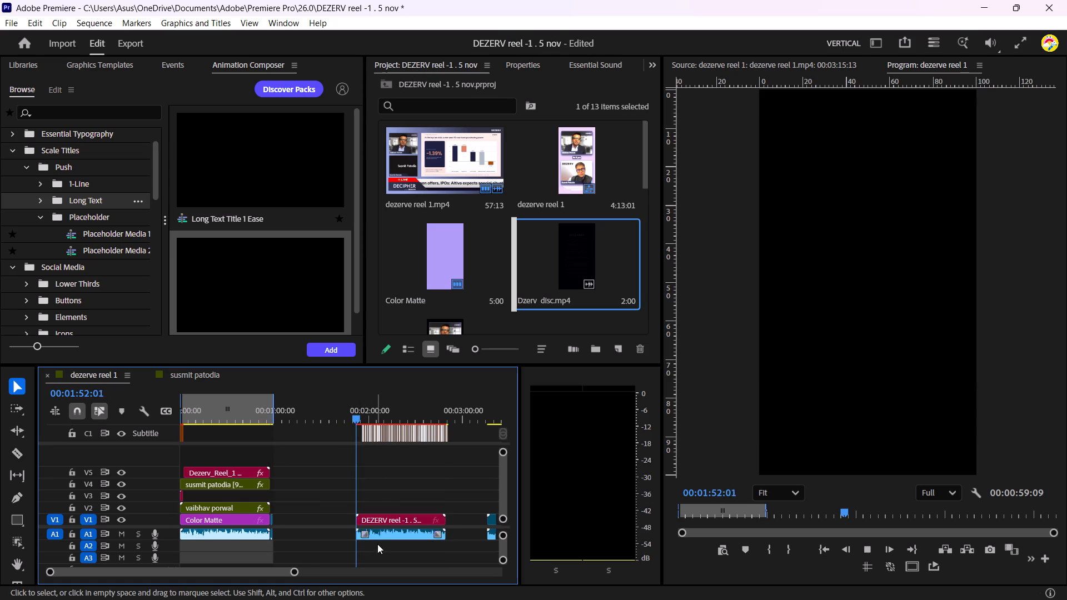
pyautogui.moveTo(298, 571); pyautogui.dragTo(254, 577)
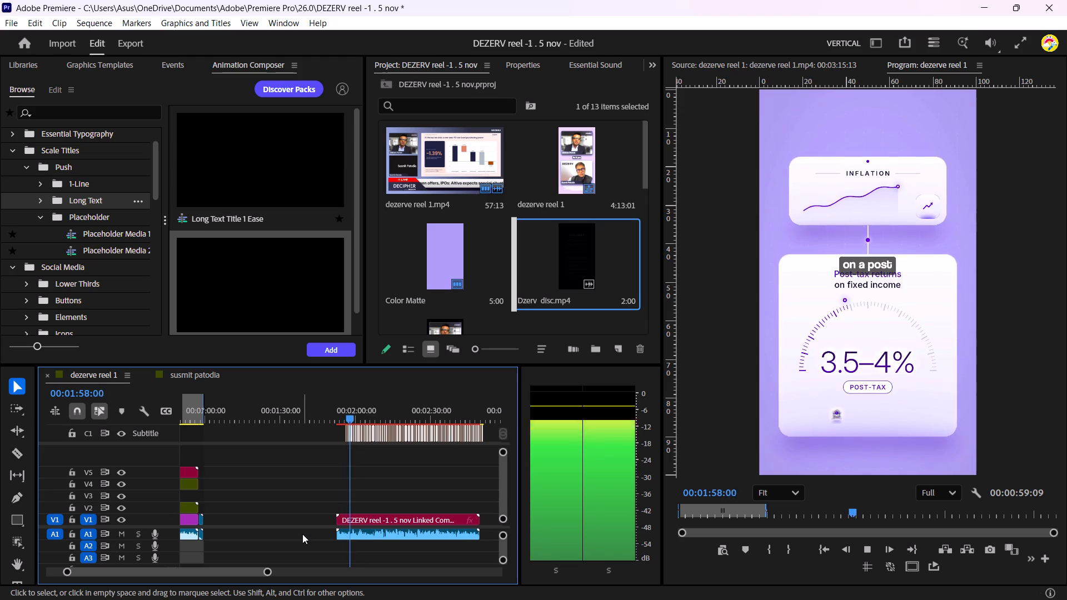
pyautogui.press('space')
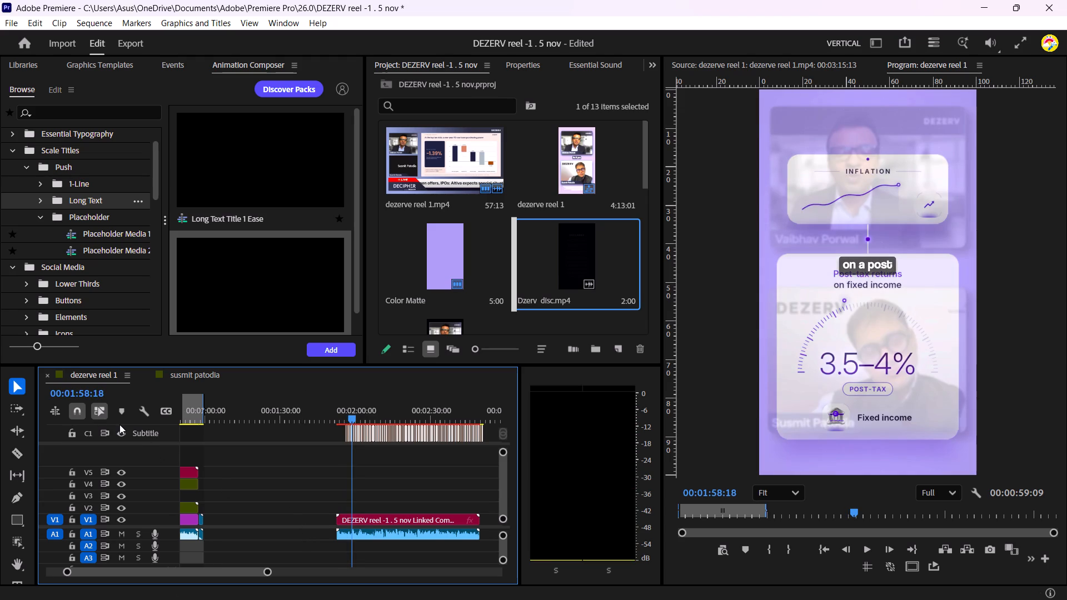
# Hide the captions on the Subtitle track and play the rest of the linked comp from 00:01:58:18 to review its animations.
pyautogui.click(122, 434)
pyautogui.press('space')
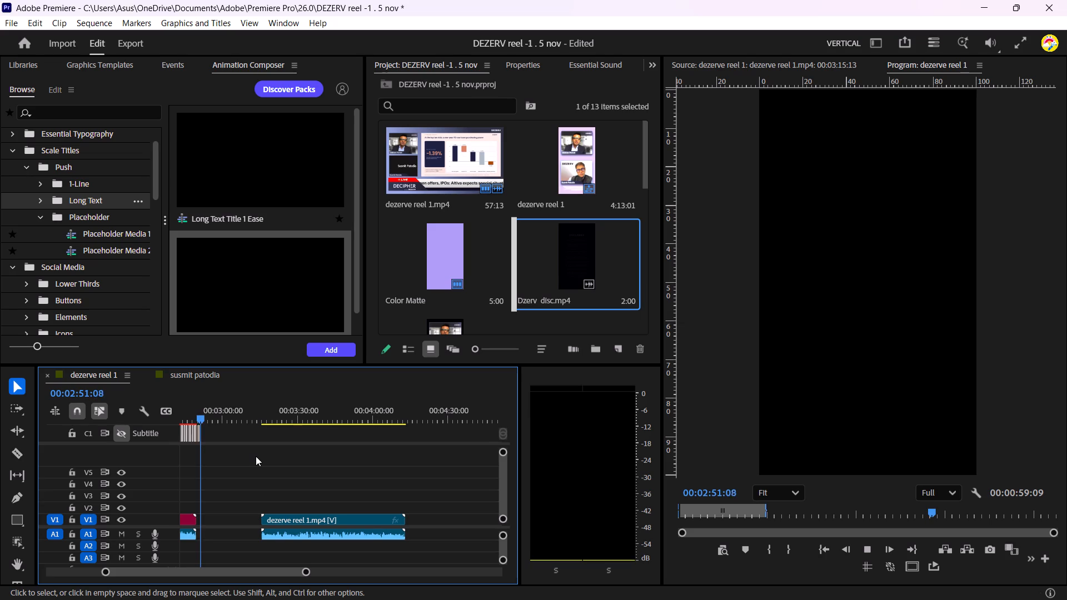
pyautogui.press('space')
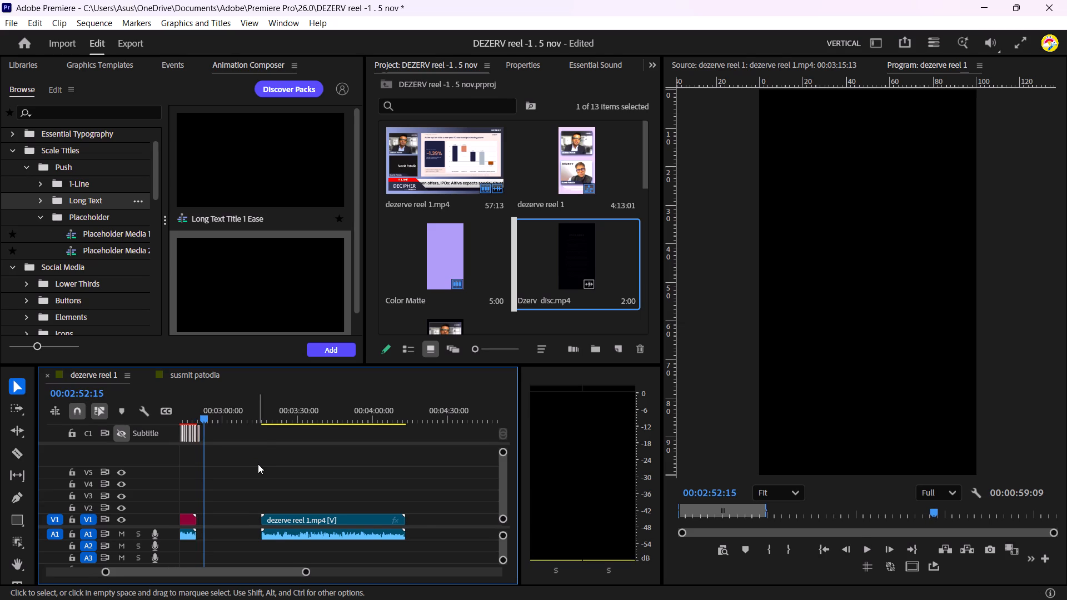
# Return the playhead to 00:02:05:23 within the DEZERV reel linked comp clip.
pyautogui.scroll(9, 258, 464)
pyautogui.scroll(-1, 258, 464)
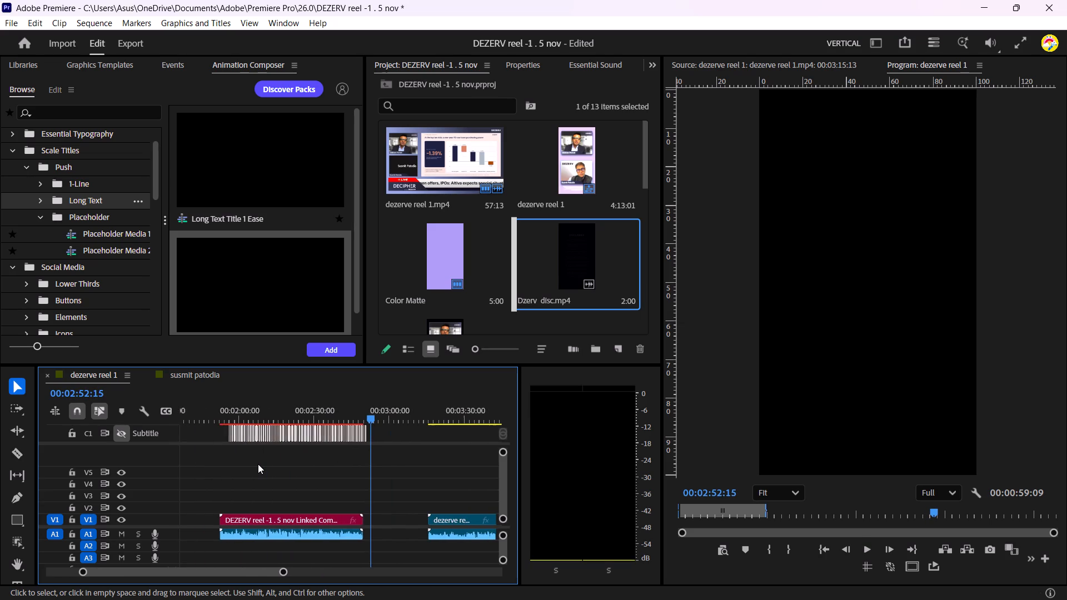
pyautogui.scroll(-3, 258, 464)
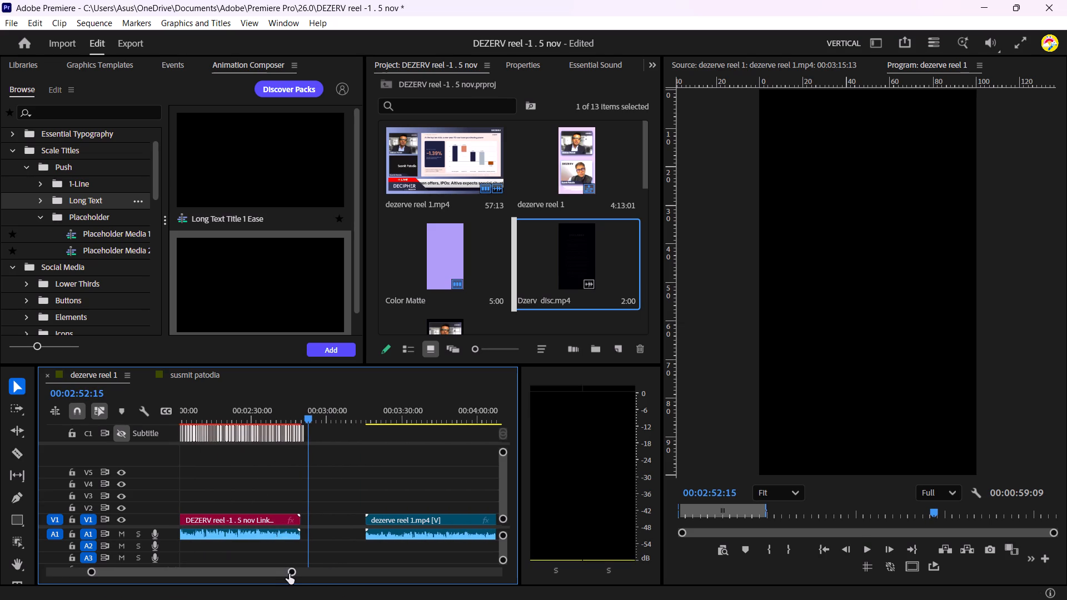
pyautogui.moveTo(290, 574); pyautogui.dragTo(368, 573)
pyautogui.scroll(1, 311, 488)
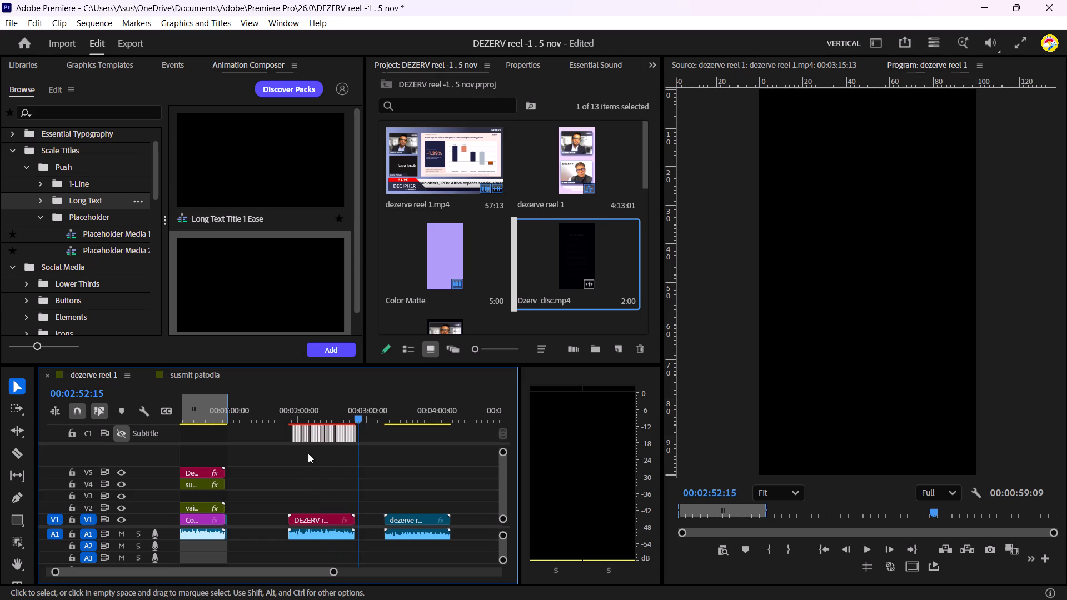
pyautogui.click(307, 406)
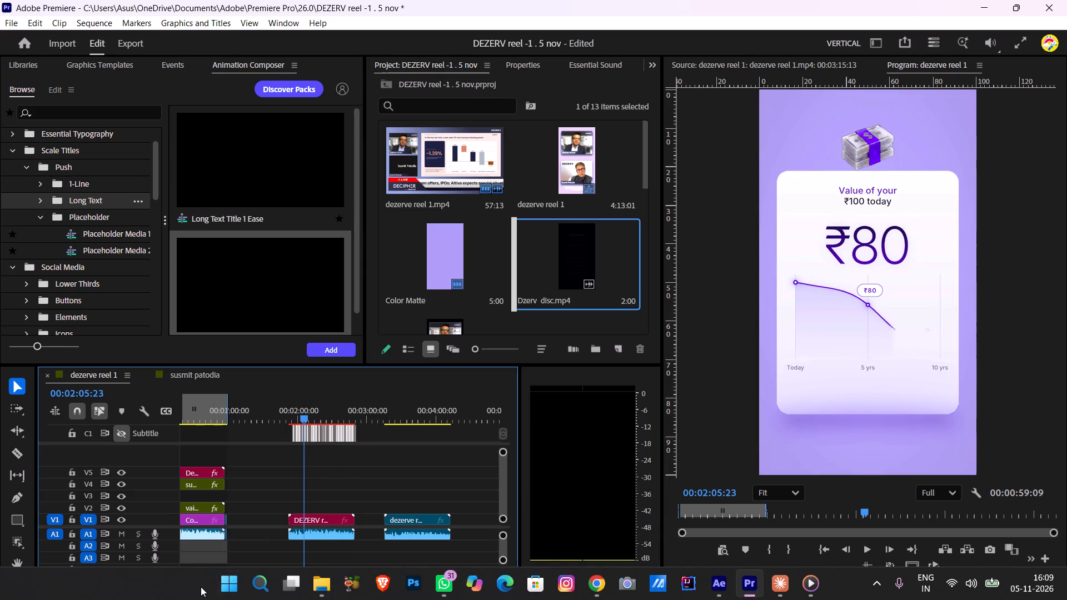
# Minimise Premiere and Chrome to get to the Downloads folder in File Explorer.
pyautogui.click(976, 9)
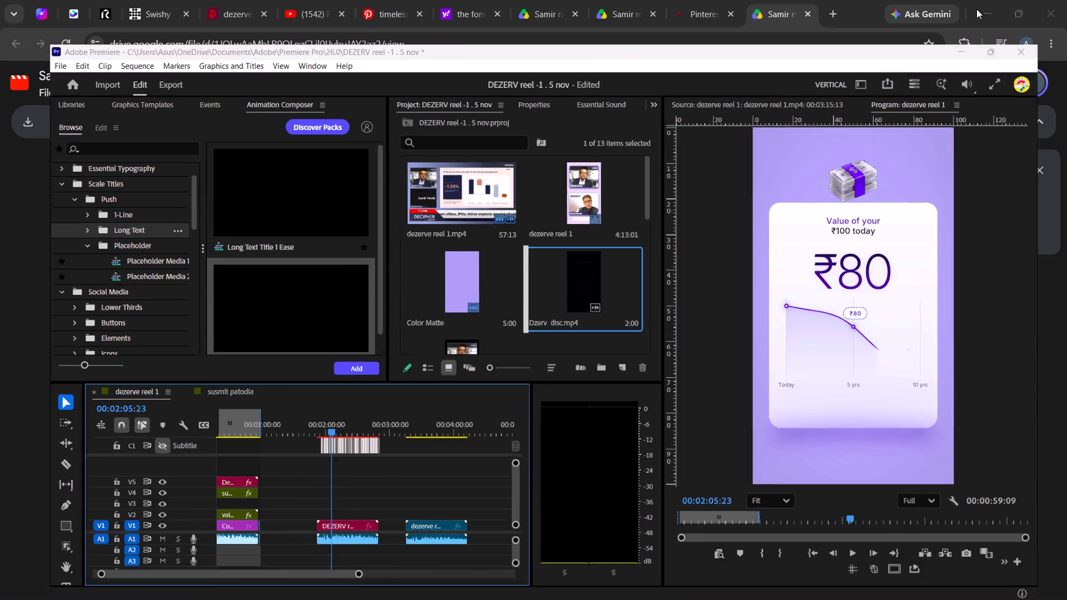
pyautogui.click(978, 11)
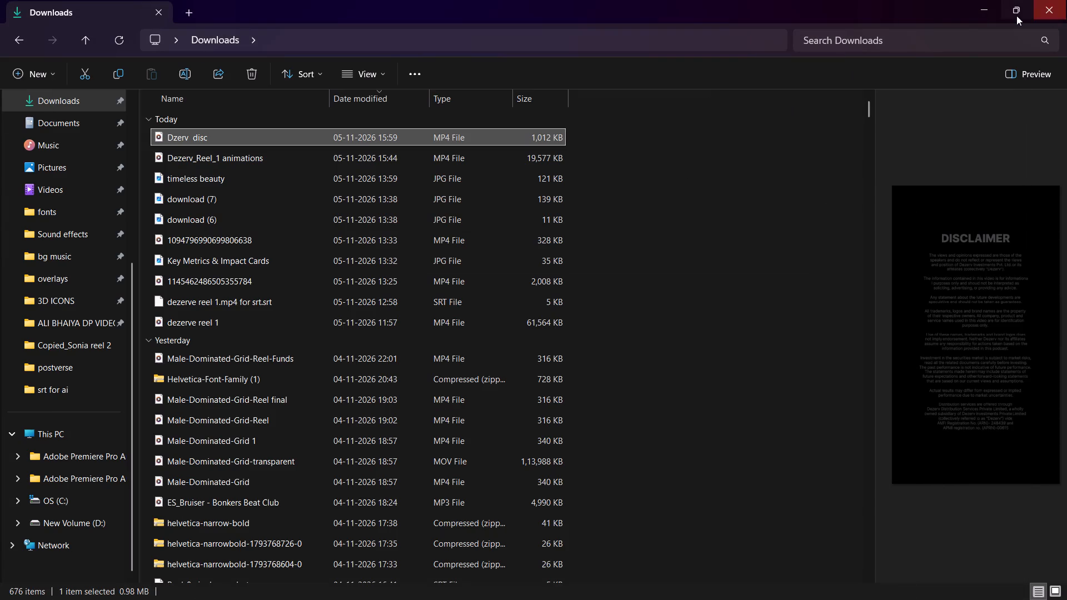
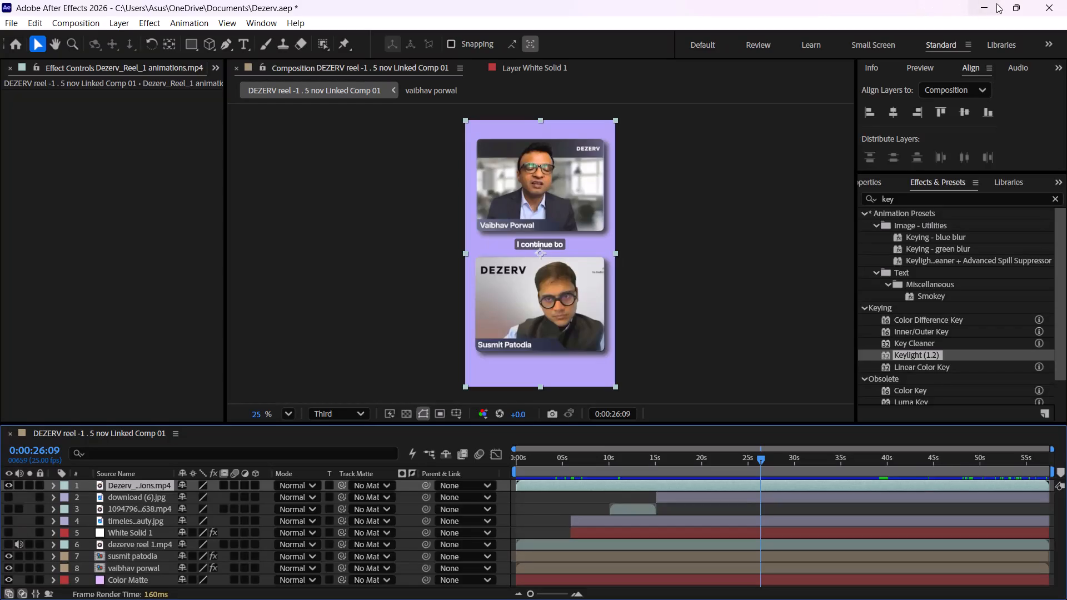
# Minimize the After Effects window and launch the Kuro application from the desktop.
pyautogui.click(991, 7)
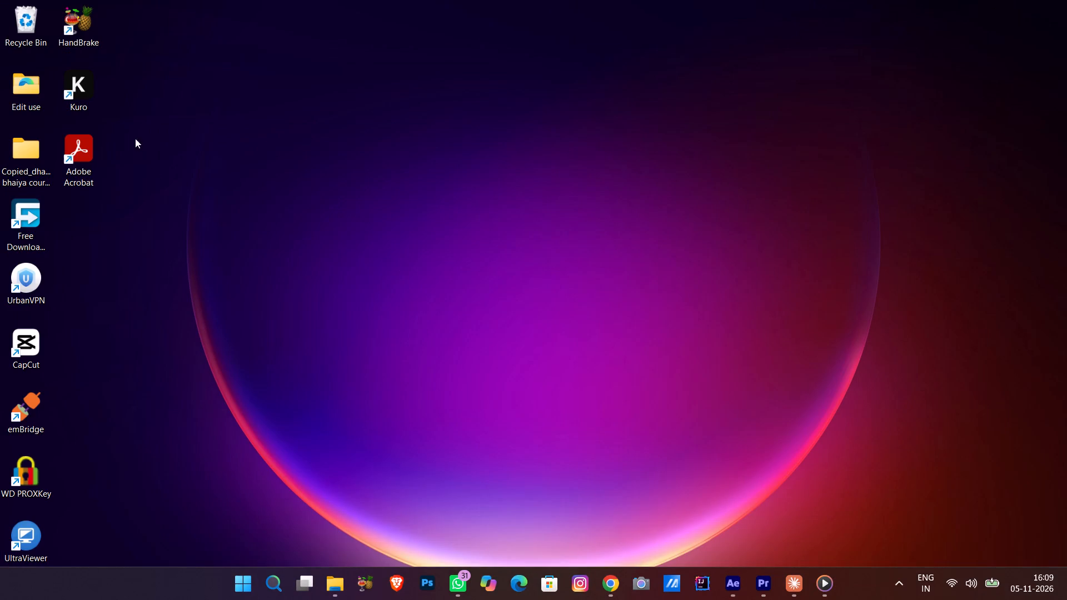
pyautogui.doubleClick(91, 90)
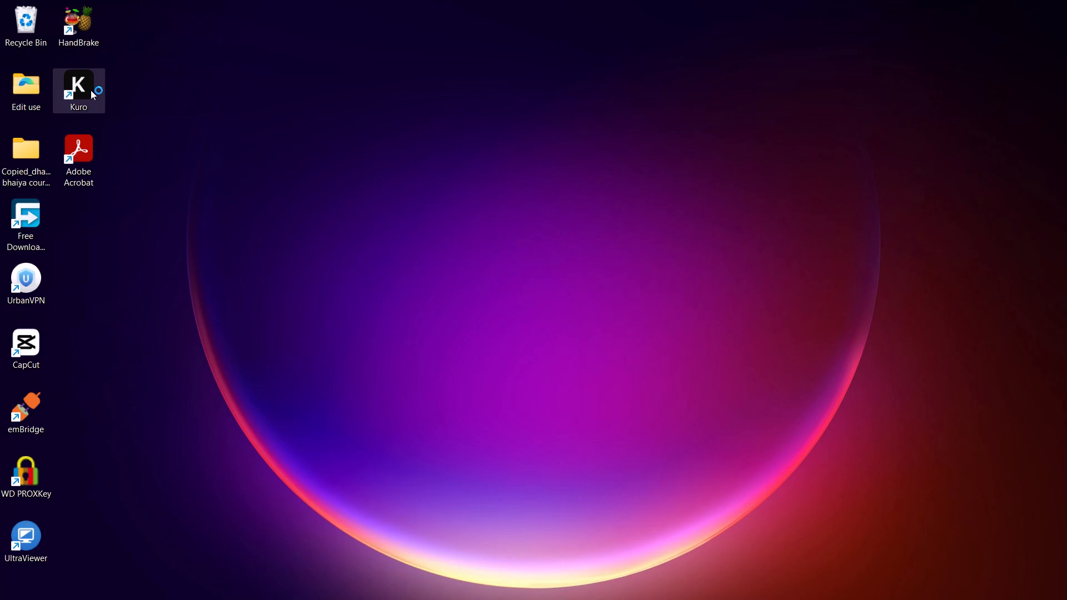
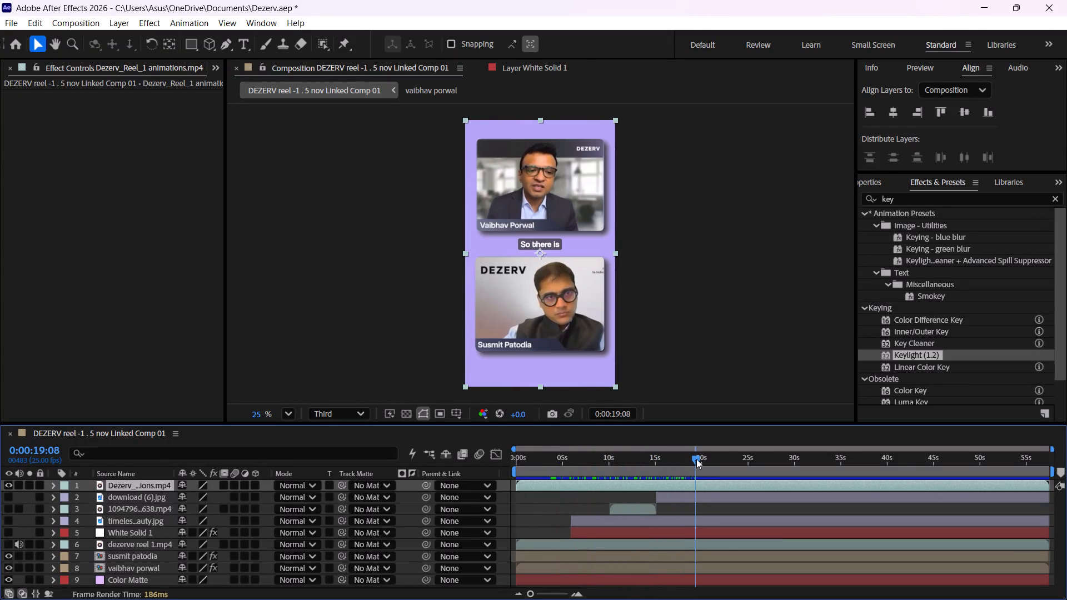
# Scrub the DEZERV reel linked comp in After Effects from its start to about 0:00:06 to review the captions and animations.
pyautogui.moveTo(696, 456); pyautogui.dragTo(511, 480)
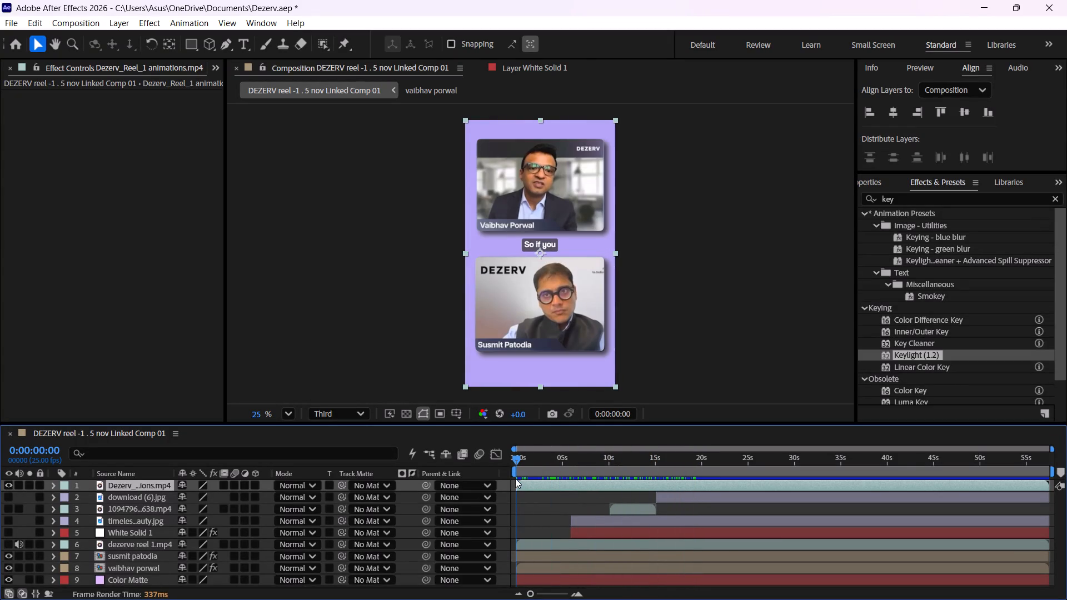
pyautogui.moveTo(517, 461); pyautogui.dragTo(577, 469)
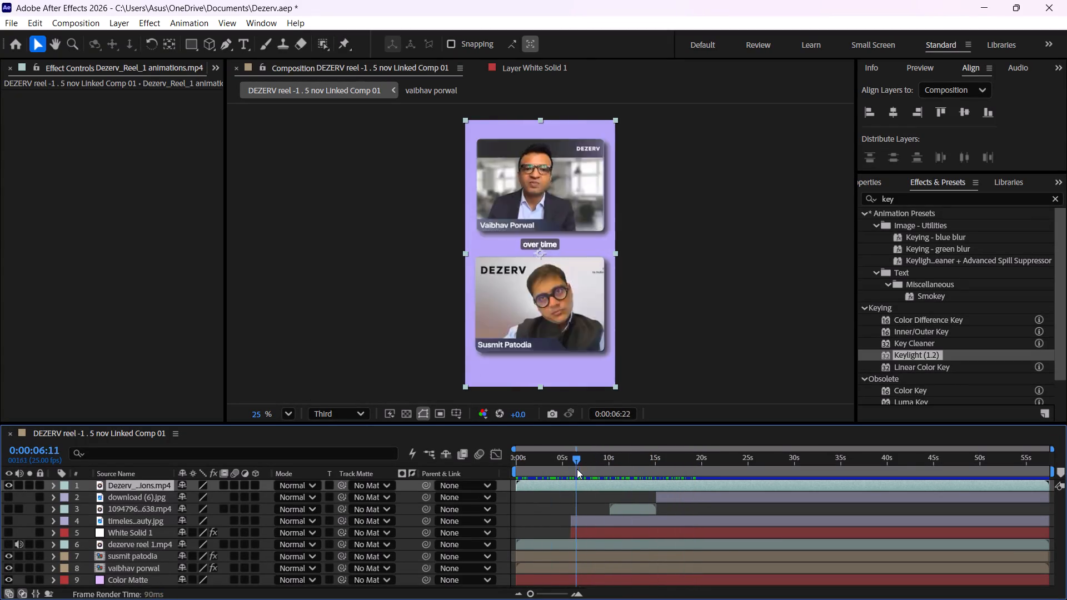
# Set the scale of the Dezerv_Reel_1 animations.mp4 layer to 105%.
pyautogui.moveTo(577, 469); pyautogui.dragTo(628, 471)
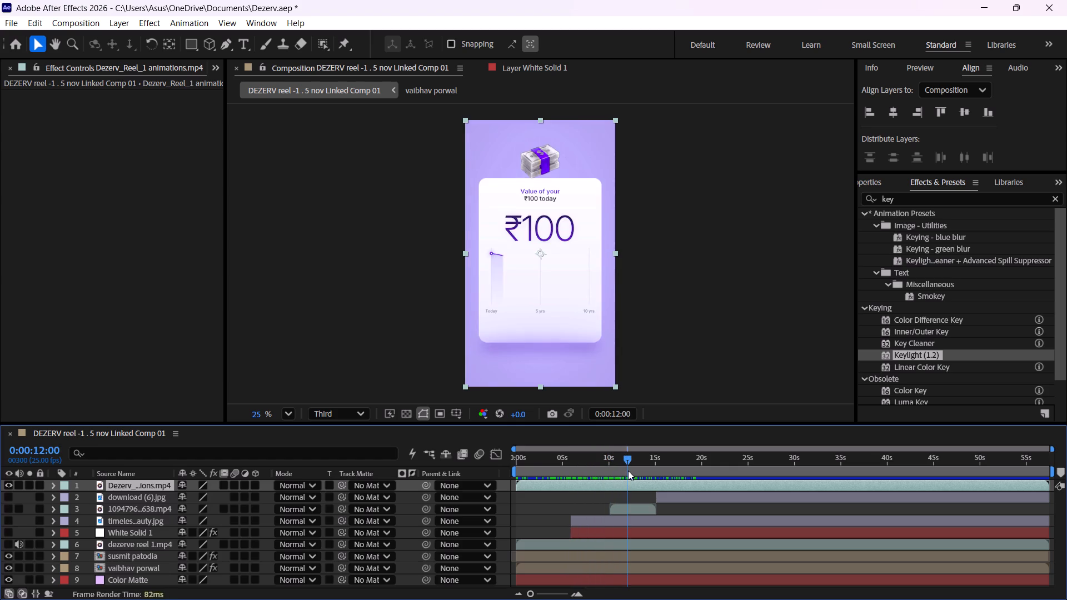
pyautogui.moveTo(628, 471); pyautogui.dragTo(685, 467)
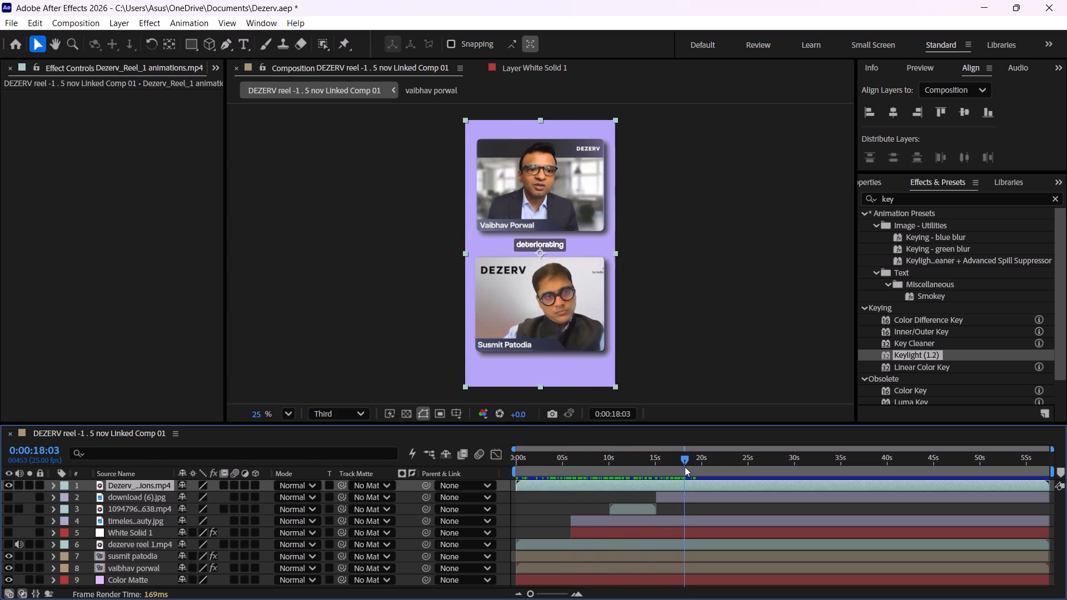
pyautogui.moveTo(685, 467); pyautogui.dragTo(691, 467)
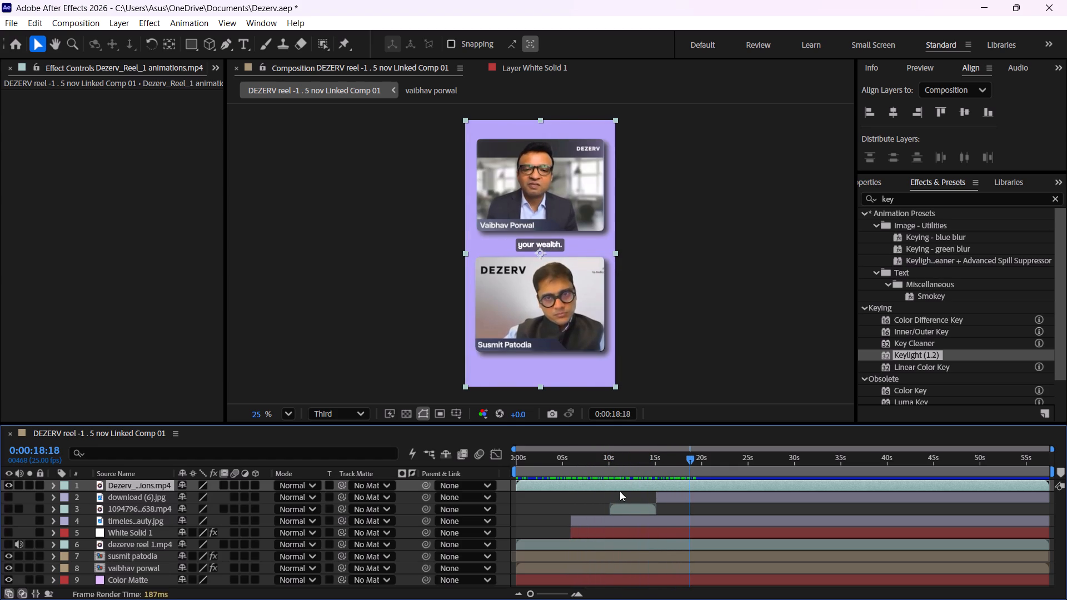
pyautogui.click(617, 484)
pyautogui.press('s')
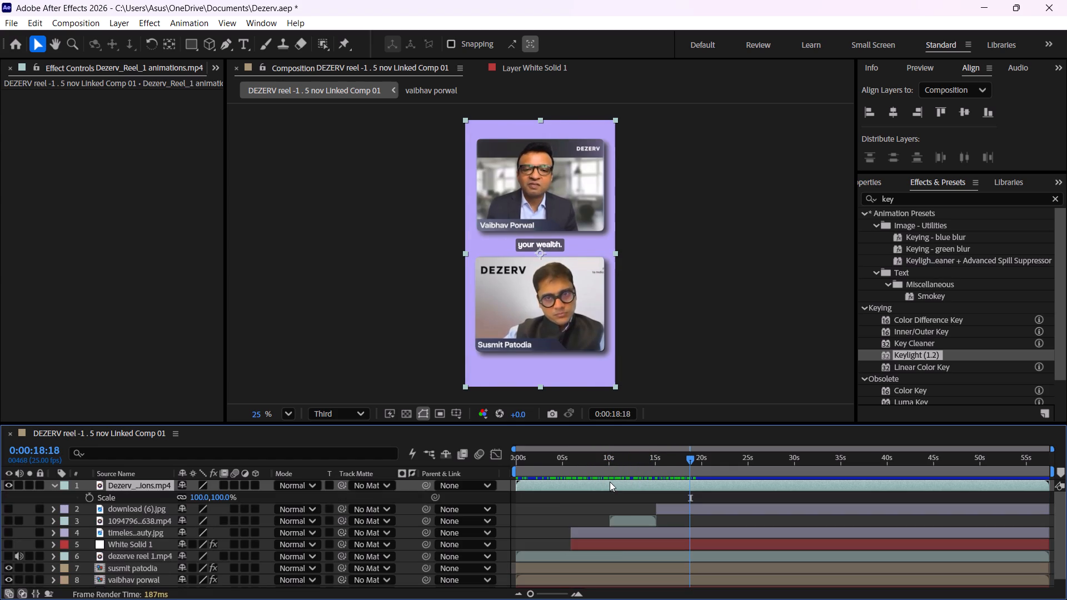
pyautogui.click(200, 501)
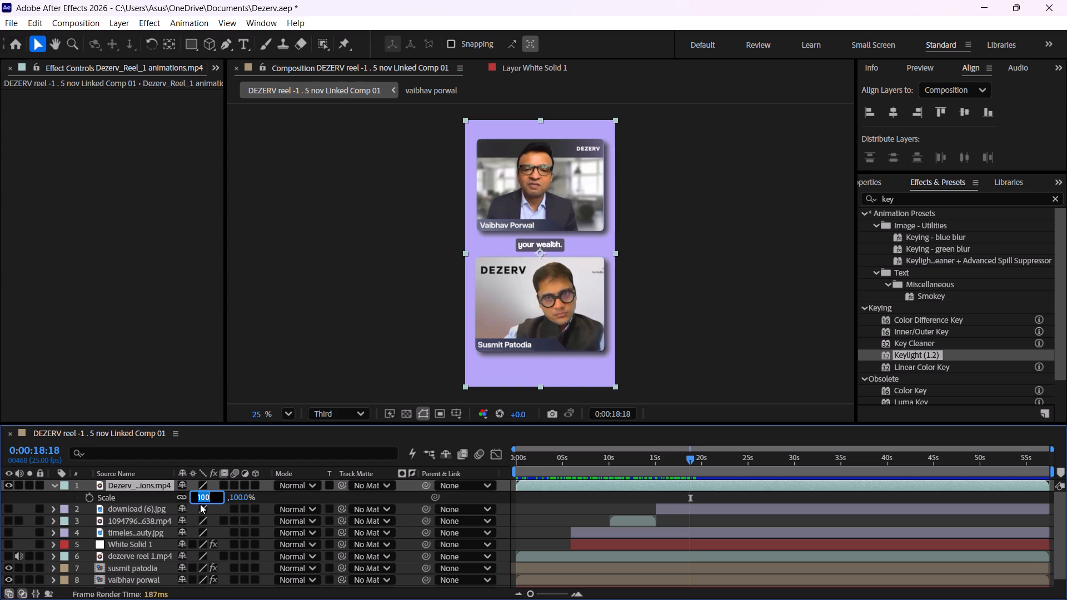
pyautogui.write('105')
pyautogui.press('Return')
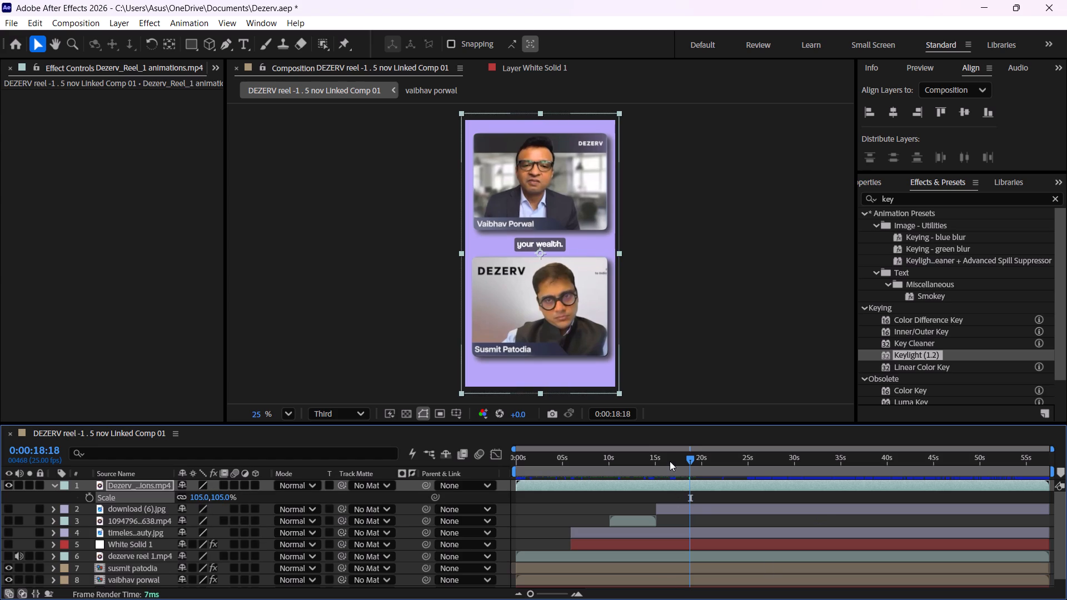
pyautogui.moveTo(690, 463); pyautogui.dragTo(662, 477)
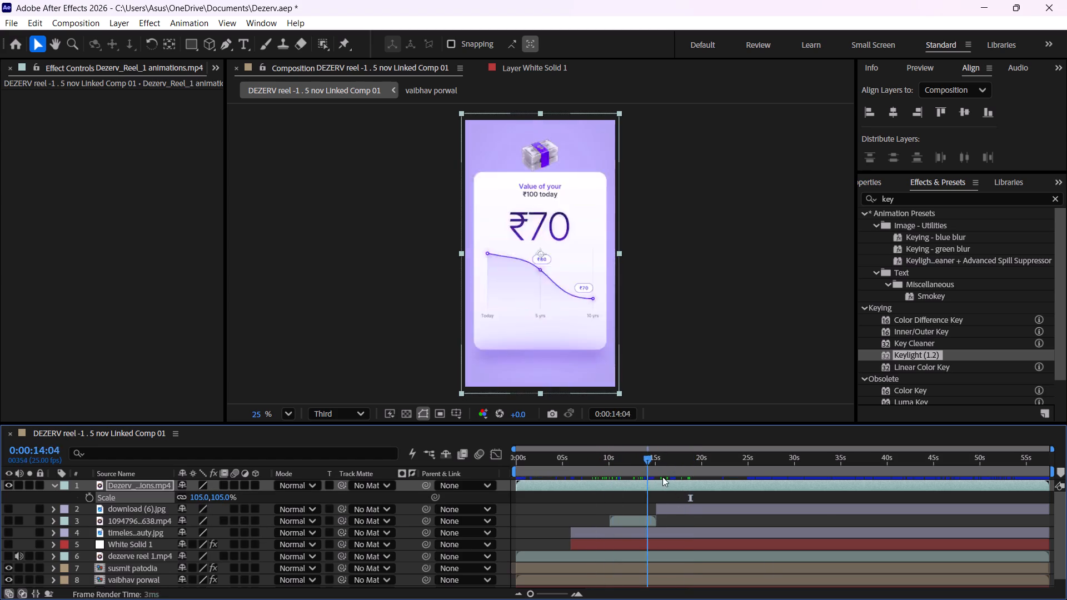
pyautogui.moveTo(662, 477); pyautogui.dragTo(894, 484)
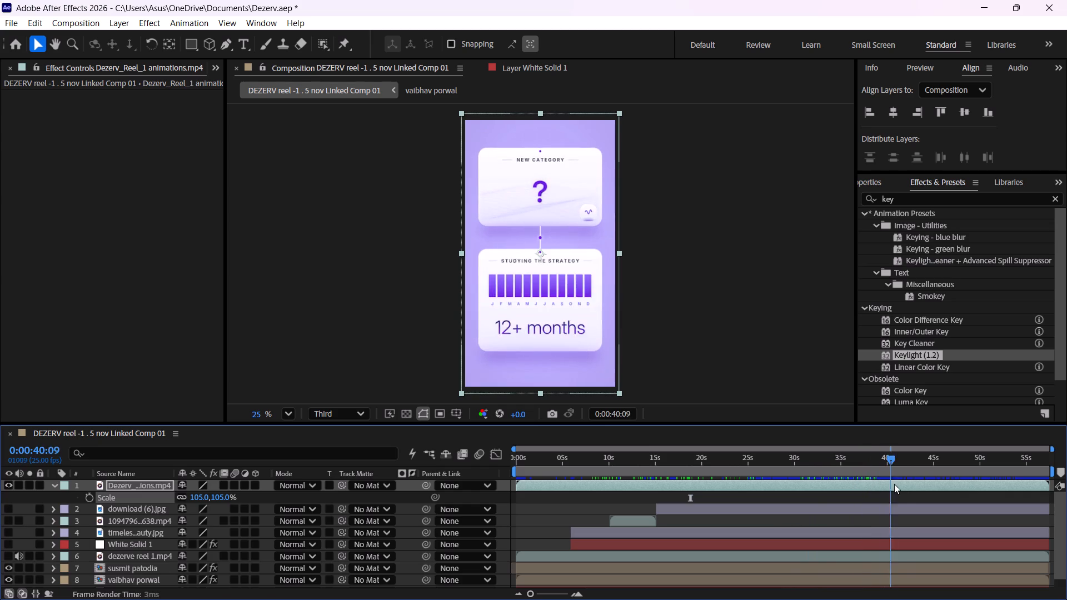
pyautogui.moveTo(894, 484); pyautogui.dragTo(905, 484)
pyautogui.scroll(-3, 822, 494)
pyautogui.scroll(3, 821, 492)
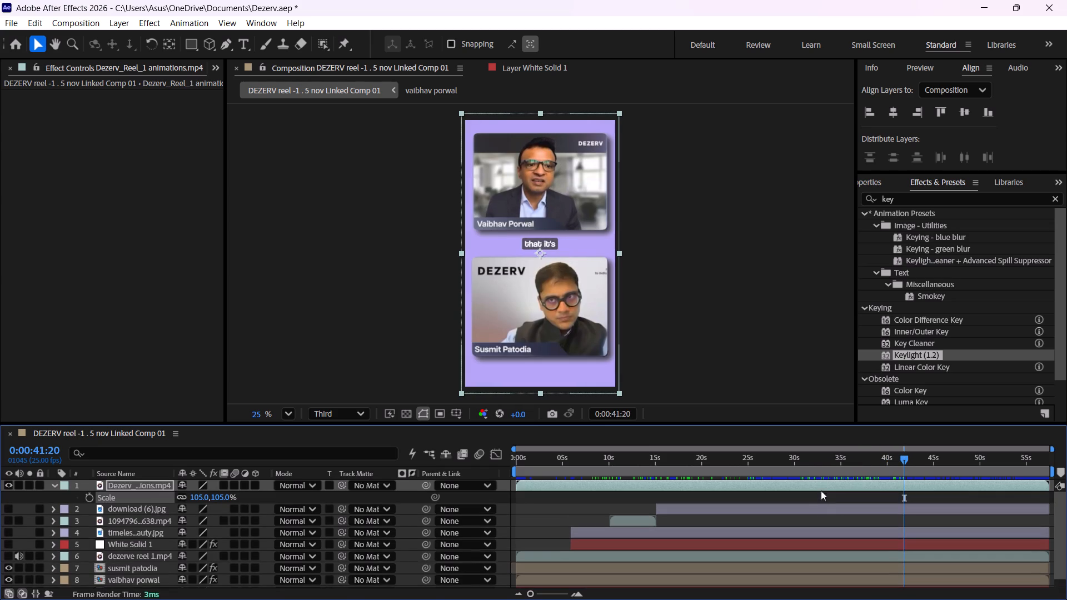
pyautogui.moveTo(903, 461); pyautogui.dragTo(1017, 477)
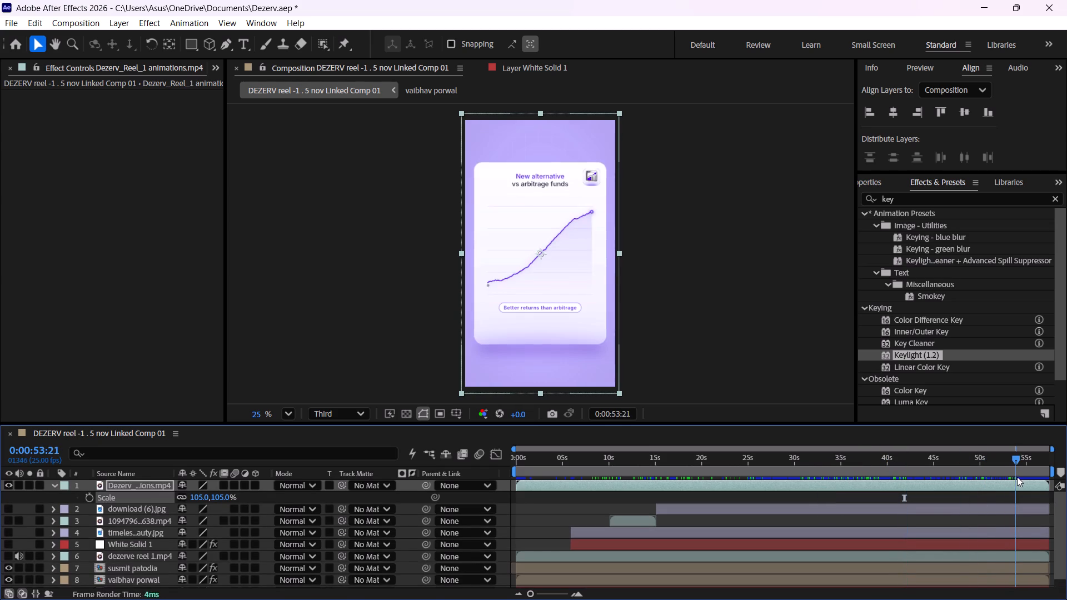
pyautogui.moveTo(1017, 477); pyautogui.dragTo(663, 513)
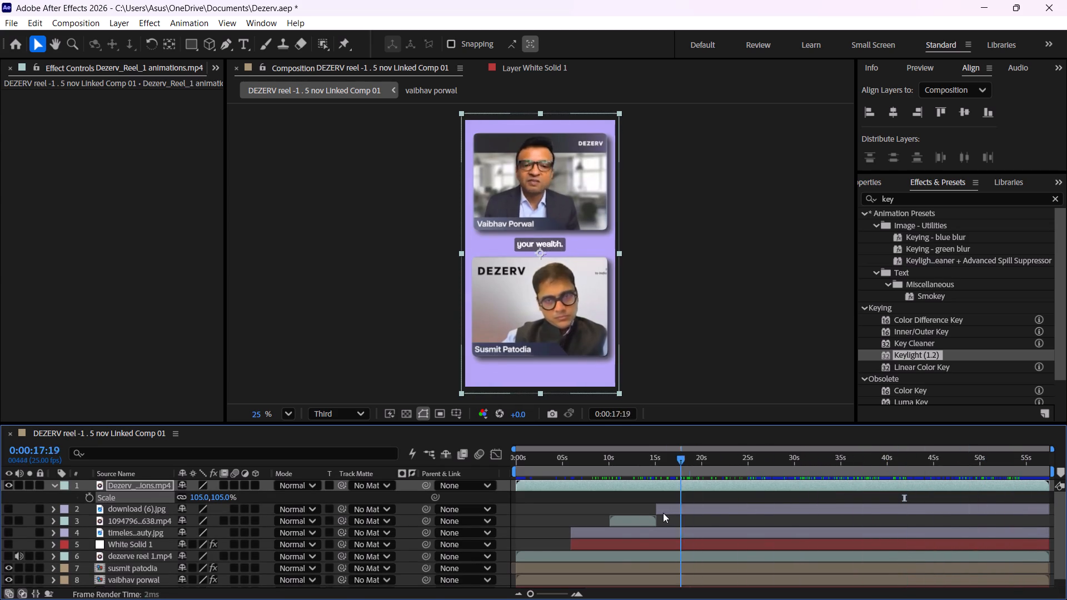
pyautogui.moveTo(663, 513); pyautogui.dragTo(711, 503)
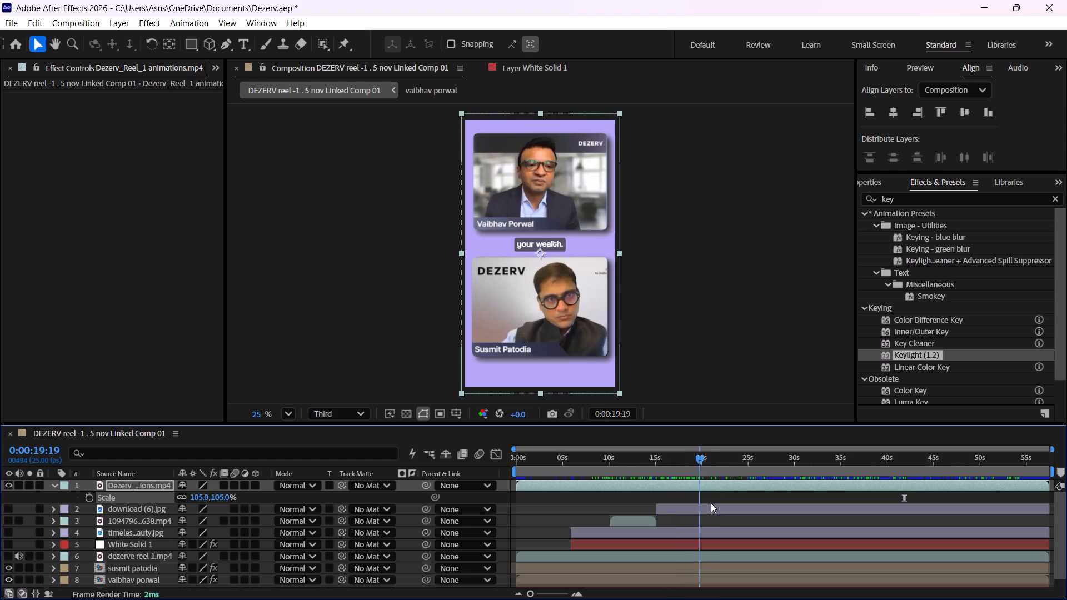
pyautogui.moveTo(711, 503); pyautogui.dragTo(622, 531)
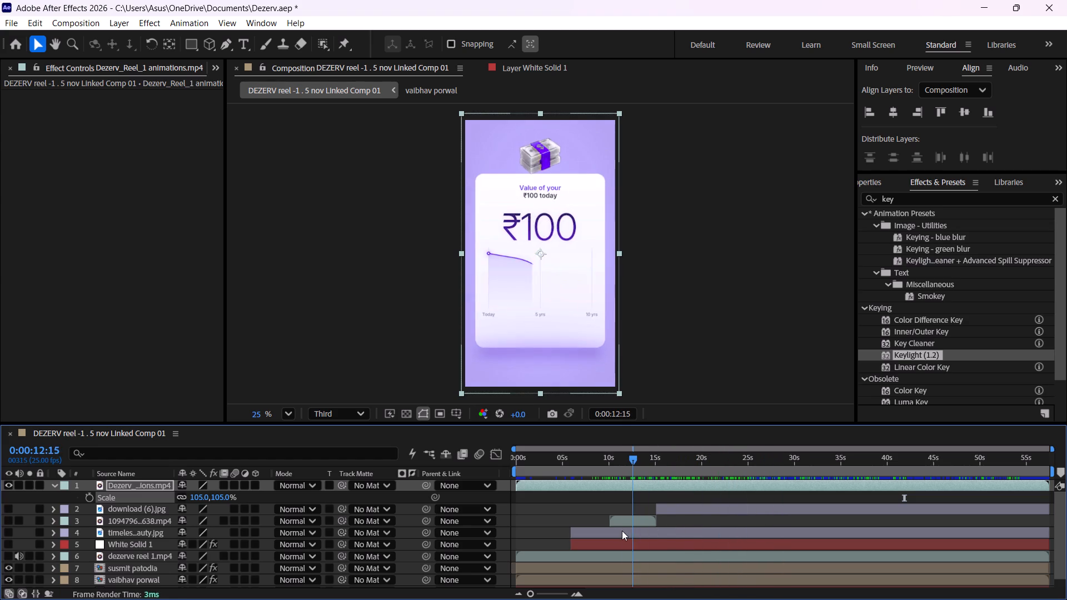
pyautogui.moveTo(622, 531); pyautogui.dragTo(665, 524)
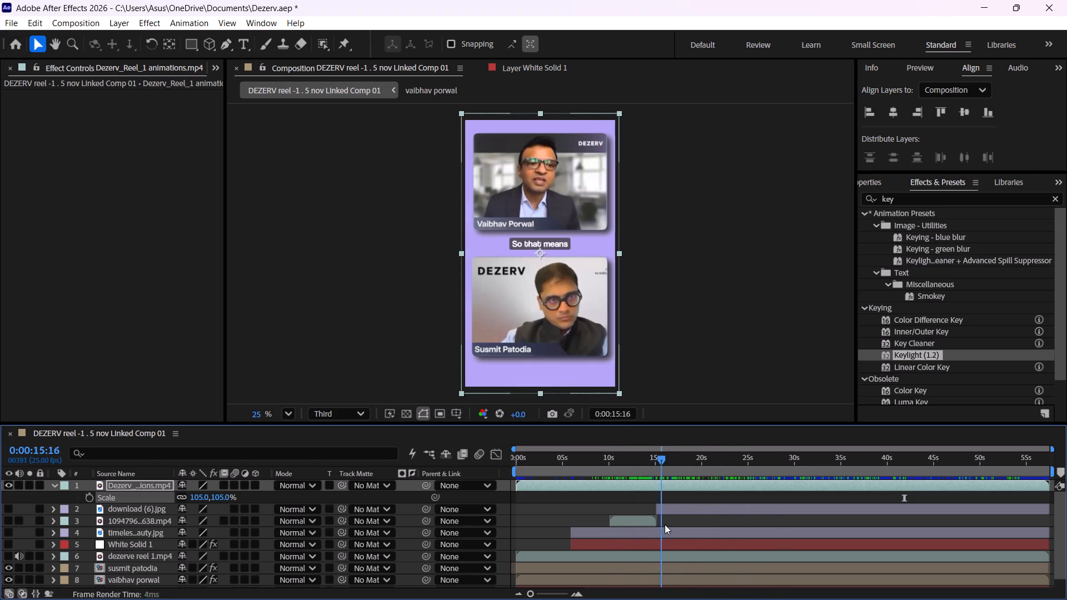
pyautogui.moveTo(665, 524); pyautogui.dragTo(824, 525)
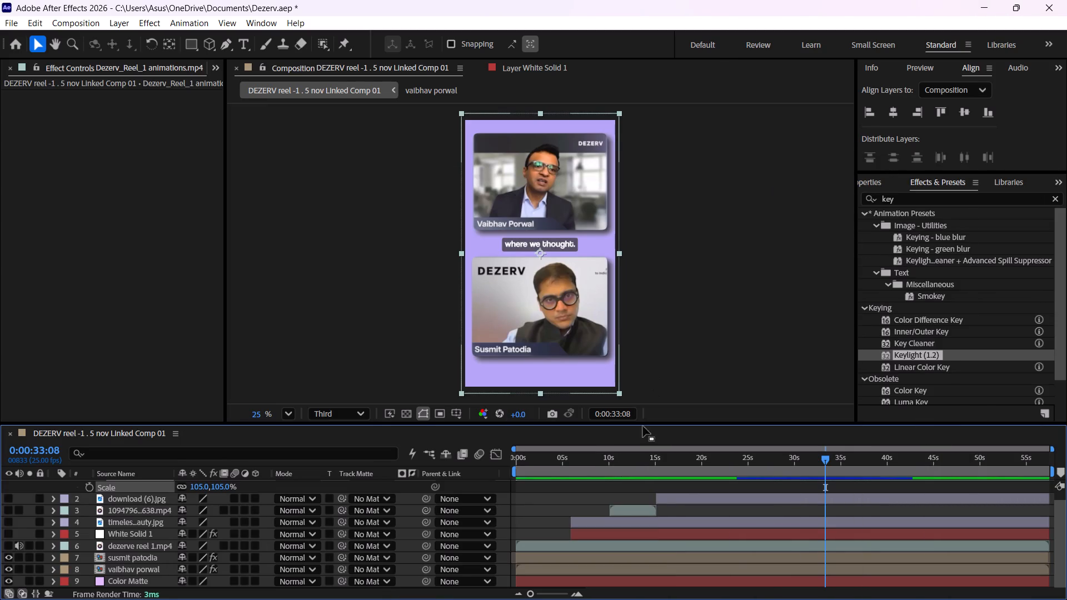
pyautogui.scroll(-6, 609, 483)
pyautogui.scroll(-2, 681, 529)
pyautogui.moveTo(606, 482); pyautogui.dragTo(639, 487)
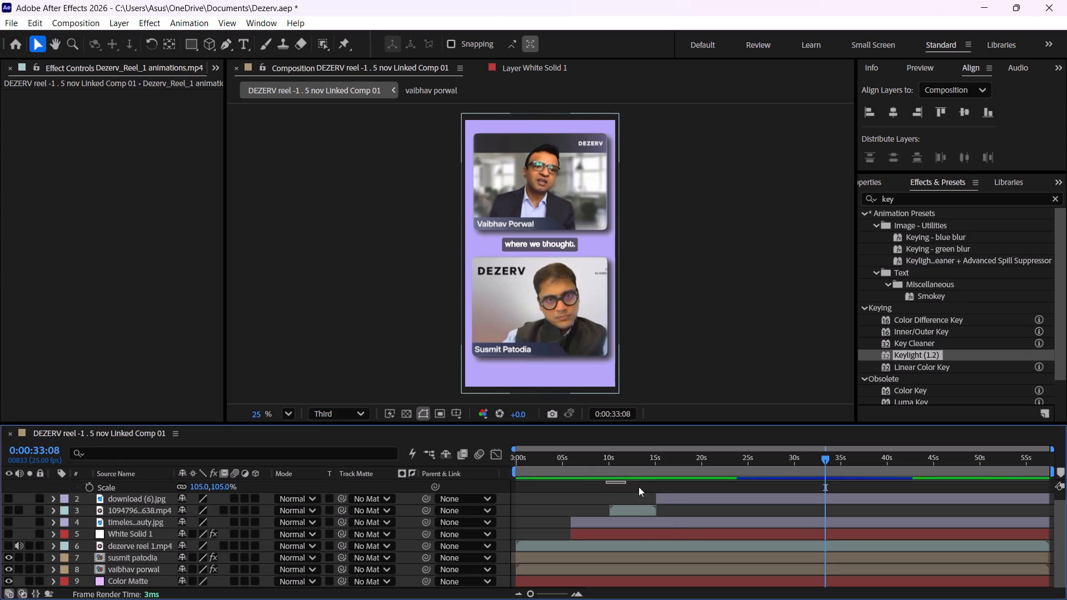
pyautogui.moveTo(639, 487); pyautogui.dragTo(651, 491)
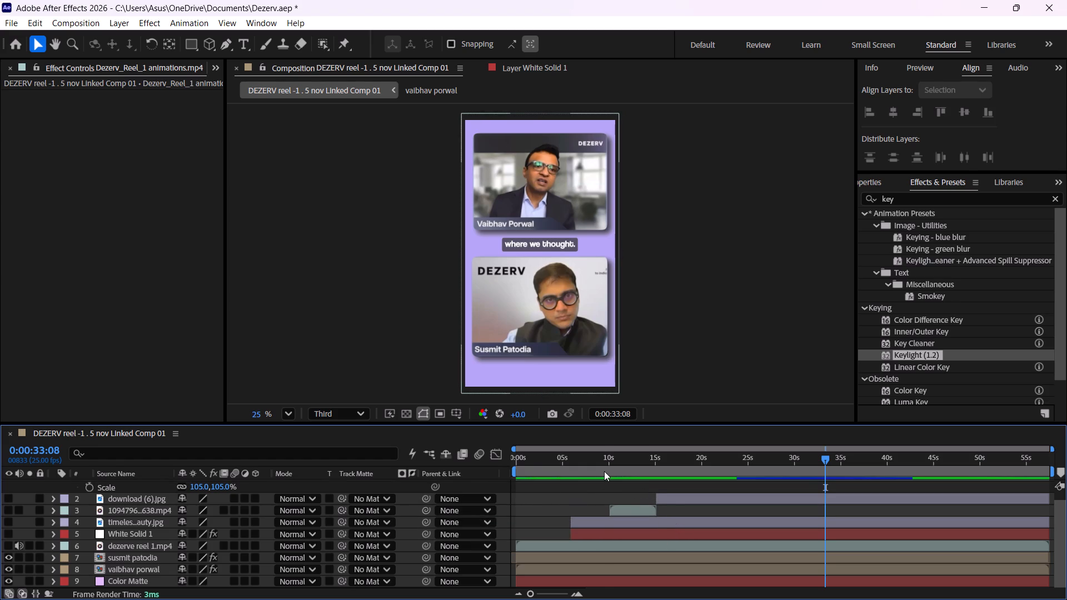
pyautogui.moveTo(605, 471); pyautogui.dragTo(533, 482)
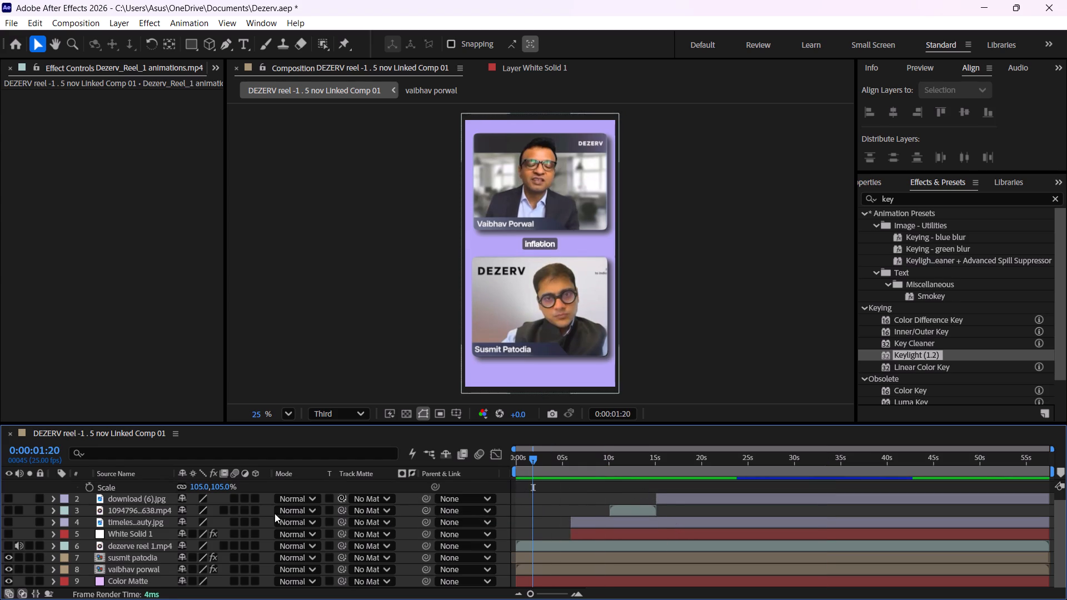
pyautogui.click(106, 547)
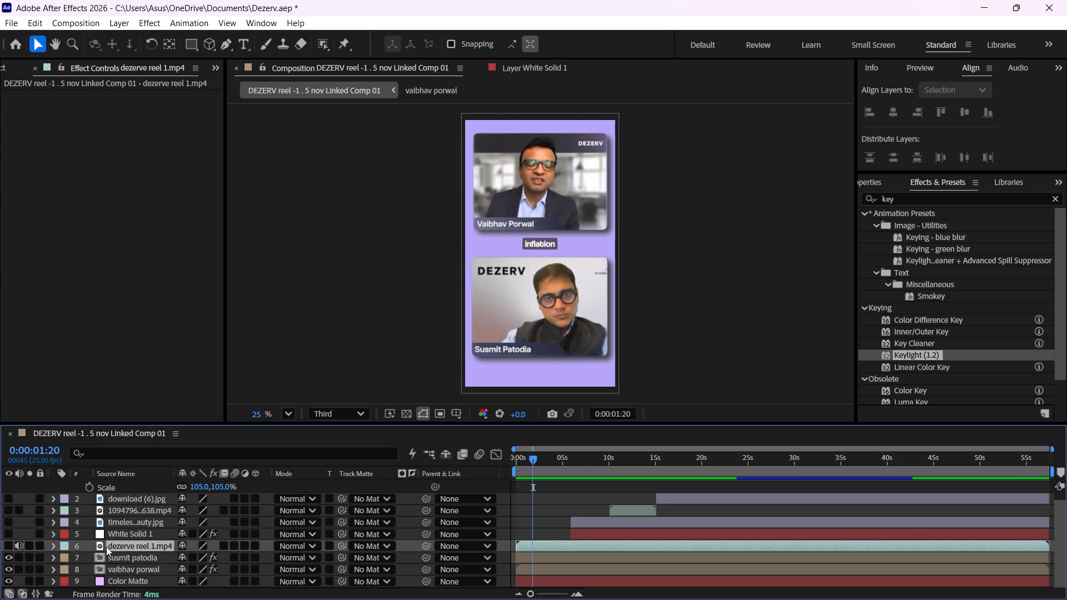
pyautogui.click(9, 546)
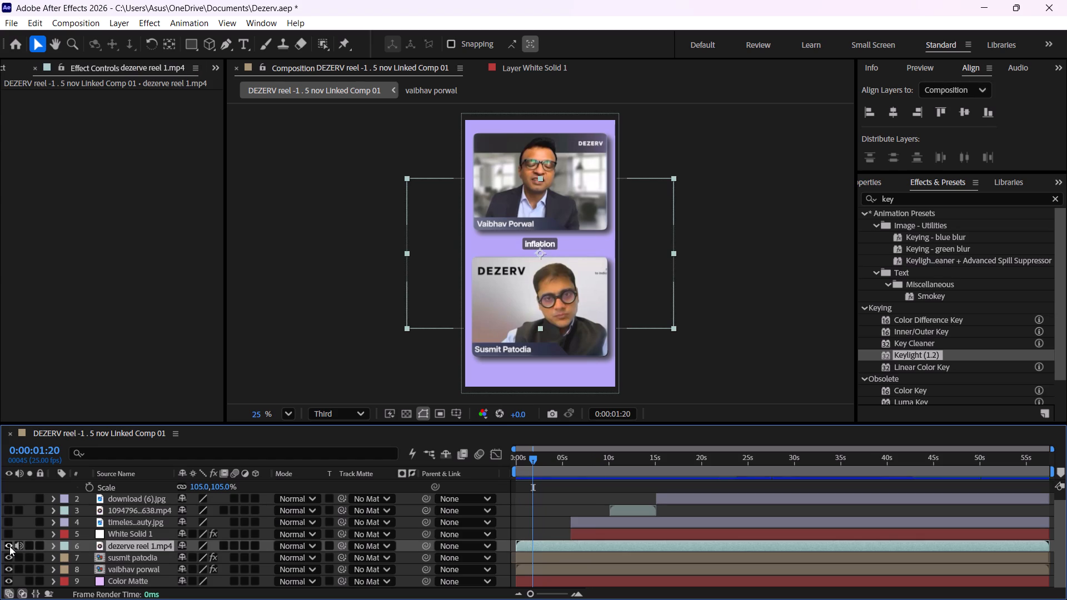
pyautogui.click(9, 546)
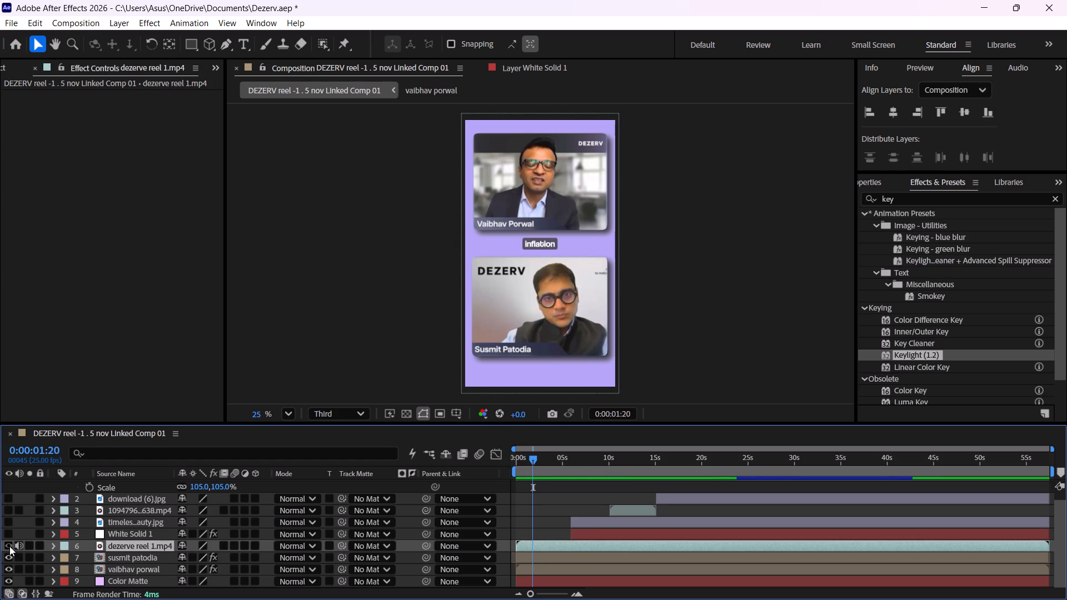
pyautogui.click(9, 546)
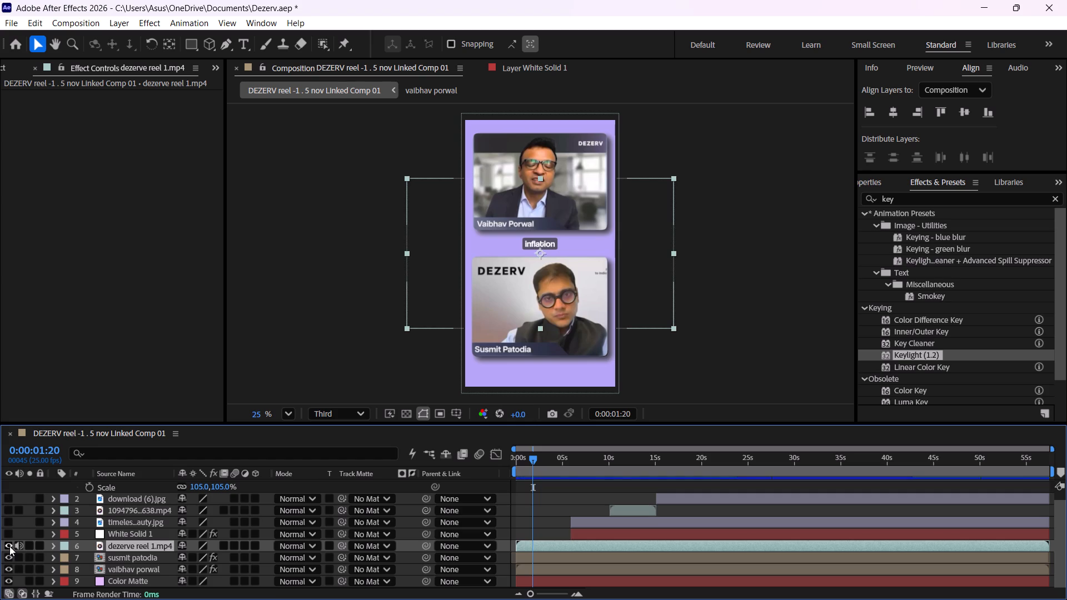
# Pre-compose download (6).jpg, the 1094796 mp4, timeless beauty.jpg and White Solid 1 into a composition named Assets comp, moving all attributes.
pyautogui.scroll(7, 570, 509)
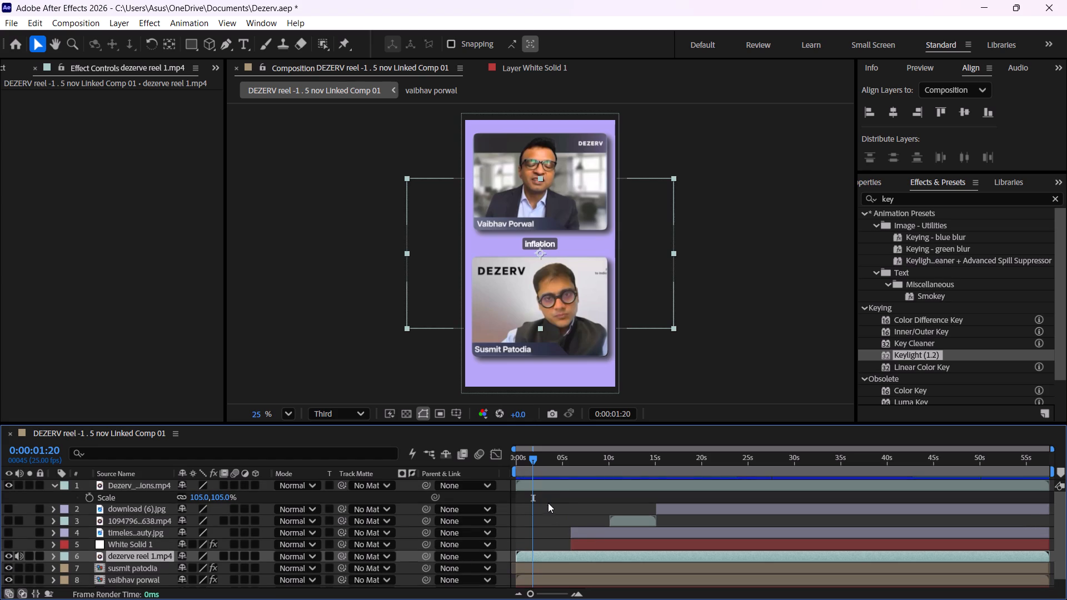
pyautogui.click(542, 491)
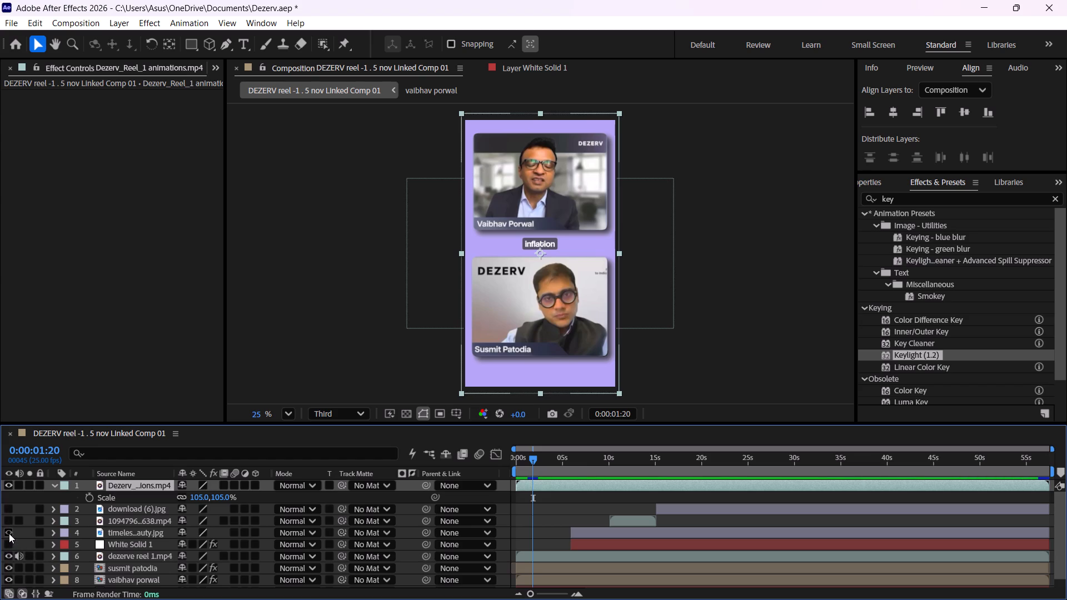
pyautogui.click(119, 542)
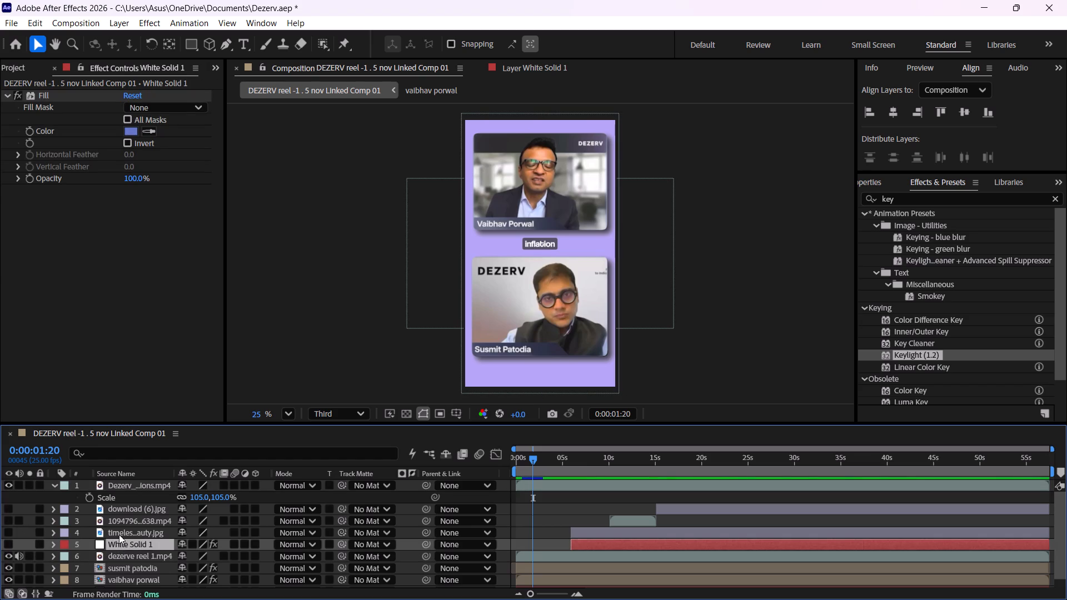
pyautogui.click(119, 534)
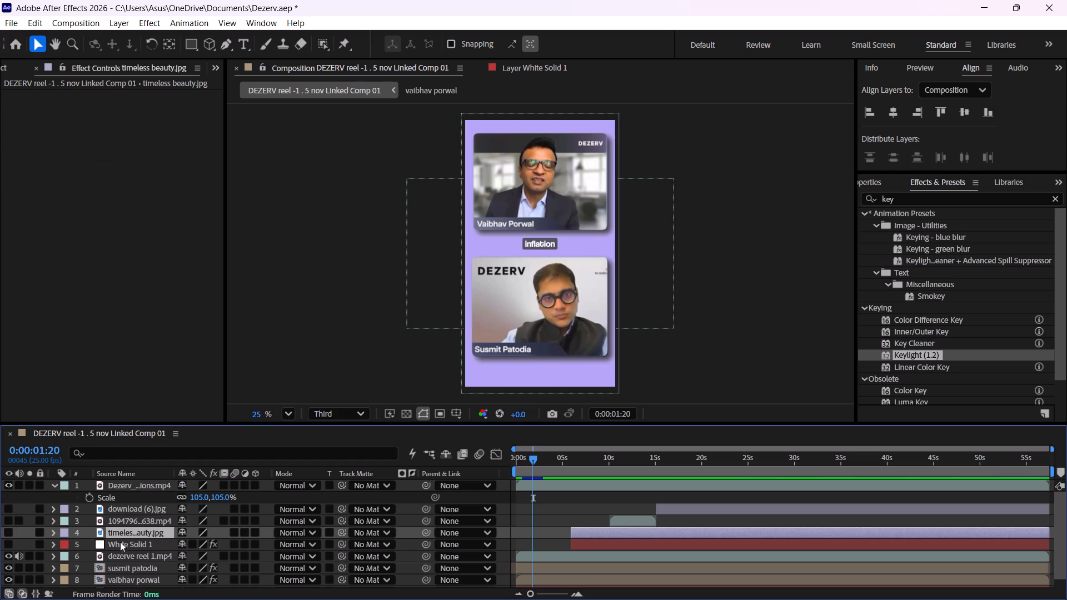
pyautogui.click(121, 544)
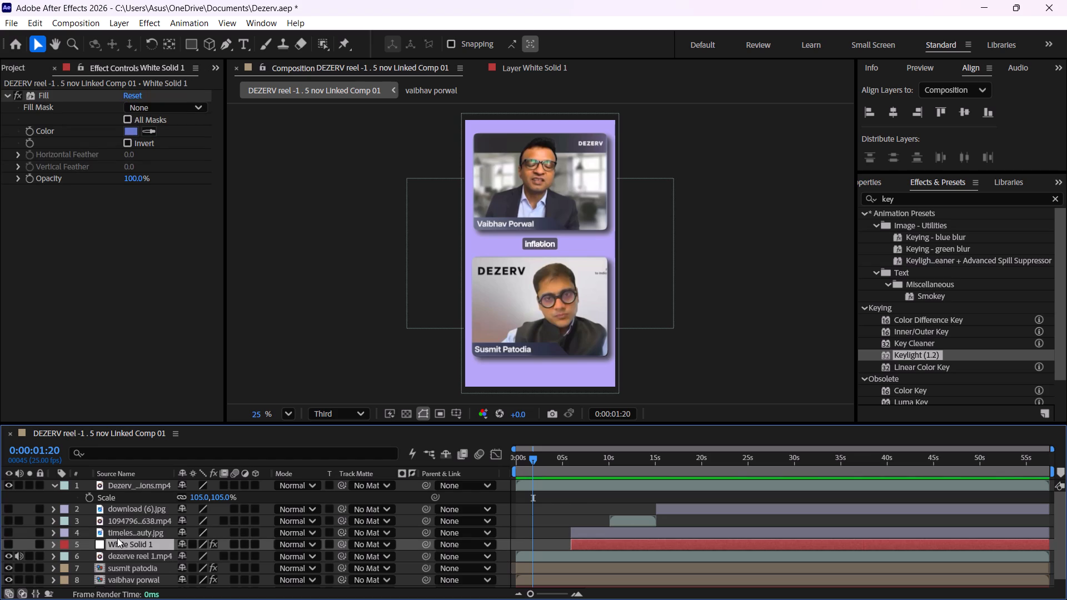
pyautogui.keyDown('ctrl'); pyautogui.click(119, 549); pyautogui.keyUp('ctrl')
pyautogui.keyDown('ctrl'); pyautogui.click(119, 546); pyautogui.keyUp('ctrl')
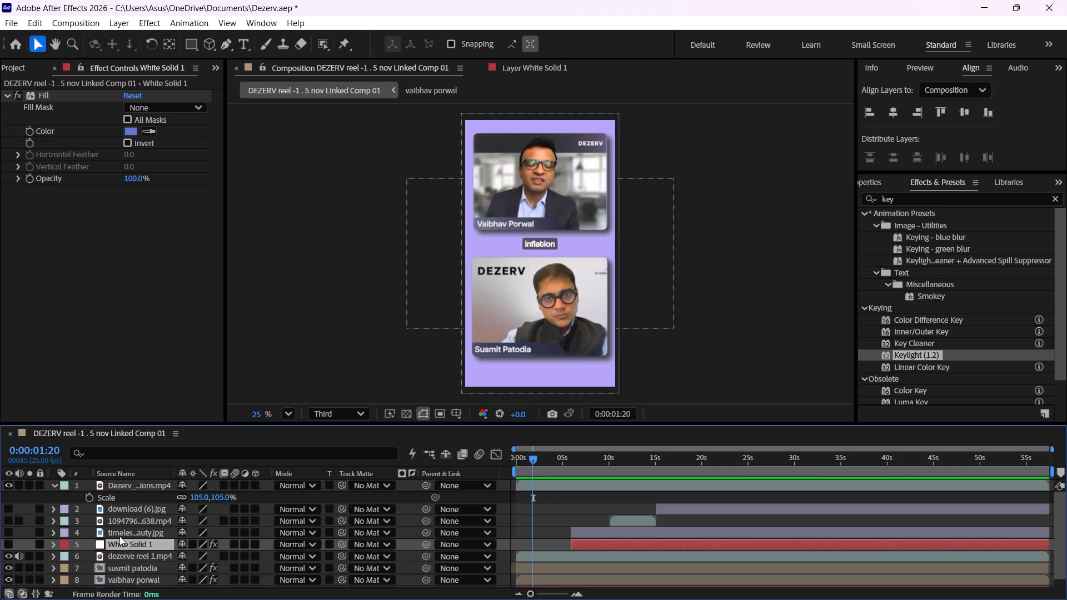
pyautogui.keyDown('ctrl'); pyautogui.click(119, 536); pyautogui.keyUp('ctrl')
pyautogui.keyDown('ctrl'); pyautogui.click(120, 521); pyautogui.keyUp('ctrl')
pyautogui.keyDown('ctrl'); pyautogui.scroll(1, 120, 521); pyautogui.keyUp('ctrl')
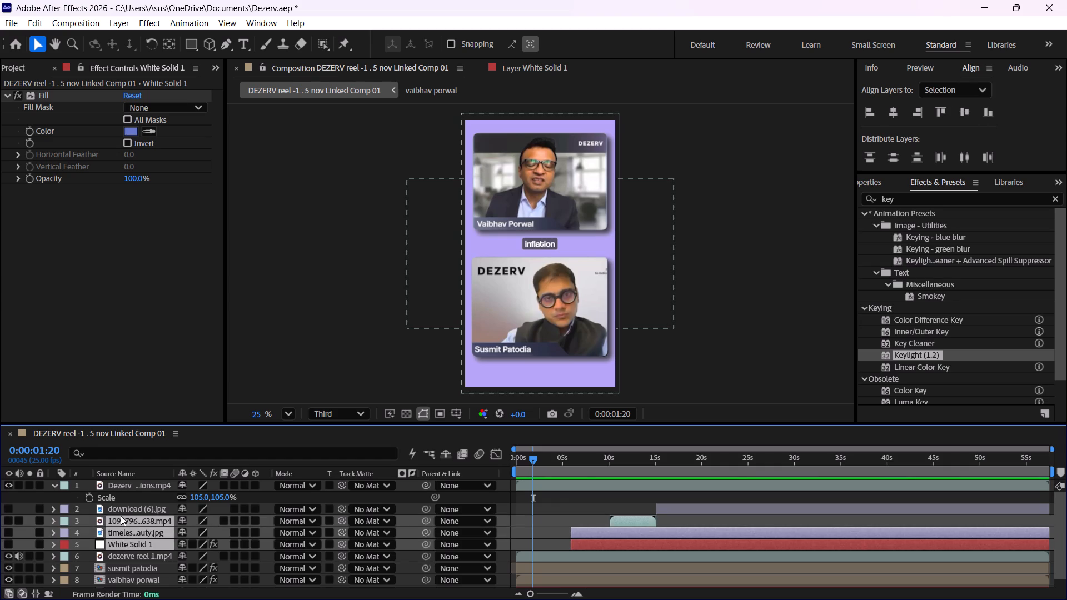
pyautogui.keyDown('ctrl'); pyautogui.click(121, 510); pyautogui.keyUp('ctrl')
pyautogui.keyDown('ctrl'); pyautogui.scroll(7, 131, 527); pyautogui.keyUp('ctrl')
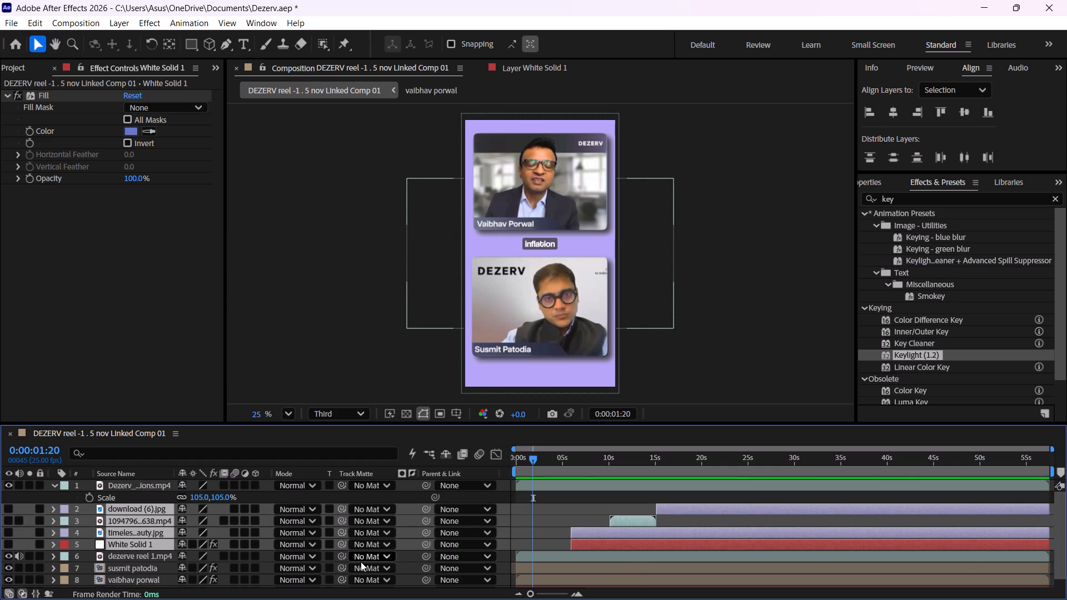
pyautogui.scroll(6, 241, 559)
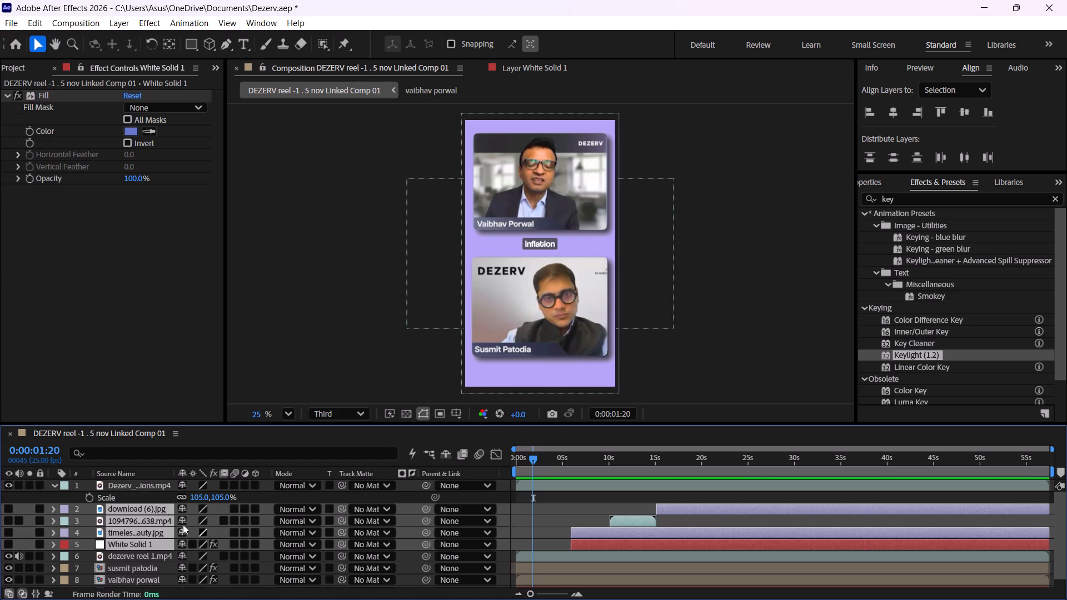
pyautogui.click(55, 489)
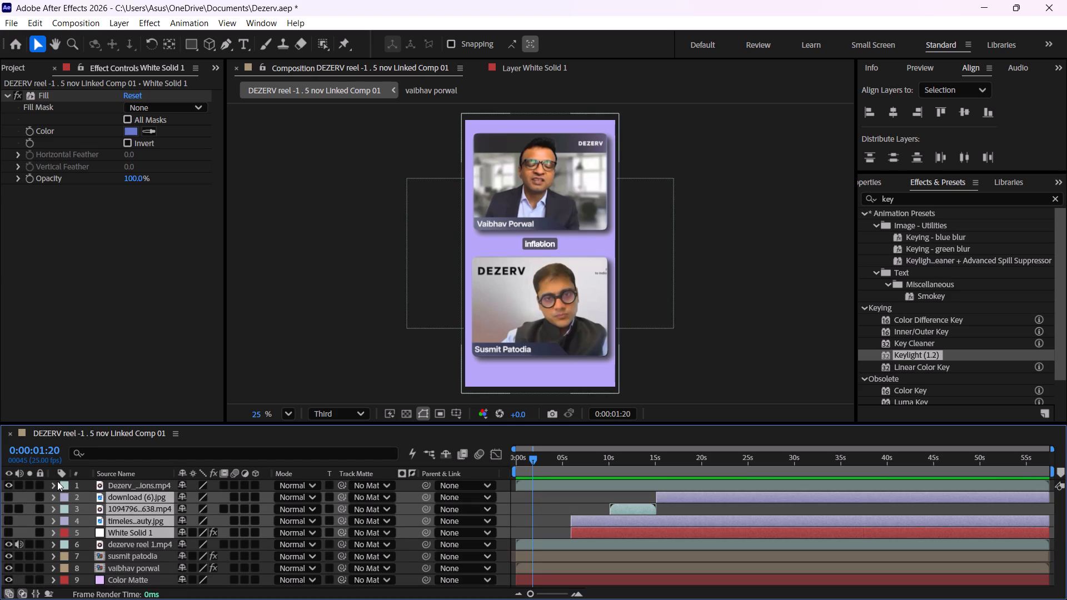
pyautogui.rightClick(123, 513)
pyautogui.rightClick(123, 513)
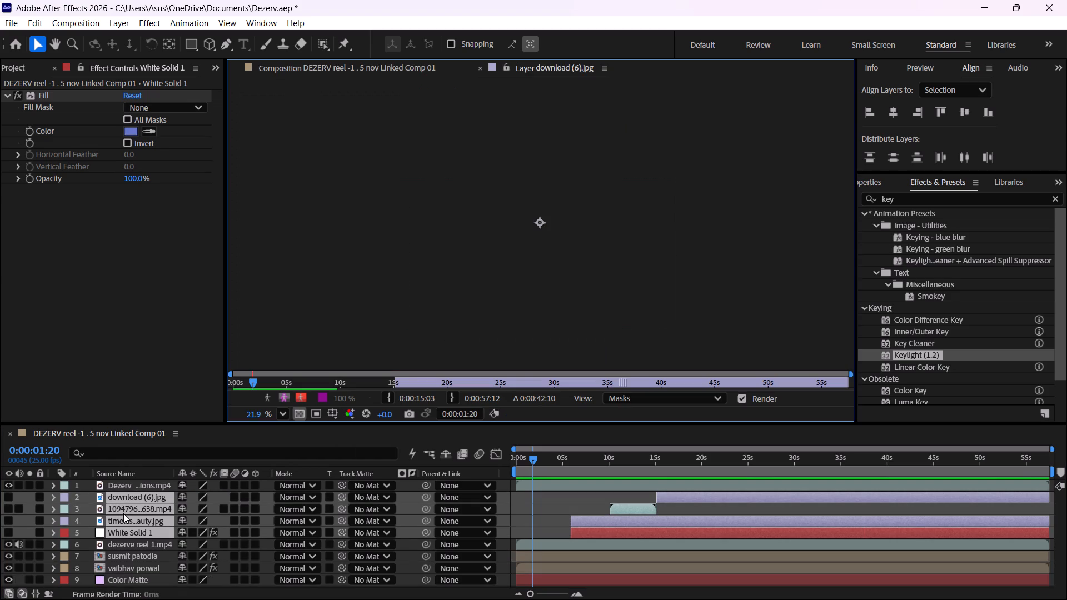
pyautogui.rightClick(123, 514)
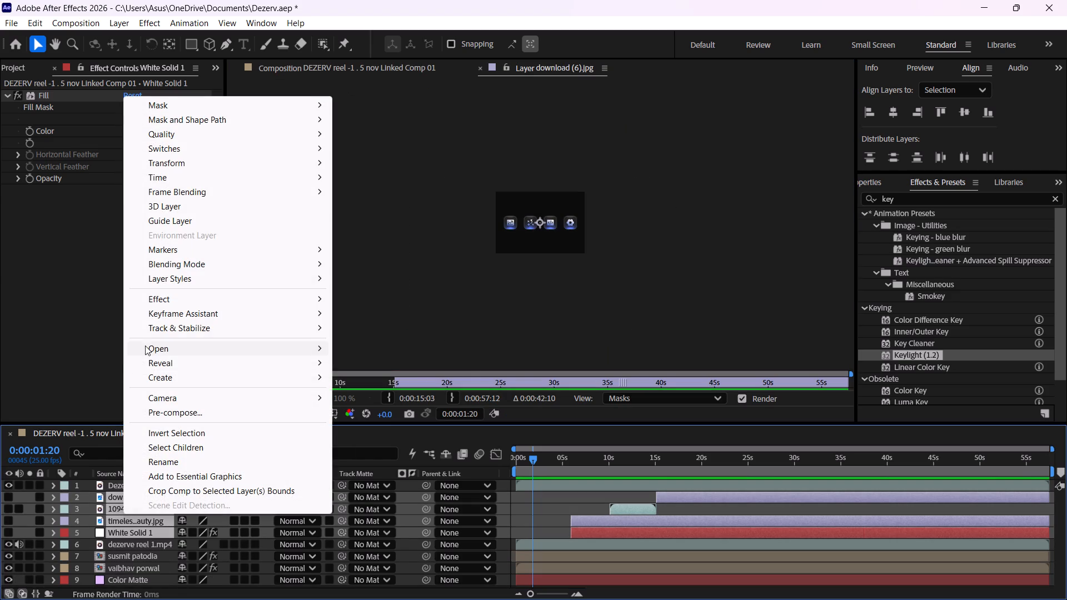
pyautogui.click(161, 411)
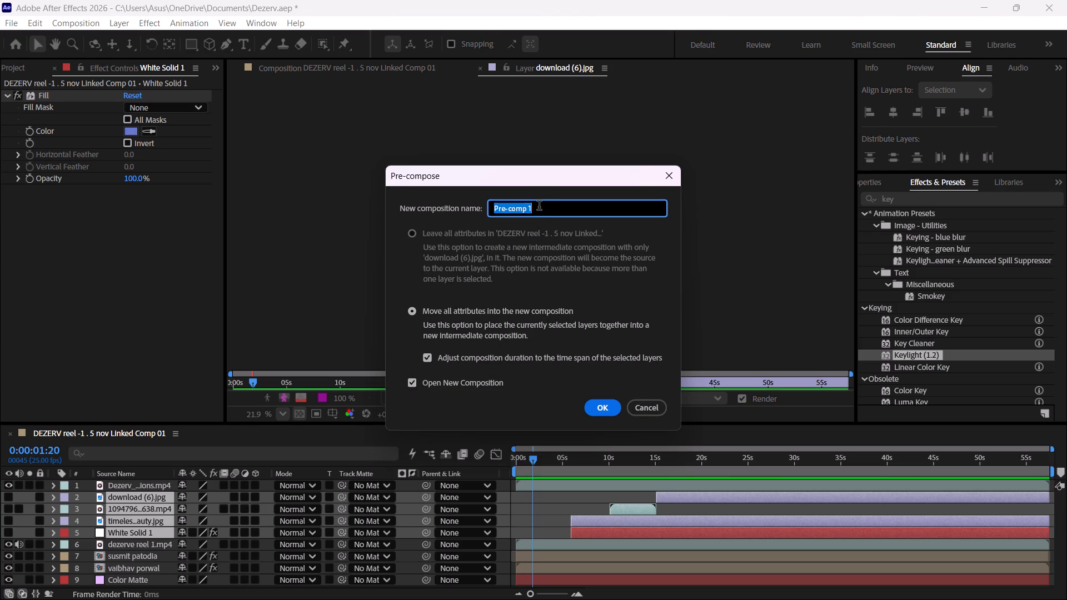
pyautogui.press('BackSpace')
pyautogui.write('ass')
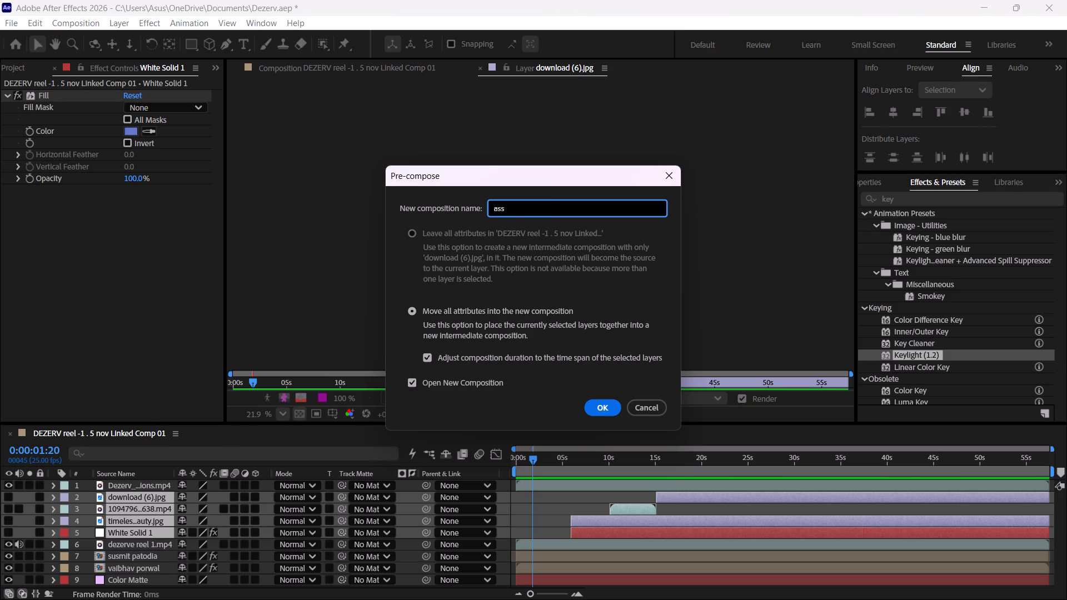
pyautogui.press('BackSpace')
pyautogui.press('BackSpace')
pyautogui.press('BackSpace')
pyautogui.press('BackSpace')
pyautogui.press('BackSpace')
pyautogui.press('BackSpace')
pyautogui.press('BackSpace')
pyautogui.press('a')
pyautogui.write('sse')
pyautogui.write('ts cop')
pyautogui.press('p')
pyautogui.press('BackSpace')
pyautogui.press('BackSpace')
pyautogui.write('mp')
pyautogui.click(597, 408)
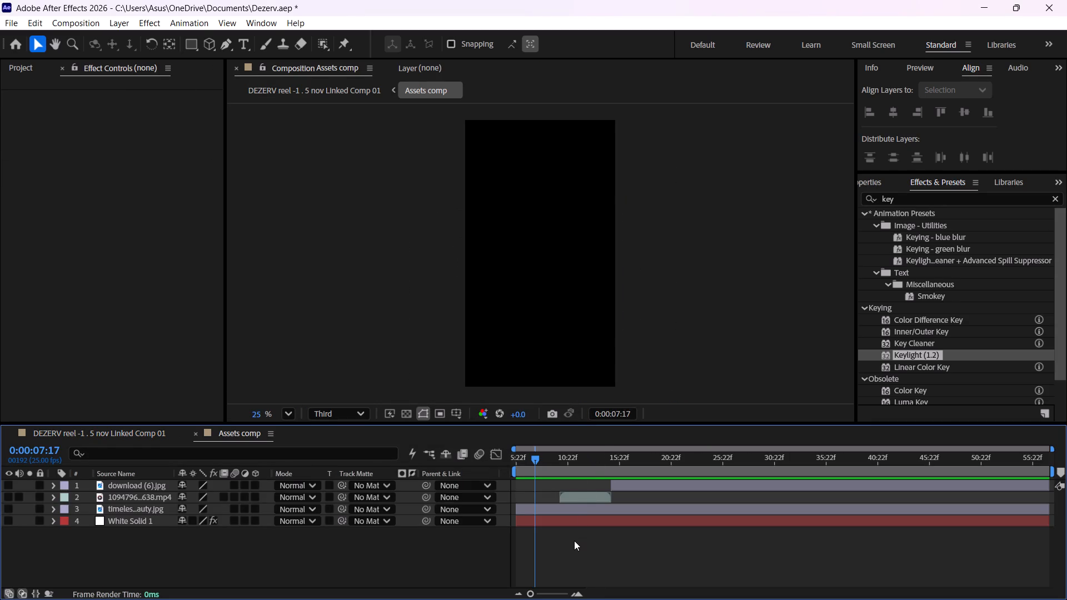
# Turn on the visibility of all four layers inside Assets comp, after checking the linked comp's opening seconds.
pyautogui.click(124, 431)
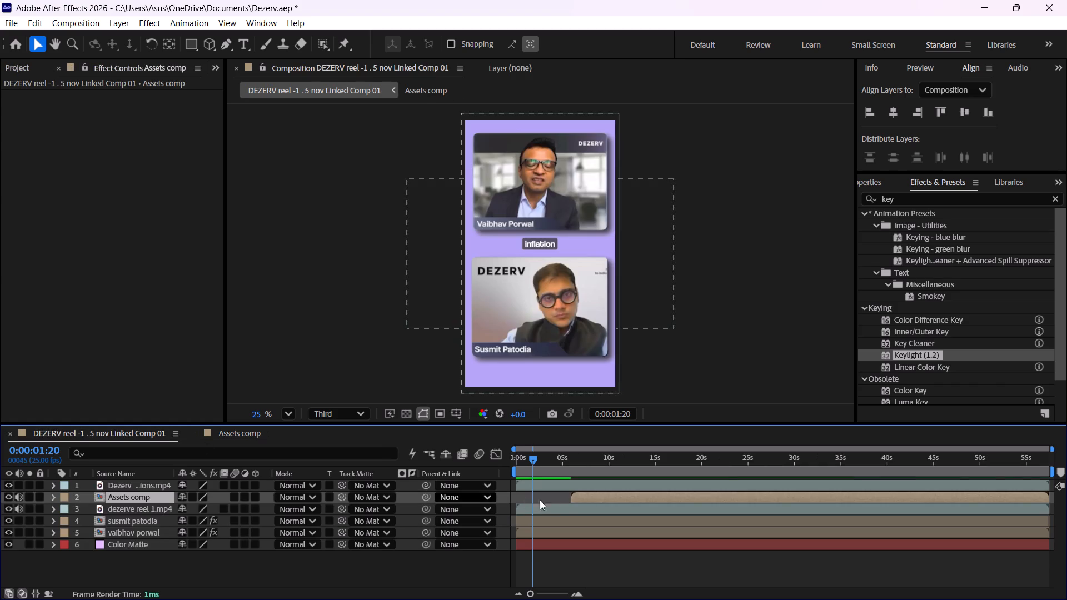
pyautogui.moveTo(533, 461); pyautogui.dragTo(556, 461)
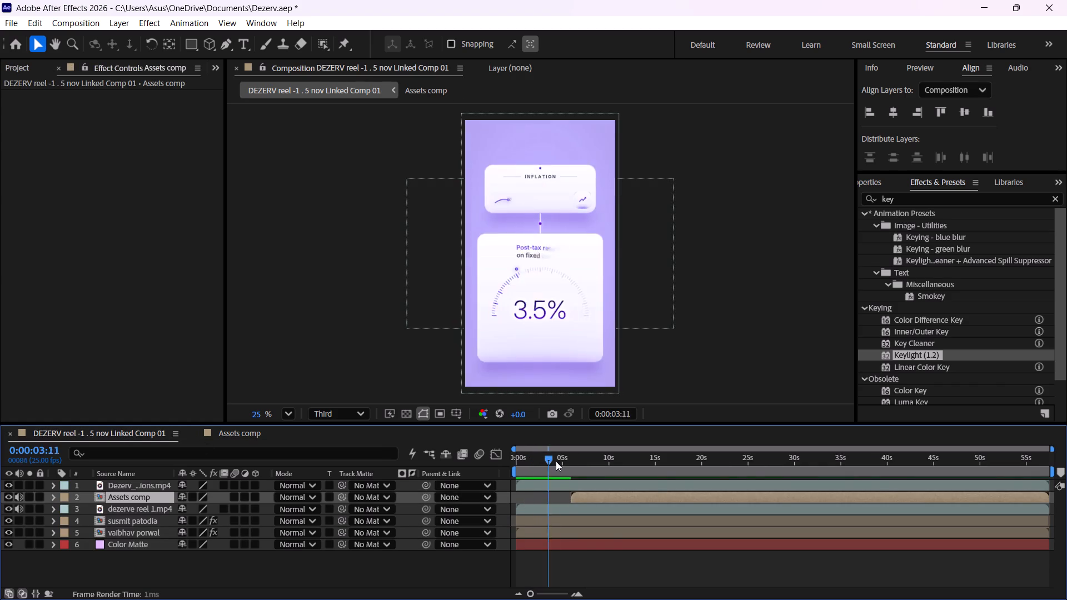
pyautogui.moveTo(556, 461); pyautogui.dragTo(599, 477)
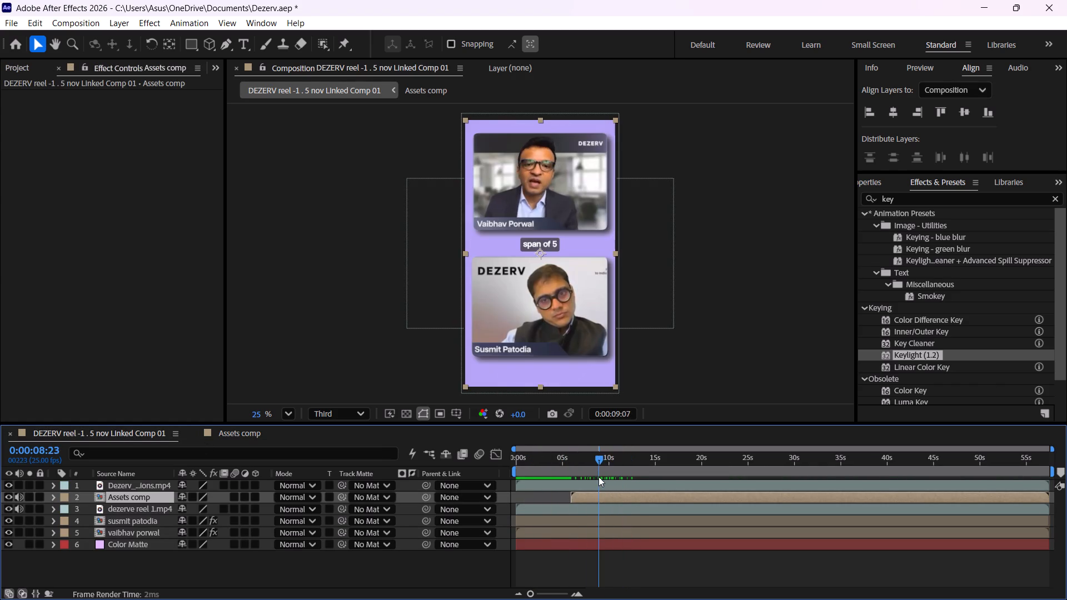
pyautogui.moveTo(599, 477); pyautogui.dragTo(587, 492)
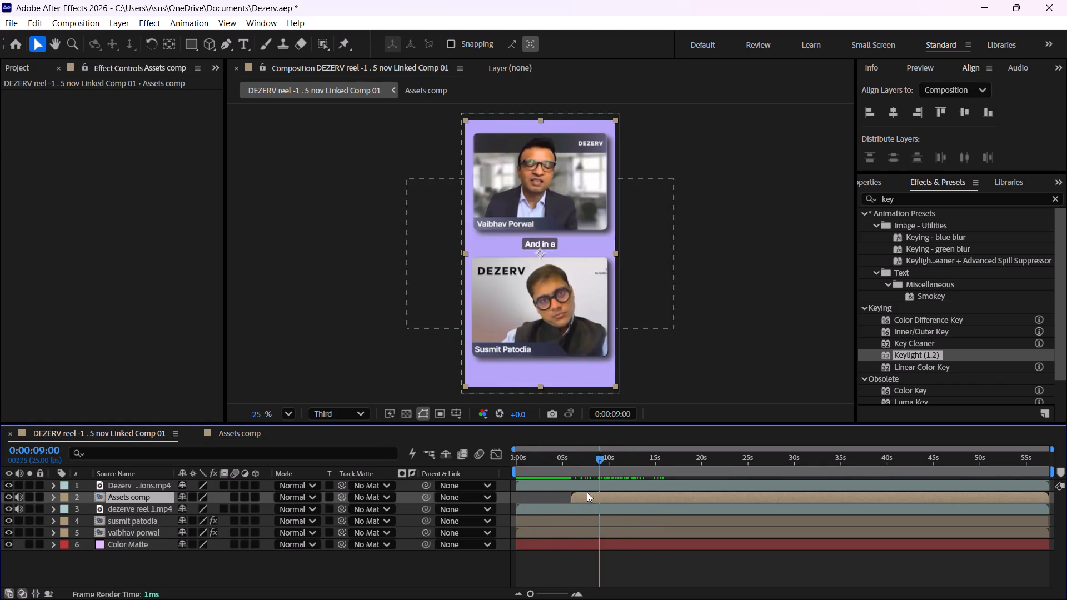
pyautogui.moveTo(587, 492); pyautogui.dragTo(561, 493)
pyautogui.doubleClick(586, 496)
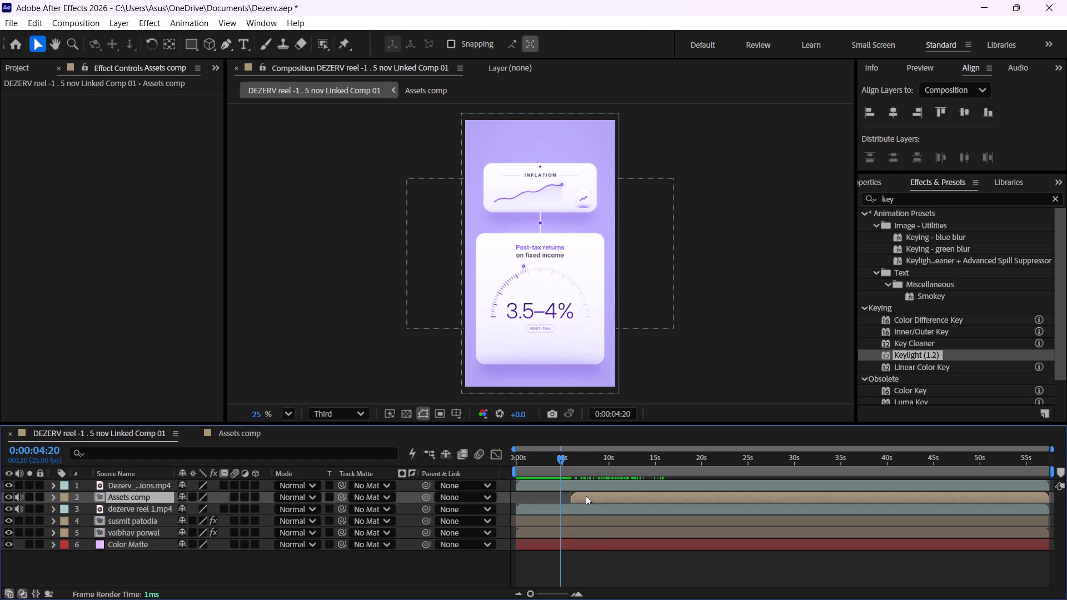
pyautogui.moveTo(538, 463); pyautogui.dragTo(596, 471)
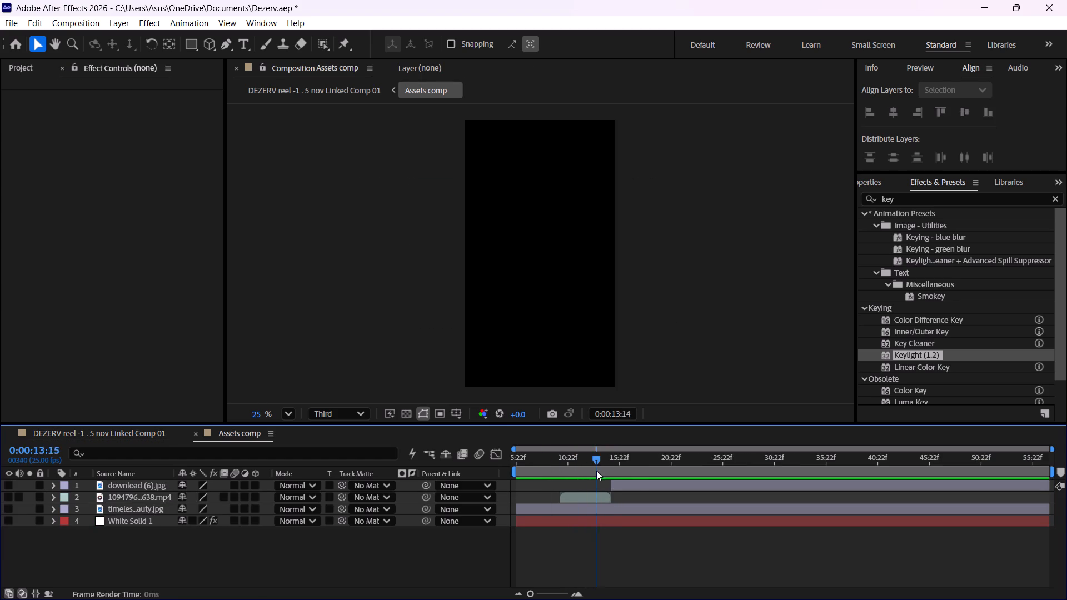
pyautogui.moveTo(596, 471); pyautogui.dragTo(521, 478)
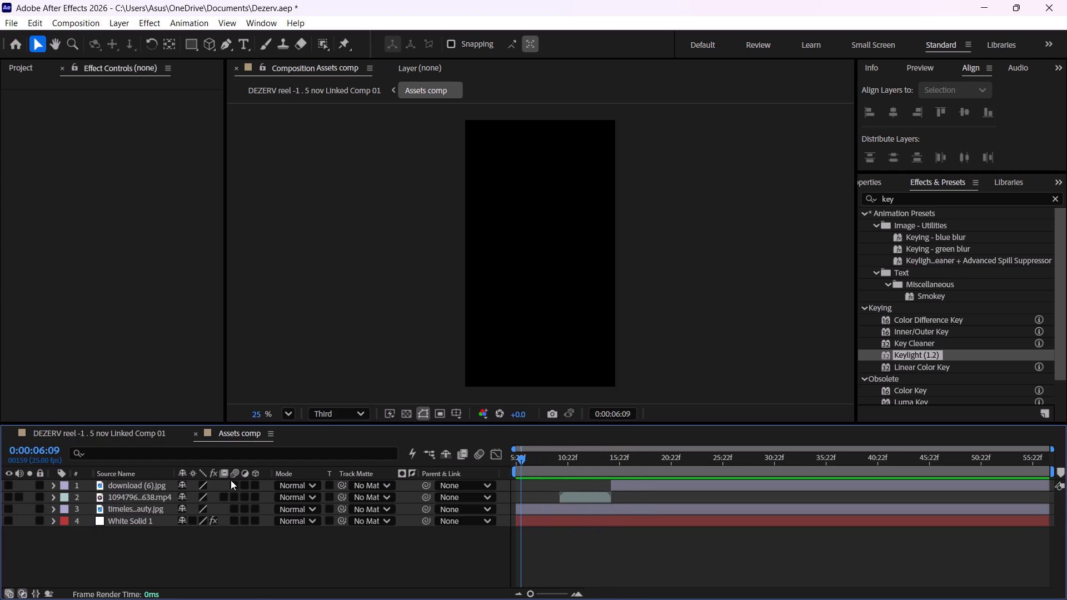
pyautogui.click(11, 517)
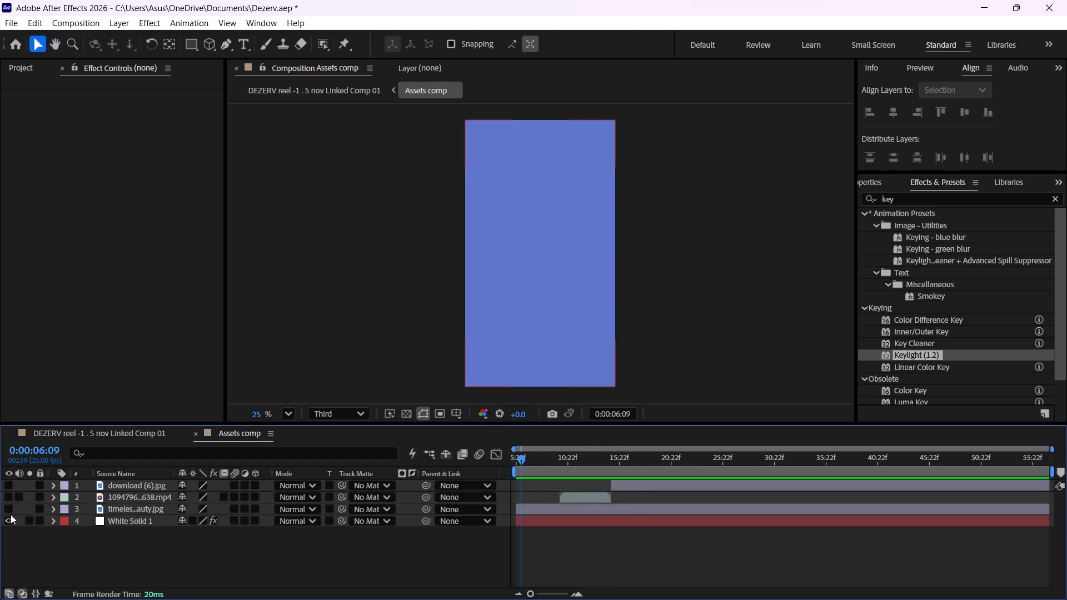
pyautogui.click(11, 511)
pyautogui.click(12, 497)
pyautogui.click(12, 489)
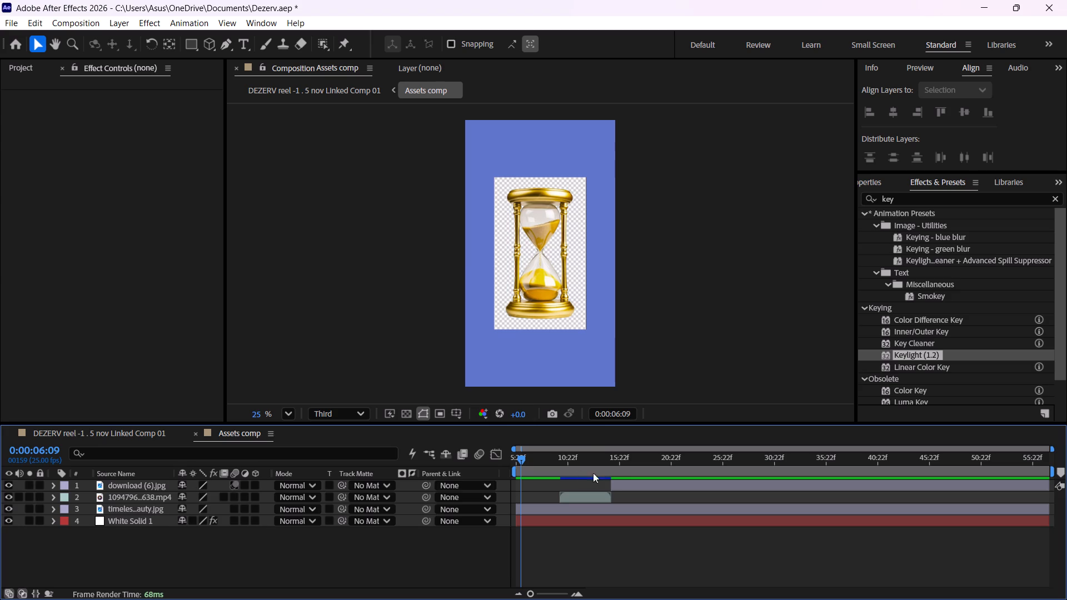
# Examine the hourglass image, the Risk/Result flowchart image and the icons clip along the Assets comp timeline.
pyautogui.moveTo(594, 466); pyautogui.dragTo(496, 486)
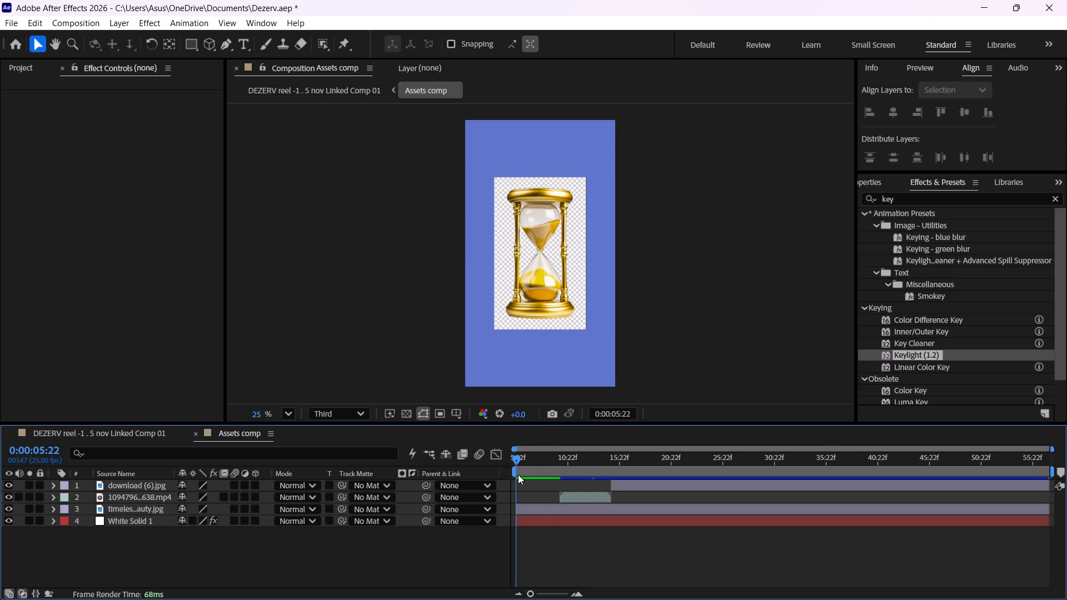
pyautogui.moveTo(516, 458); pyautogui.dragTo(621, 487)
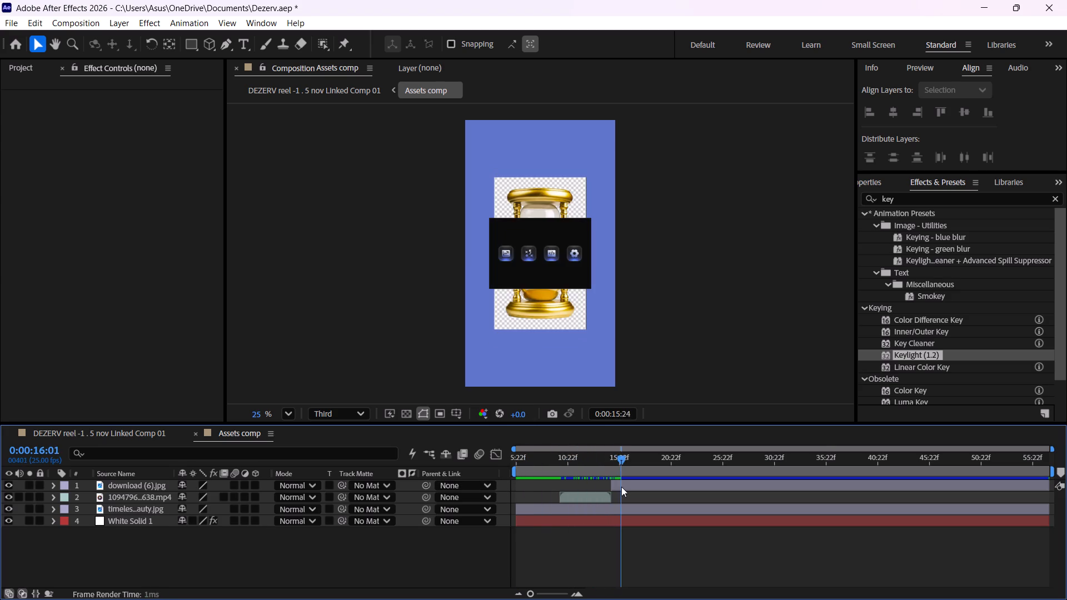
pyautogui.moveTo(621, 487); pyautogui.dragTo(596, 498)
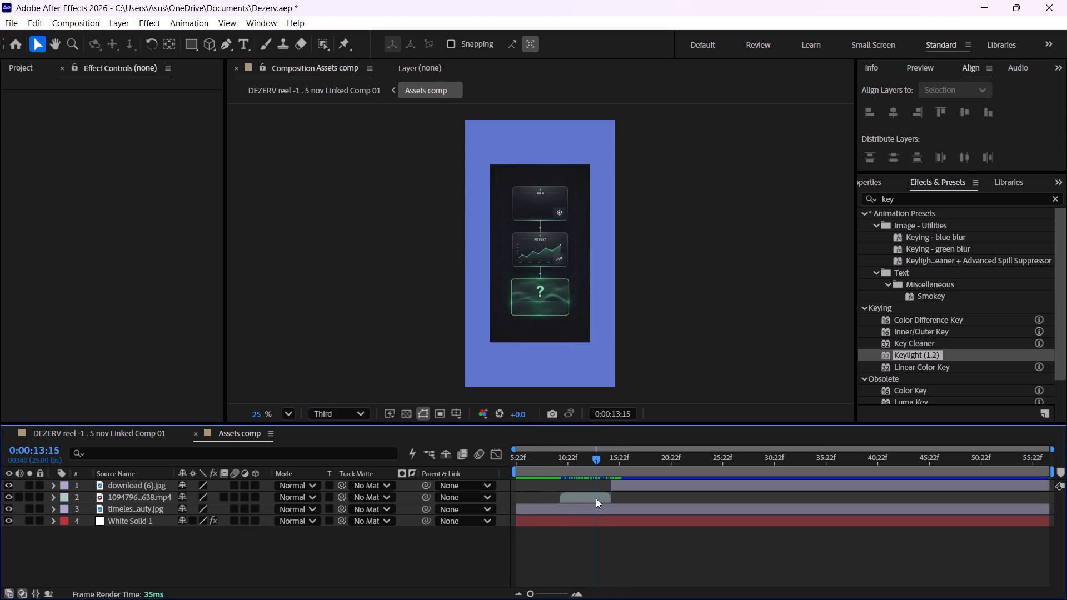
pyautogui.moveTo(596, 498); pyautogui.dragTo(610, 497)
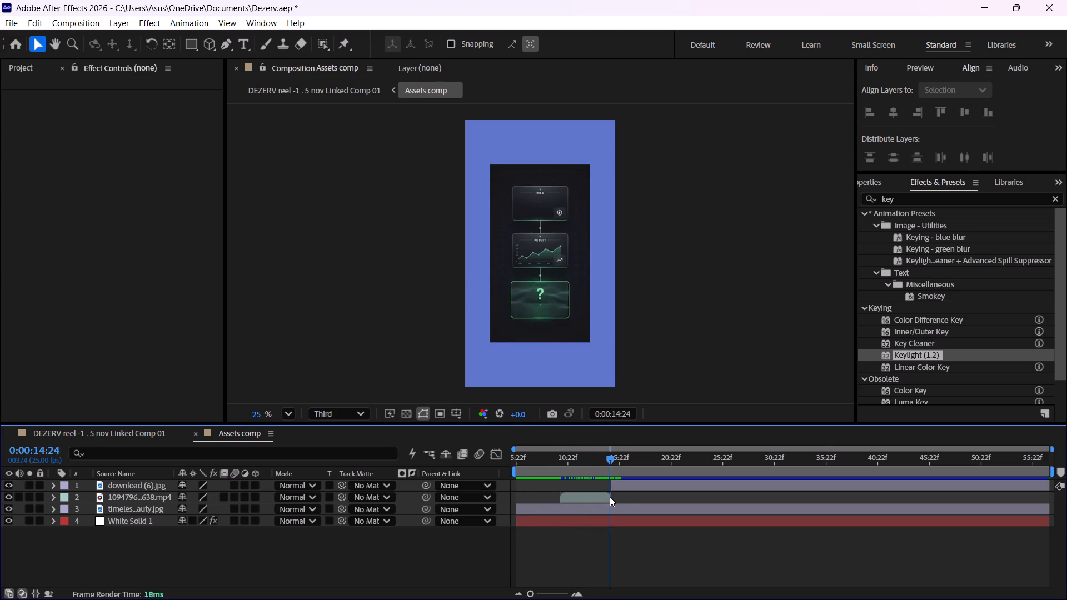
pyautogui.moveTo(610, 497); pyautogui.dragTo(604, 511)
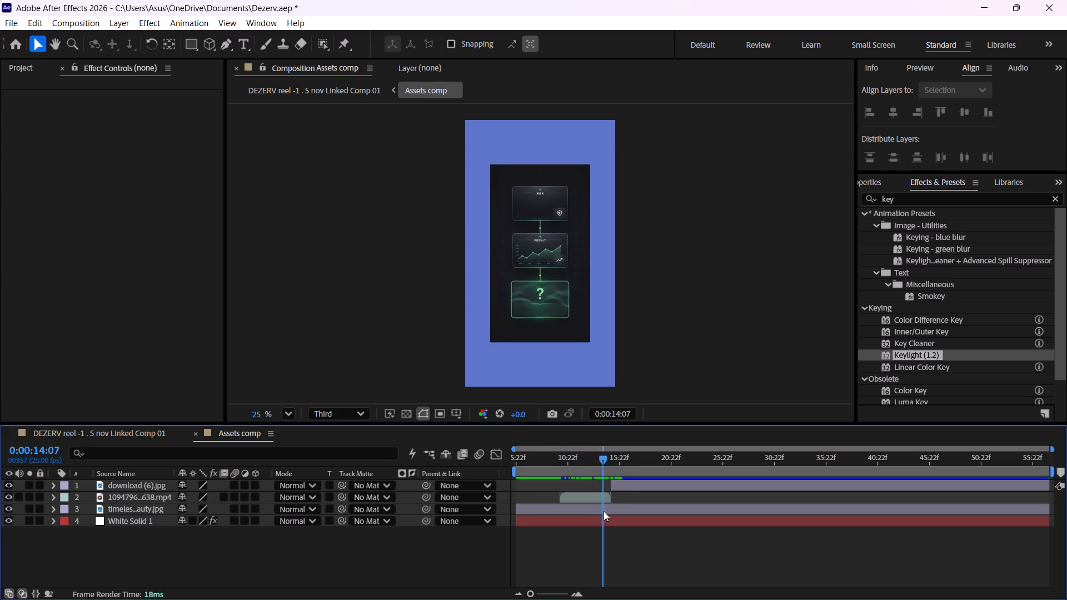
pyautogui.moveTo(604, 511); pyautogui.dragTo(629, 511)
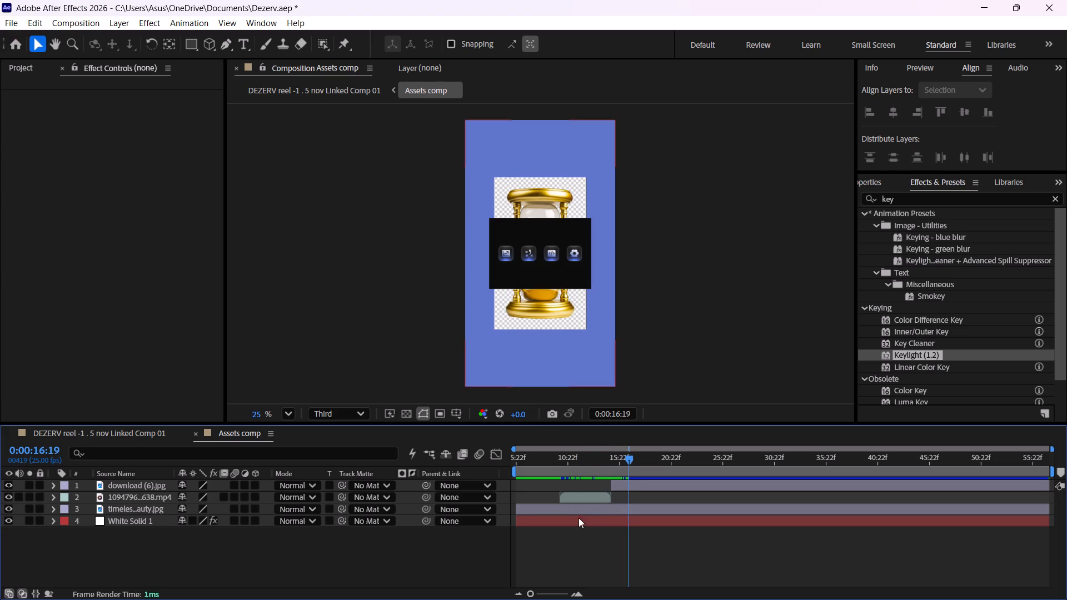
# Return to DEZERV reel -1 . 5 nov Linked Comp 01 and review the captions and the "Value of your ₹100 today" animation.
pyautogui.click(54, 436)
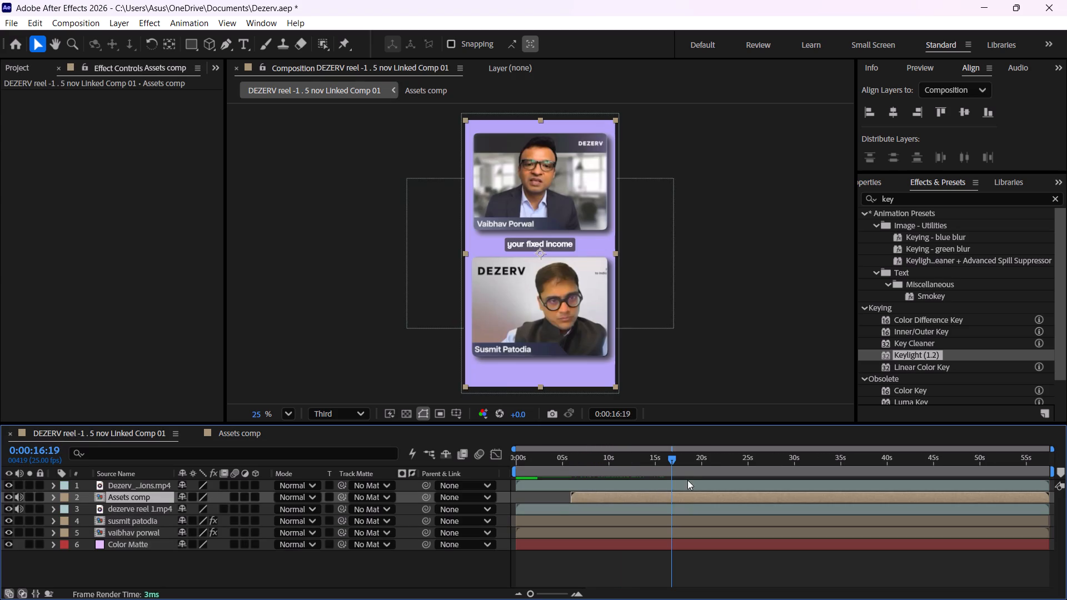
pyautogui.moveTo(675, 463); pyautogui.dragTo(634, 482)
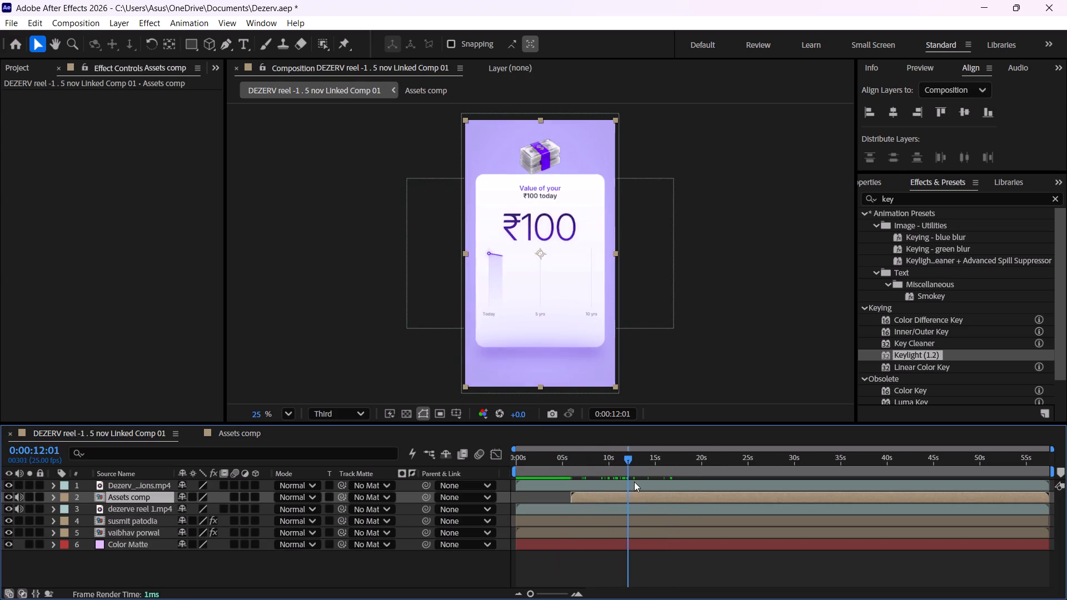
pyautogui.moveTo(634, 482); pyautogui.dragTo(643, 484)
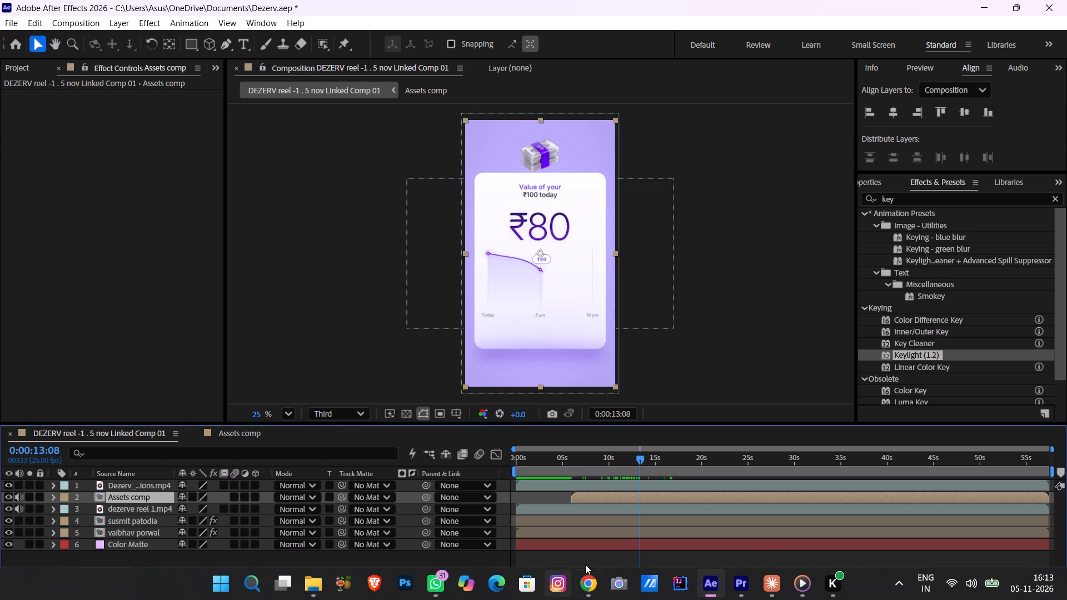
pyautogui.scroll(4, 726, 549)
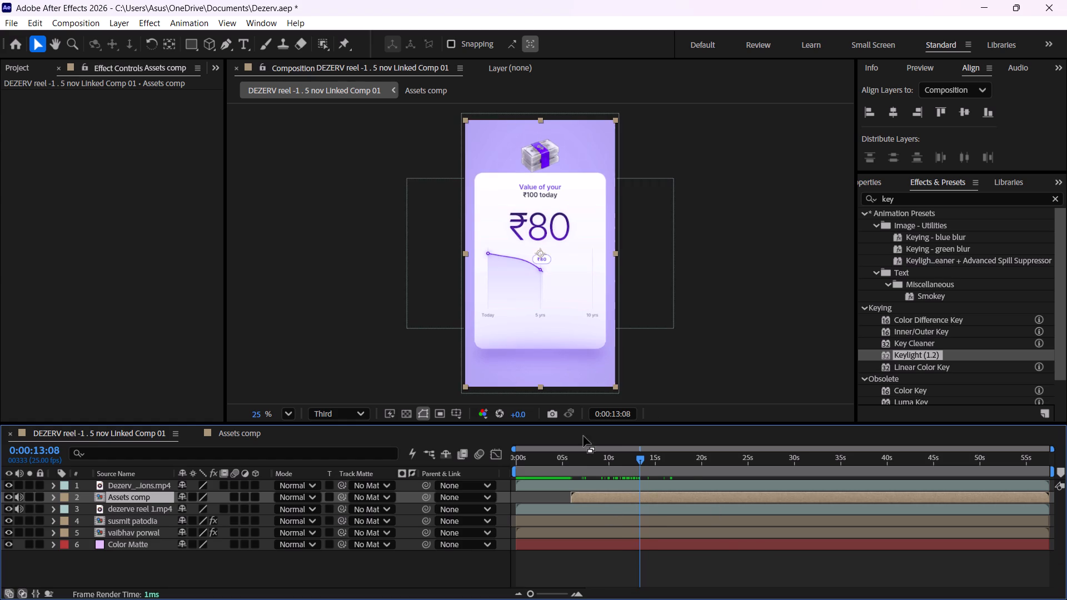
pyautogui.moveTo(641, 459); pyautogui.dragTo(597, 474)
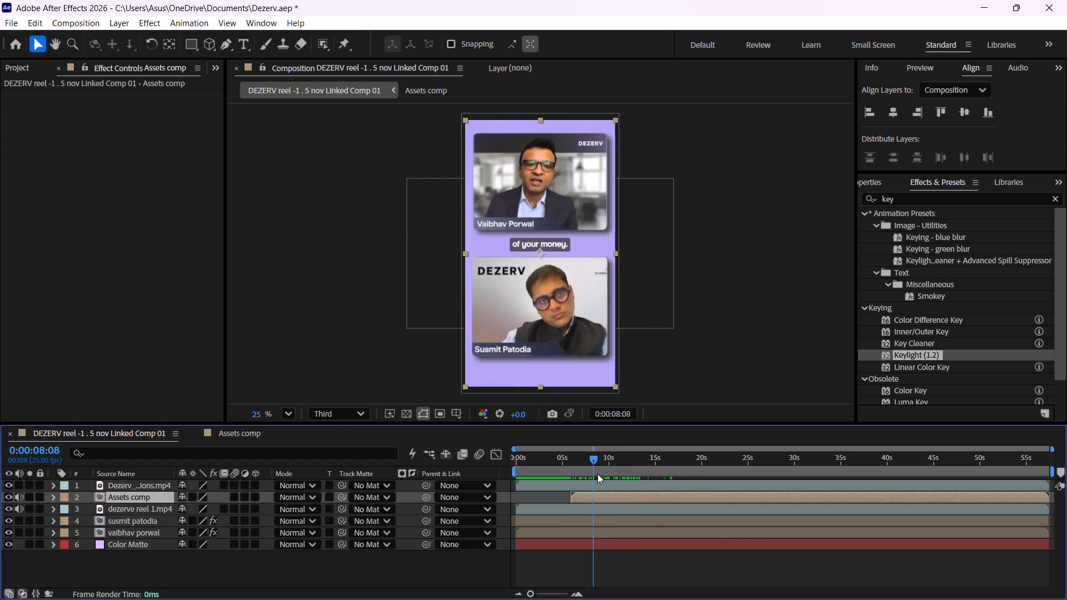
pyautogui.moveTo(597, 474); pyautogui.dragTo(584, 491)
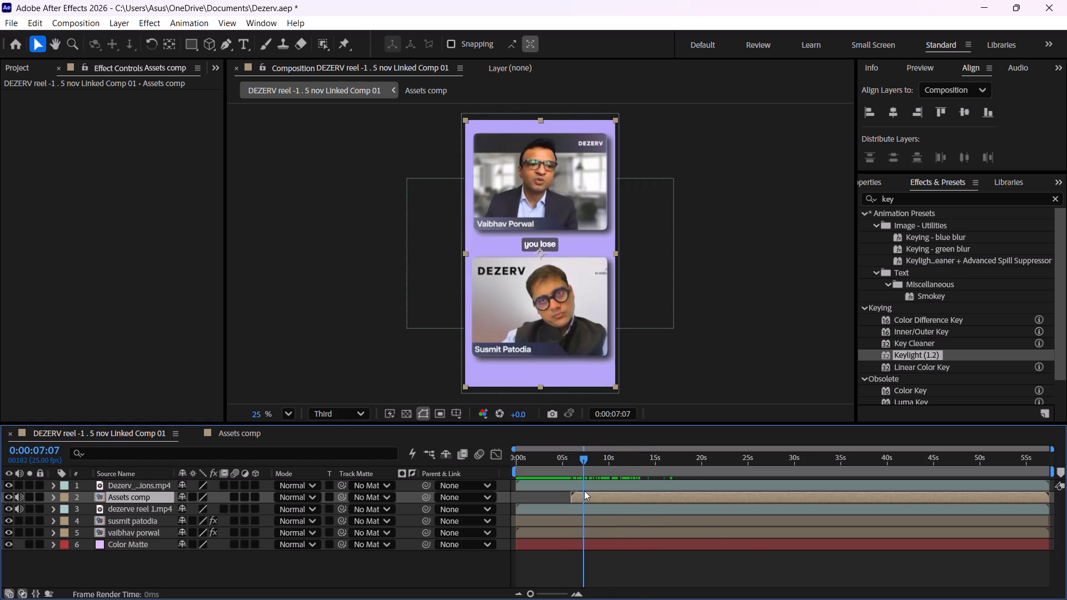
pyautogui.moveTo(584, 491); pyautogui.dragTo(569, 493)
pyautogui.press('space')
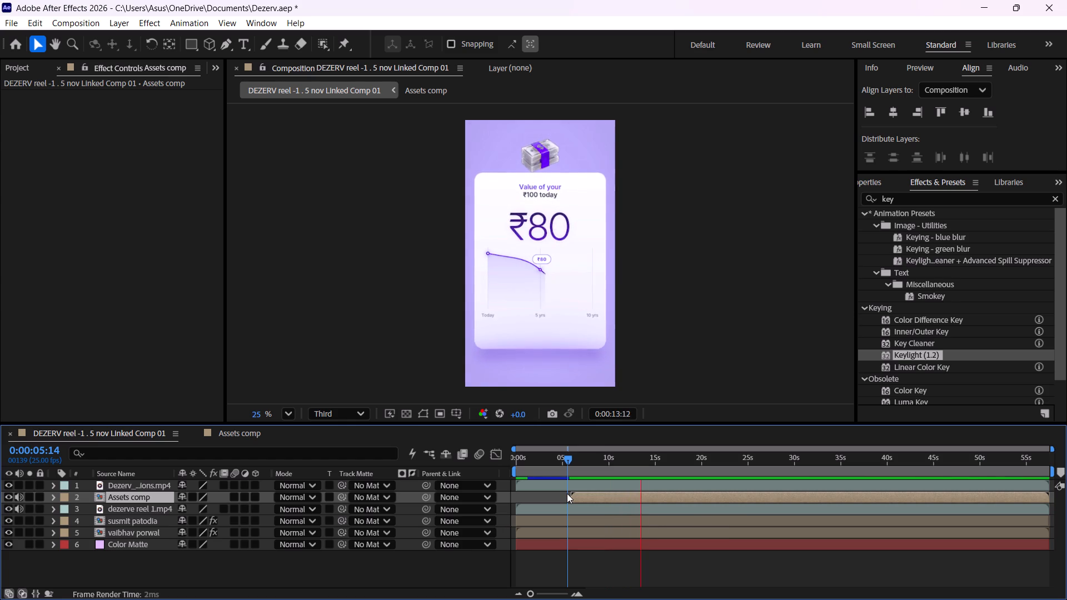
pyautogui.press('space')
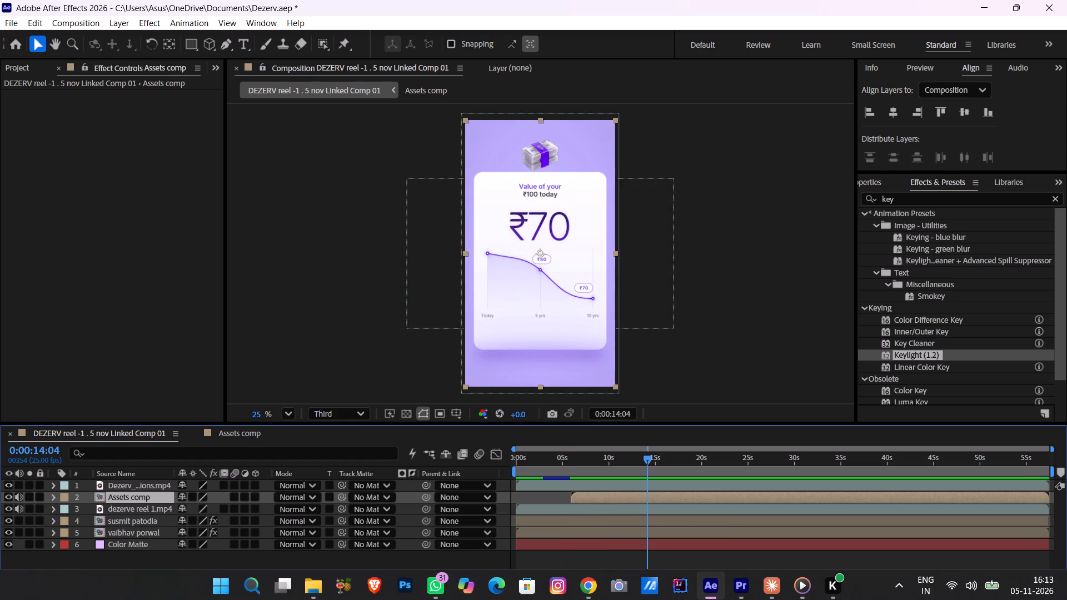
# Switch to Premiere and skim the linked comp clip in the dezerve reel 1 sequence, checking its captions and animations.
pyautogui.click(742, 583)
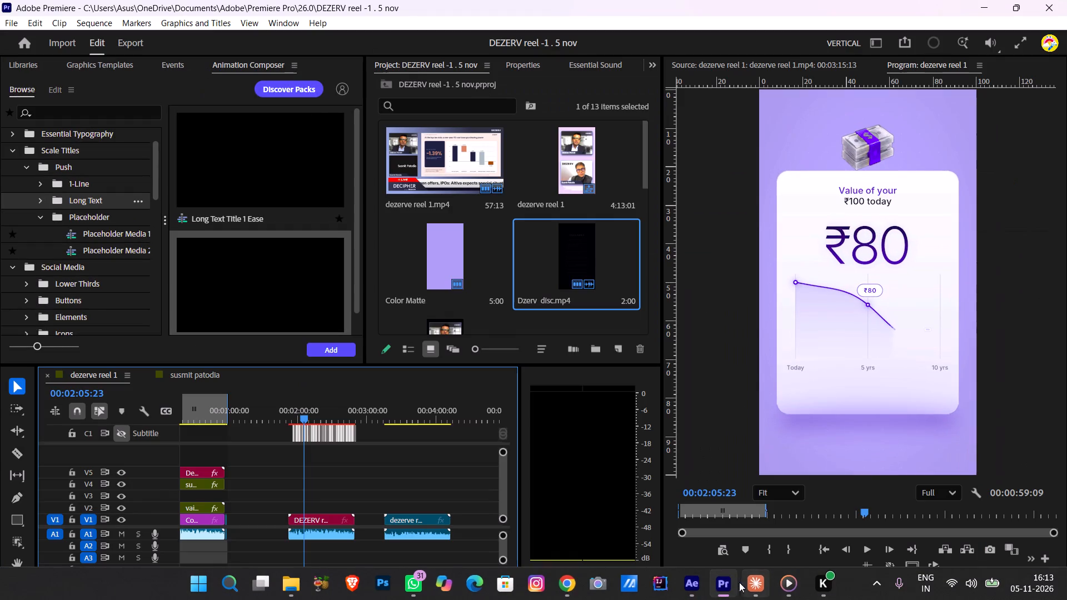
pyautogui.scroll(6, 437, 440)
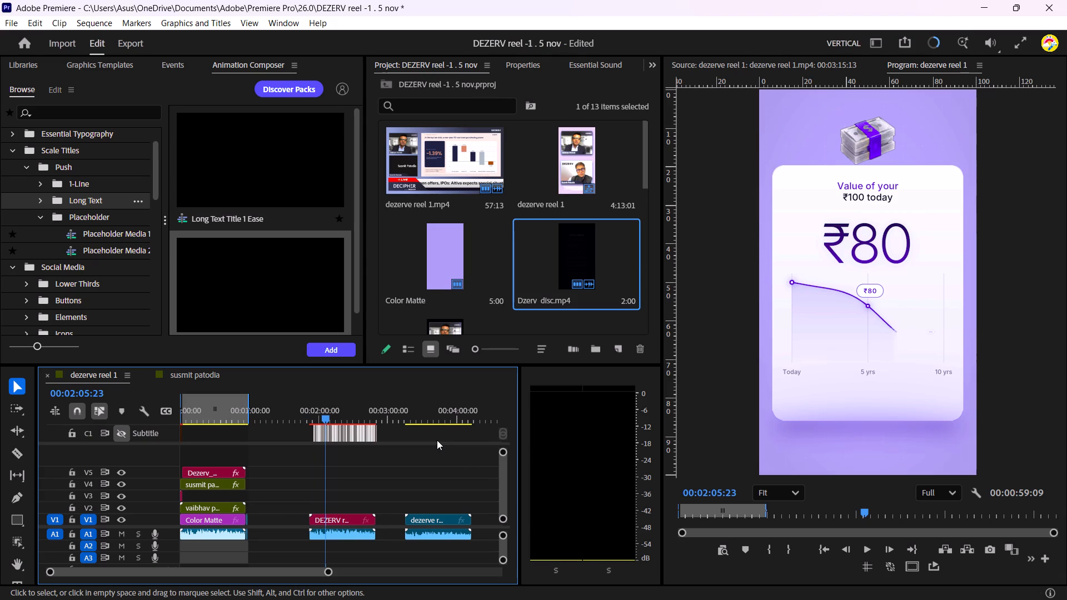
pyautogui.click(346, 413)
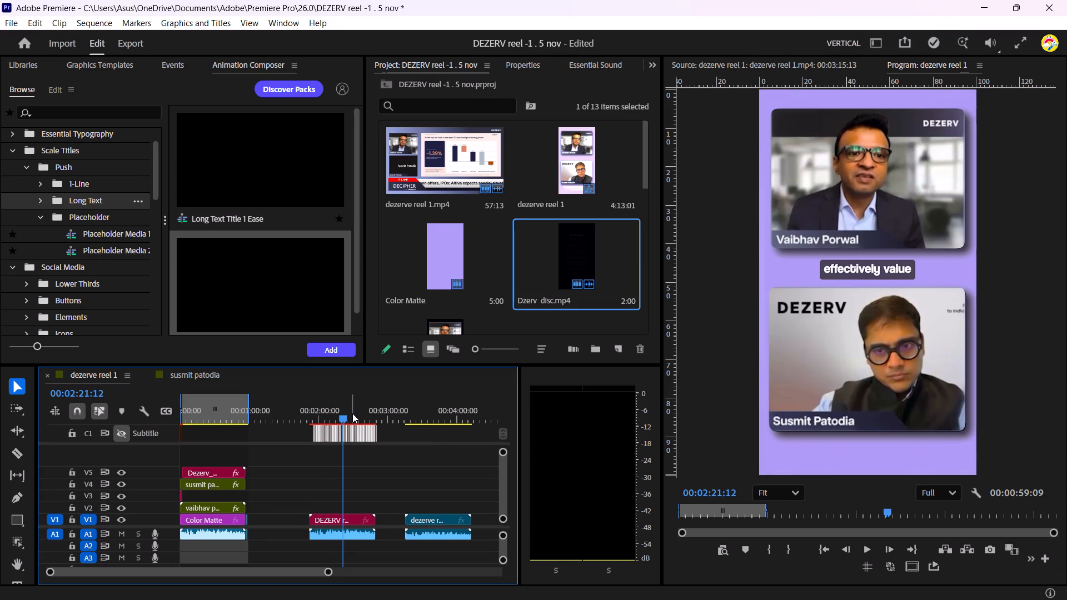
pyautogui.click(356, 416)
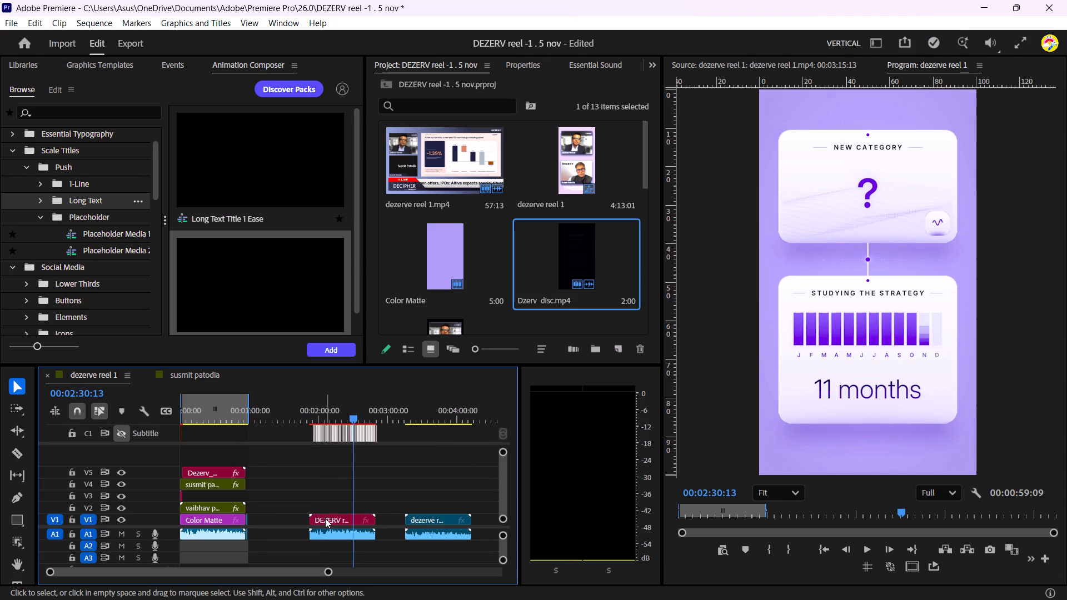
pyautogui.moveTo(328, 571); pyautogui.dragTo(273, 573)
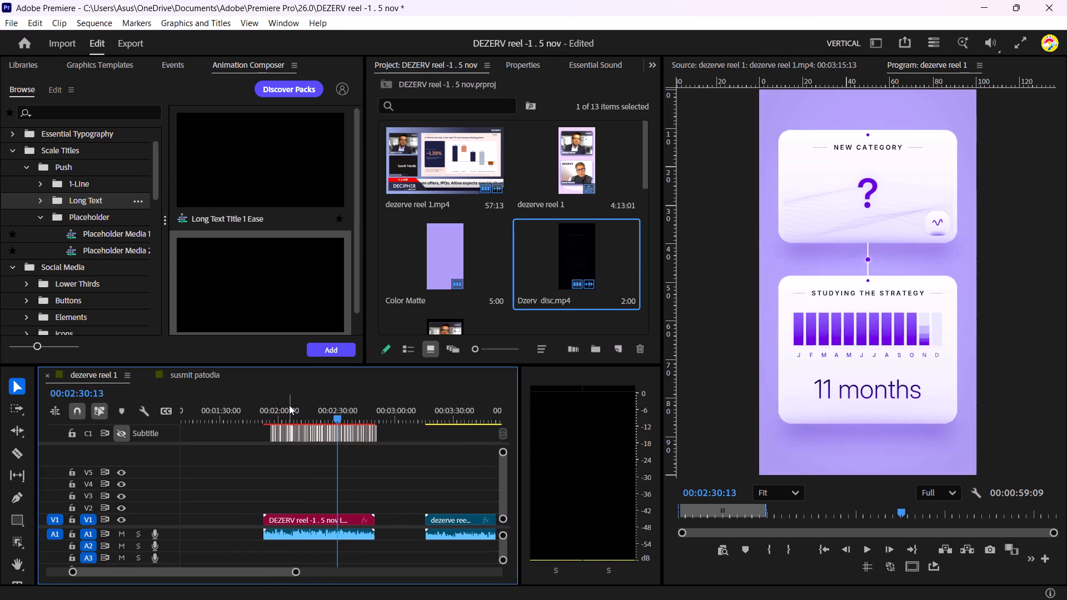
pyautogui.click(289, 405)
pyautogui.moveTo(289, 405); pyautogui.dragTo(332, 417)
pyautogui.moveTo(332, 417); pyautogui.dragTo(282, 422)
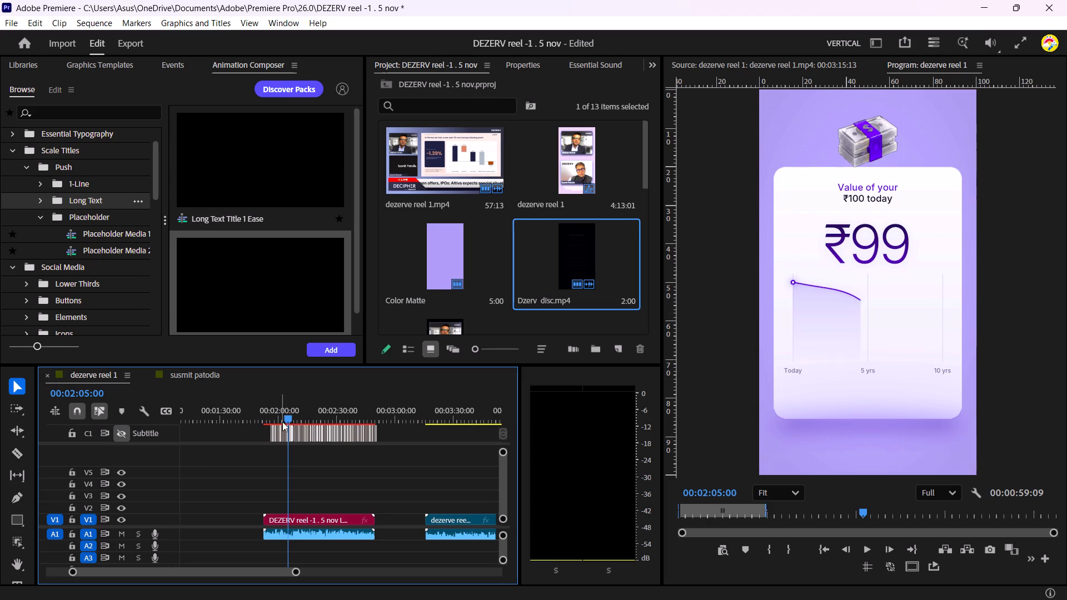
pyautogui.moveTo(292, 414); pyautogui.dragTo(352, 423)
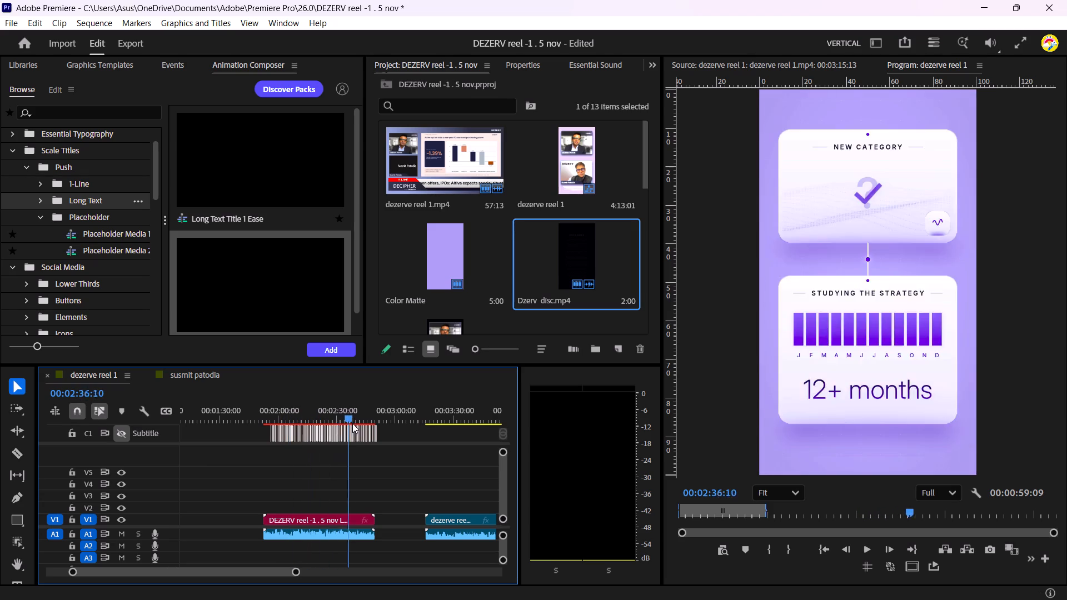
pyautogui.moveTo(352, 423); pyautogui.dragTo(347, 423)
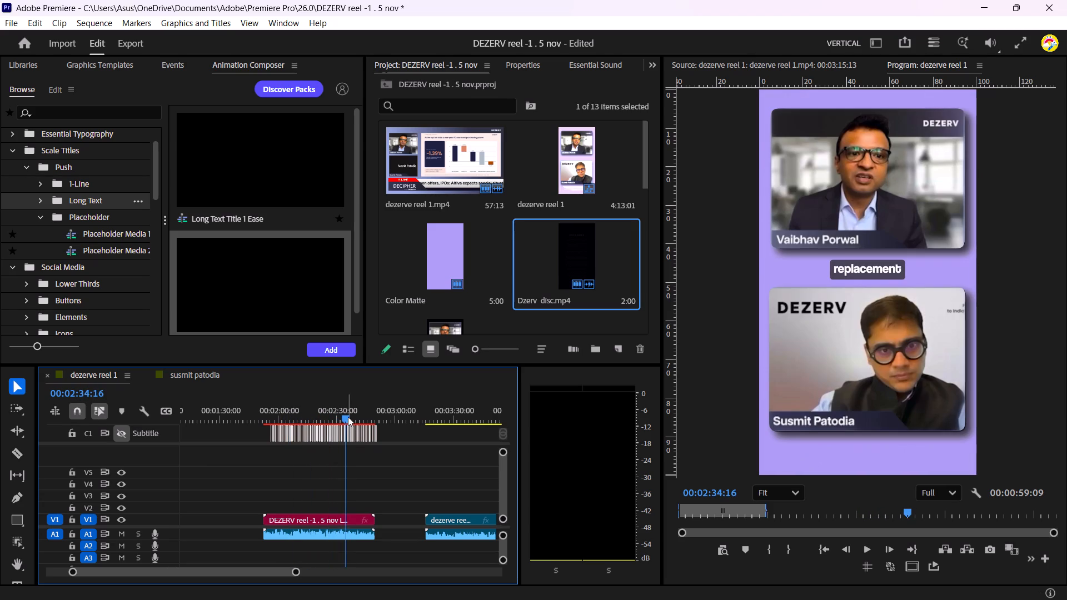
# Play the linked comp from the "year after year" caption into the New Category and Studying the Strategy animation.
pyautogui.moveTo(348, 416); pyautogui.dragTo(322, 419)
pyautogui.press('space')
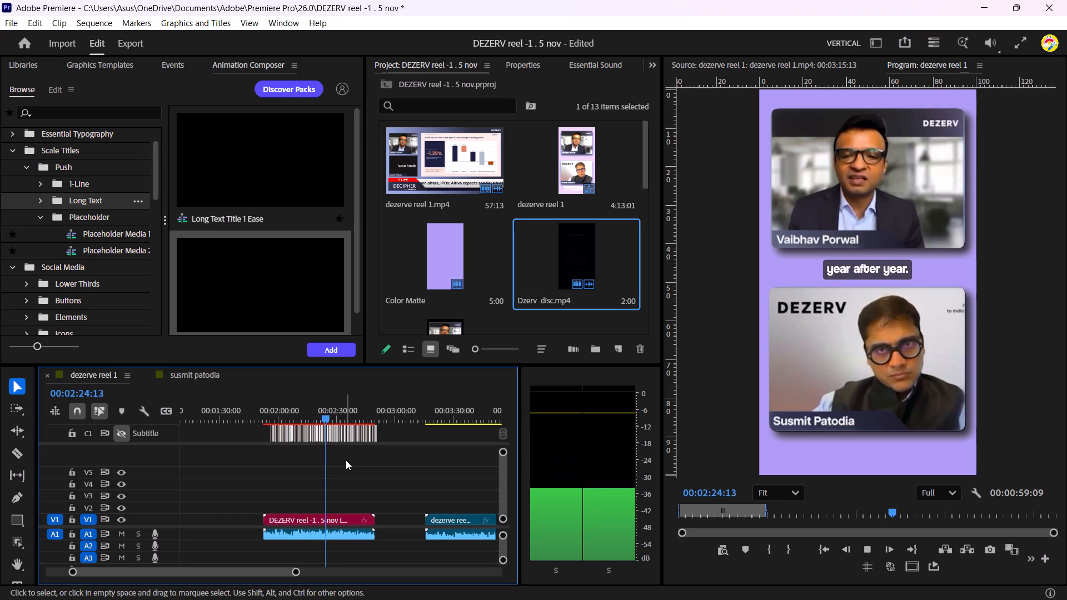
pyautogui.press('space')
pyautogui.press('space')
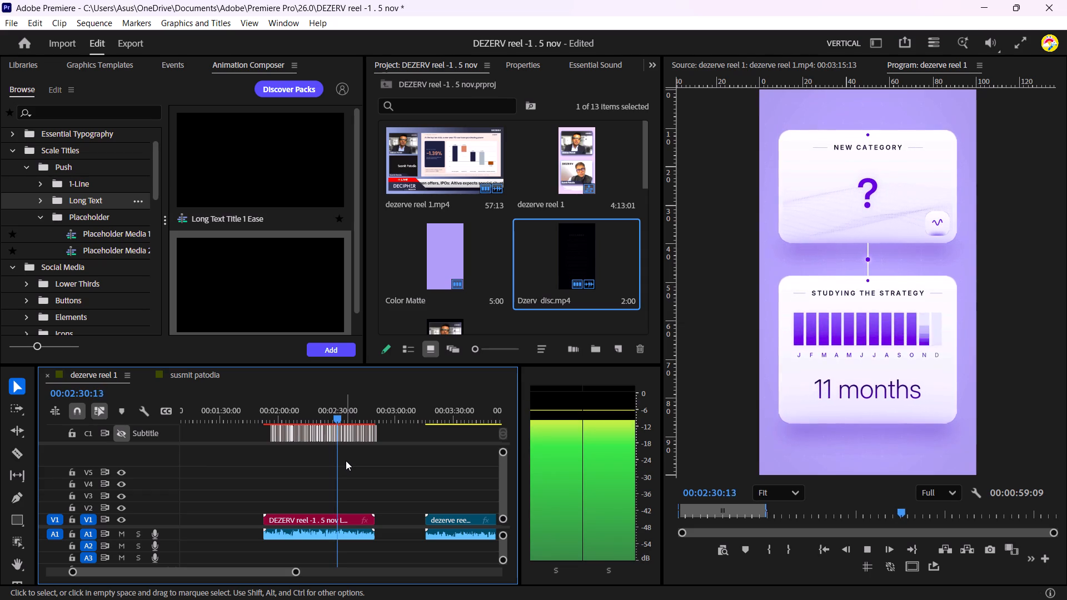
pyautogui.press('space')
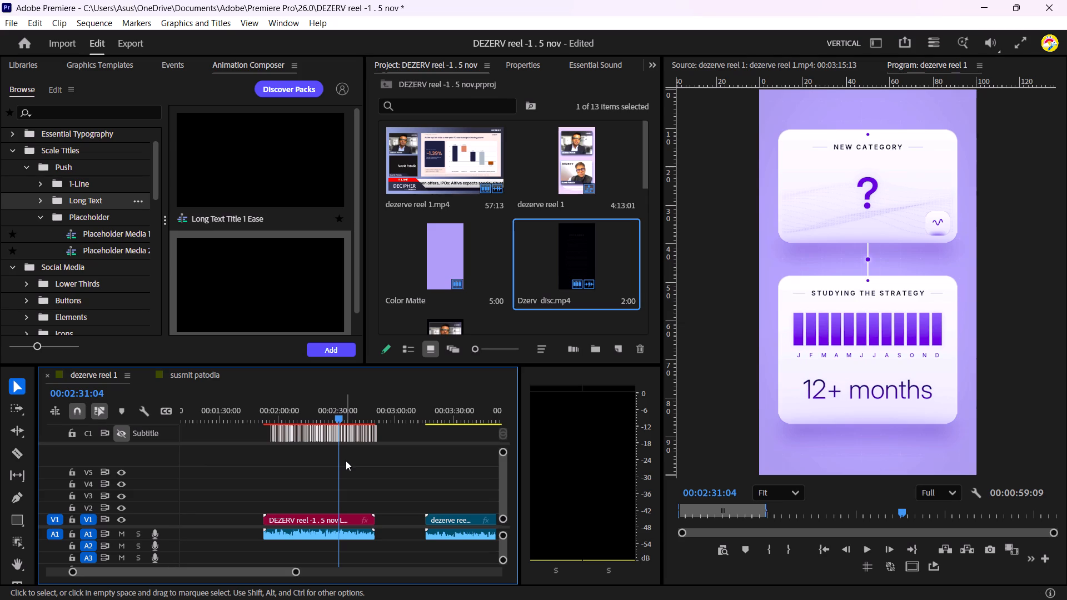
pyautogui.click(324, 411)
pyautogui.press('space')
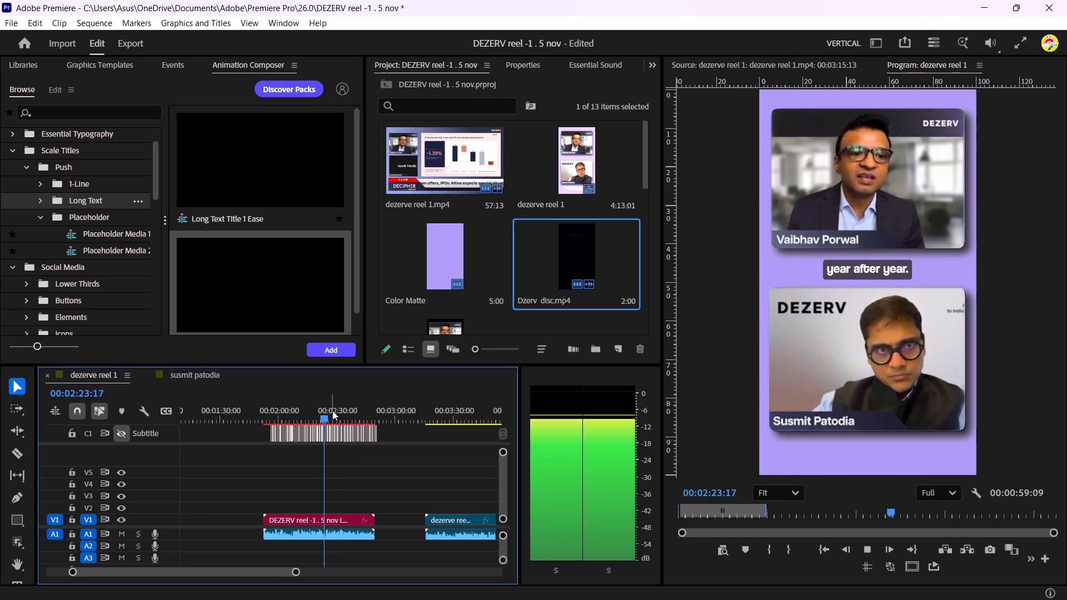
pyautogui.press('space')
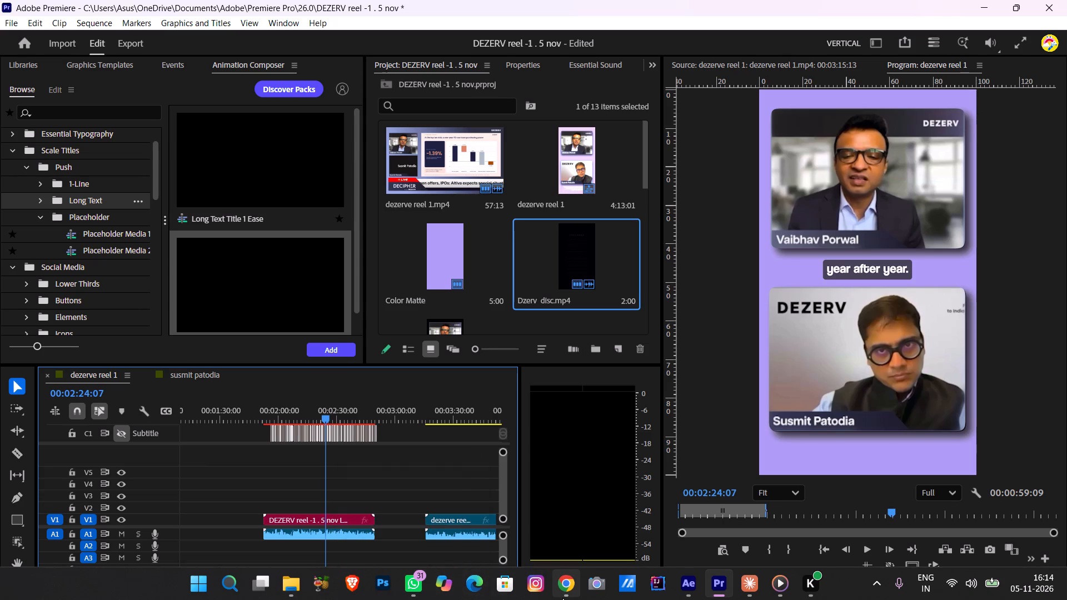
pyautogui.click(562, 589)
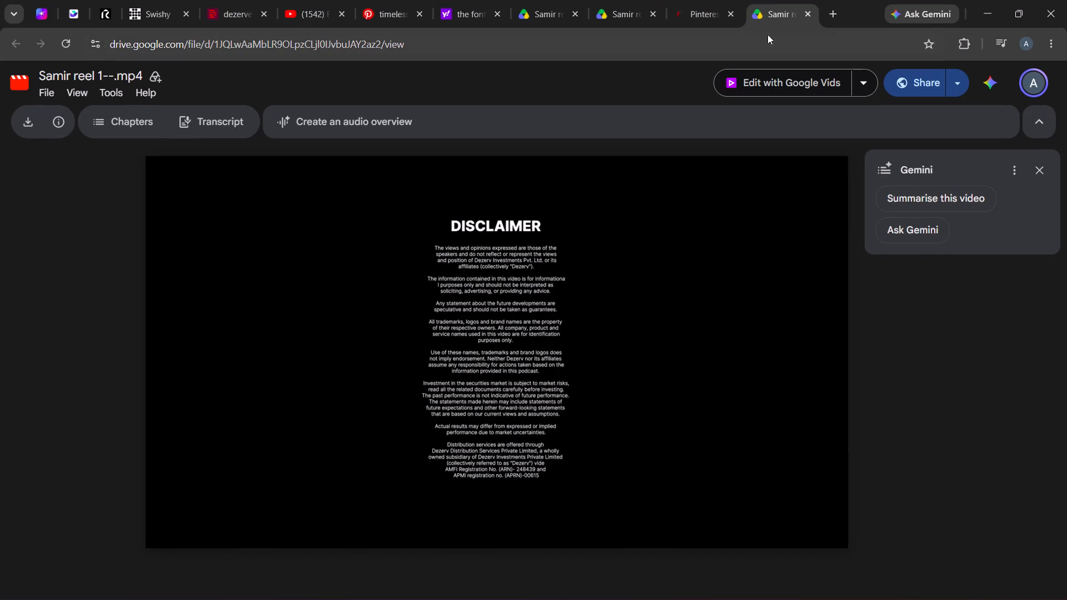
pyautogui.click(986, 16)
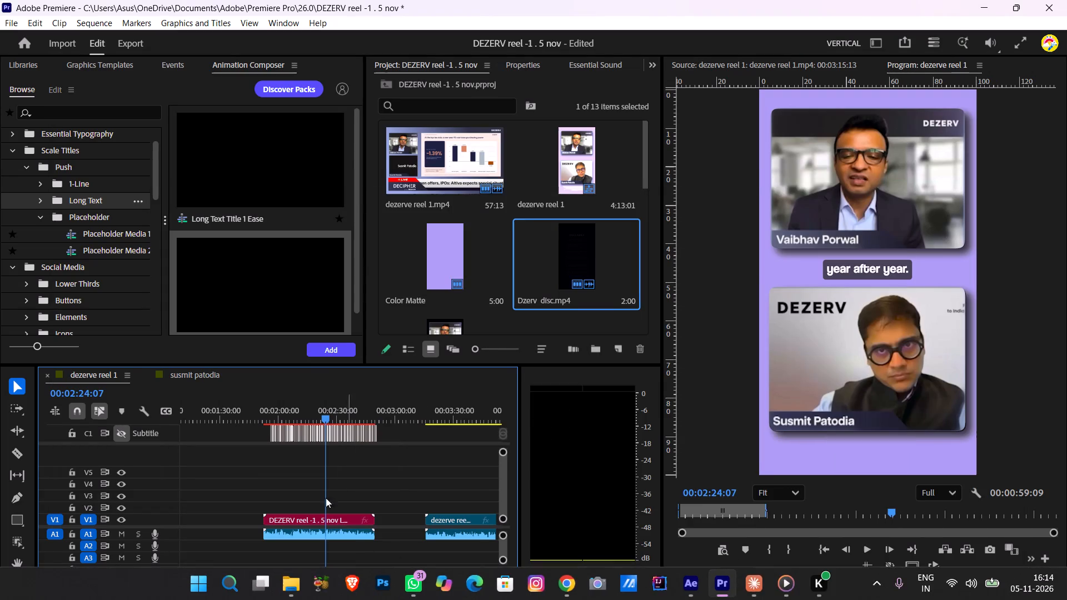
# Replay the linked comp from the "bleed returns" caption at 00:02:19:16 through the Studying the Strategy month-count animation.
pyautogui.click(317, 418)
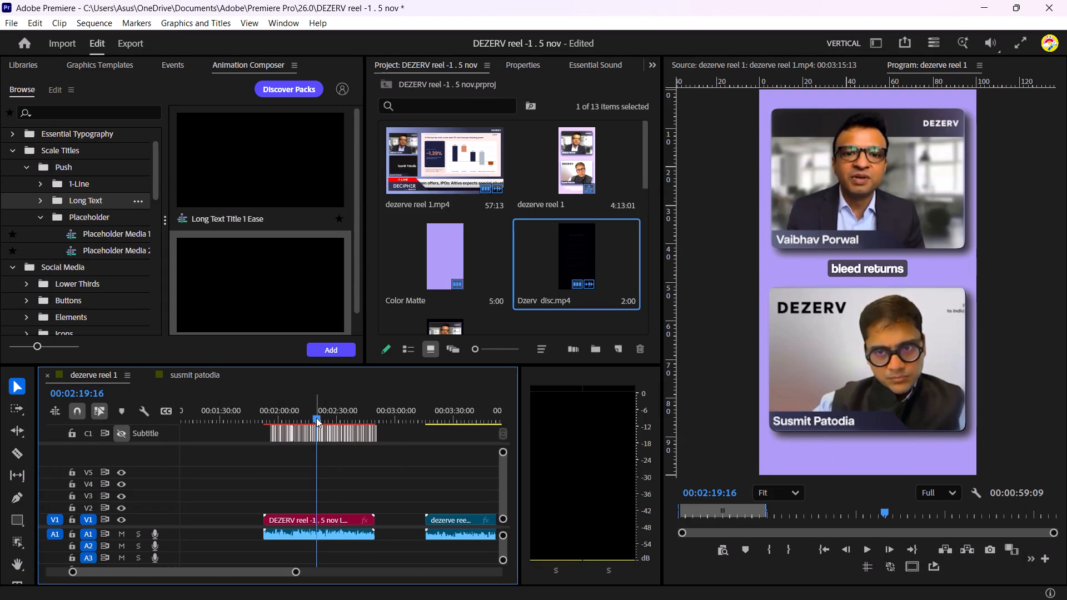
pyautogui.press('space')
pyautogui.moveTo(297, 572); pyautogui.dragTo(250, 574)
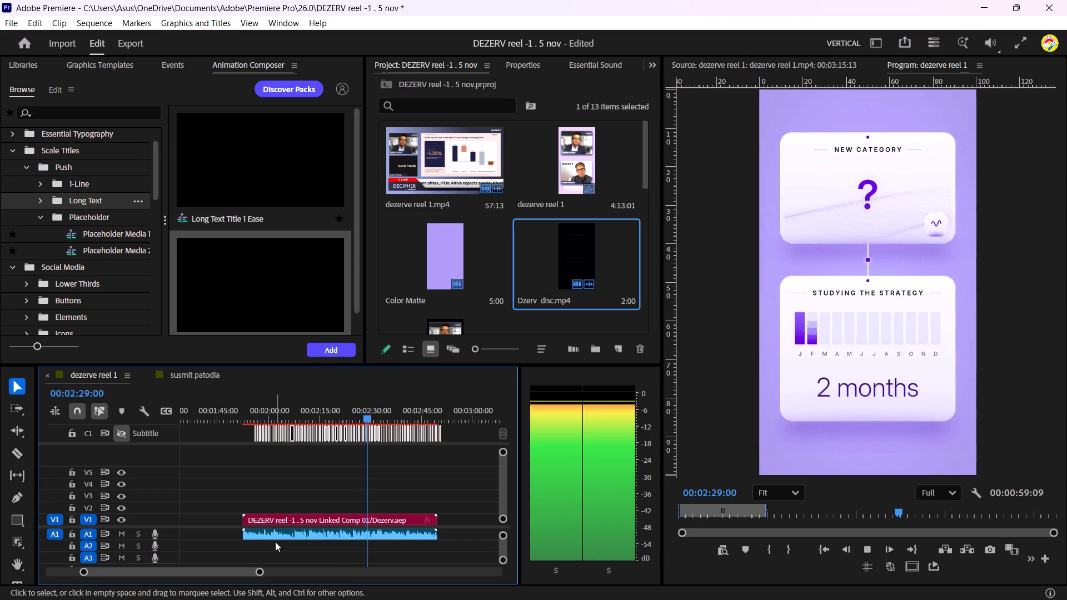
pyautogui.press('space')
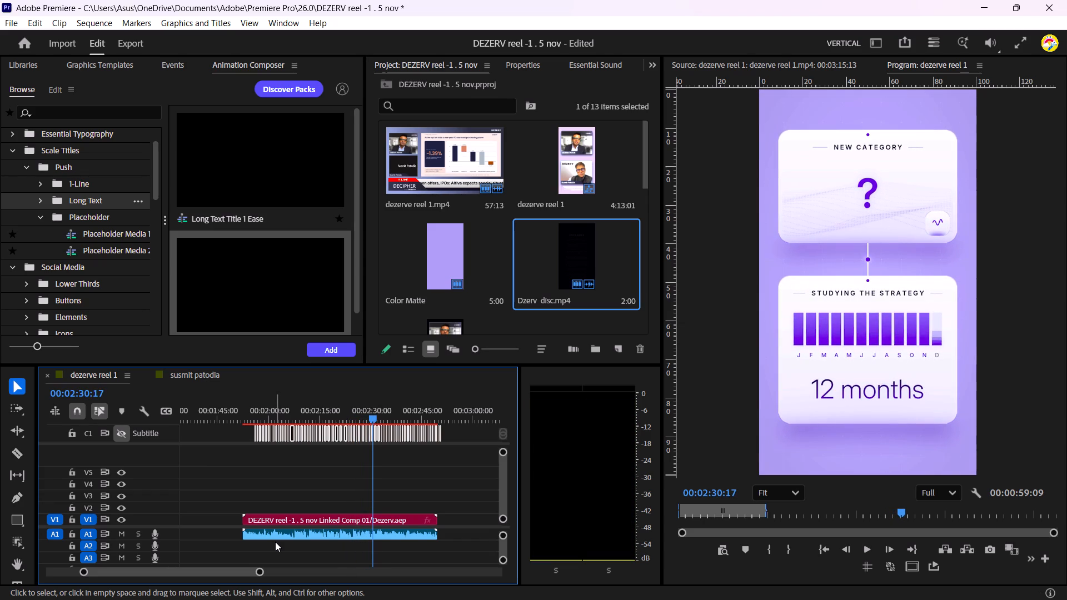
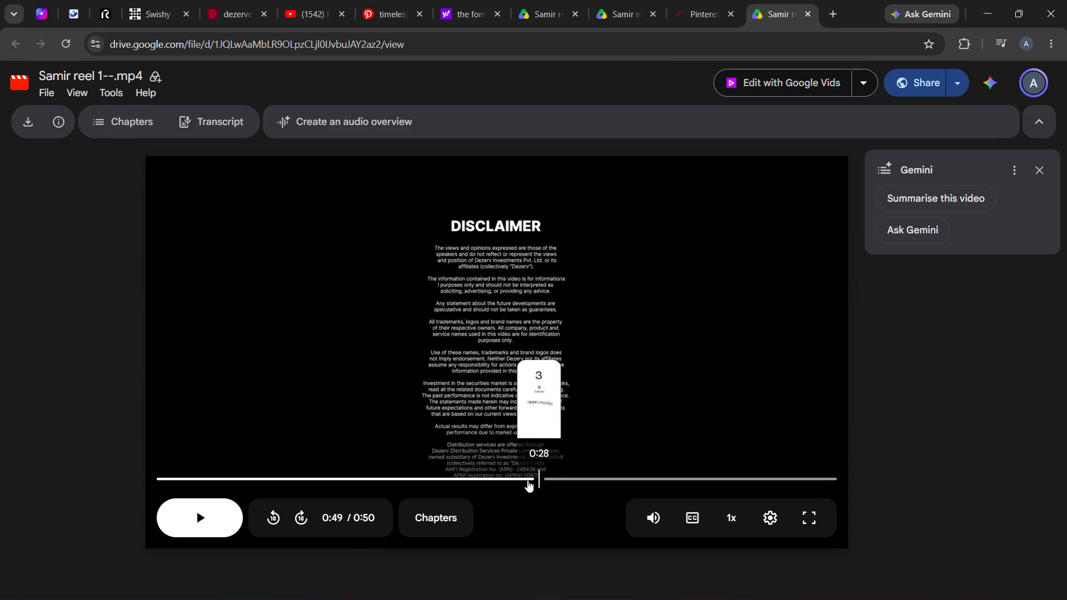
pyautogui.moveTo(527, 480); pyautogui.dragTo(155, 491)
pyautogui.press('space')
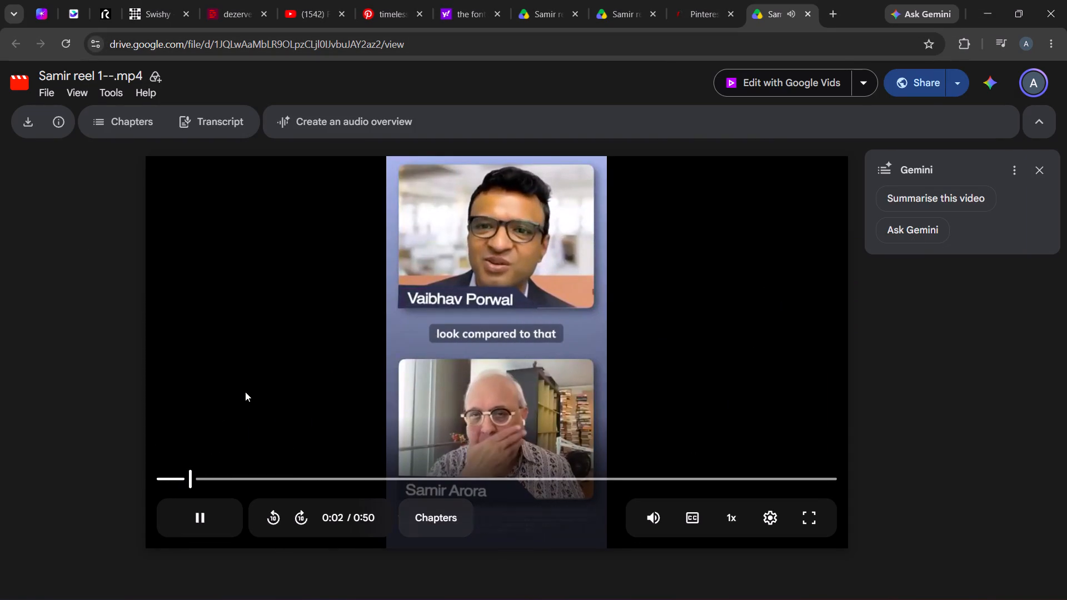
pyautogui.press('space')
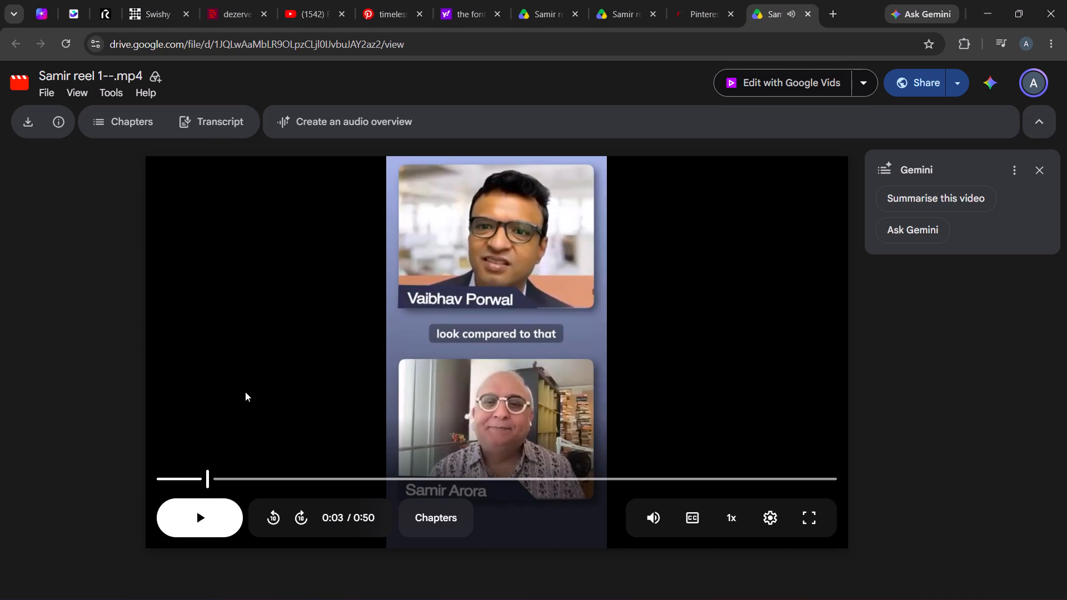
pyautogui.press('space')
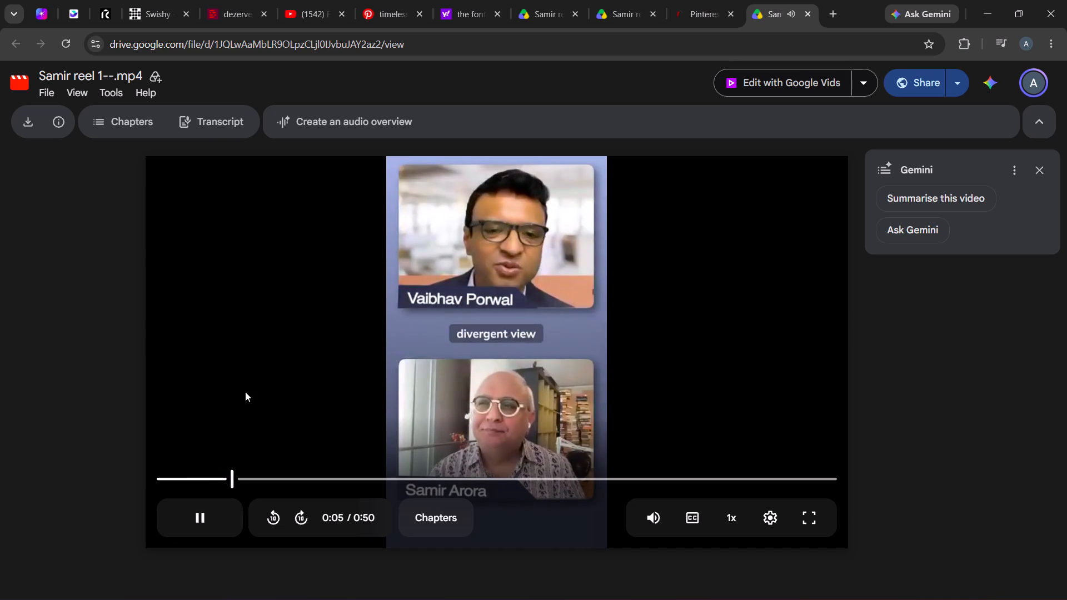
pyautogui.press('space')
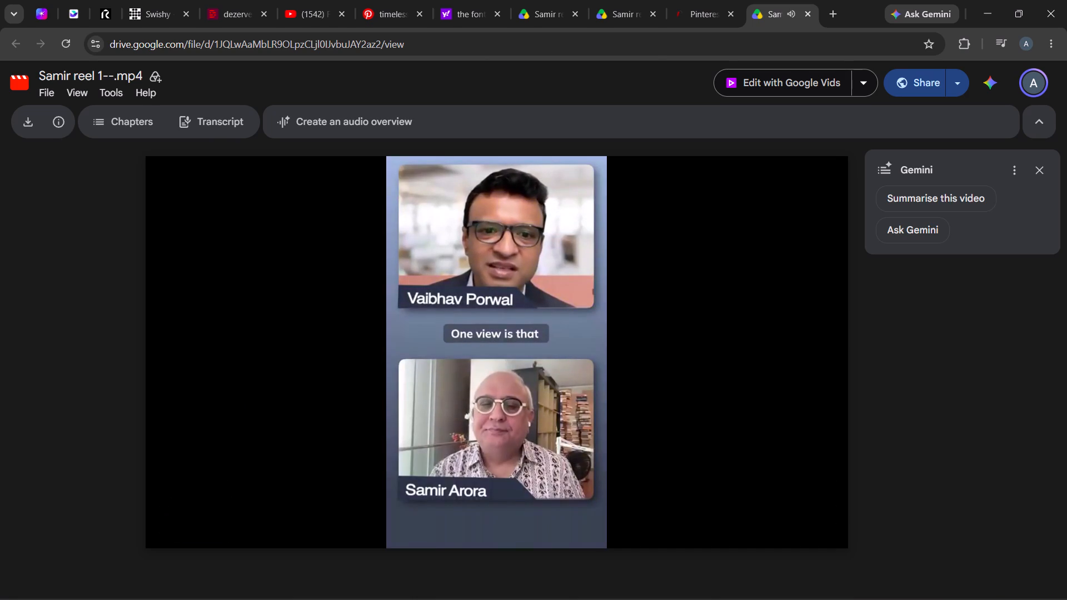
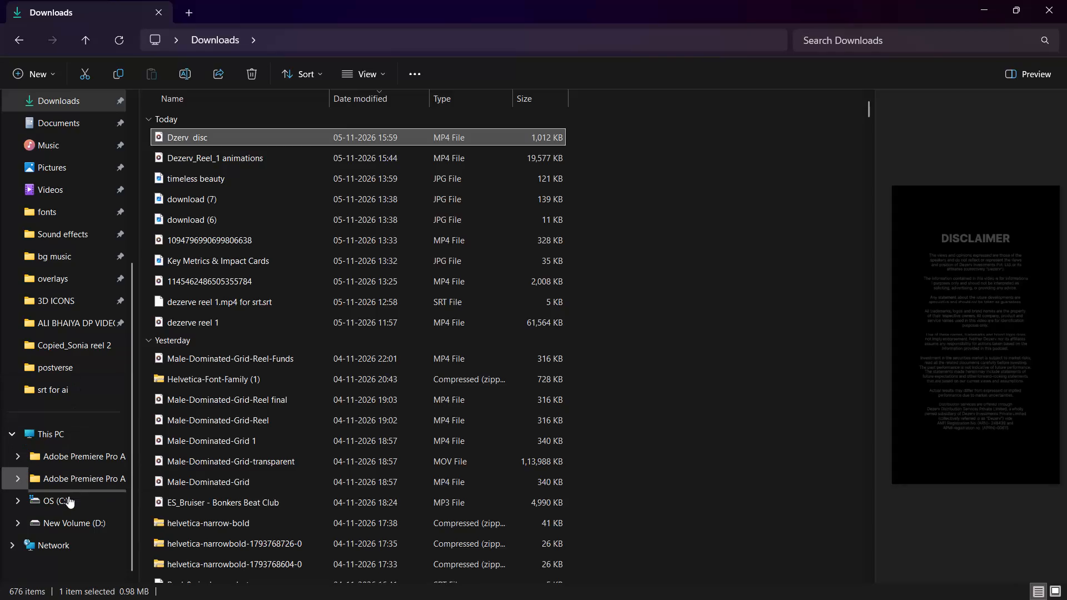
# In File Explorer, find the srt for ai folder on drive C and play the dezerve reel 1 video from it.
pyautogui.click(68, 496)
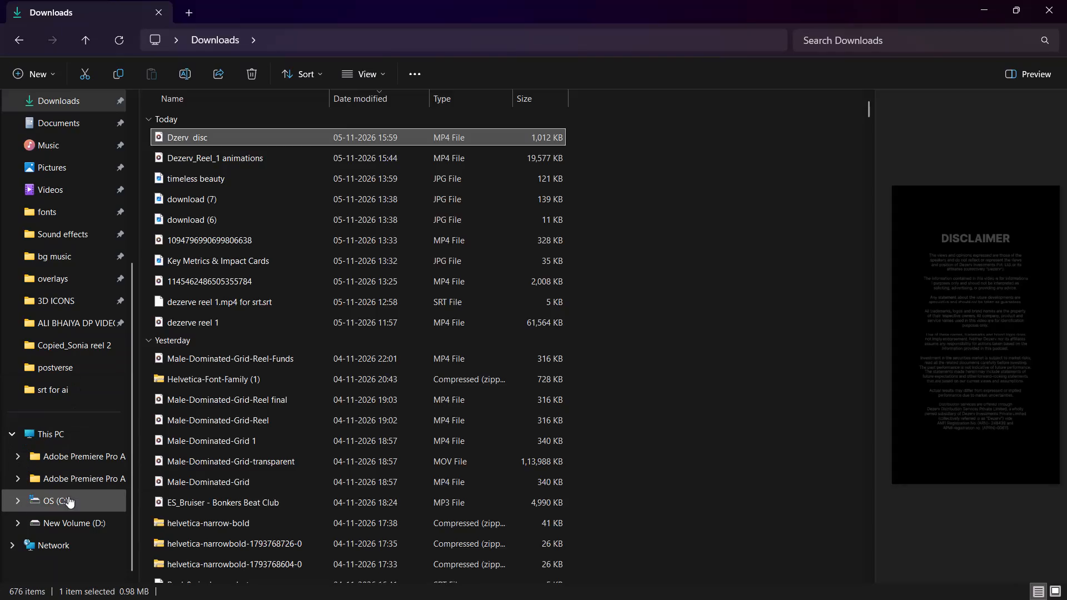
pyautogui.doubleClick(201, 115)
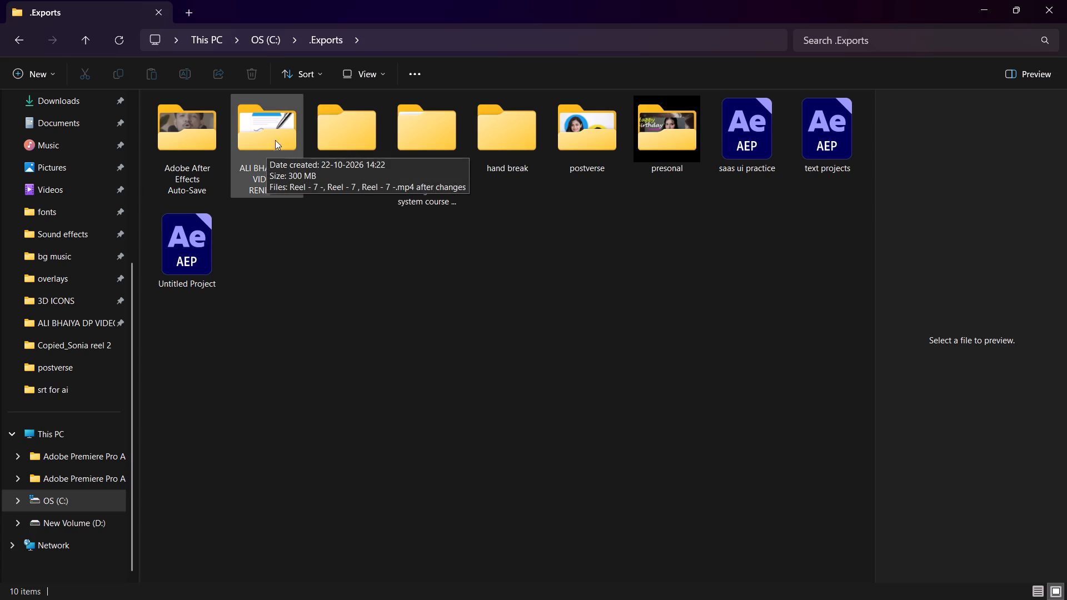
pyautogui.click(18, 39)
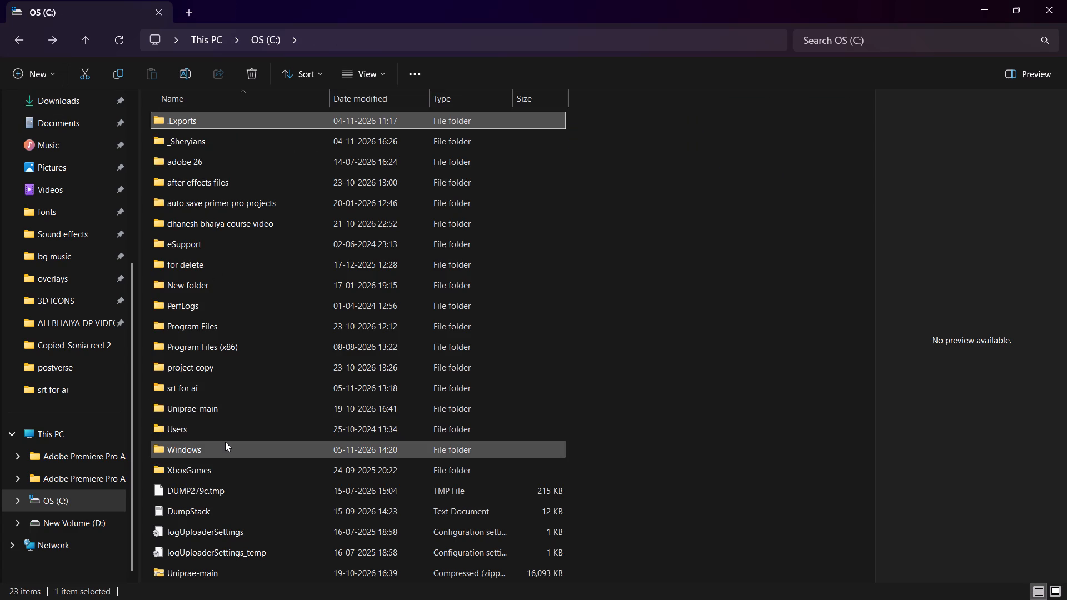
pyautogui.doubleClick(197, 388)
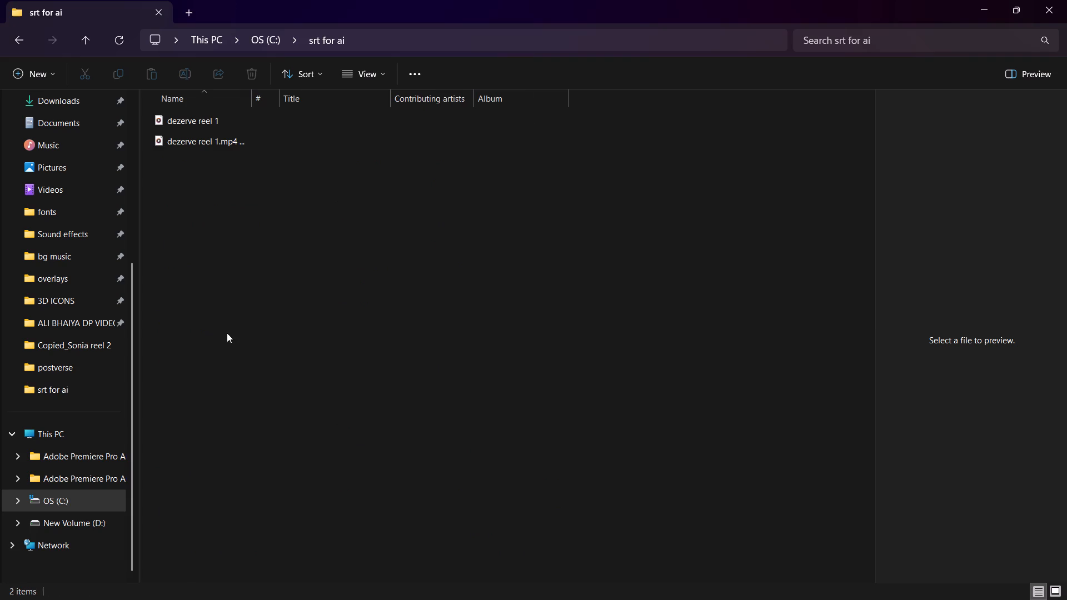
pyautogui.doubleClick(200, 120)
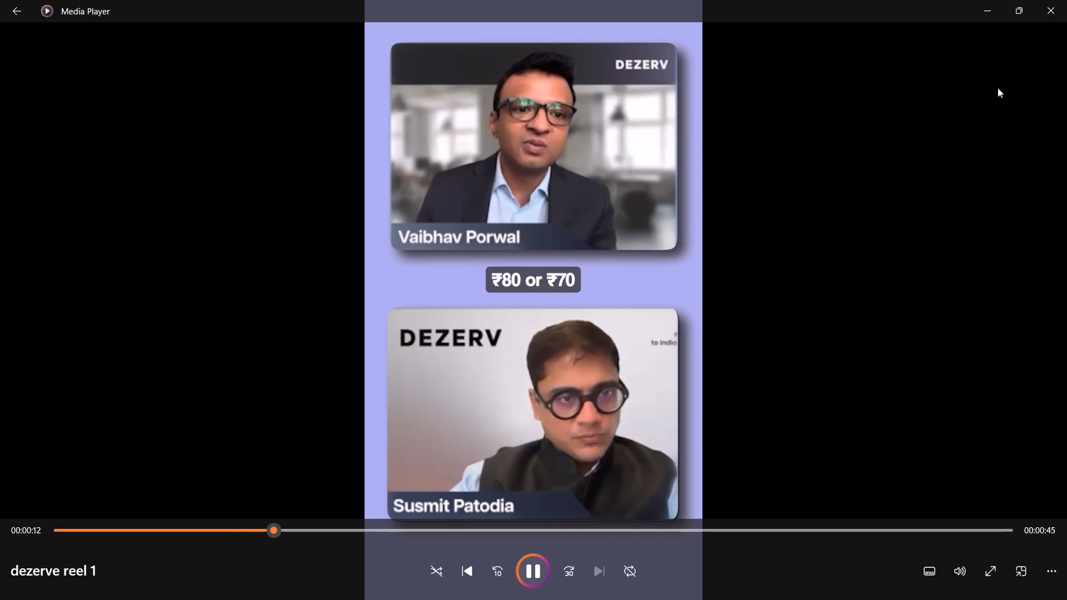
pyautogui.click(1045, 9)
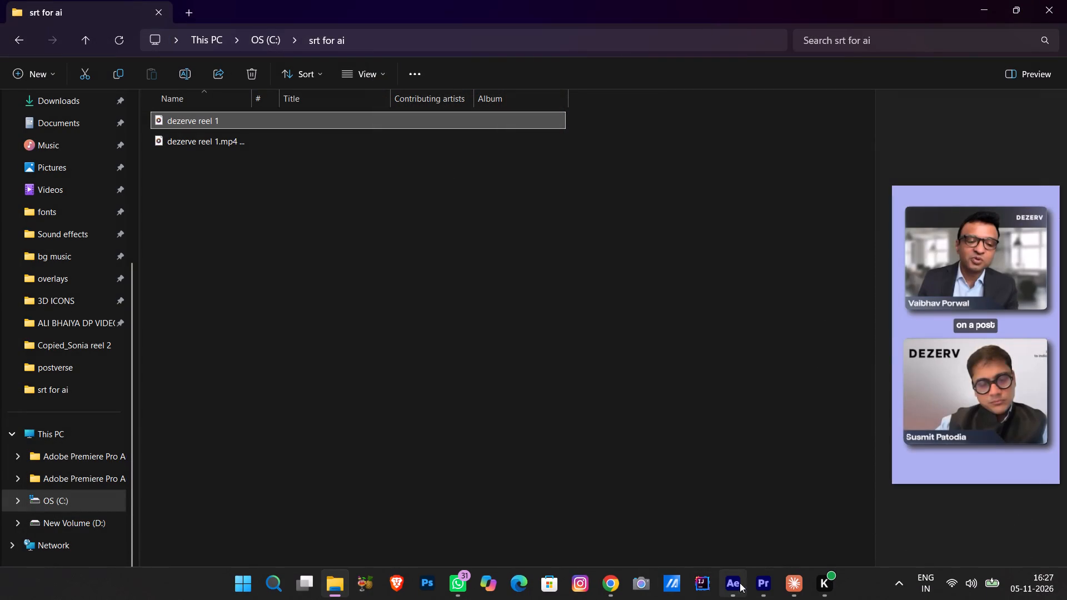
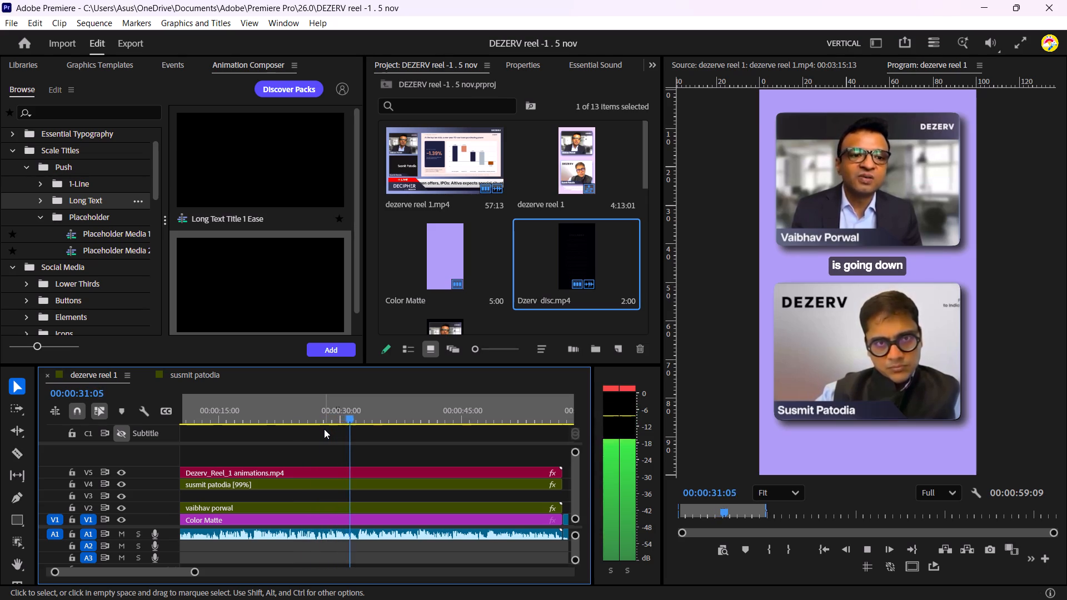
pyautogui.press('space')
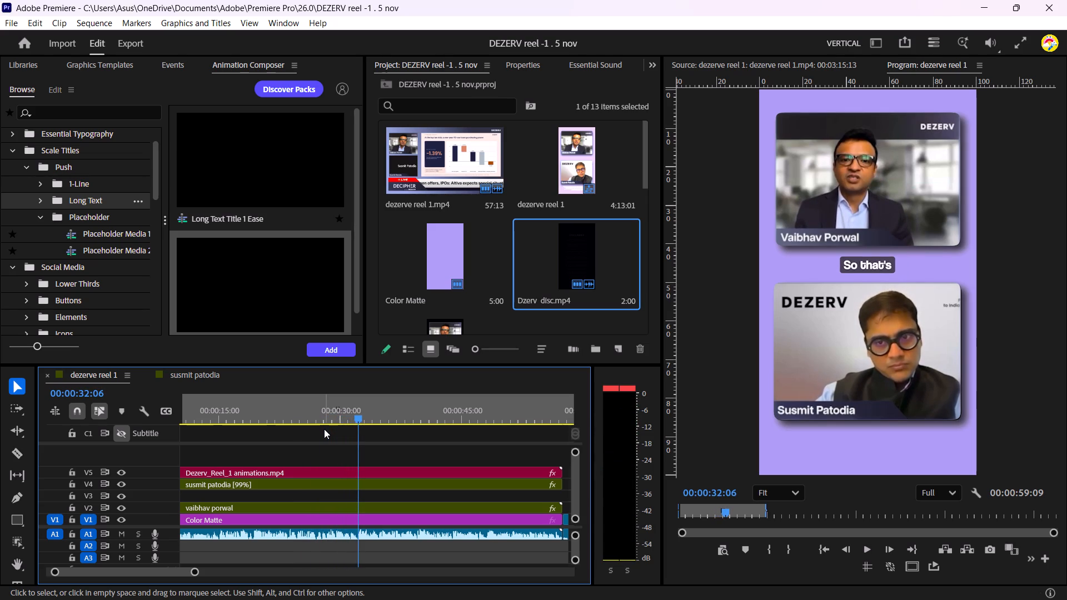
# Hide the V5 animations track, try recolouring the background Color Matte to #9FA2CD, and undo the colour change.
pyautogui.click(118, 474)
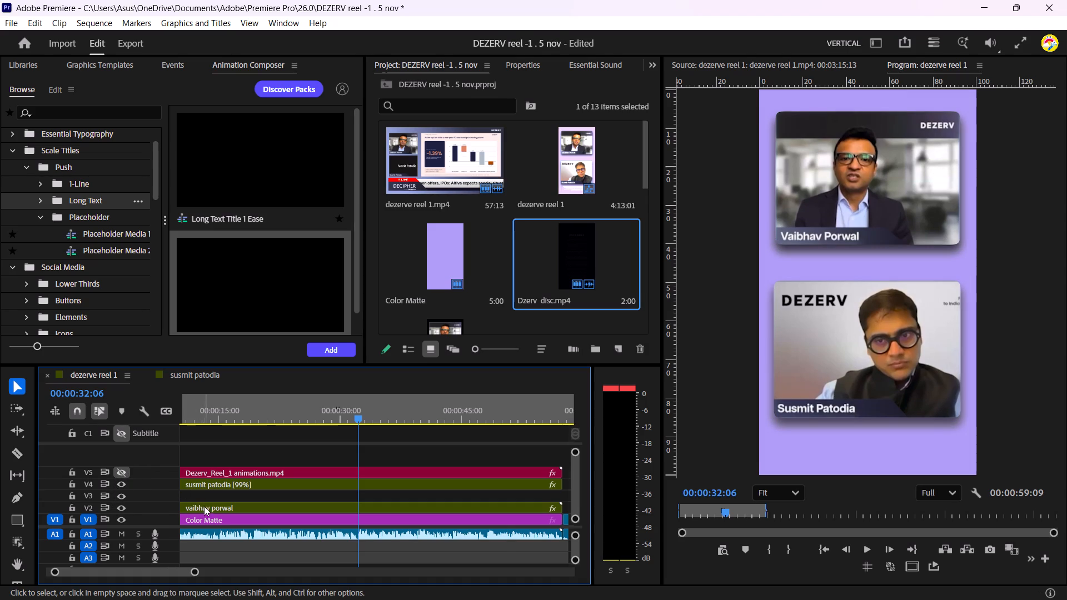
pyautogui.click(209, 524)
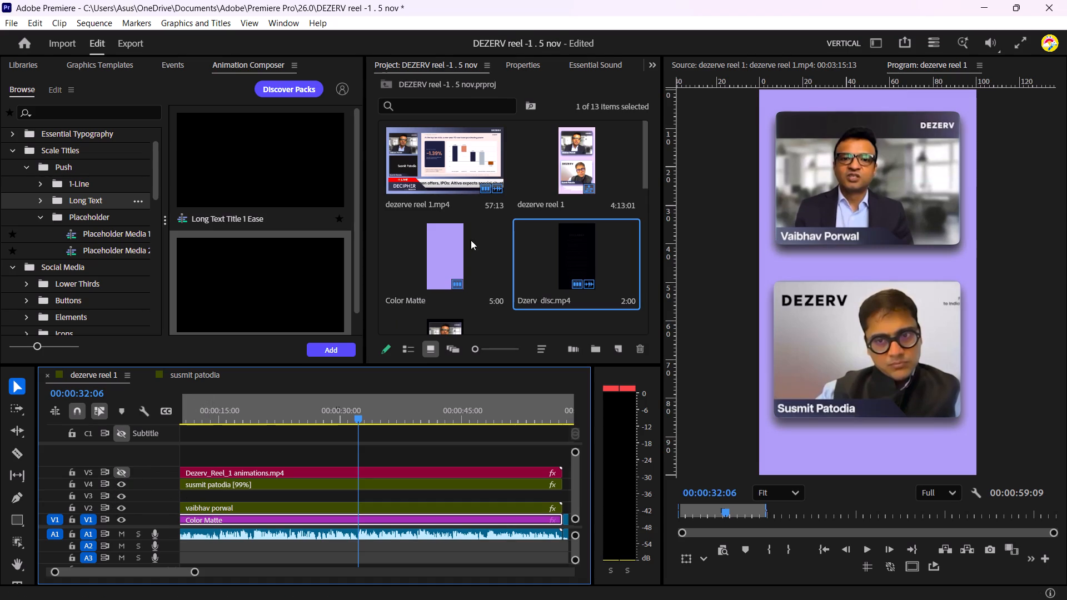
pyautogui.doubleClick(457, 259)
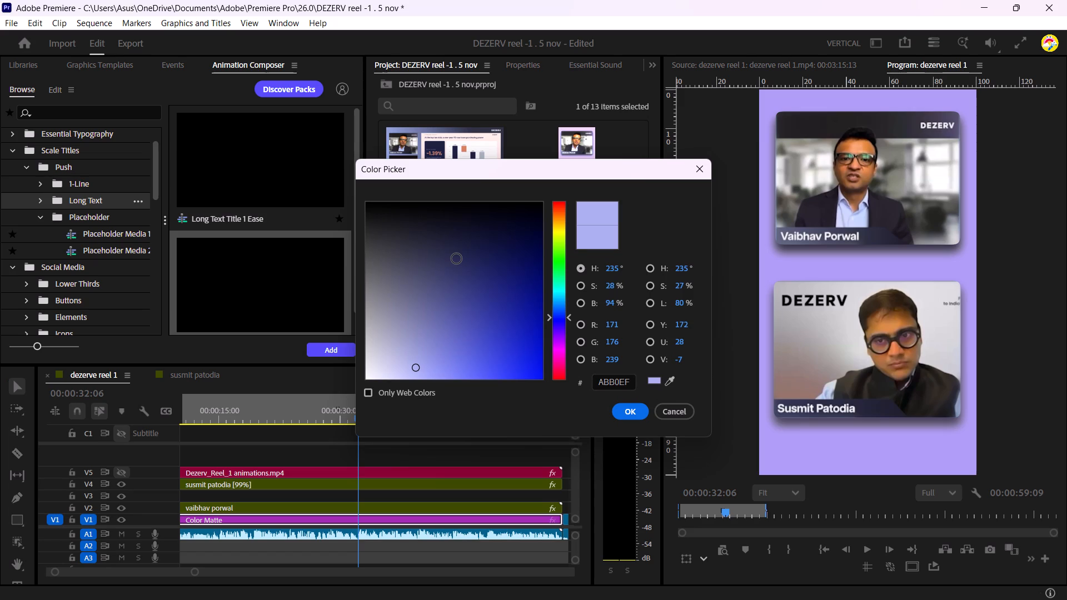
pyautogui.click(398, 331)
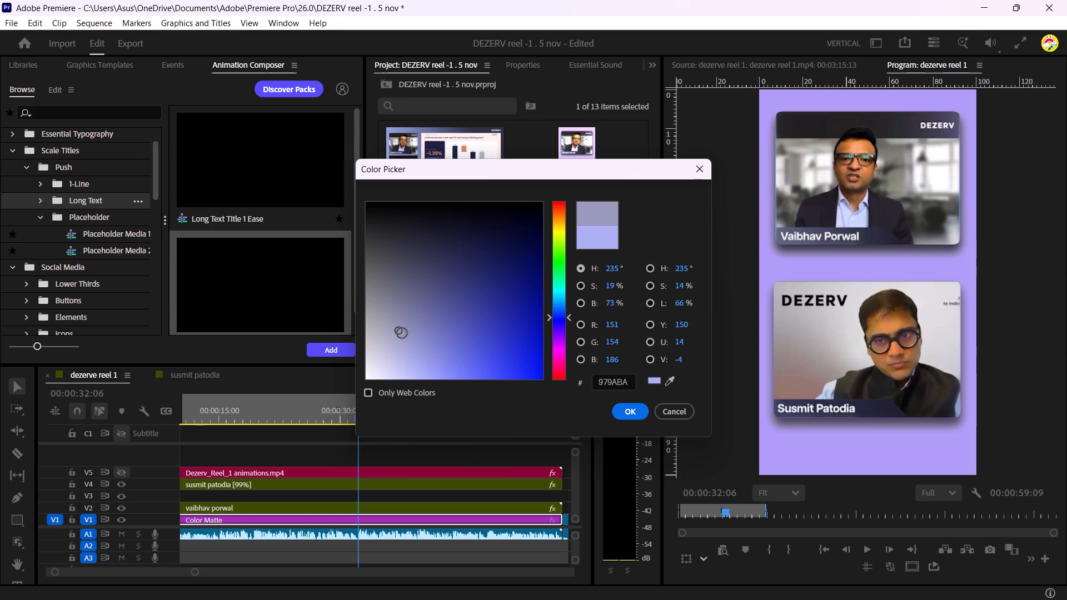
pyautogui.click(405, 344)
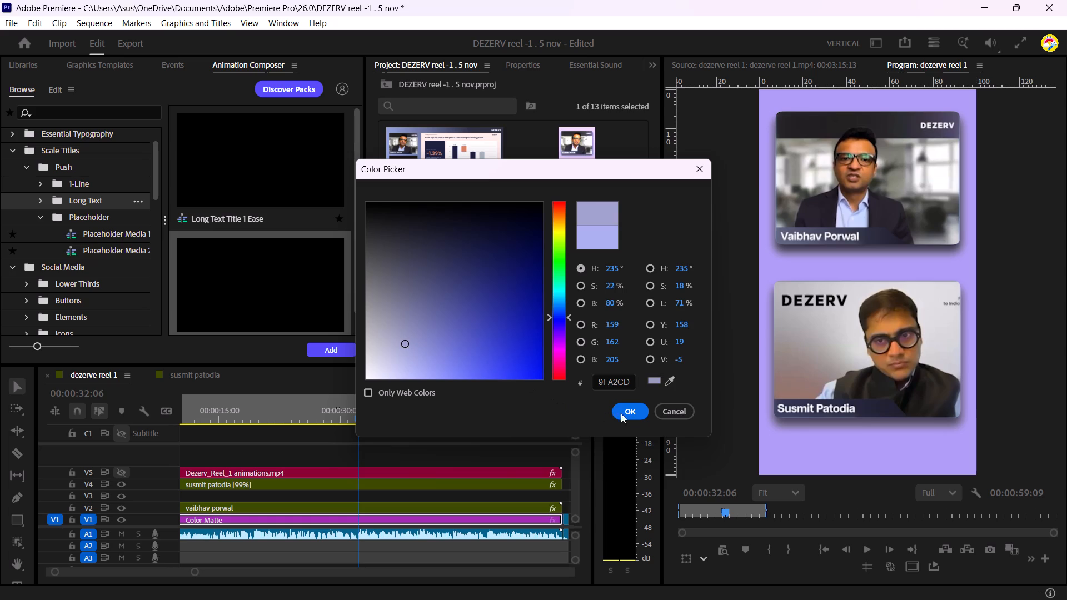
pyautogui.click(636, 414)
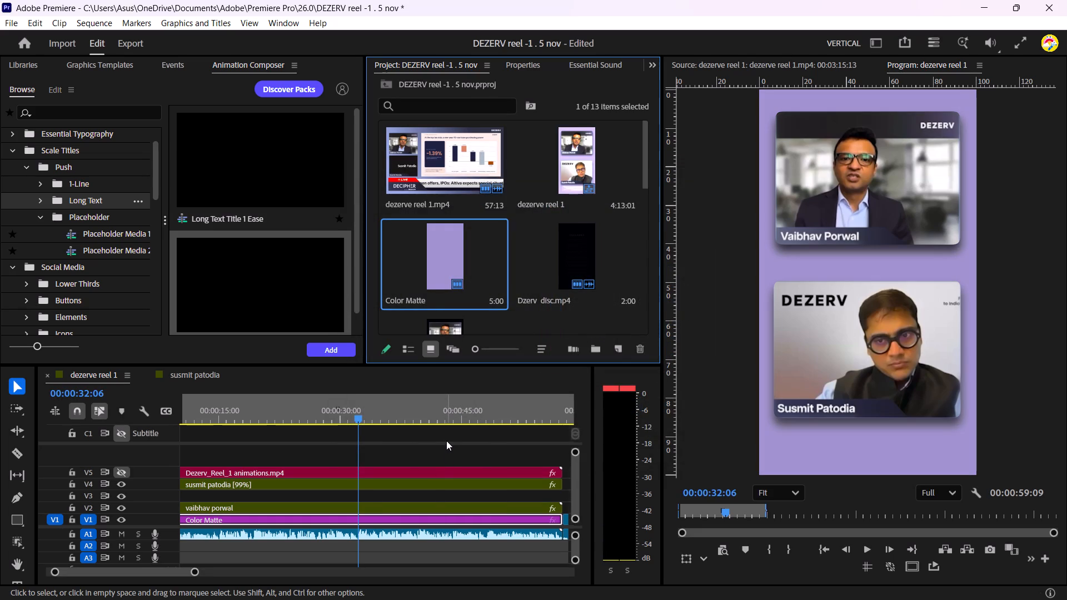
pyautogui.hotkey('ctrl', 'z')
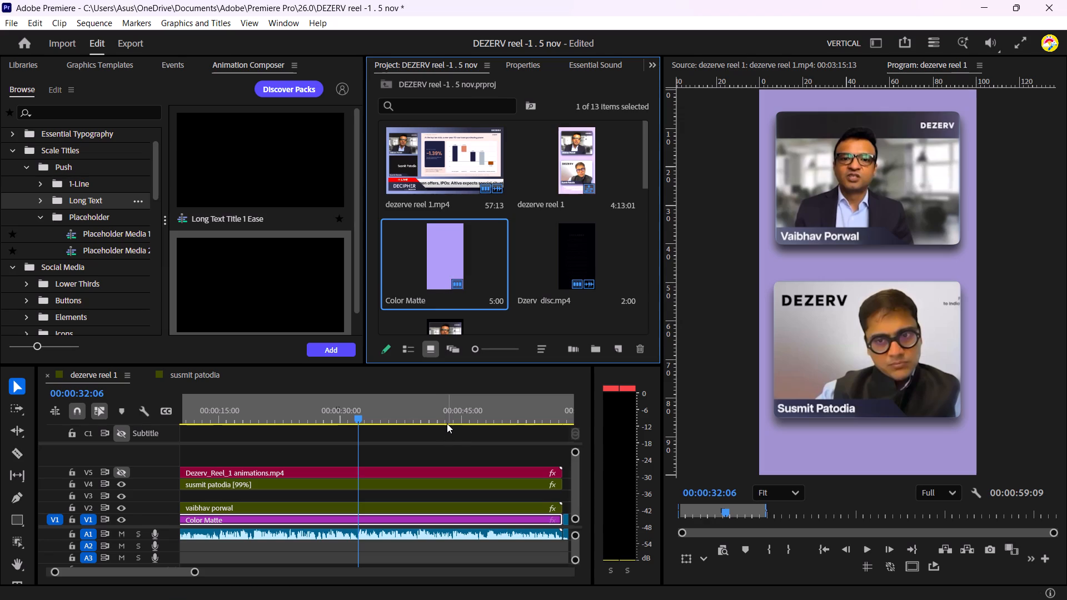
# Review the dezerve reel 1 sequence from the start to about 31 seconds, making the V5 animations track visible again at about 6 seconds.
pyautogui.moveTo(342, 414); pyautogui.dragTo(155, 418)
pyautogui.press('space')
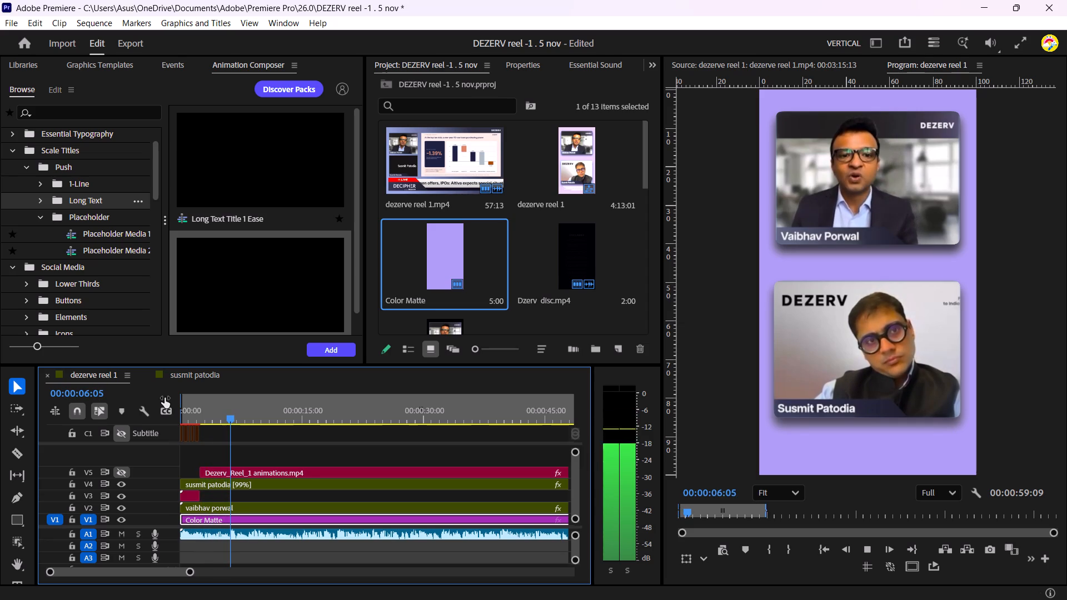
pyautogui.press('space')
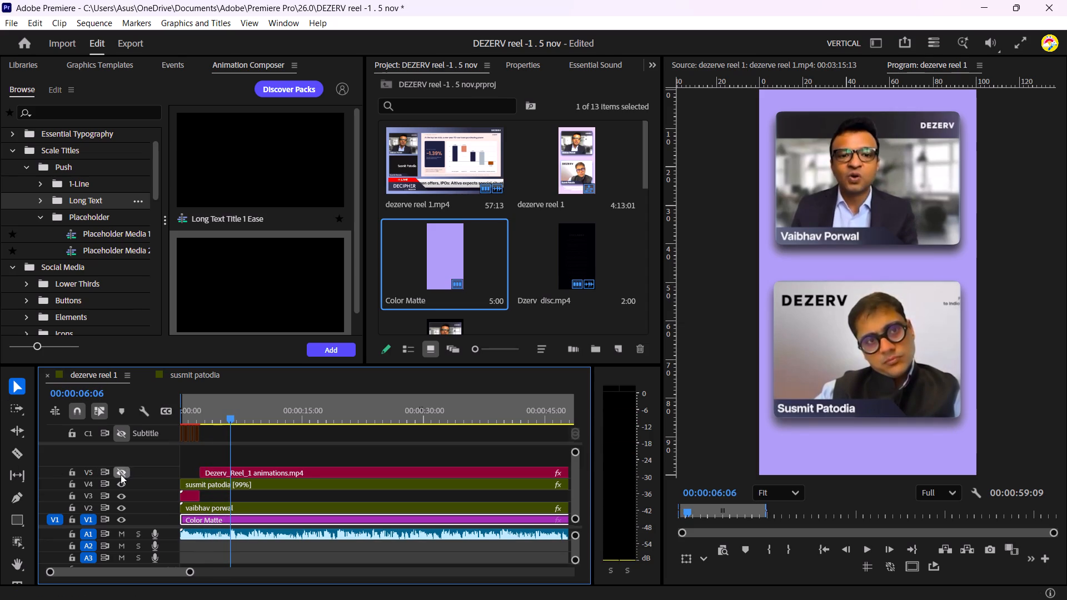
pyautogui.click(121, 474)
pyautogui.press('space')
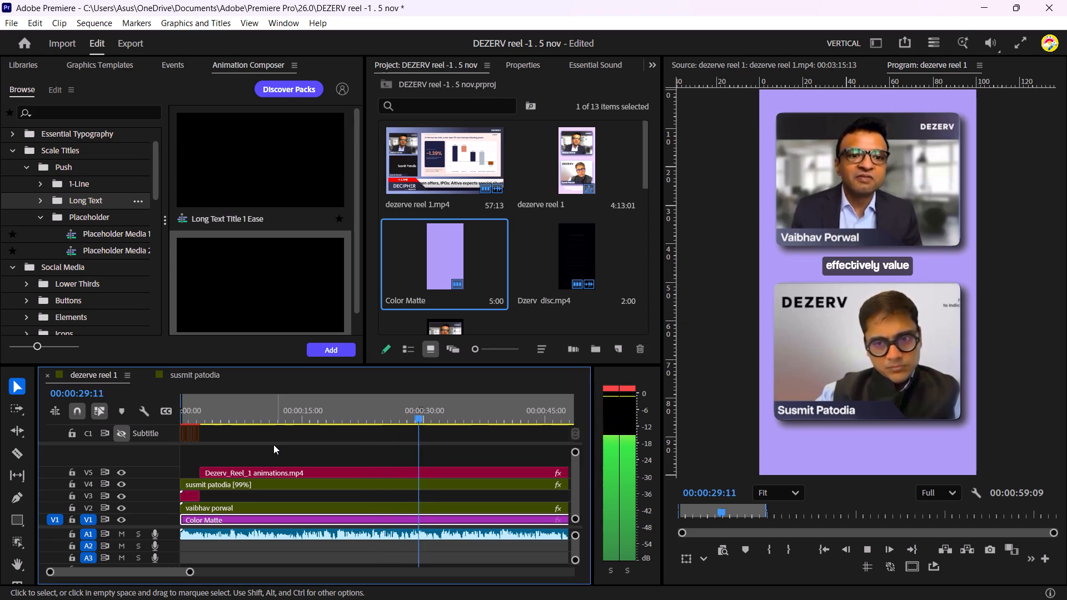
pyautogui.press('space')
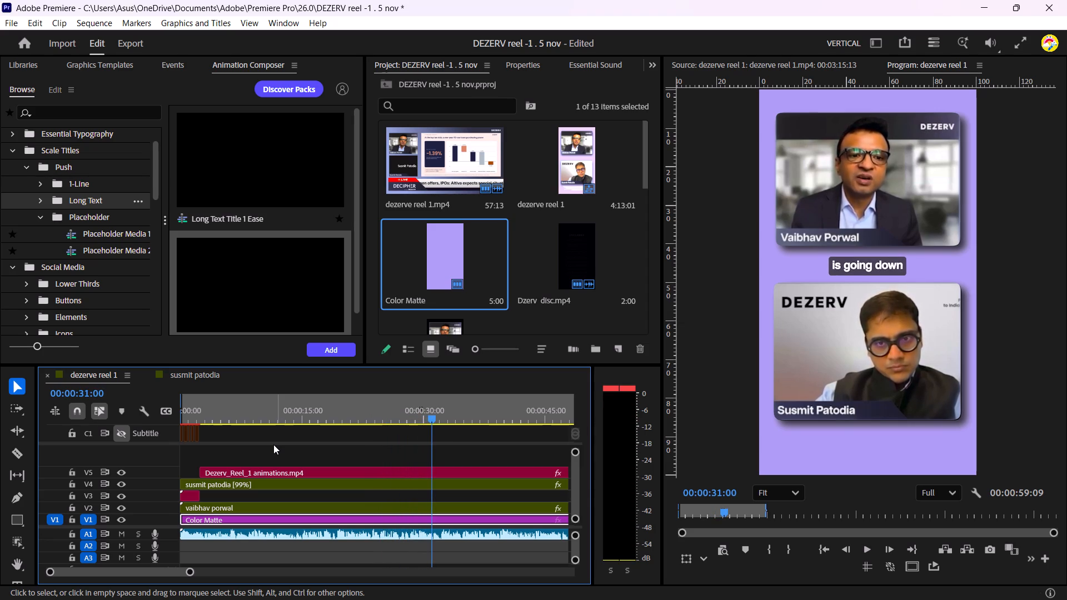
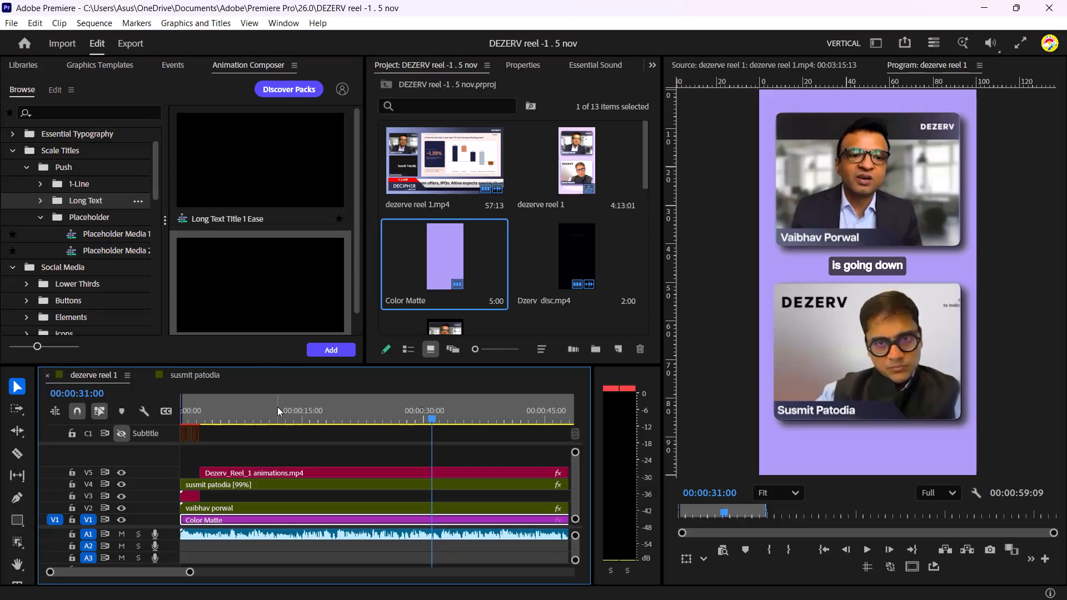
# Skim the dezerve reel 1 sequence from about 15 to 56 seconds, checking the New Category and New alternative vs arbitrage funds animations.
pyautogui.moveTo(276, 409); pyautogui.dragTo(309, 423)
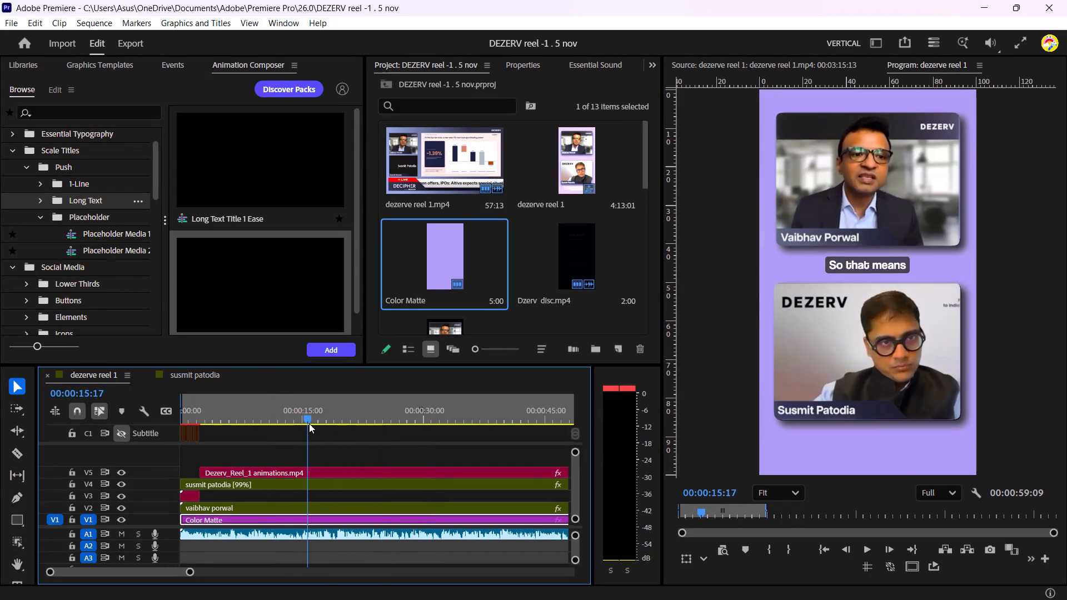
pyautogui.moveTo(309, 423); pyautogui.dragTo(346, 422)
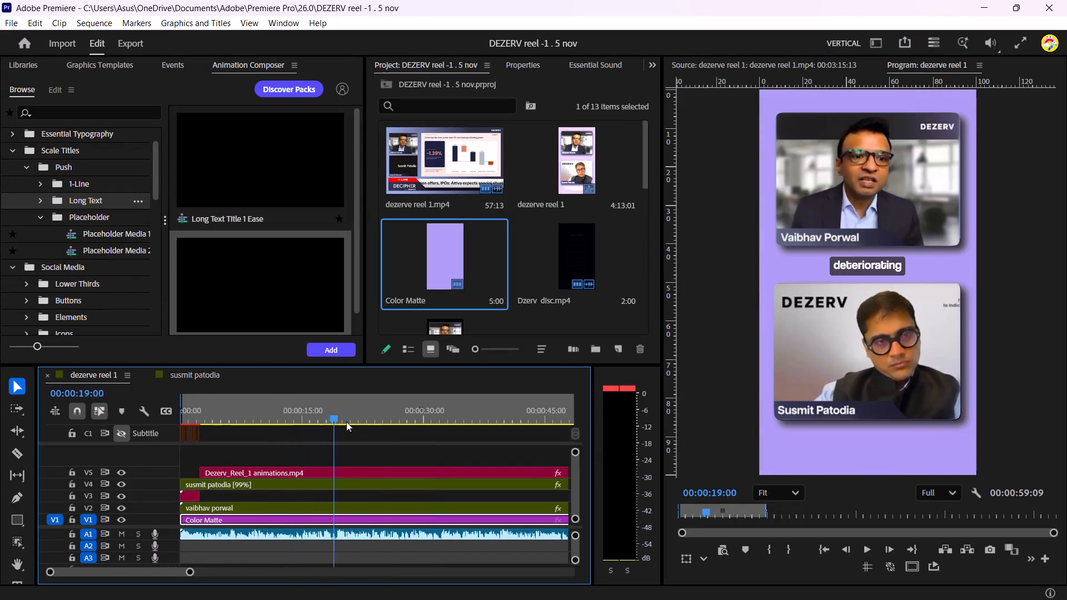
pyautogui.moveTo(346, 422); pyautogui.dragTo(517, 427)
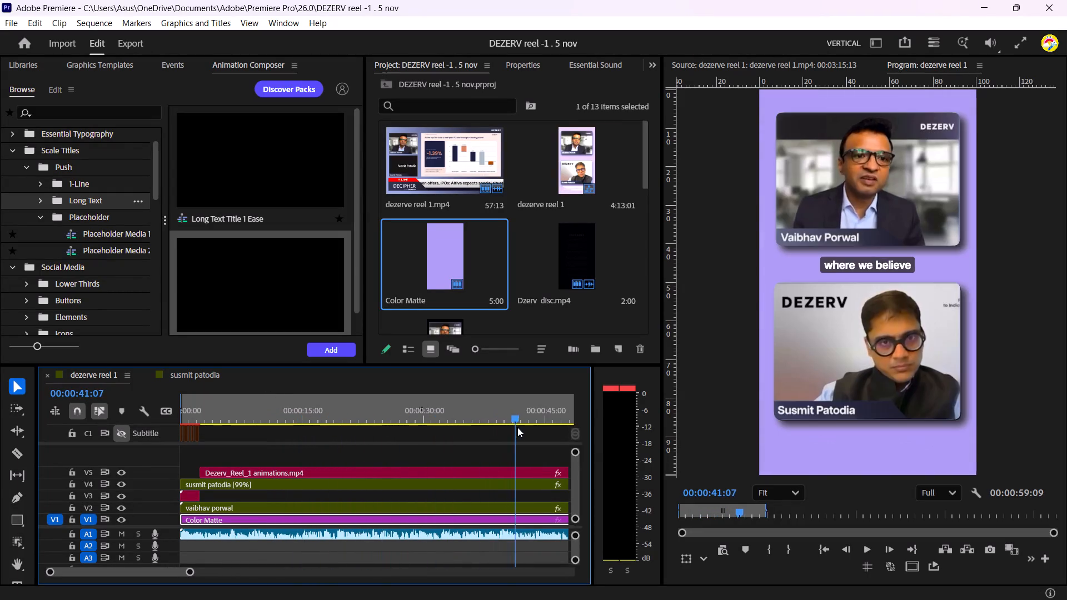
pyautogui.moveTo(517, 427); pyautogui.dragTo(493, 420)
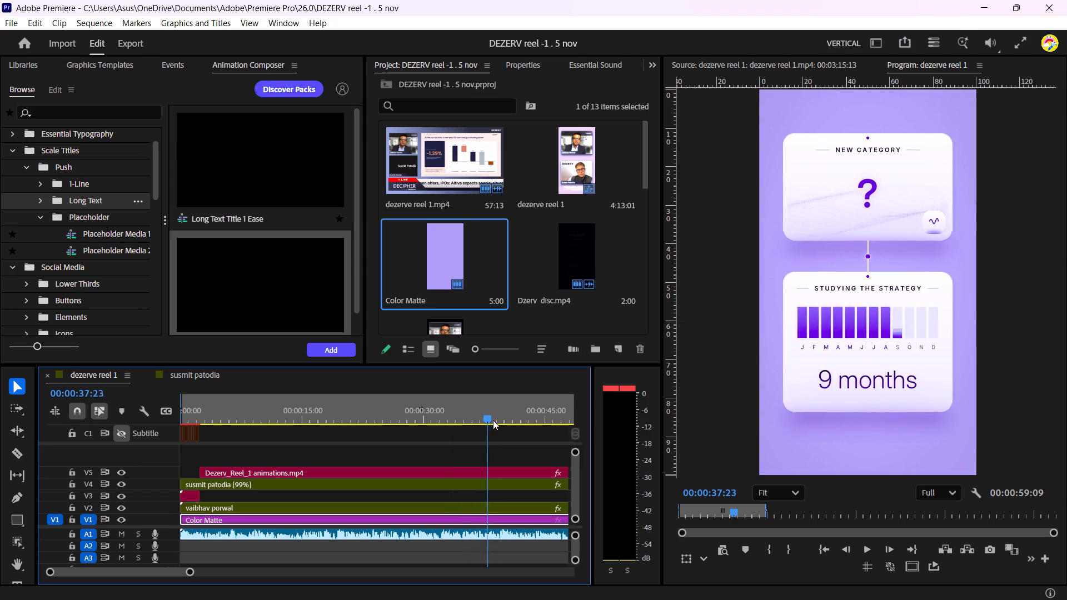
pyautogui.moveTo(493, 420); pyautogui.dragTo(478, 421)
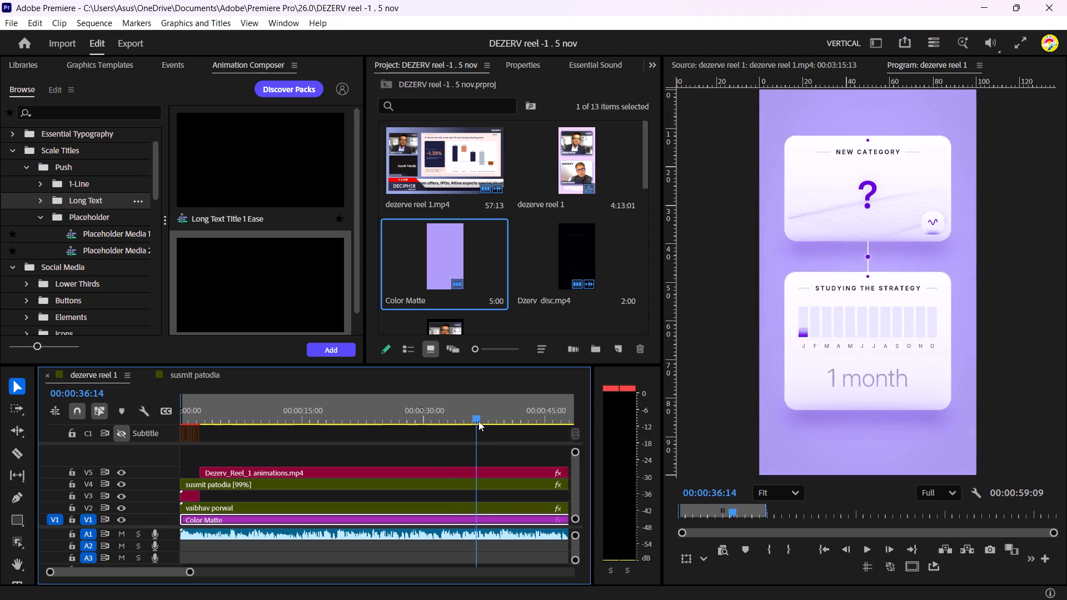
pyautogui.moveTo(478, 421); pyautogui.dragTo(501, 421)
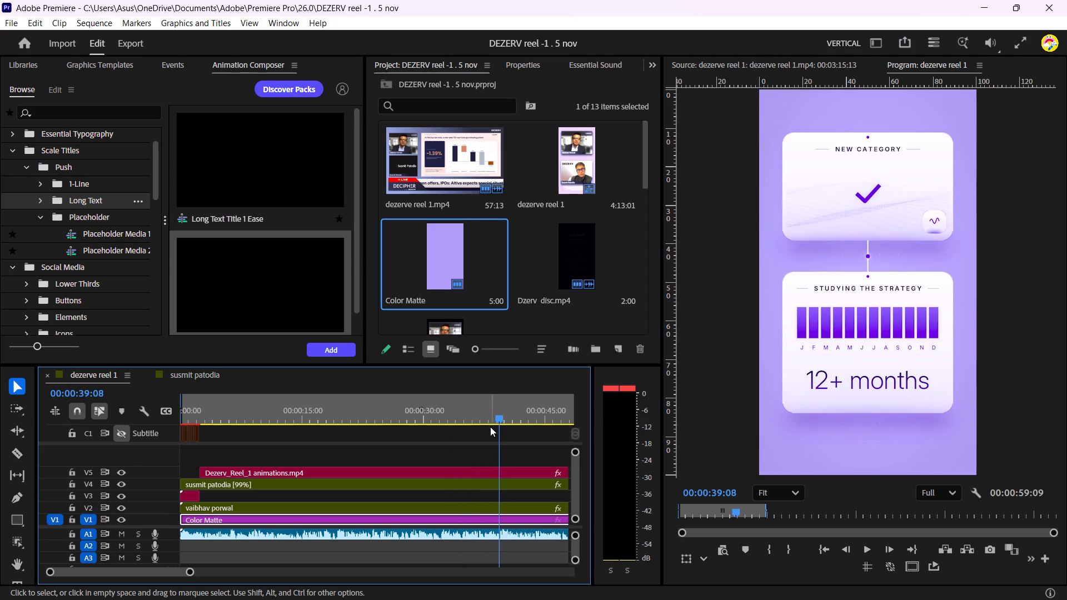
pyautogui.scroll(-2, 490, 430)
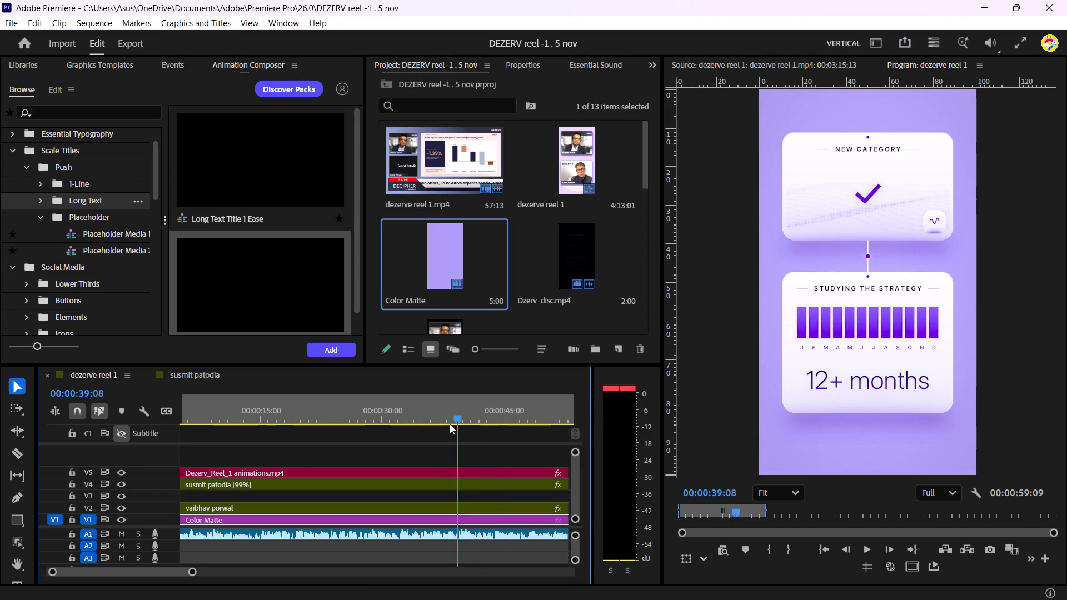
pyautogui.moveTo(453, 419); pyautogui.dragTo(520, 419)
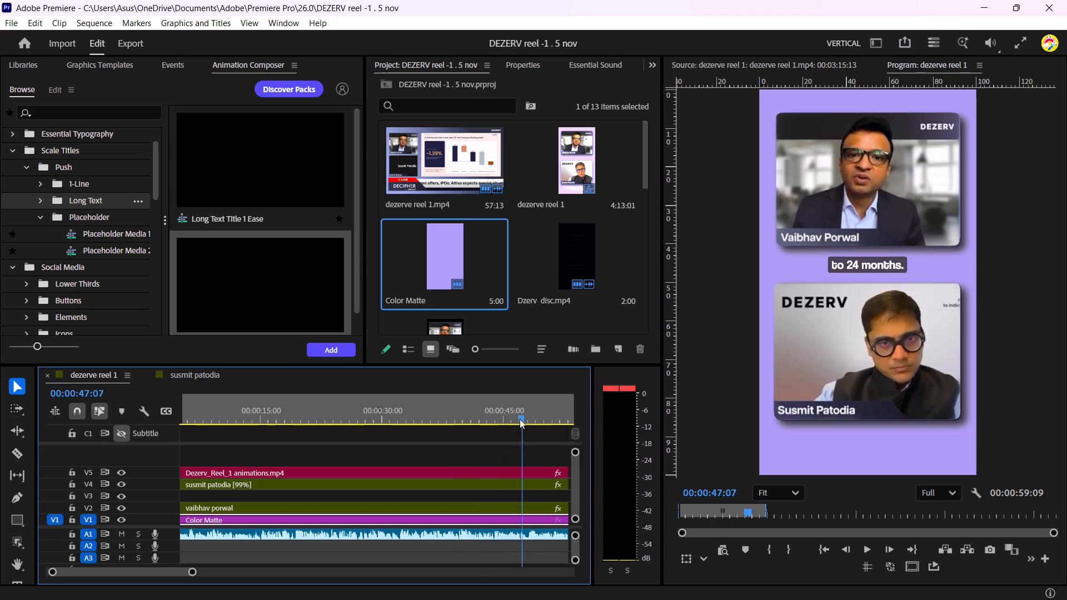
pyautogui.moveTo(520, 419); pyautogui.dragTo(571, 413)
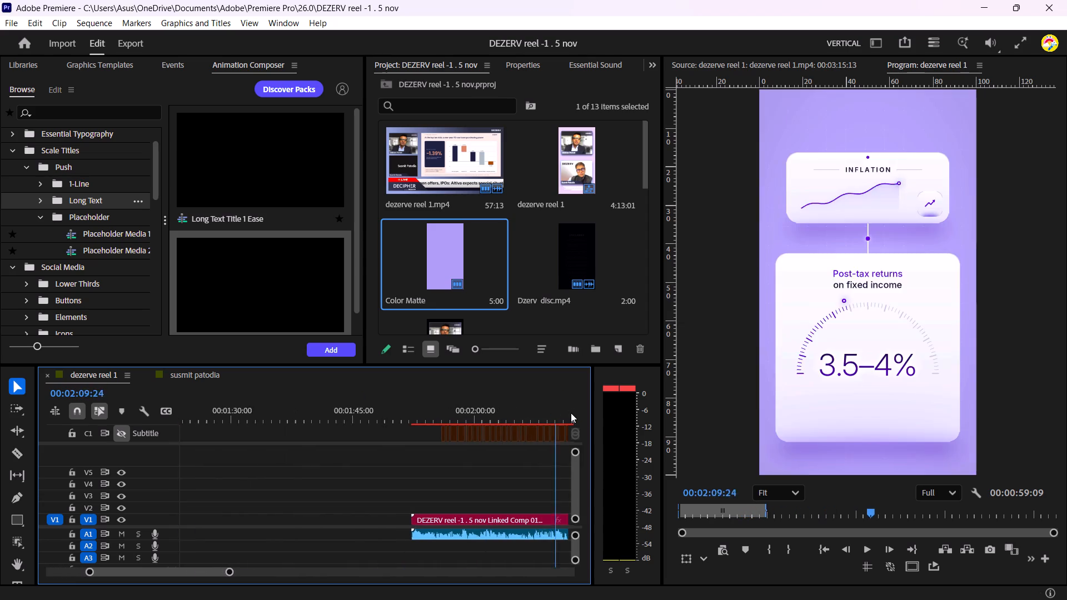
pyautogui.moveTo(571, 413); pyautogui.dragTo(299, 418)
pyautogui.scroll(10, 250, 457)
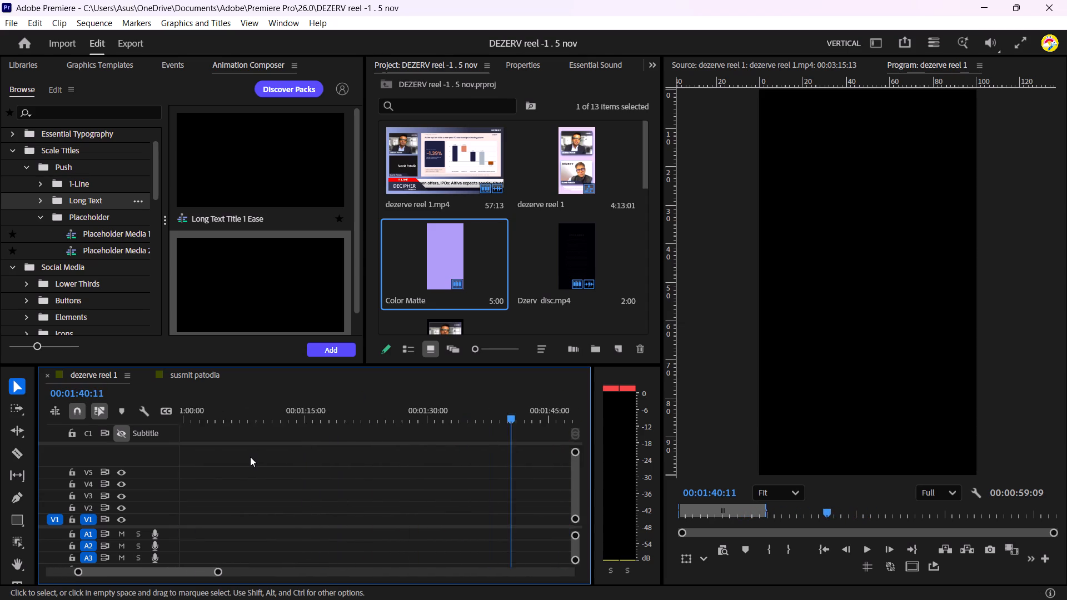
pyautogui.scroll(11, 250, 457)
pyautogui.click(352, 409)
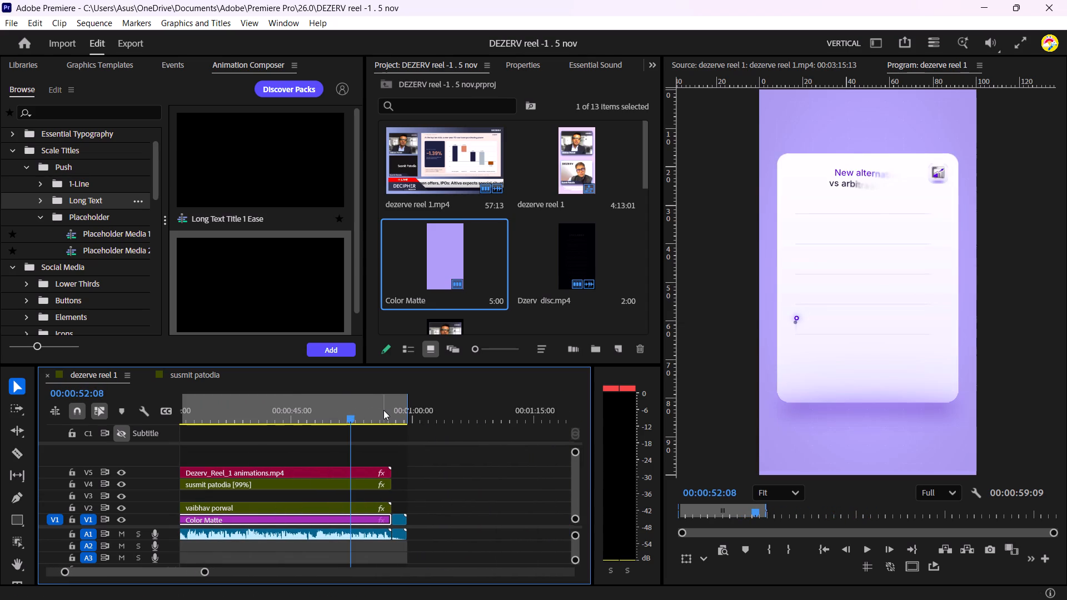
pyautogui.click(385, 410)
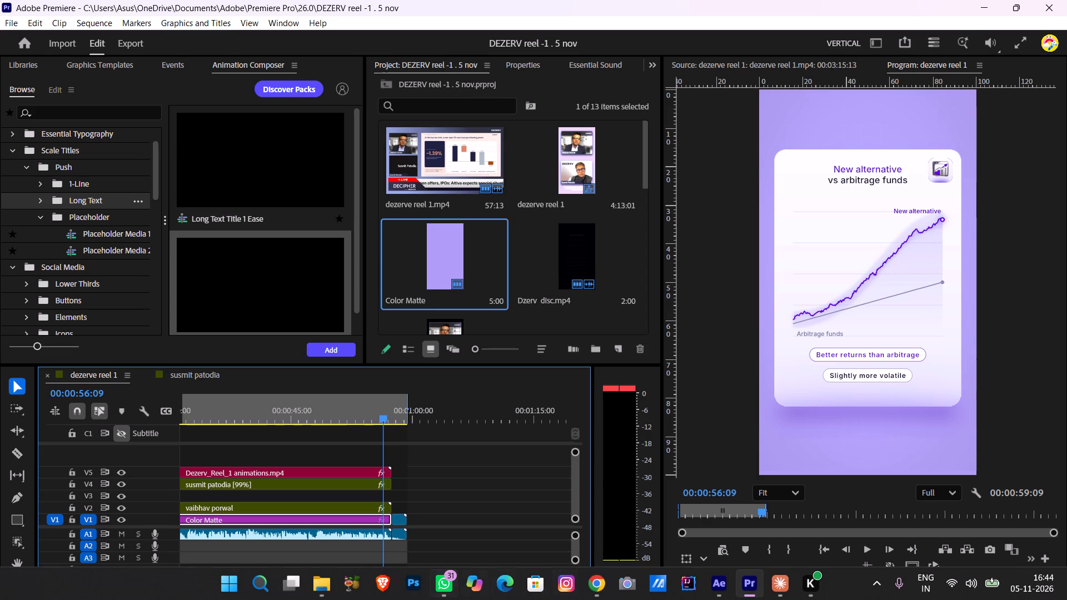
# Switch to File Explorer at the srt for ai folder.
pyautogui.click(323, 585)
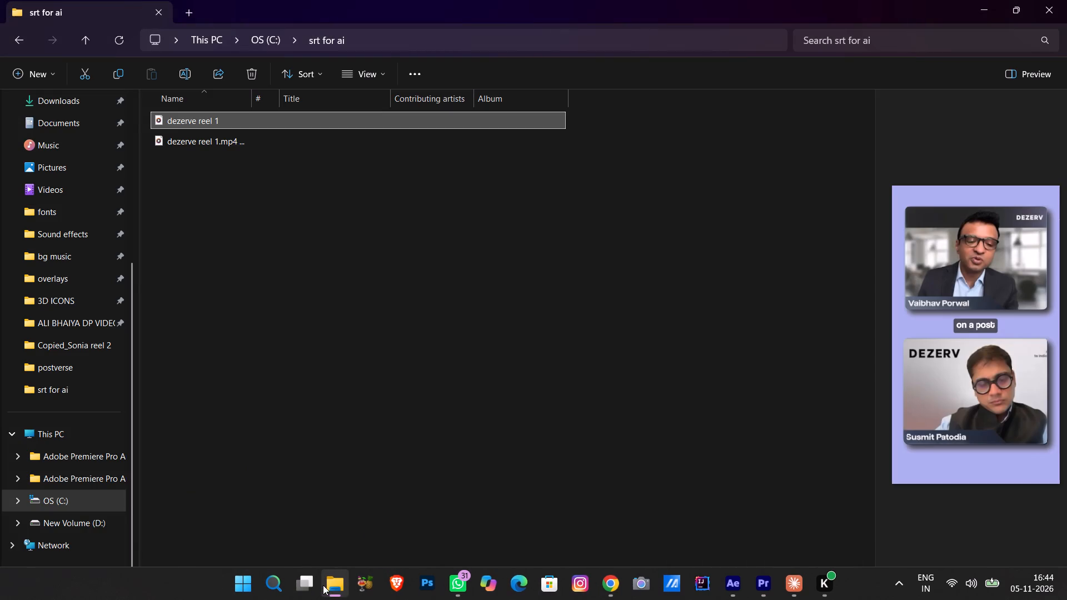
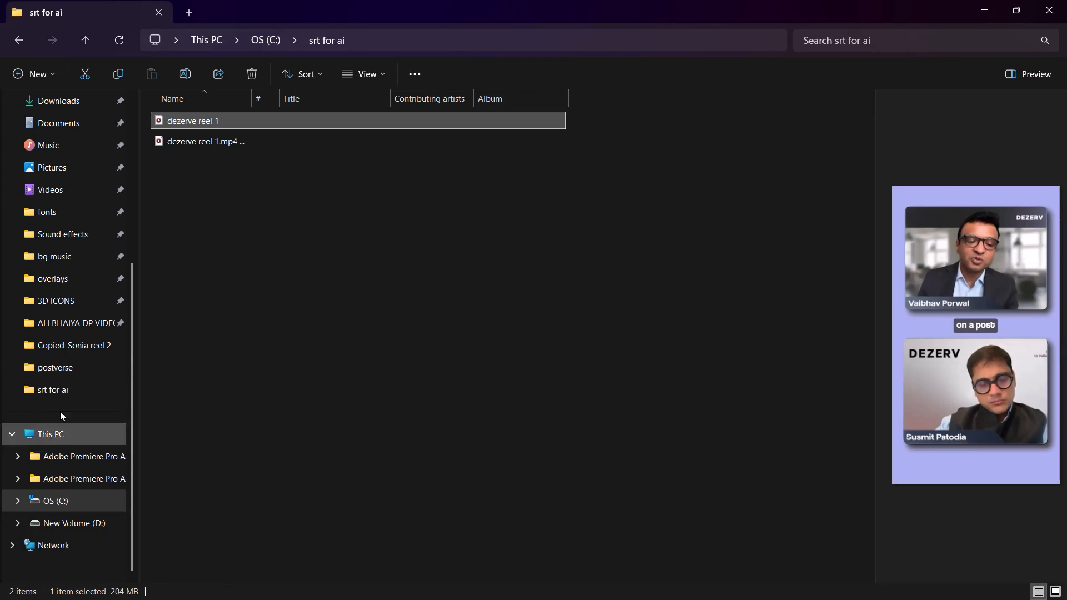
# Open the Dezerv_Reel_1 animations video from Downloads and skim it to the end, examining the animated cards and captions.
pyautogui.click(62, 108)
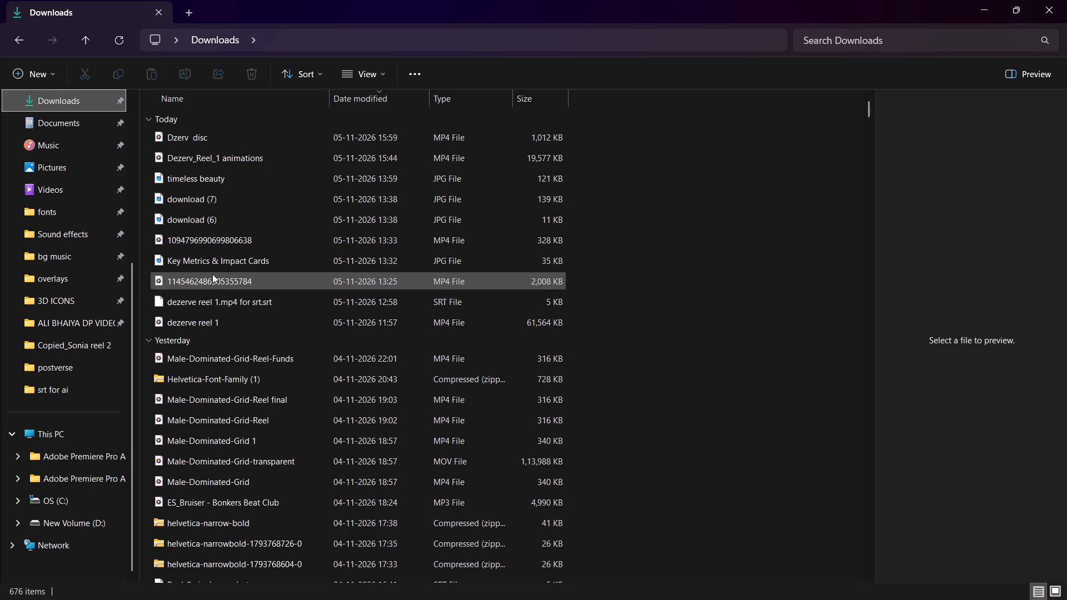
pyautogui.doubleClick(225, 165)
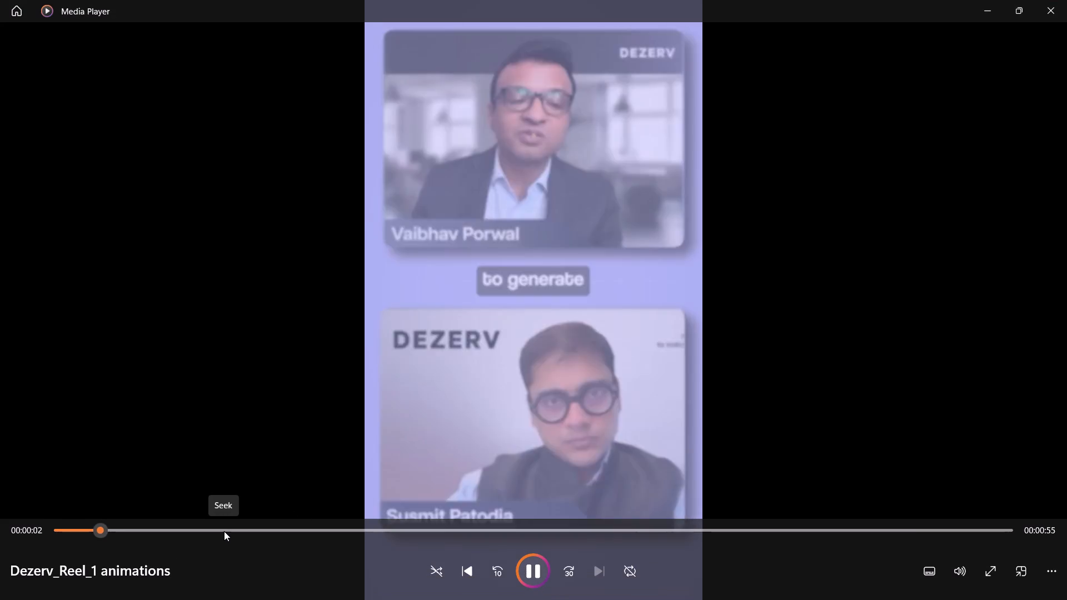
pyautogui.moveTo(226, 529); pyautogui.dragTo(275, 529)
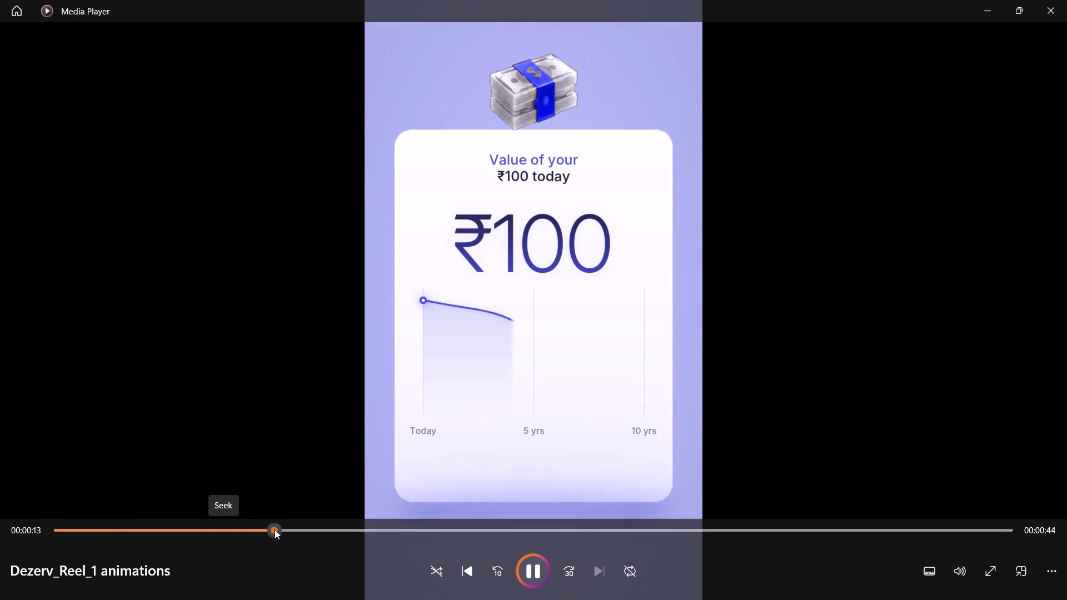
pyautogui.moveTo(275, 529); pyautogui.dragTo(238, 534)
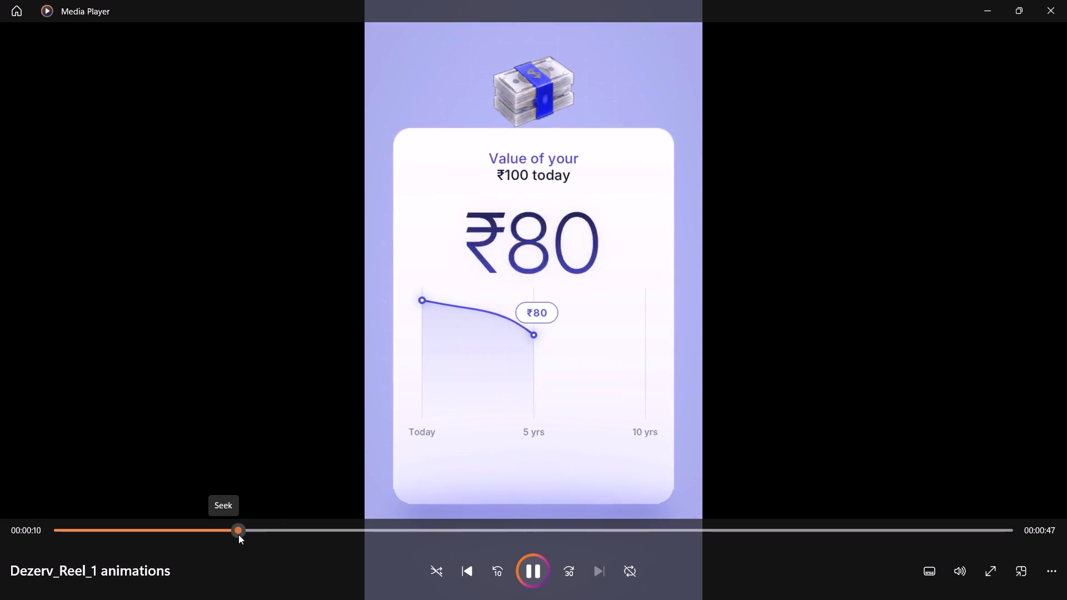
pyautogui.moveTo(238, 534); pyautogui.dragTo(286, 533)
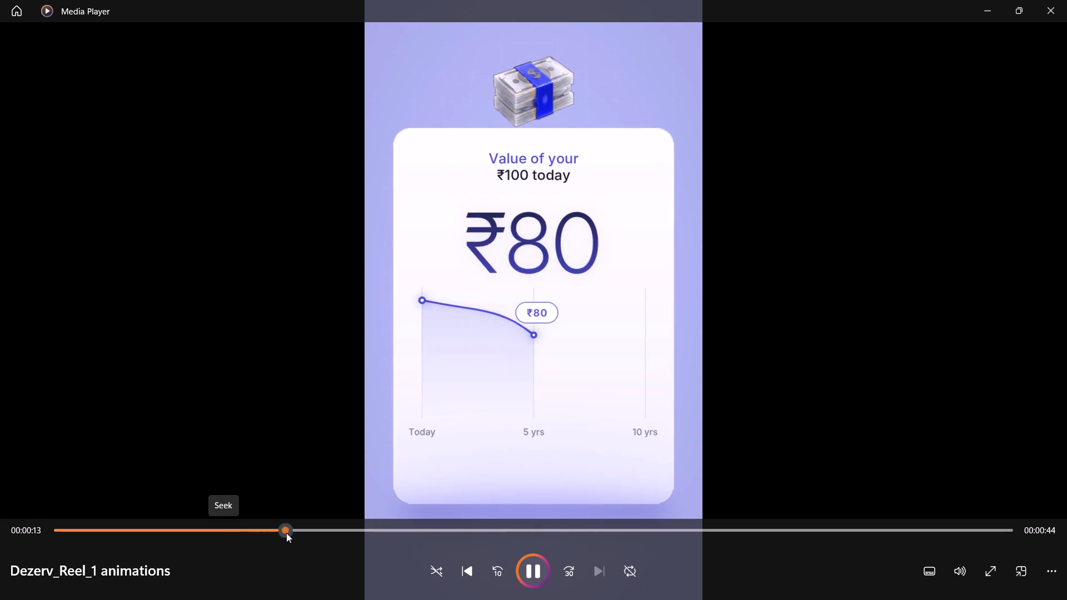
pyautogui.moveTo(286, 533); pyautogui.dragTo(381, 531)
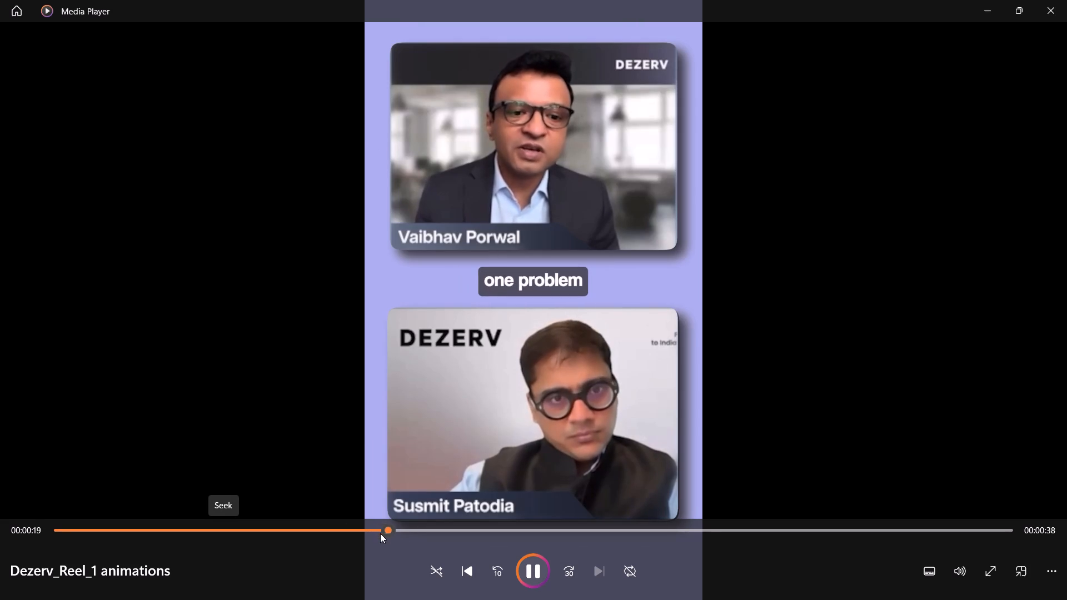
pyautogui.moveTo(443, 529); pyautogui.dragTo(579, 524)
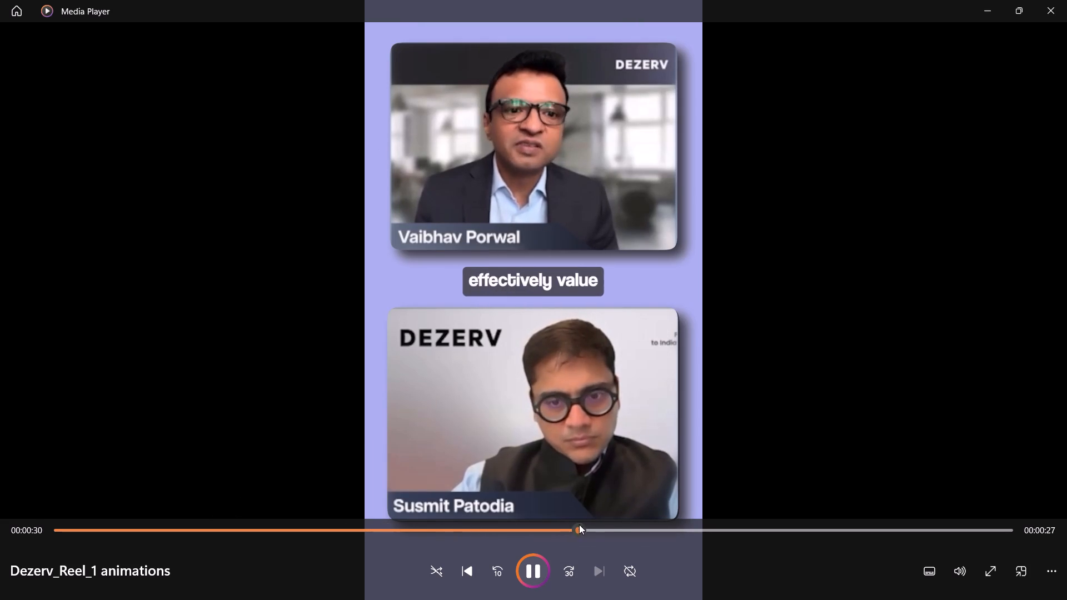
pyautogui.moveTo(579, 524); pyautogui.dragTo(724, 517)
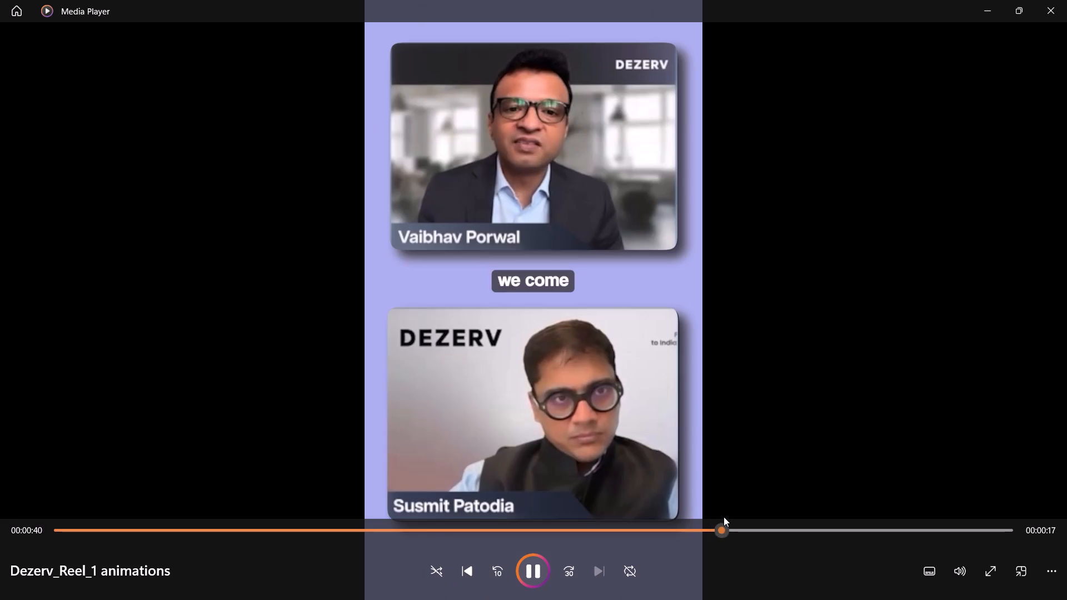
pyautogui.moveTo(724, 517); pyautogui.dragTo(870, 518)
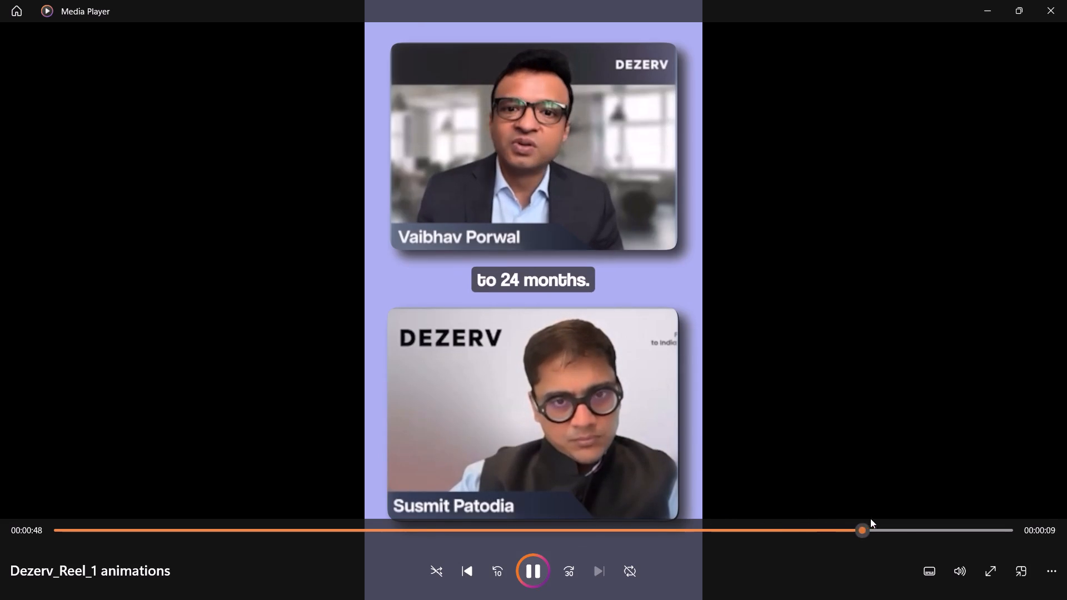
pyautogui.moveTo(870, 518); pyautogui.dragTo(985, 527)
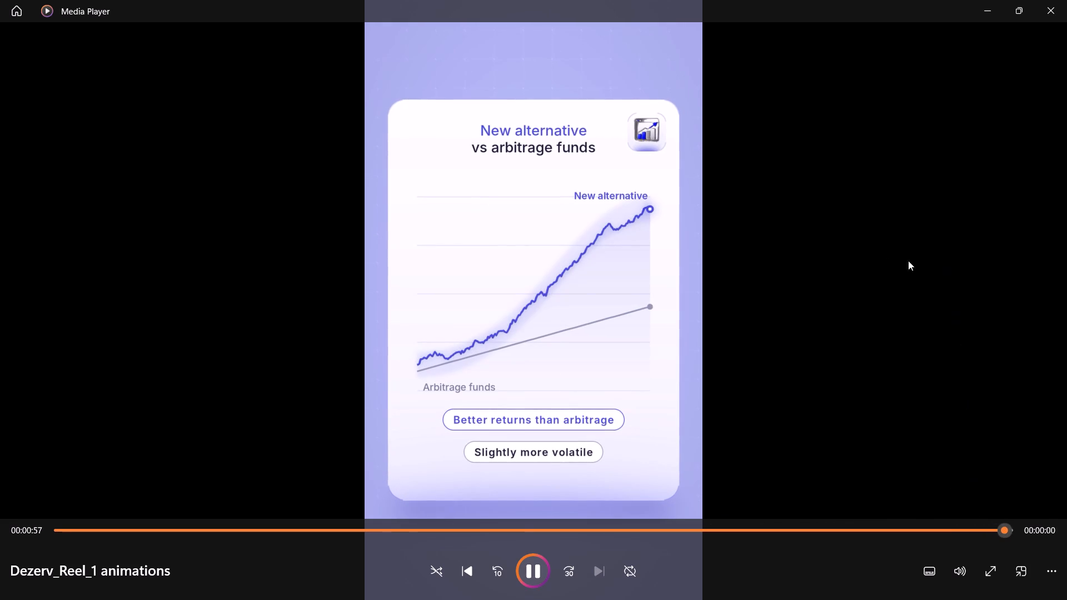
# Recheck the video's ending from about 48 seconds, including the New alternative vs arbitrage funds card, and return to Premiere Pro.
pyautogui.moveTo(983, 534); pyautogui.dragTo(983, 533)
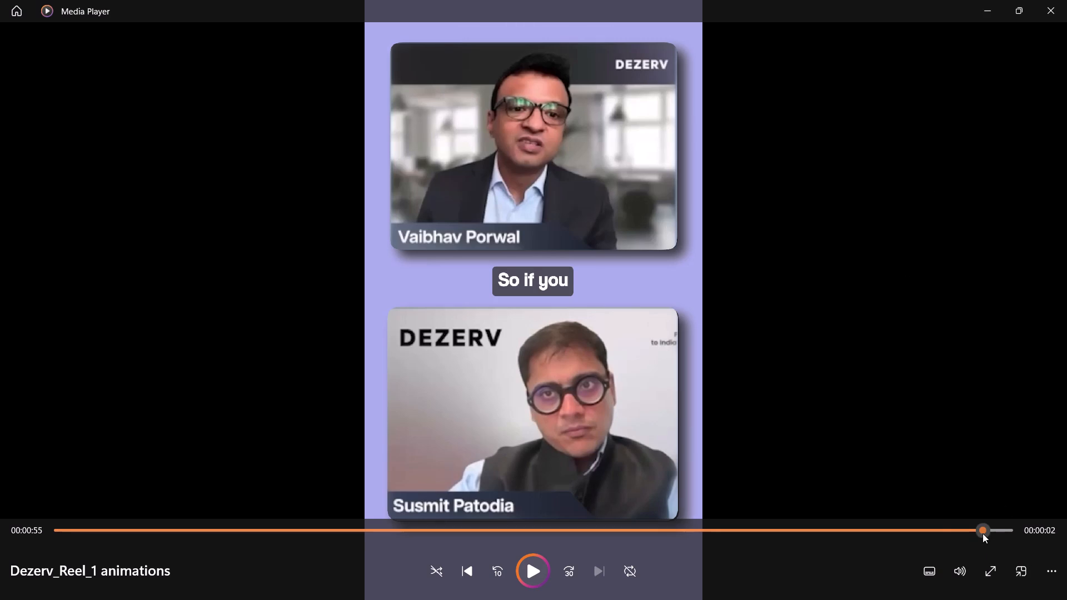
pyautogui.moveTo(983, 533); pyautogui.dragTo(880, 560)
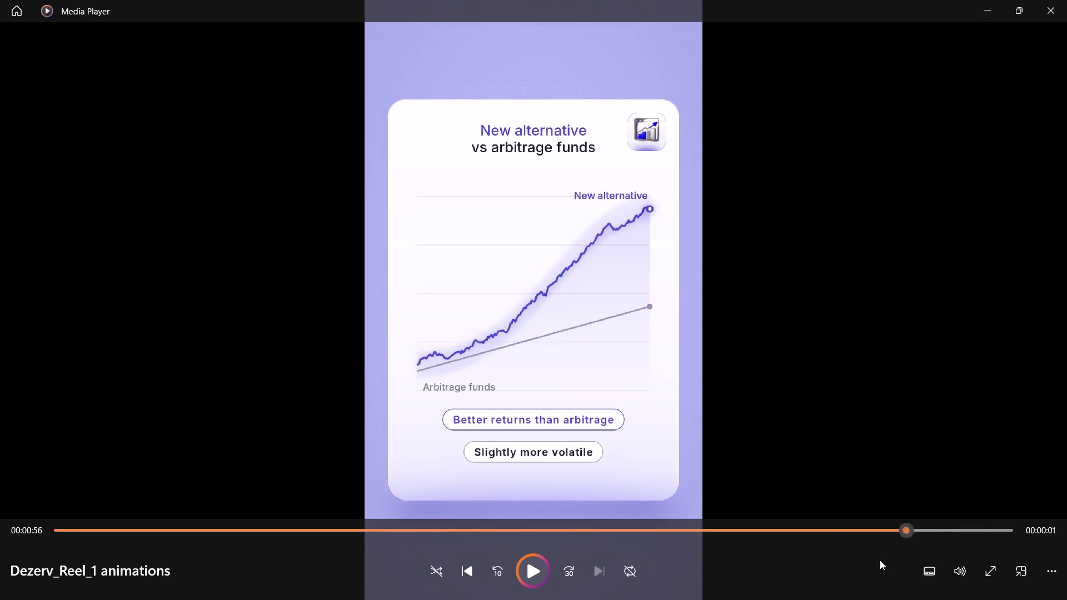
pyautogui.moveTo(880, 560); pyautogui.dragTo(852, 562)
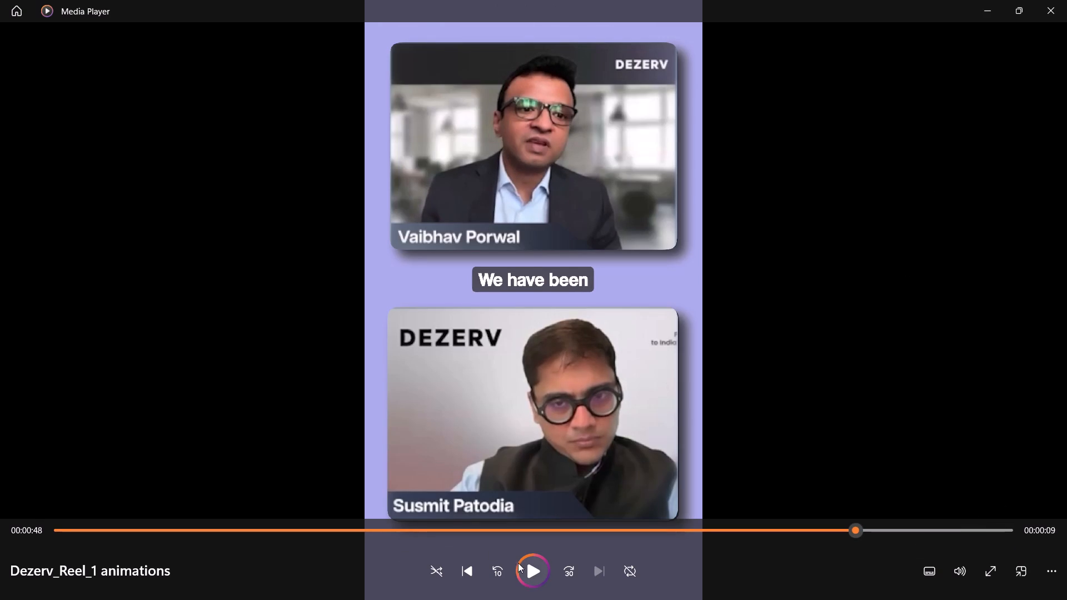
pyautogui.click(533, 569)
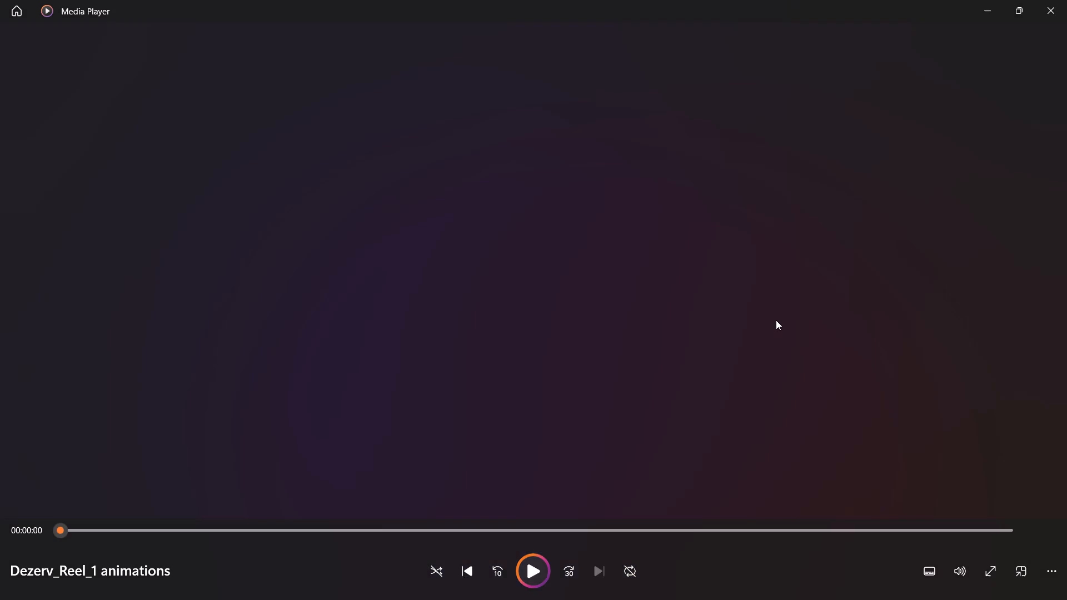
pyautogui.click(1060, 14)
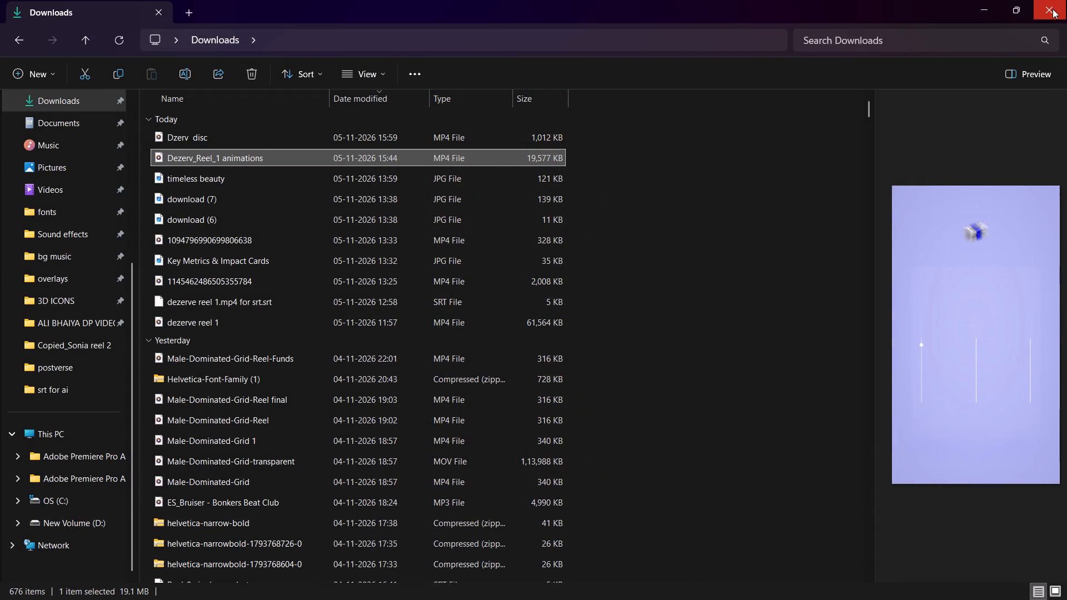
pyautogui.click(1053, 9)
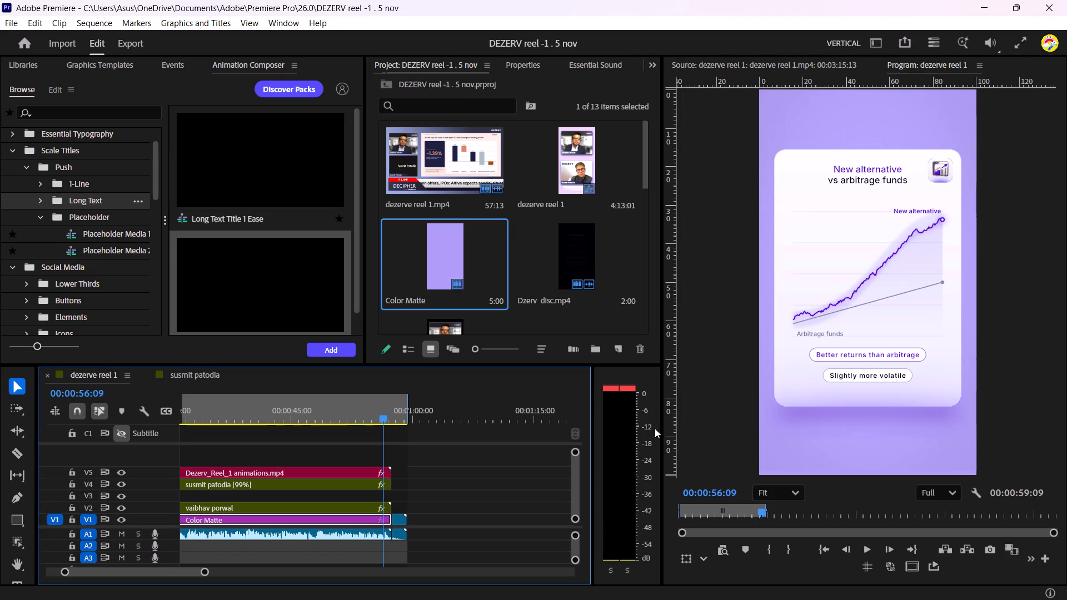
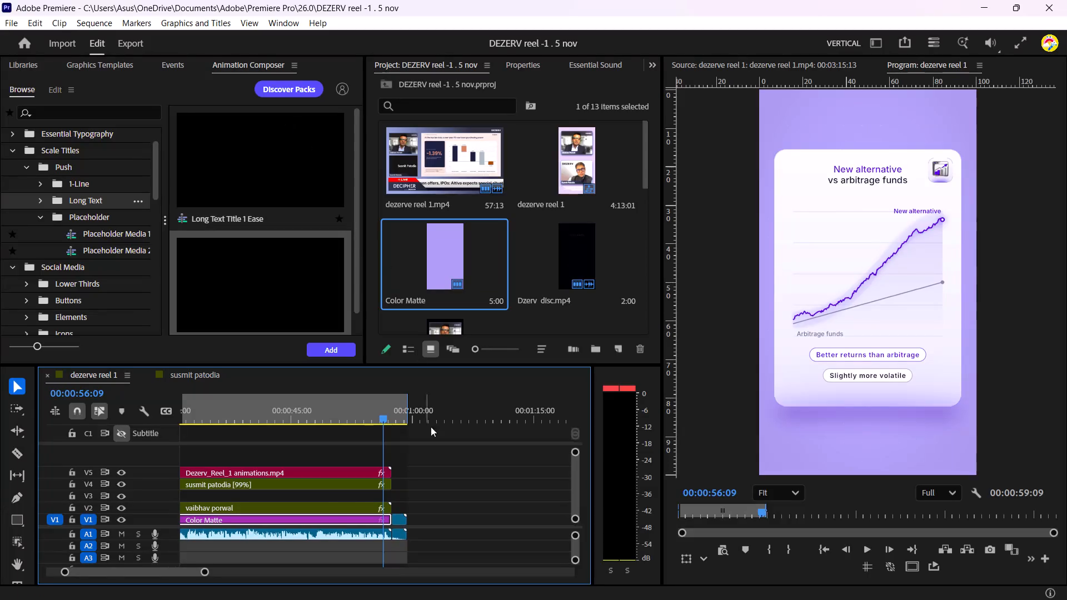
# Return to the start of the dezerve reel 1 sequence and turn on visibility of the Subtitle caption track.
pyautogui.moveTo(327, 420); pyautogui.dragTo(50, 423)
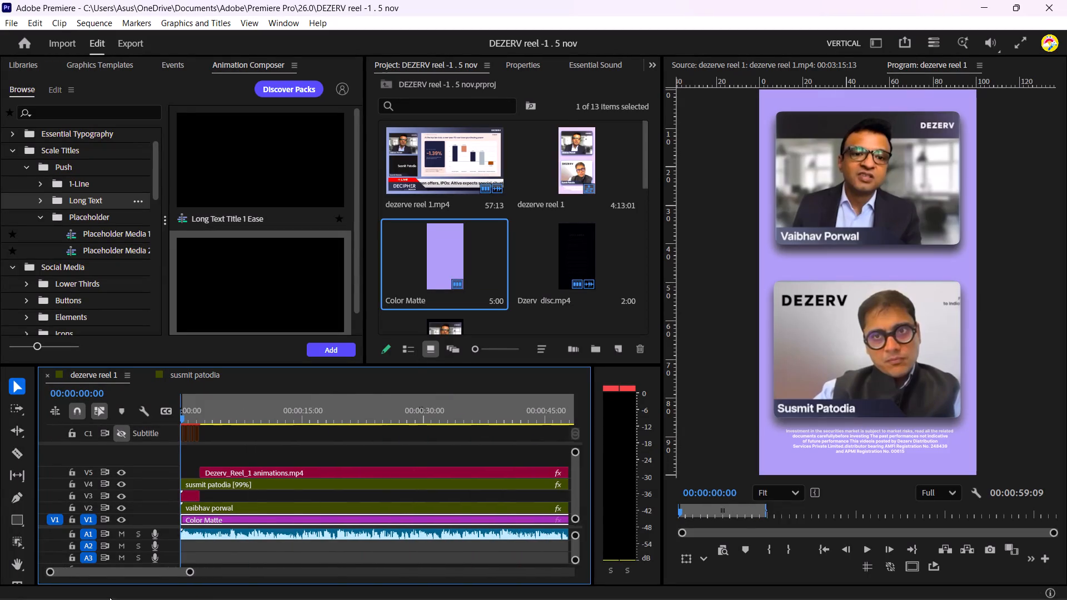
pyautogui.moveTo(191, 571); pyautogui.dragTo(136, 586)
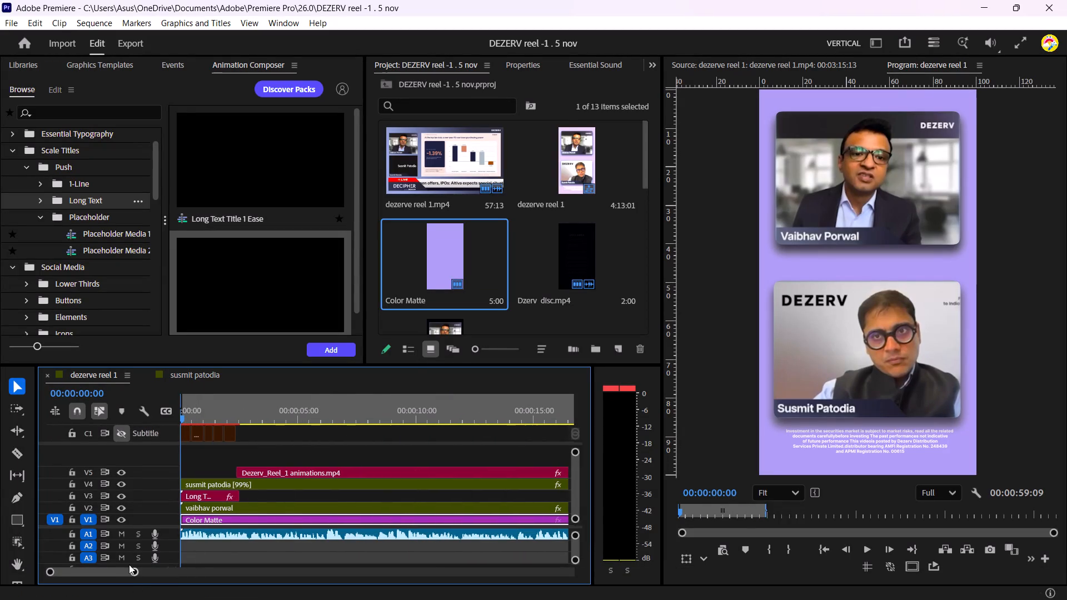
pyautogui.click(117, 431)
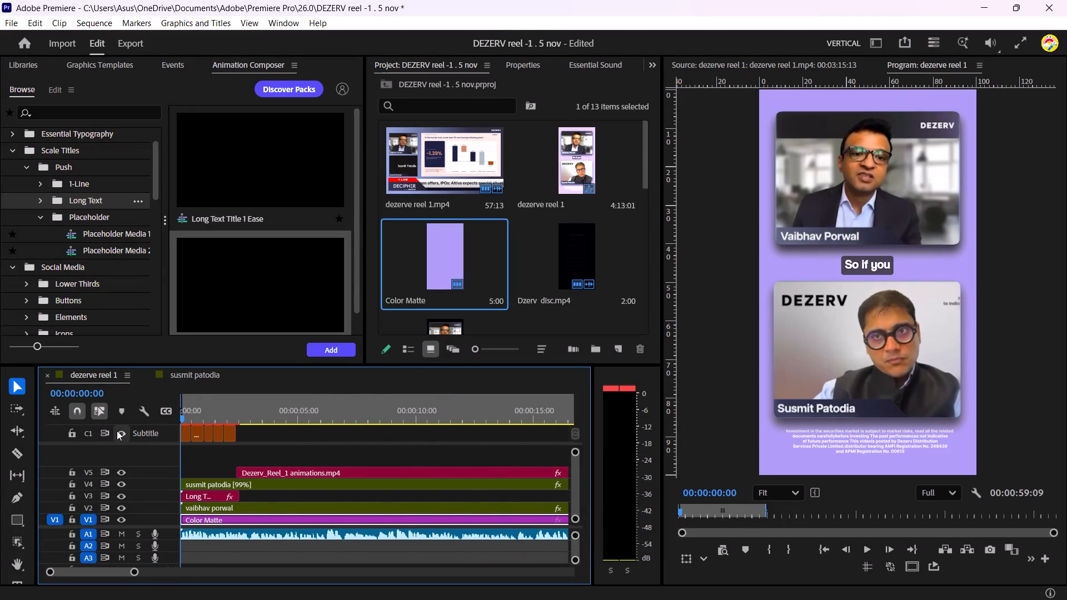
# Play the sequence from the start to about 25 seconds, checking the captions against the speakers and animations.
pyautogui.press('space')
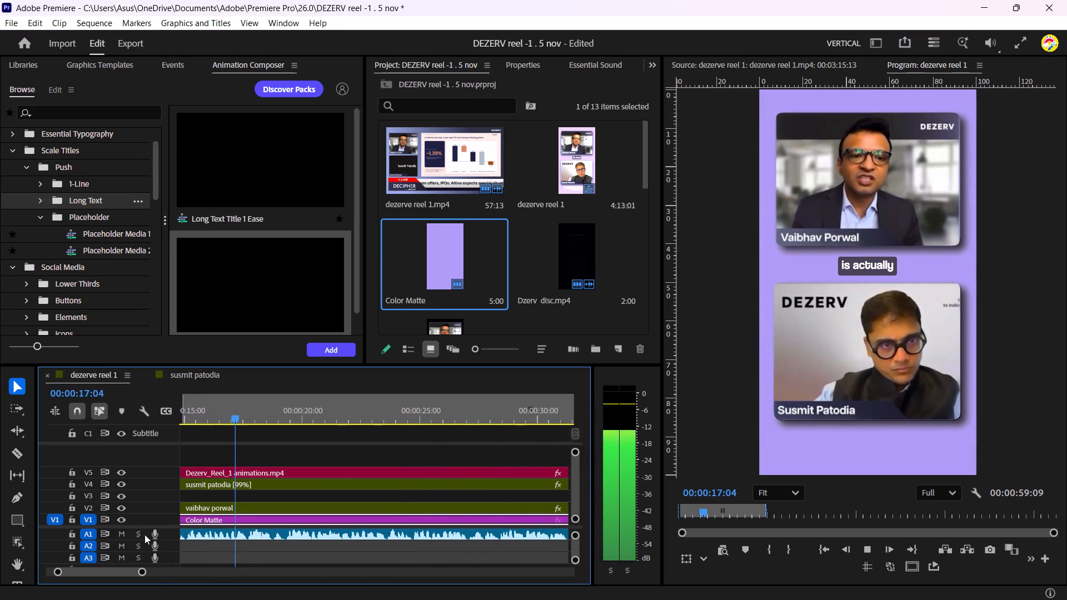
pyautogui.moveTo(140, 576); pyautogui.dragTo(168, 576)
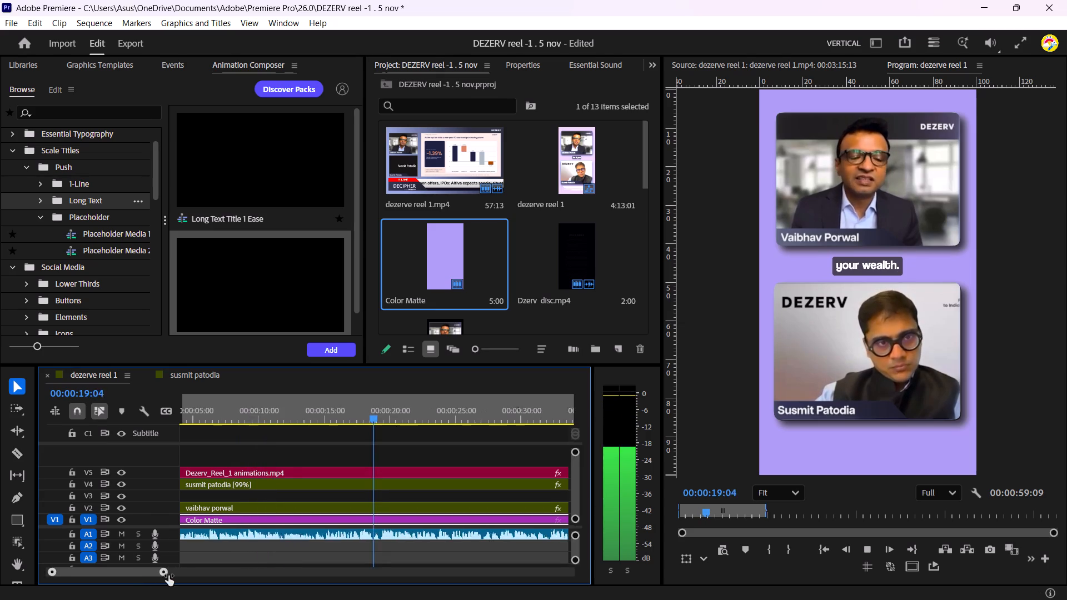
pyautogui.moveTo(168, 576); pyautogui.dragTo(176, 576)
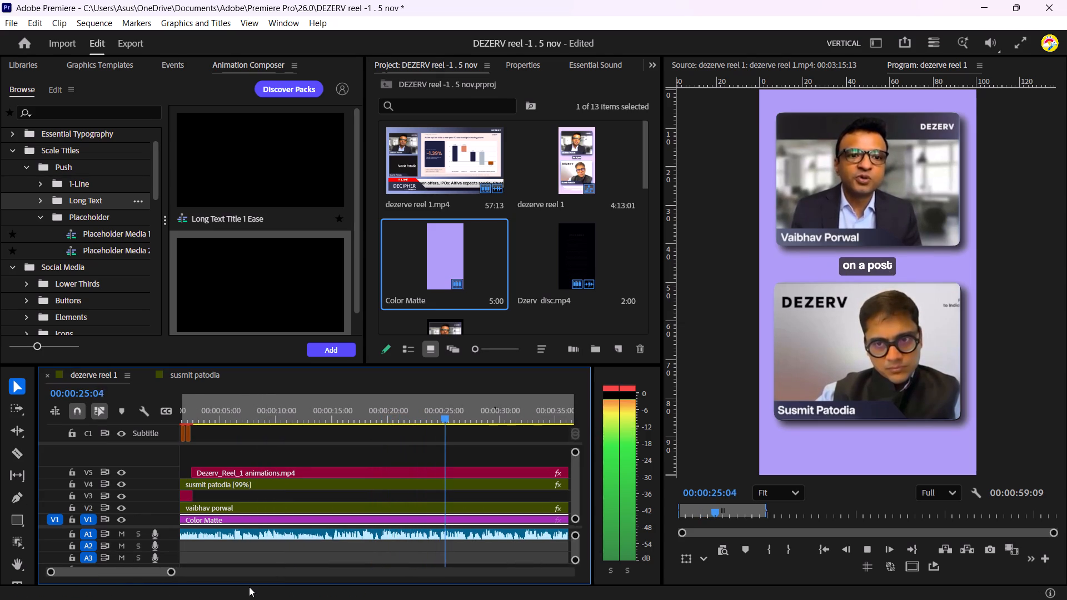
pyautogui.press('space')
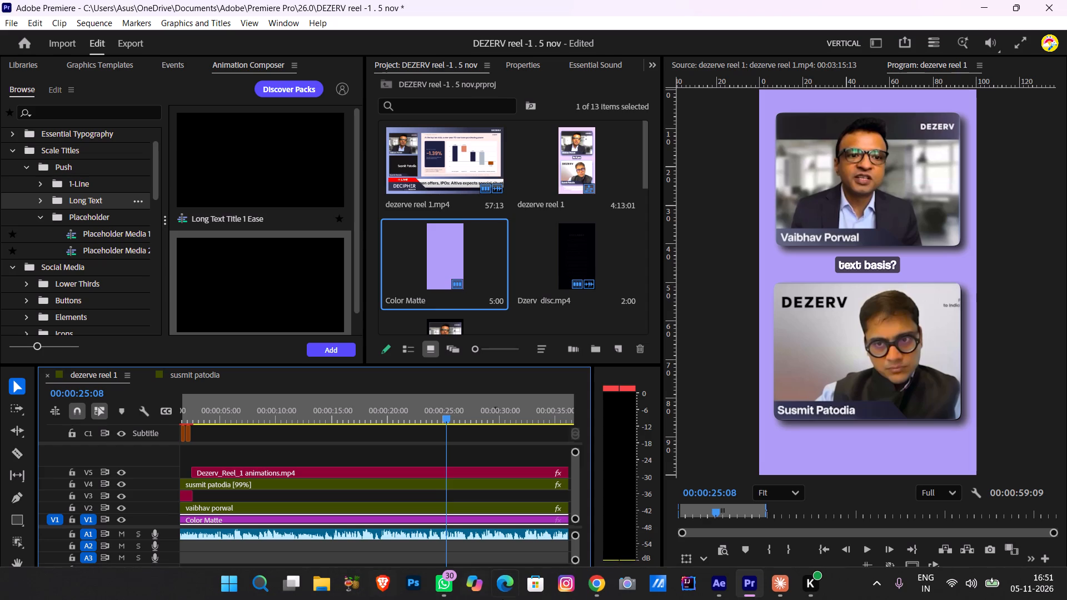
# Switch to Chrome and play the Samir reel 1--.mp4 reference from 0:06, skipping ahead near the end, to examine its captions and layout.
pyautogui.click(591, 585)
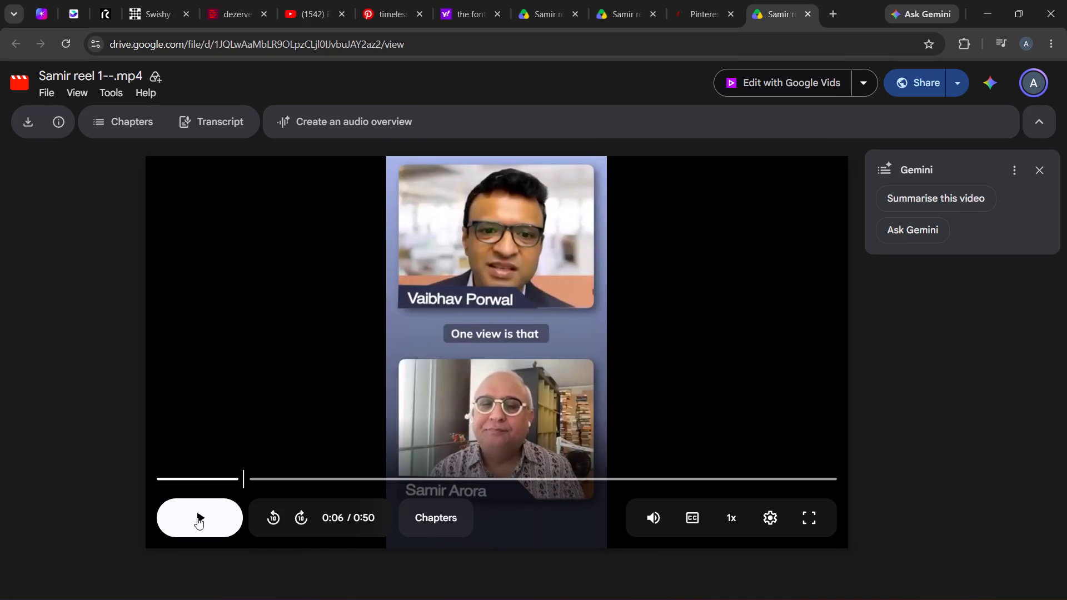
pyautogui.click(197, 517)
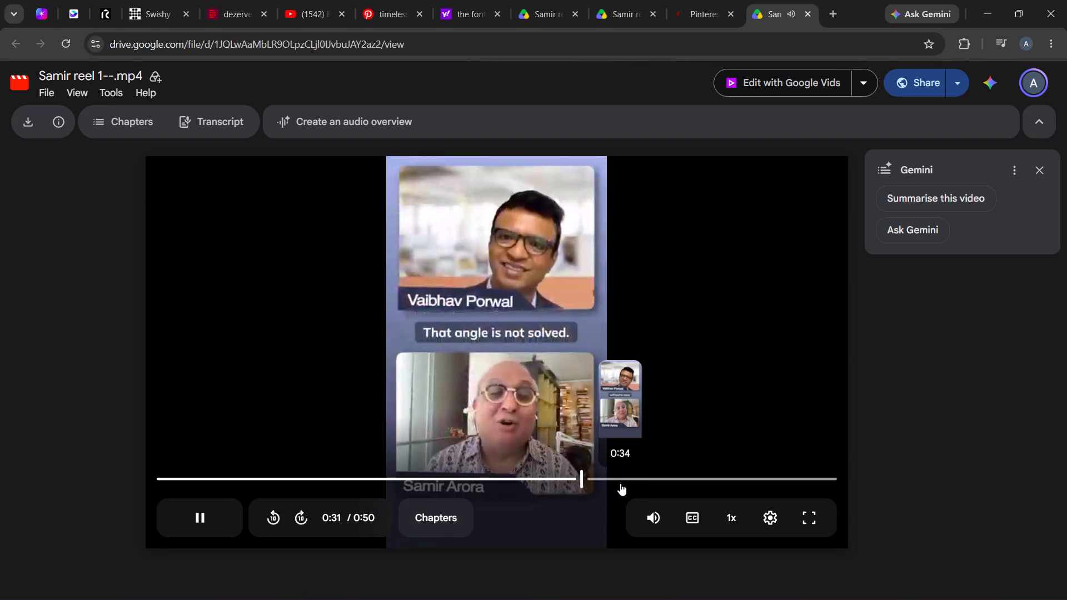
pyautogui.moveTo(620, 483); pyautogui.dragTo(682, 480)
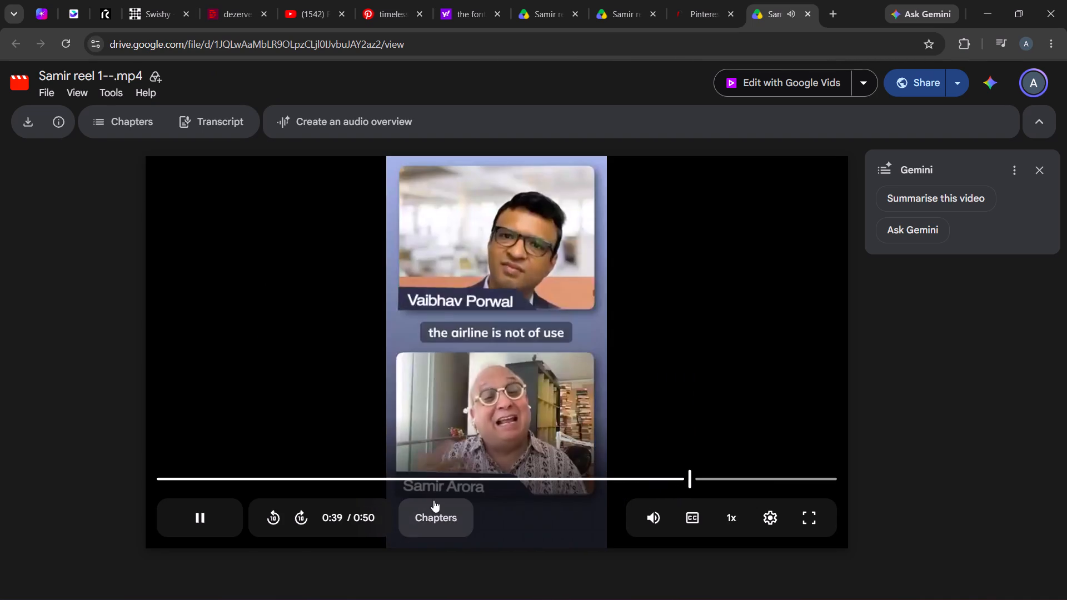
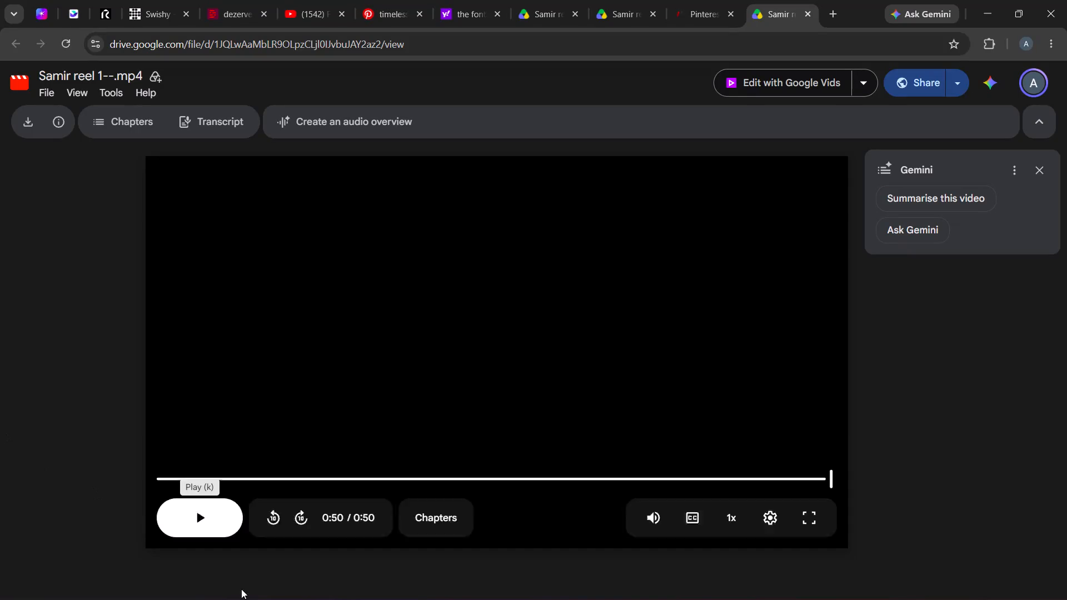
# Replay the Samir reel 1--.mp4 reference from the start, skipping to about 0:42 and 0:48, to examine its captions and speaker framing.
pyautogui.click(202, 509)
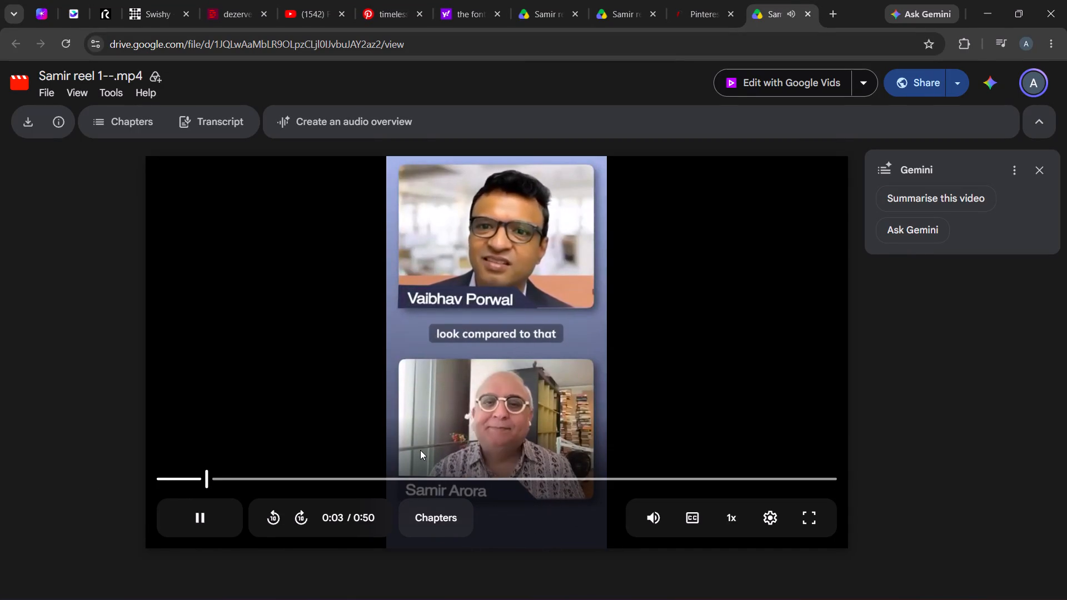
pyautogui.click(347, 443)
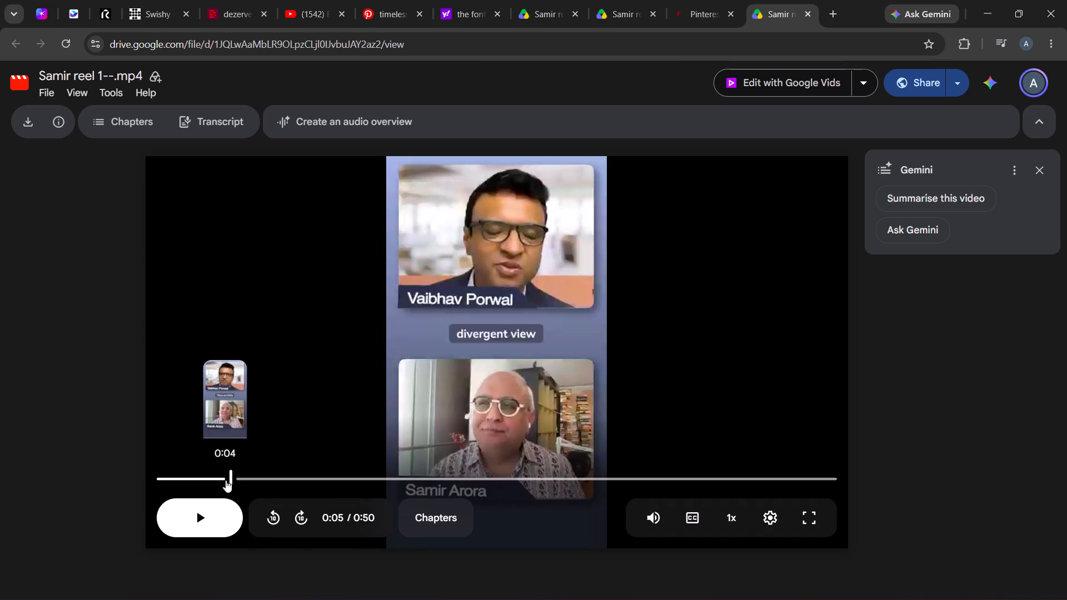
pyautogui.moveTo(226, 480); pyautogui.dragTo(508, 494)
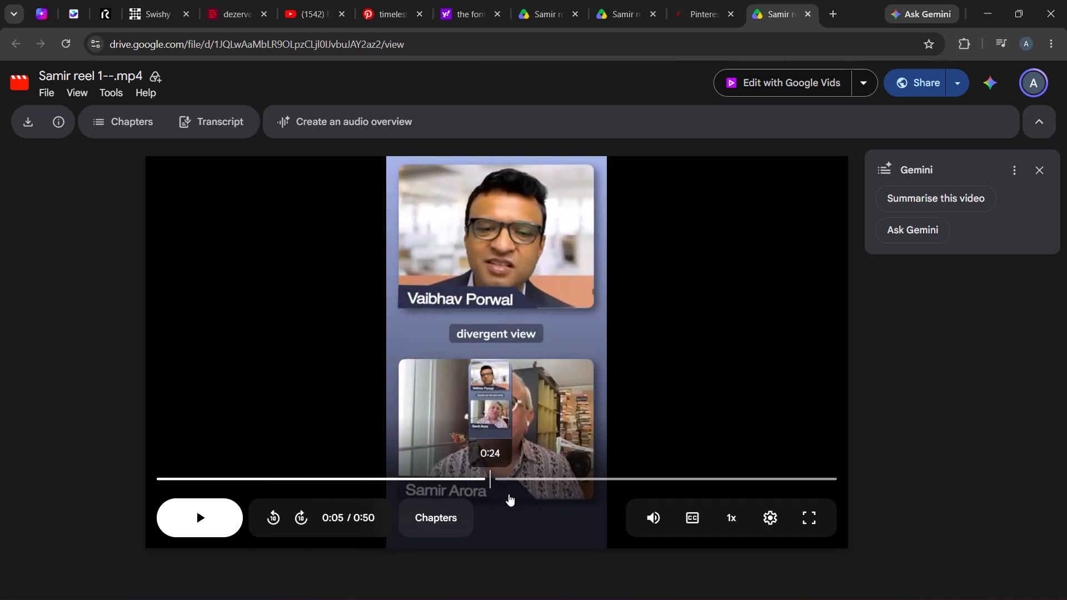
pyautogui.moveTo(508, 494); pyautogui.dragTo(717, 489)
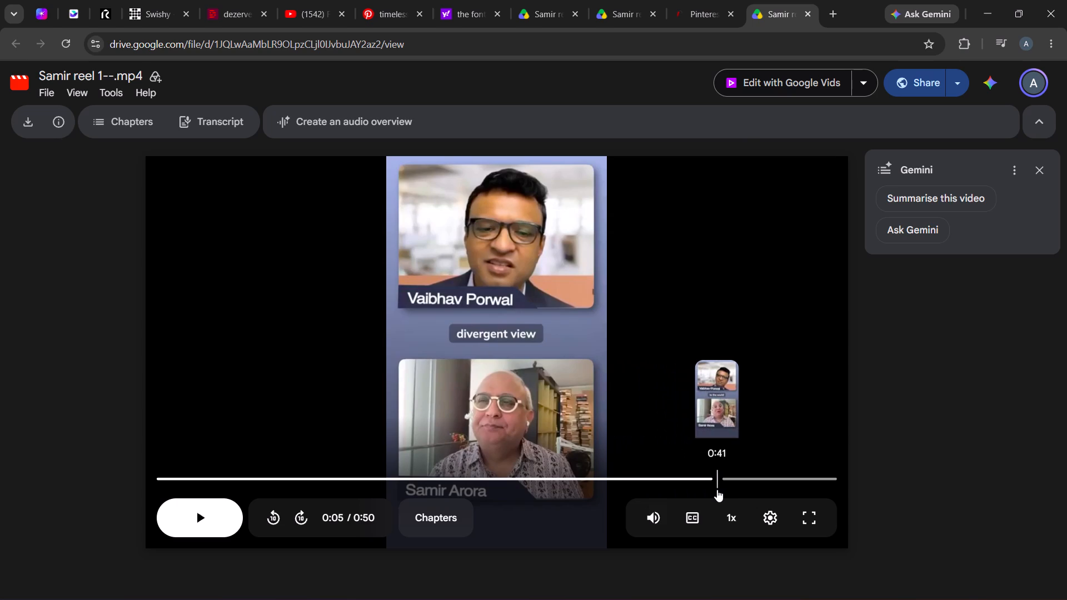
pyautogui.moveTo(717, 489); pyautogui.dragTo(722, 489)
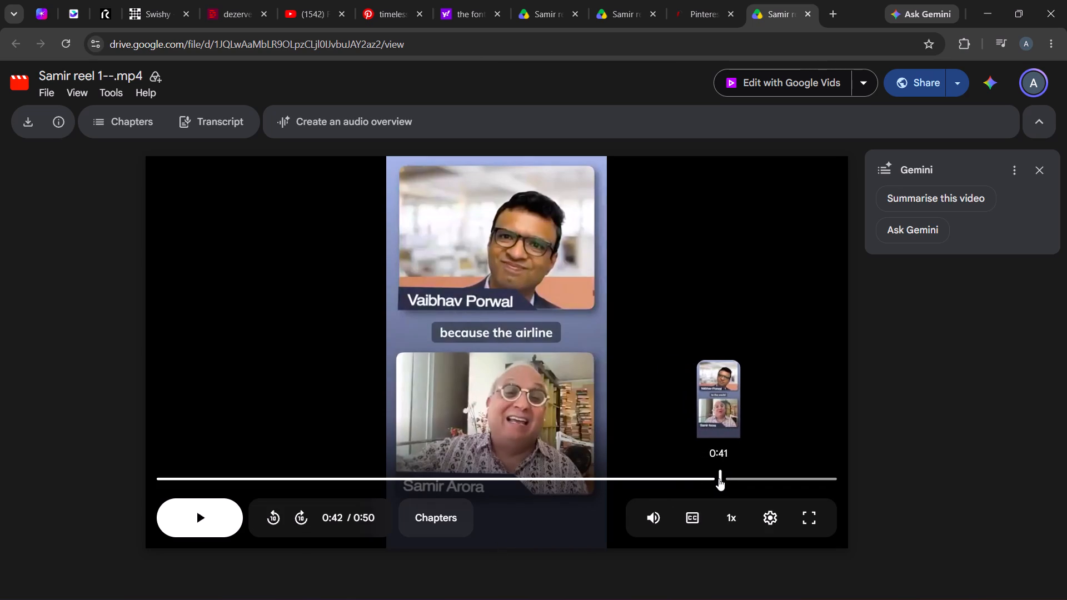
pyautogui.moveTo(719, 478); pyautogui.dragTo(511, 499)
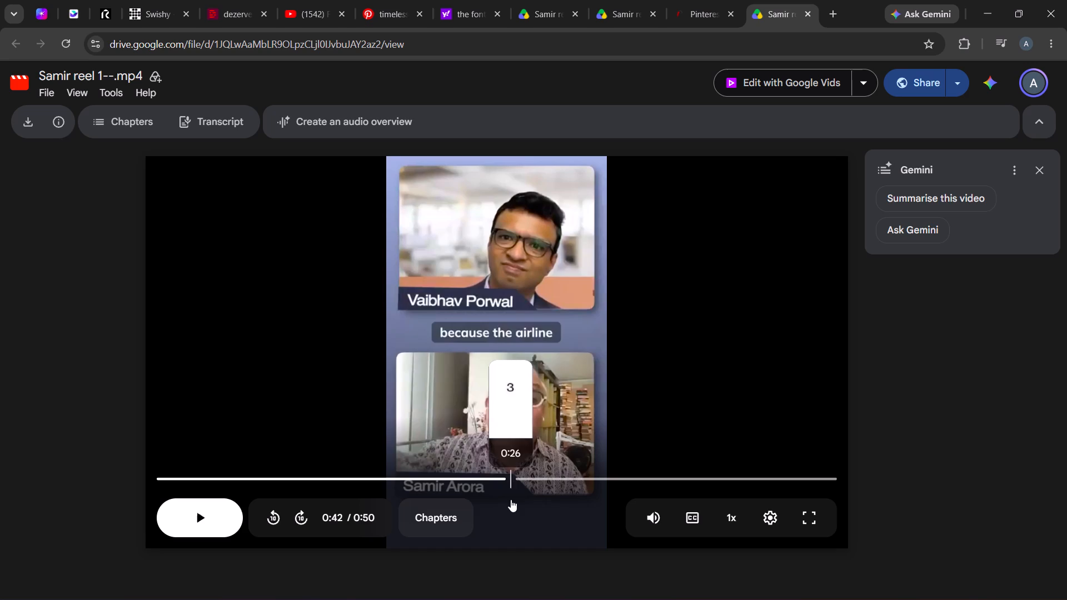
pyautogui.moveTo(511, 499); pyautogui.dragTo(639, 483)
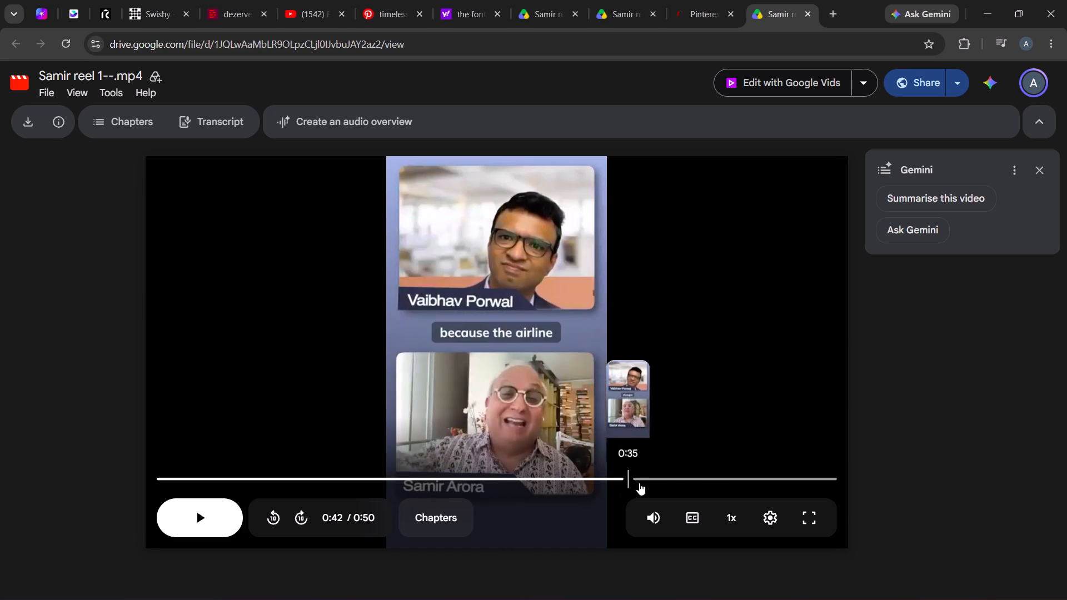
pyautogui.moveTo(639, 483); pyautogui.dragTo(799, 472)
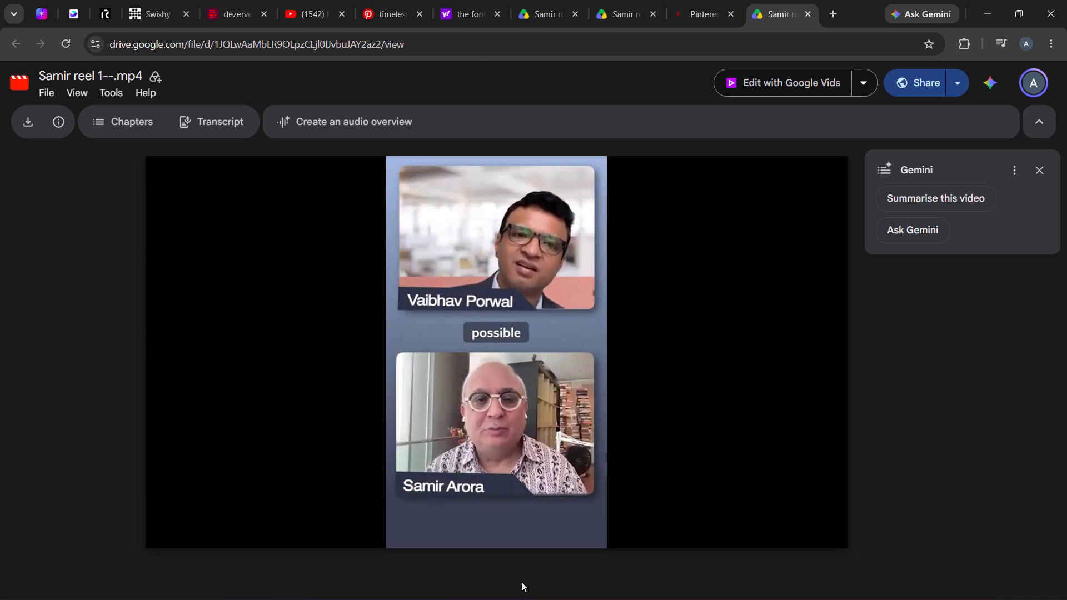
# Skim the Samir reference between about 0:19 and 0:44 to examine where full-screen graphics and captioned speaker shots alternate.
pyautogui.moveTo(511, 474); pyautogui.dragTo(486, 472)
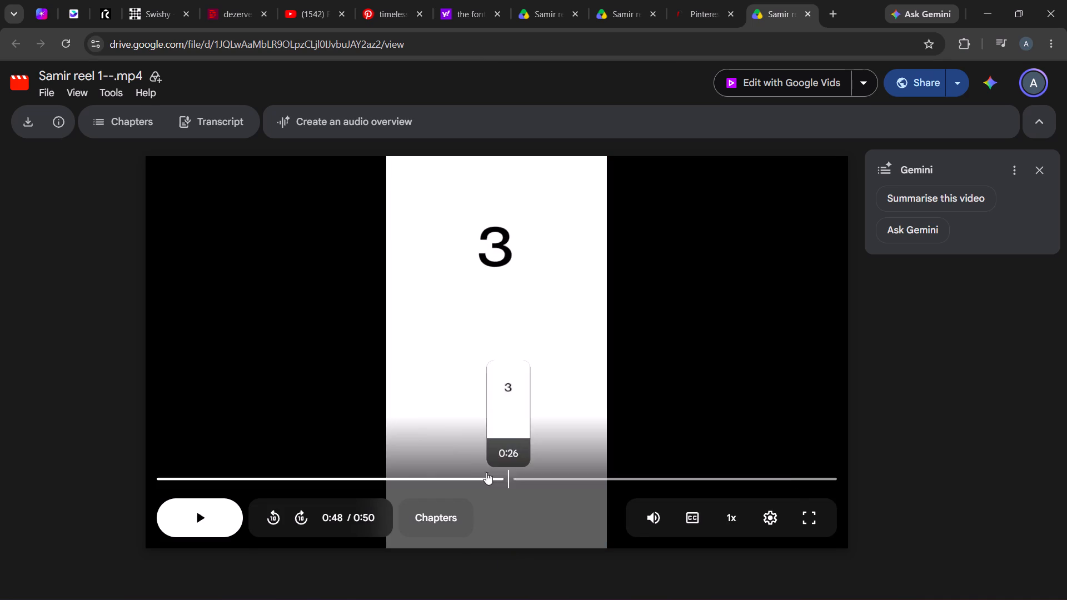
pyautogui.moveTo(486, 472); pyautogui.dragTo(497, 488)
pyautogui.moveTo(478, 476); pyautogui.dragTo(417, 475)
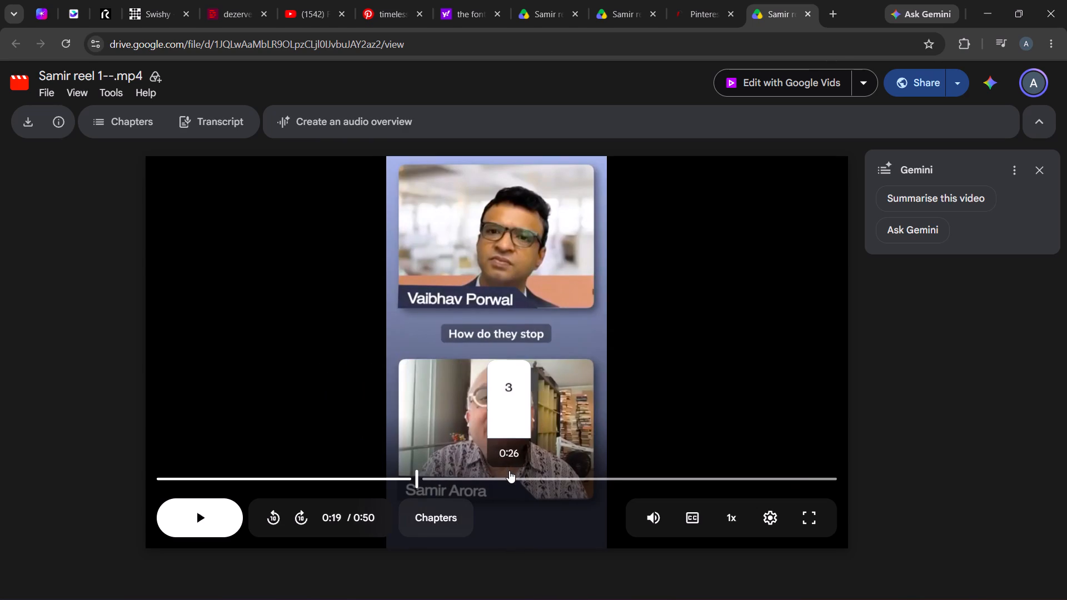
pyautogui.click(510, 471)
pyautogui.click(575, 474)
pyautogui.click(625, 478)
pyautogui.click(669, 473)
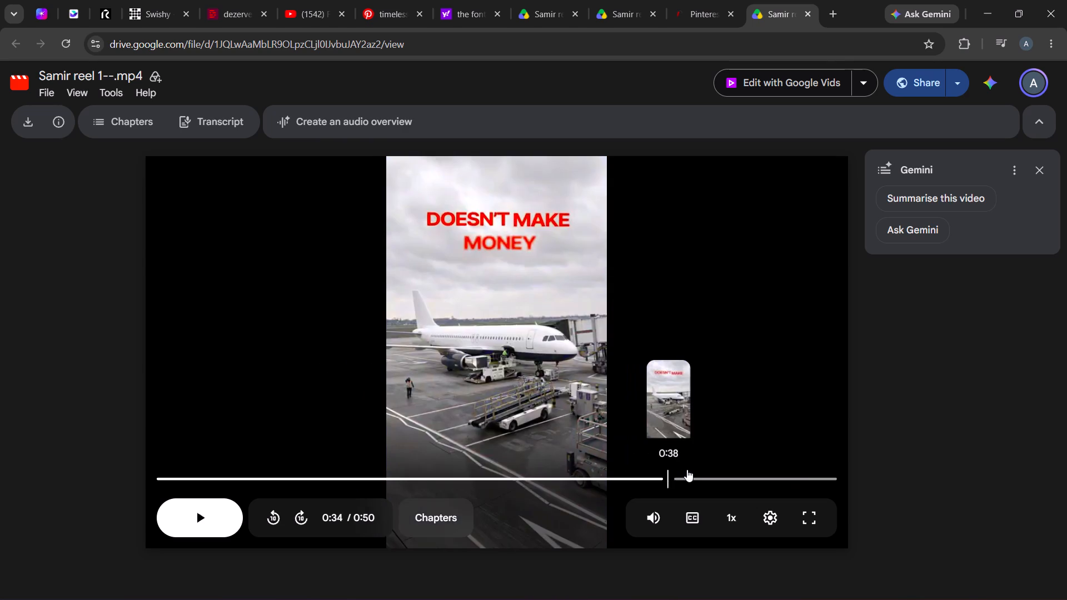
pyautogui.click(699, 471)
pyautogui.click(724, 467)
pyautogui.click(756, 473)
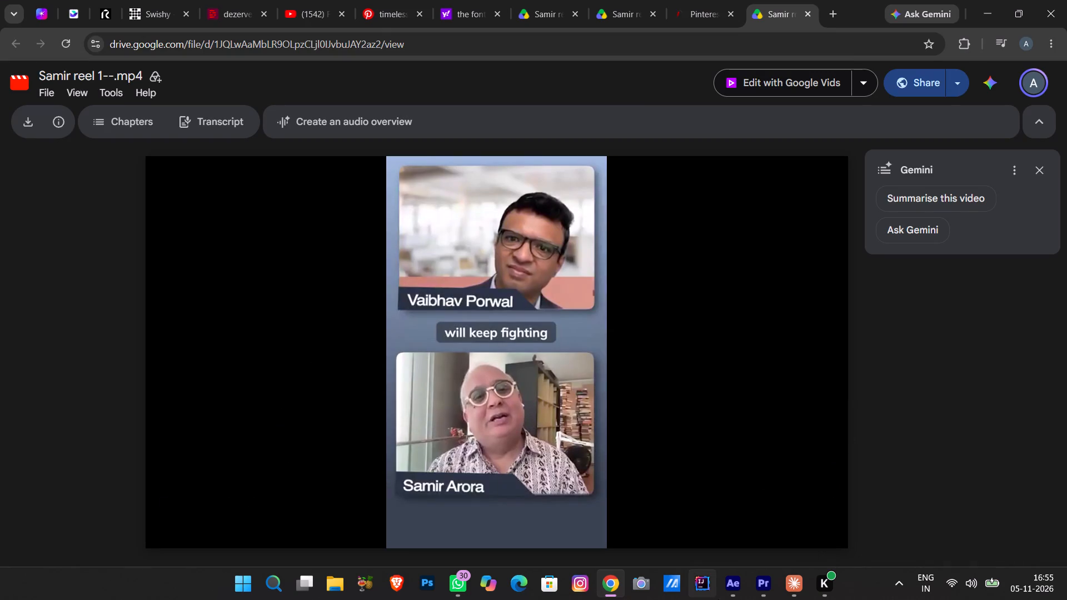
# Switch to Premiere Pro and play the dezerve reel 1 sequence from the start to about 30 seconds, checking captions and layout.
pyautogui.click(761, 589)
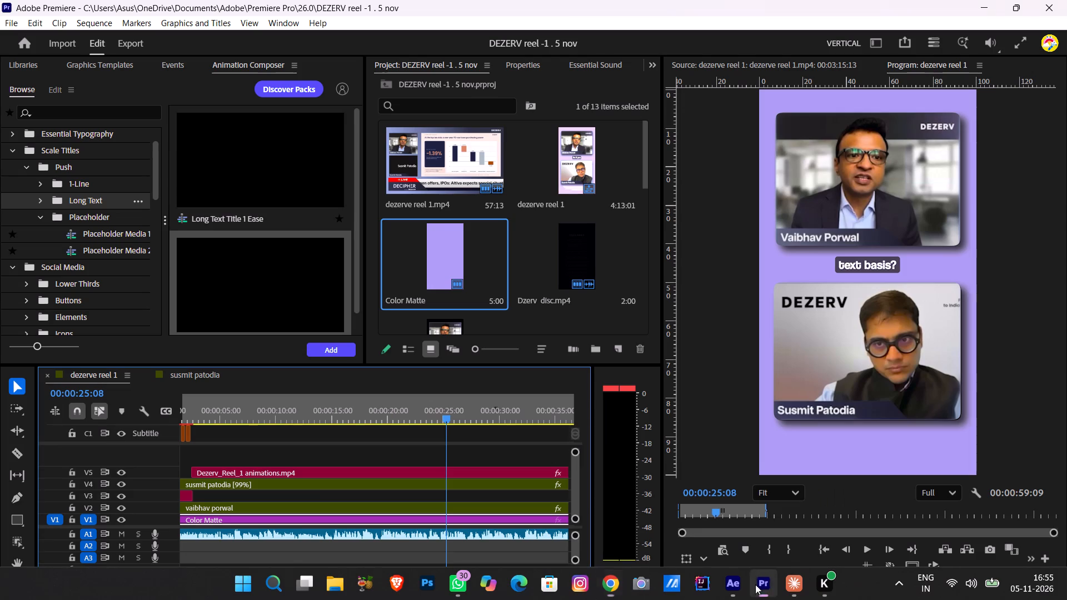
pyautogui.moveTo(332, 417); pyautogui.dragTo(0, 423)
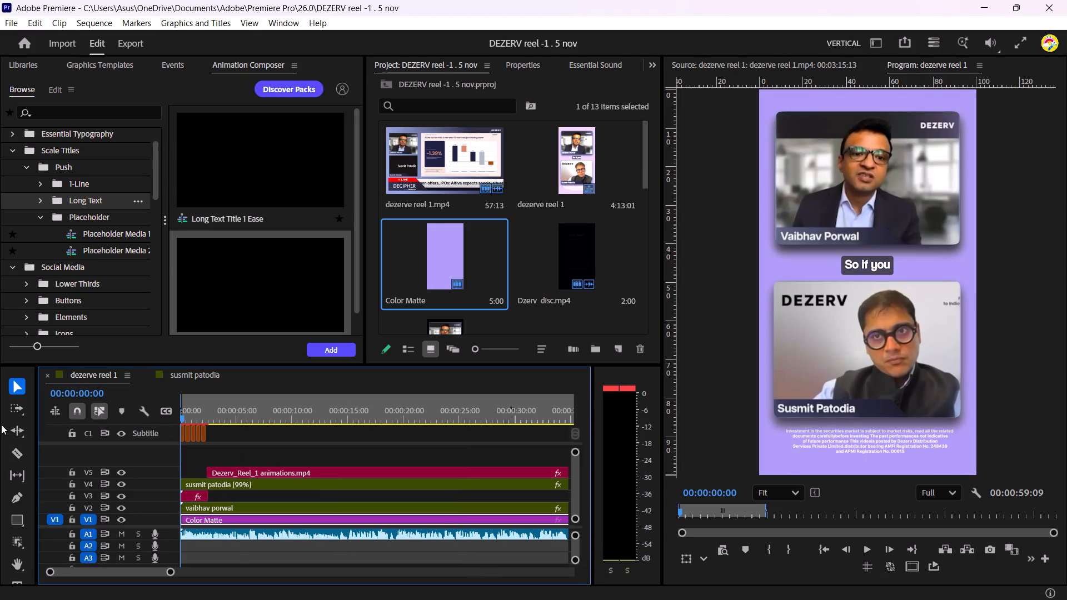
pyautogui.press('space')
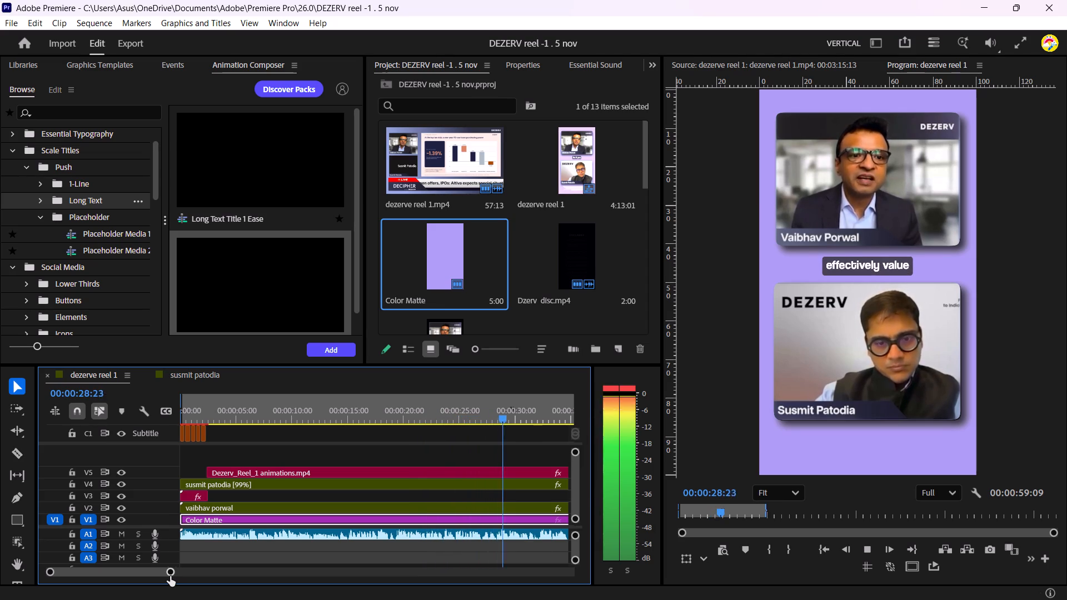
pyautogui.press('space')
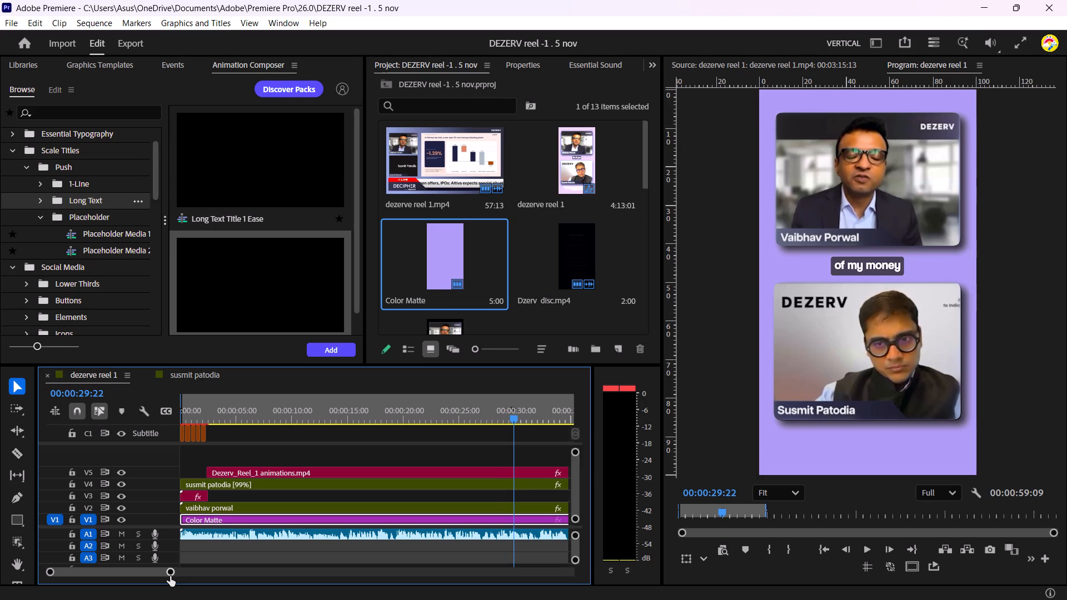
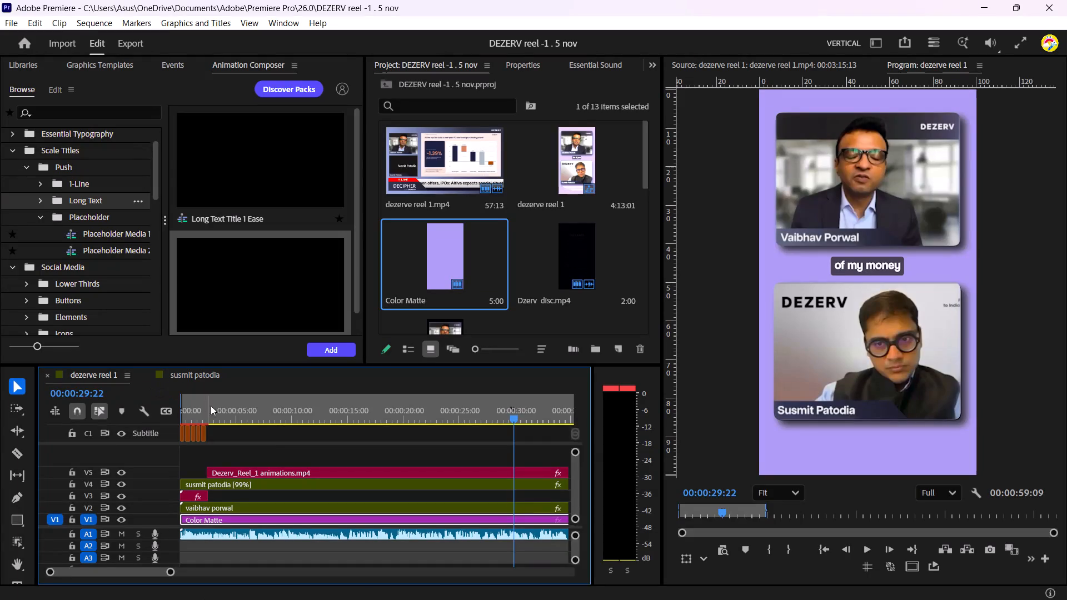
# Replay the sequence from the start to about 3 seconds, checking the opening captions and the cut to the Inflation animation.
pyautogui.moveTo(273, 414); pyautogui.dragTo(141, 429)
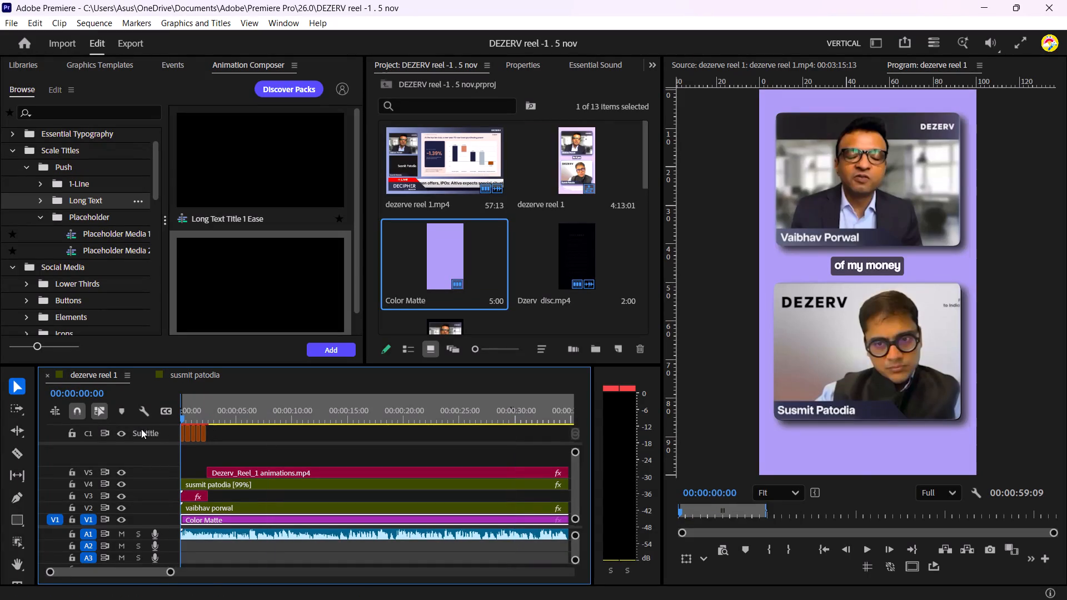
pyautogui.moveTo(141, 429); pyautogui.dragTo(133, 430)
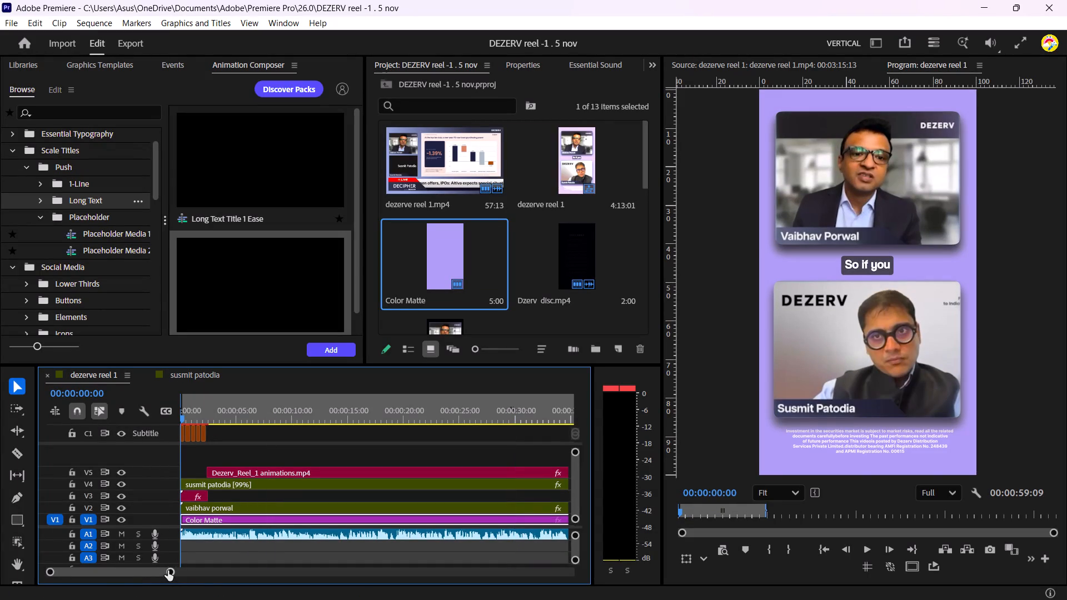
pyautogui.moveTo(168, 571); pyautogui.dragTo(113, 566)
pyautogui.press('space')
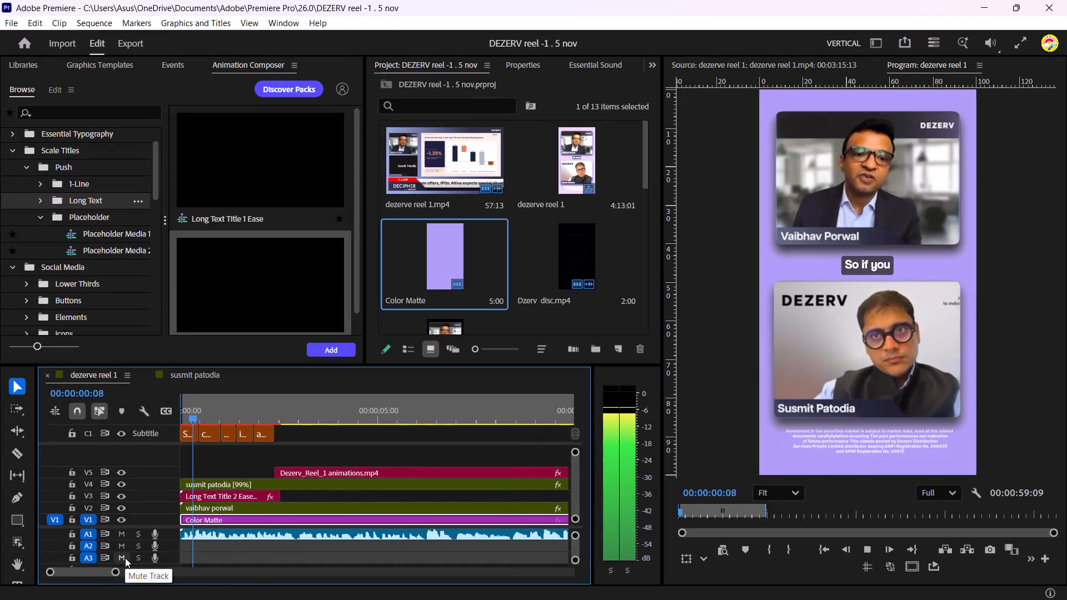
pyautogui.press('space')
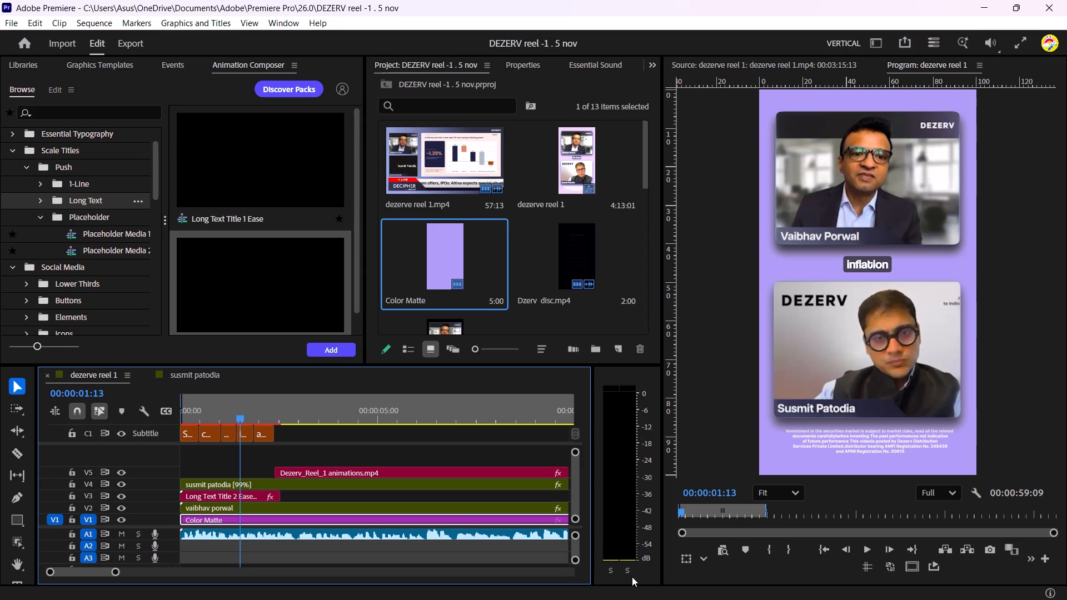
pyautogui.press('space')
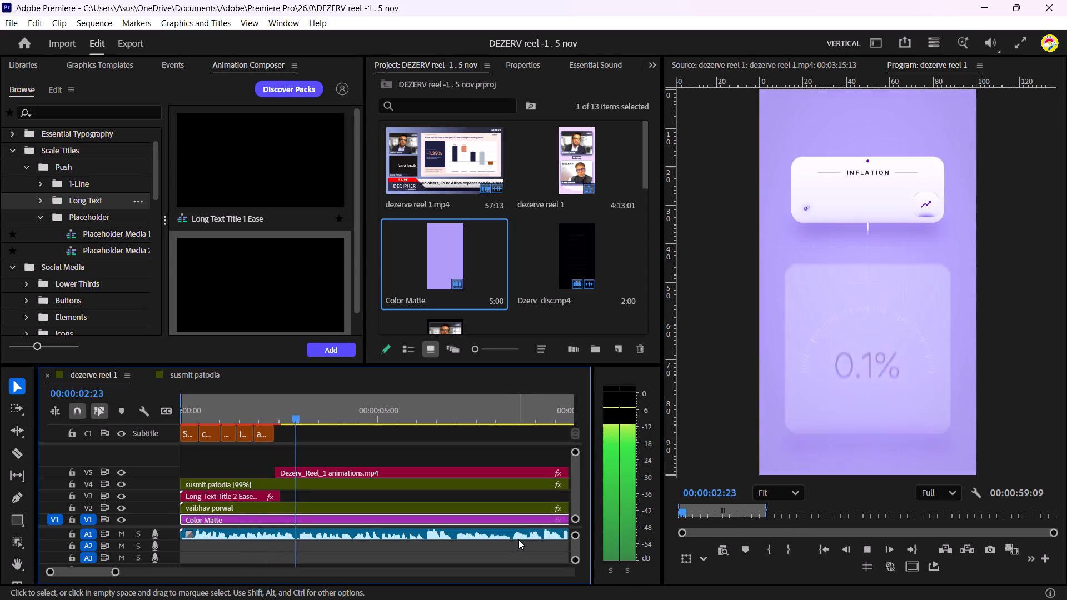
pyautogui.press('space')
# Add whoosh-blow-flutter-shortwav-14678 (1) from the wooshes folder in Sound effects to track A2, starting where the Dezerv_Reel_1 animations clip begins.
pyautogui.moveTo(117, 576); pyautogui.dragTo(89, 578)
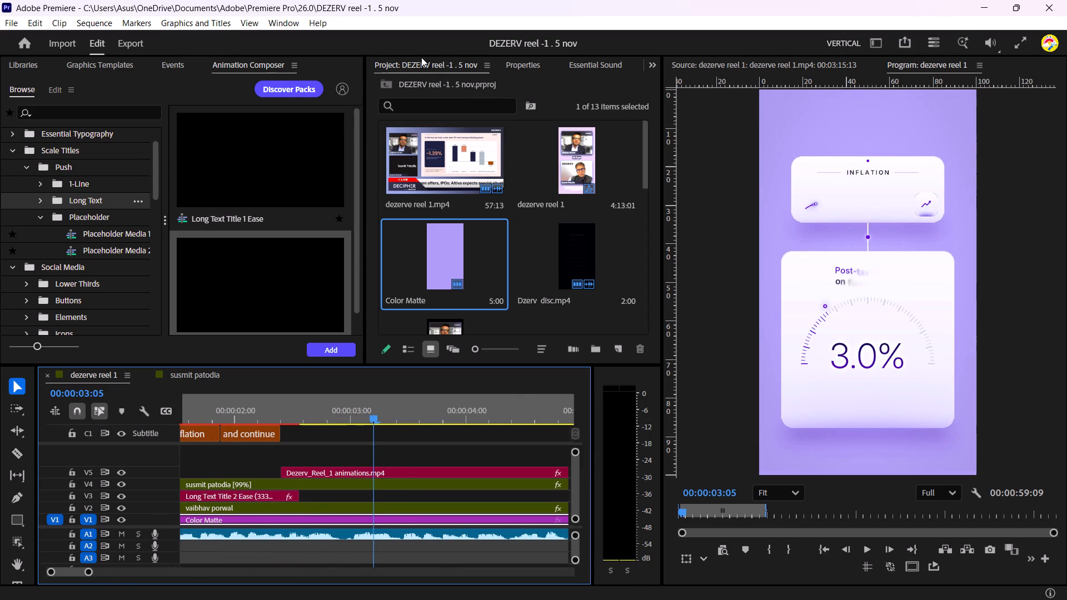
pyautogui.click(314, 583)
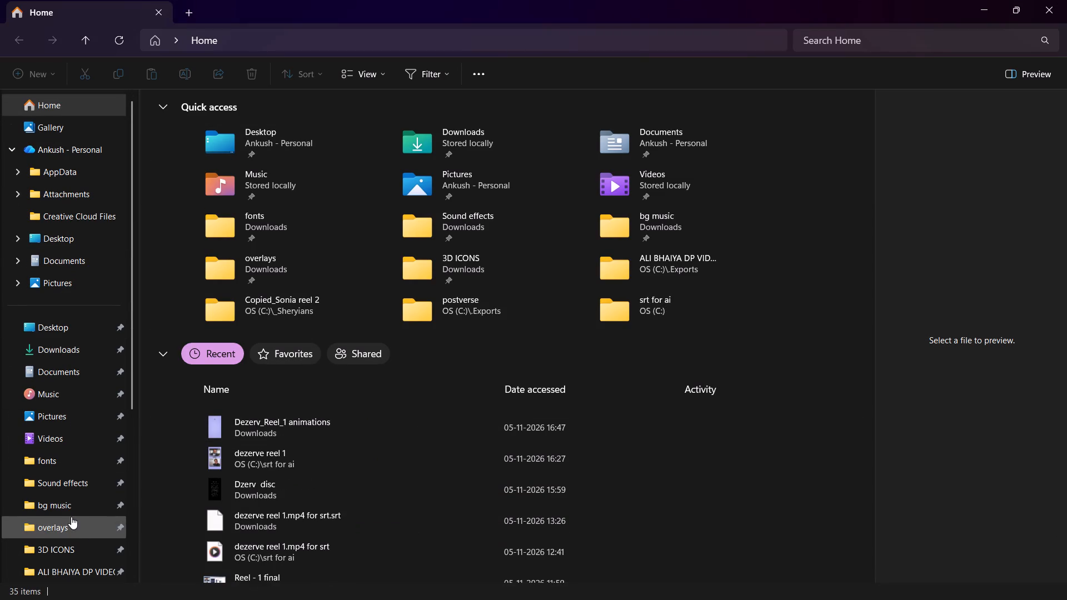
pyautogui.click(64, 488)
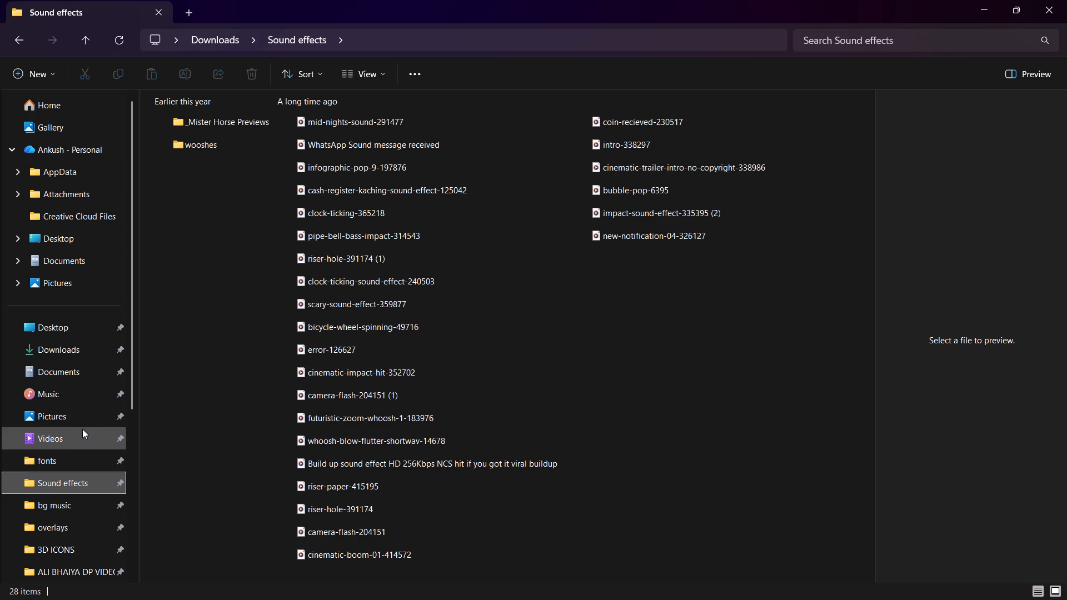
pyautogui.click(213, 141)
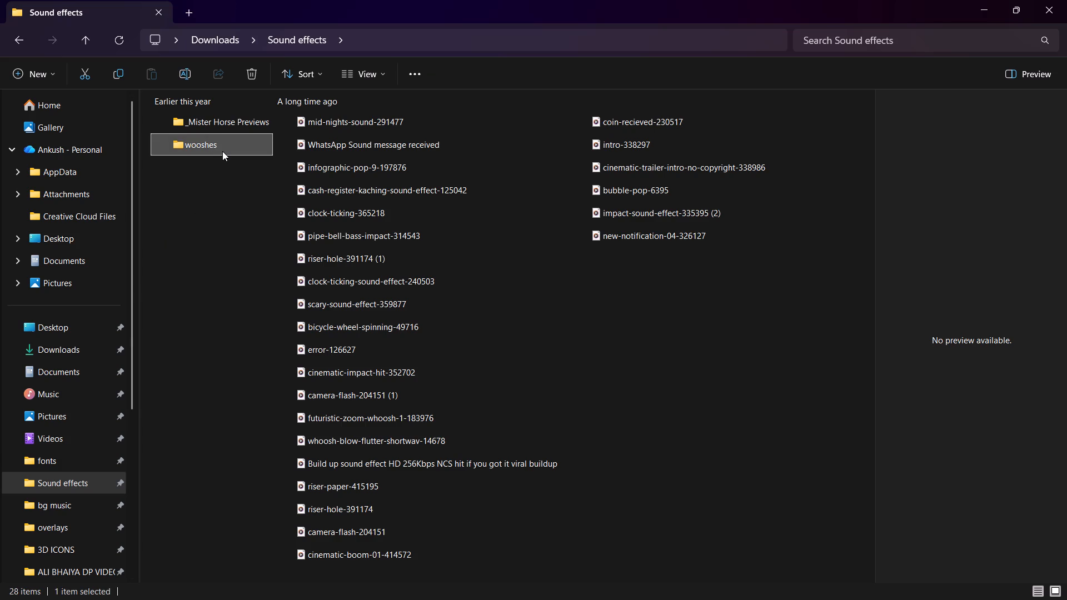
pyautogui.doubleClick(222, 151)
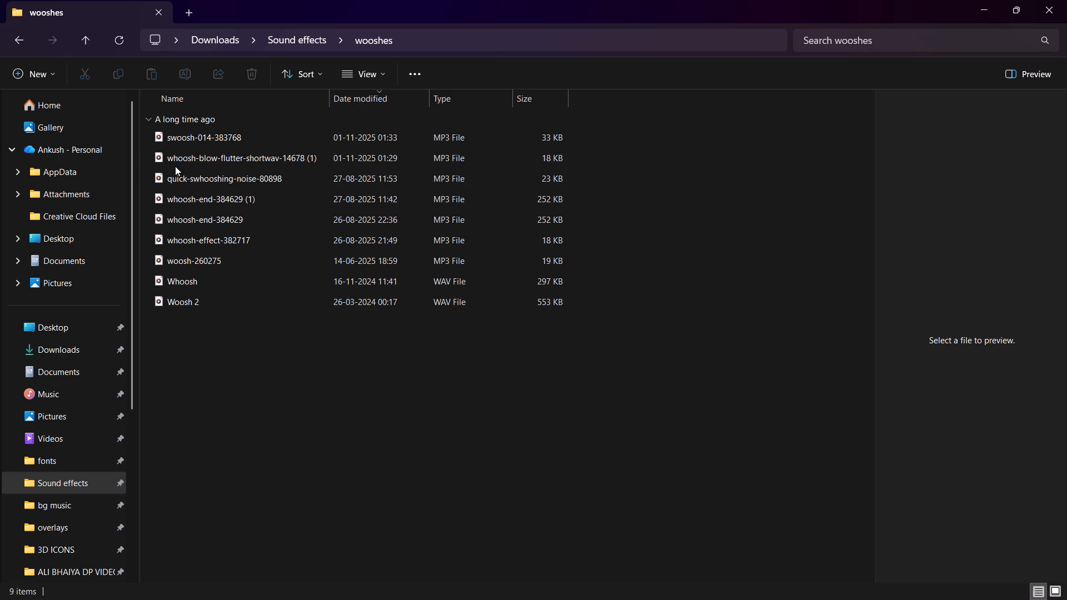
pyautogui.moveTo(154, 152); pyautogui.dragTo(517, 580)
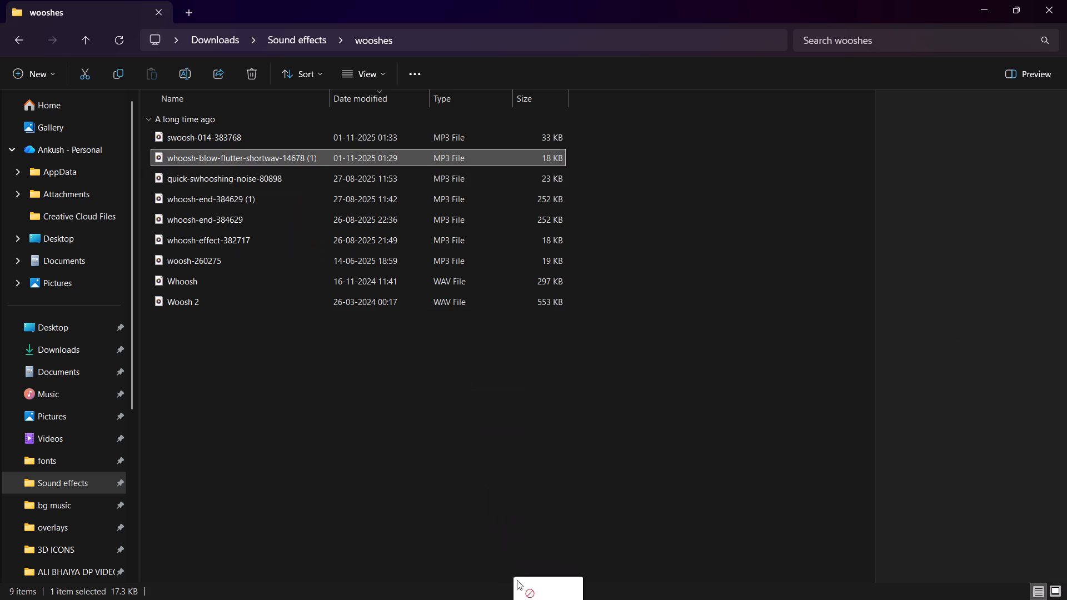
pyautogui.moveTo(517, 580); pyautogui.dragTo(694, 598)
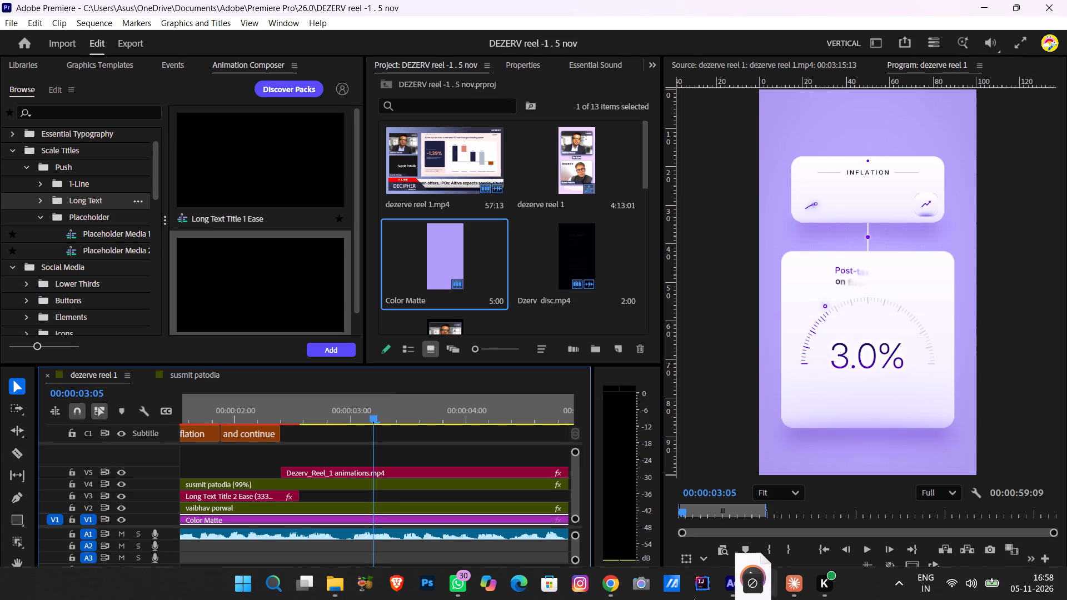
pyautogui.moveTo(694, 598); pyautogui.dragTo(296, 548)
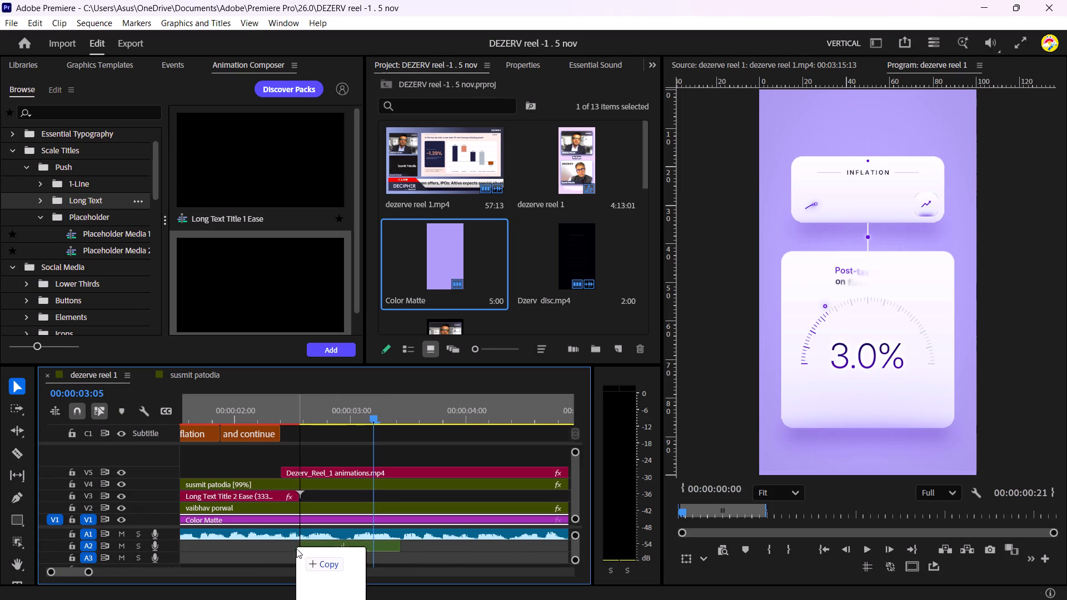
pyautogui.moveTo(296, 548); pyautogui.dragTo(286, 549)
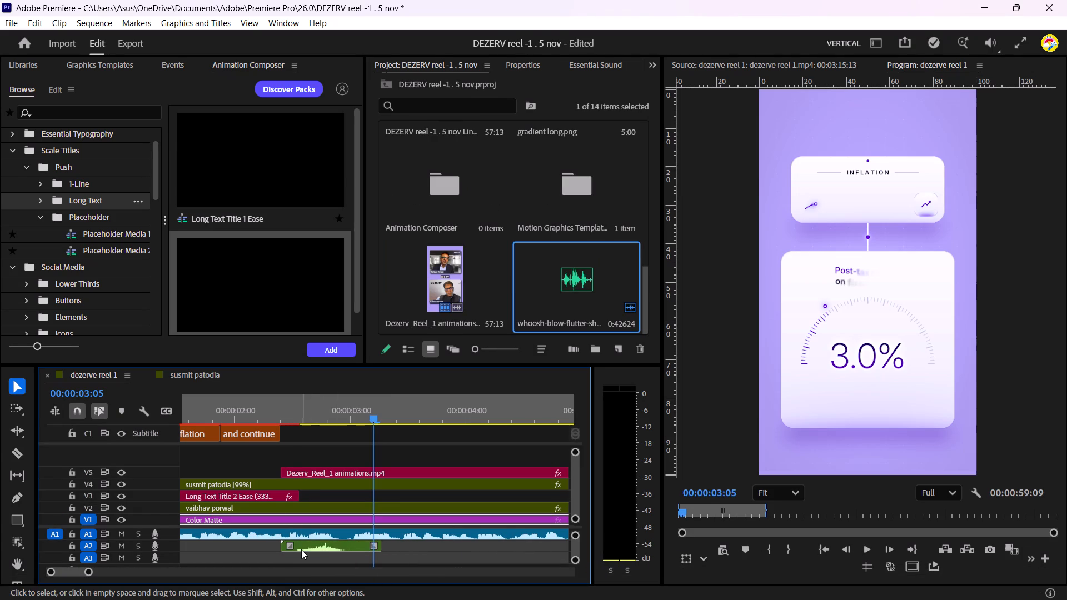
# Trim the end of the whoosh clip on A2 to about half a second, keeping its start aligned with the animation clip.
pyautogui.click(303, 412)
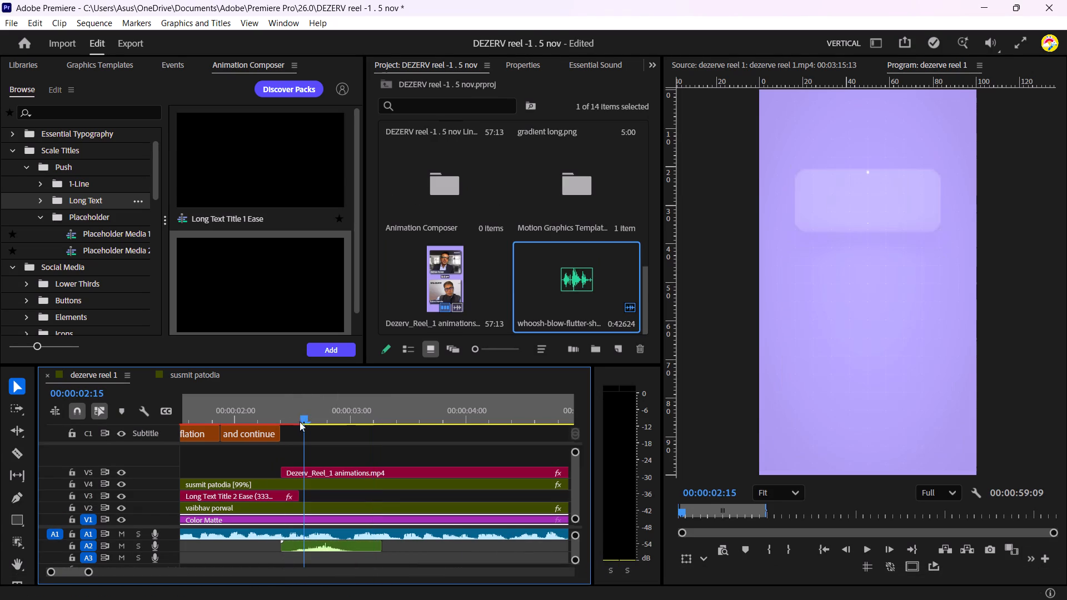
pyautogui.moveTo(48, 573); pyautogui.dragTo(52, 574)
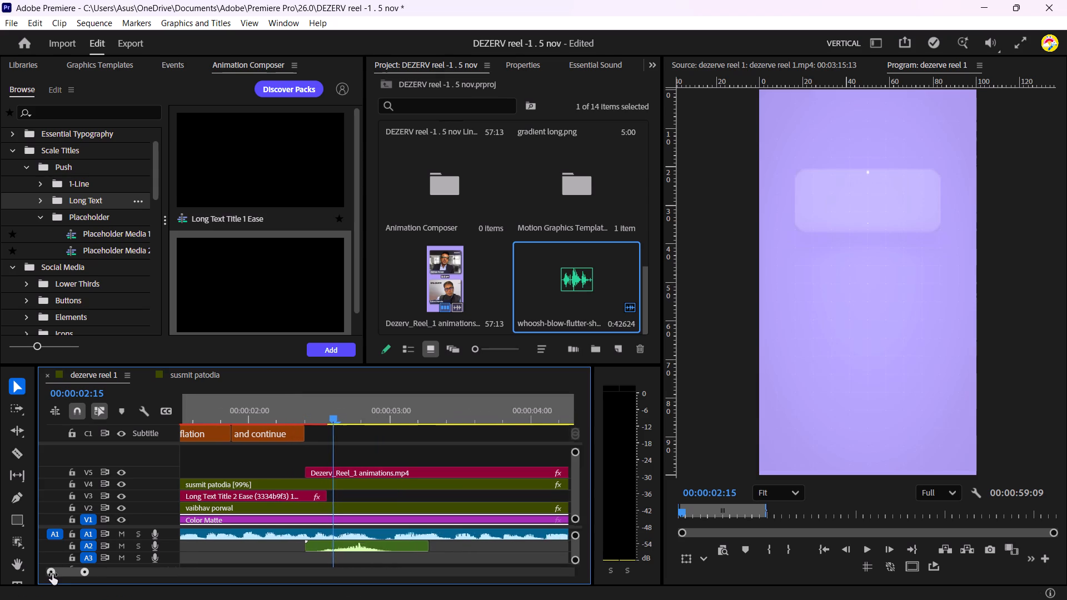
pyautogui.moveTo(52, 574); pyautogui.dragTo(57, 576)
pyautogui.moveTo(340, 549); pyautogui.dragTo(349, 552)
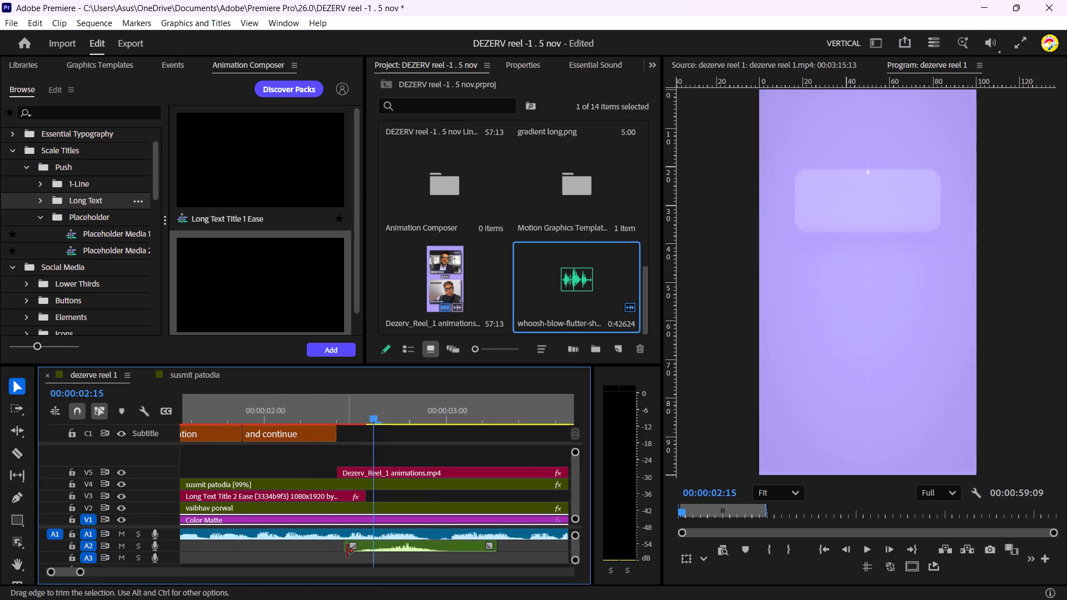
pyautogui.click(365, 544)
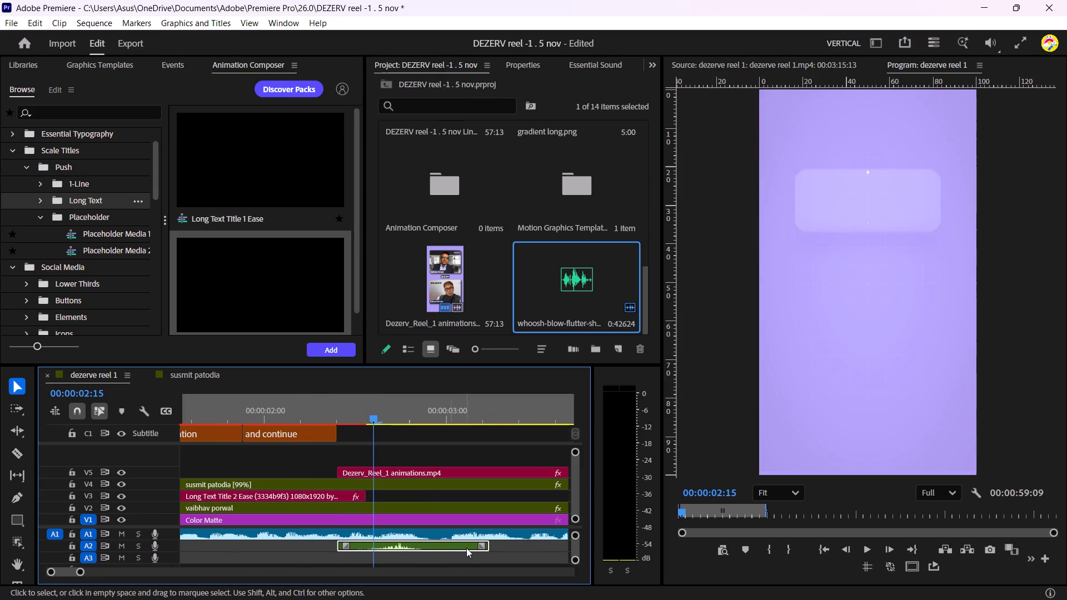
pyautogui.moveTo(488, 545); pyautogui.dragTo(433, 541)
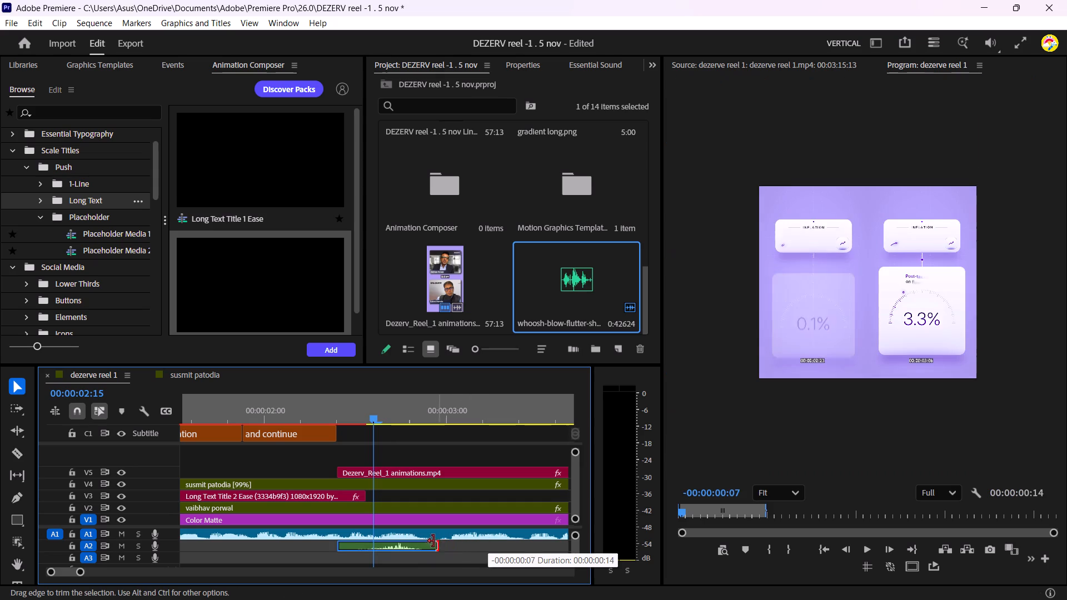
pyautogui.moveTo(433, 541); pyautogui.dragTo(430, 541)
# Audition the whoosh, trim about two frames off its start and move it back to the beginning of the animation clip.
pyautogui.click(313, 412)
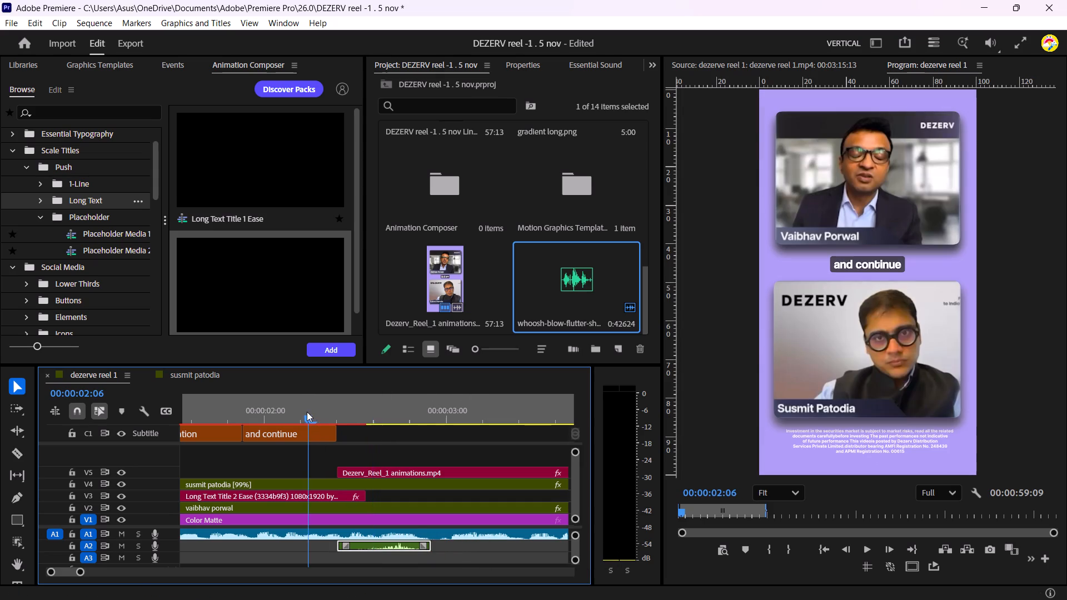
pyautogui.press('space')
pyautogui.press('space')
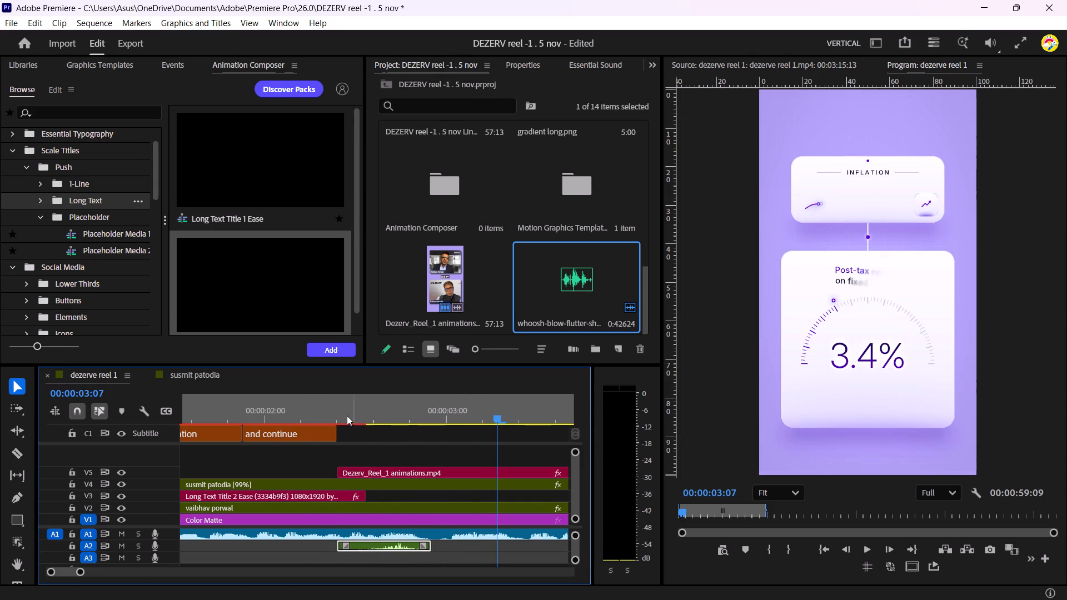
pyautogui.click(331, 411)
pyautogui.press('space')
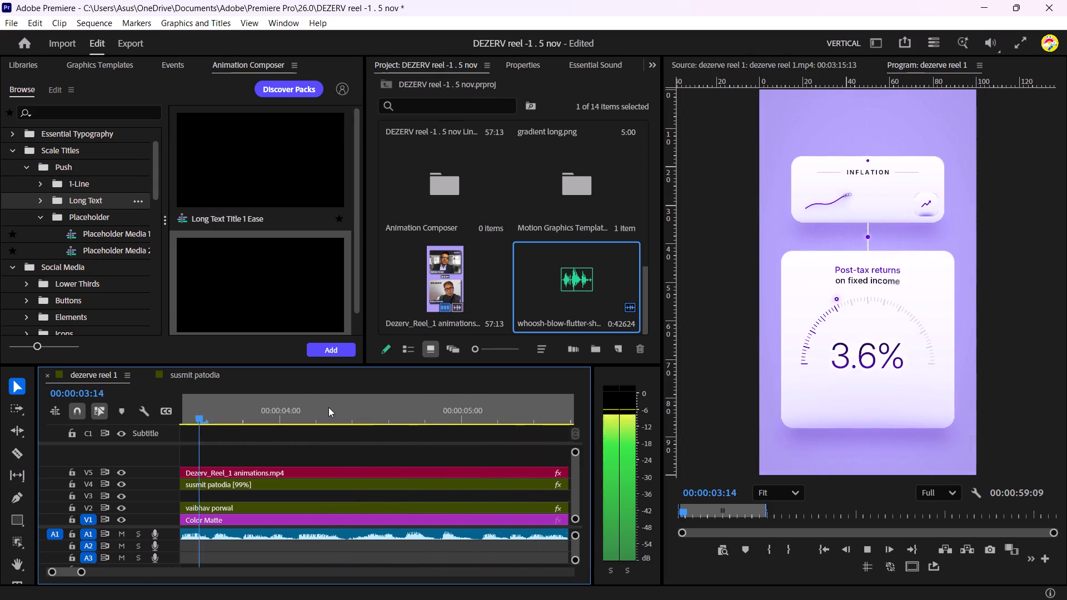
pyautogui.press('space')
pyautogui.scroll(15, 398, 421)
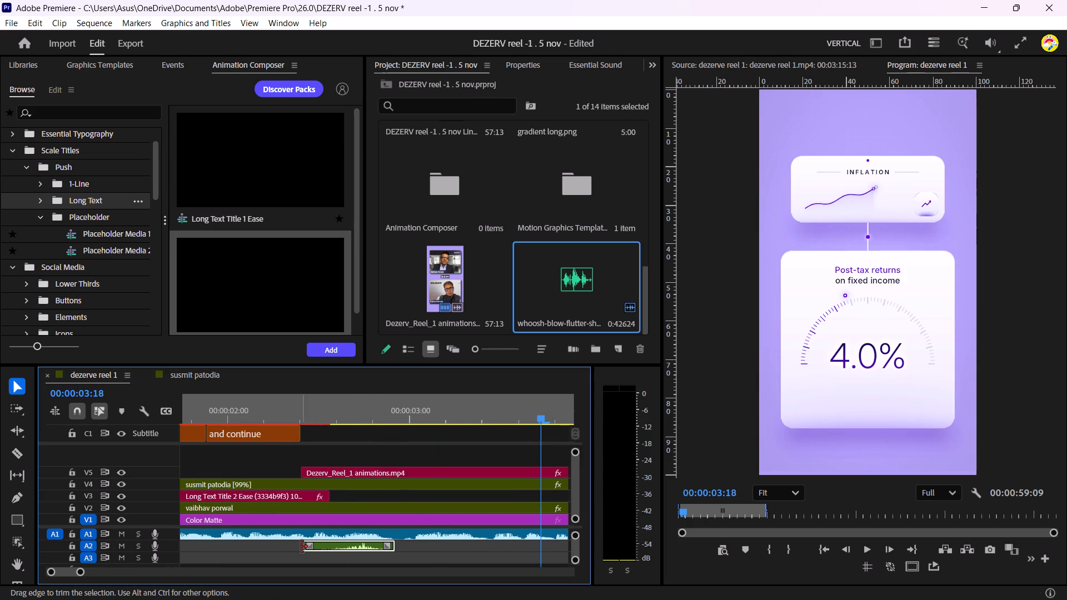
pyautogui.moveTo(301, 547); pyautogui.dragTo(312, 548)
pyautogui.moveTo(342, 544); pyautogui.dragTo(340, 546)
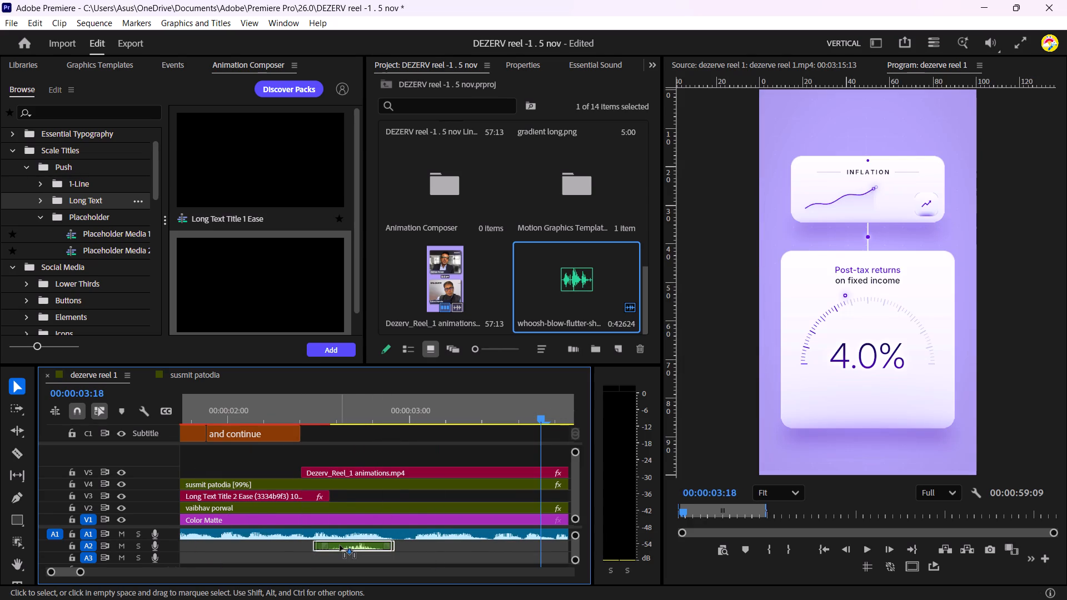
pyautogui.moveTo(340, 546); pyautogui.dragTo(335, 547)
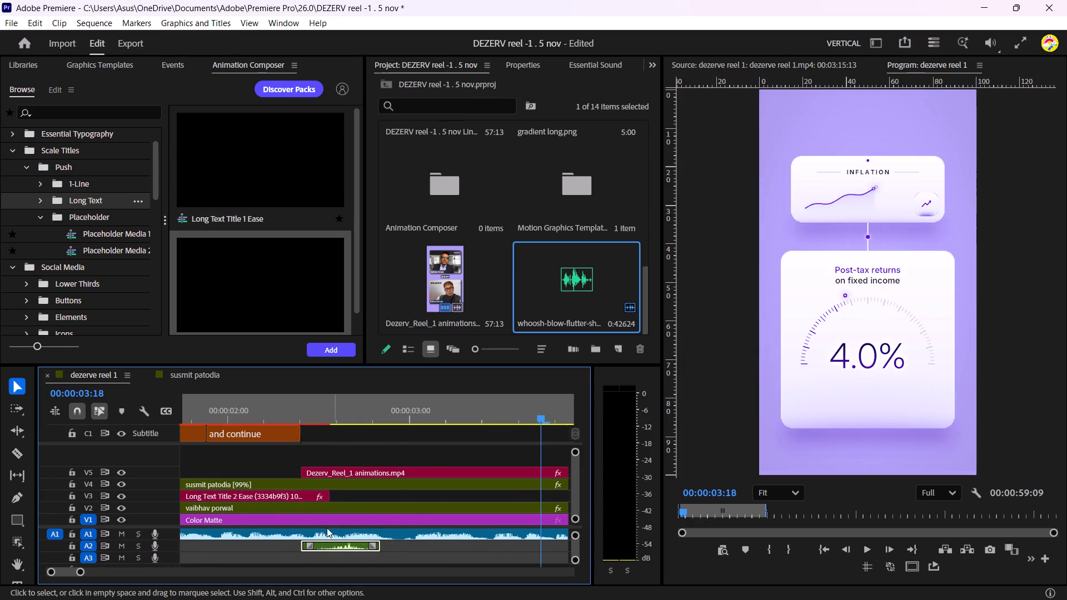
# Play from just before the Inflation animation to about 6 seconds, examining the whoosh timing and where further animation elements appear.
pyautogui.click(277, 408)
pyautogui.press('space')
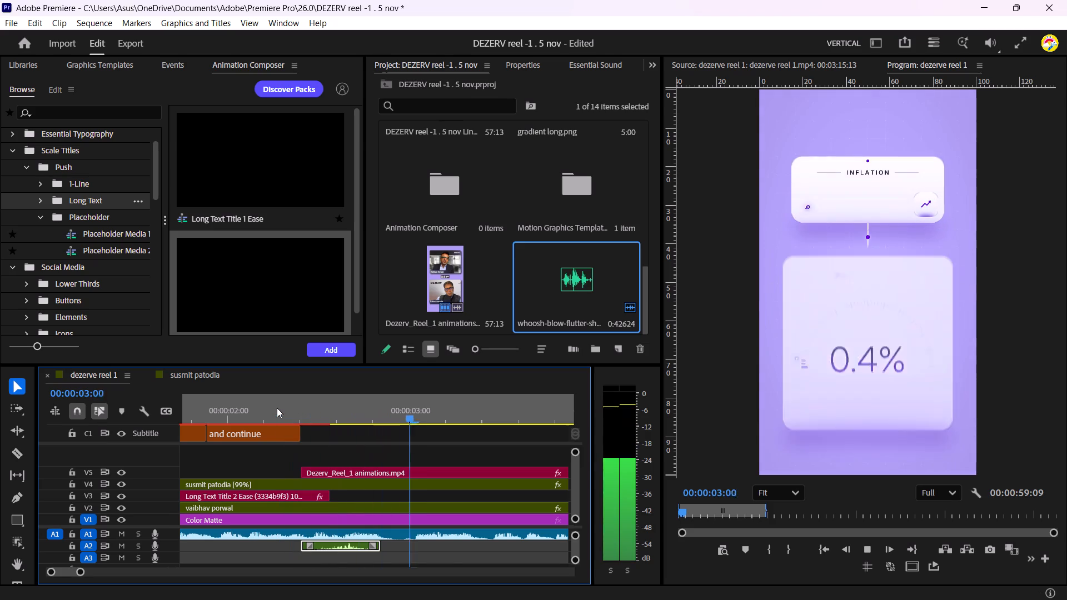
pyautogui.press('space')
pyautogui.scroll(6, 327, 454)
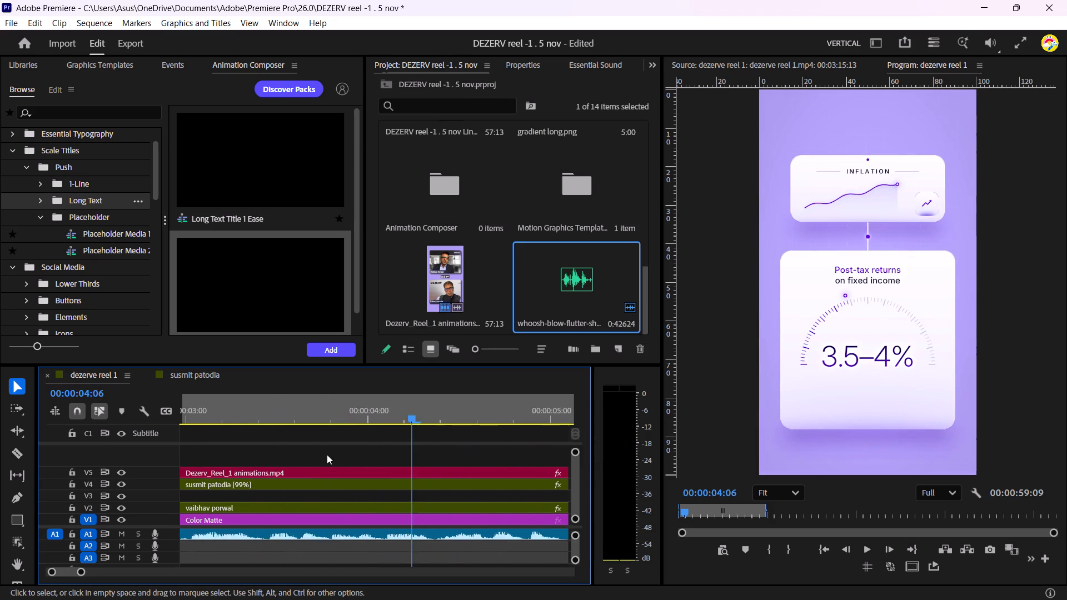
pyautogui.scroll(5, 327, 454)
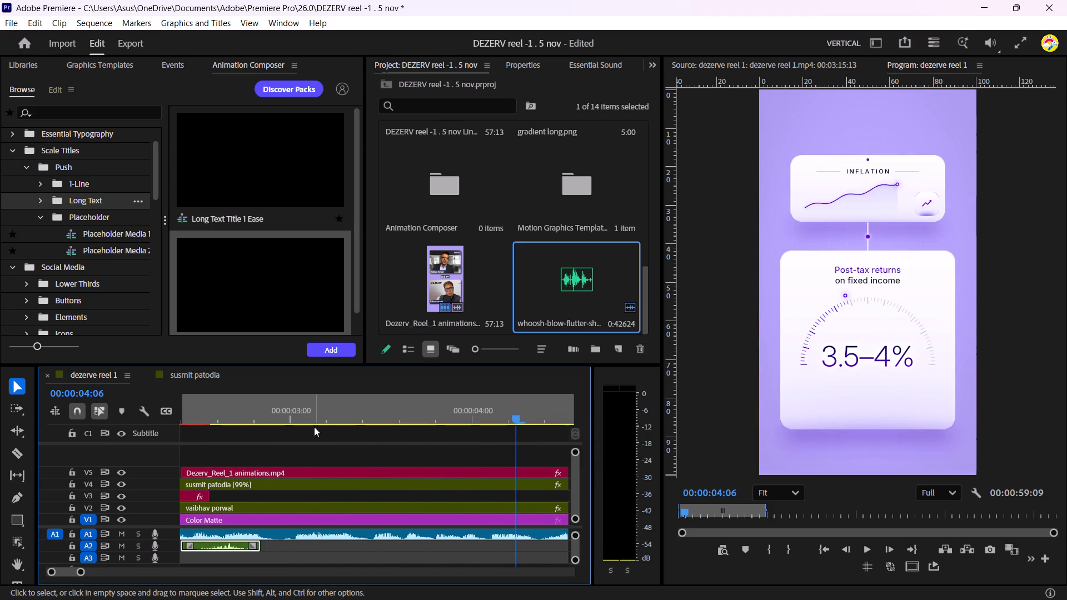
pyautogui.scroll(5, 313, 426)
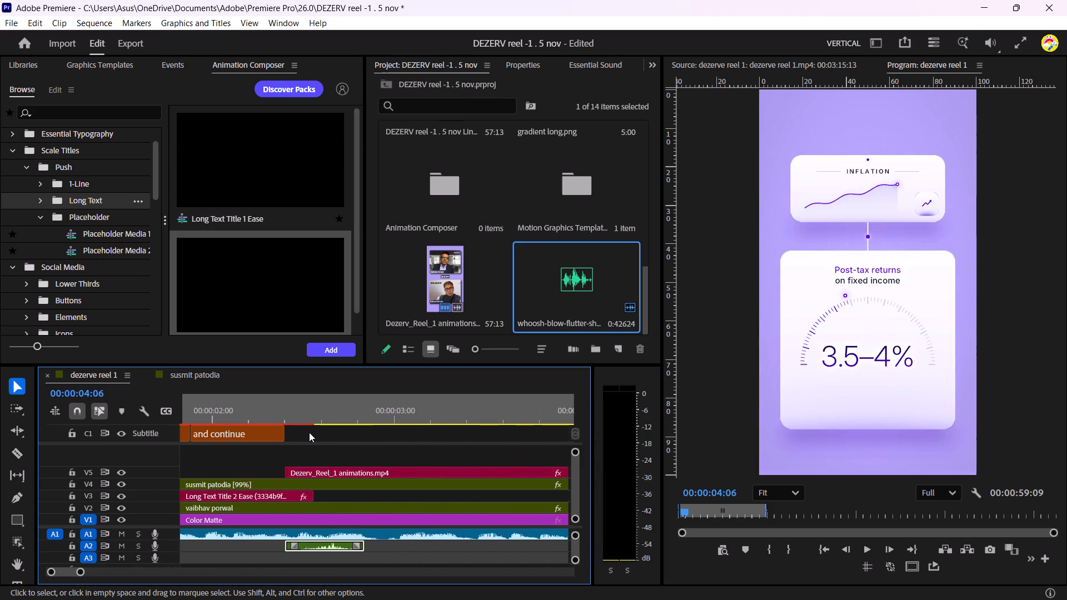
pyautogui.click(269, 409)
pyautogui.press('space')
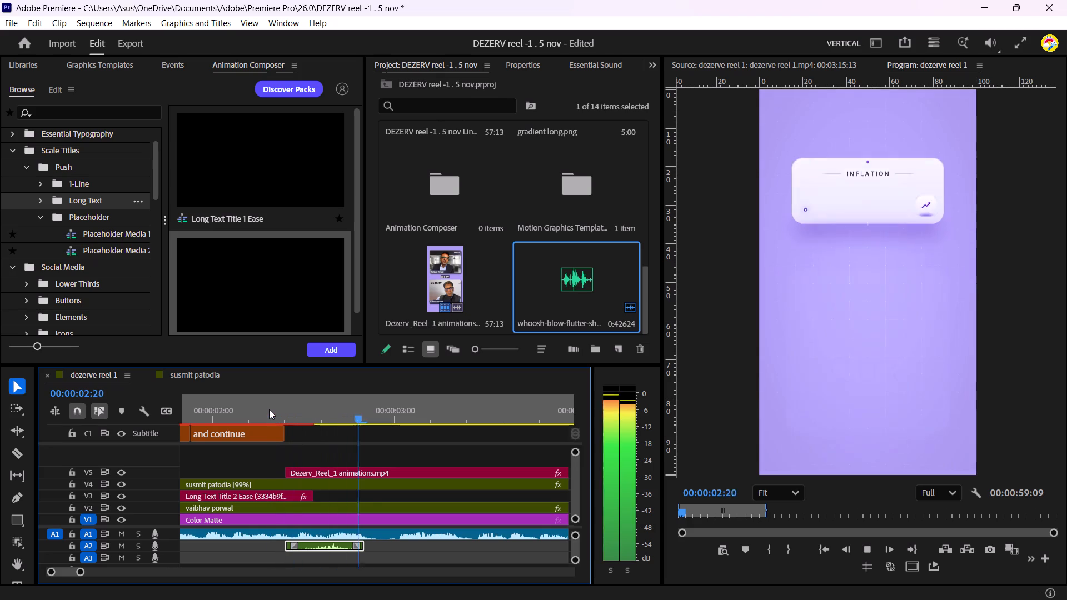
pyautogui.press('space')
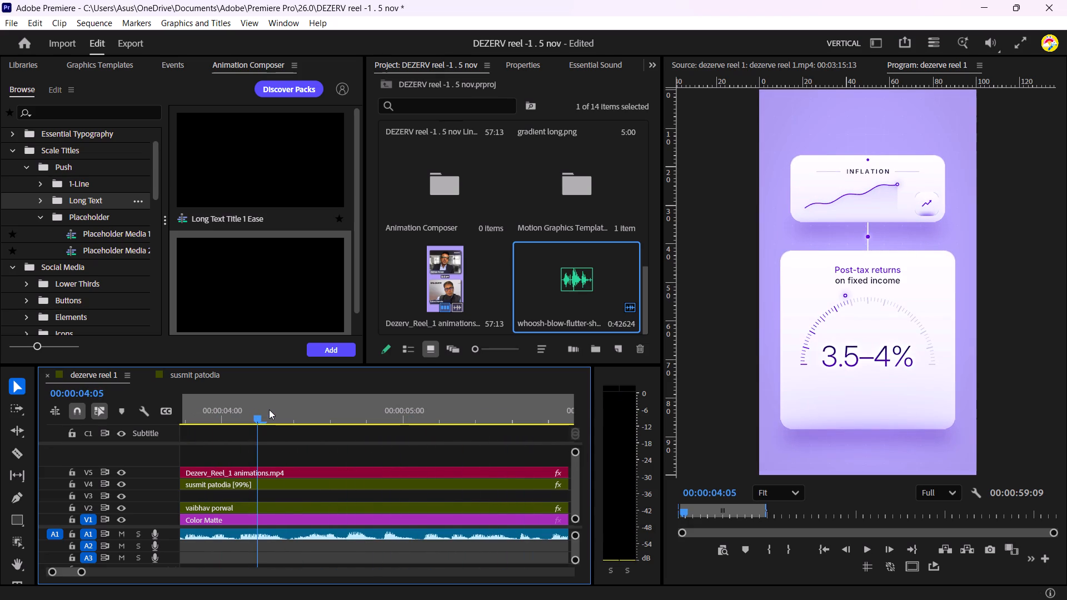
pyautogui.press('space')
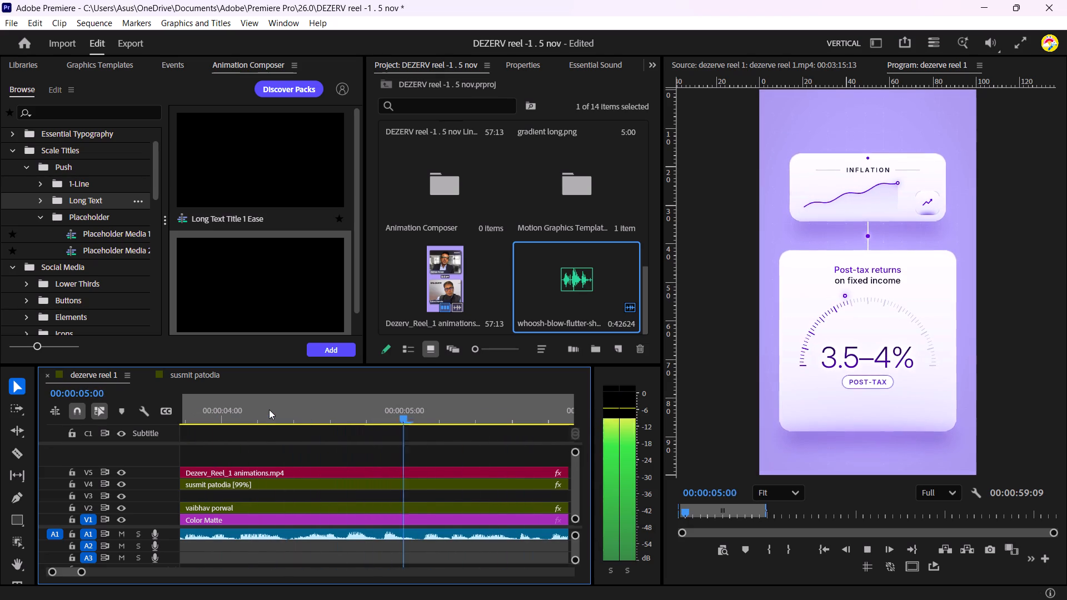
pyautogui.press('space')
pyautogui.press('space')
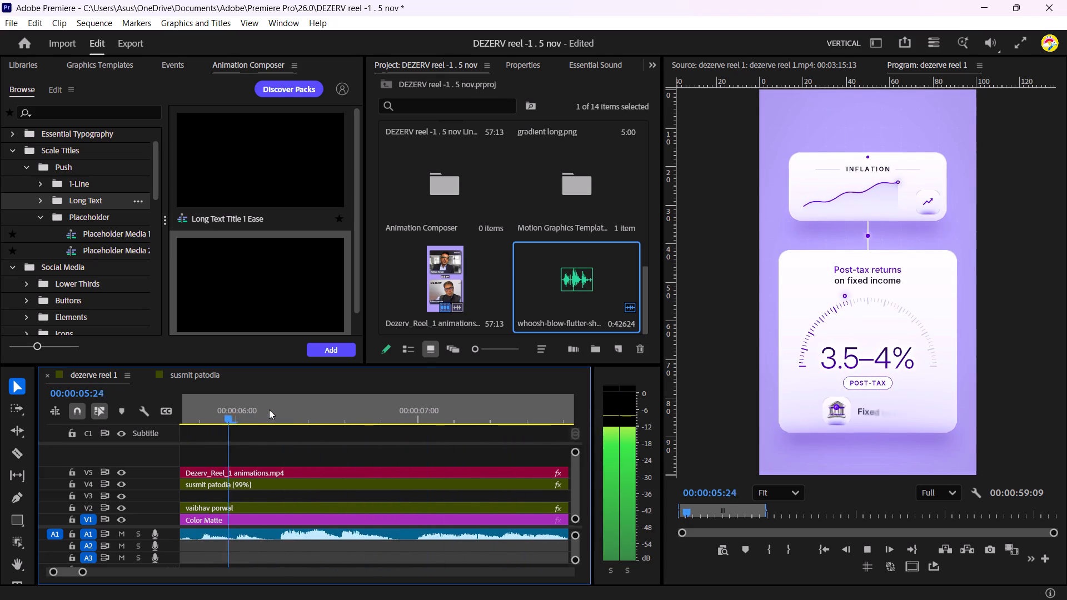
pyautogui.press('space')
pyautogui.scroll(16, 268, 409)
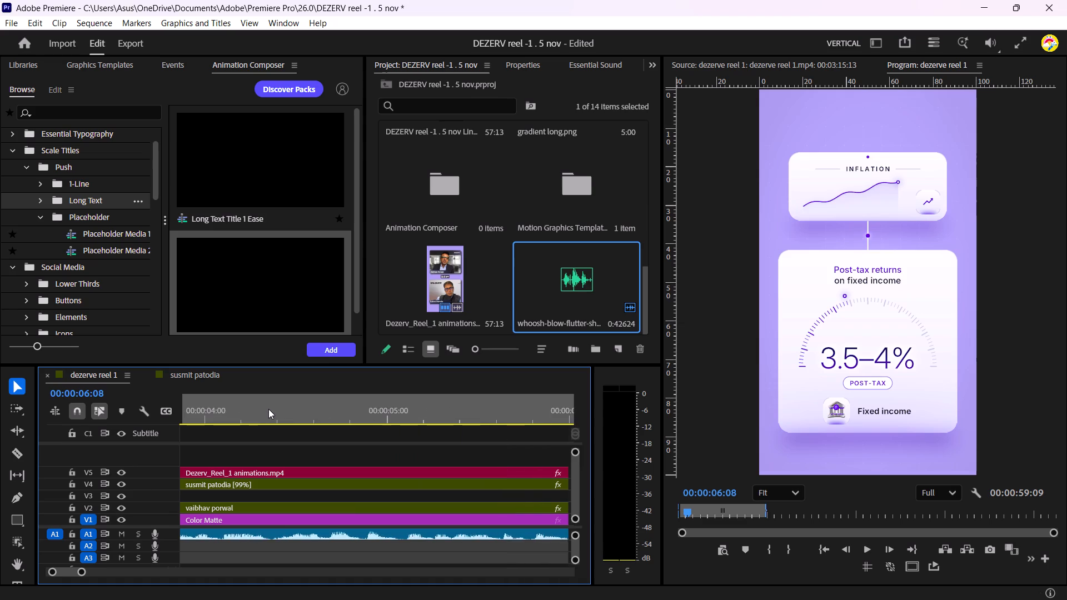
pyautogui.scroll(15, 268, 409)
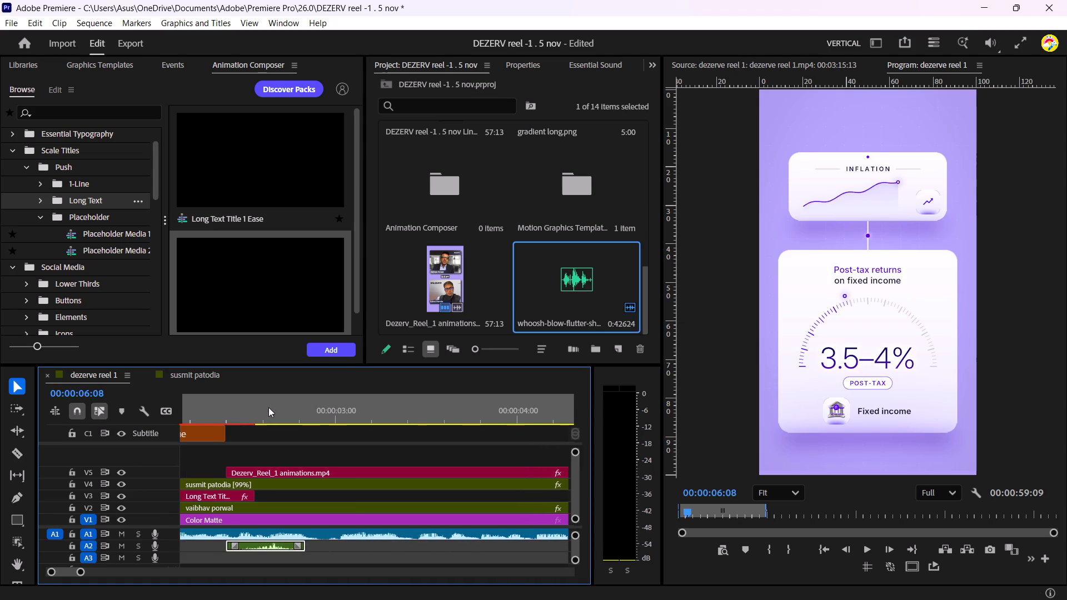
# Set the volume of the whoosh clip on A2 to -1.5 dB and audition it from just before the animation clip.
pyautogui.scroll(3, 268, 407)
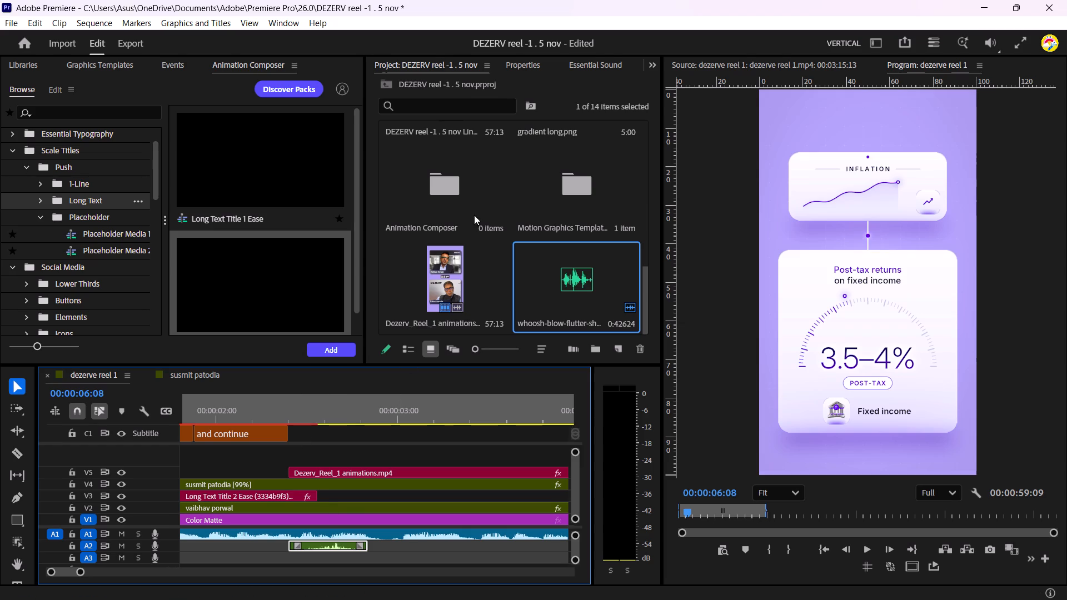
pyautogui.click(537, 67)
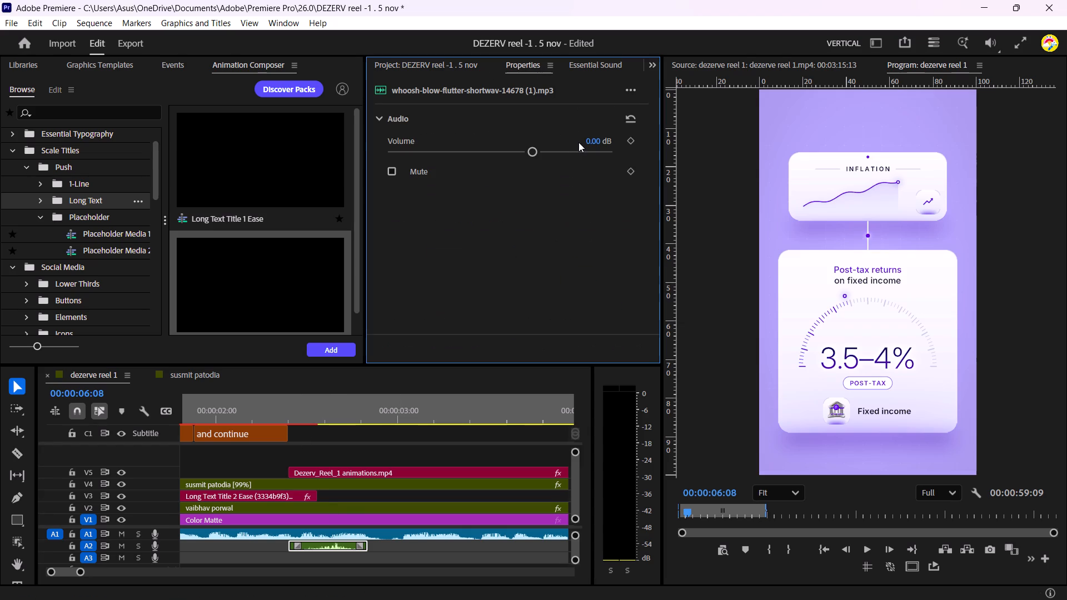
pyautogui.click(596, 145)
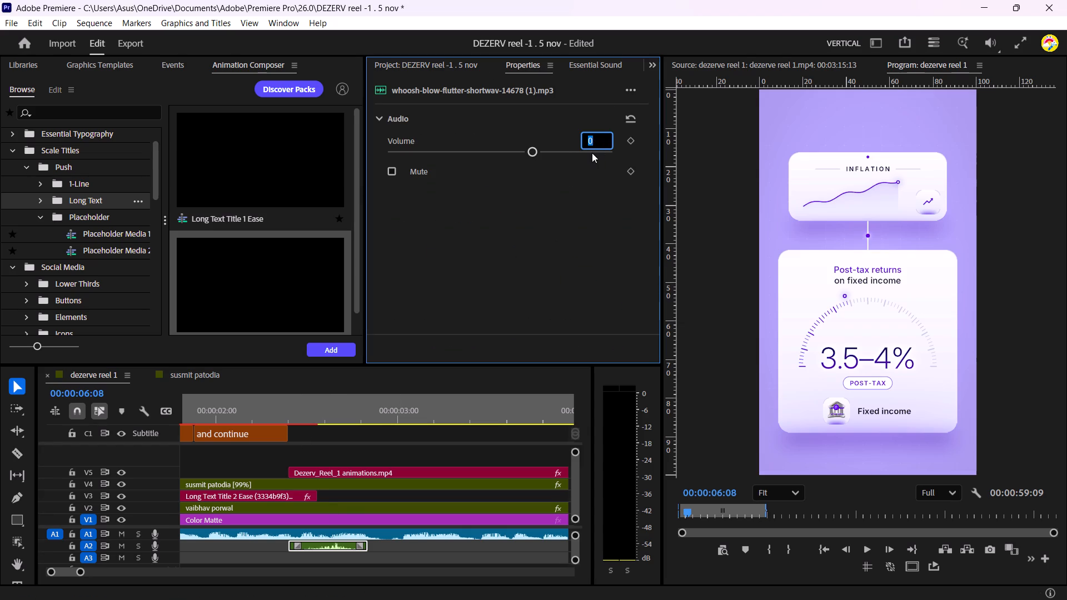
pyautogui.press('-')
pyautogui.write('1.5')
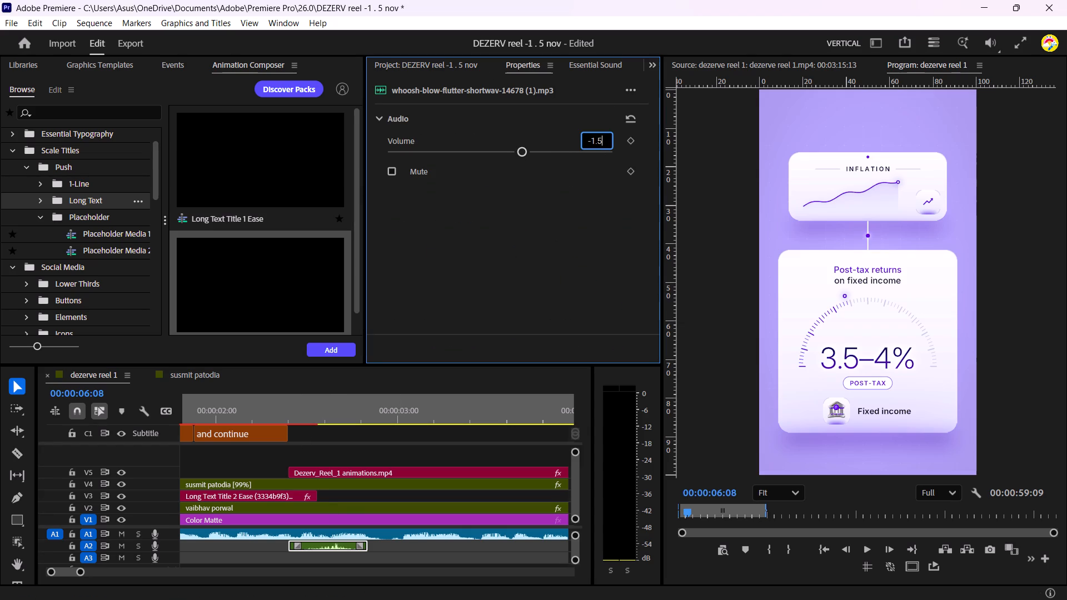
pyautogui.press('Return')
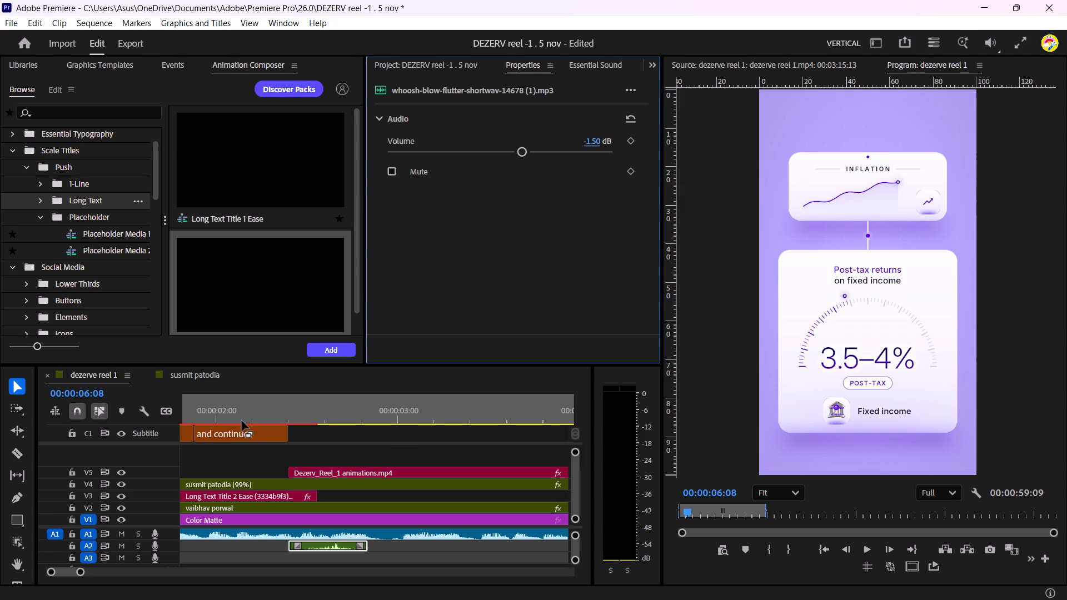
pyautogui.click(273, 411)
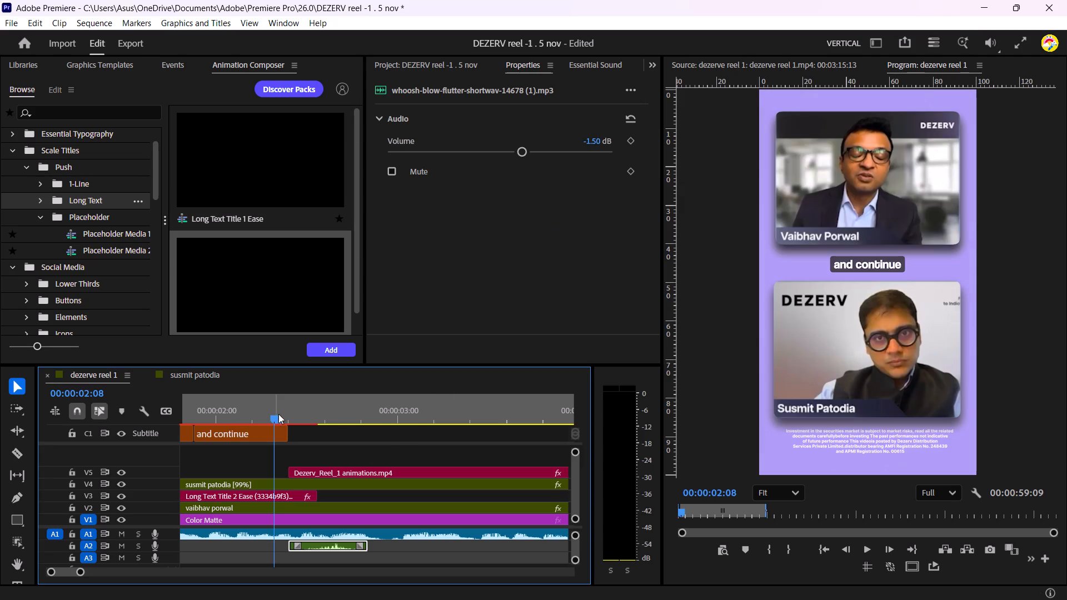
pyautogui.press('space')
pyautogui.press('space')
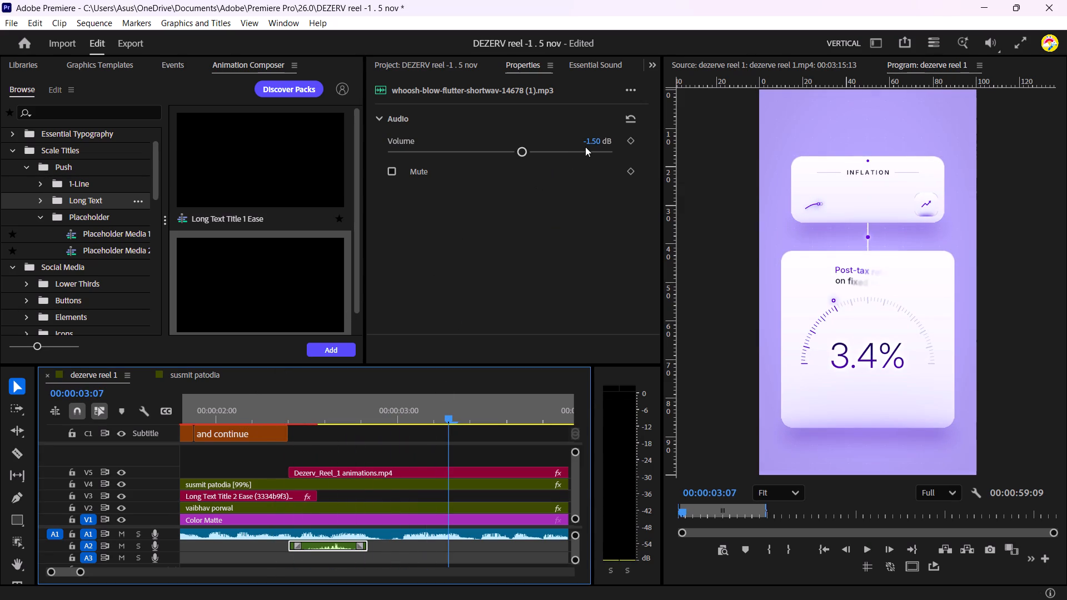
# Lower the whoosh clip's volume to -4.5 dB and audition it against the start of the Inflation animation.
pyautogui.moveTo(599, 144); pyautogui.dragTo(594, 151)
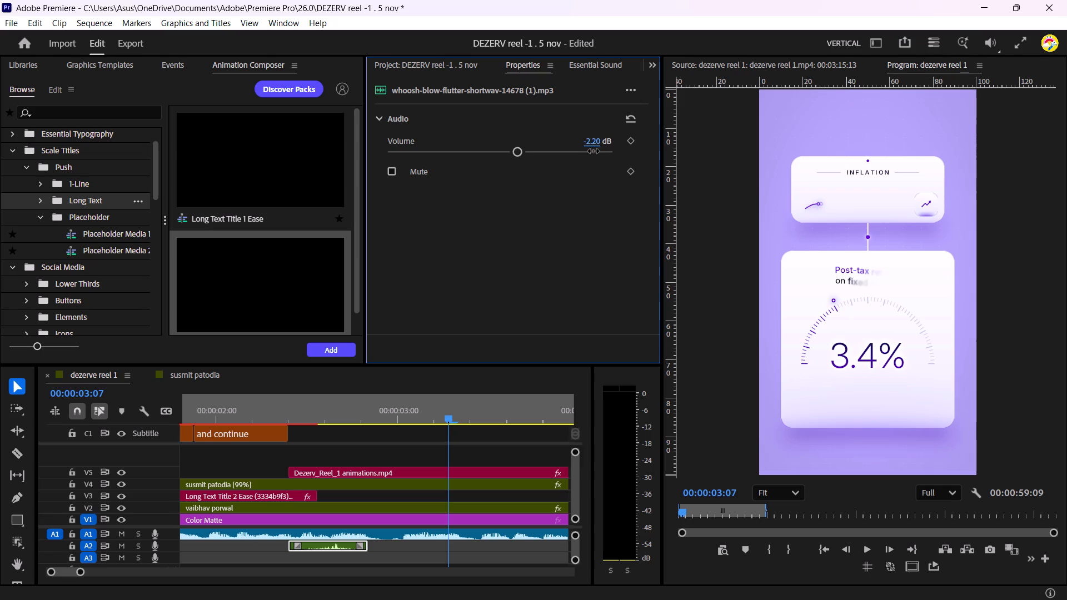
pyautogui.moveTo(594, 151); pyautogui.dragTo(585, 152)
pyautogui.moveTo(585, 152); pyautogui.dragTo(581, 152)
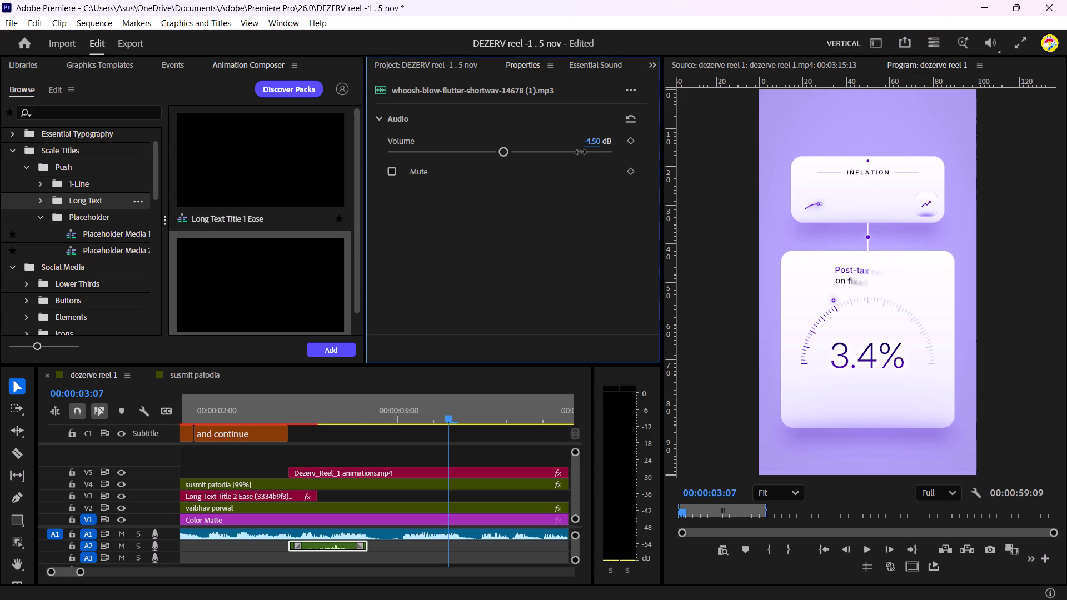
pyautogui.moveTo(581, 152); pyautogui.dragTo(579, 153)
pyautogui.click(276, 417)
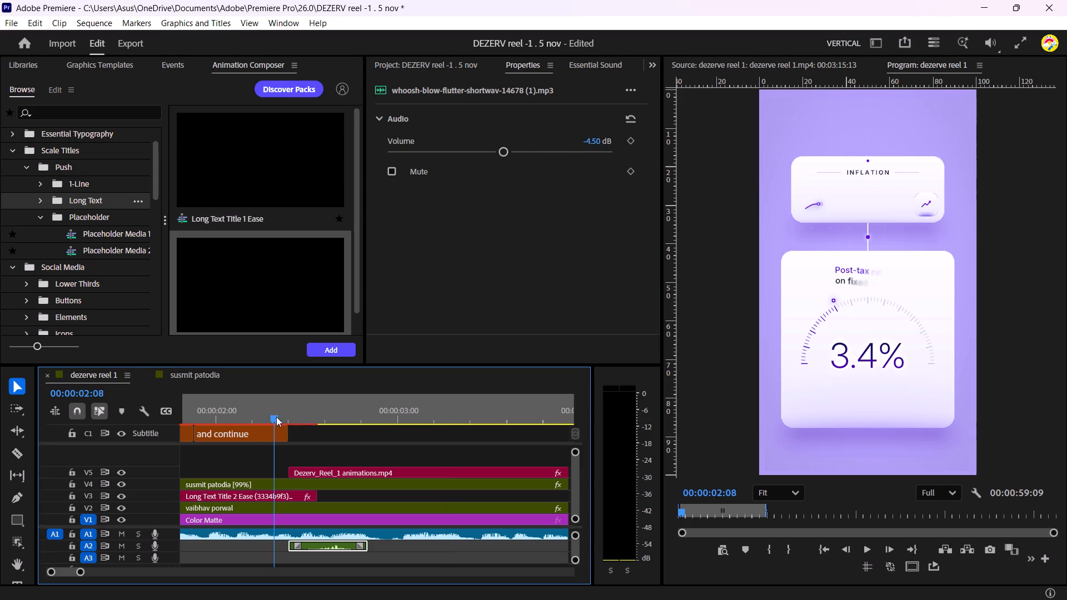
pyautogui.press('space')
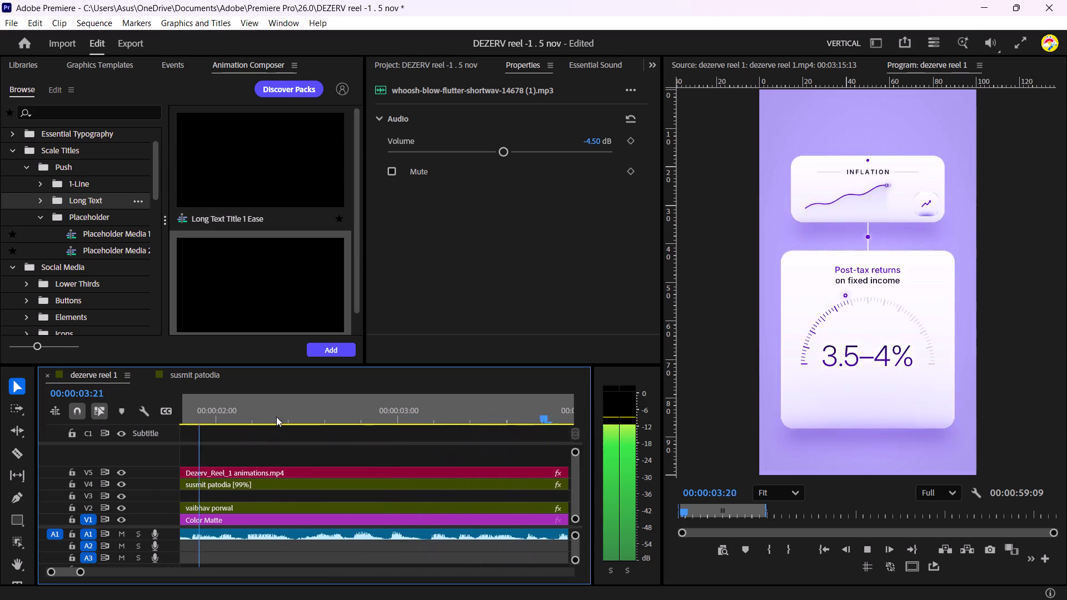
pyautogui.press('space')
pyautogui.scroll(14, 336, 430)
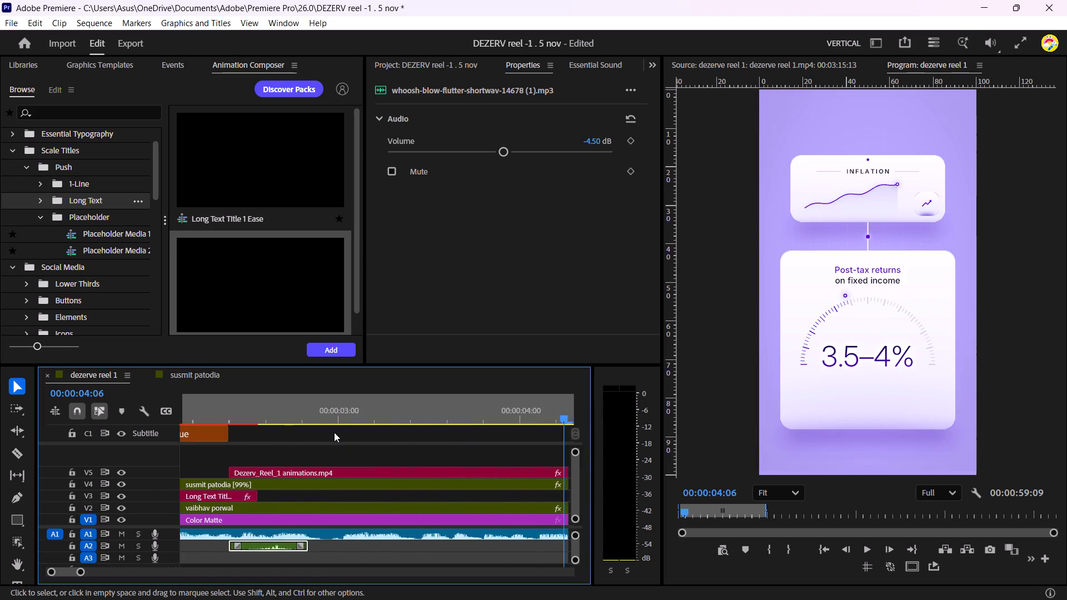
pyautogui.scroll(3, 334, 432)
pyautogui.click(327, 418)
pyautogui.press('space')
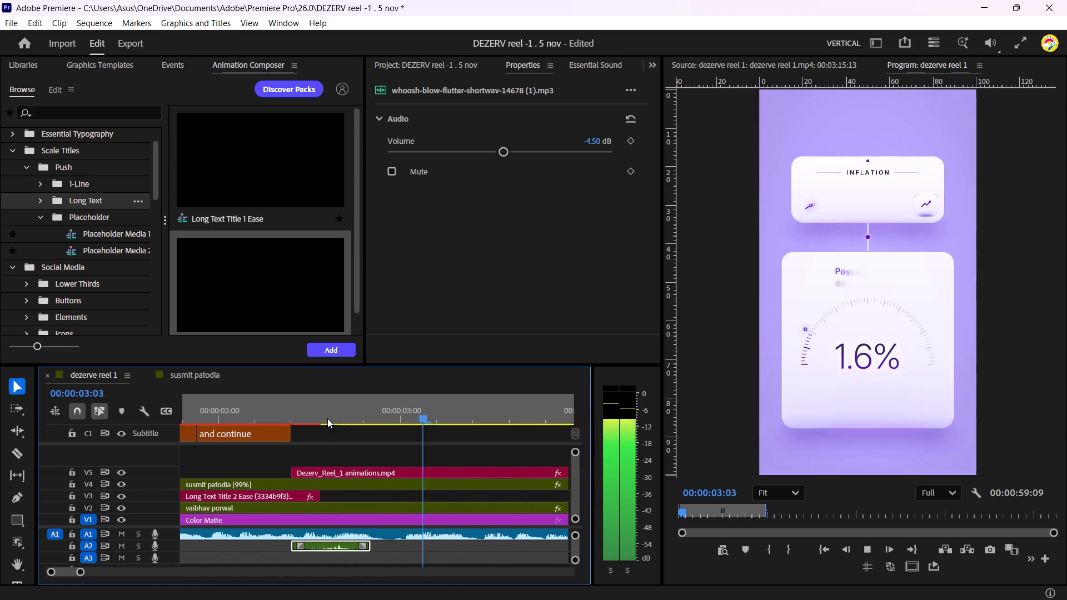
pyautogui.press('space')
pyautogui.press('space')
pyautogui.press('space')
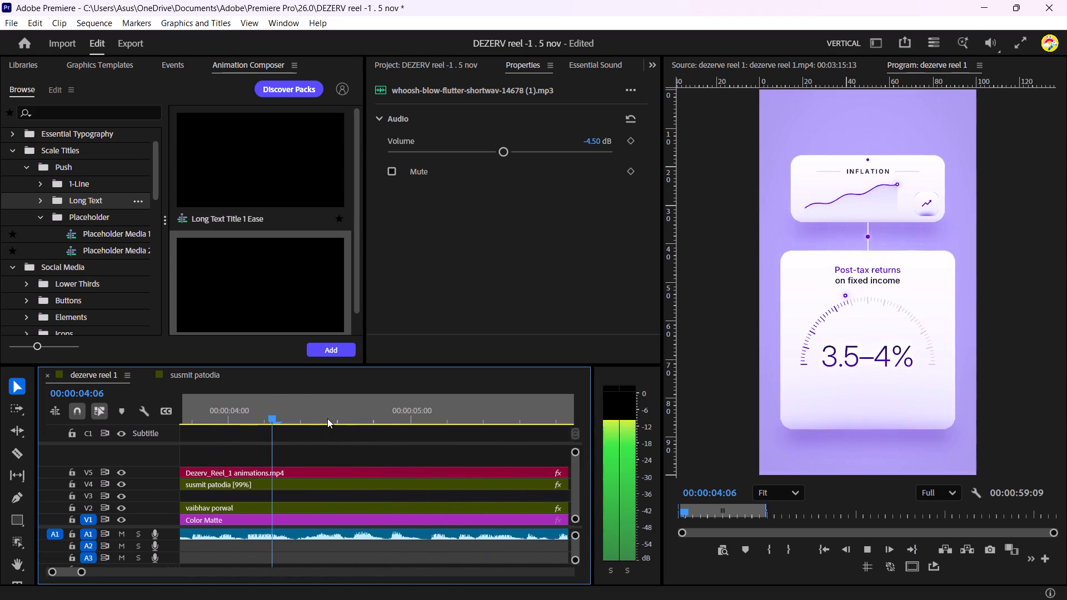
# Replay the Inflation card animation between about 3.5 and 7 seconds, examining when the Post-tax label and Fixed income row animate.
pyautogui.scroll(3, 327, 425)
pyautogui.moveTo(322, 419); pyautogui.dragTo(260, 431)
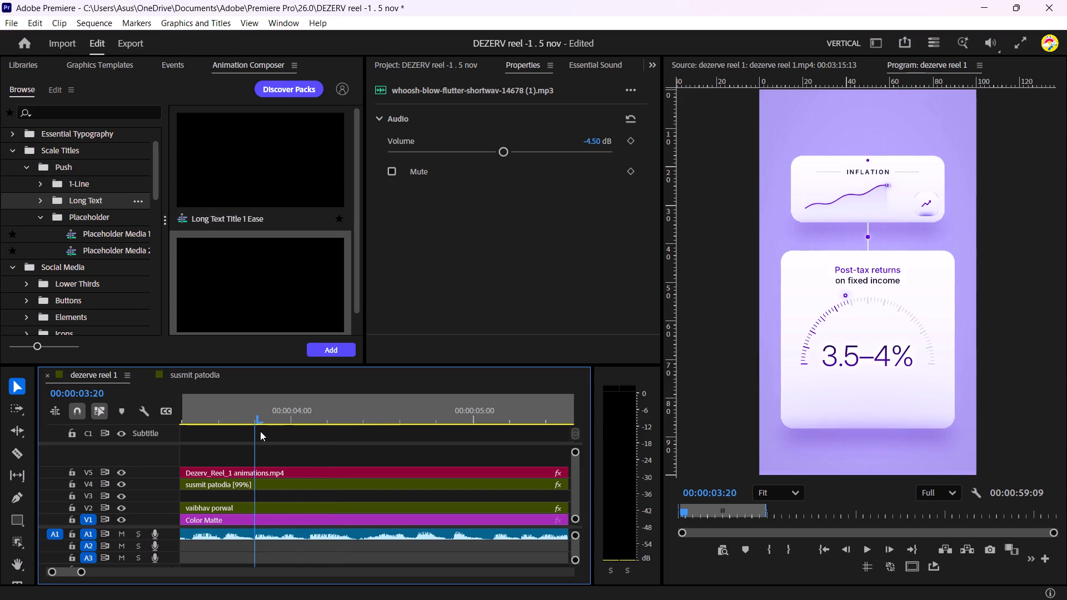
pyautogui.moveTo(260, 431); pyautogui.dragTo(233, 436)
pyautogui.press('space')
pyautogui.press('space')
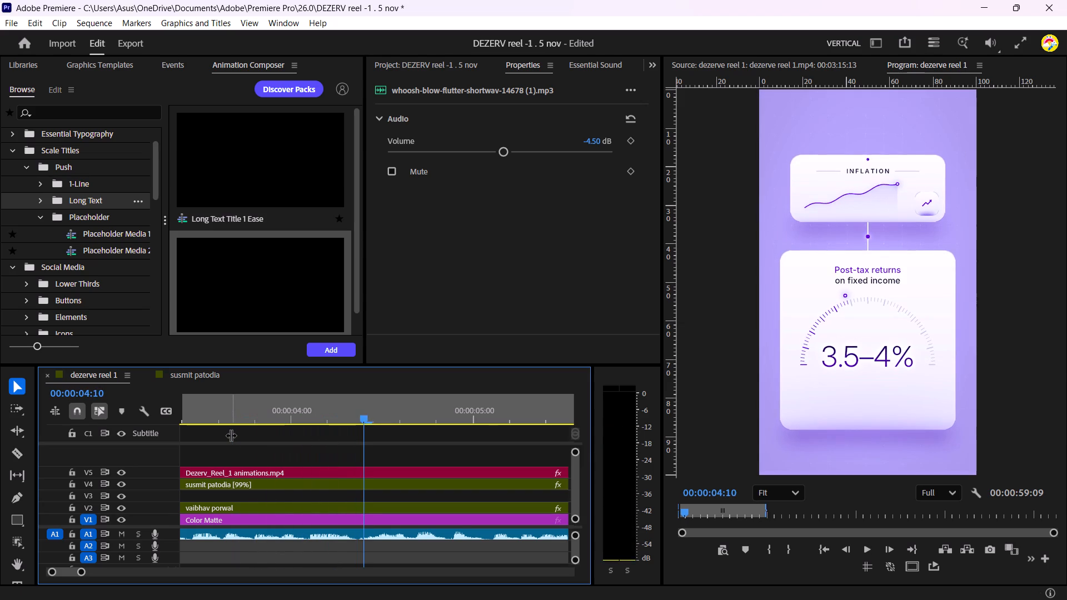
pyautogui.press('space')
pyautogui.press('space')
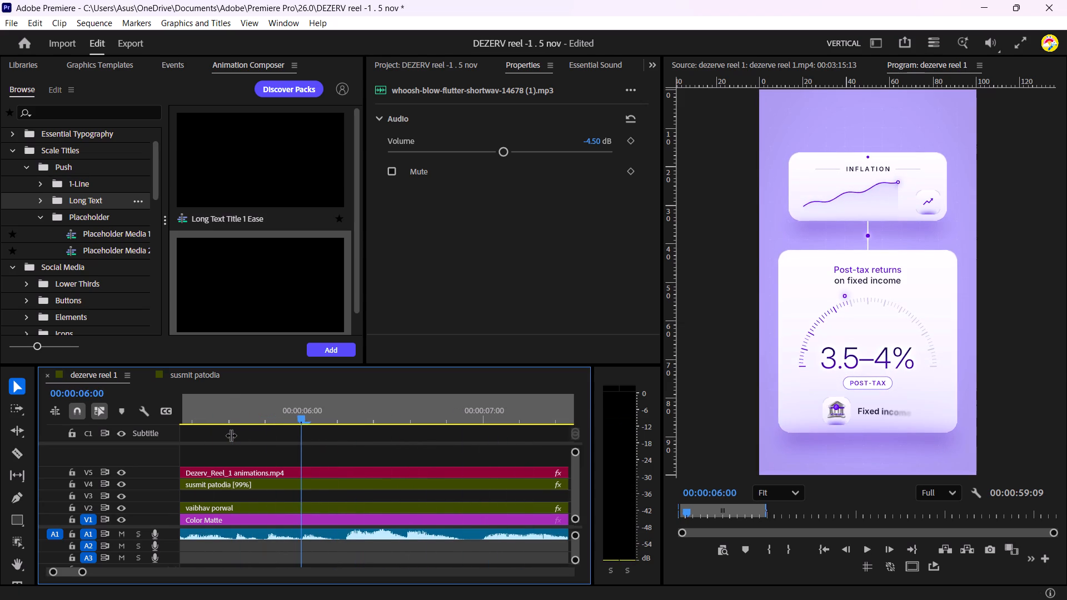
pyautogui.scroll(7, 231, 435)
pyautogui.click(232, 423)
pyautogui.press('space')
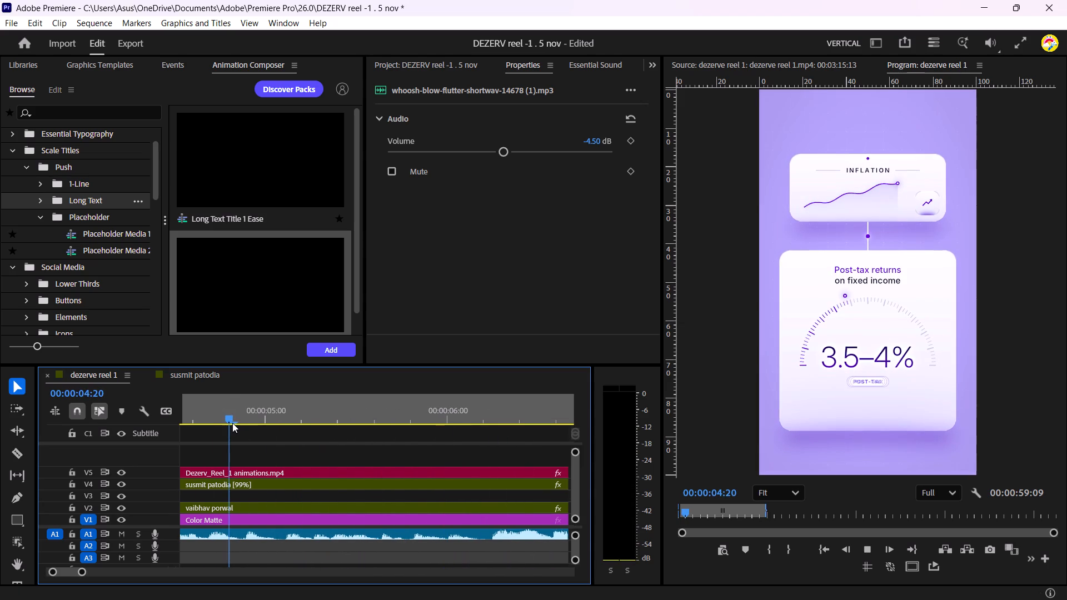
pyautogui.press('space')
pyautogui.click(232, 408)
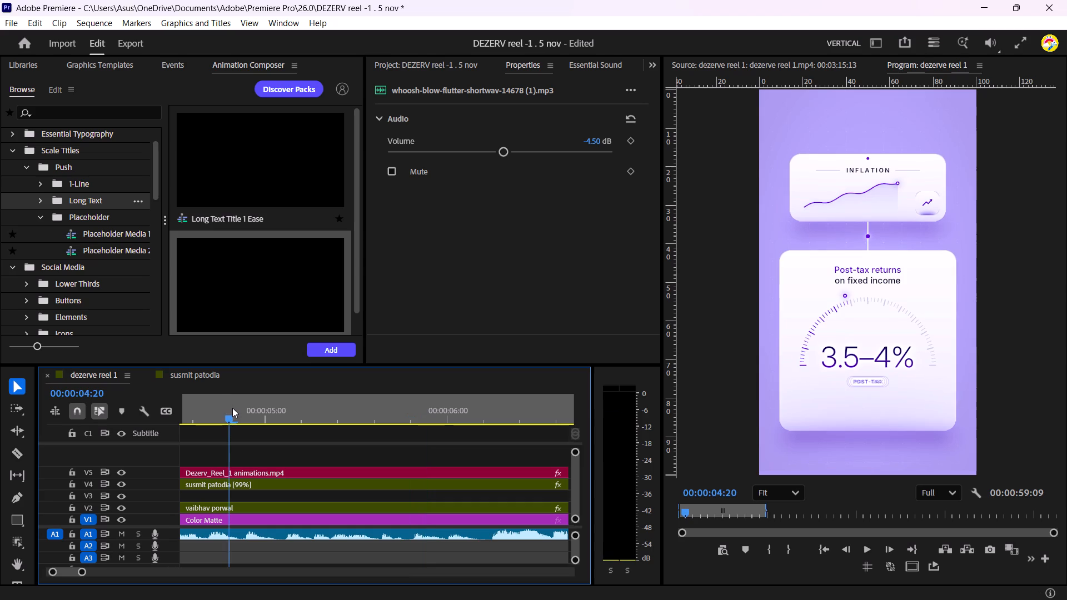
pyautogui.press('space')
pyautogui.press('space')
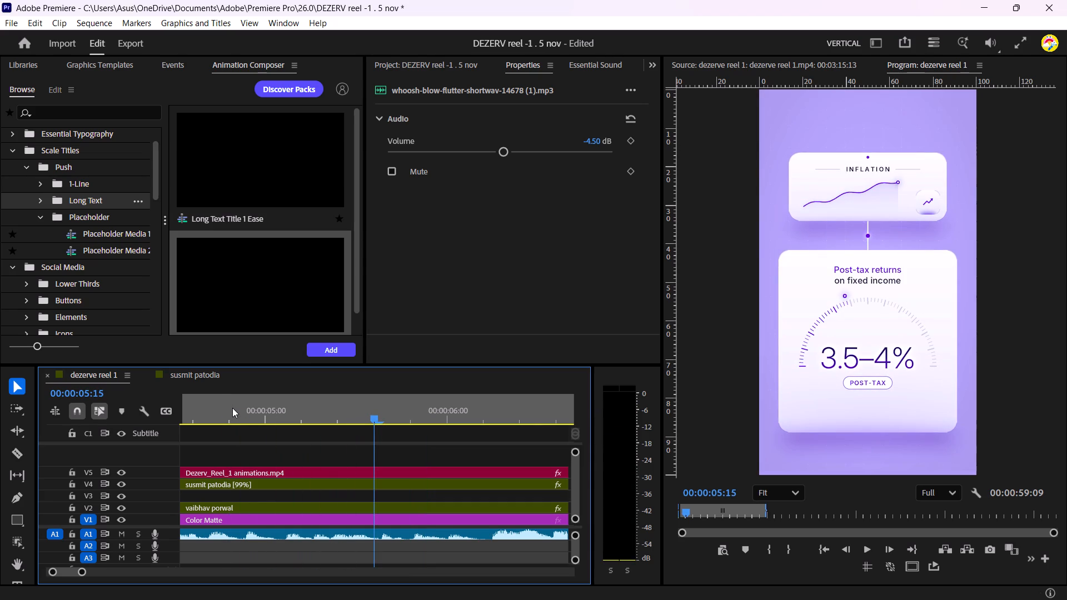
pyautogui.click(208, 414)
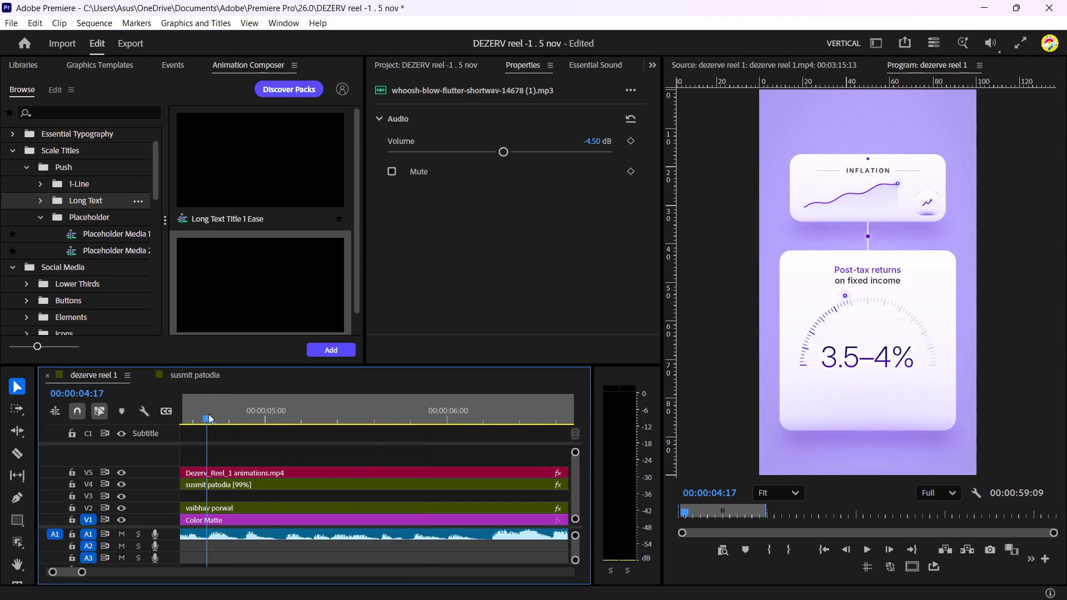
pyautogui.press('space')
pyautogui.press('space')
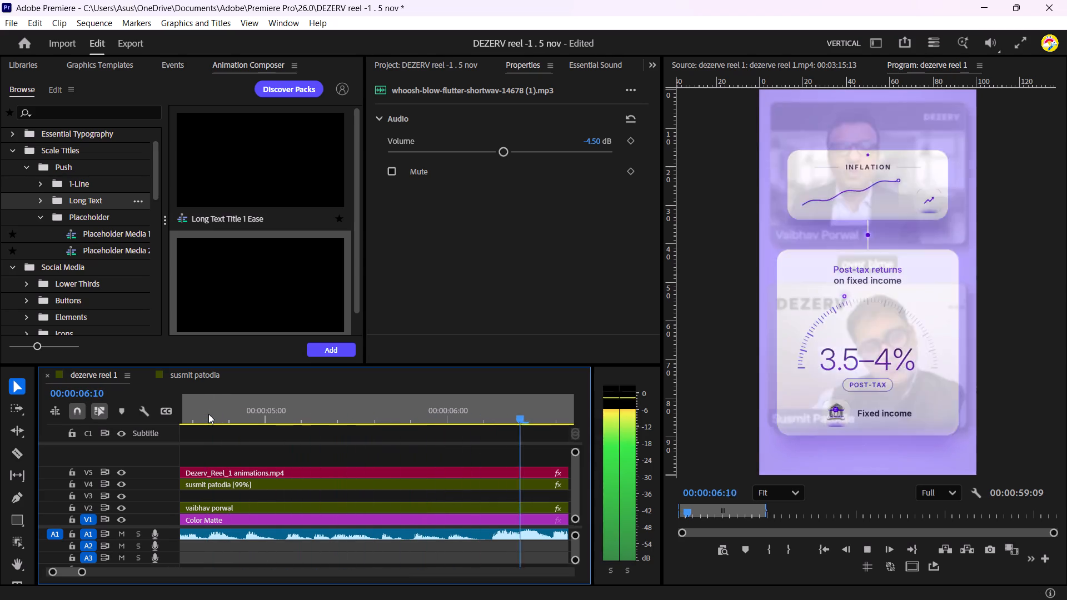
pyautogui.press('space')
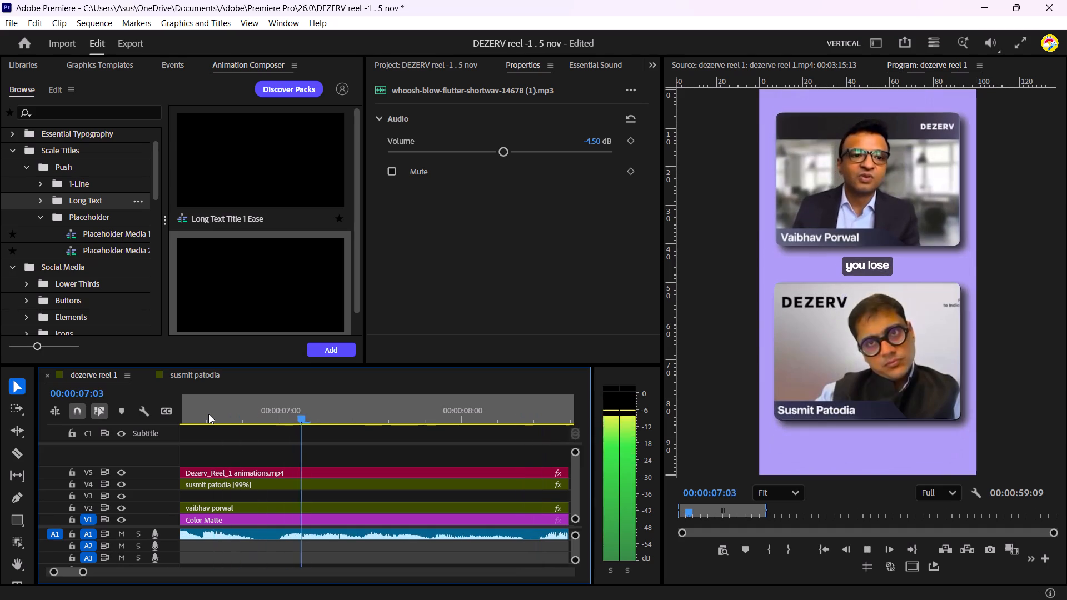
pyautogui.press('space')
# Replay the section from about 5 to 7 seconds, examining the timing of the animated card's transition back to the speakers.
pyautogui.scroll(12, 209, 414)
pyautogui.click(210, 414)
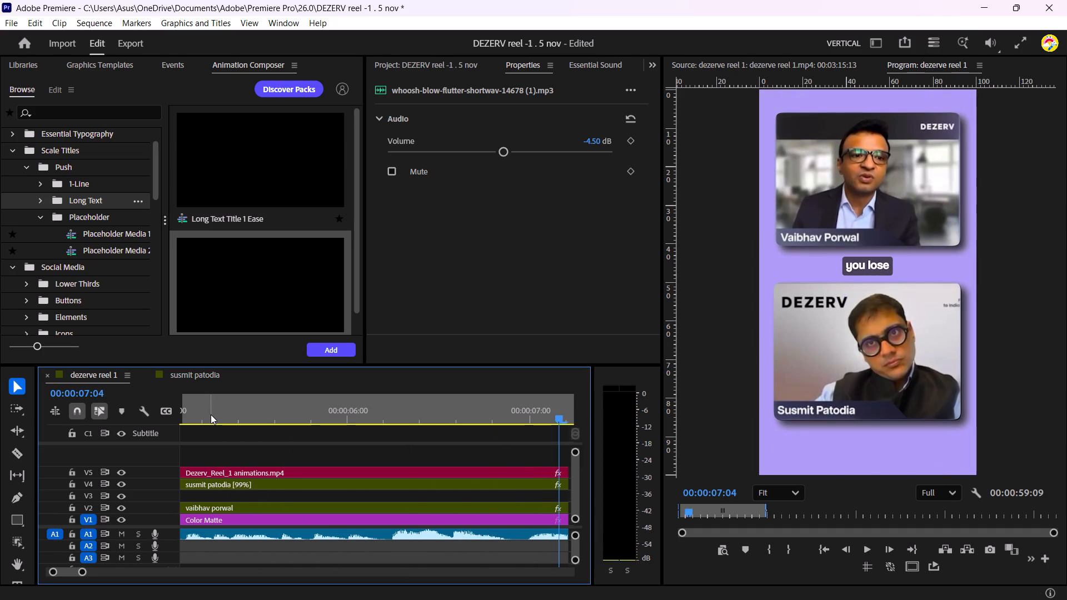
pyautogui.click(211, 414)
pyautogui.press('space')
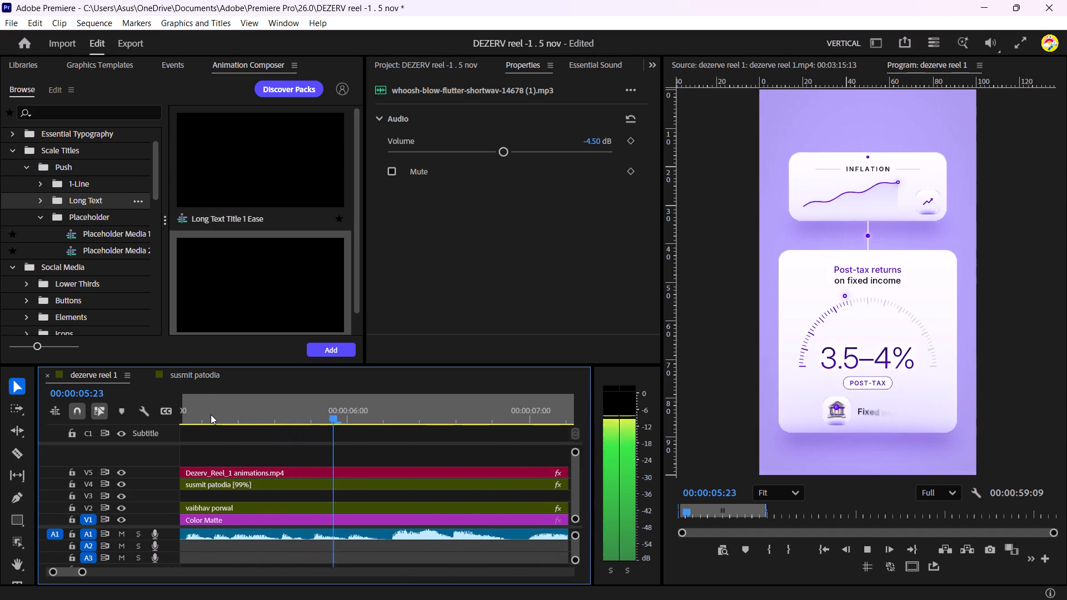
pyautogui.press('space')
pyautogui.scroll(2, 212, 414)
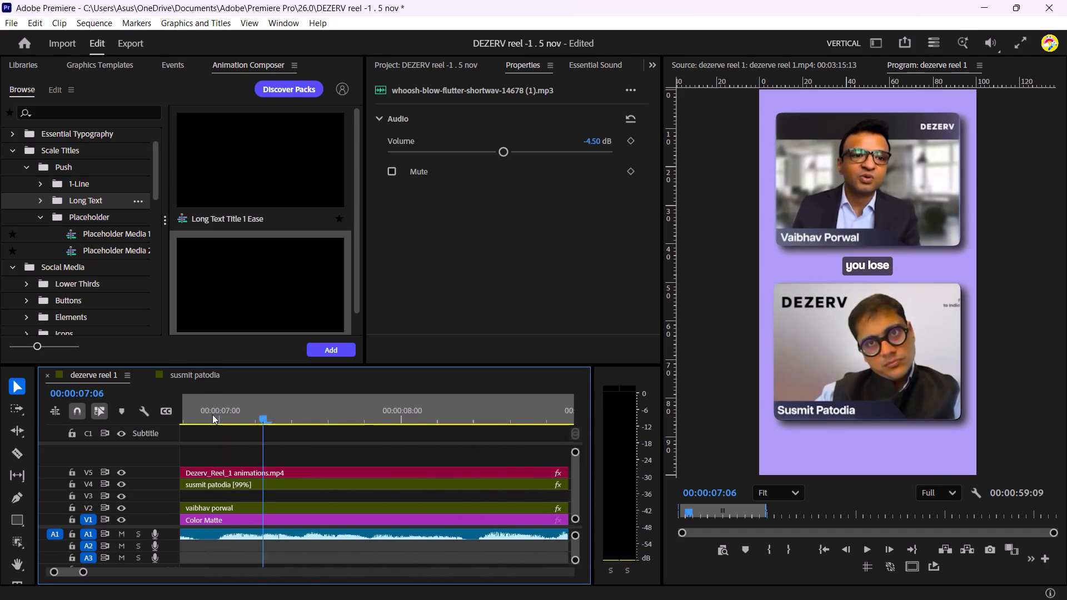
pyautogui.scroll(1, 212, 414)
pyautogui.moveTo(85, 573); pyautogui.dragTo(98, 572)
pyautogui.click(302, 411)
pyautogui.press('space')
pyautogui.press('space')
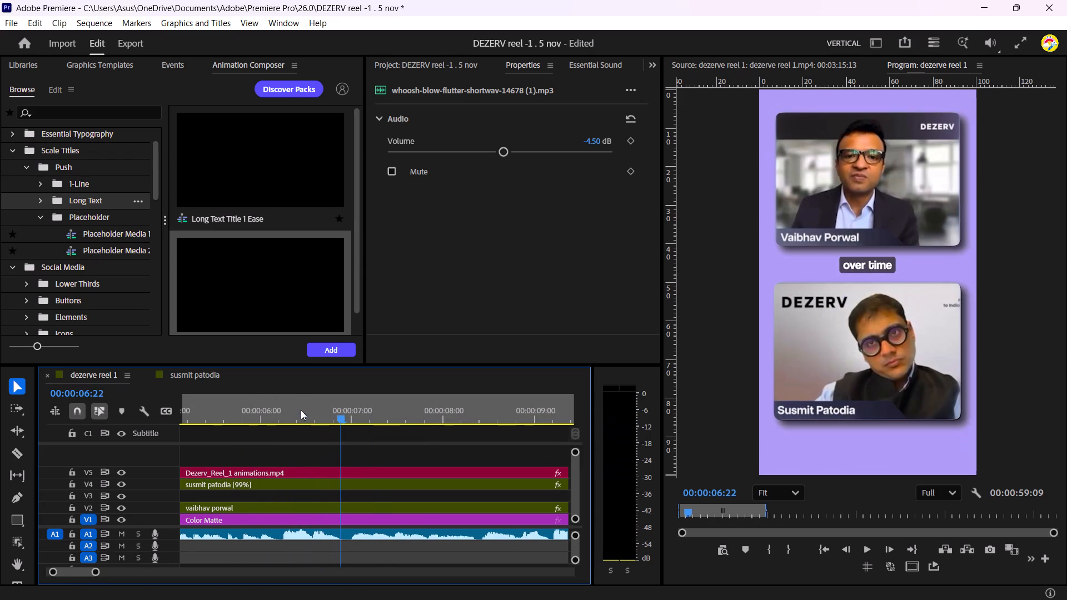
pyautogui.moveTo(343, 417); pyautogui.dragTo(326, 424)
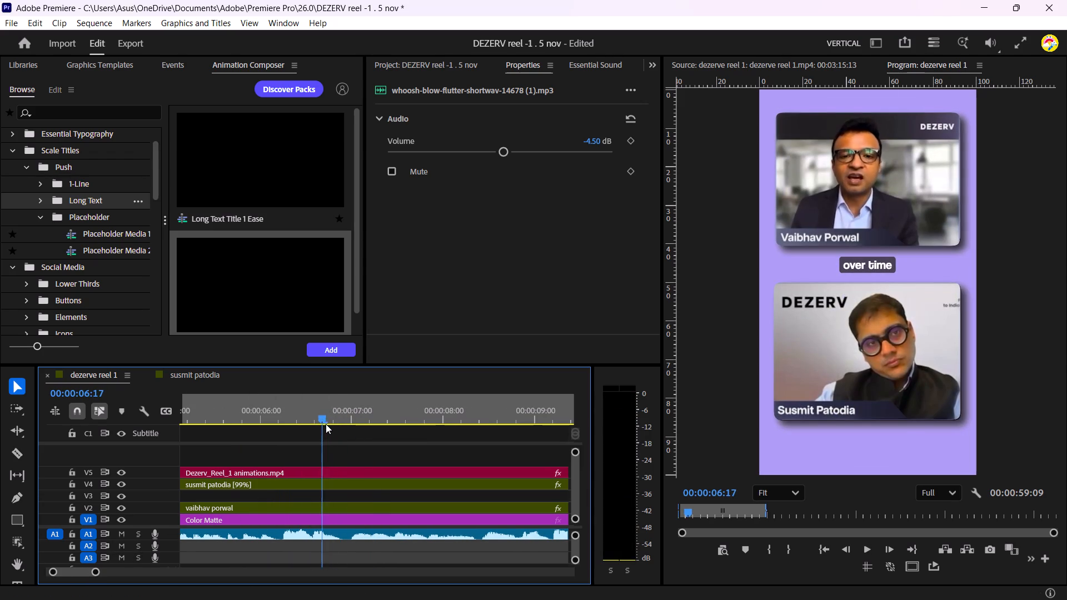
pyautogui.moveTo(326, 424); pyautogui.dragTo(298, 428)
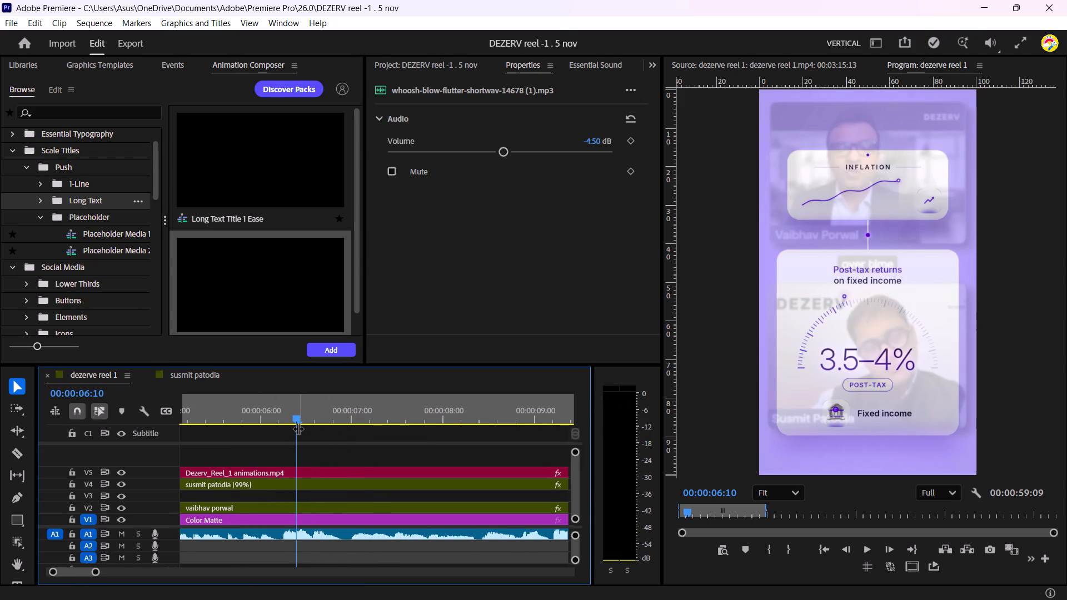
pyautogui.click(278, 417)
pyautogui.press('space')
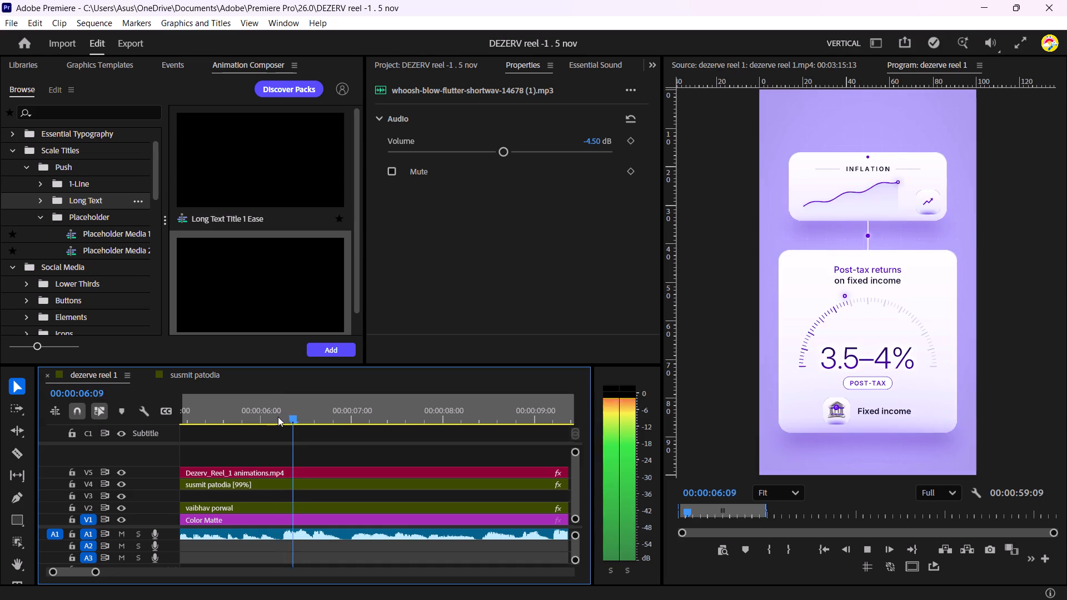
pyautogui.press('space')
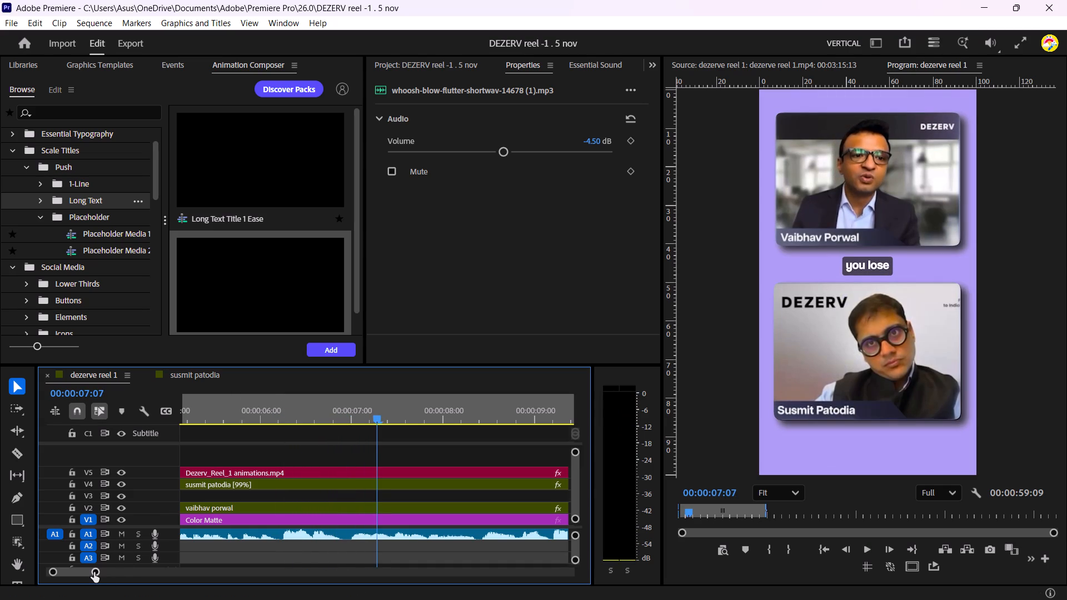
# Play onward from about 7 seconds to the next animated card, stopping at about 11.5 seconds.
pyautogui.moveTo(95, 571); pyautogui.dragTo(106, 572)
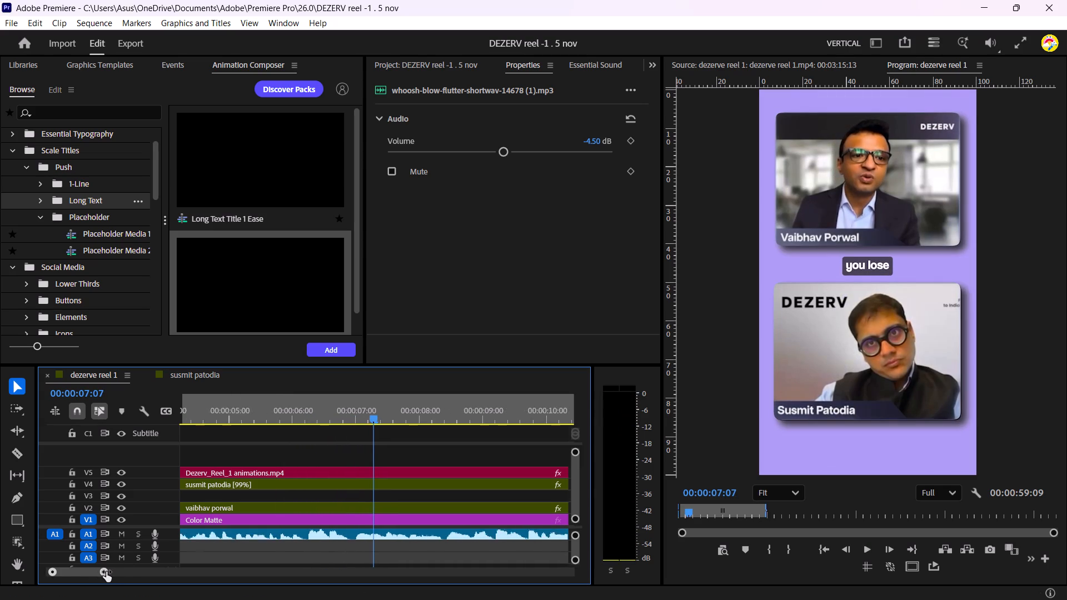
pyautogui.moveTo(106, 572); pyautogui.dragTo(124, 573)
pyautogui.press('space')
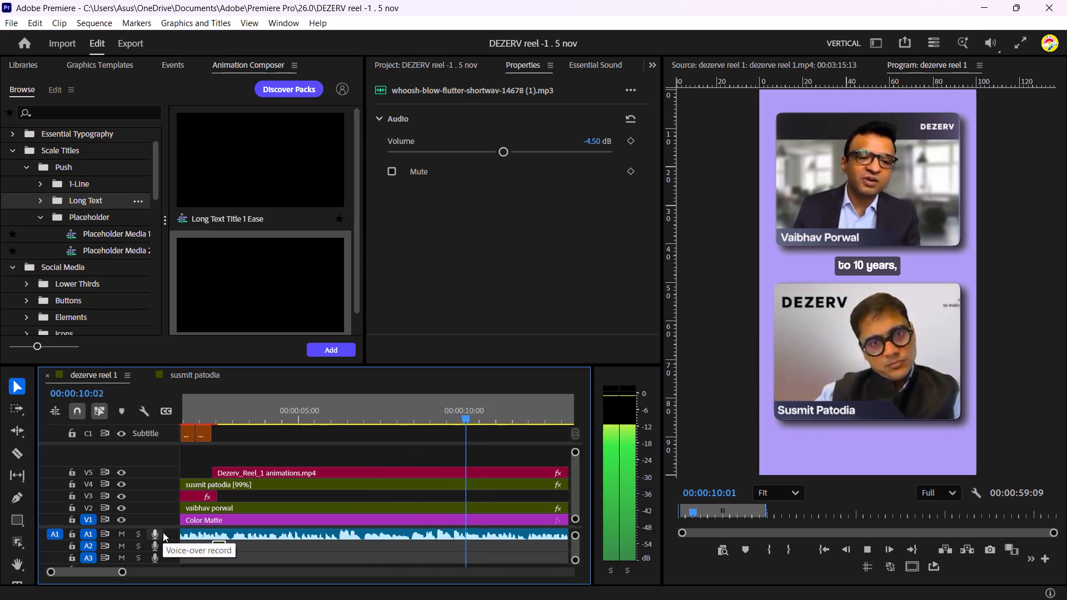
pyautogui.press('space')
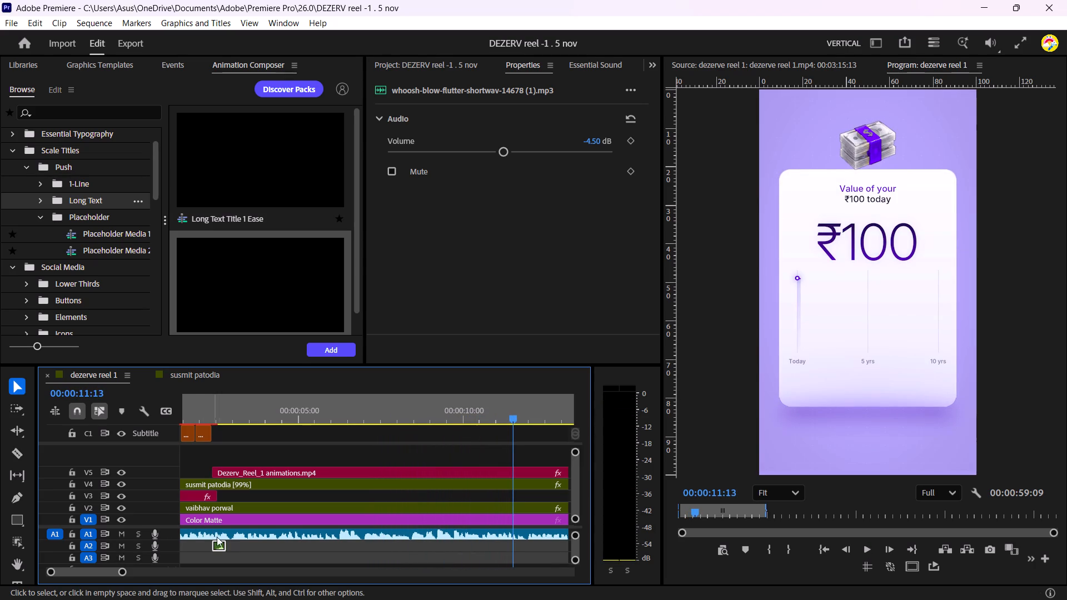
# Duplicate the whoosh clip on track A2 to 00:00:10:22, where the "Value of your ₹100 today" card appears, and audition it.
pyautogui.click(417, 416)
pyautogui.press('space')
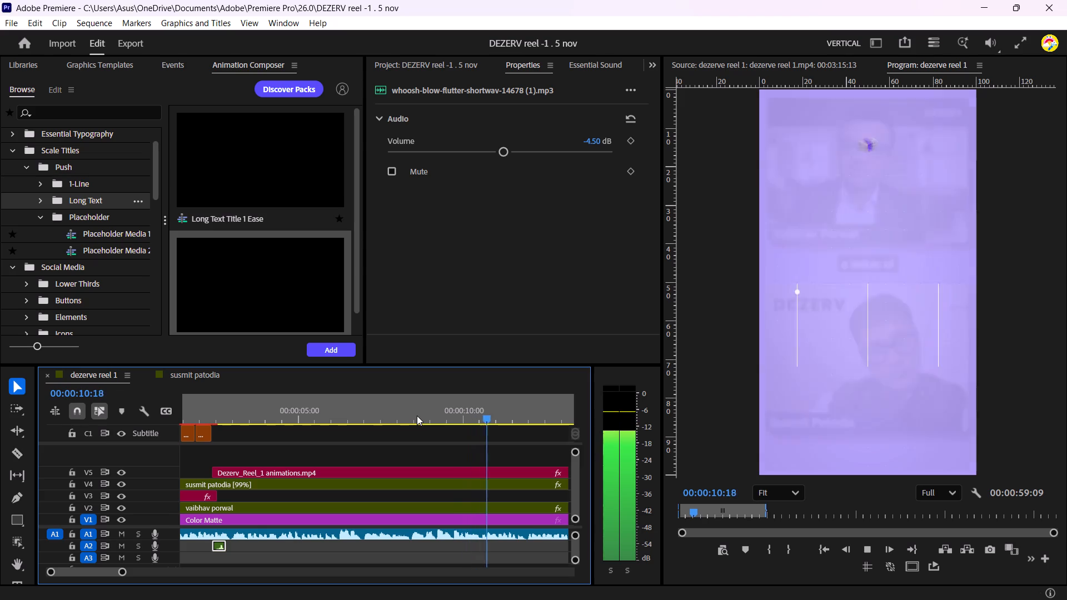
pyautogui.press('space')
pyautogui.moveTo(123, 572); pyautogui.dragTo(122, 572)
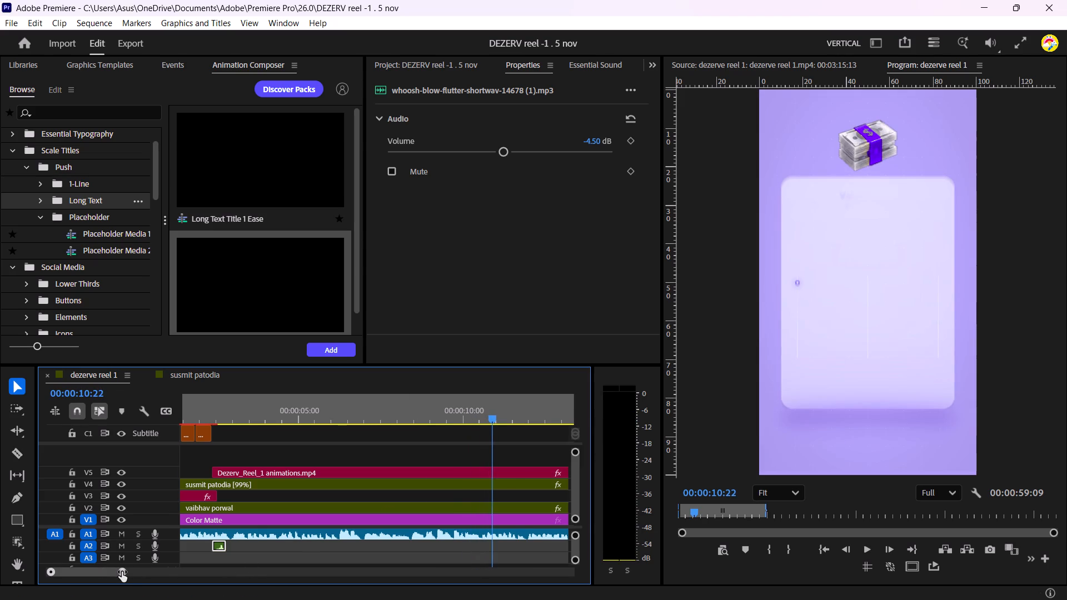
pyautogui.moveTo(122, 572); pyautogui.dragTo(133, 573)
pyautogui.scroll(2, 195, 558)
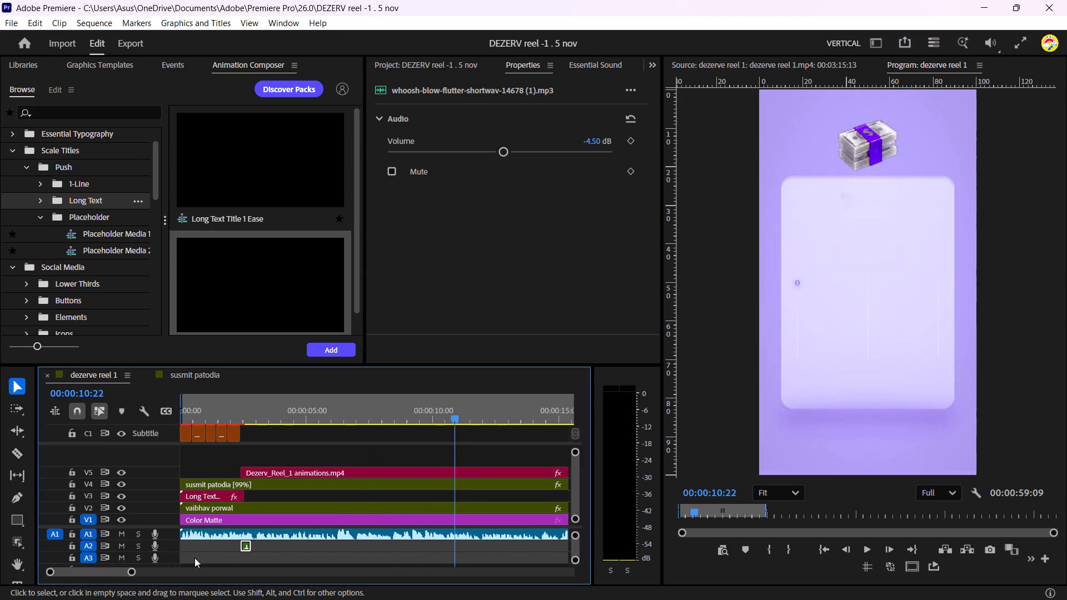
pyautogui.scroll(3, 195, 558)
pyautogui.keyDown('alt'); pyautogui.moveTo(246, 546); pyautogui.dragTo(460, 543); pyautogui.keyUp('alt')
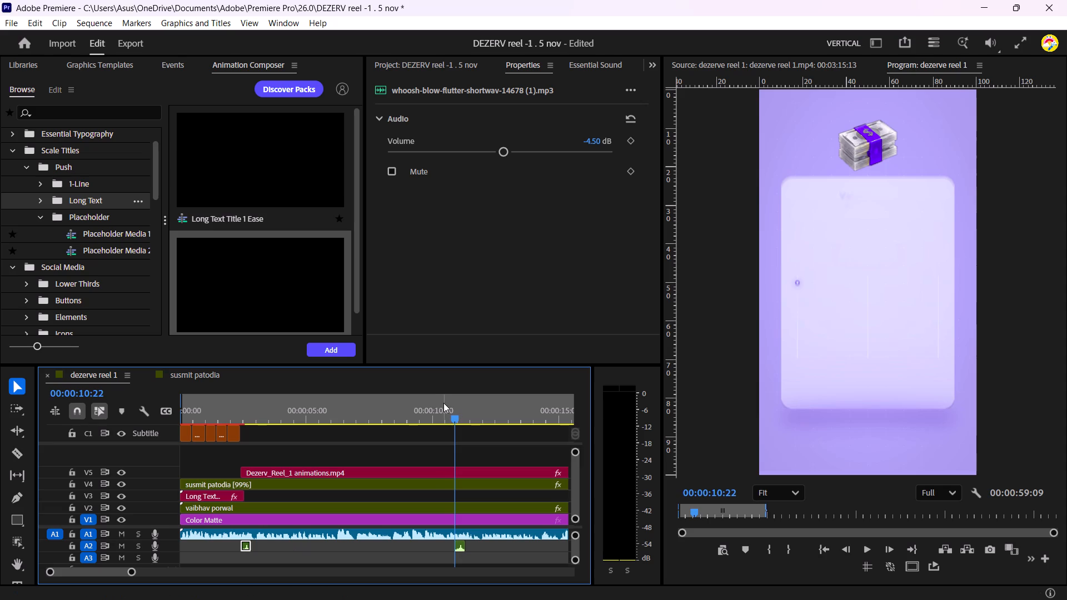
pyautogui.click(440, 408)
pyautogui.press('space')
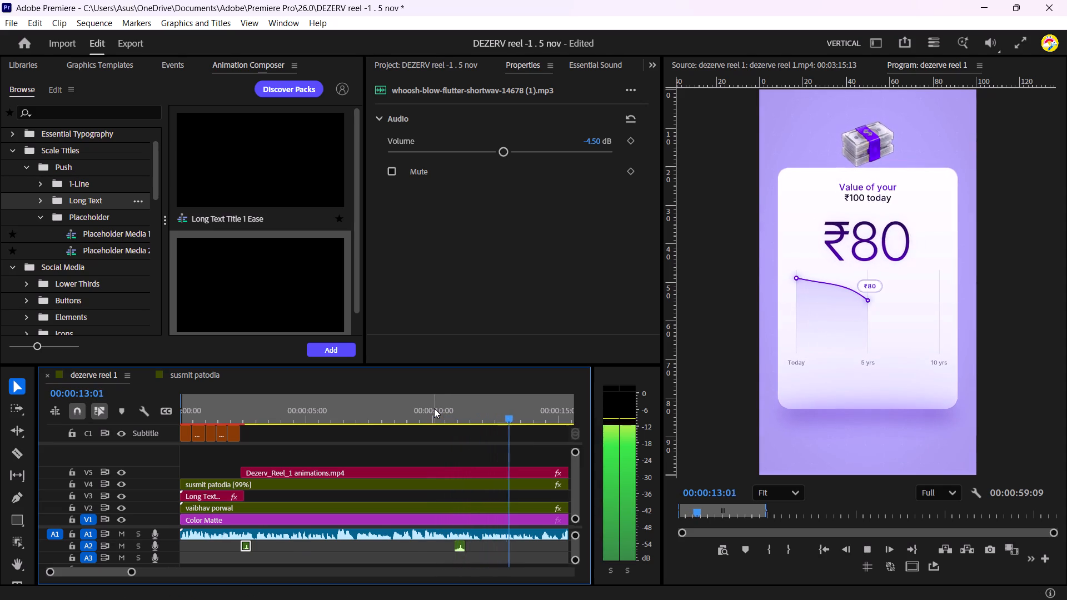
pyautogui.press('space')
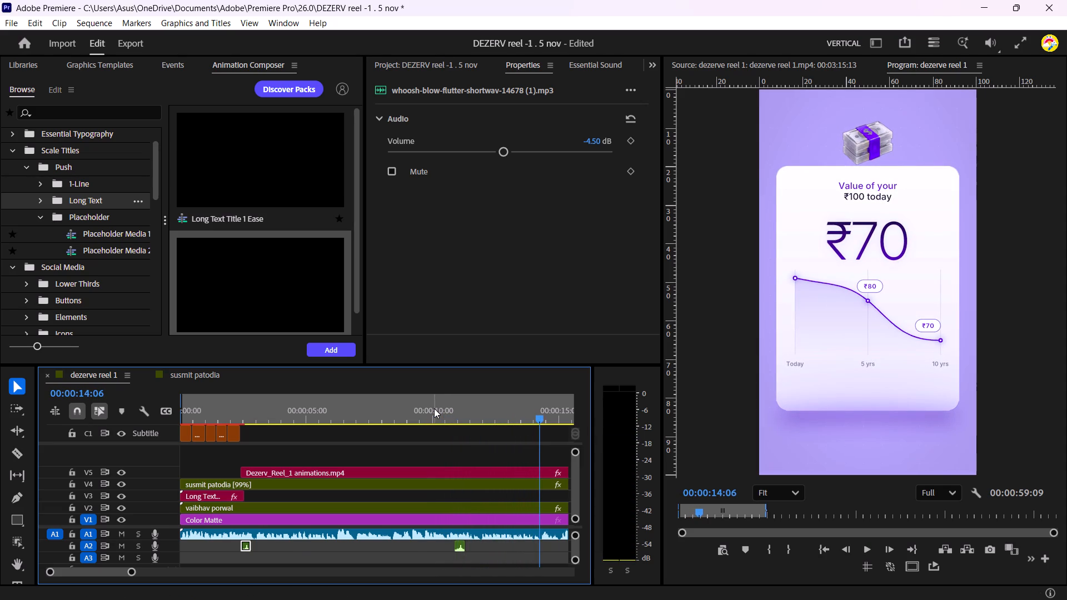
# Play onward from about 14 seconds to the next animated card, replaying its entrance and stopping at about 34 seconds.
pyautogui.press('space')
pyautogui.press('space')
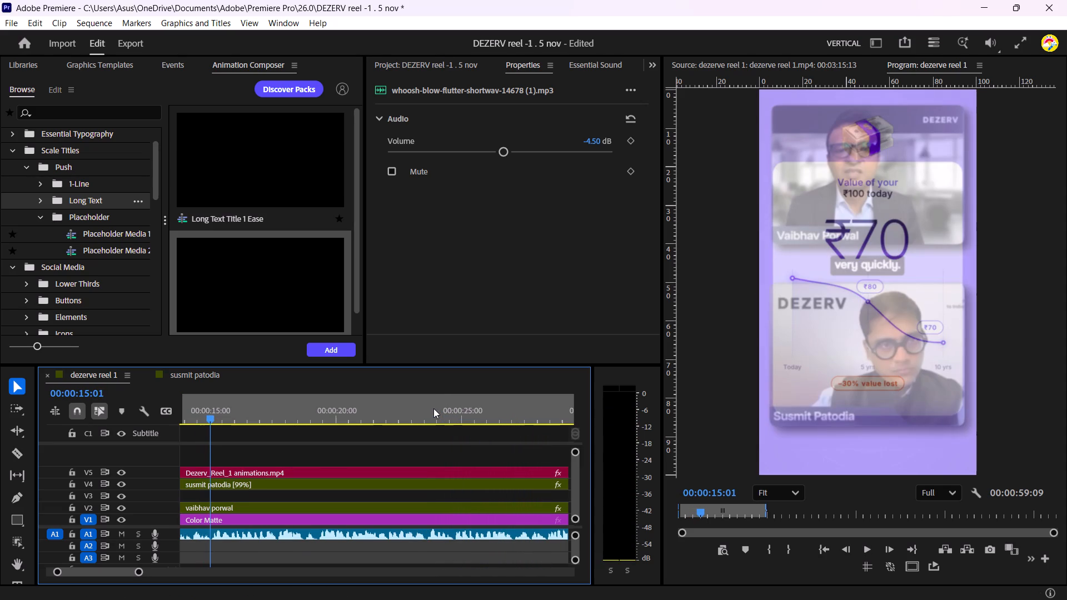
pyautogui.press('space')
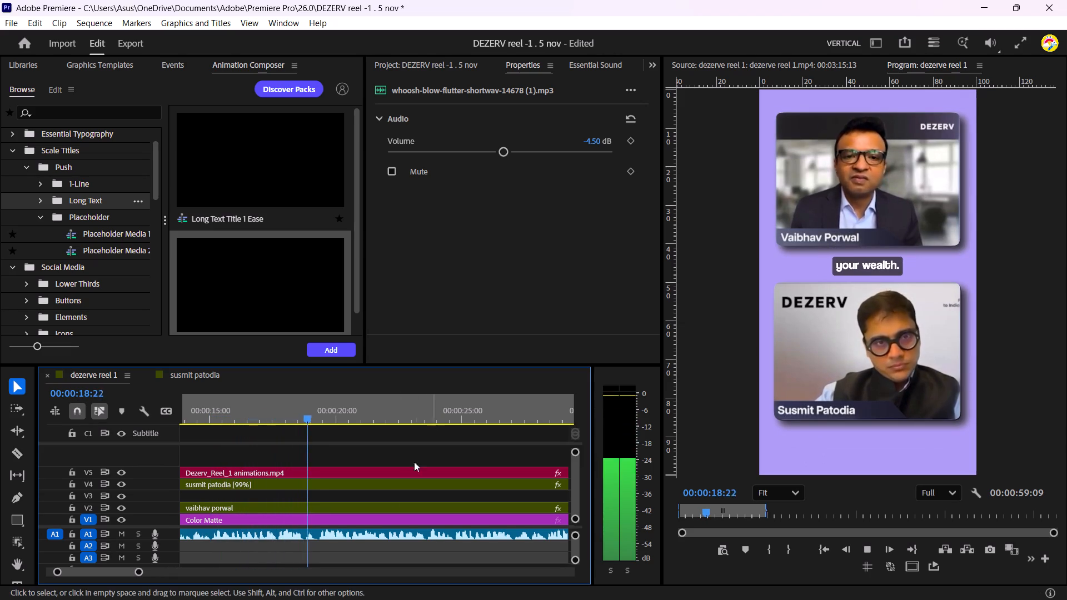
pyautogui.moveTo(136, 572); pyautogui.dragTo(180, 572)
pyautogui.scroll(-4, 298, 540)
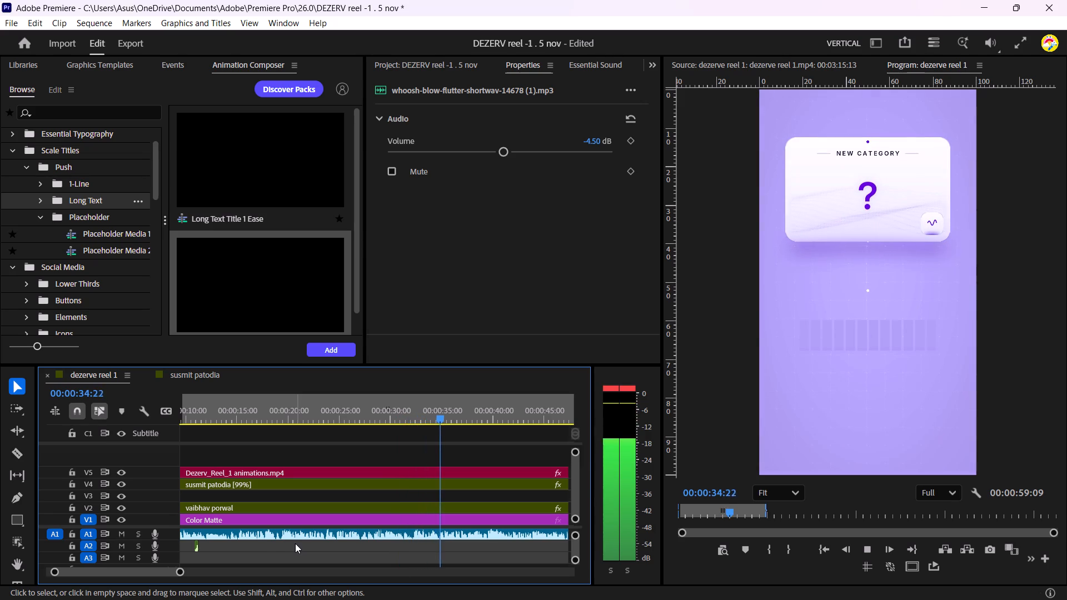
pyautogui.press('space')
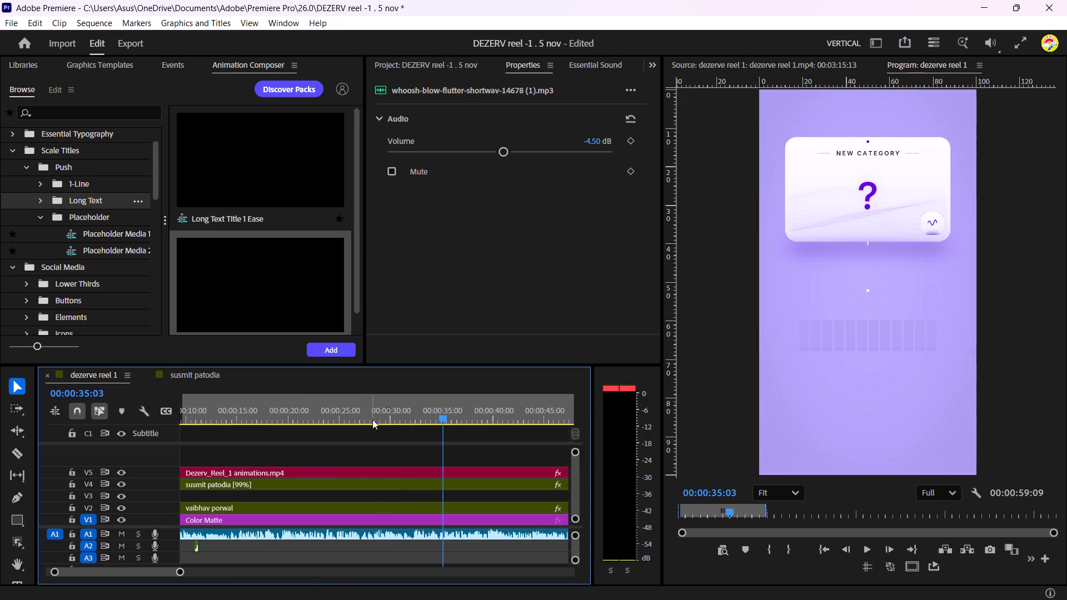
pyautogui.click(373, 416)
pyautogui.press('space')
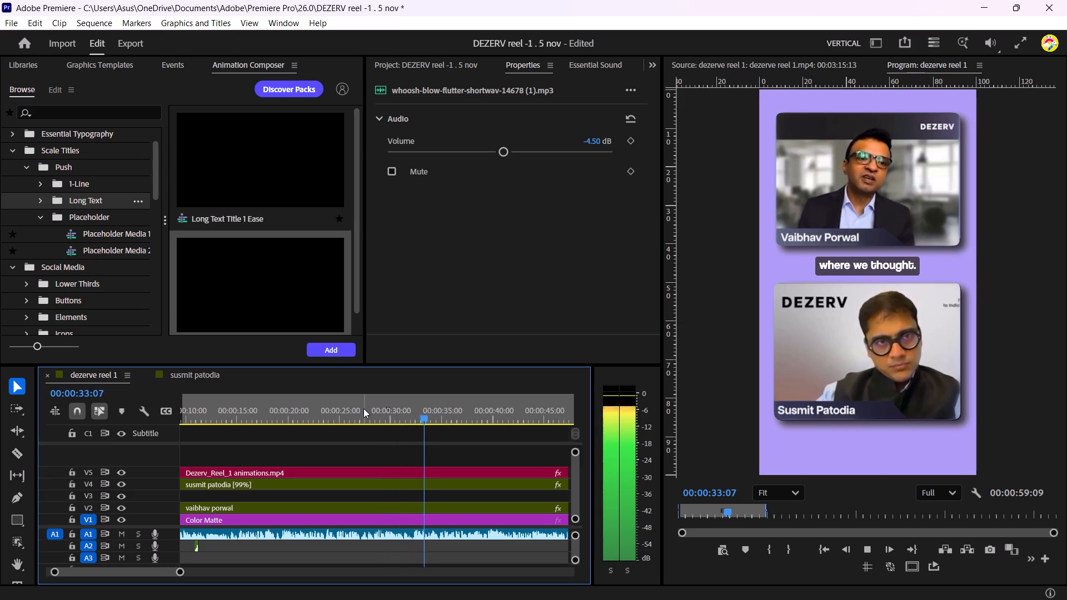
pyautogui.press('space')
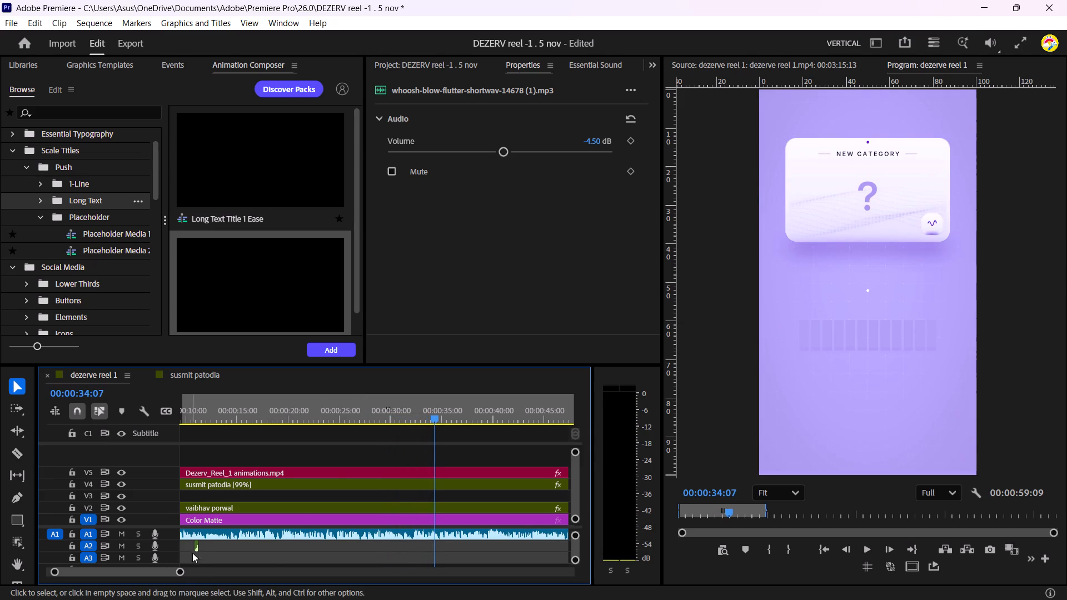
# Copy the second whoosh clip and paste it on track A2 at 00:00:34:02 for the New Category card, and audition it.
pyautogui.click(196, 551)
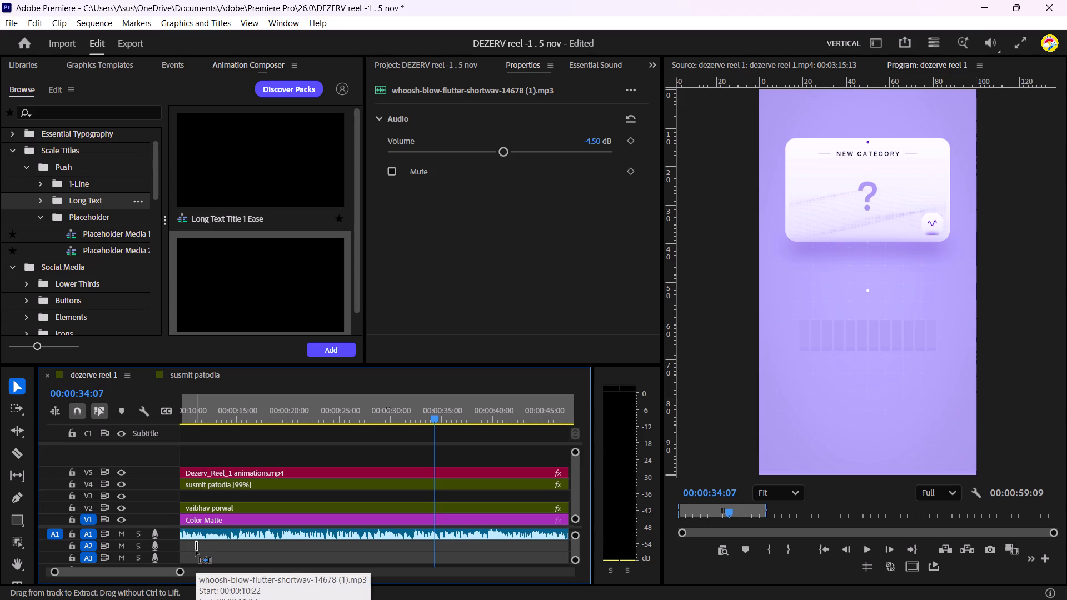
pyautogui.hotkey('ctrl', 'c')
pyautogui.press('Left')
pyautogui.press('Left')
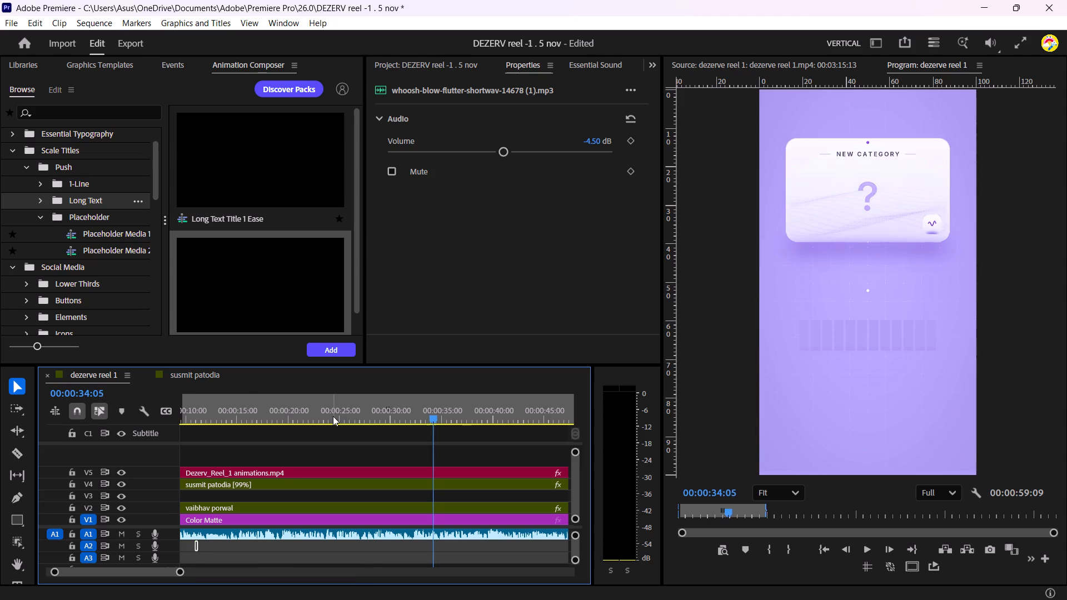
pyautogui.press('Left')
pyautogui.press('Left')
pyautogui.press('Left')
pyautogui.press('Left')
pyautogui.press('Left')
pyautogui.press('Left')
pyautogui.press('Left')
pyautogui.press('Left')
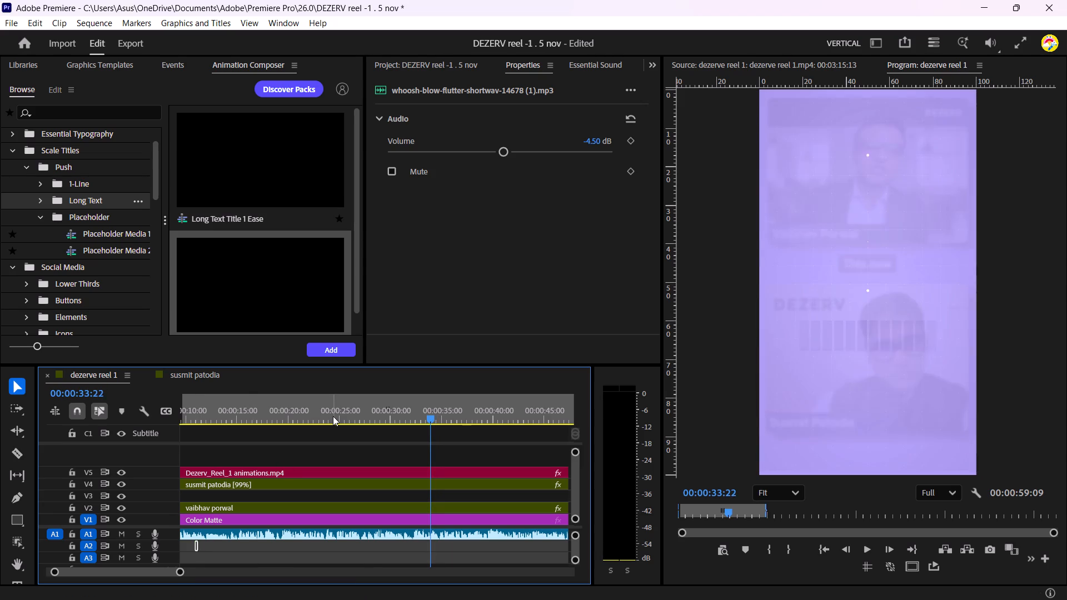
pyautogui.press('Left')
pyautogui.press('Left')
pyautogui.press('space')
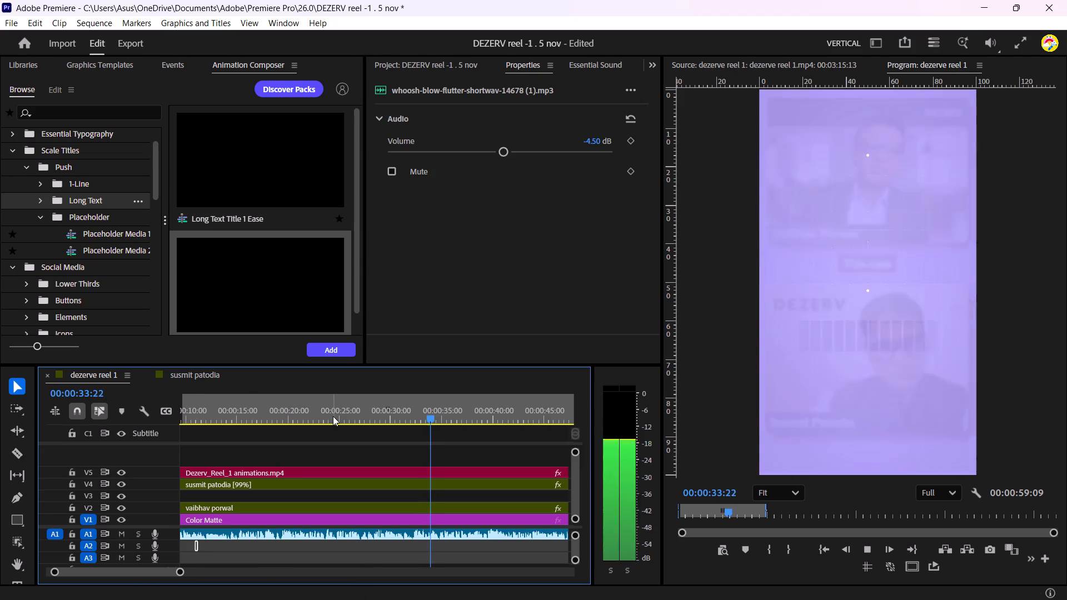
pyautogui.press('space')
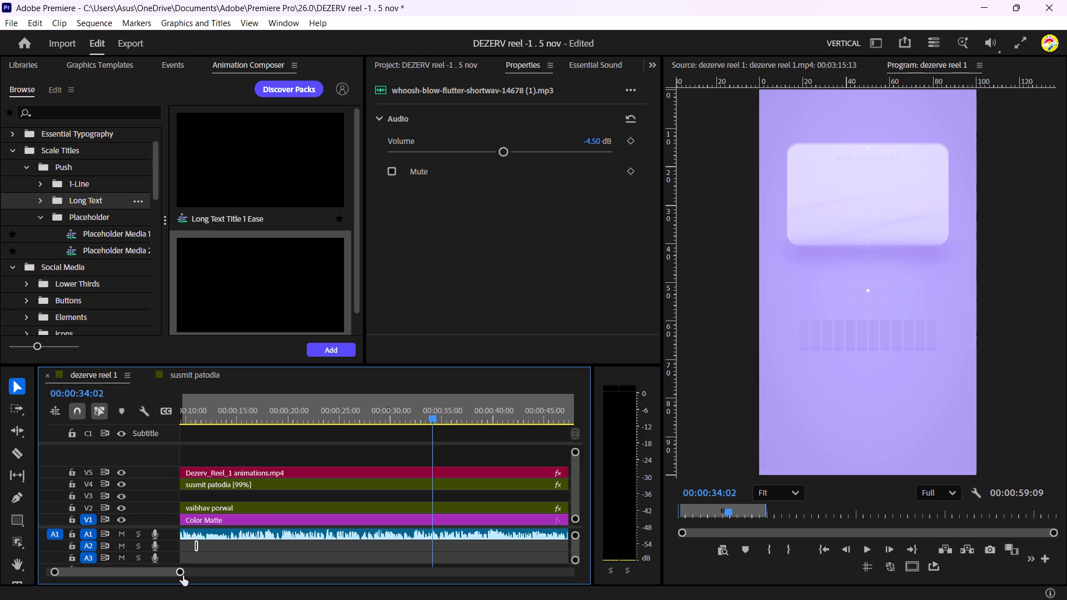
pyautogui.moveTo(181, 575); pyautogui.dragTo(118, 593)
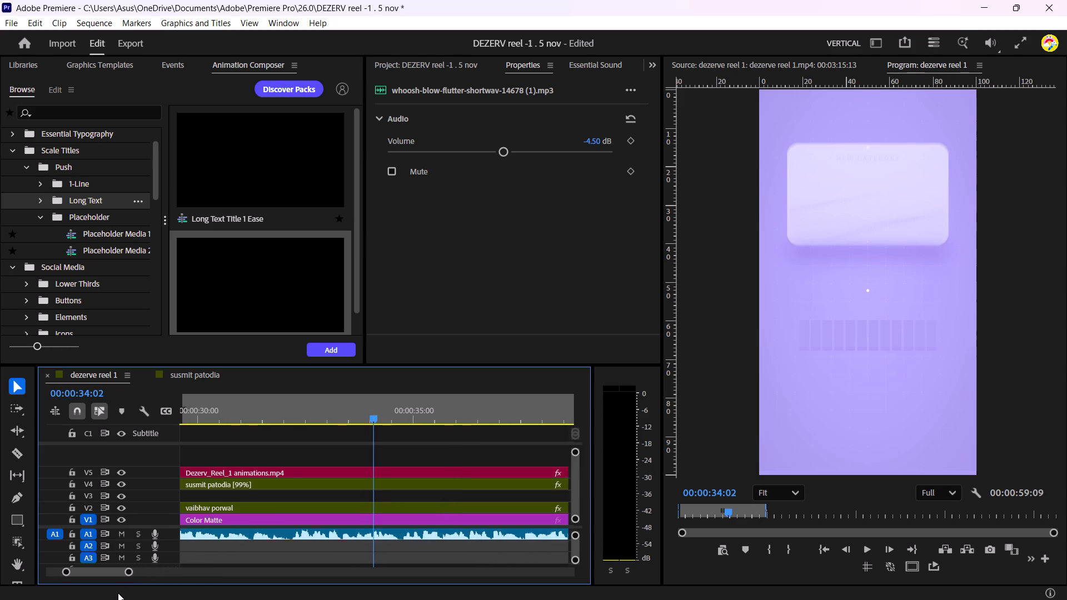
pyautogui.press('Left')
pyautogui.press('Left')
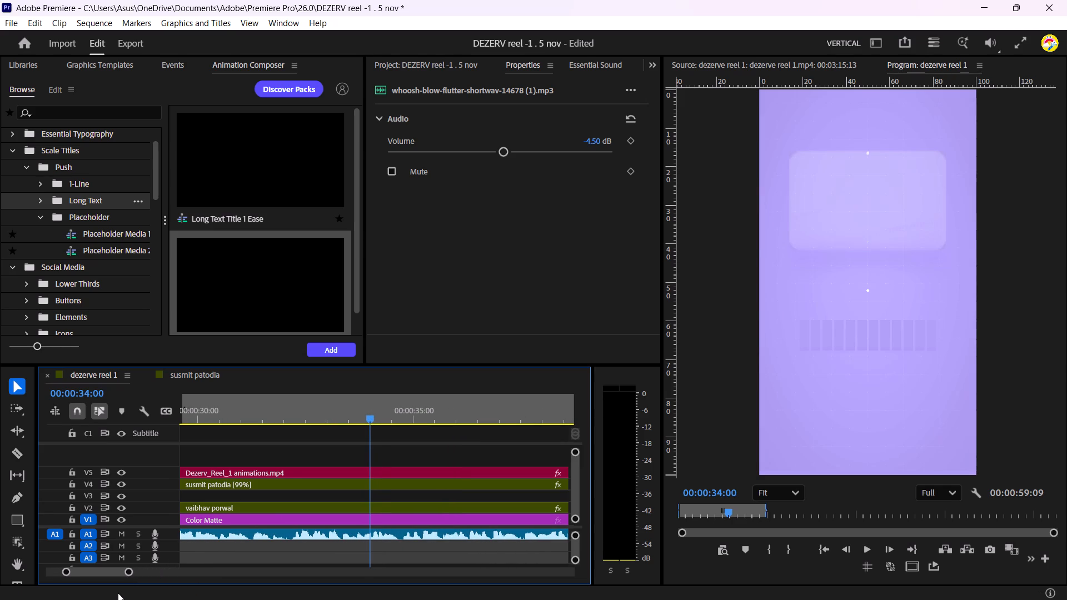
pyautogui.press('Right')
pyautogui.press('Right')
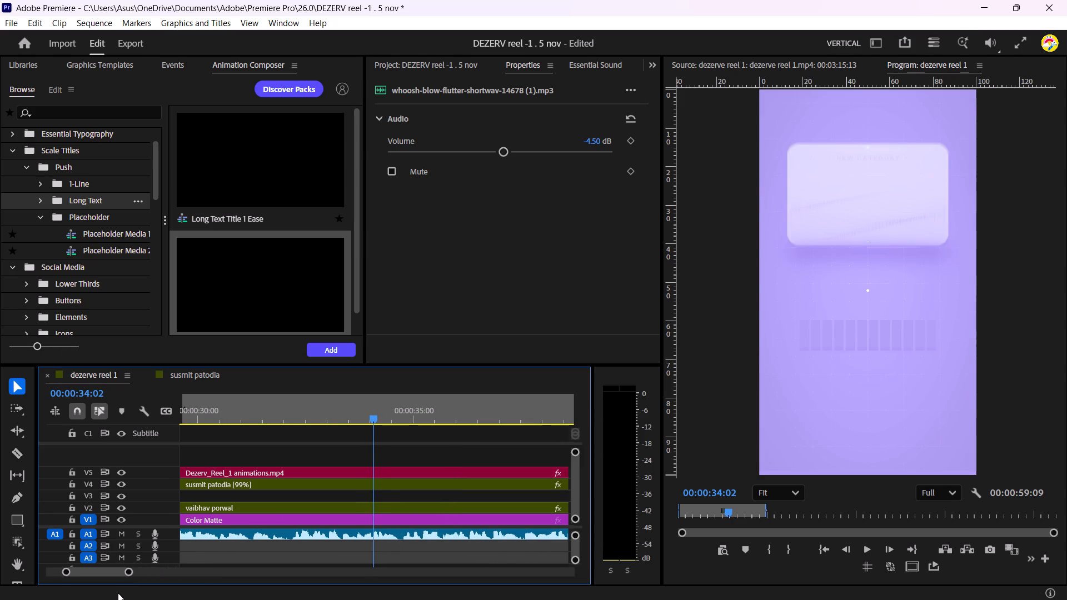
pyautogui.hotkey('ctrl', 'v')
pyautogui.click(342, 415)
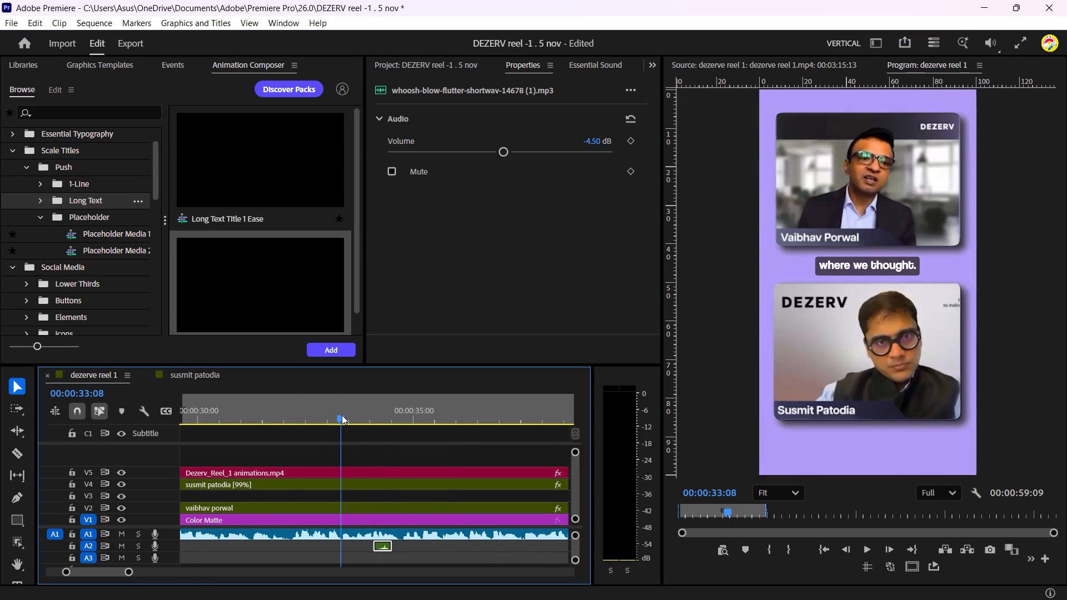
pyautogui.press('space')
pyautogui.press('space')
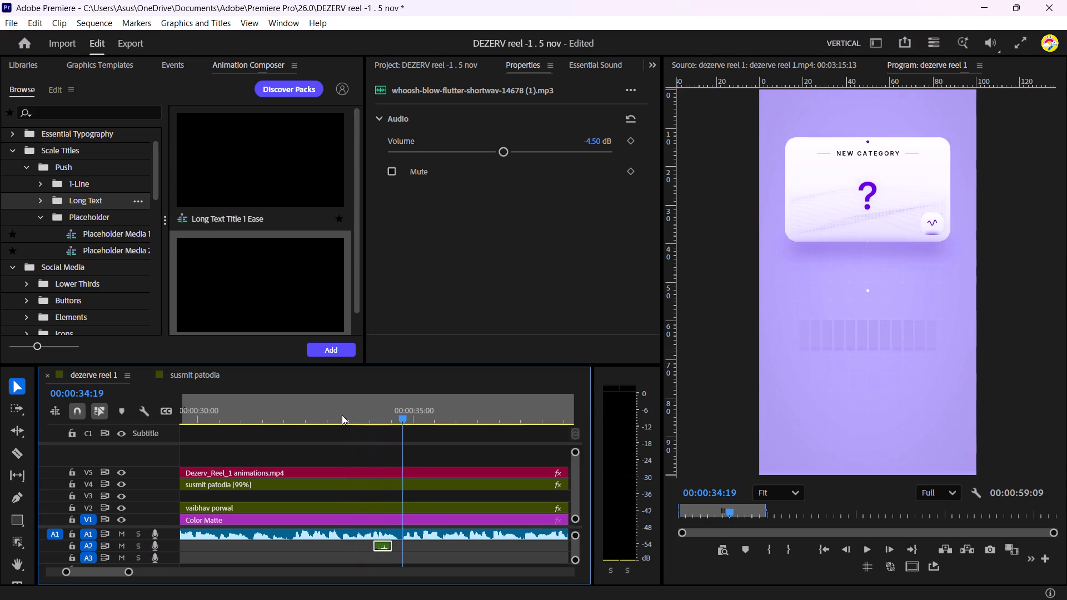
pyautogui.click(364, 414)
pyautogui.press('space')
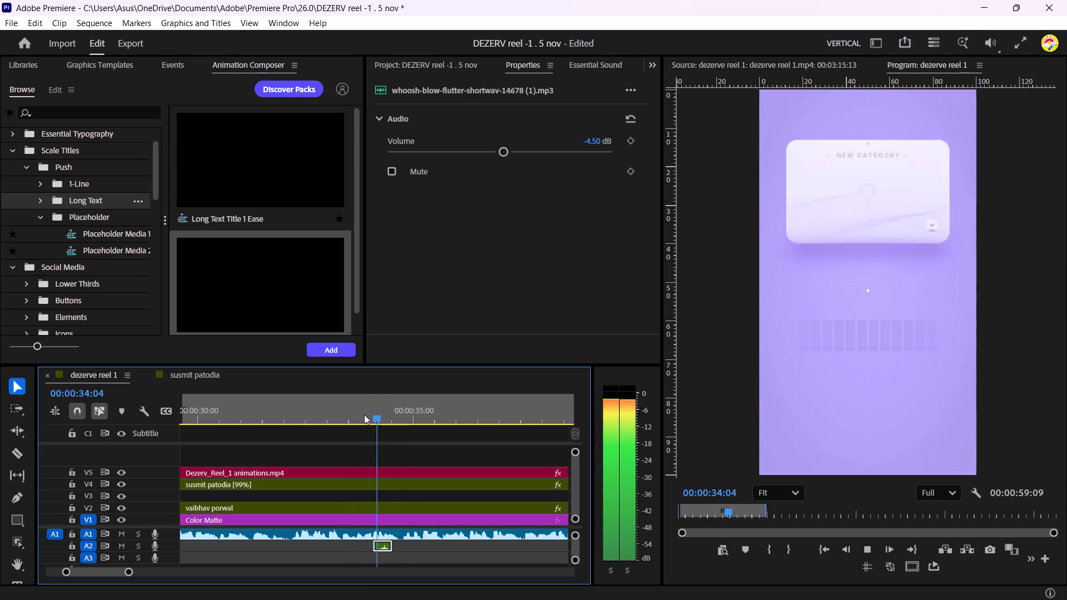
pyautogui.press('space')
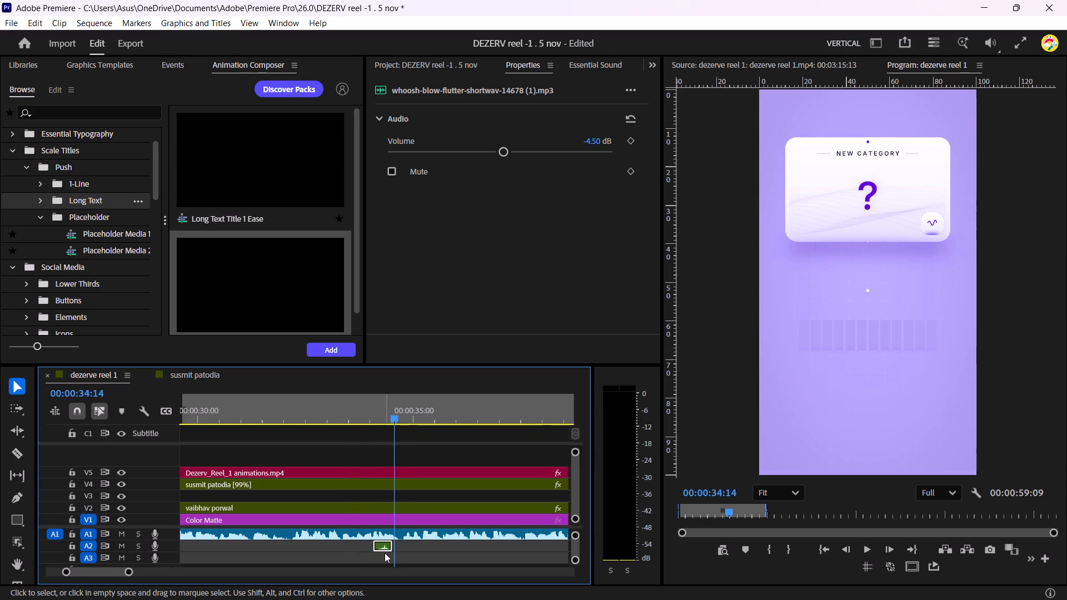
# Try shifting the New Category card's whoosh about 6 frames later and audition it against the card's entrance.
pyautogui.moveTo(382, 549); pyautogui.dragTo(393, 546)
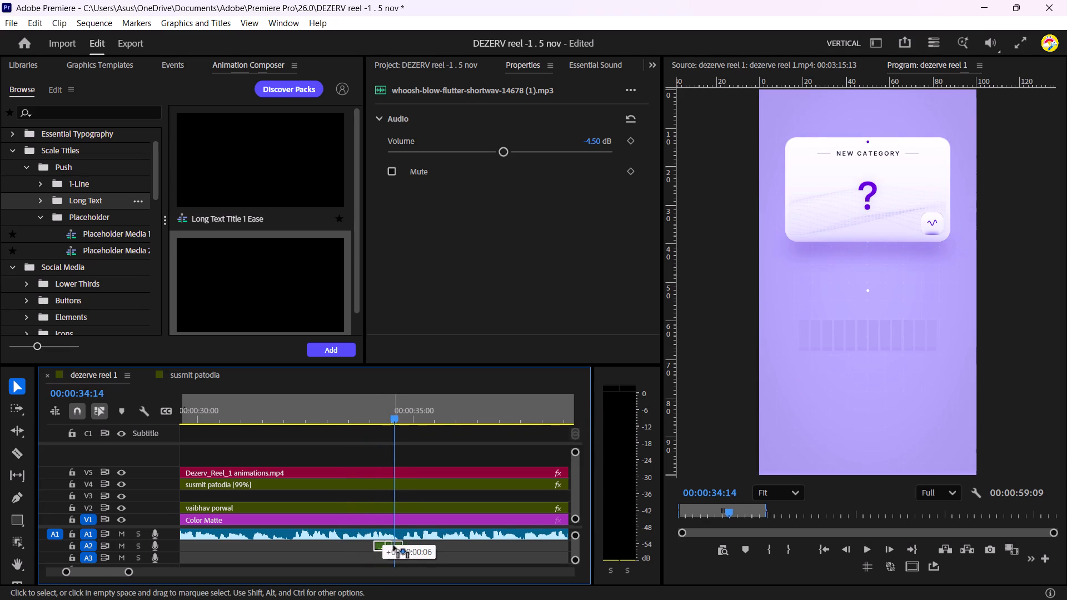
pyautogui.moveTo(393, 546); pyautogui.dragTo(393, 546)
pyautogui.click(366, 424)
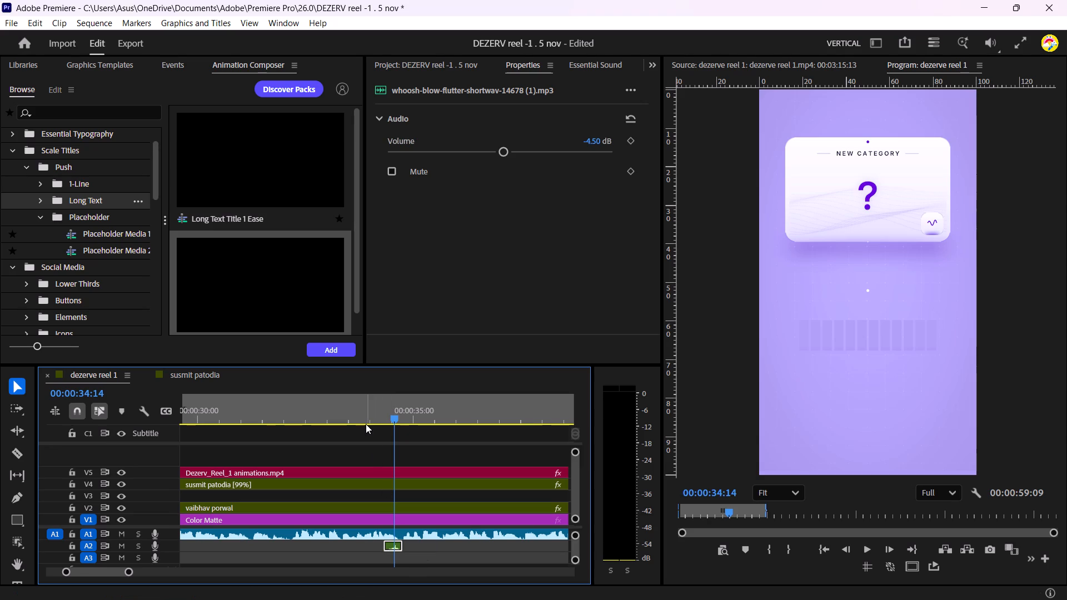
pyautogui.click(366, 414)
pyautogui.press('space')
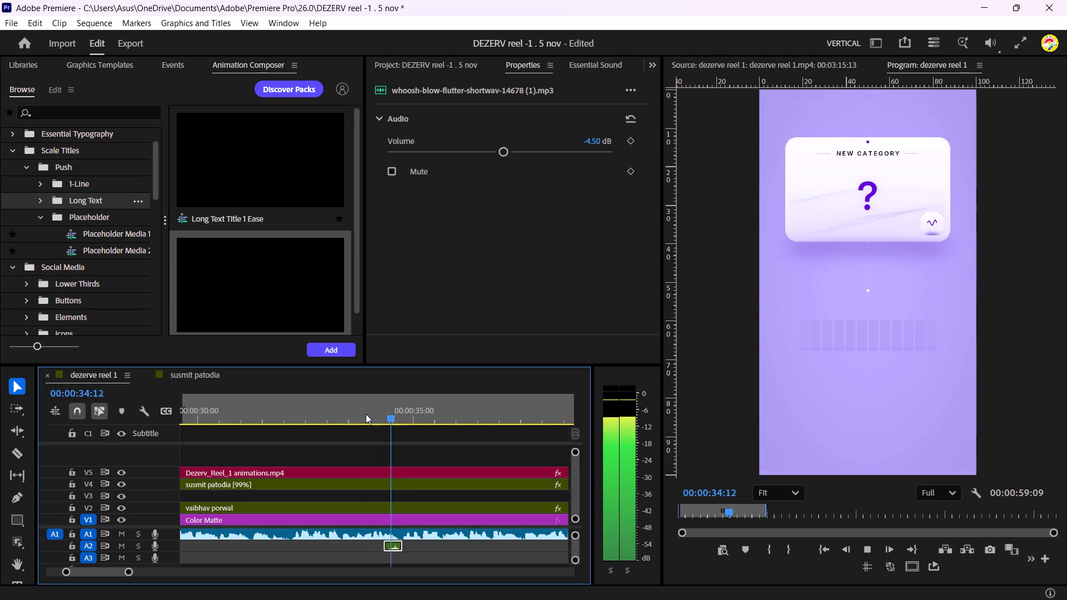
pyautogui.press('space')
# Locate the start of the transition into the New Category card and move its whoosh clip to start at 00:00:33:21.
pyautogui.click(325, 413)
pyautogui.press('space')
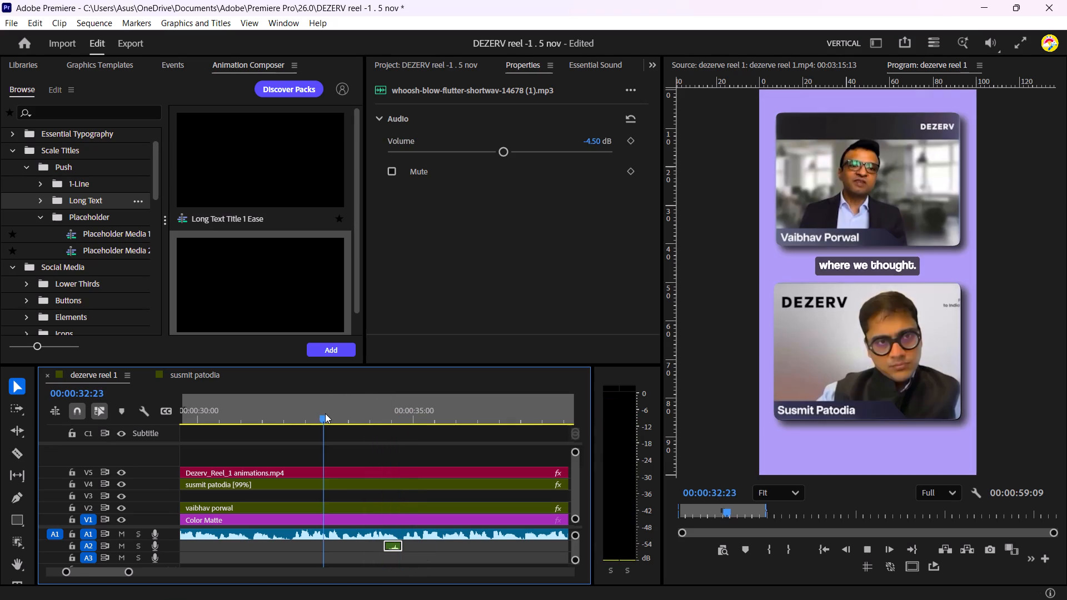
pyautogui.press('space')
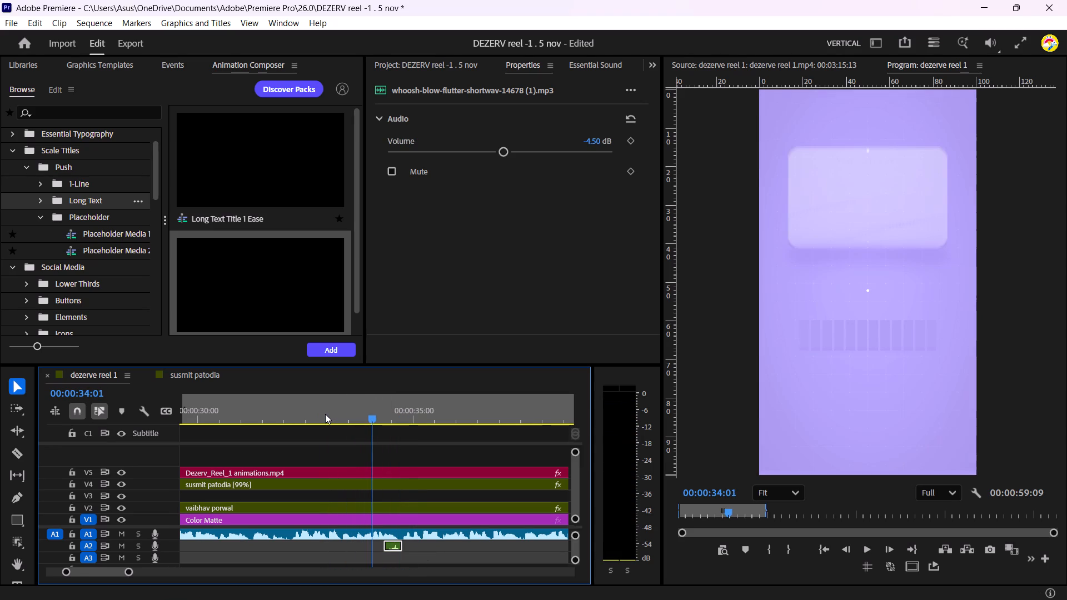
pyautogui.click(325, 414)
pyautogui.press('space')
pyautogui.press('space')
pyautogui.press('space')
pyautogui.press('space')
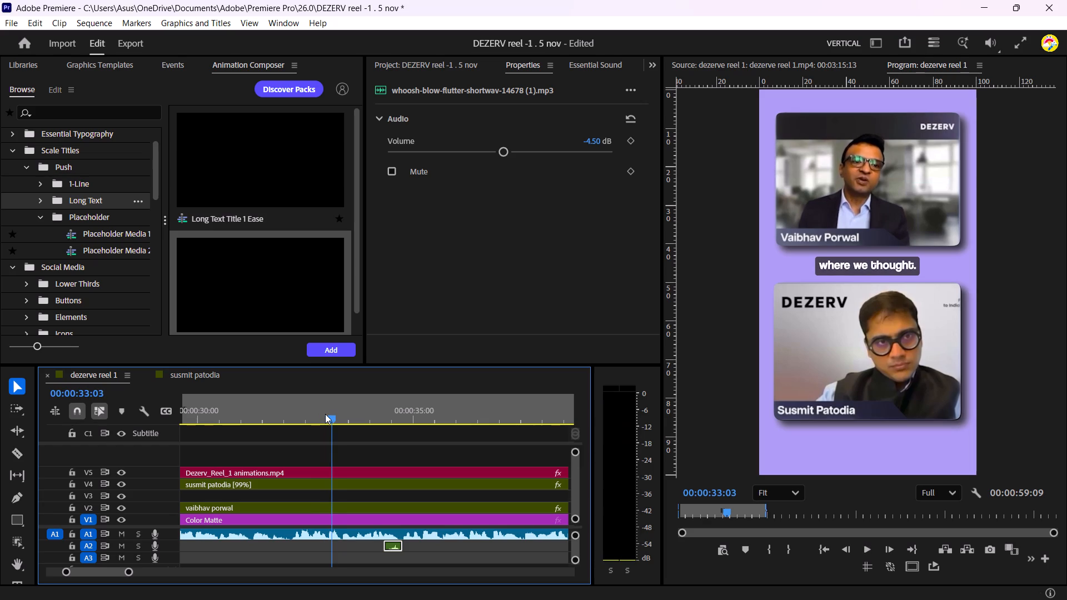
pyautogui.press('space')
pyautogui.press('space')
pyautogui.press('space')
pyautogui.press('space')
pyautogui.press('space')
pyautogui.press('space')
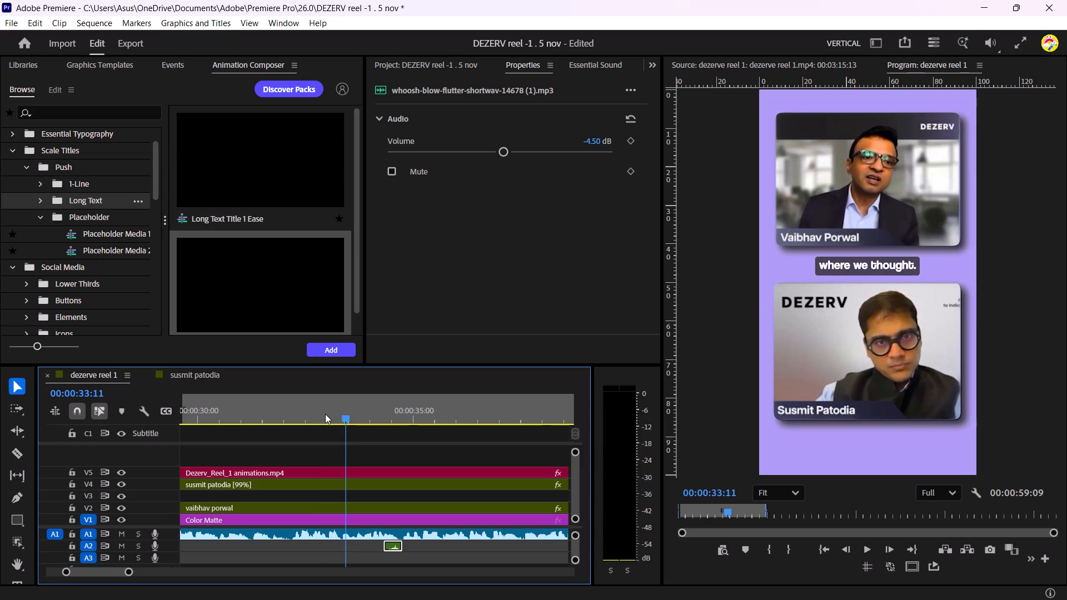
pyautogui.press('space')
pyautogui.press('space')
pyautogui.press('space')
pyautogui.press('space')
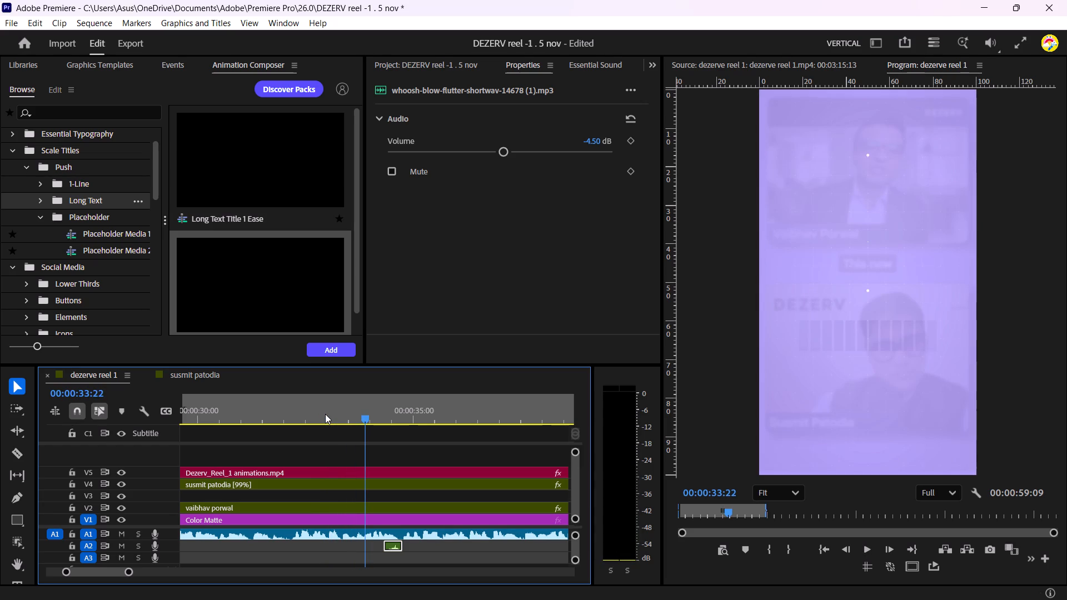
pyautogui.press('Left')
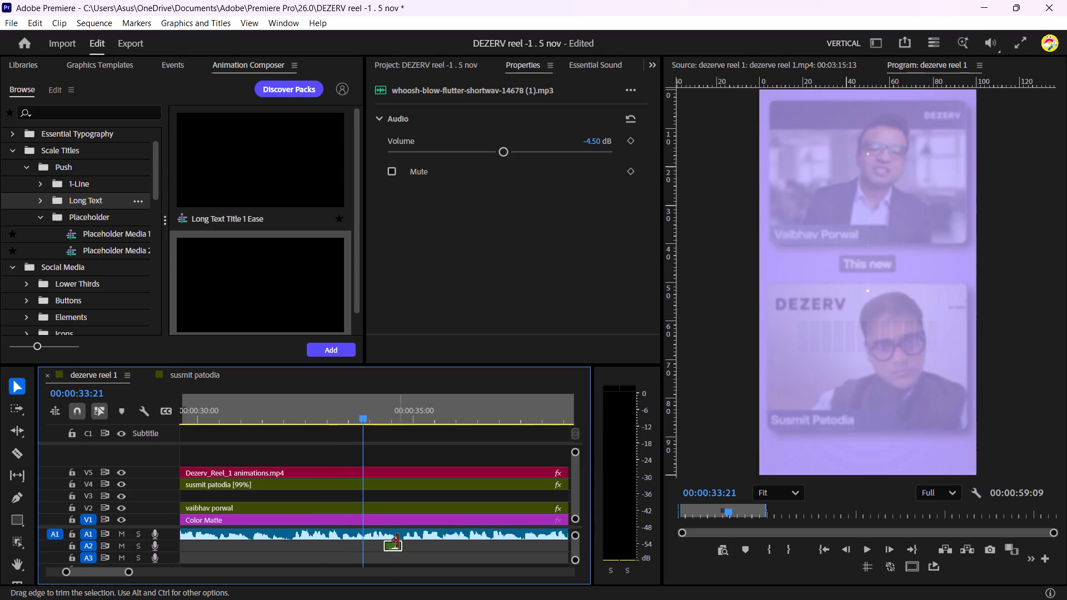
pyautogui.moveTo(393, 548); pyautogui.dragTo(380, 549)
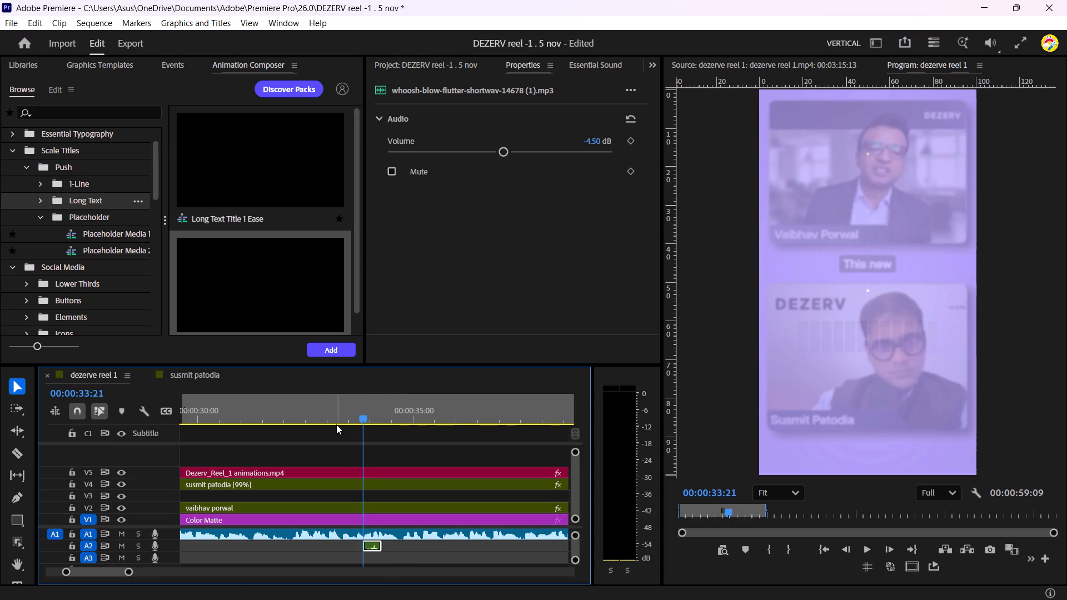
# Audition the repositioned whoosh against the New Category card's entrance, replaying from about 33 seconds.
pyautogui.click(340, 422)
pyautogui.press('space')
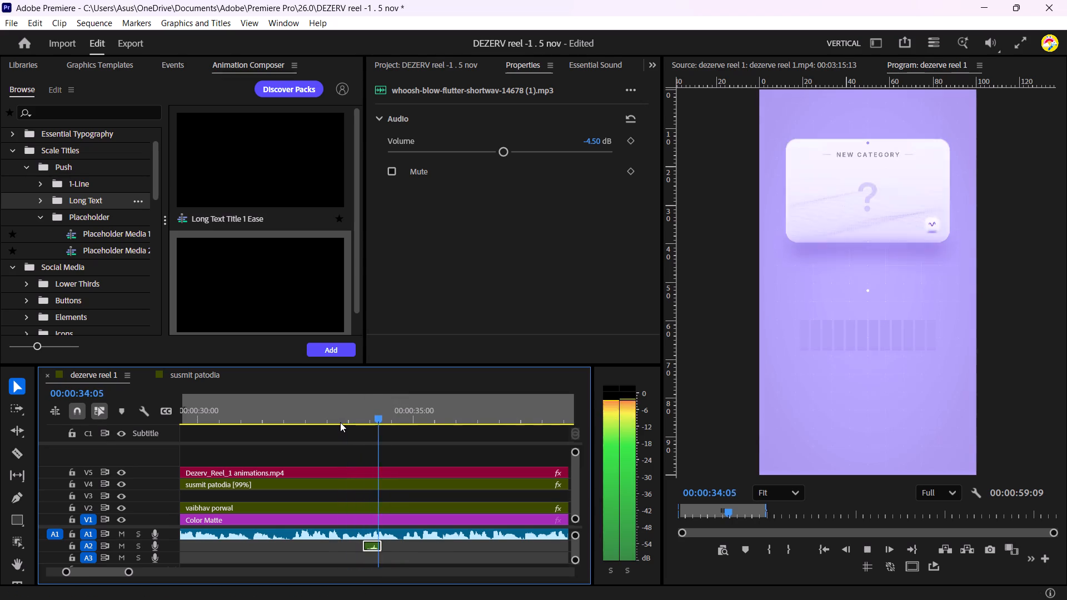
pyautogui.press('space')
pyautogui.click(326, 415)
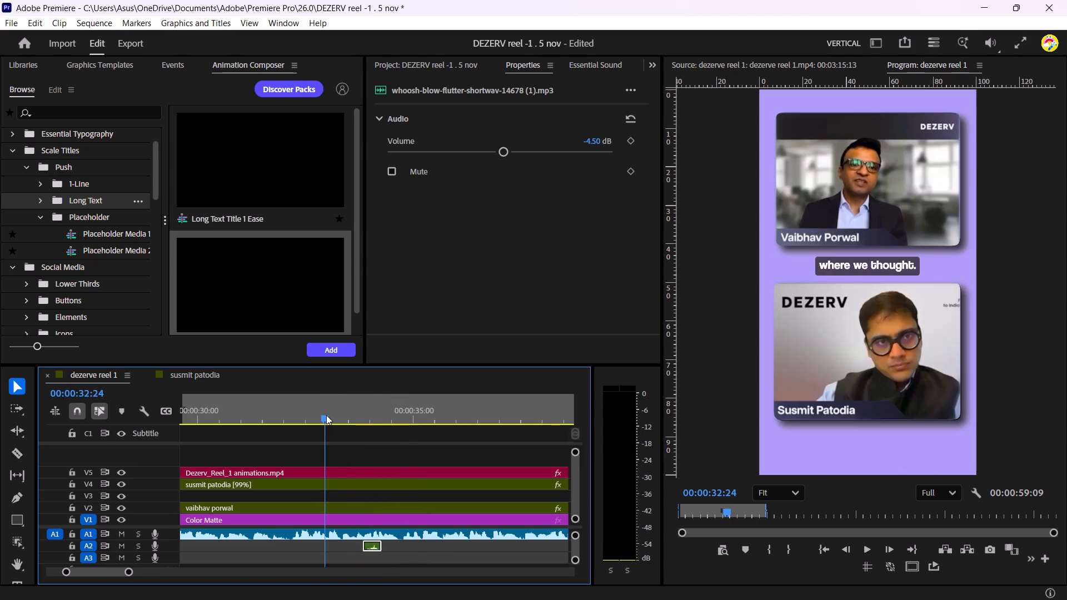
pyautogui.press('space')
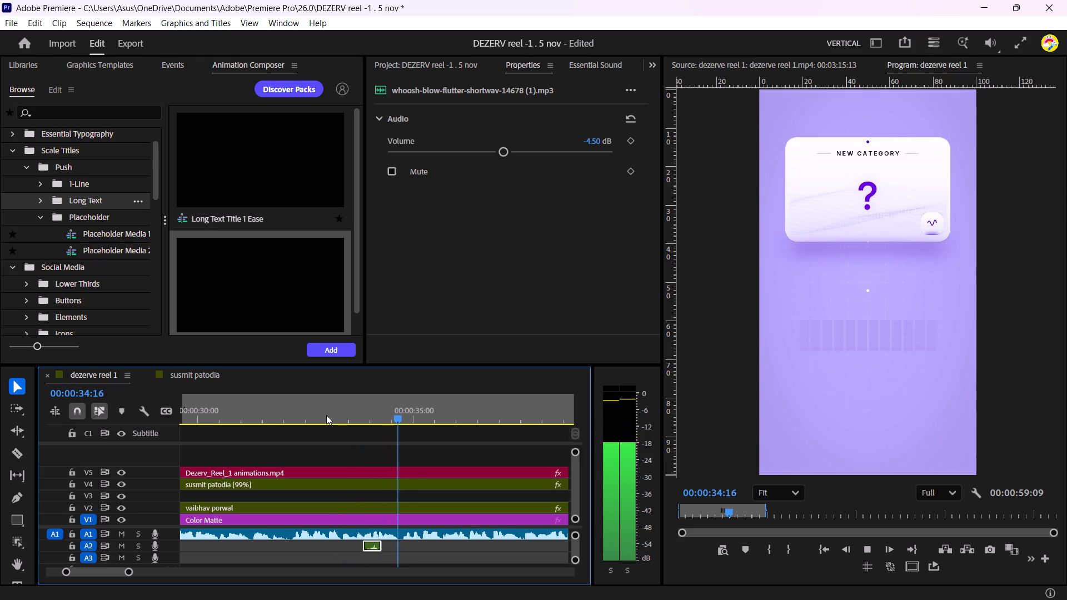
pyautogui.press('space')
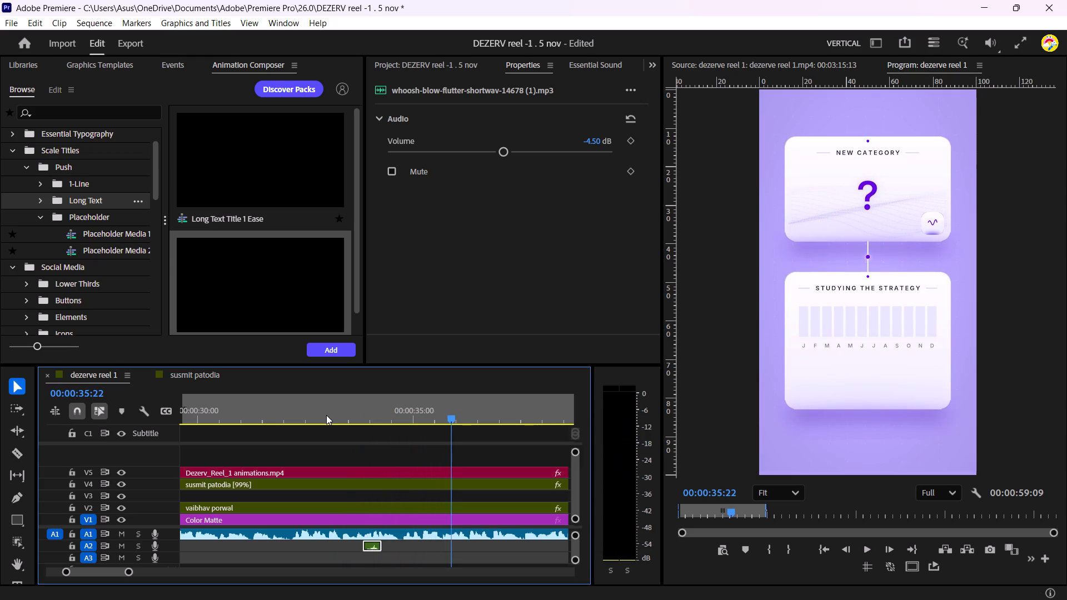
# Play onward from the New Category card to the "New alternative vs arbitrage funds" card, stopping at about 53 seconds.
pyautogui.click(360, 415)
pyautogui.press('space')
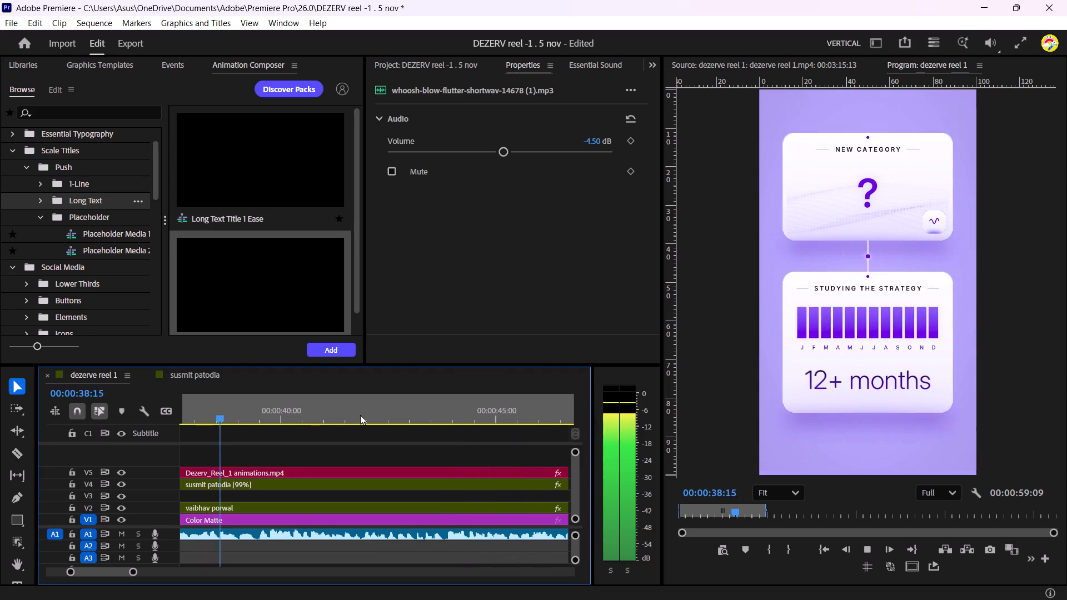
pyautogui.press('space')
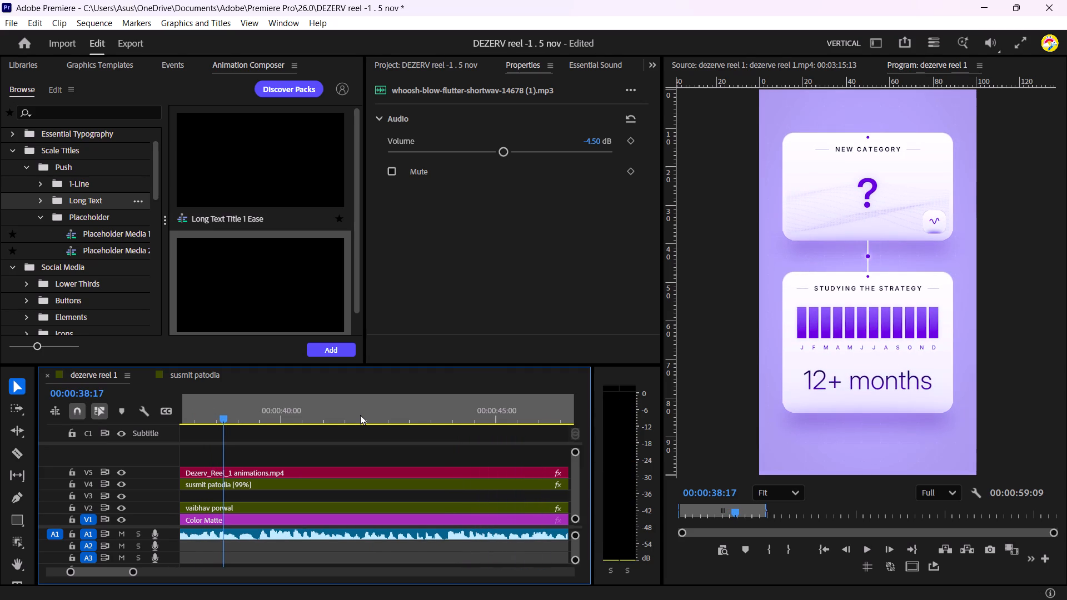
pyautogui.moveTo(136, 574); pyautogui.dragTo(128, 576)
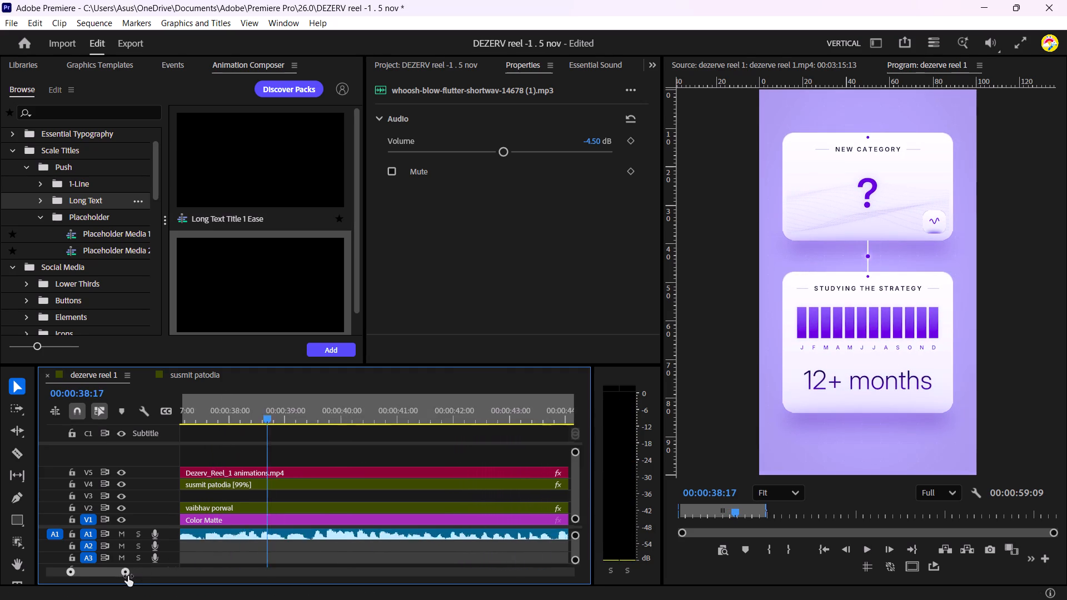
pyautogui.moveTo(128, 576); pyautogui.dragTo(121, 577)
pyautogui.press('space')
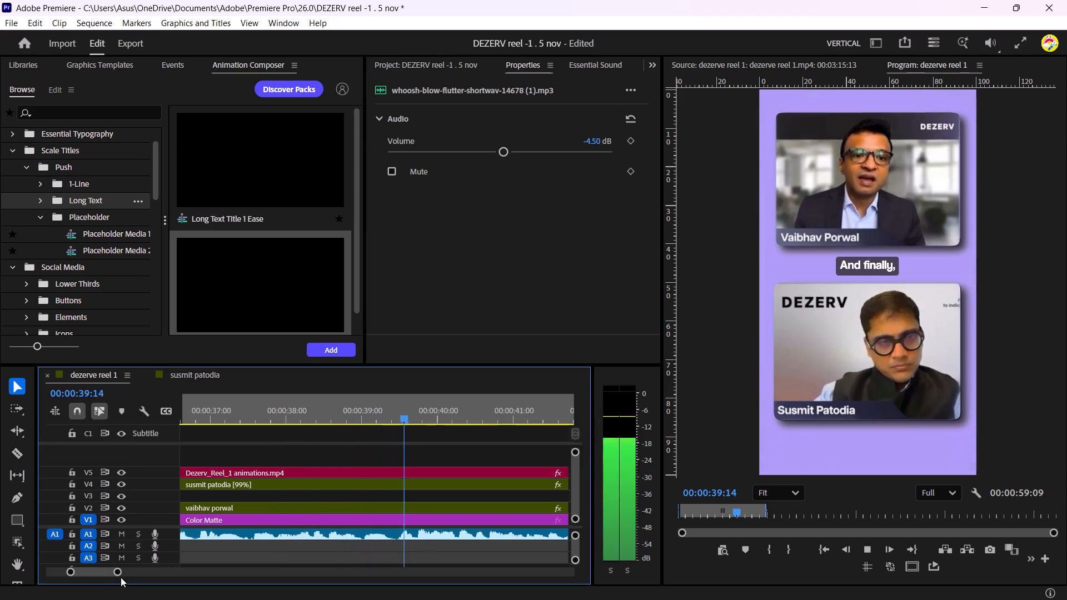
pyautogui.press('space')
pyautogui.press('space')
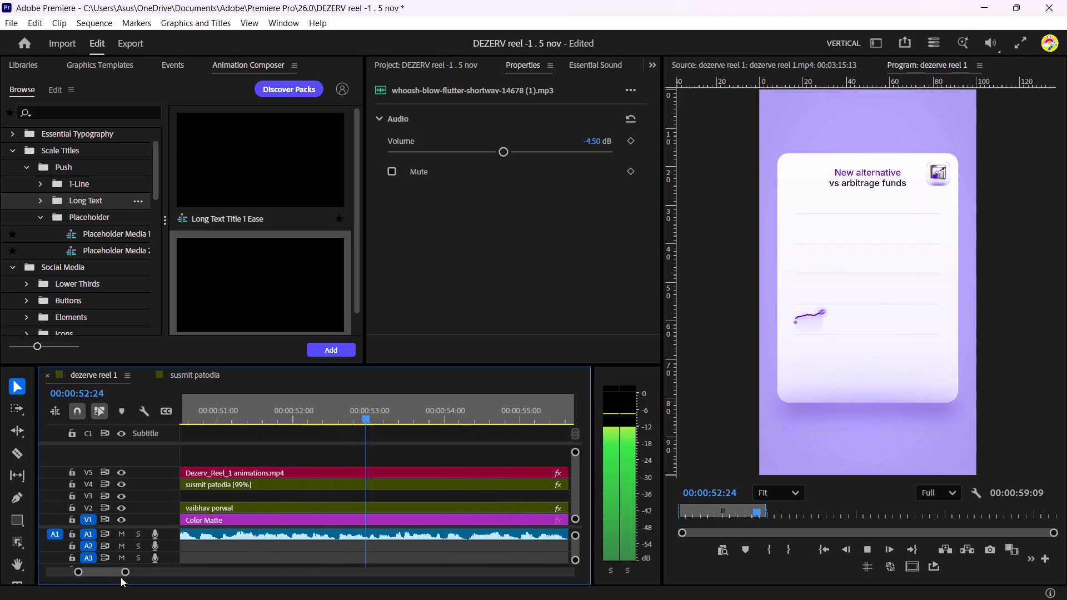
pyautogui.press('space')
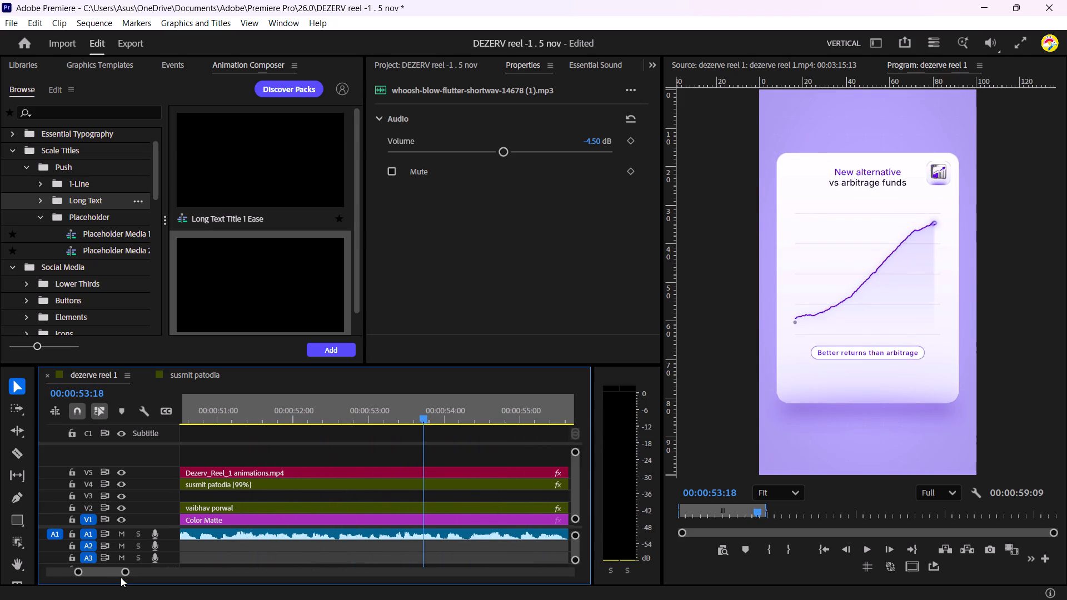
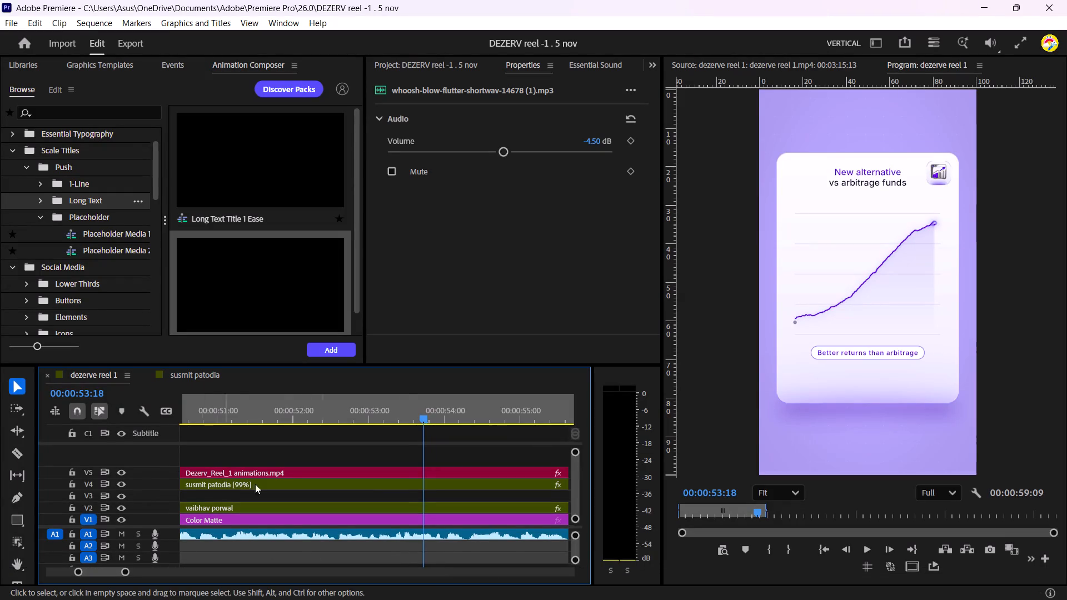
# Find the entrance of the "New alternative vs arbitrage funds" card and paste the whoosh clip there on A2, at about 00:00:52.
pyautogui.scroll(2, 412, 542)
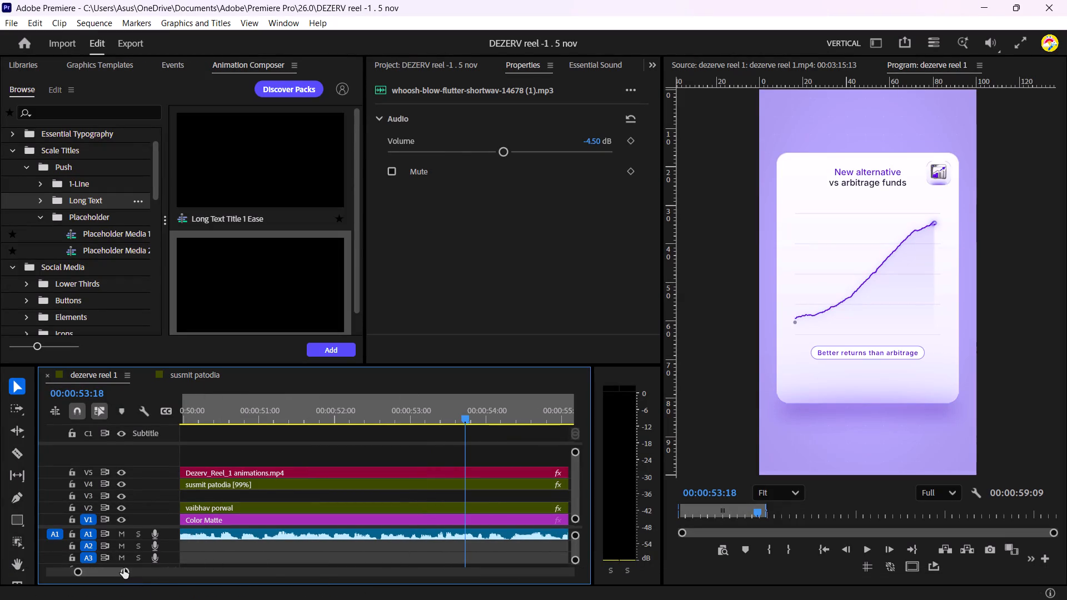
pyautogui.moveTo(123, 568); pyautogui.dragTo(205, 574)
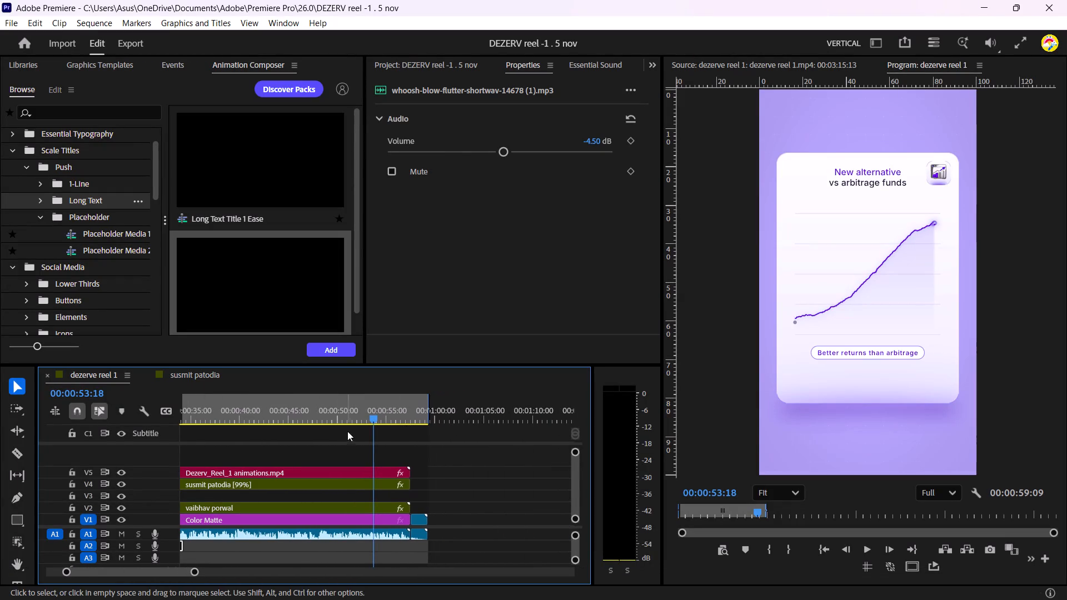
pyautogui.click(354, 414)
pyautogui.press('space')
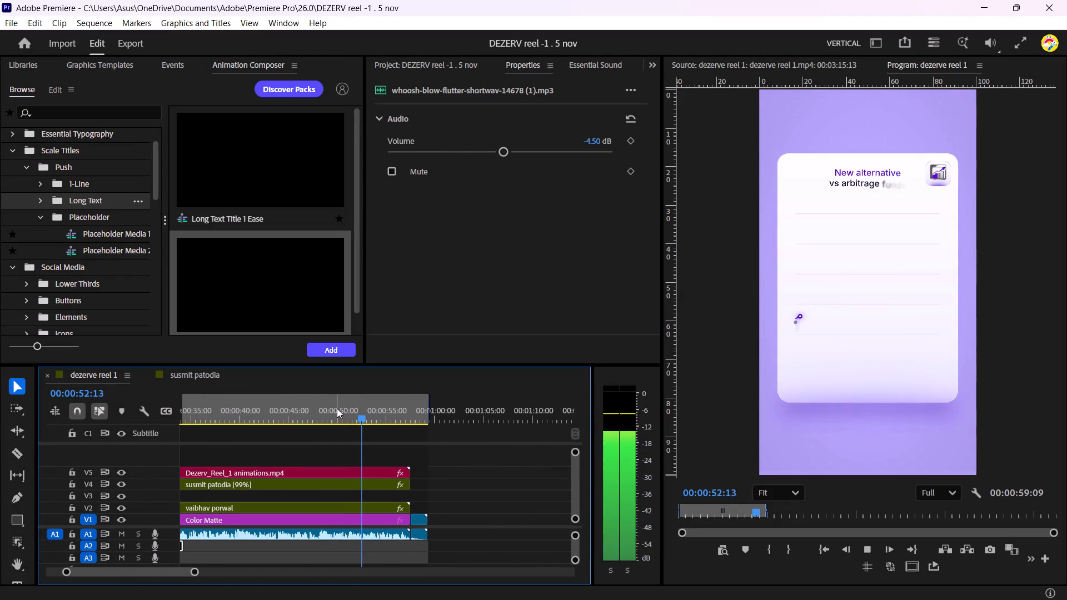
pyautogui.press('space')
pyautogui.click(339, 412)
pyautogui.press('space')
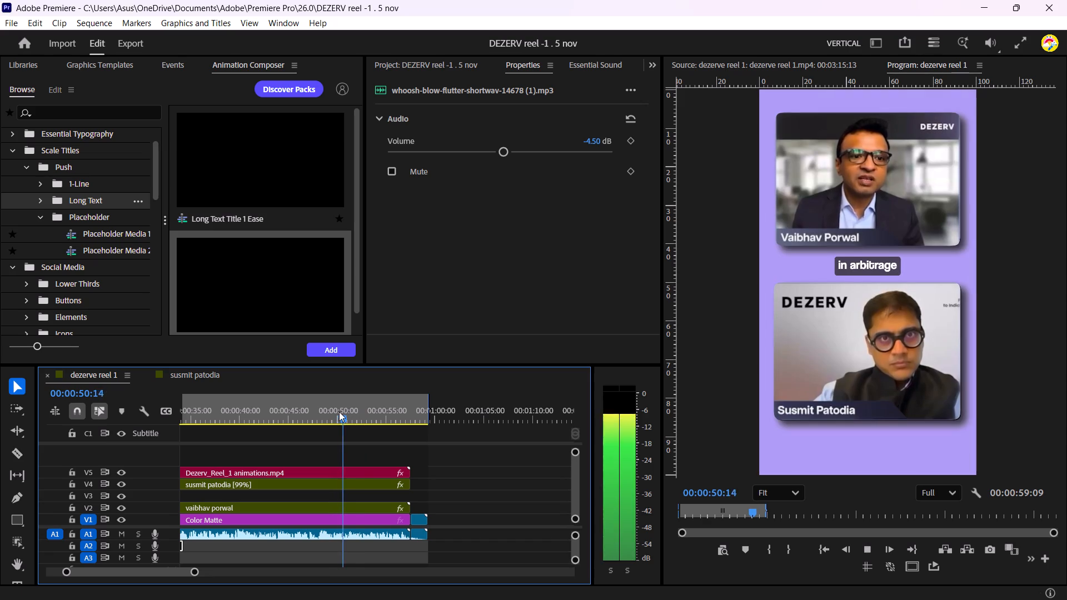
pyautogui.press('space')
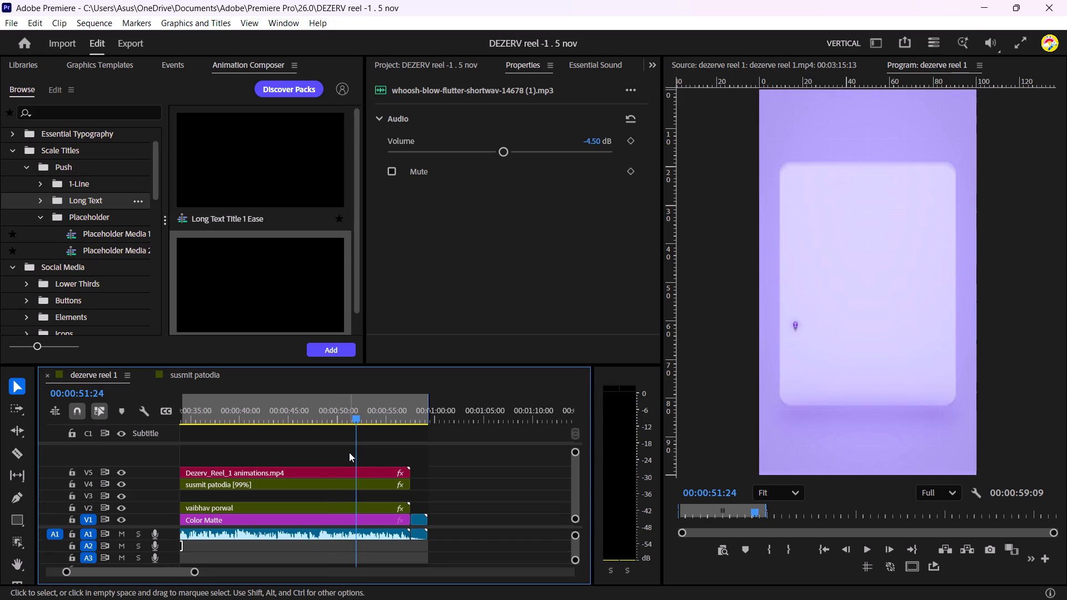
pyautogui.scroll(5, 349, 452)
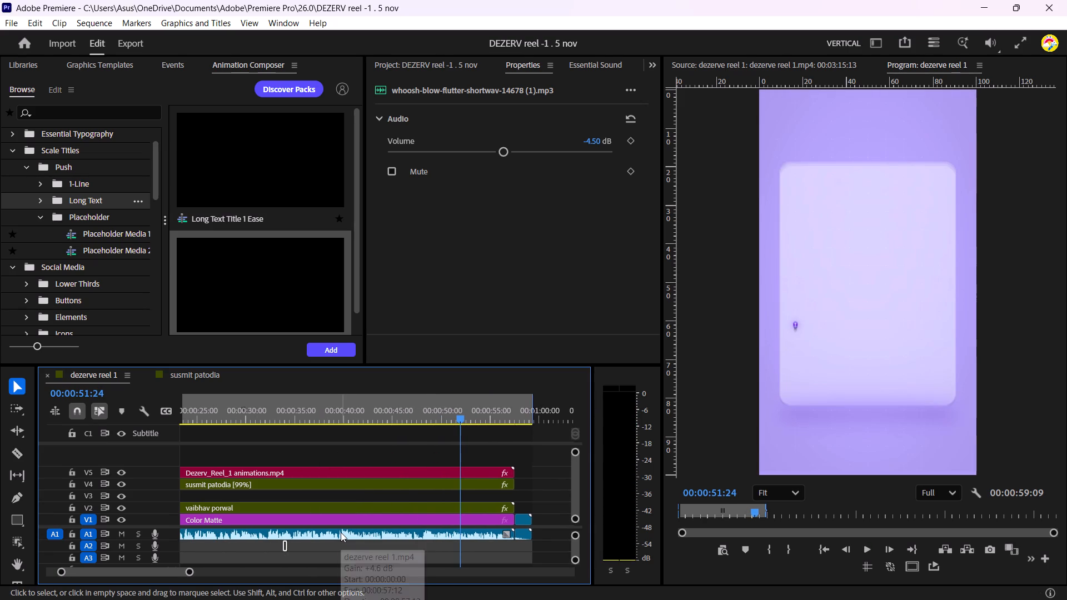
pyautogui.press('Left')
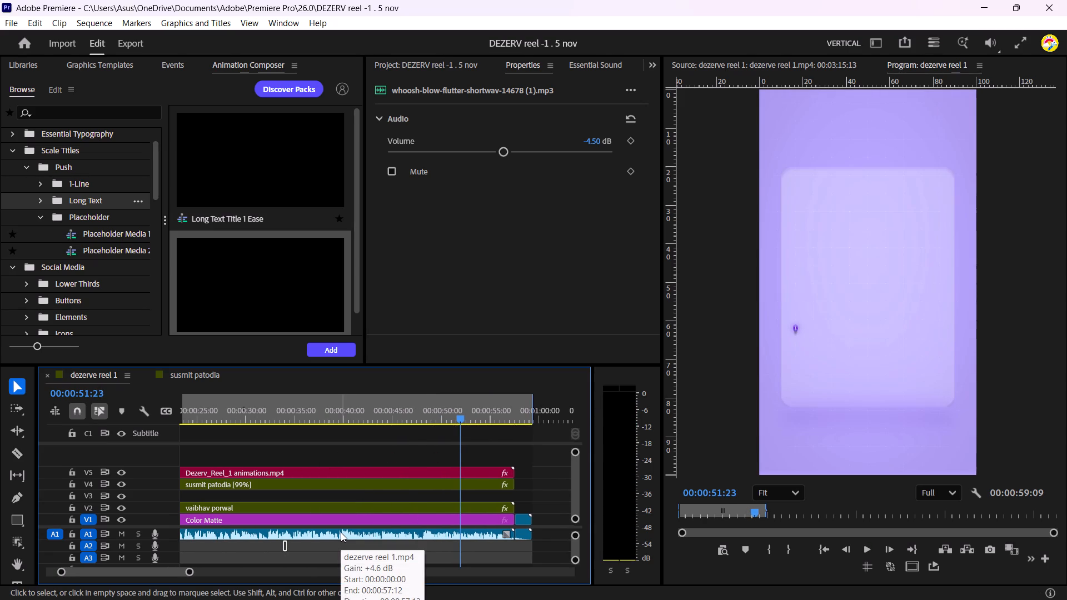
pyautogui.press('Right')
pyautogui.press('Right')
pyautogui.hotkey('ctrl', 'v')
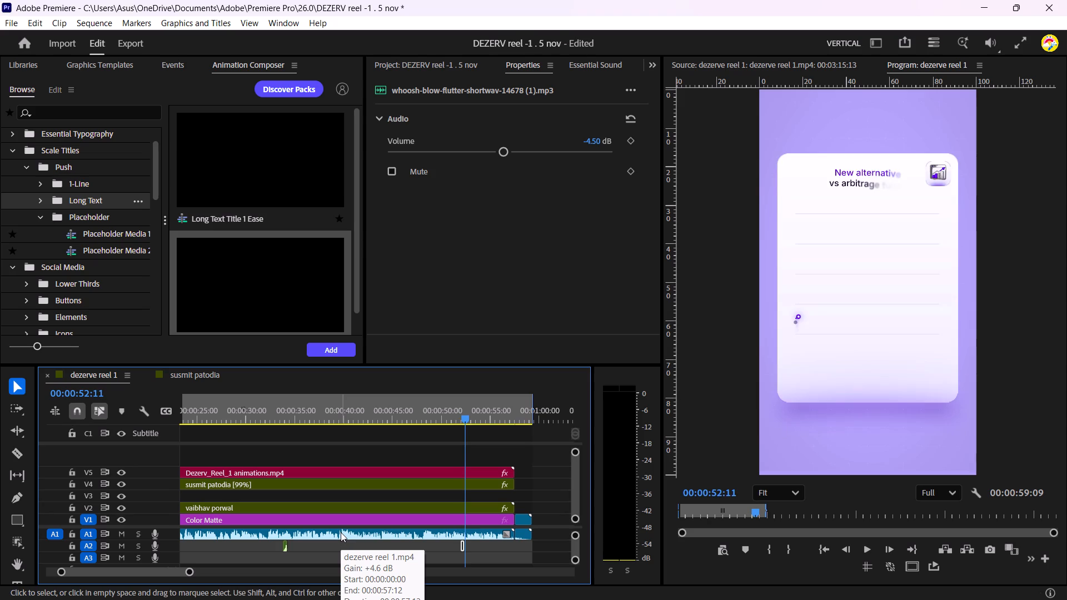
# Audition the pasted whoosh against the arbitrage funds card's entrance, playing from just before it.
pyautogui.click(458, 414)
pyautogui.press('space')
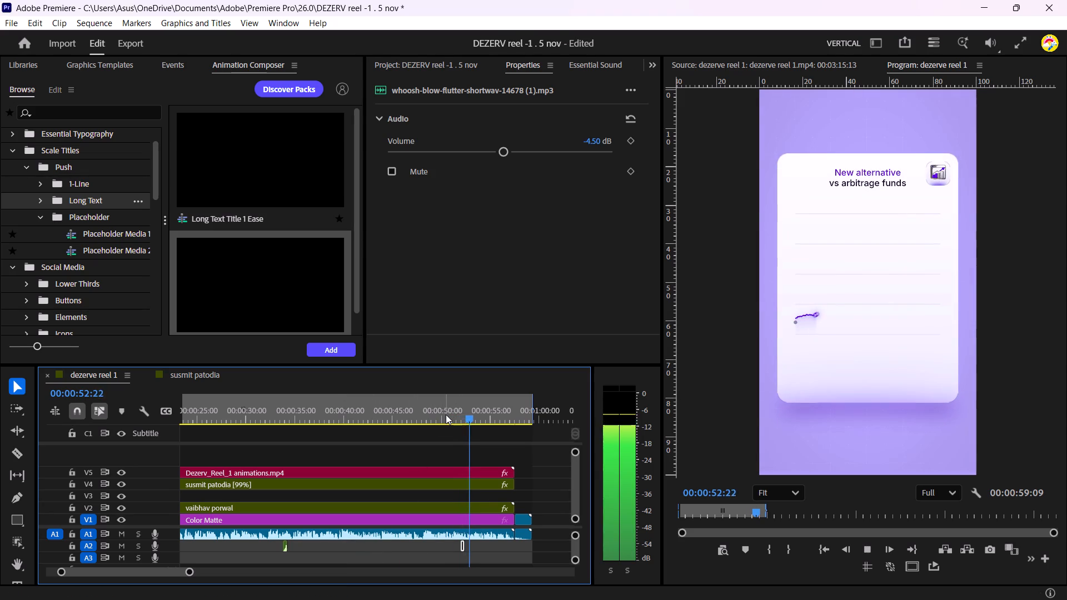
pyautogui.press('space')
# Bring the whole sequence into view and return the playhead to 00:00:00:00.
pyautogui.scroll(5, 272, 570)
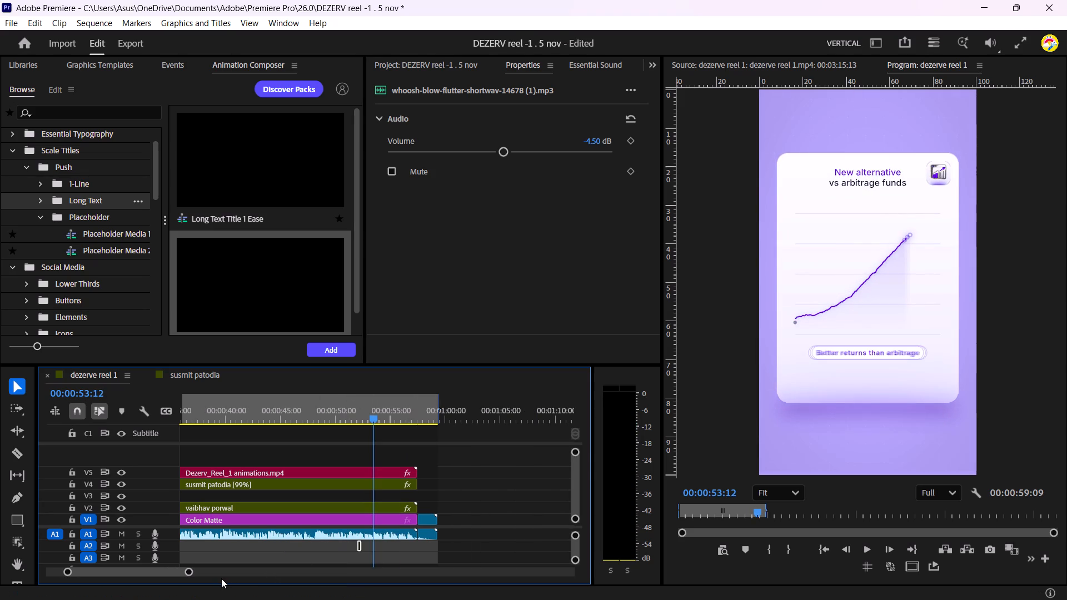
pyautogui.moveTo(191, 574); pyautogui.dragTo(258, 580)
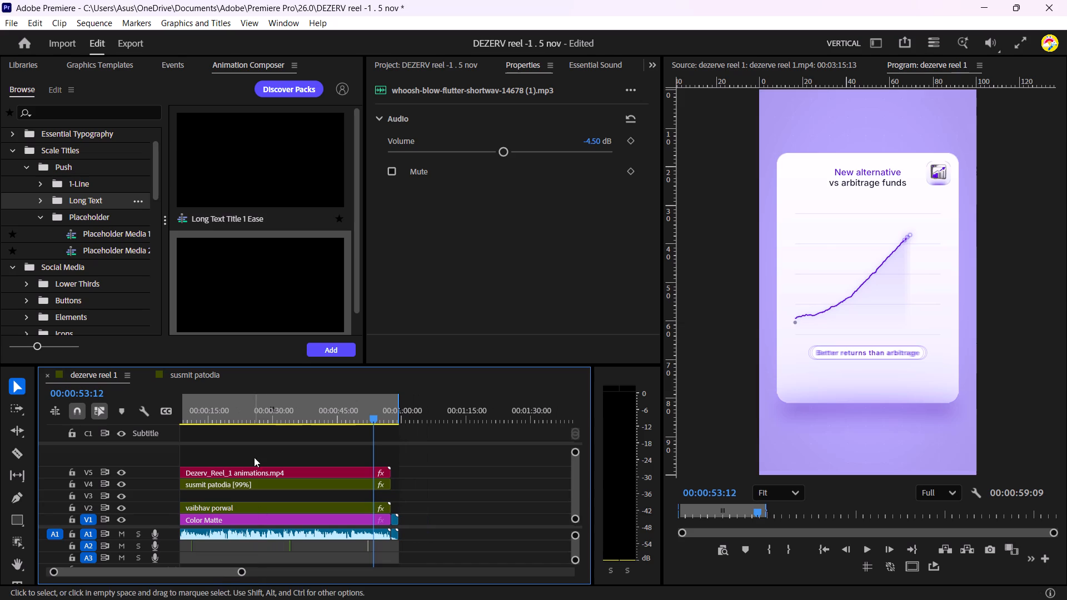
pyautogui.moveTo(256, 406); pyautogui.dragTo(154, 428)
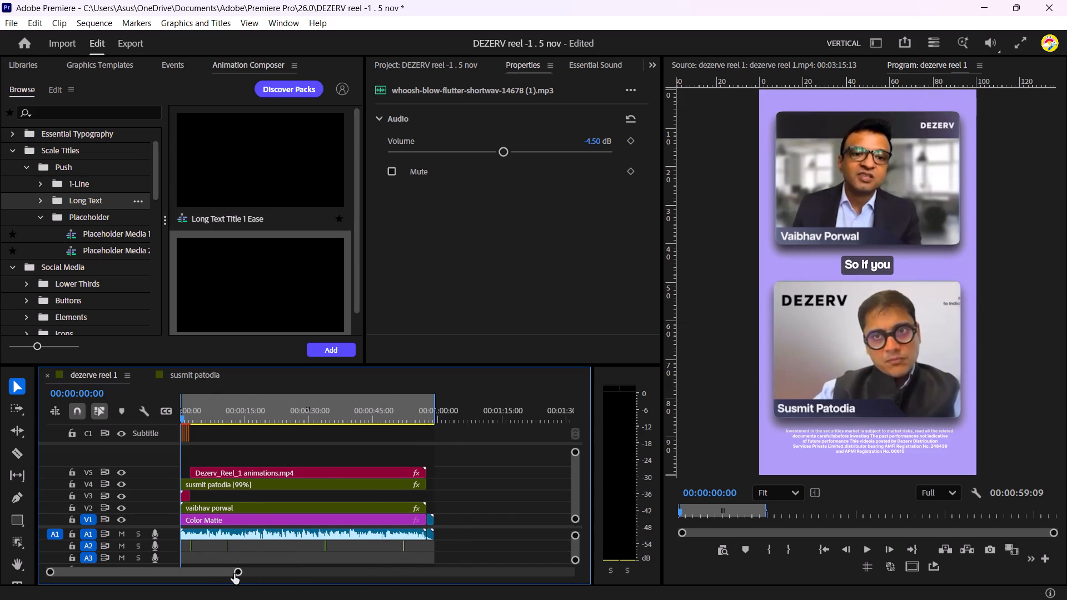
pyautogui.moveTo(237, 574); pyautogui.dragTo(206, 574)
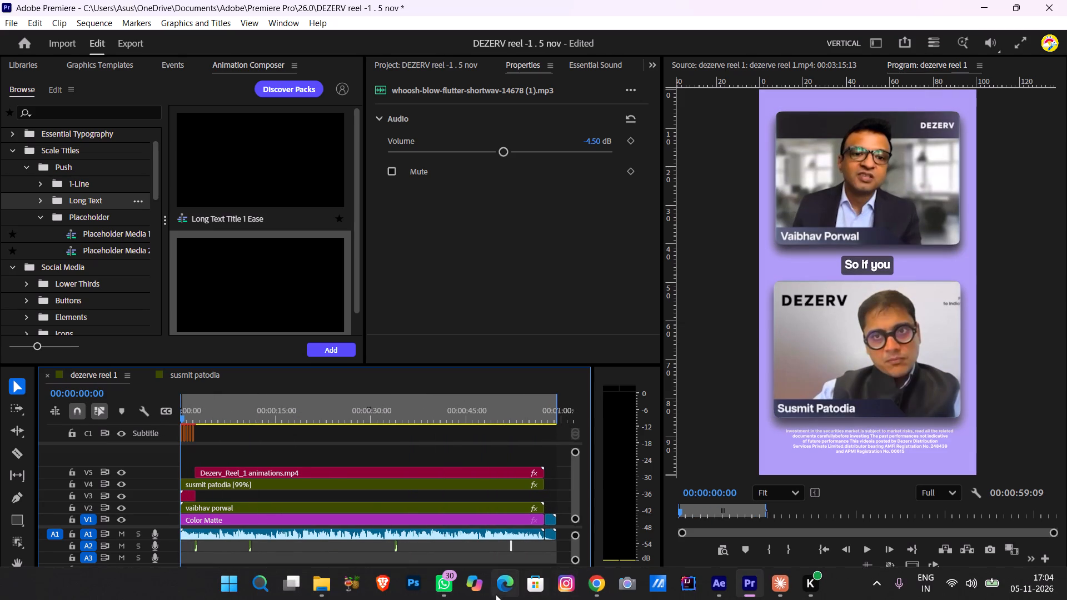
# In File Explorer, search the Downloads folder for "digi" to find a digital interface sound effect.
pyautogui.click(316, 587)
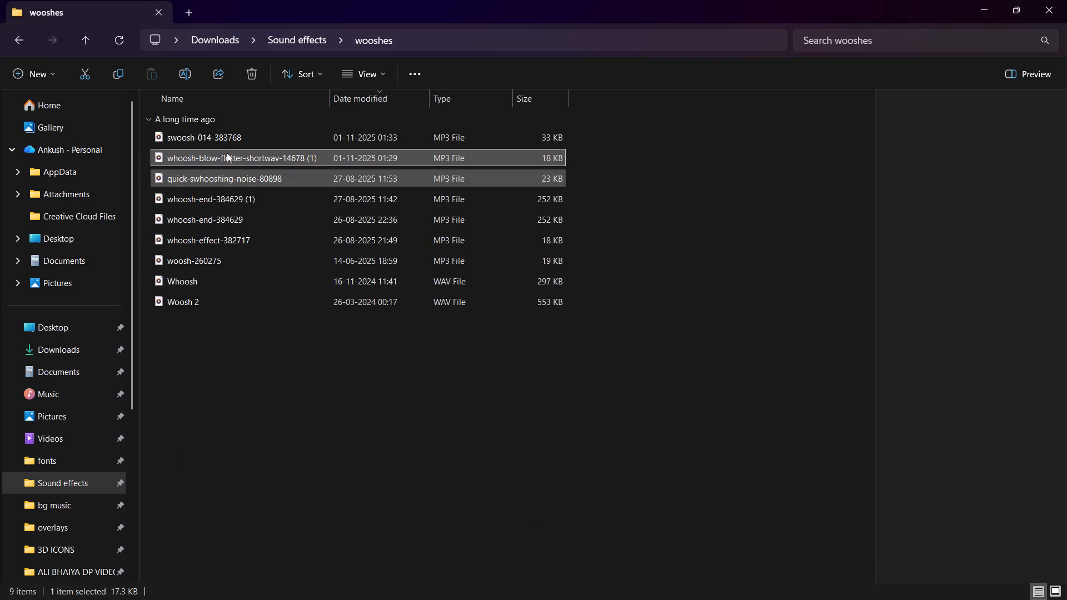
pyautogui.click(17, 40)
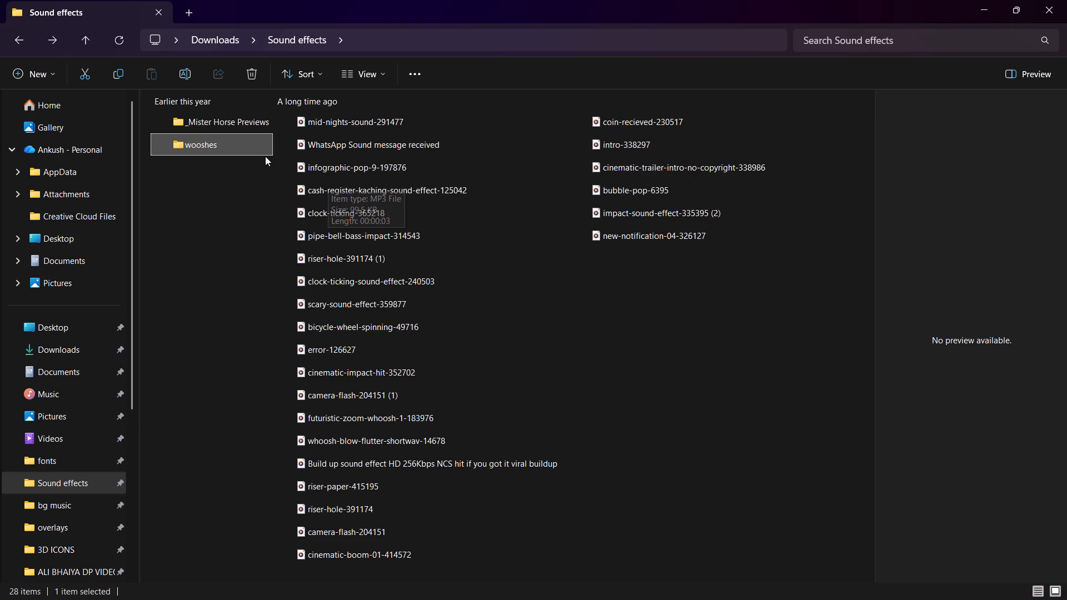
pyautogui.click(35, 354)
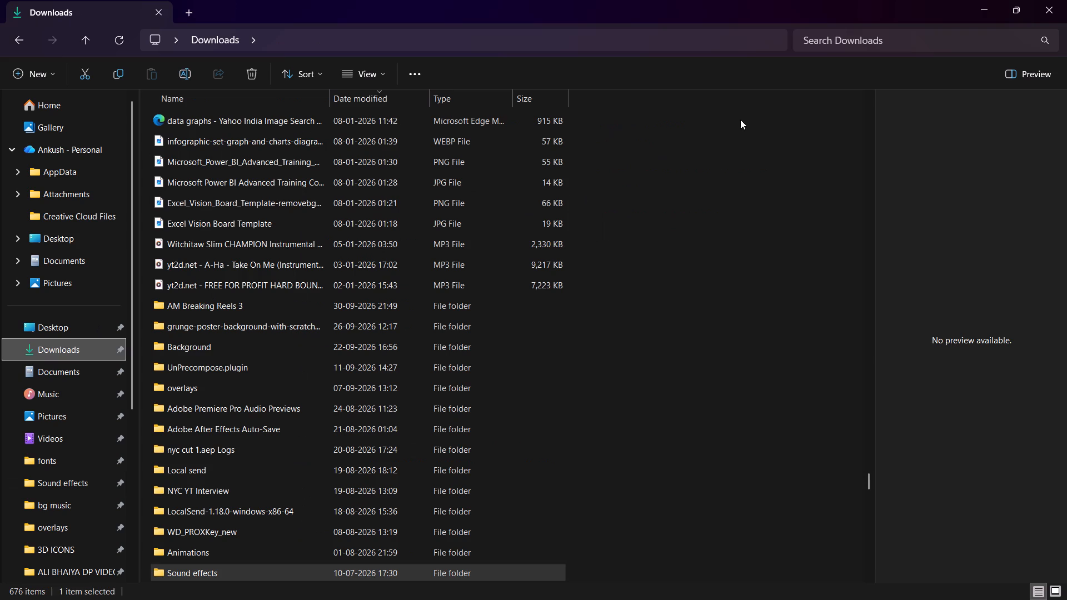
pyautogui.click(828, 46)
pyautogui.press('d')
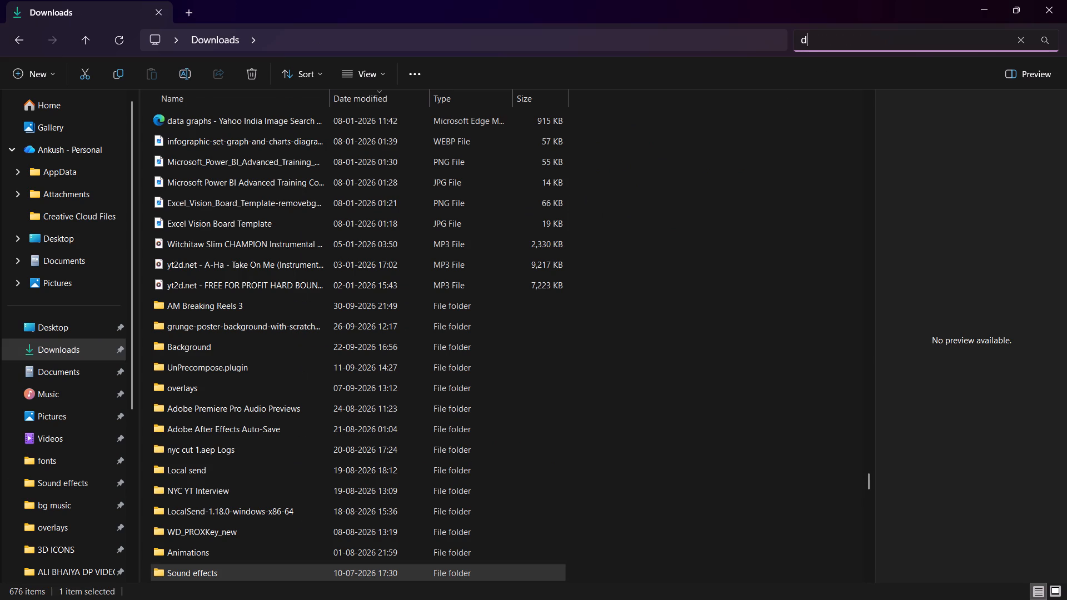
pyautogui.press('i')
pyautogui.write('gi')
pyautogui.press('t')
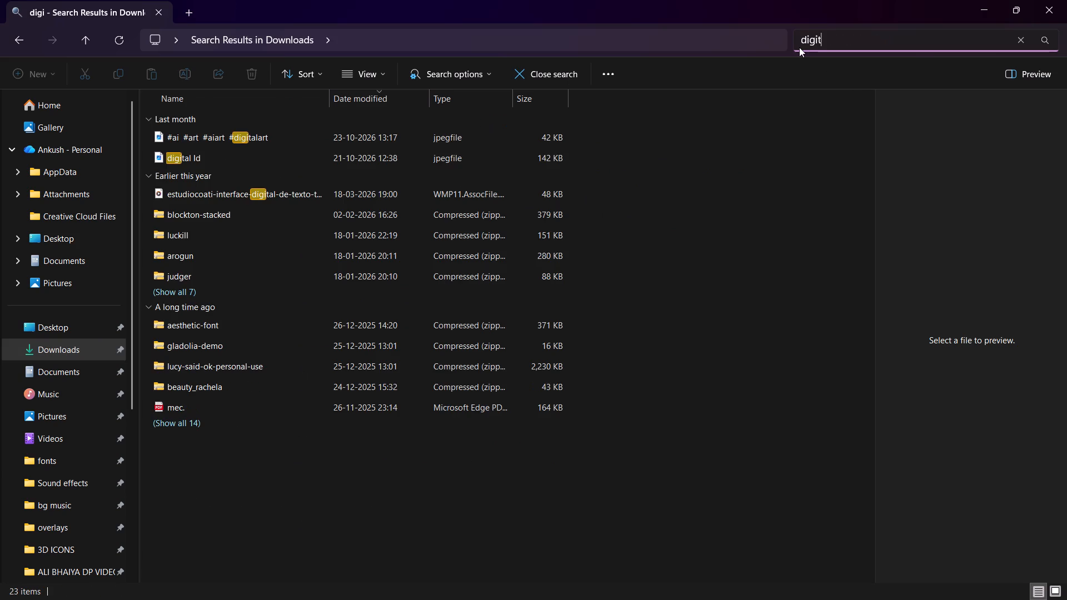
pyautogui.write('ak')
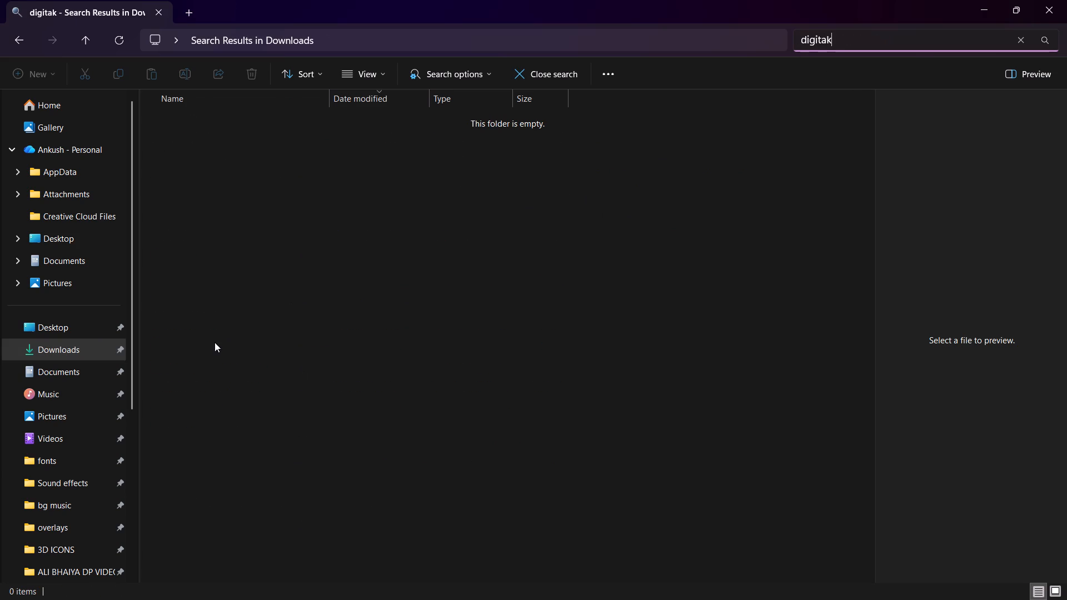
pyautogui.press('BackSpace')
pyautogui.press('BackSpace')
pyautogui.press('BackSpace')
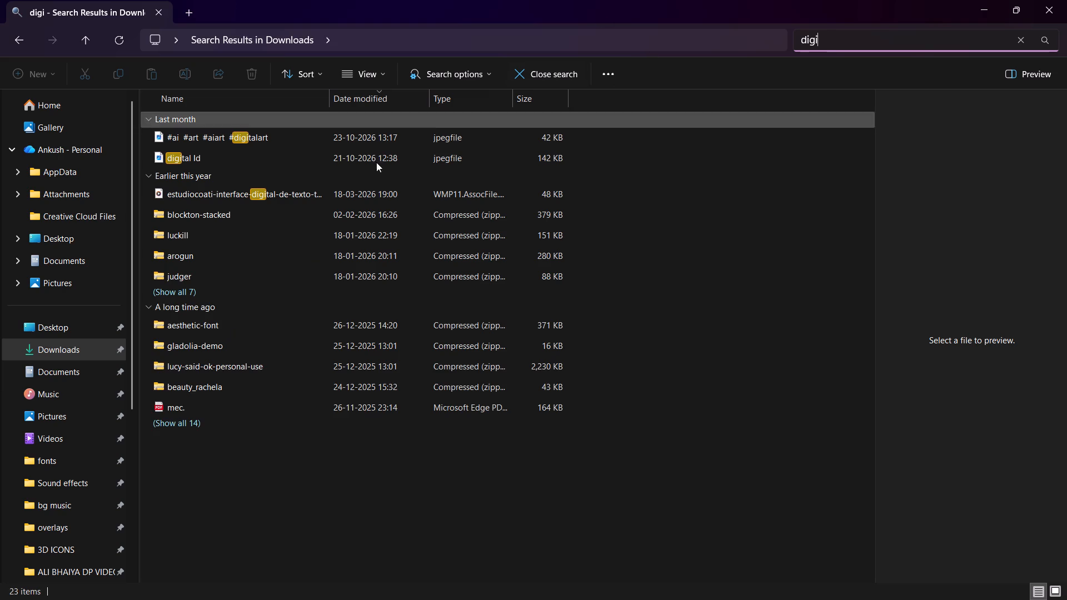
# Add the estudiocoati-interface-digital-de-texto sound file from the search results to A3 in Premiere, just after the first whoosh.
pyautogui.moveTo(155, 193); pyautogui.dragTo(587, 589)
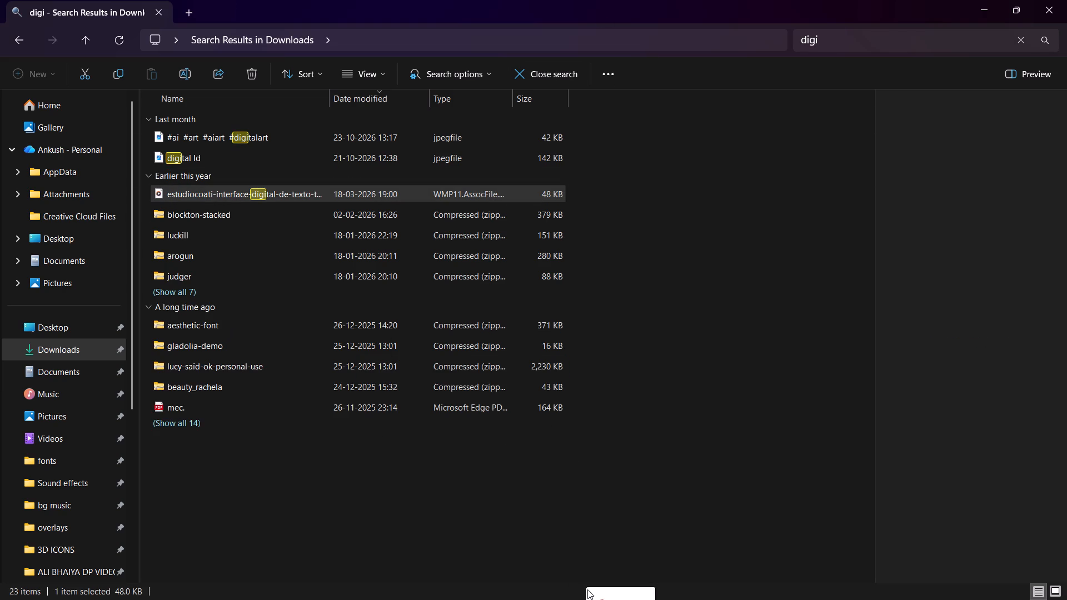
pyautogui.moveTo(587, 589); pyautogui.dragTo(761, 599)
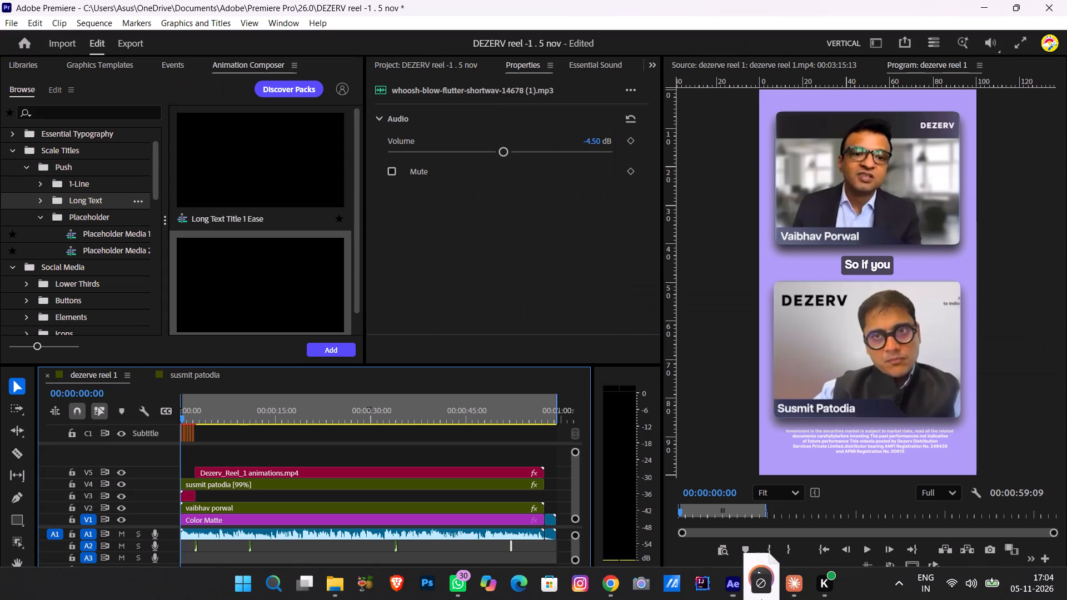
pyautogui.moveTo(761, 599); pyautogui.dragTo(216, 553)
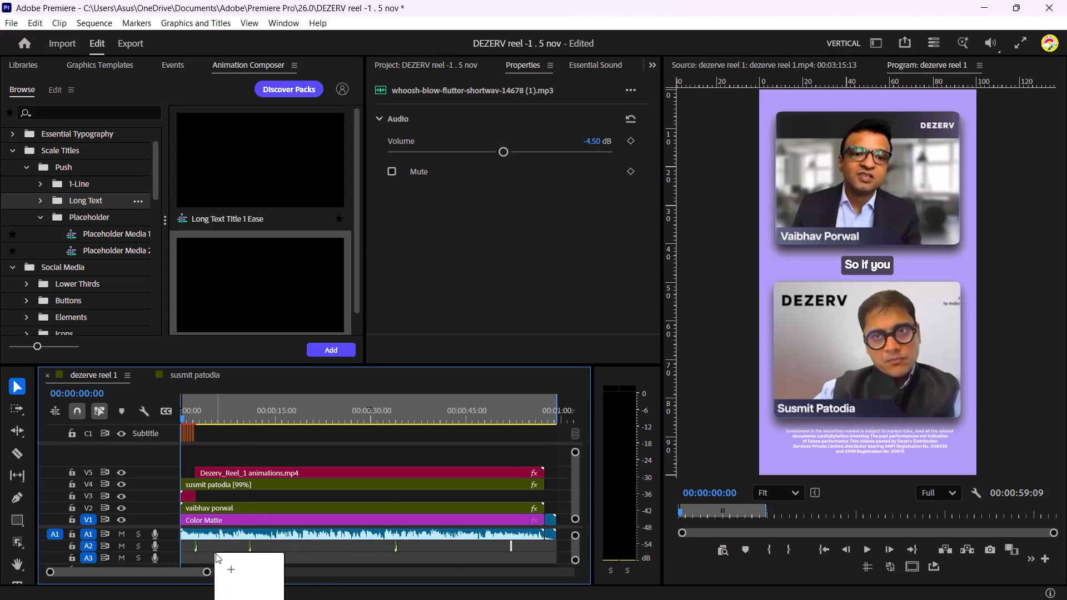
pyautogui.moveTo(216, 553); pyautogui.dragTo(205, 556)
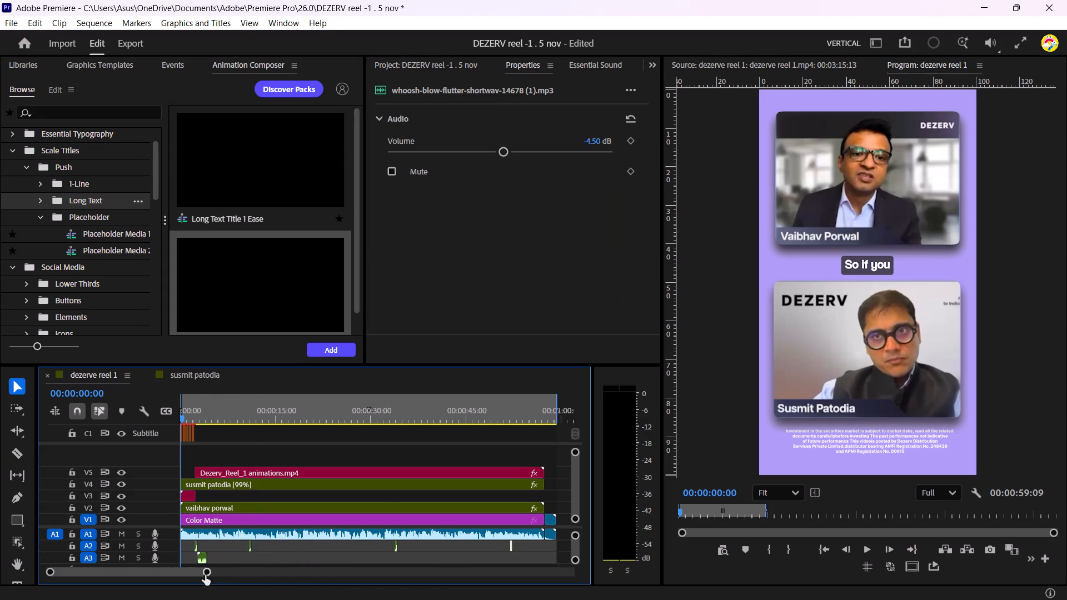
# Audition the digital interface sound against the Inflation and Post-tax returns cards, replaying from about 2 seconds.
pyautogui.moveTo(205, 575); pyautogui.dragTo(111, 580)
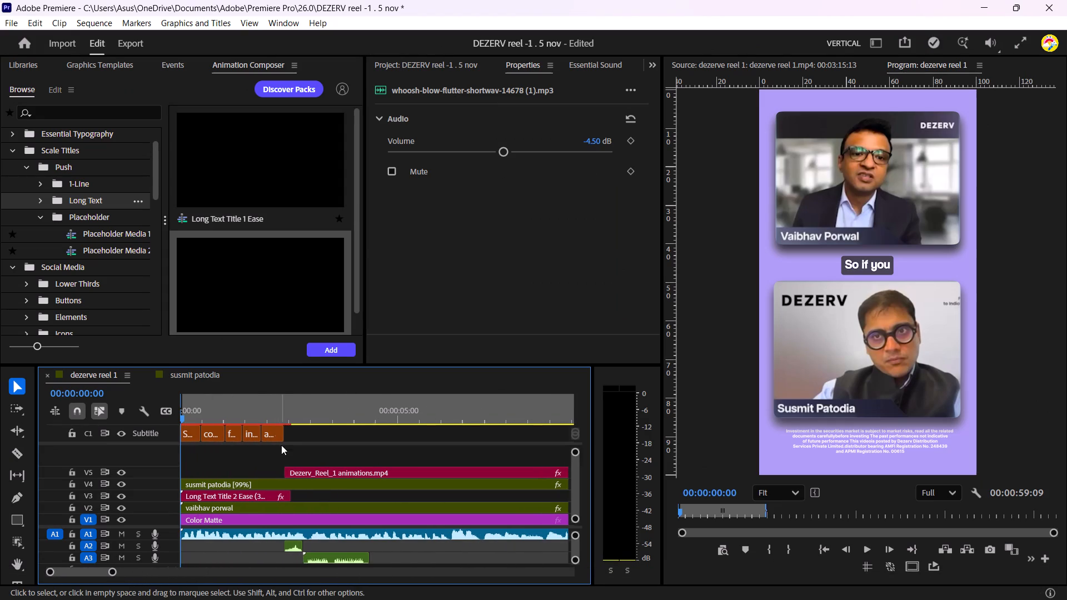
pyautogui.click(286, 416)
pyautogui.press('space')
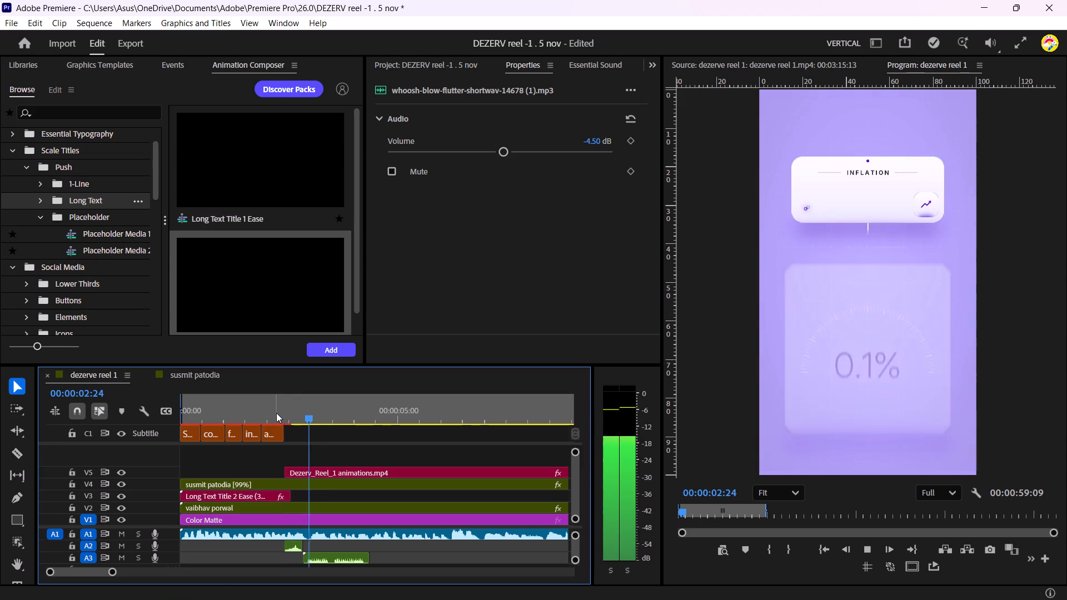
pyautogui.press('space')
pyautogui.press('space')
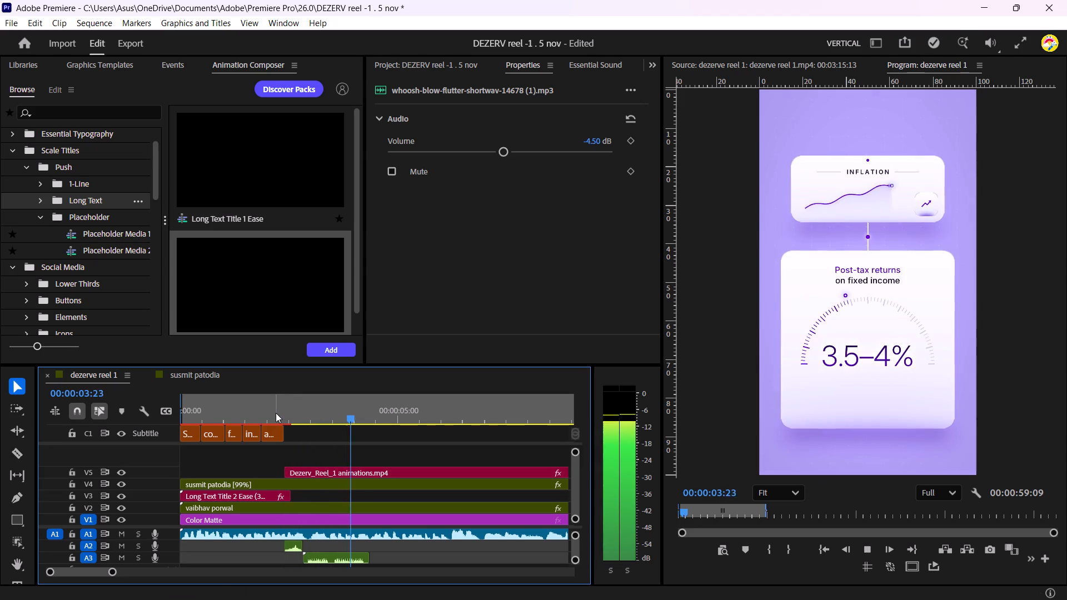
pyautogui.press('space')
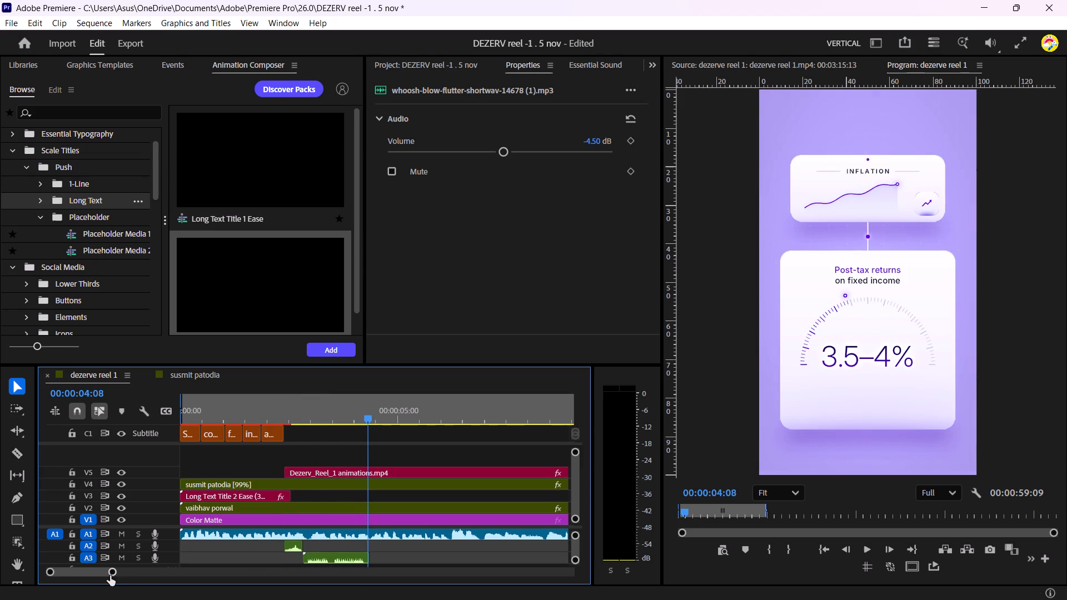
pyautogui.click(112, 574)
pyautogui.click(114, 573)
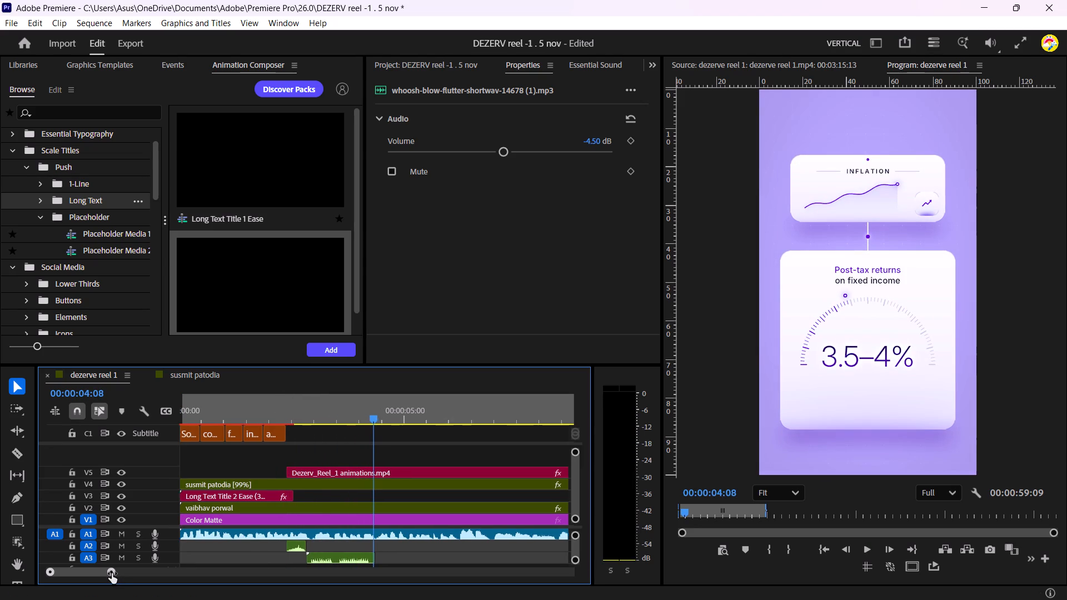
pyautogui.click(272, 406)
pyautogui.press('space')
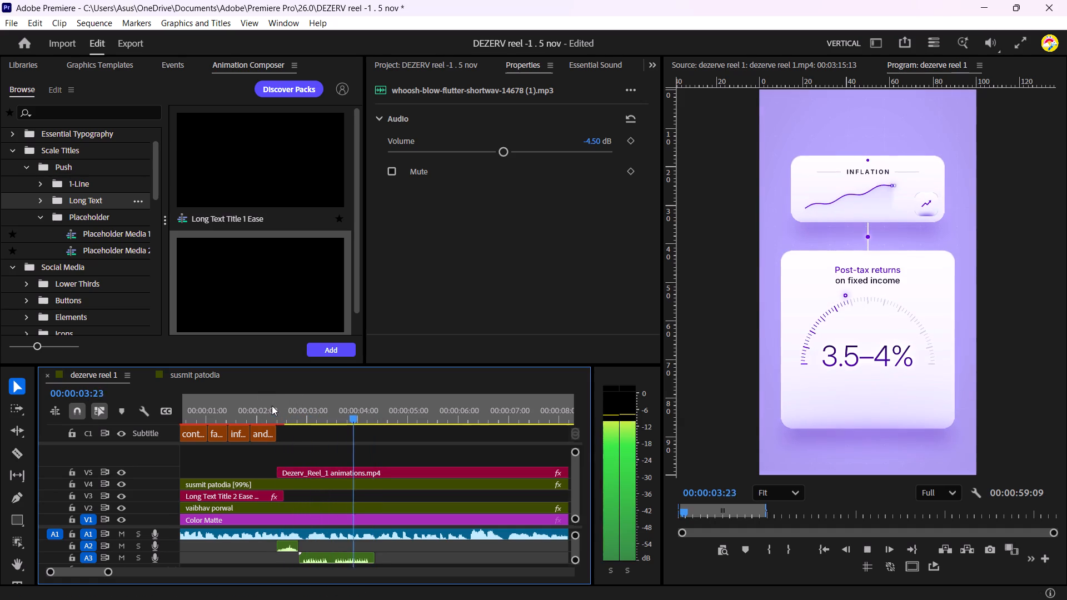
pyautogui.press('space')
pyautogui.click(278, 414)
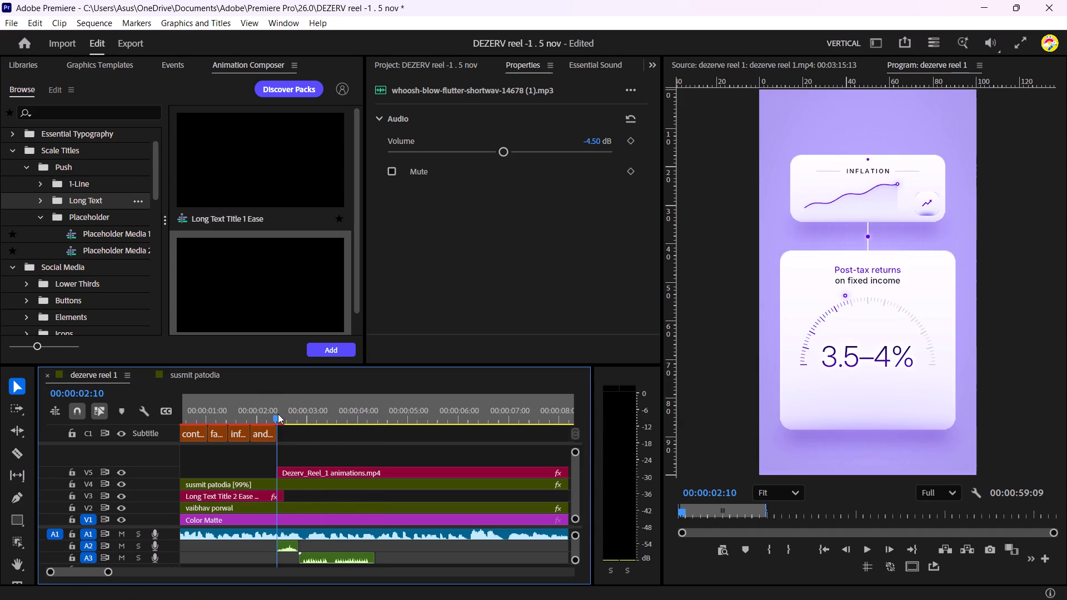
pyautogui.press('space')
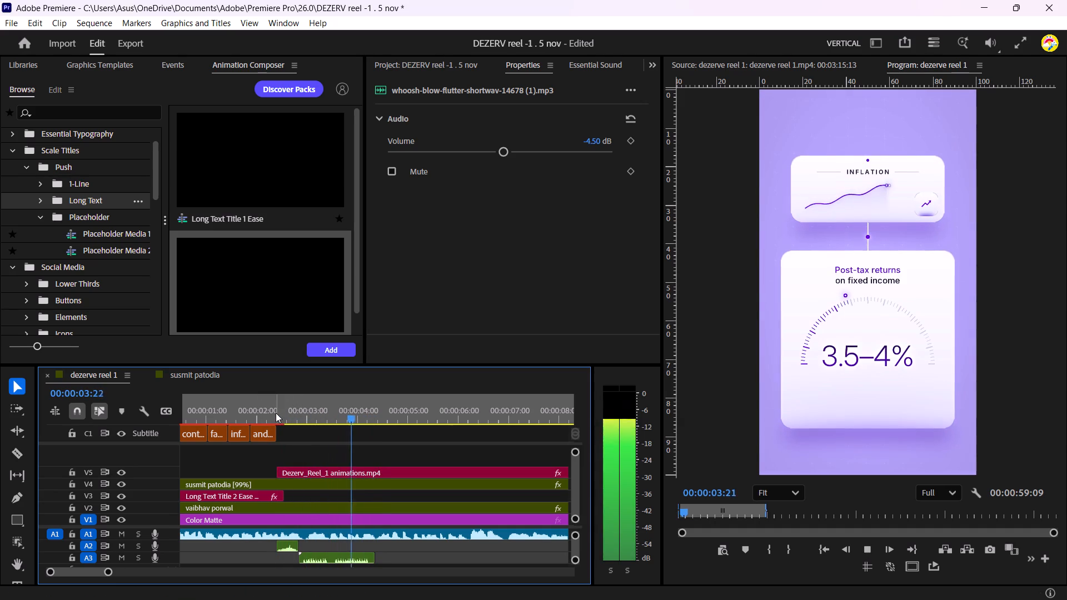
pyautogui.press('space')
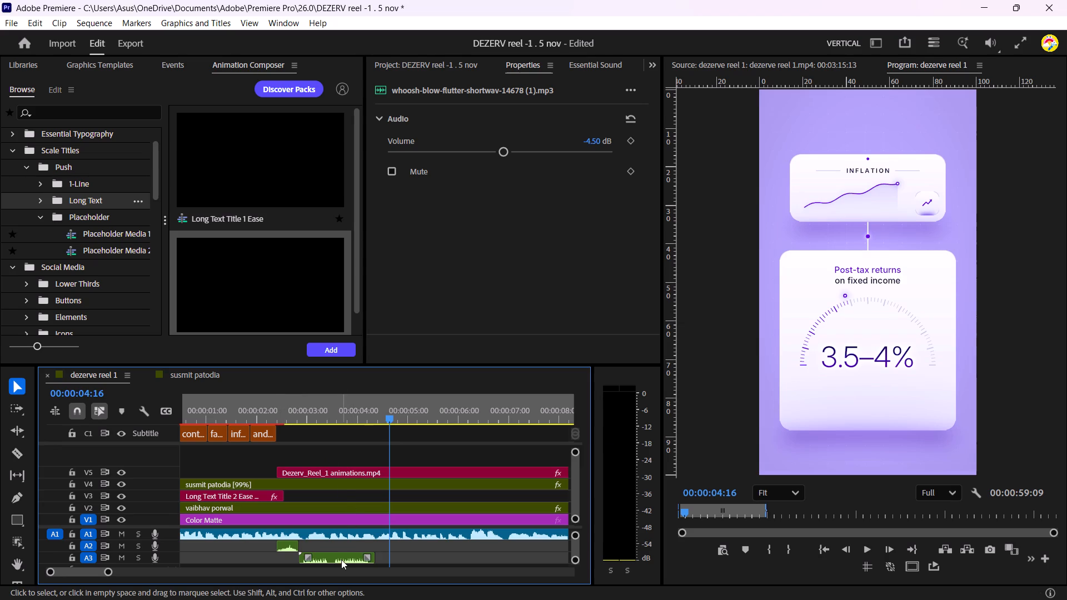
# Set the volume of the digital interface sound clip on A3 to -5 dB.
pyautogui.click(341, 559)
pyautogui.moveTo(592, 145); pyautogui.dragTo(595, 146)
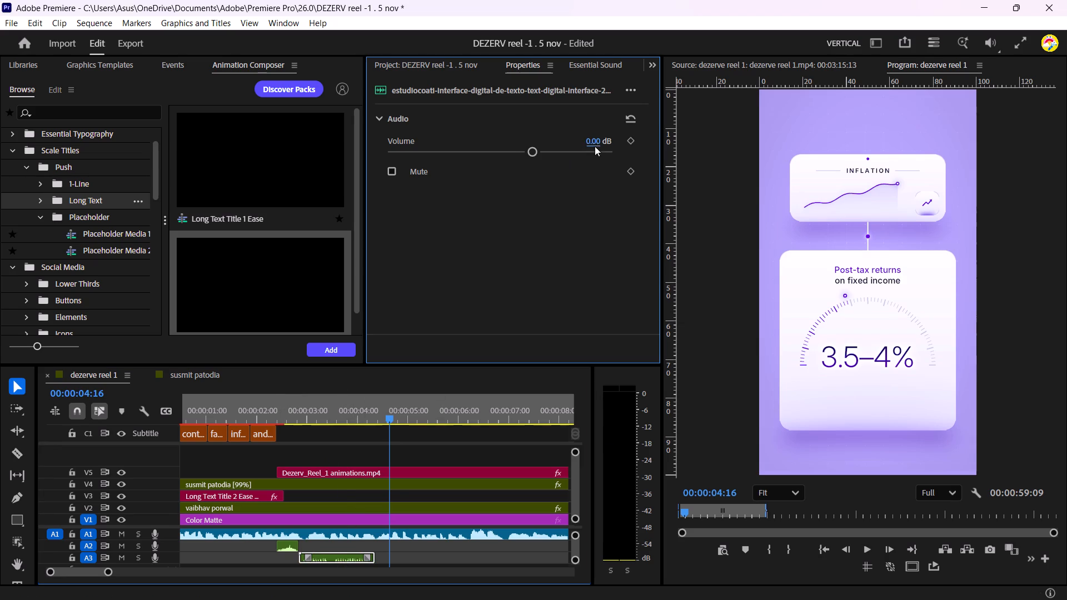
pyautogui.moveTo(595, 146); pyautogui.dragTo(597, 149)
pyautogui.press('-')
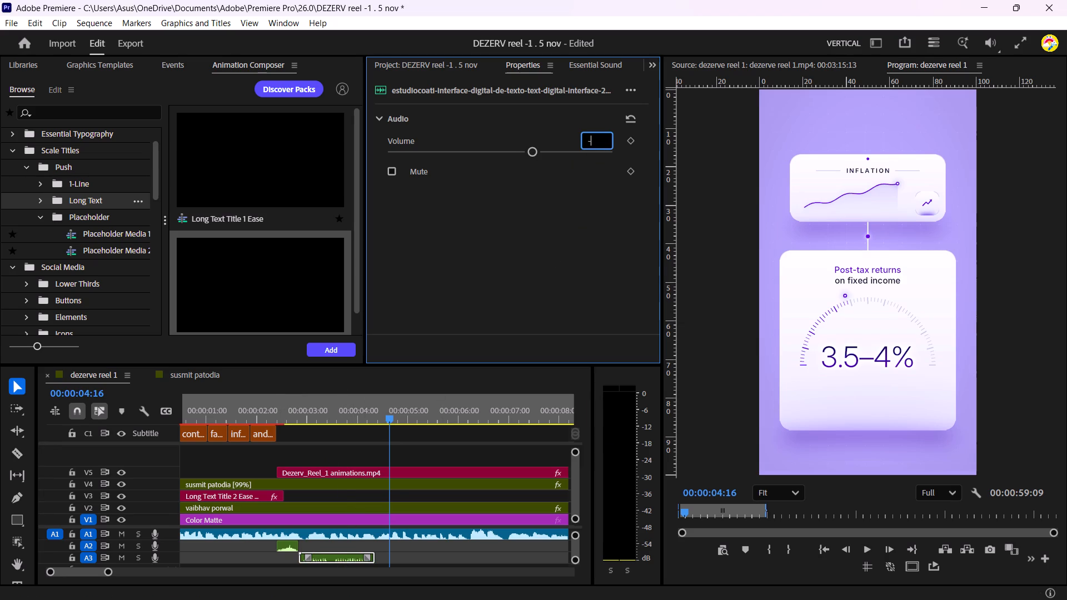
pyautogui.press('5')
pyautogui.press('Return')
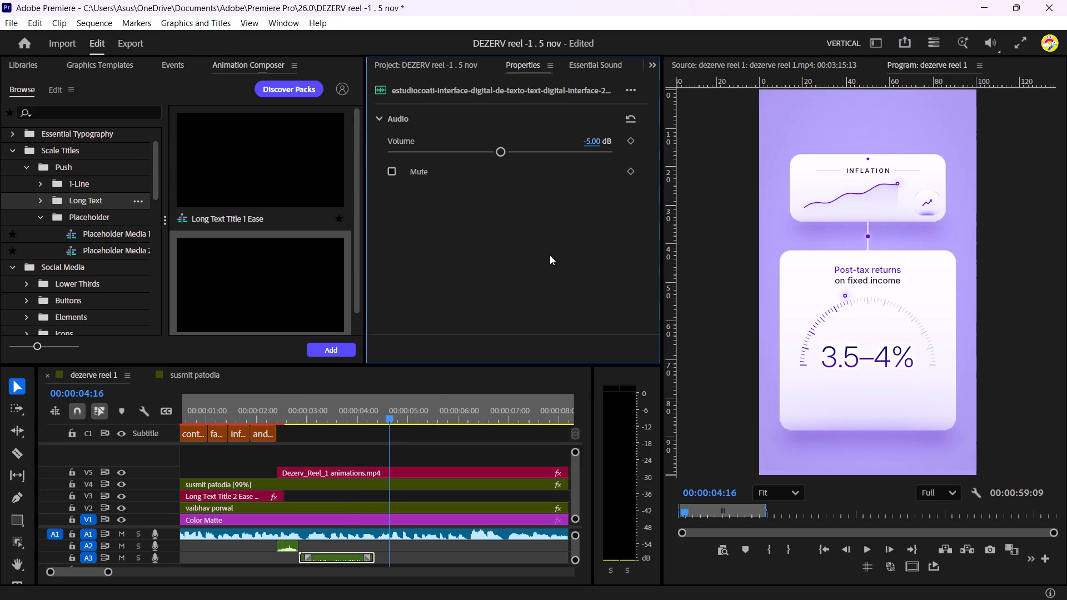
# Audition the lowered digital interface sound from about 2 seconds and check the post-tax label animation near 5 seconds.
pyautogui.click(276, 409)
pyautogui.press('space')
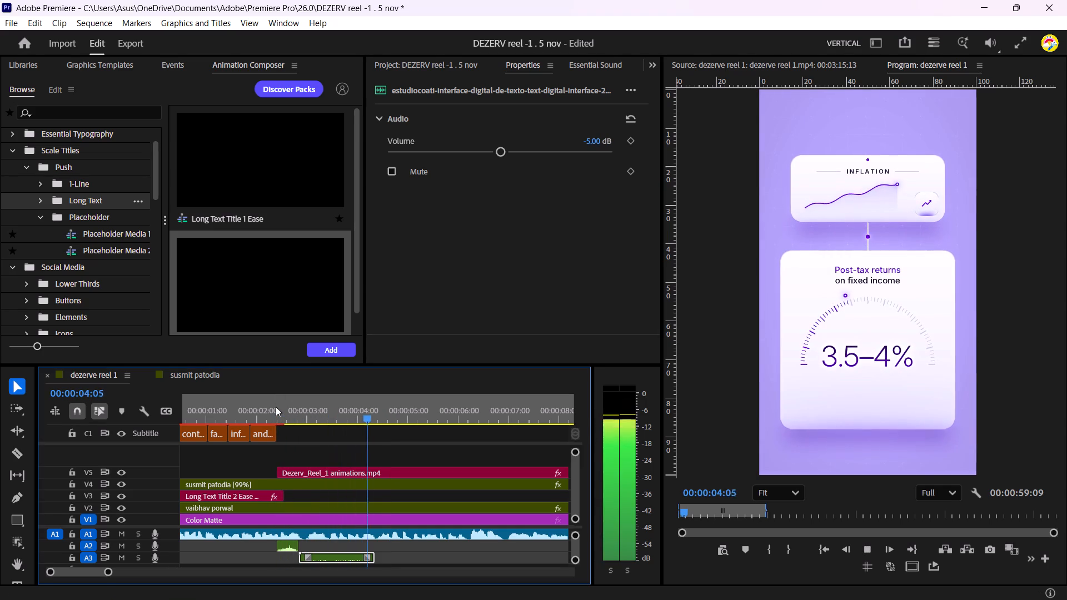
pyautogui.press('space')
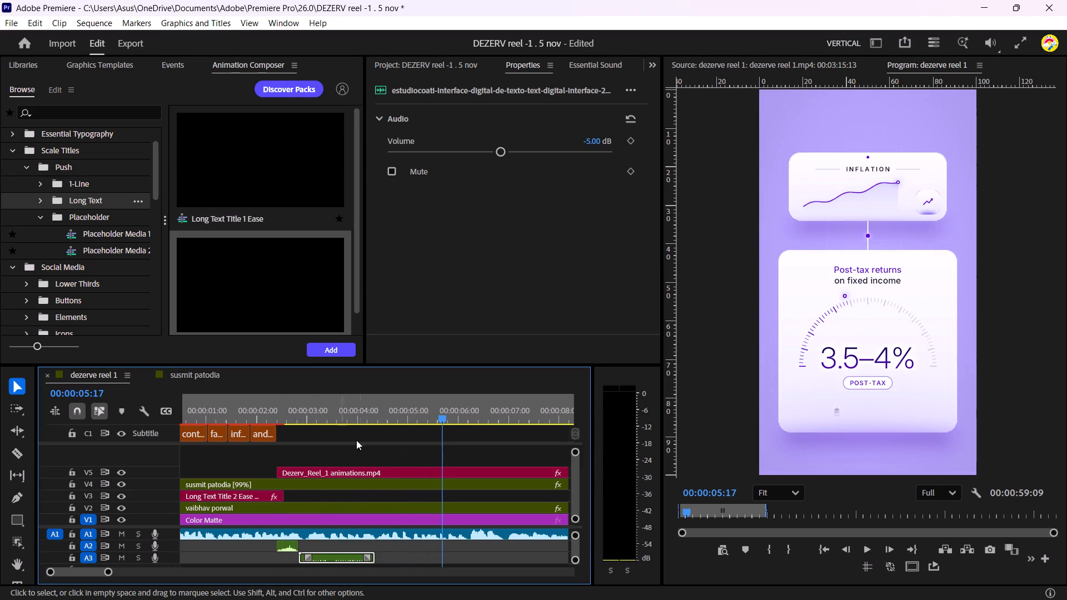
pyautogui.click(397, 411)
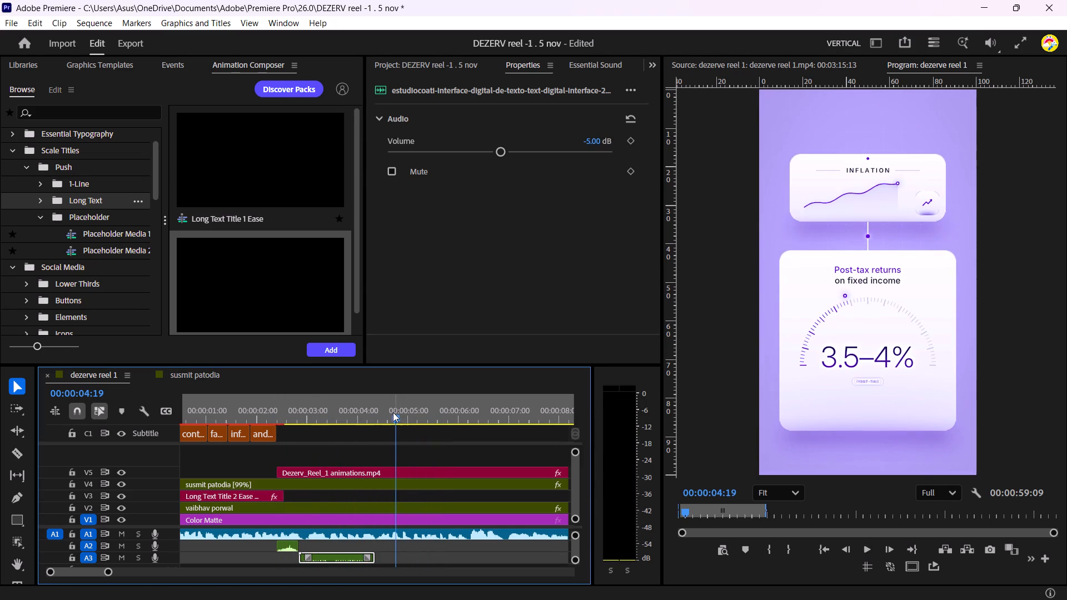
pyautogui.click(391, 413)
pyautogui.press('space')
pyautogui.press('space')
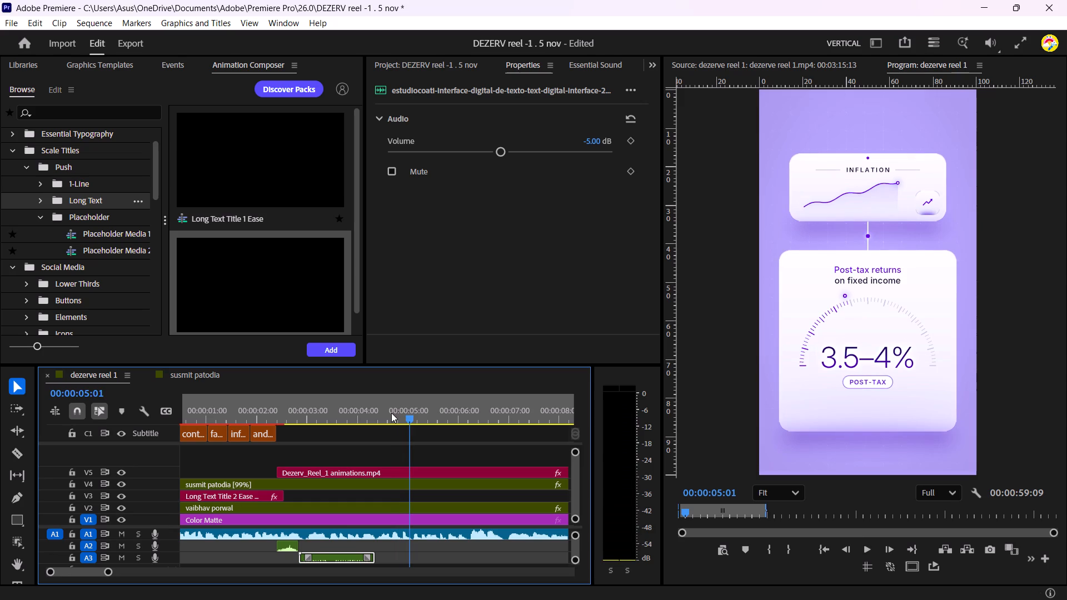
pyautogui.scroll(-1, 386, 451)
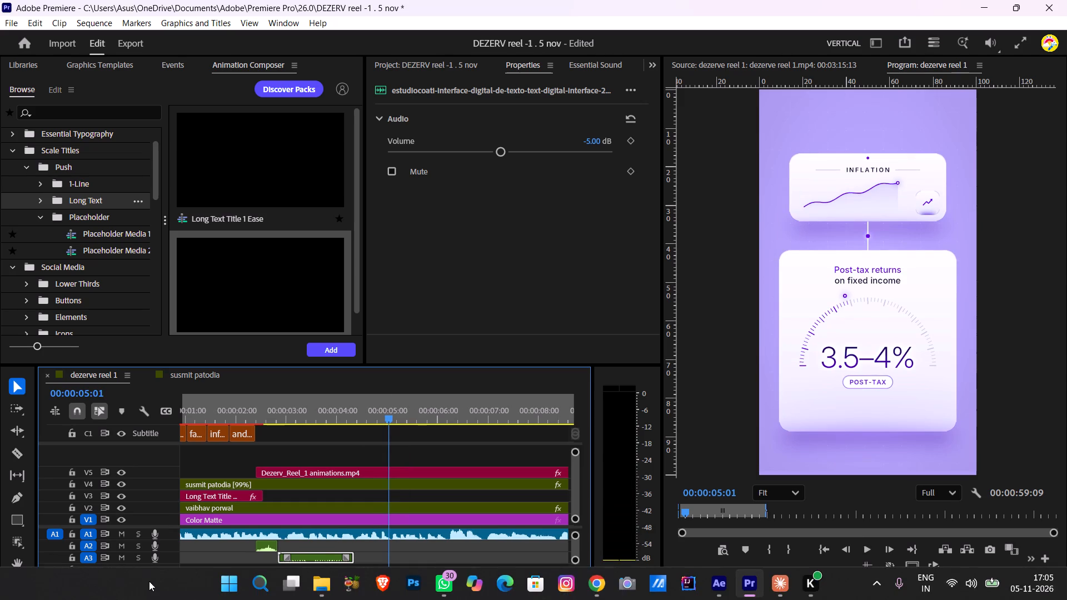
pyautogui.moveTo(106, 572); pyautogui.dragTo(134, 573)
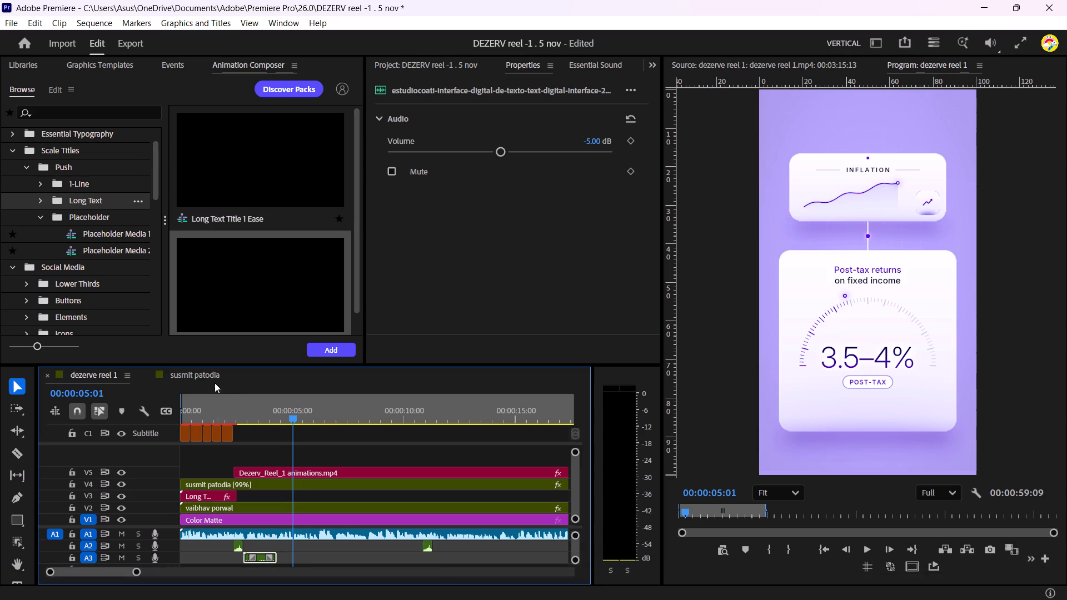
# Close the second open sequence, leaving only dezerve reel 1 in the timeline.
pyautogui.click(148, 373)
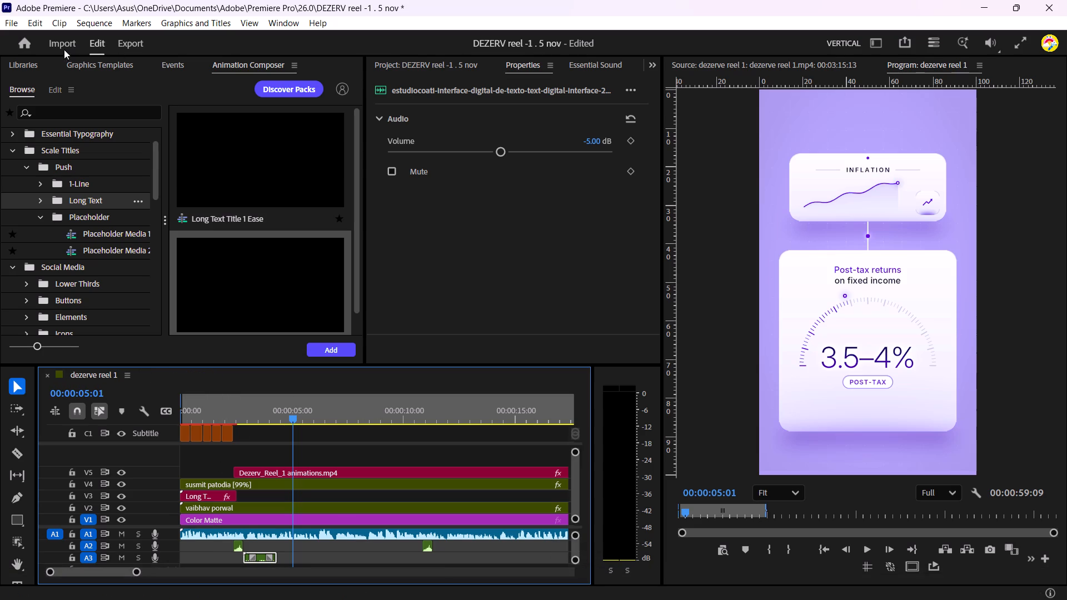
# Open the recent project Shruti reel - 8 alongside the current one and close its Nested Sequence 09 and Nested Sequence 08.
pyautogui.click(29, 50)
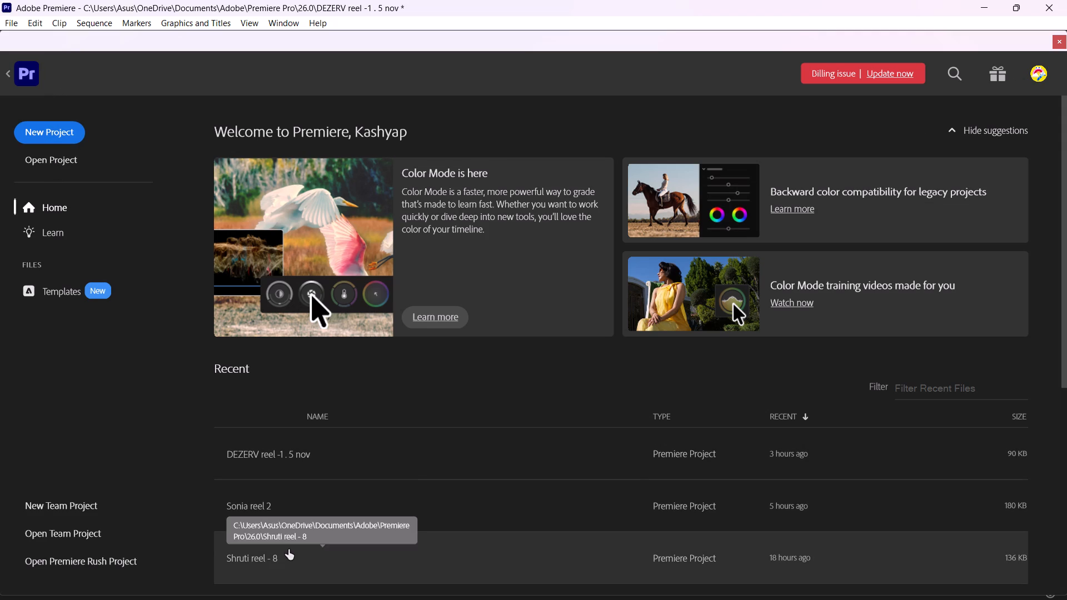
pyautogui.click(288, 549)
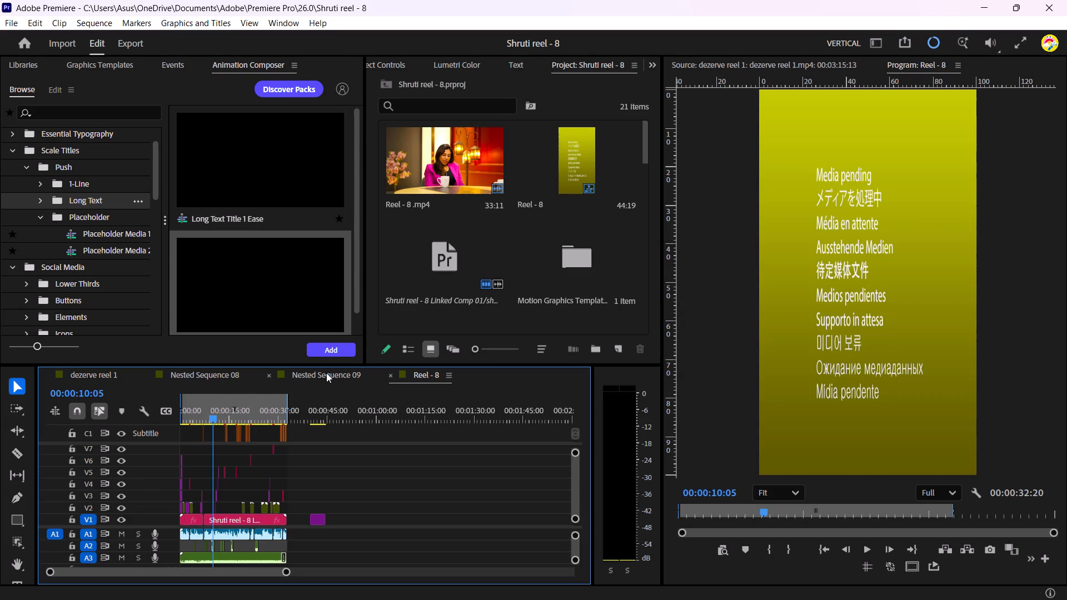
pyautogui.click(326, 373)
pyautogui.click(270, 374)
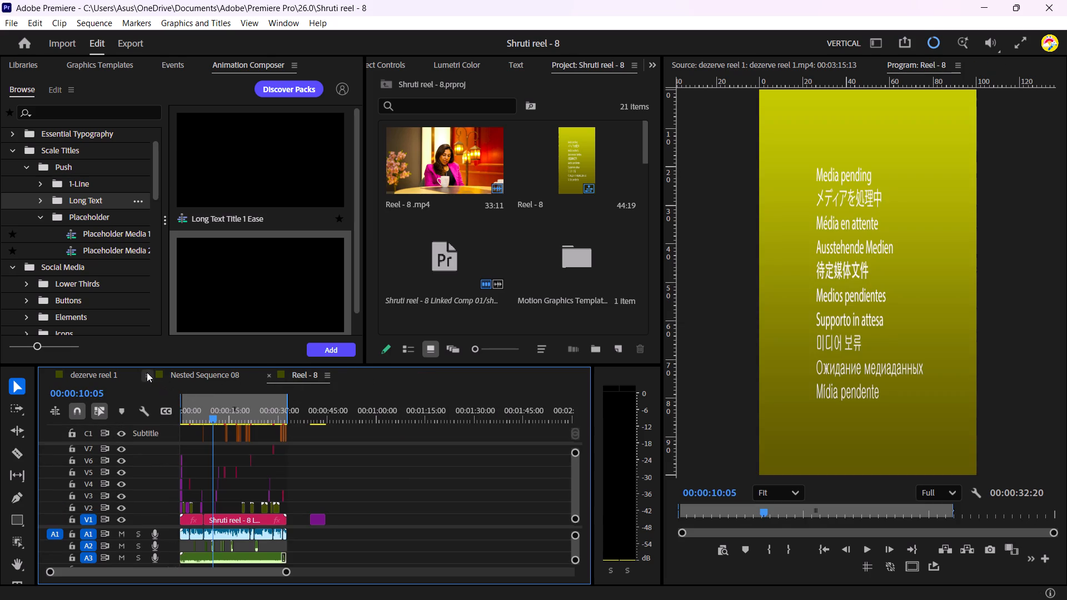
pyautogui.click(147, 372)
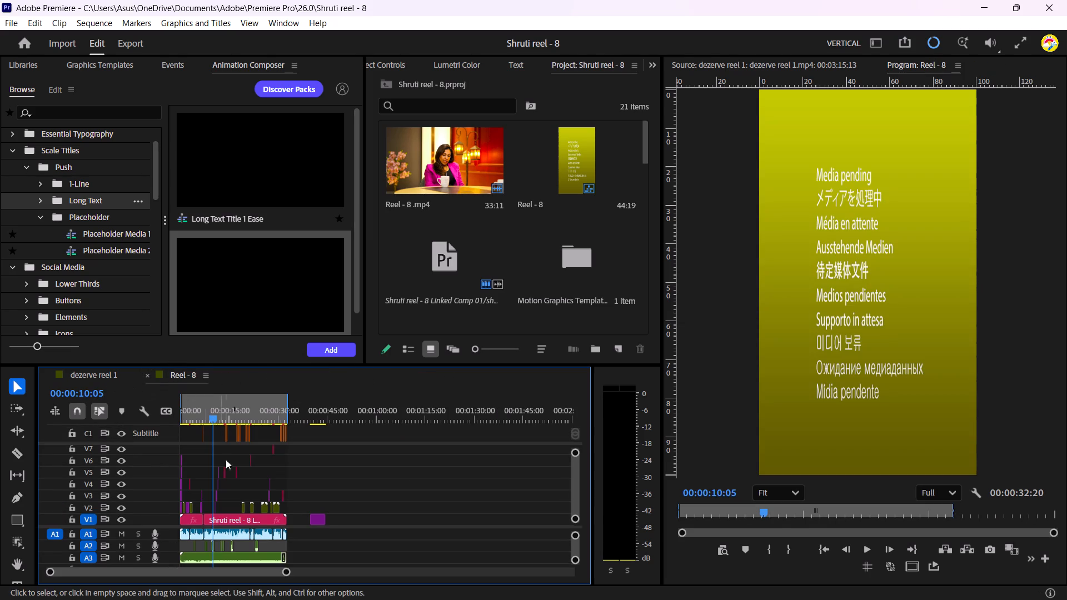
# Audition the A2 sound effects in the Reel - 8 sequence between about 3 and 10 seconds.
pyautogui.moveTo(286, 572); pyautogui.dragTo(188, 577)
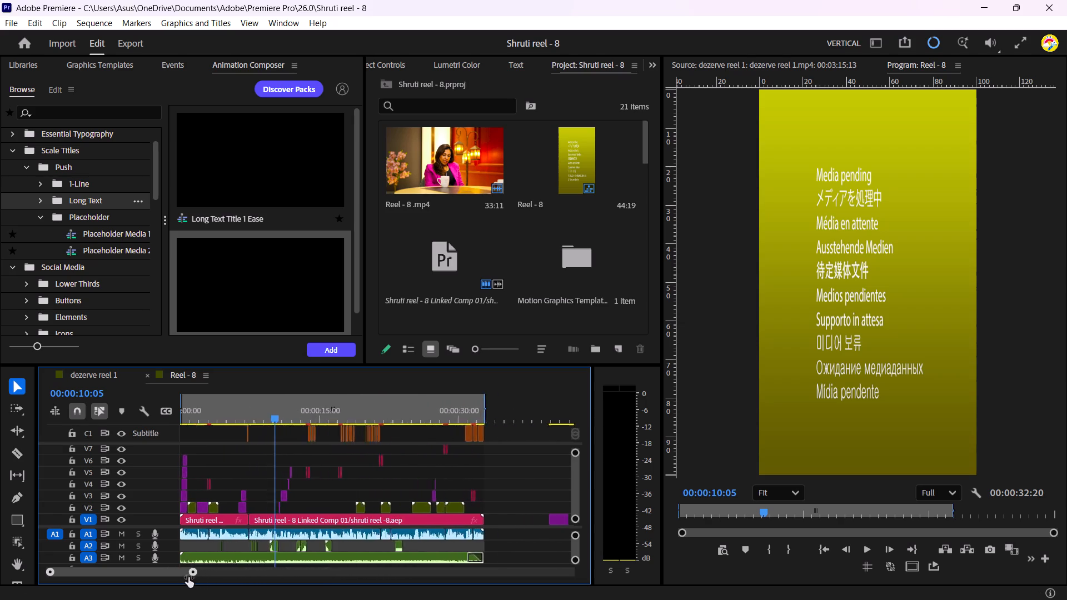
pyautogui.moveTo(188, 577); pyautogui.dragTo(120, 568)
pyautogui.scroll(4, 268, 477)
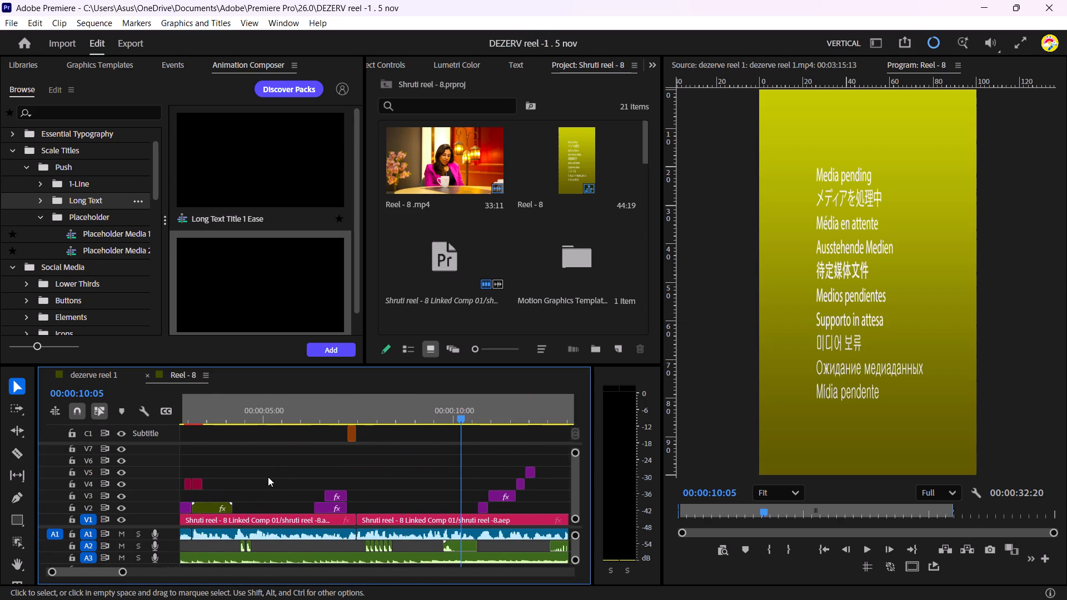
pyautogui.scroll(2, 268, 477)
pyautogui.click(258, 413)
pyautogui.press('space')
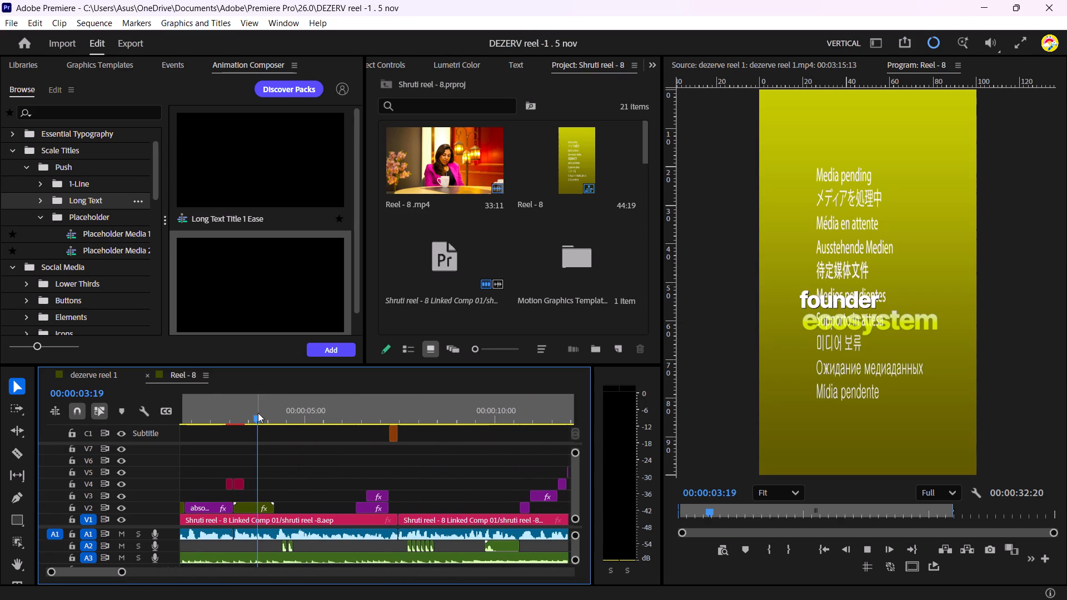
pyautogui.press('space')
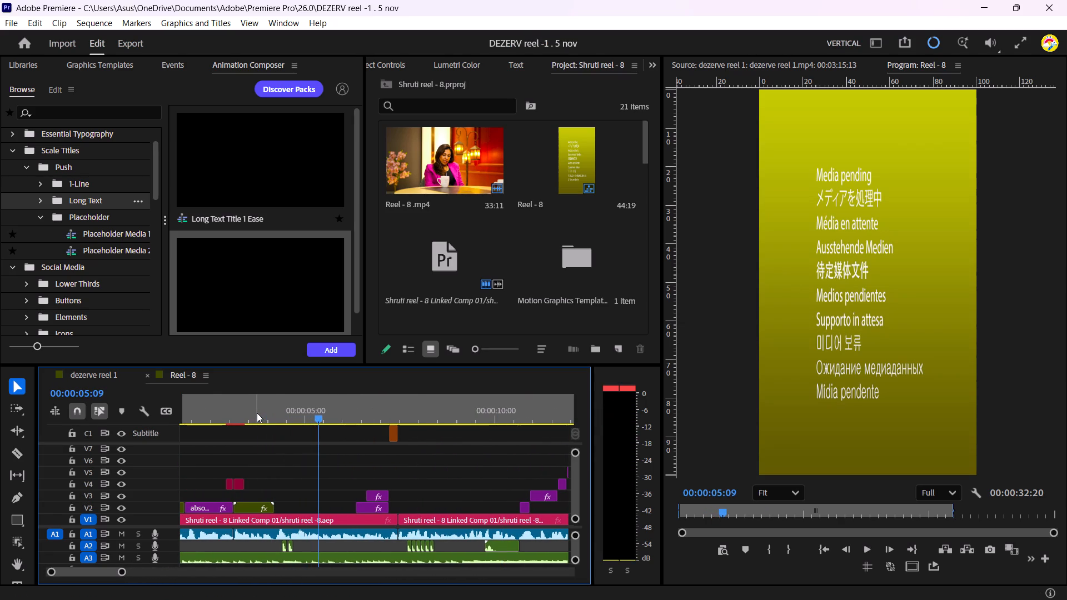
pyautogui.scroll(-5, 284, 428)
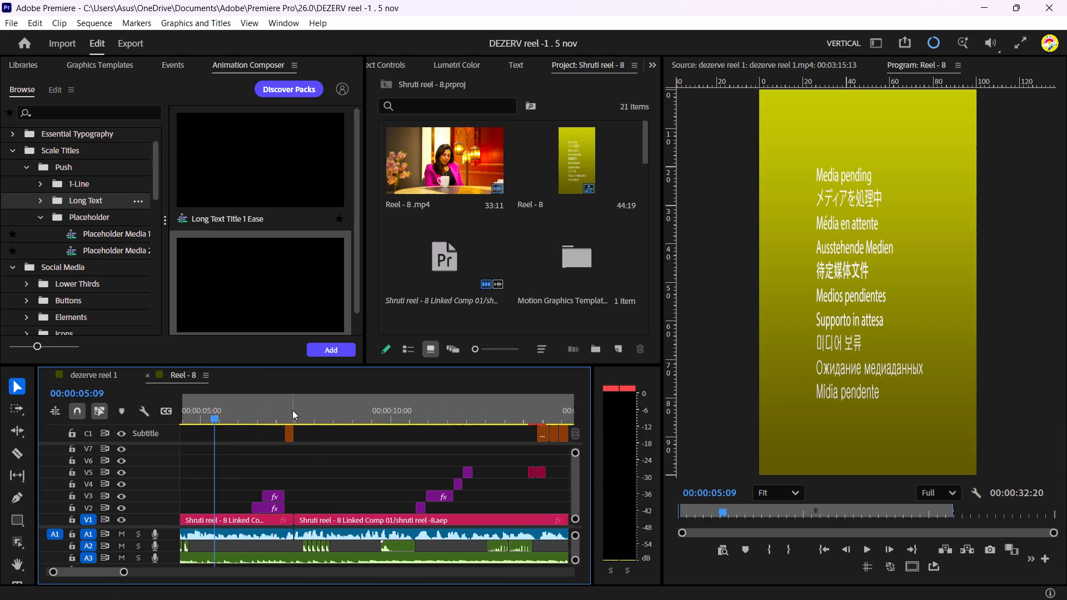
pyautogui.click(292, 409)
pyautogui.press('space')
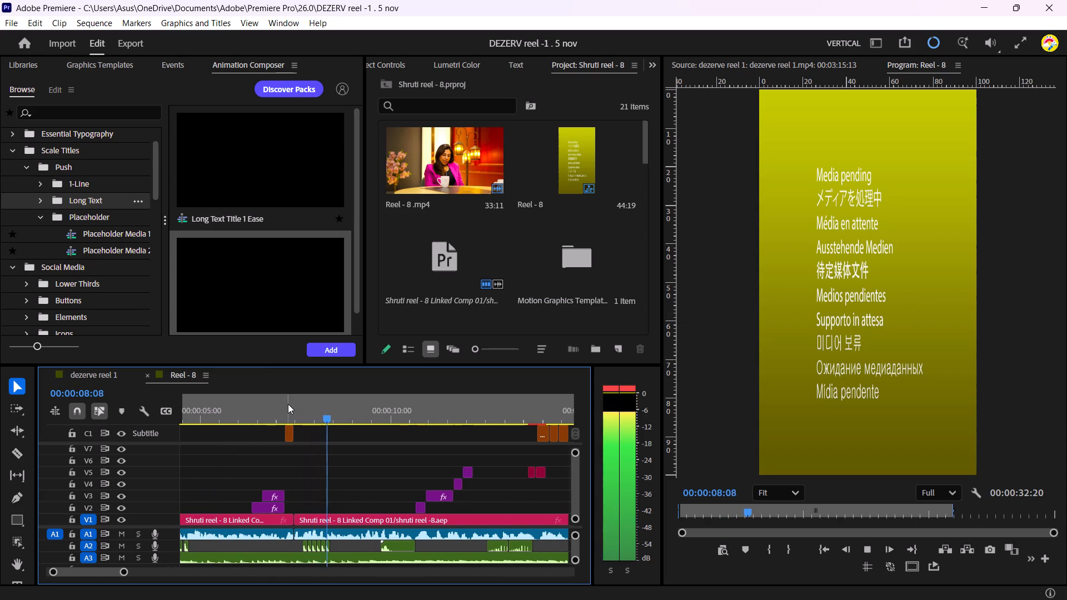
pyautogui.press('space')
pyautogui.click(364, 411)
pyautogui.press('space')
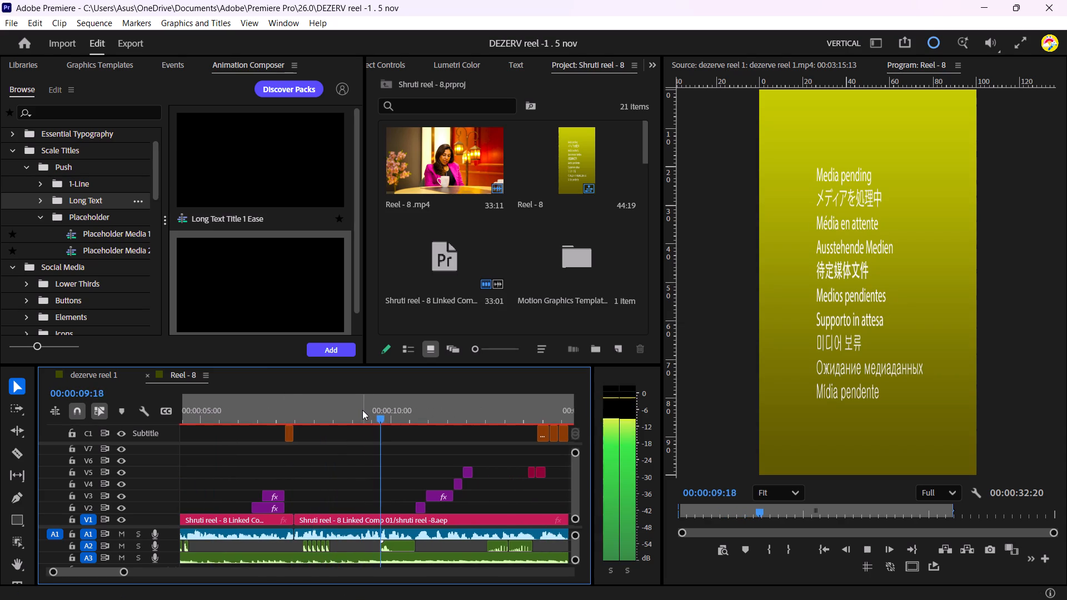
pyautogui.press('space')
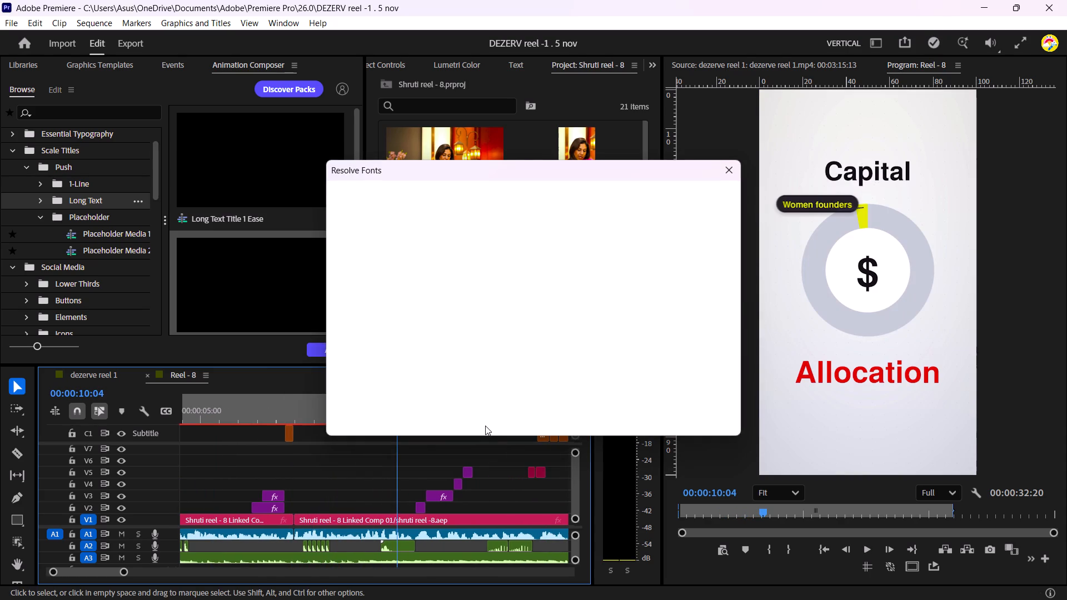
# Dismiss the Resolve Fonts dialog and audition the Reel - 8 sound effects on A2 between about 12 and 16 seconds.
pyautogui.click(732, 168)
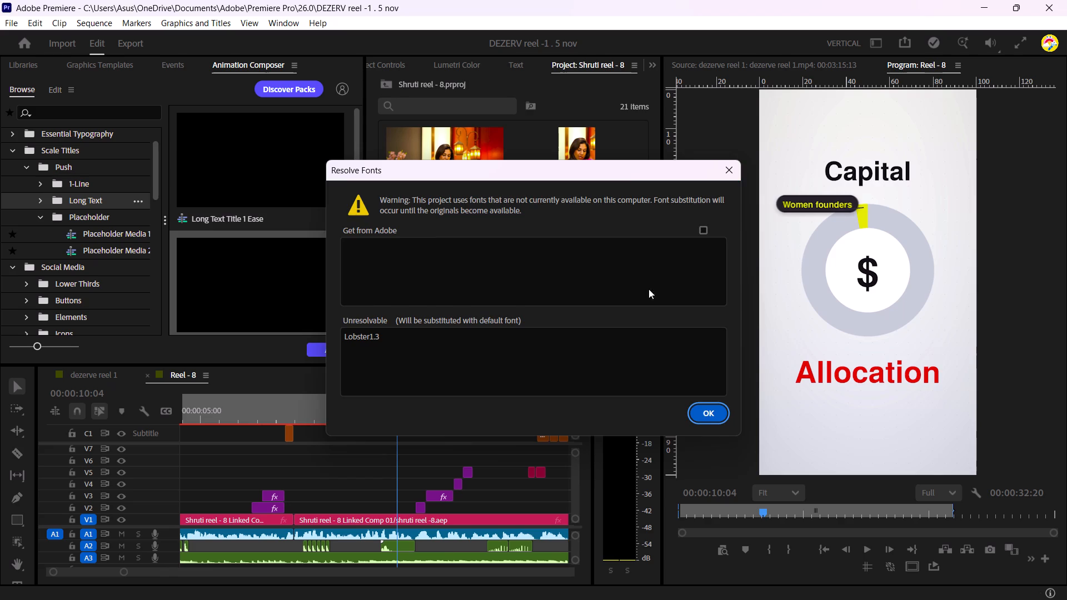
pyautogui.click(488, 406)
pyautogui.press('space')
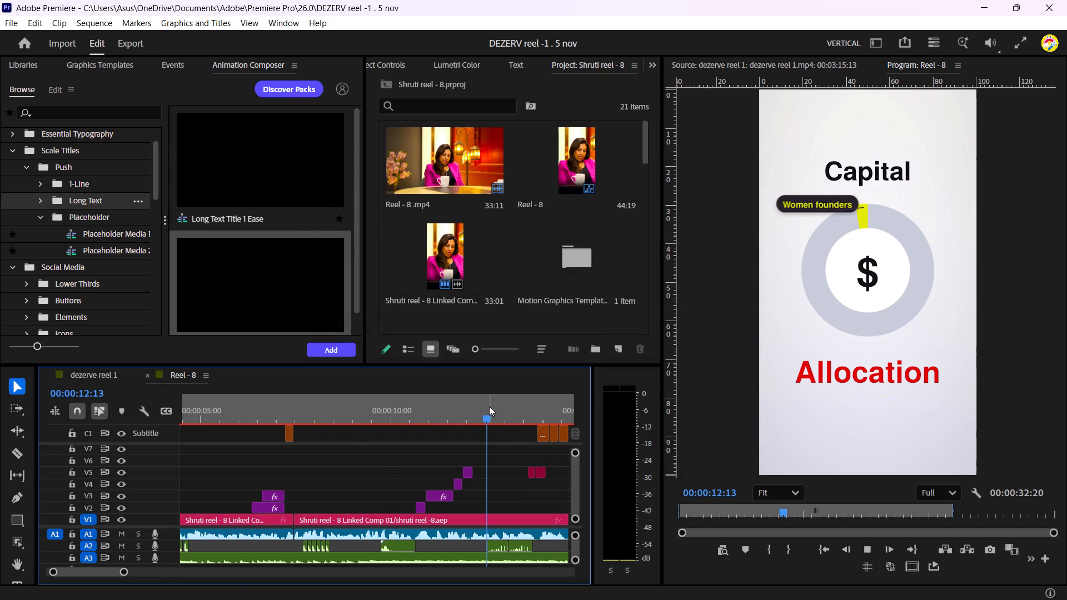
pyautogui.press('space')
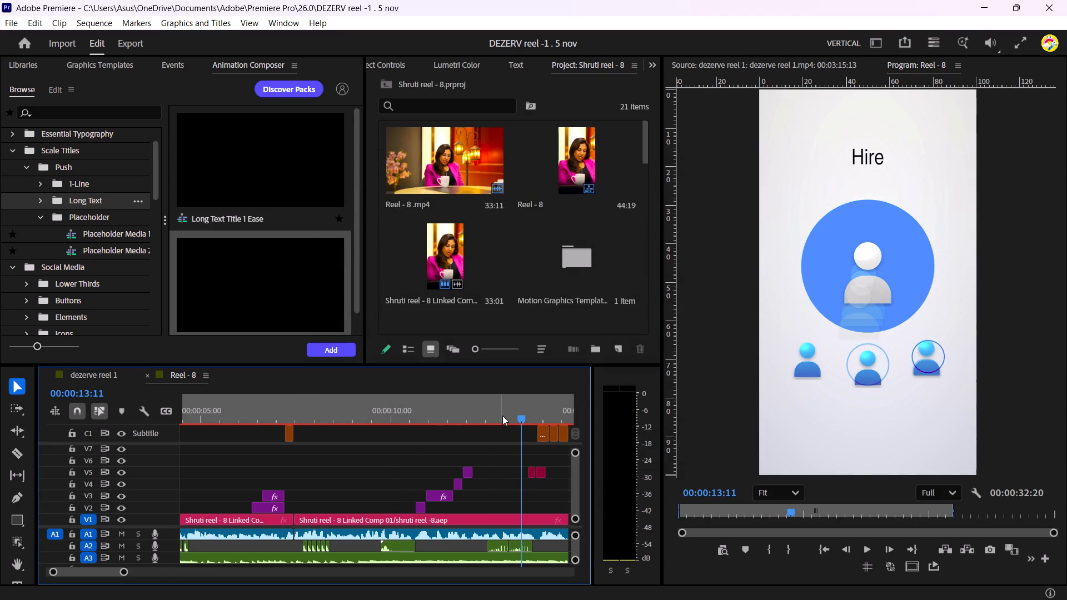
pyautogui.press('space')
pyautogui.scroll(-3, 506, 416)
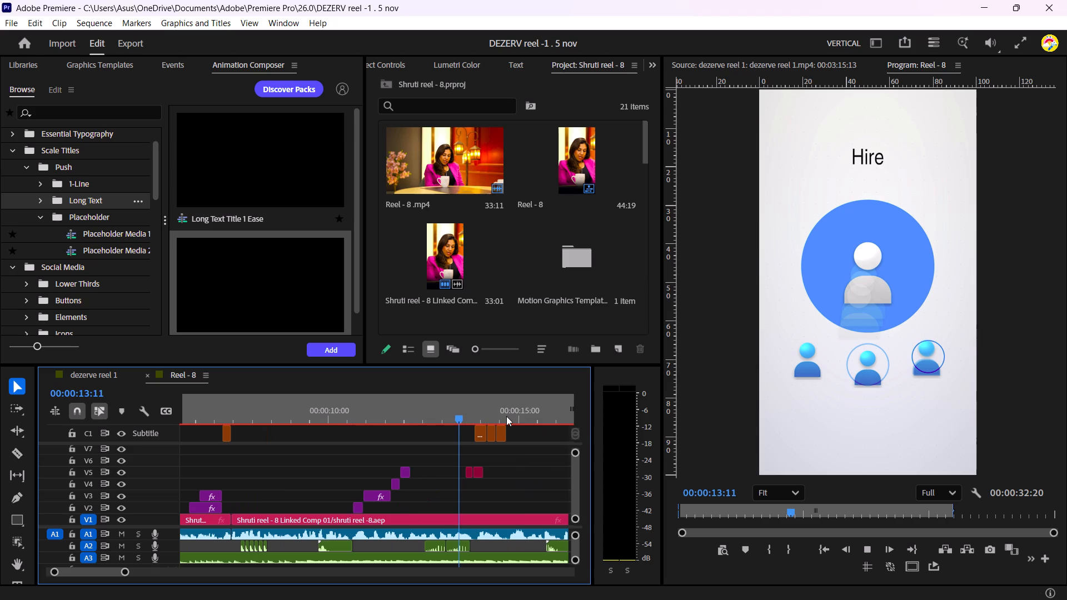
pyautogui.scroll(-2, 507, 416)
pyautogui.press('space')
pyautogui.click(497, 417)
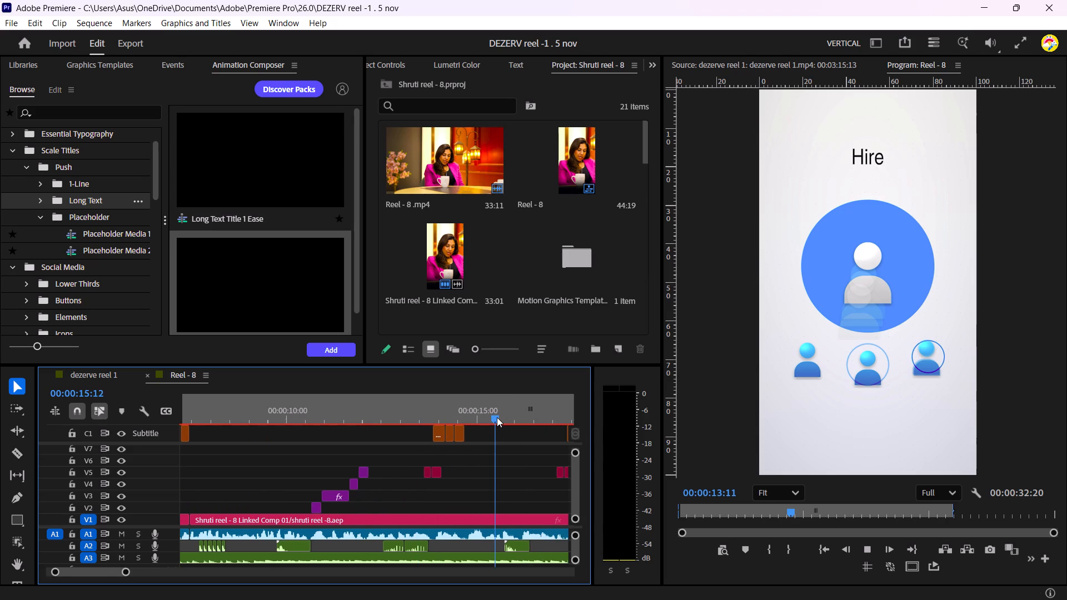
pyautogui.press('space')
pyautogui.press('space')
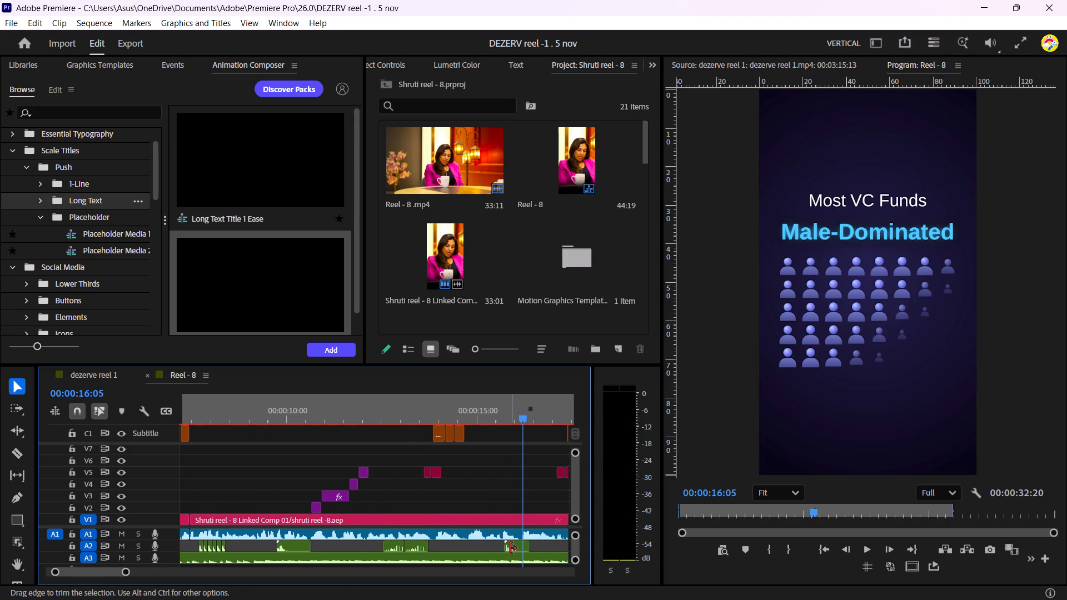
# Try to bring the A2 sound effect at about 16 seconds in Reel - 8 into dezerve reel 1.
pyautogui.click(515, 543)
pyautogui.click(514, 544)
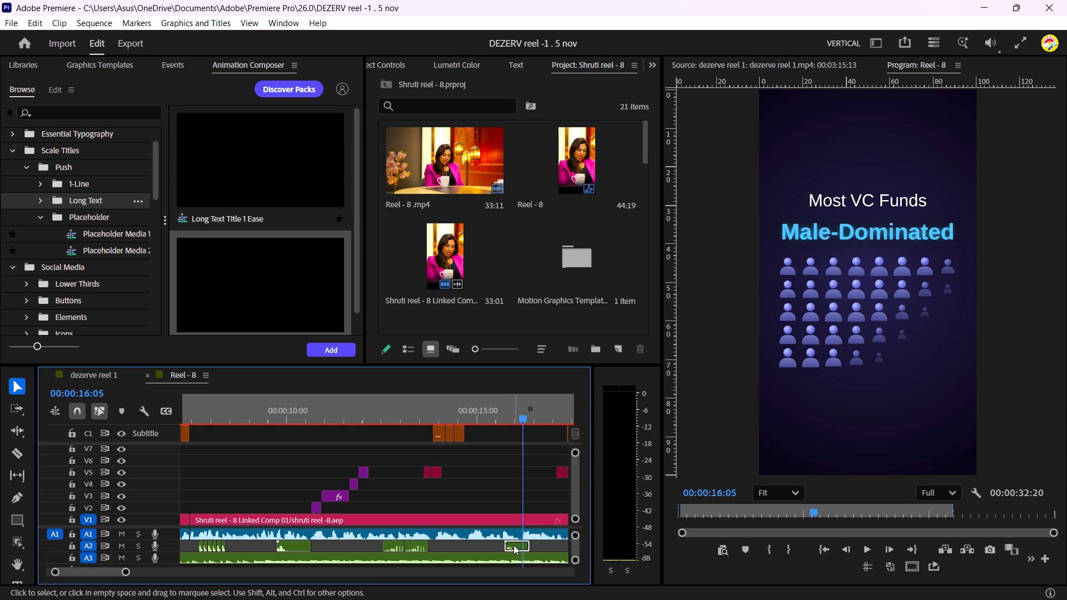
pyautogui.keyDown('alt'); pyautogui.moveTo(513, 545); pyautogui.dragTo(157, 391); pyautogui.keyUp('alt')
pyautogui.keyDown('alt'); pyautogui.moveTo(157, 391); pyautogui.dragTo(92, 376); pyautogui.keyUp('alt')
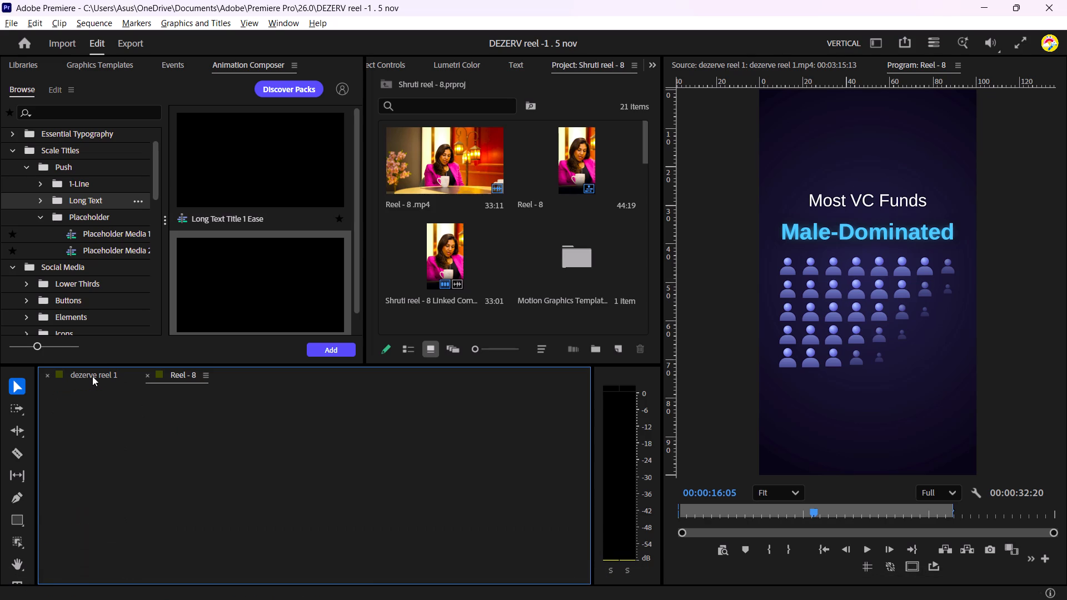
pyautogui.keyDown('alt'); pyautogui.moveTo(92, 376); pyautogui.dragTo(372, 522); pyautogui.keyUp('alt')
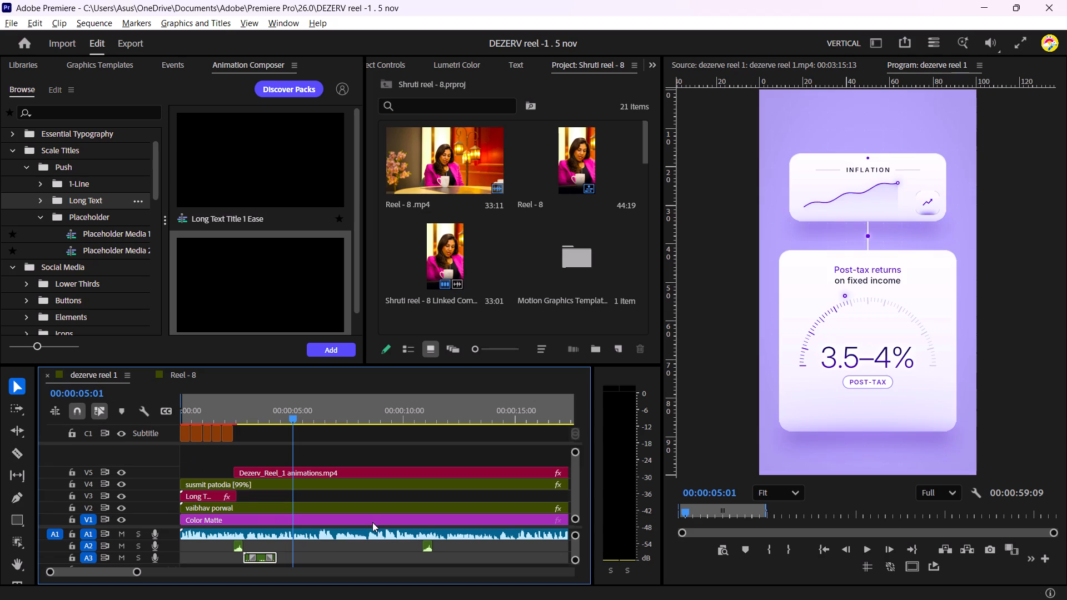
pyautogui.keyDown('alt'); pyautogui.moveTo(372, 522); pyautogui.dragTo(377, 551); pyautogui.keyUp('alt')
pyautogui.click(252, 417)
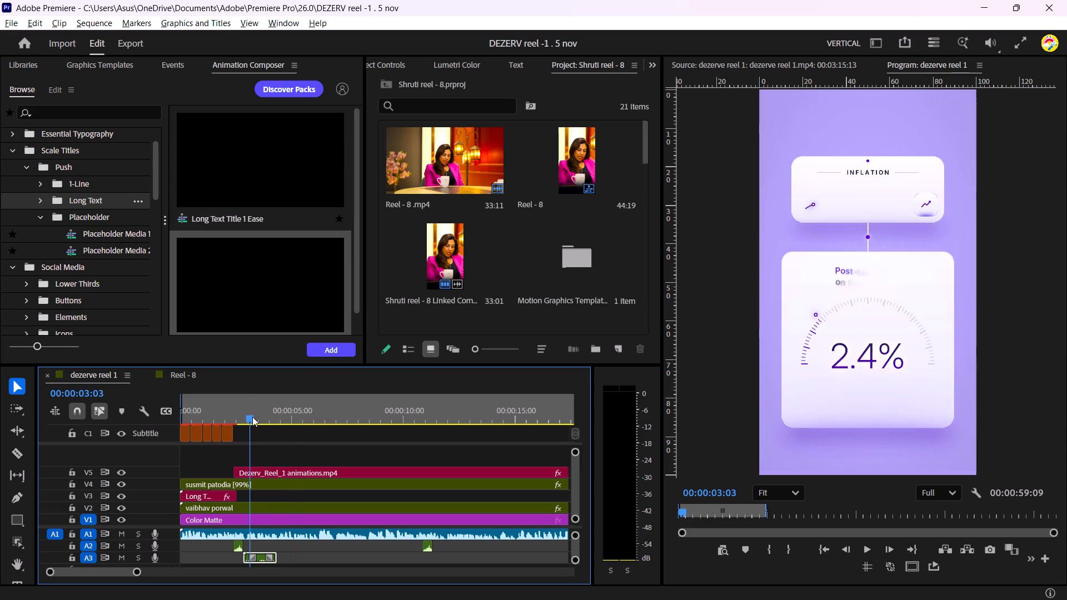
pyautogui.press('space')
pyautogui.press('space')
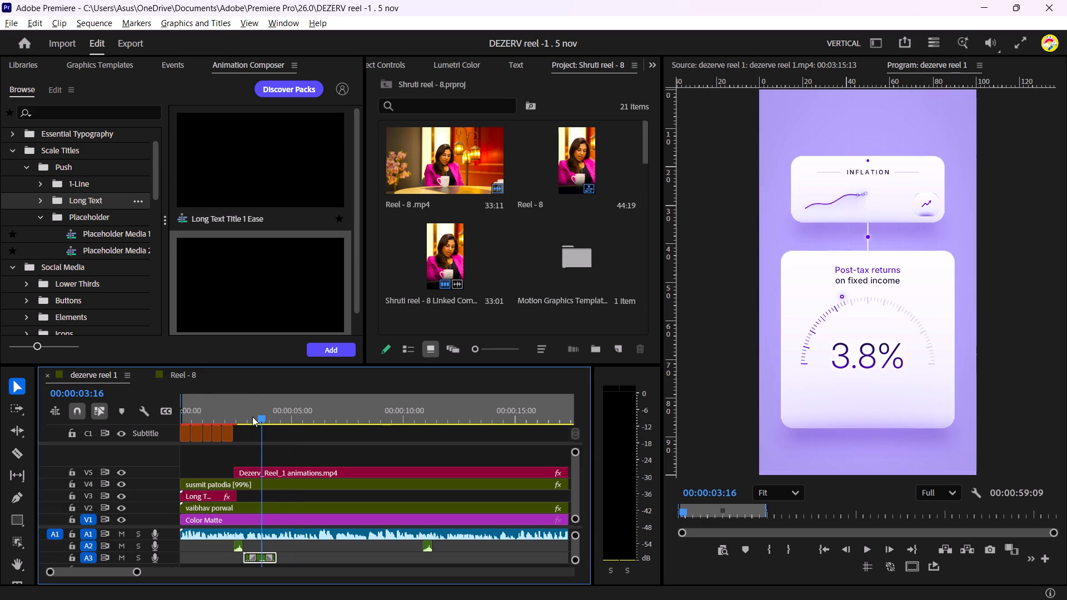
# Bring the A2 sound effect at about 16 seconds in Reel - 8 into dezerve reel 1 on A2 at about 23 seconds and audition it.
pyautogui.click(180, 376)
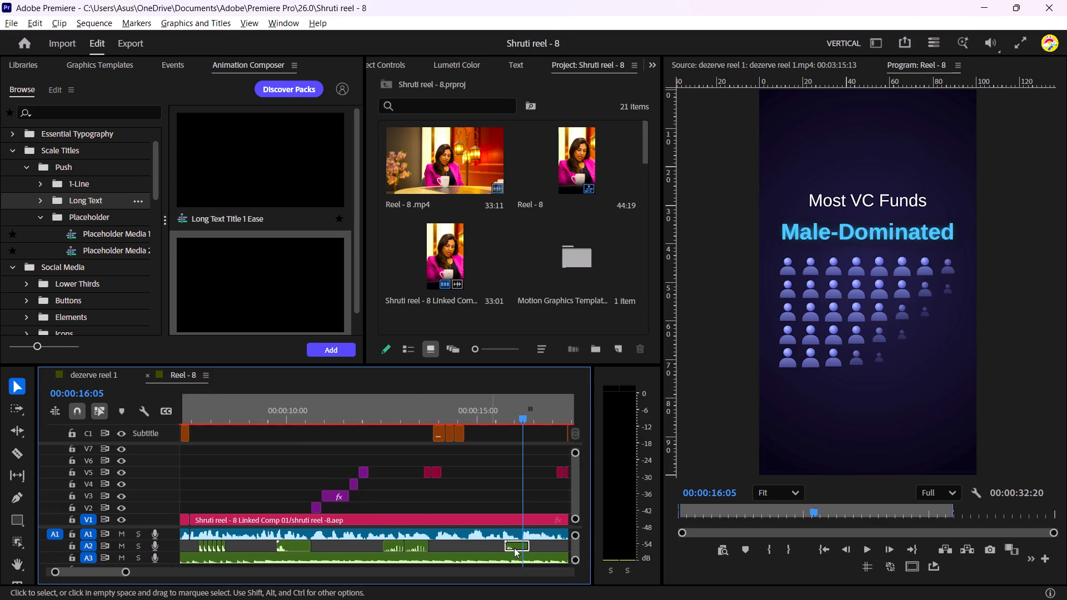
pyautogui.click(518, 543)
pyautogui.keyDown('alt'); pyautogui.moveTo(514, 543); pyautogui.dragTo(107, 374); pyautogui.keyUp('alt')
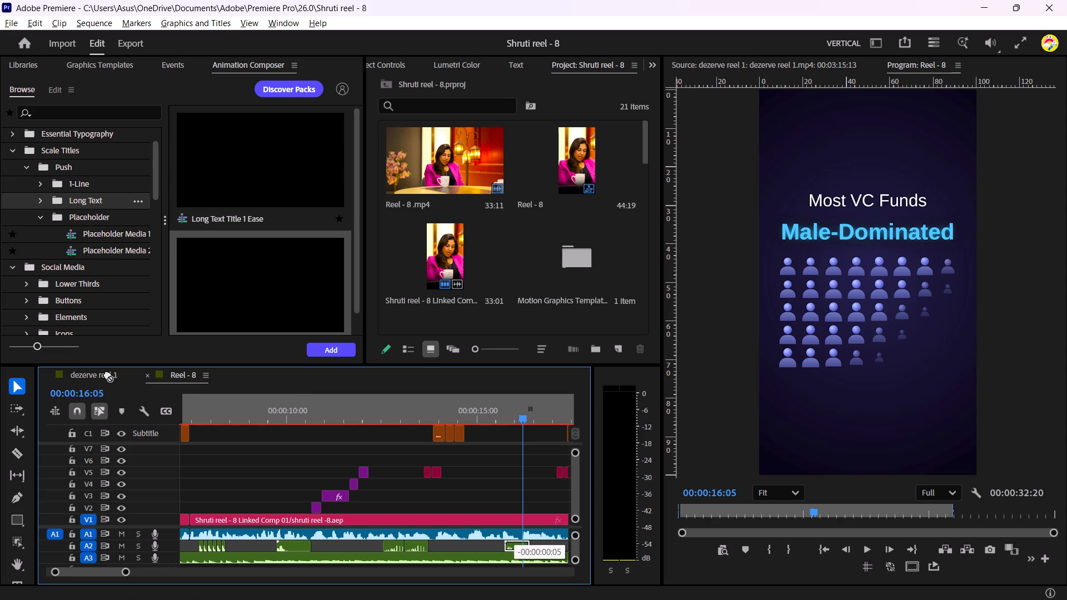
pyautogui.keyDown('alt'); pyautogui.moveTo(107, 374); pyautogui.dragTo(180, 410); pyautogui.keyUp('alt')
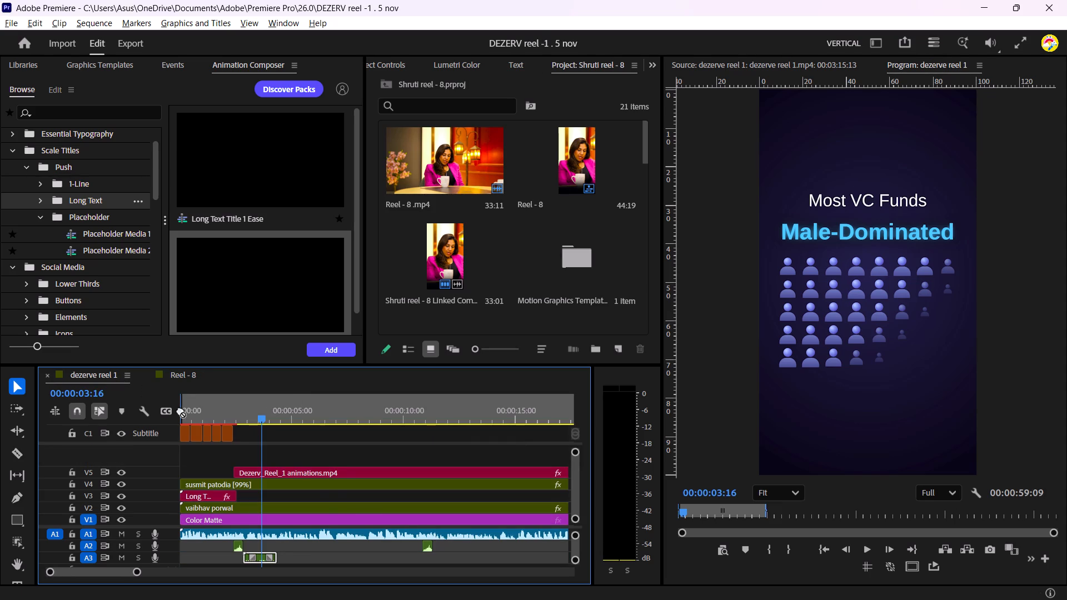
pyautogui.keyDown('alt'); pyautogui.moveTo(180, 410); pyautogui.dragTo(557, 556); pyautogui.keyUp('alt')
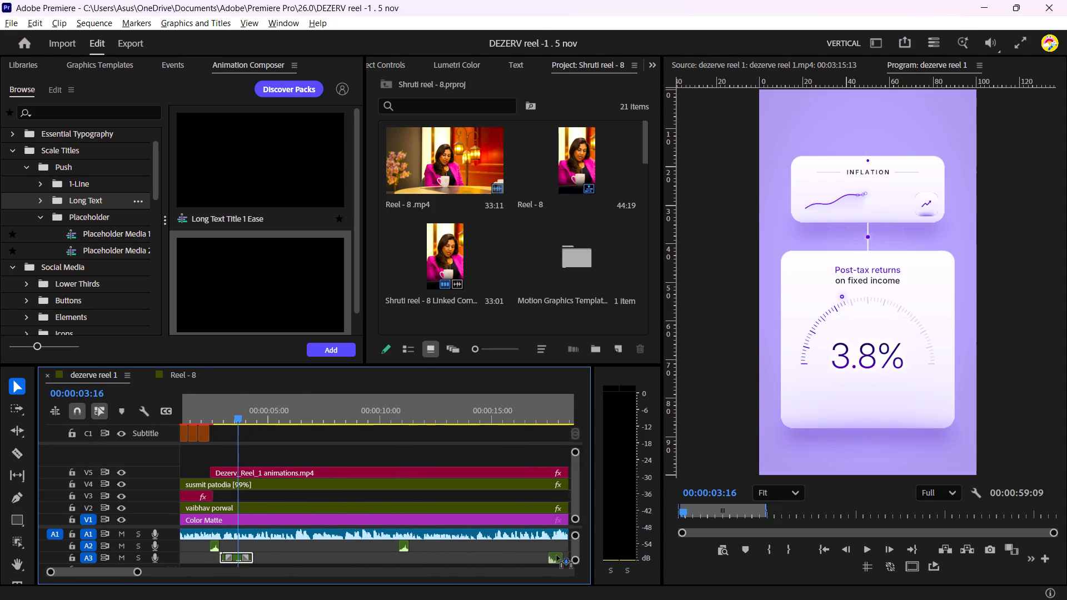
pyautogui.keyDown('alt'); pyautogui.moveTo(557, 556); pyautogui.dragTo(461, 544); pyautogui.keyUp('alt')
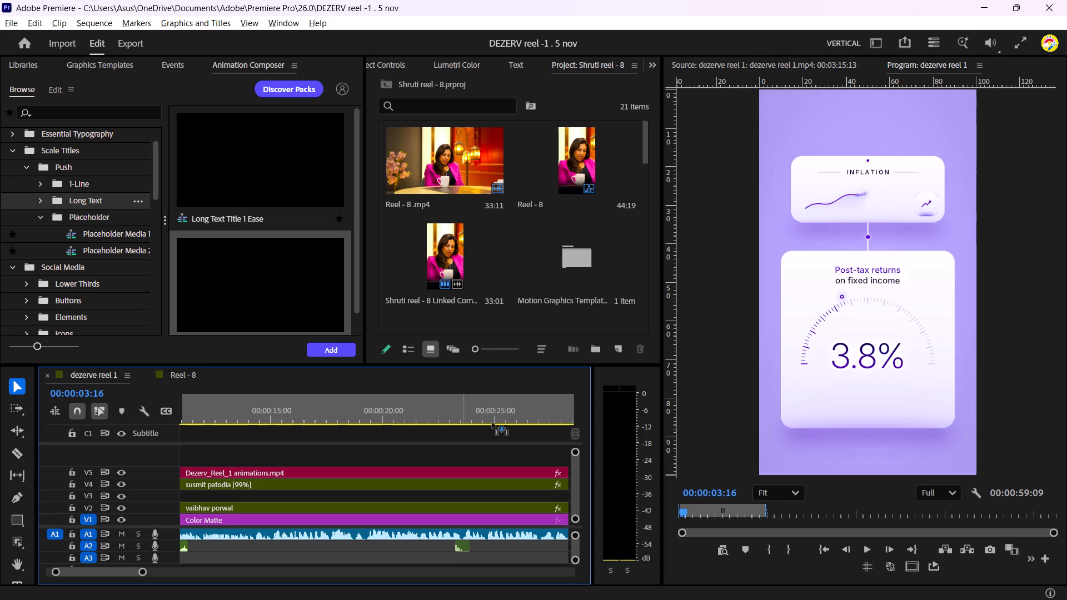
pyautogui.click(452, 419)
pyautogui.press('space')
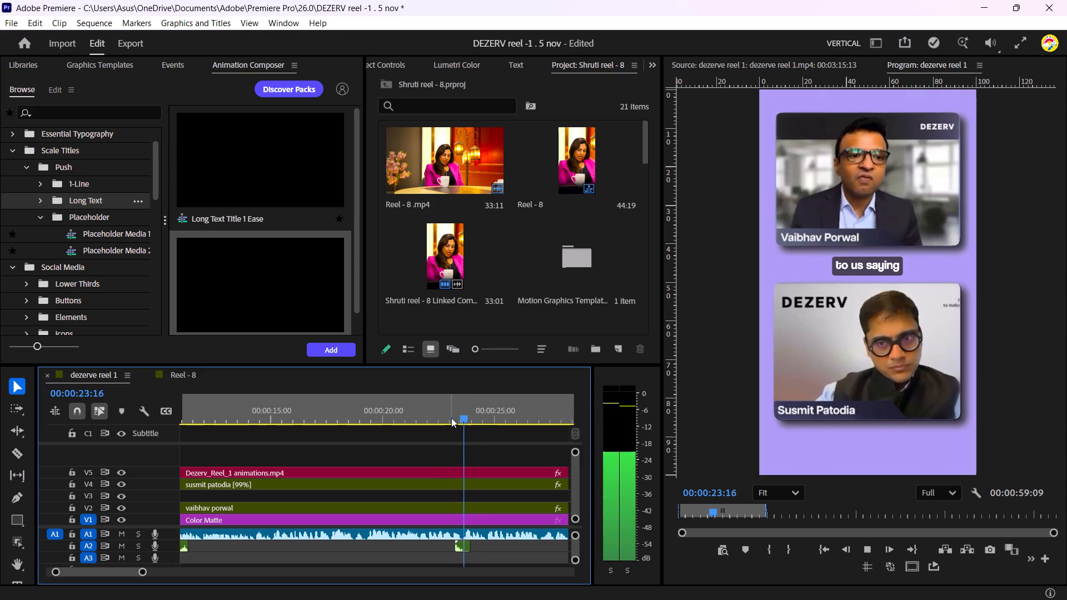
pyautogui.press('space')
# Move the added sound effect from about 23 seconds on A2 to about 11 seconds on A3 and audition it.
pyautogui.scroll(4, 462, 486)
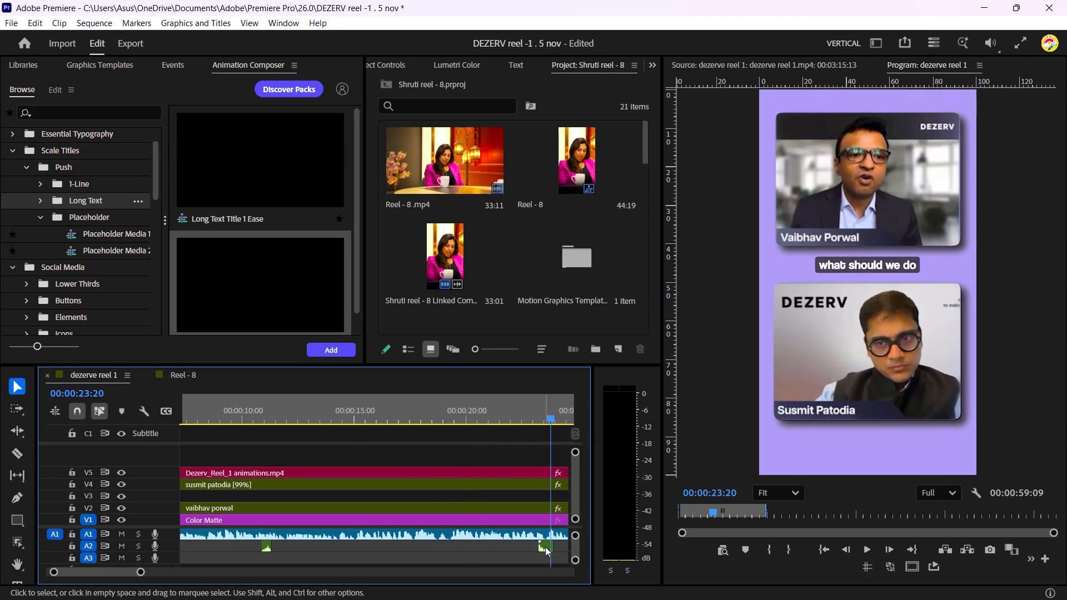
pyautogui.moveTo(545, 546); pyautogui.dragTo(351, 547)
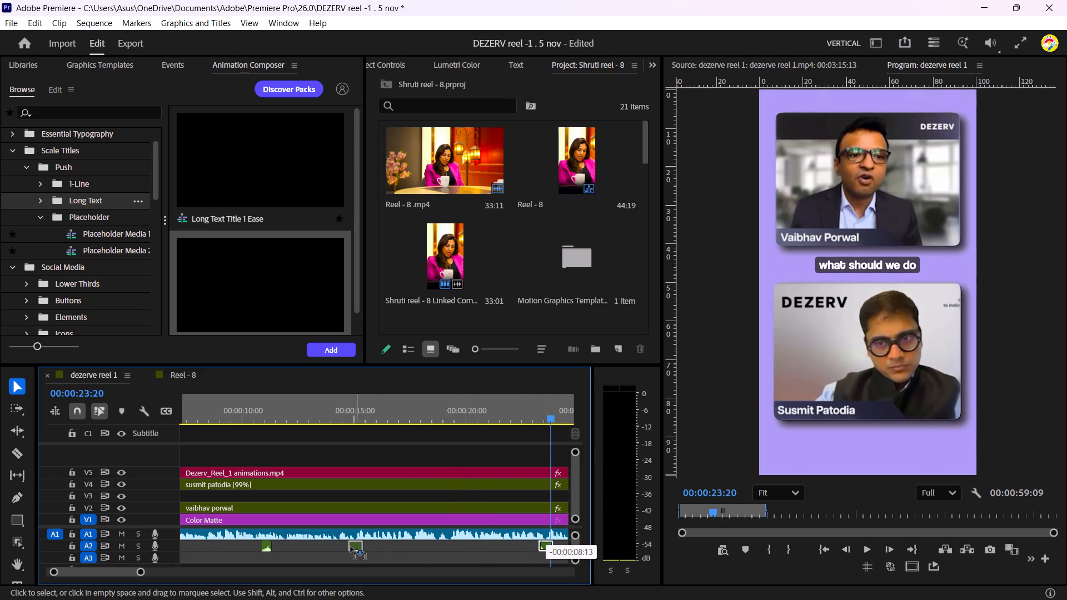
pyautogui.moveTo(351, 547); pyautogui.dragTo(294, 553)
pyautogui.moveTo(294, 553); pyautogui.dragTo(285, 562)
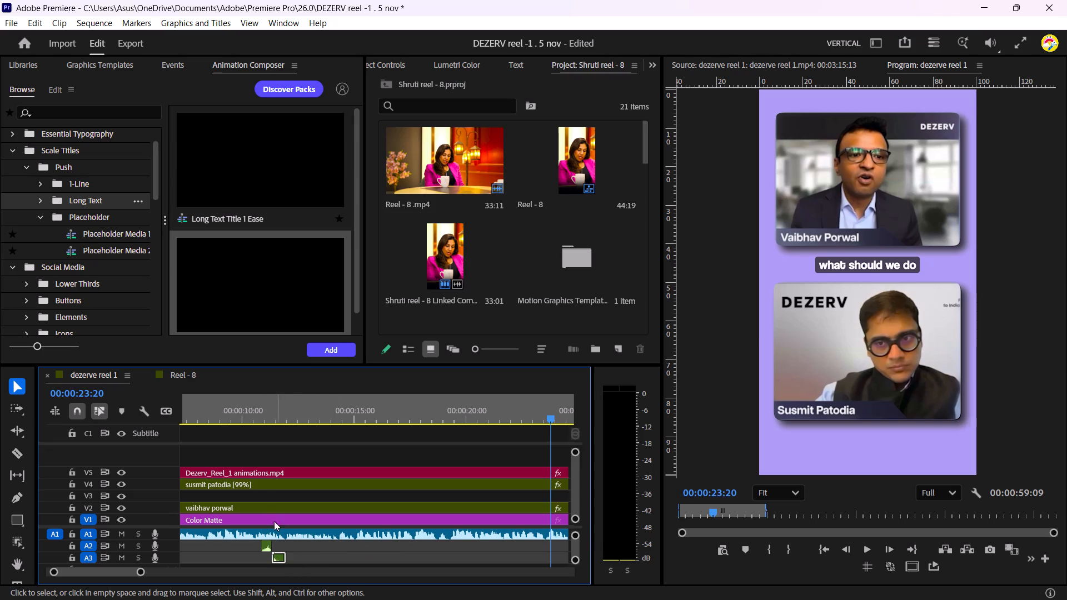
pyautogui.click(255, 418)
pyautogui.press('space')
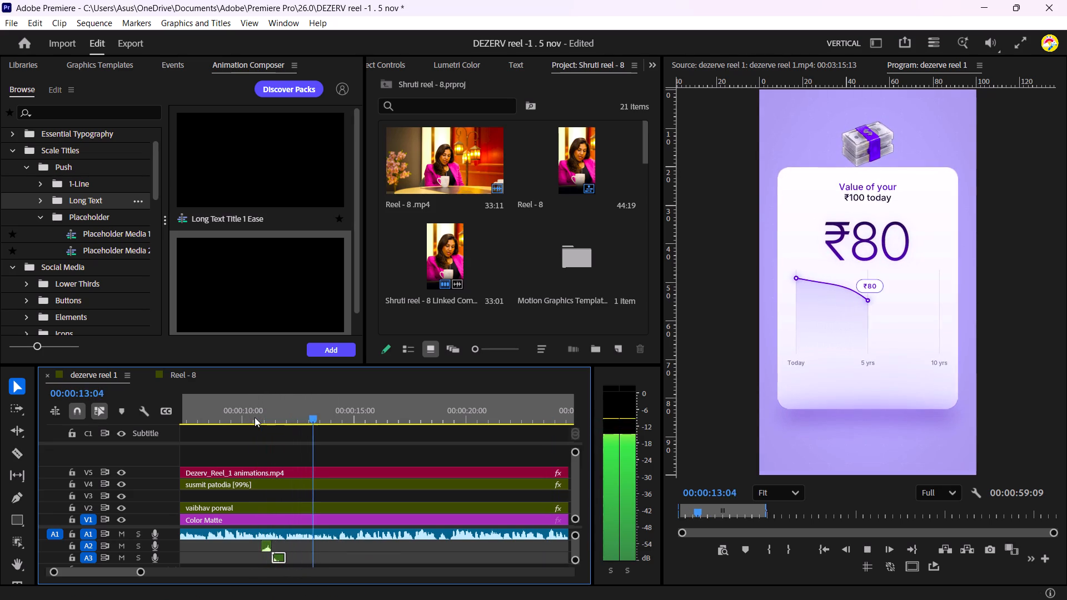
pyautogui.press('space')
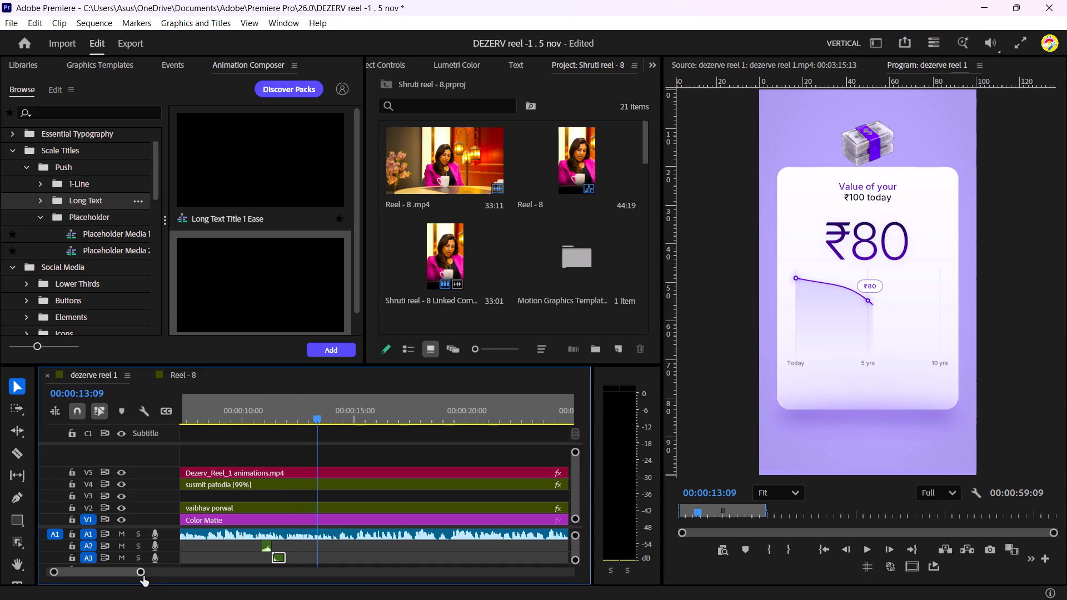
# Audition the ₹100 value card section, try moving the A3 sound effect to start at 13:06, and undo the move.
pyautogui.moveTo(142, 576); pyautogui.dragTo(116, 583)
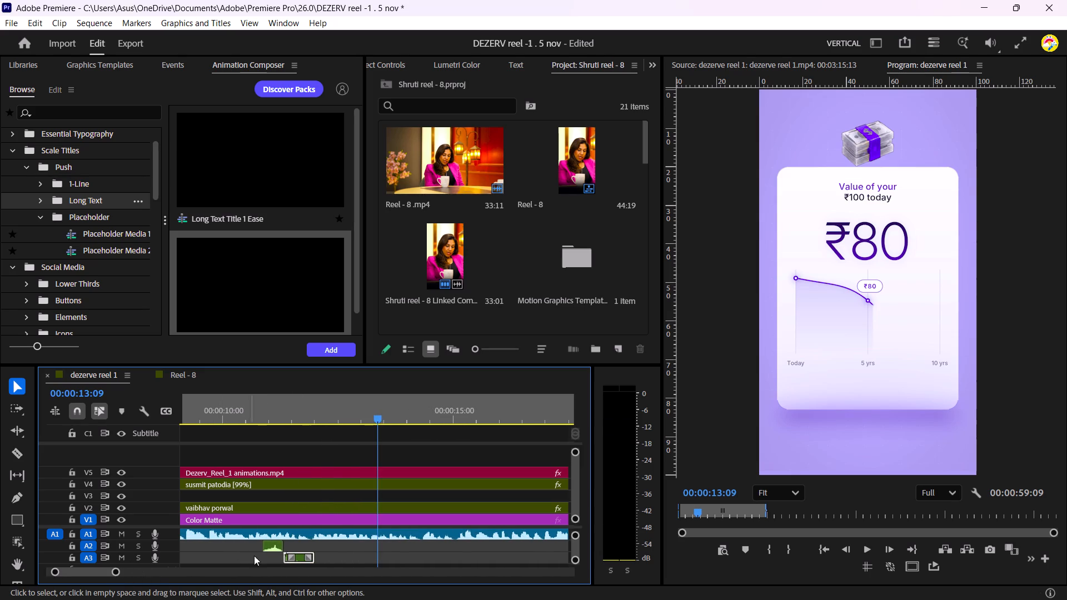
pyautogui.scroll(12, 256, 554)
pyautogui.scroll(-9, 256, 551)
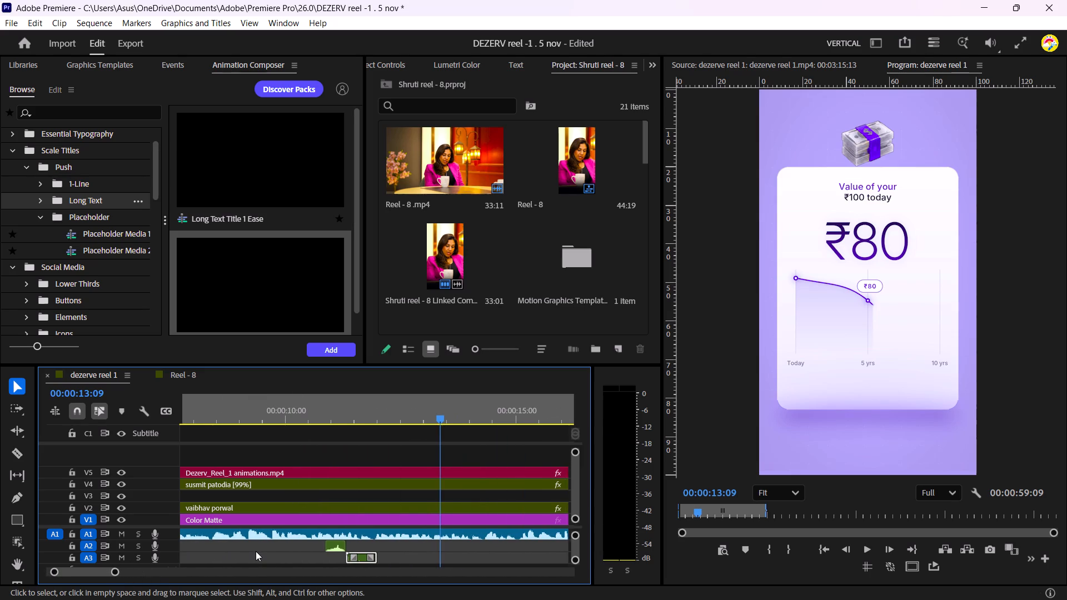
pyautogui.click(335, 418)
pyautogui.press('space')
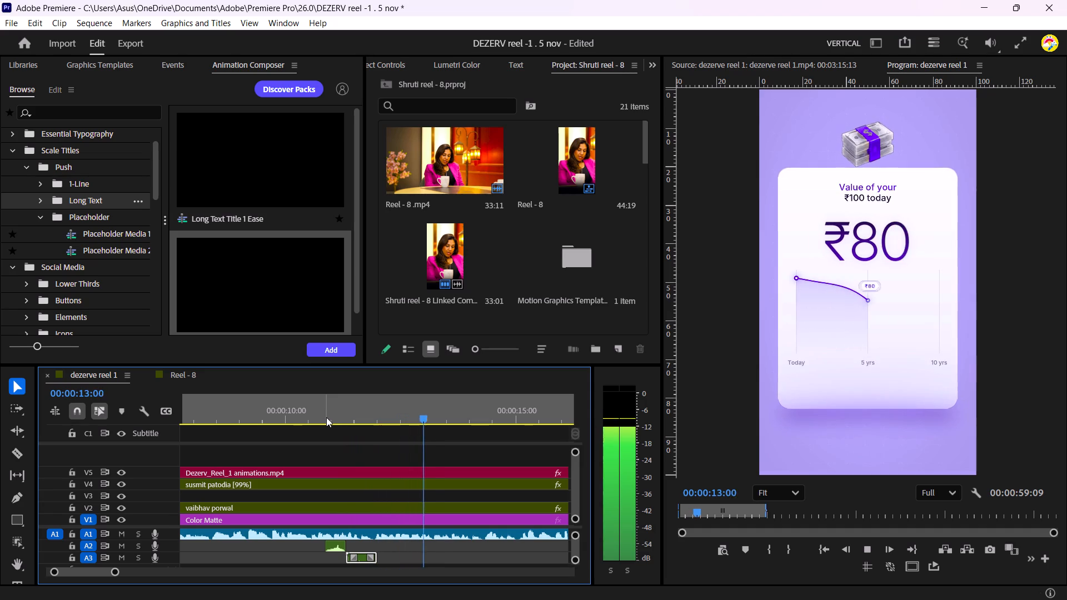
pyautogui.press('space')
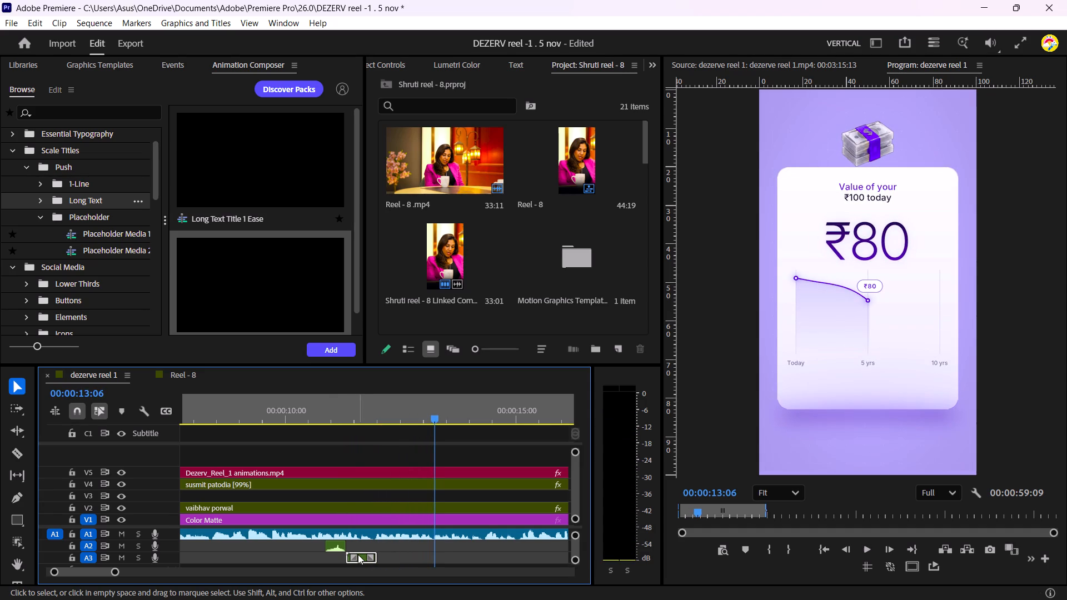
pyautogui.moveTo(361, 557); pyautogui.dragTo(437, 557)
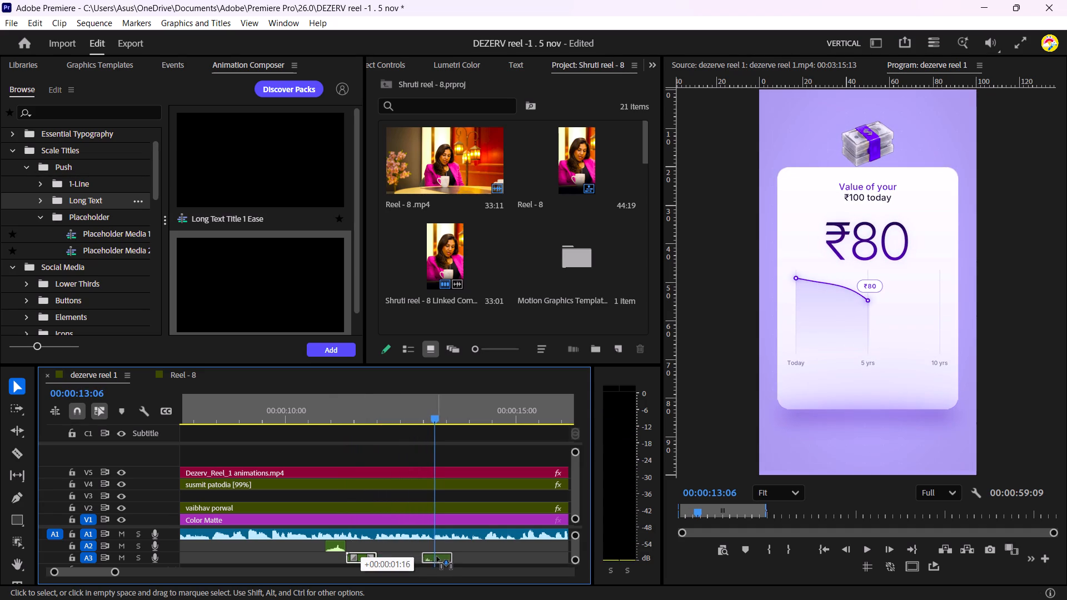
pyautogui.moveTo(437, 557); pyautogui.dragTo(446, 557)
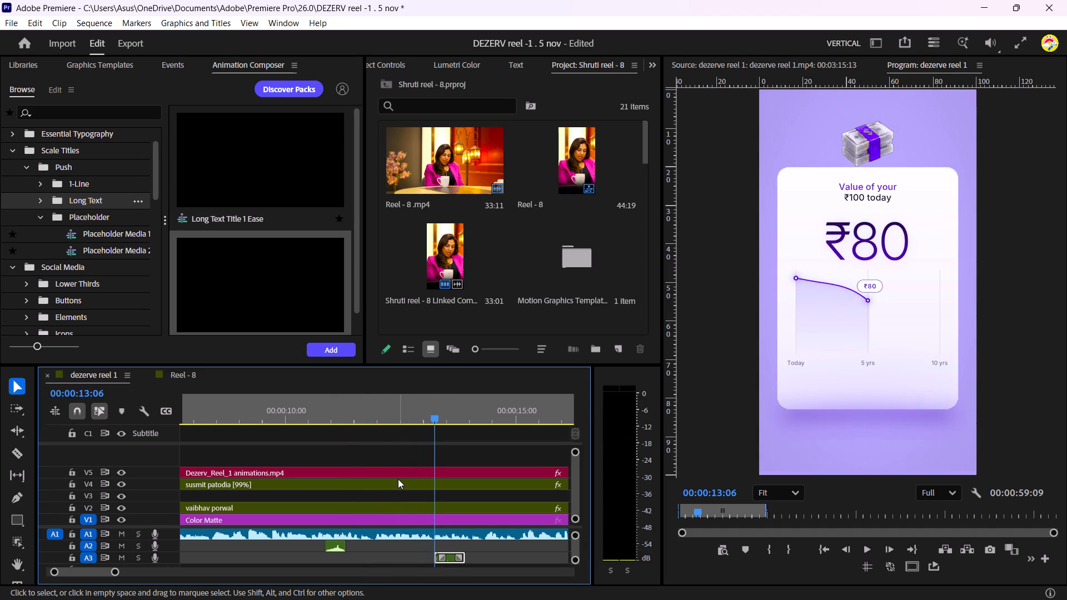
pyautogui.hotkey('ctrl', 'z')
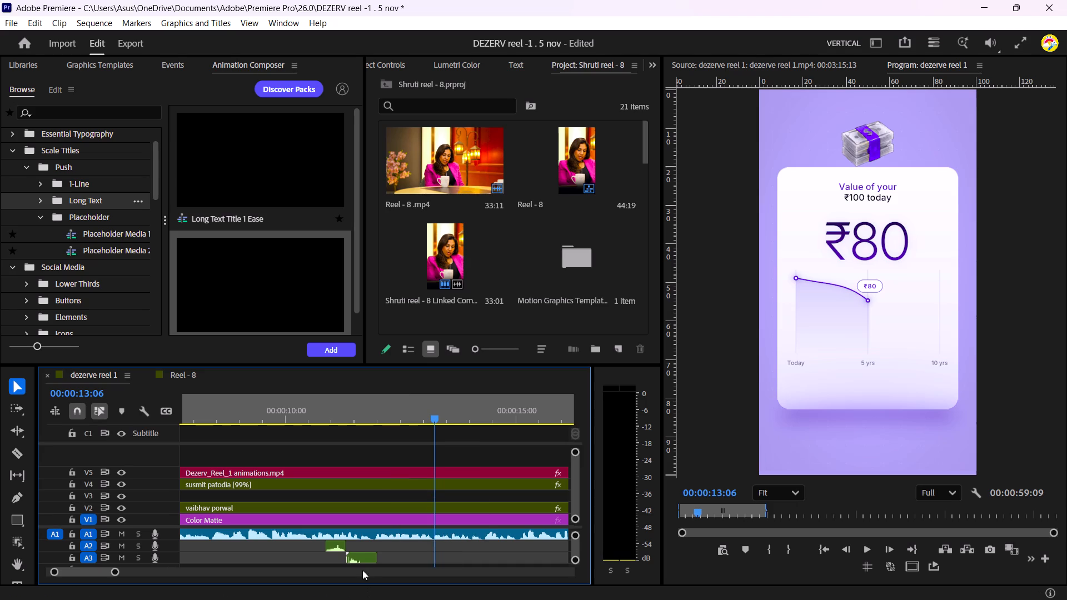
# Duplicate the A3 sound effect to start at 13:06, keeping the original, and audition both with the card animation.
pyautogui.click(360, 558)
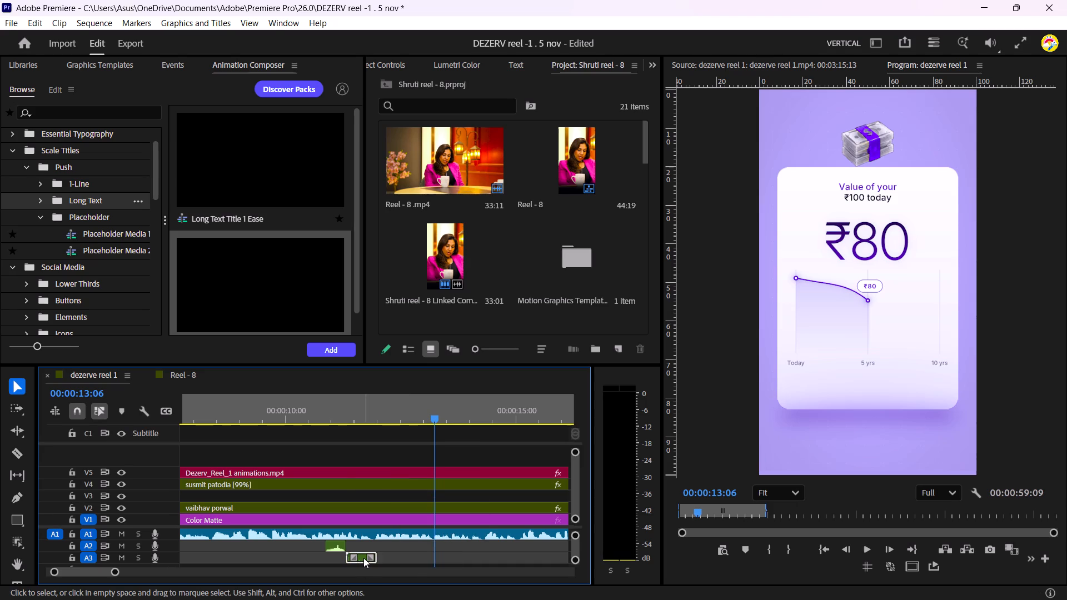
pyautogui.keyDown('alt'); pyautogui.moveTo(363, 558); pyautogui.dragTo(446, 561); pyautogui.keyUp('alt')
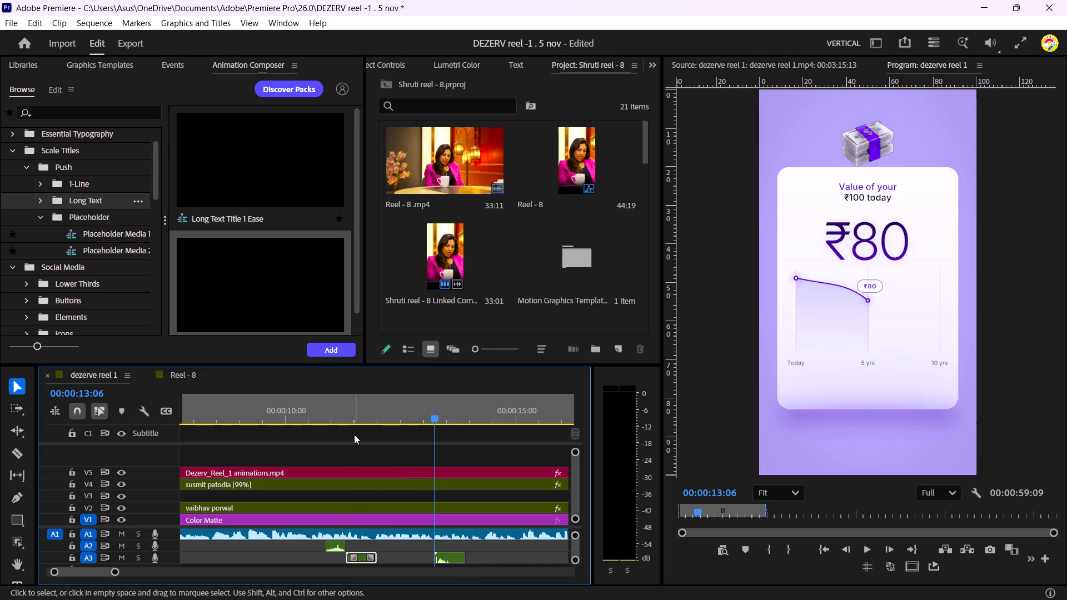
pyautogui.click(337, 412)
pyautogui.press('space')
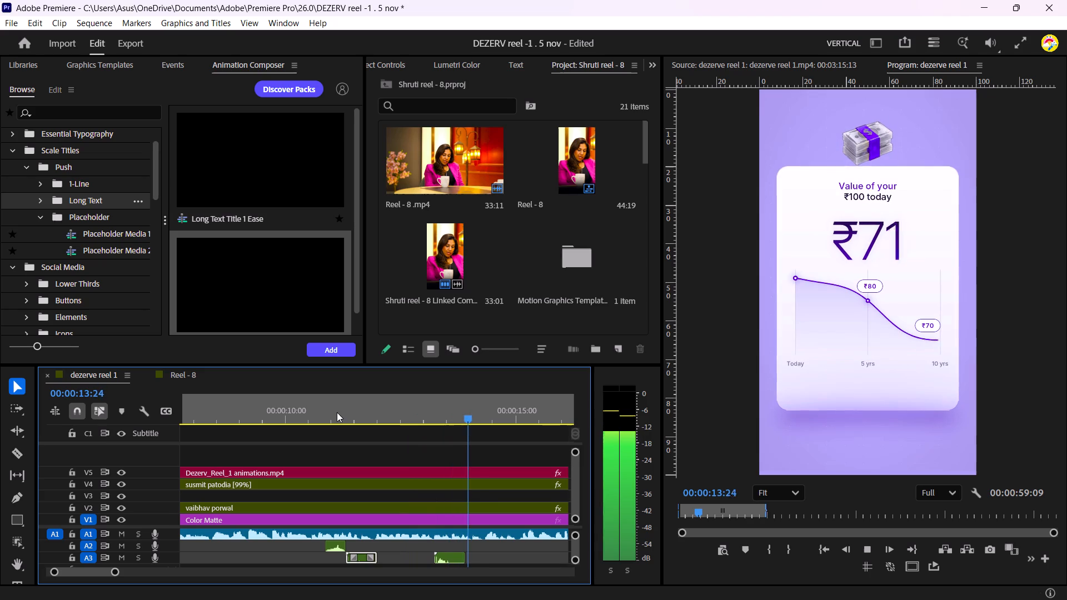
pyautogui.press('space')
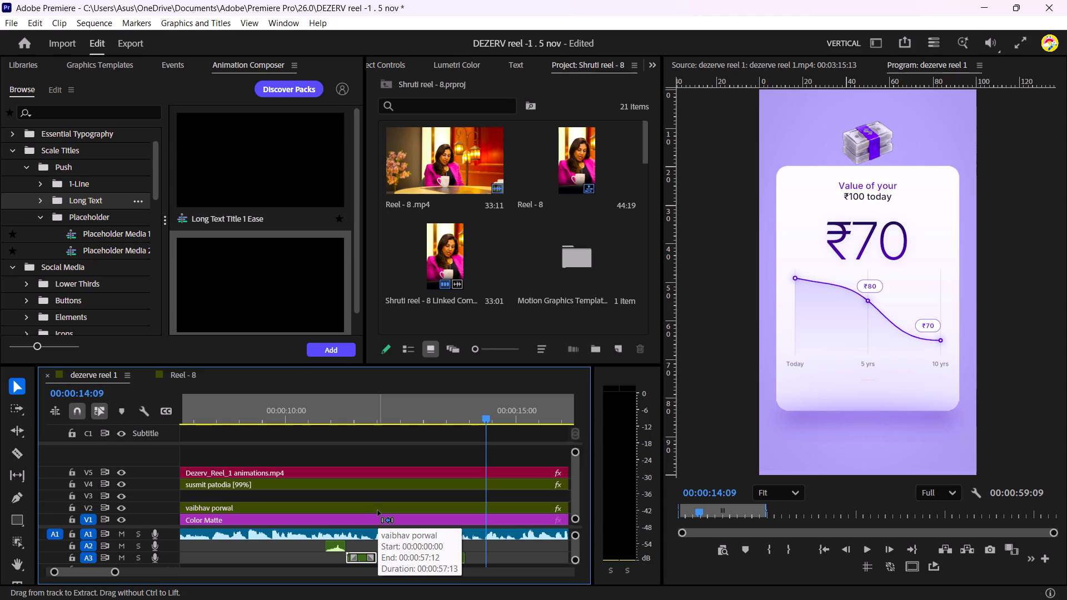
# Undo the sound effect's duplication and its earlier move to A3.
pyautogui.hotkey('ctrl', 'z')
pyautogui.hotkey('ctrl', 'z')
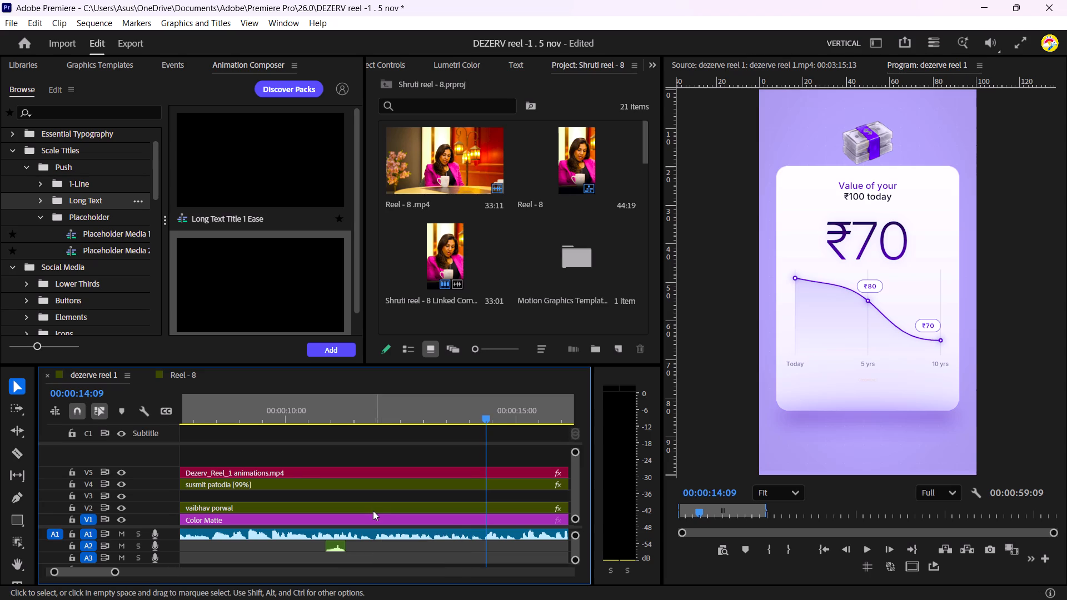
# Play dezerve reel 1 from about 14 to 32 seconds to review the animations, captions and existing sound effects.
pyautogui.scroll(-2, 373, 511)
pyautogui.press('space')
pyautogui.press('space')
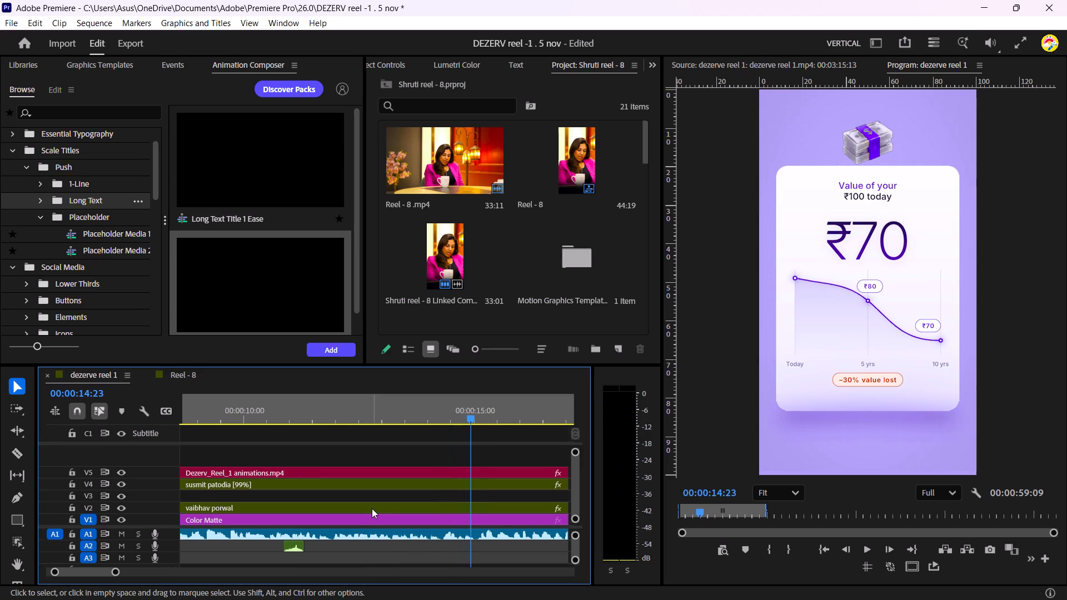
pyautogui.press('space')
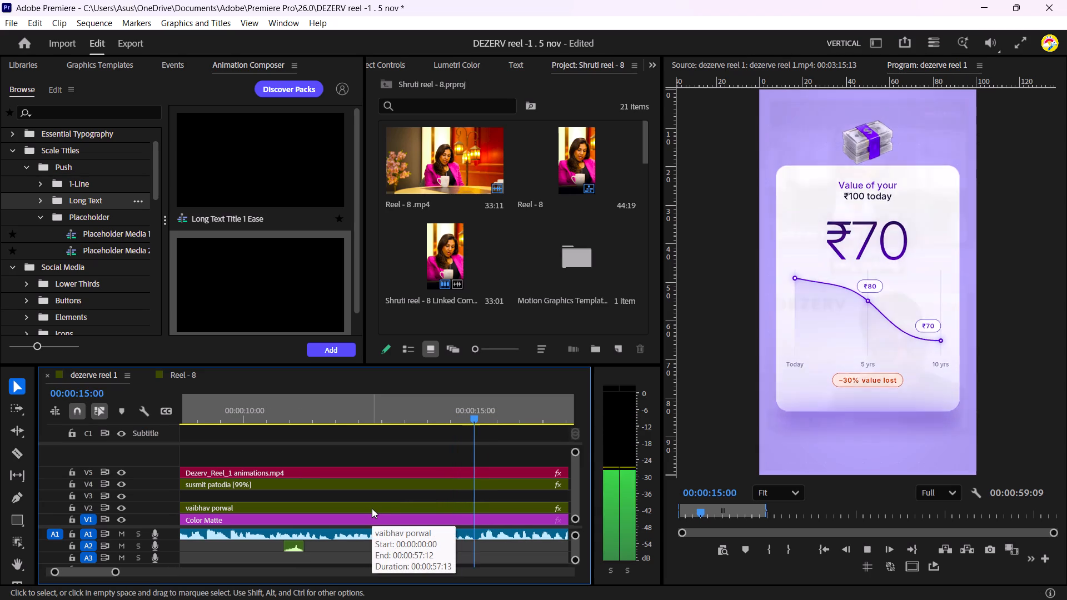
pyautogui.press('space')
pyautogui.press('space')
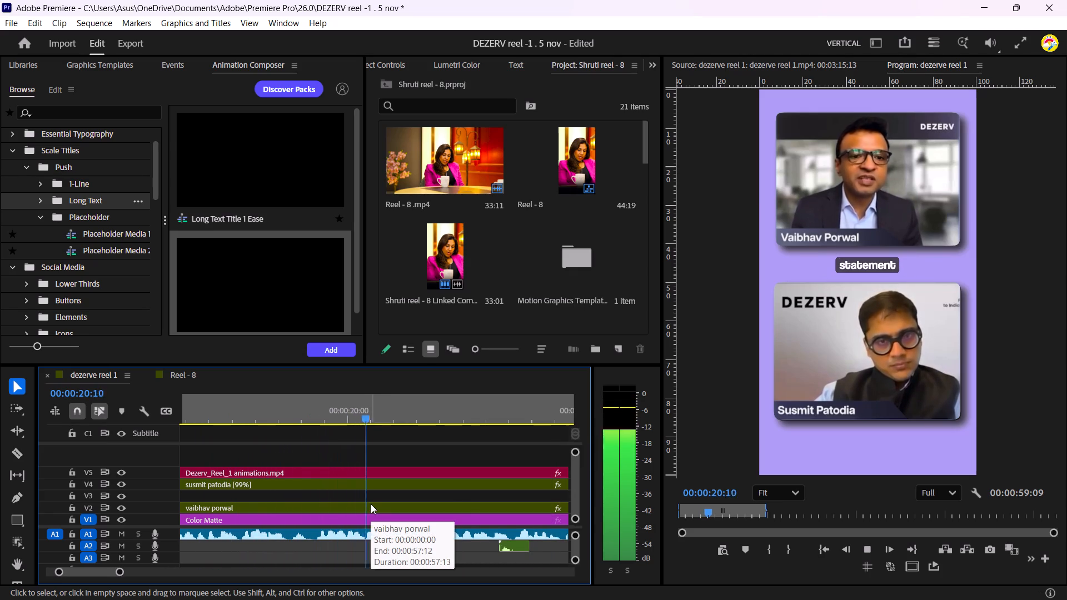
pyautogui.scroll(-9, 371, 504)
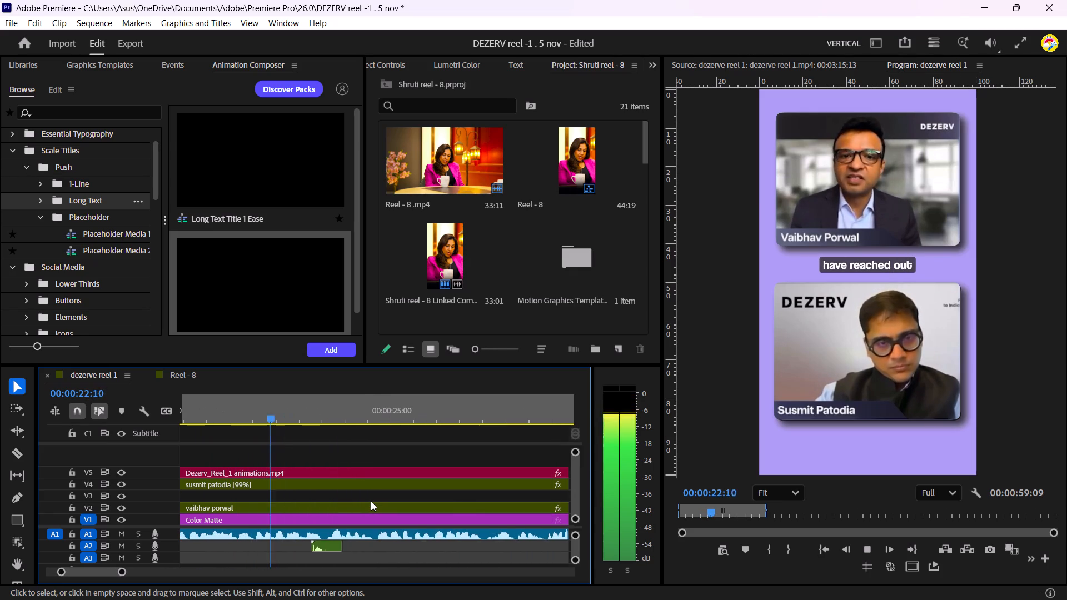
pyautogui.scroll(-1, 371, 501)
pyautogui.press('space')
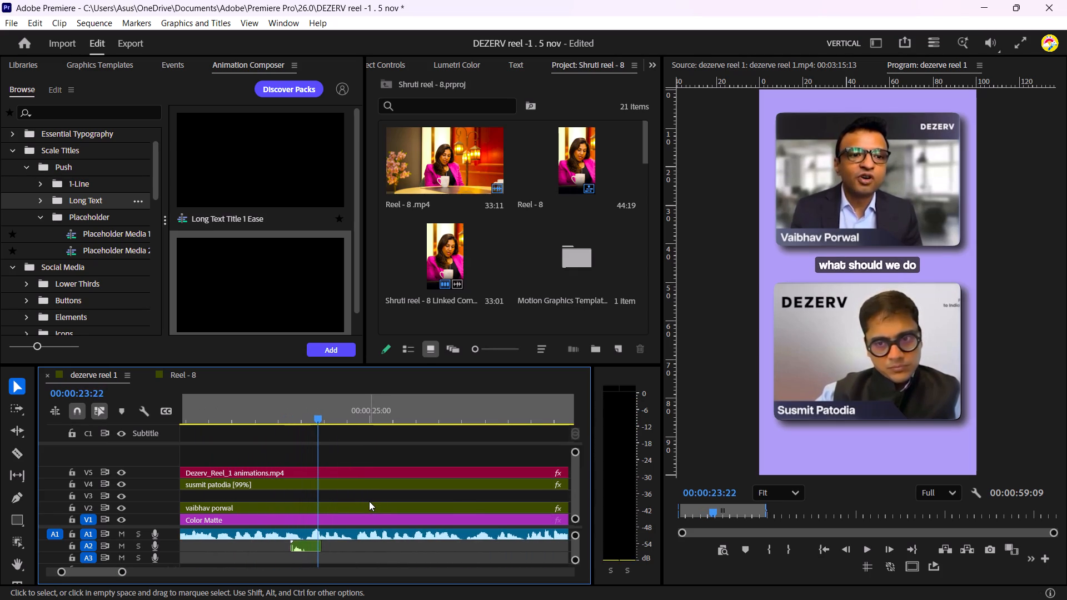
pyautogui.scroll(2, 369, 501)
pyautogui.scroll(-2, 369, 501)
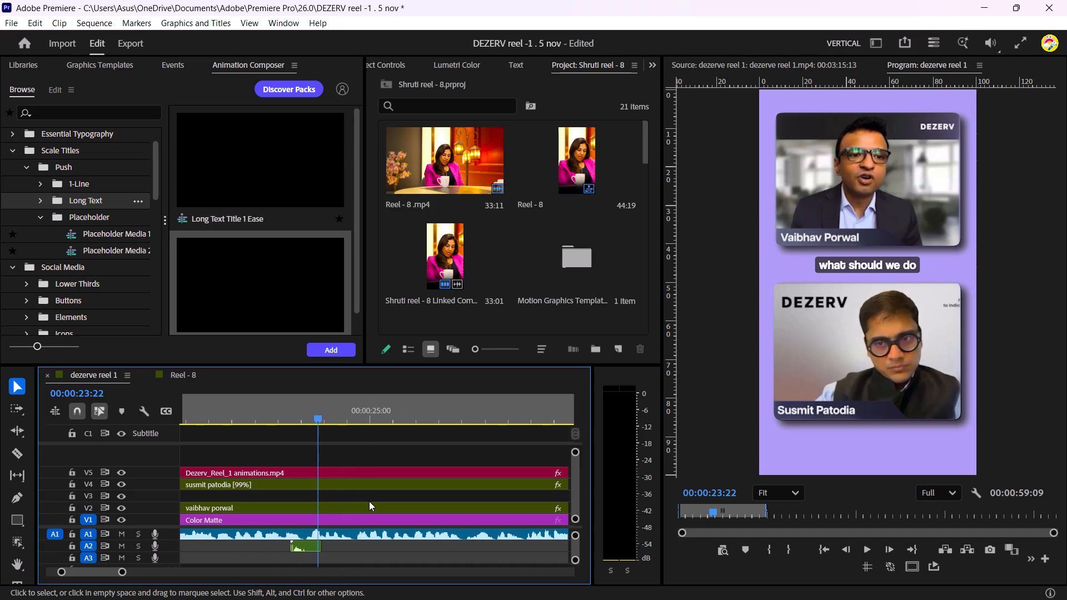
pyautogui.press('space')
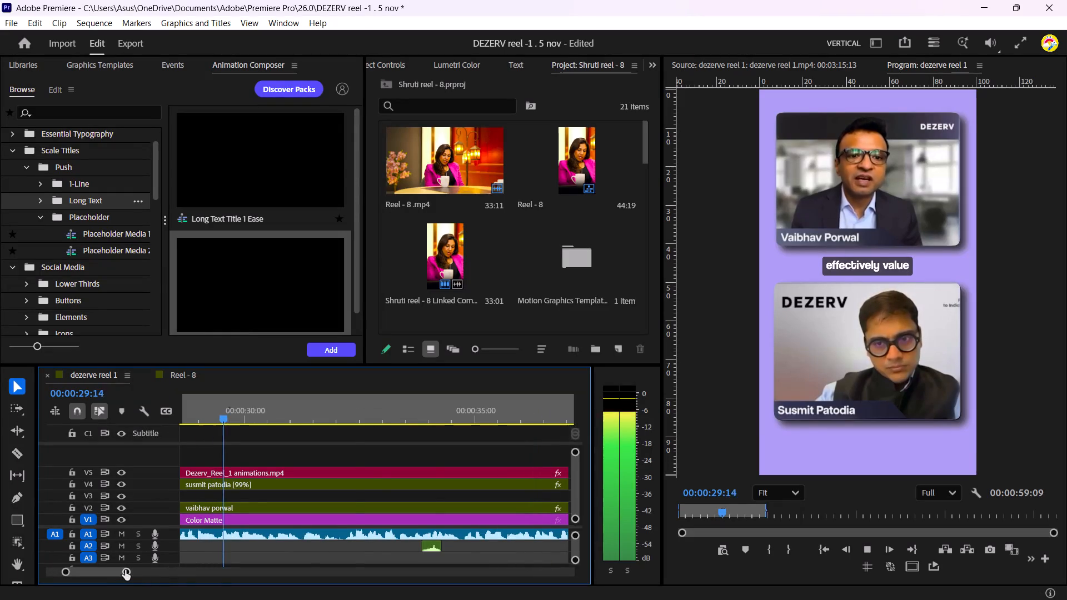
pyautogui.moveTo(125, 570); pyautogui.dragTo(212, 571)
pyautogui.scroll(-5, 266, 532)
pyautogui.press('space')
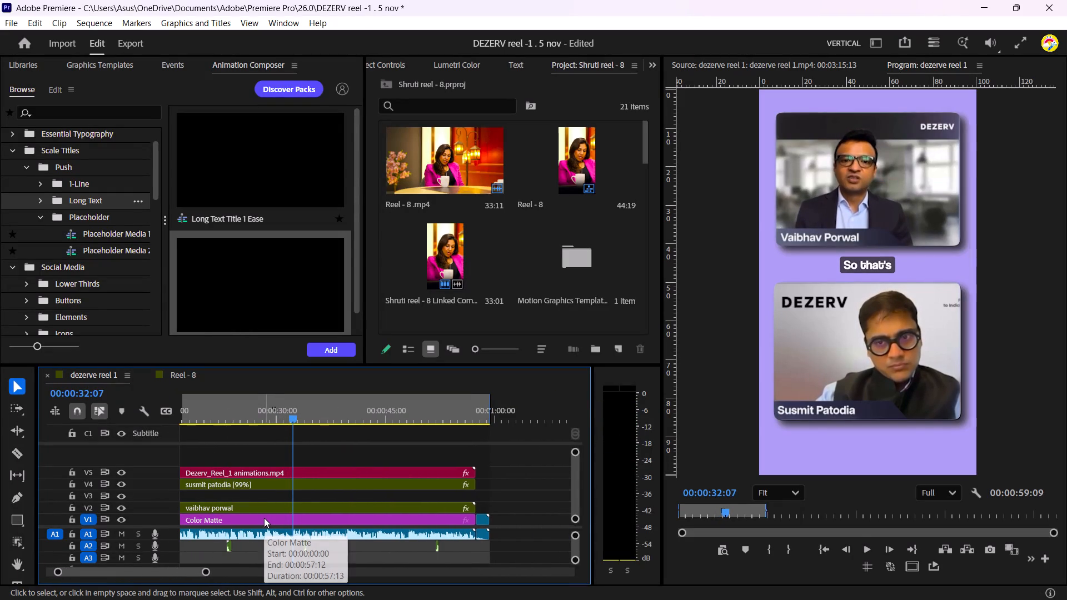
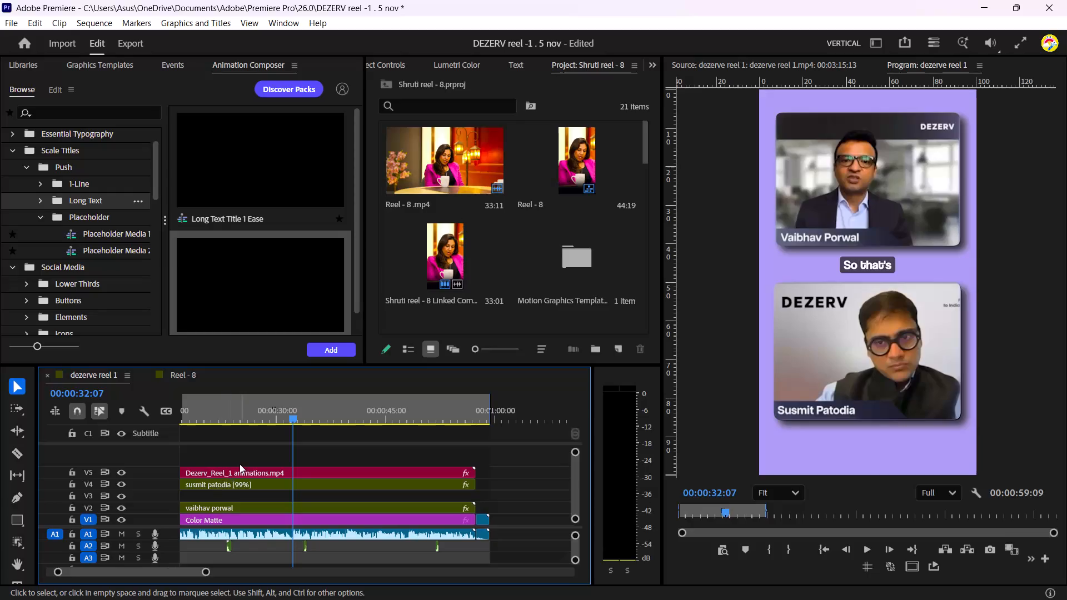
# Play dezerve reel 1 from about 32 to 40 seconds to review the New Category card and captions.
pyautogui.press('space')
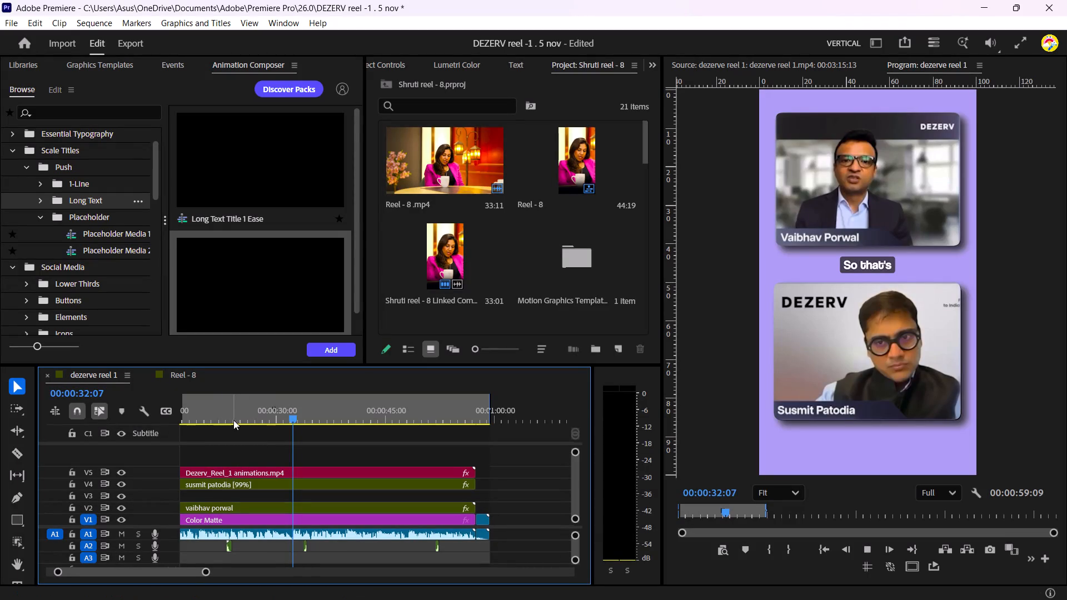
pyautogui.moveTo(205, 568); pyautogui.dragTo(159, 572)
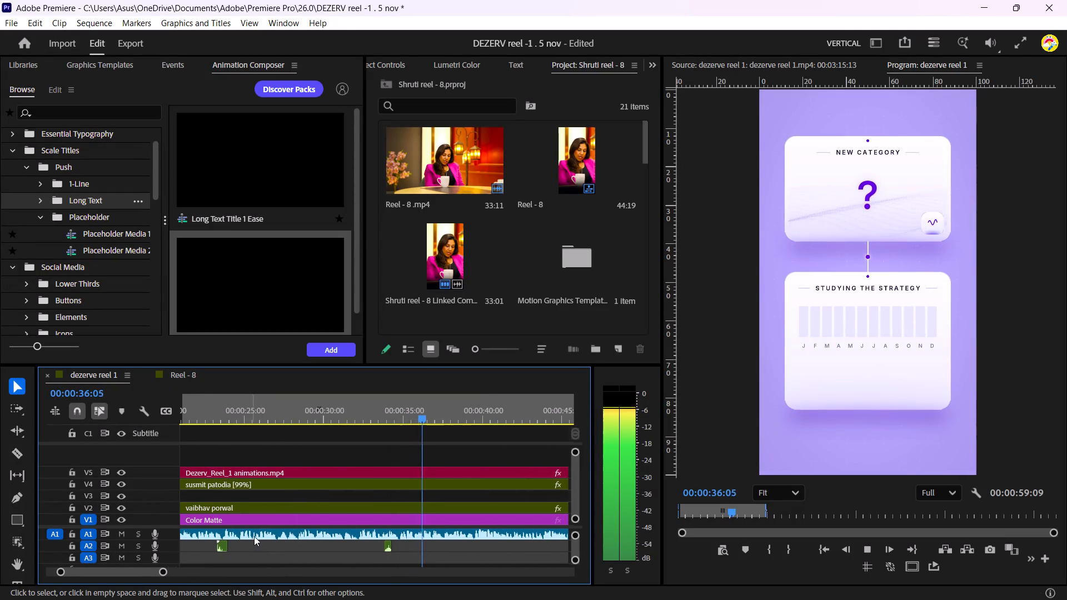
pyautogui.press('space')
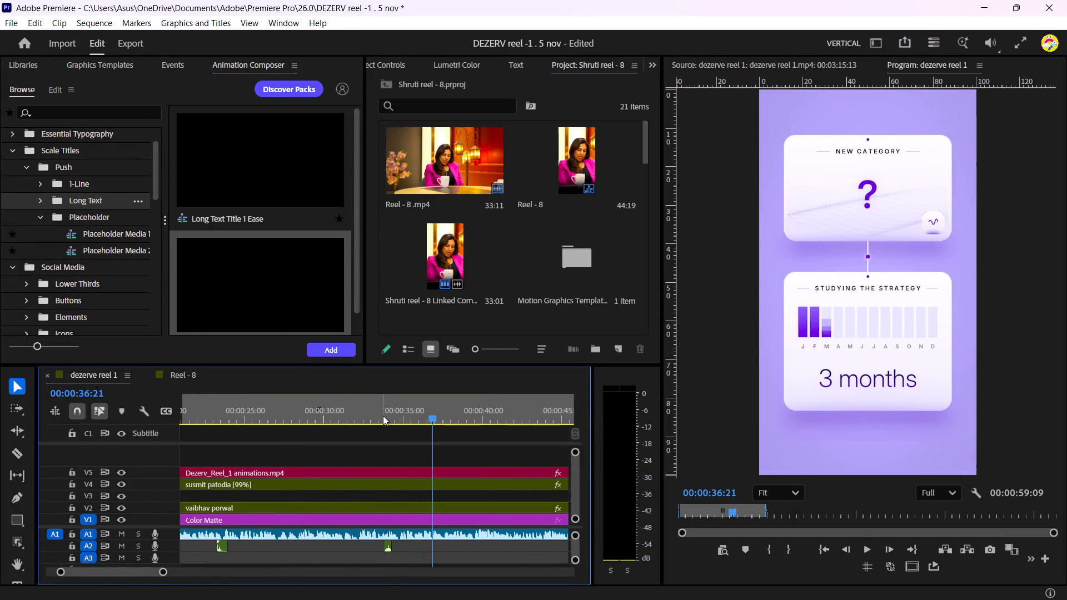
pyautogui.press('space')
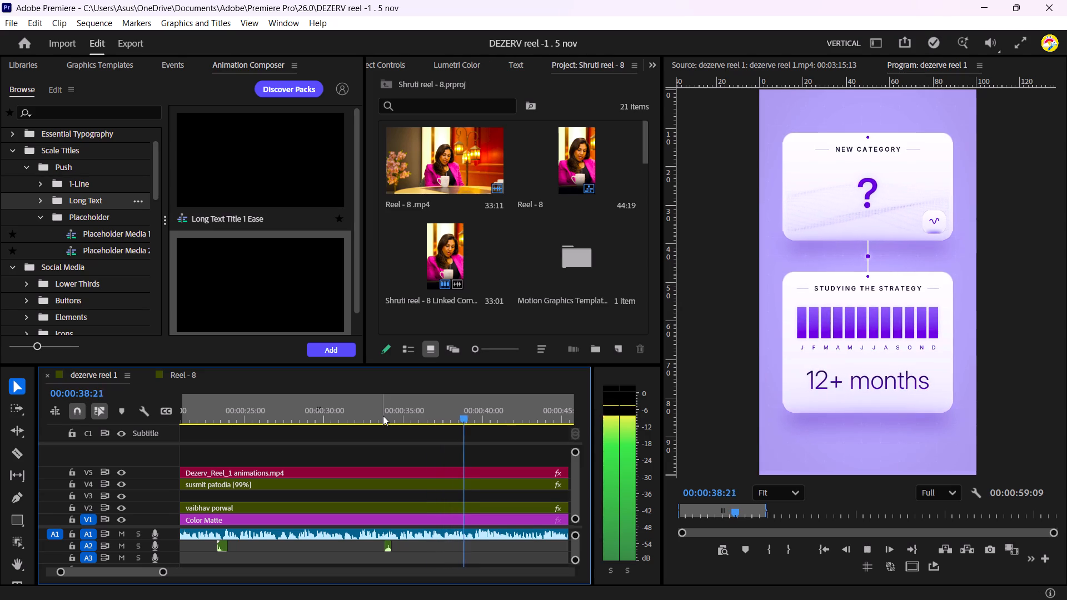
pyautogui.press('space')
pyautogui.press('space')
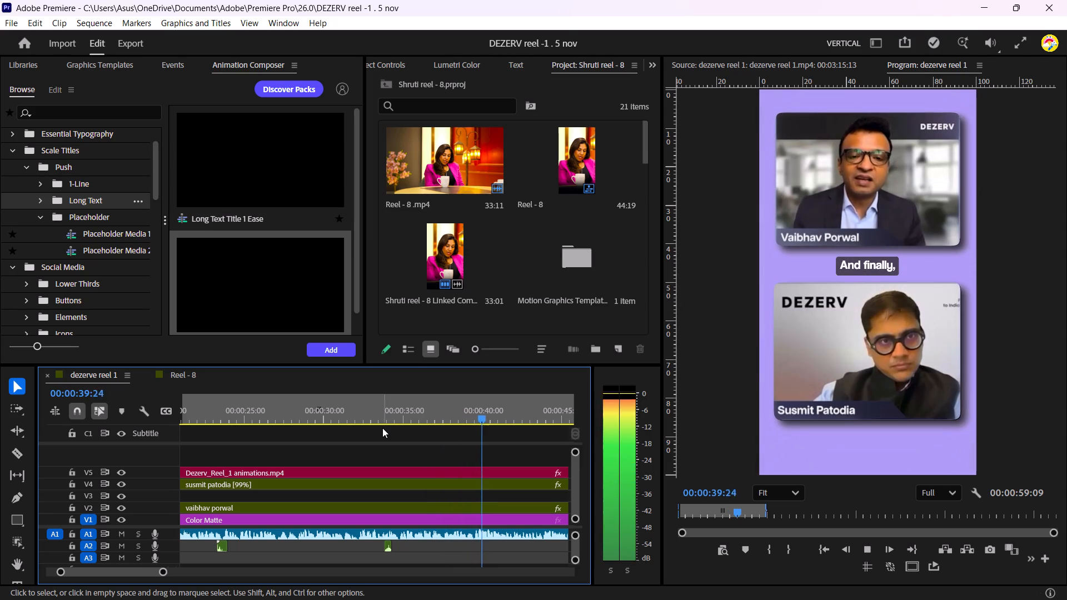
pyautogui.press('space')
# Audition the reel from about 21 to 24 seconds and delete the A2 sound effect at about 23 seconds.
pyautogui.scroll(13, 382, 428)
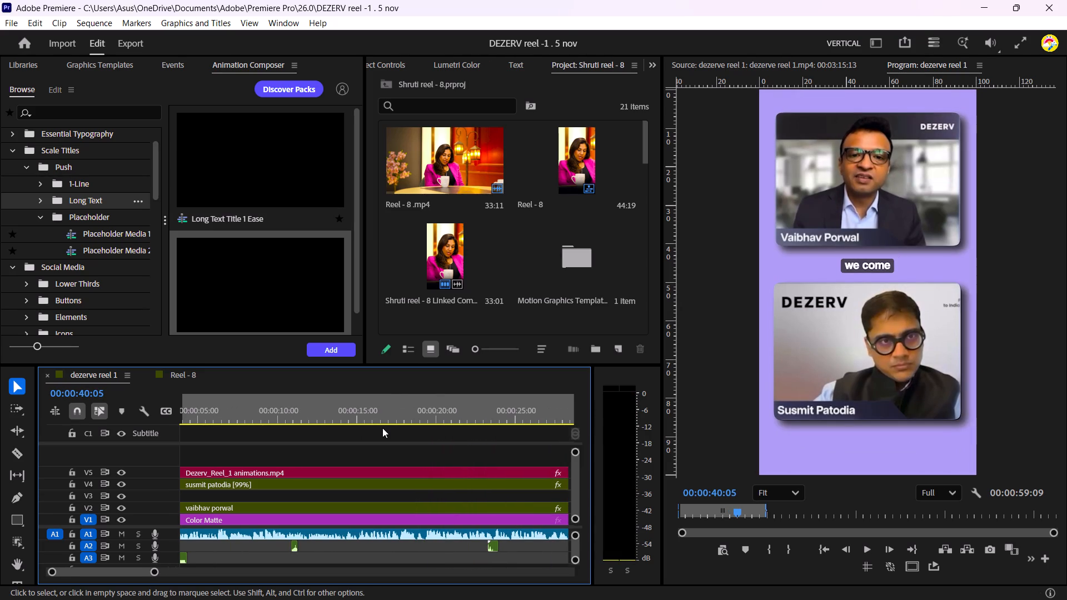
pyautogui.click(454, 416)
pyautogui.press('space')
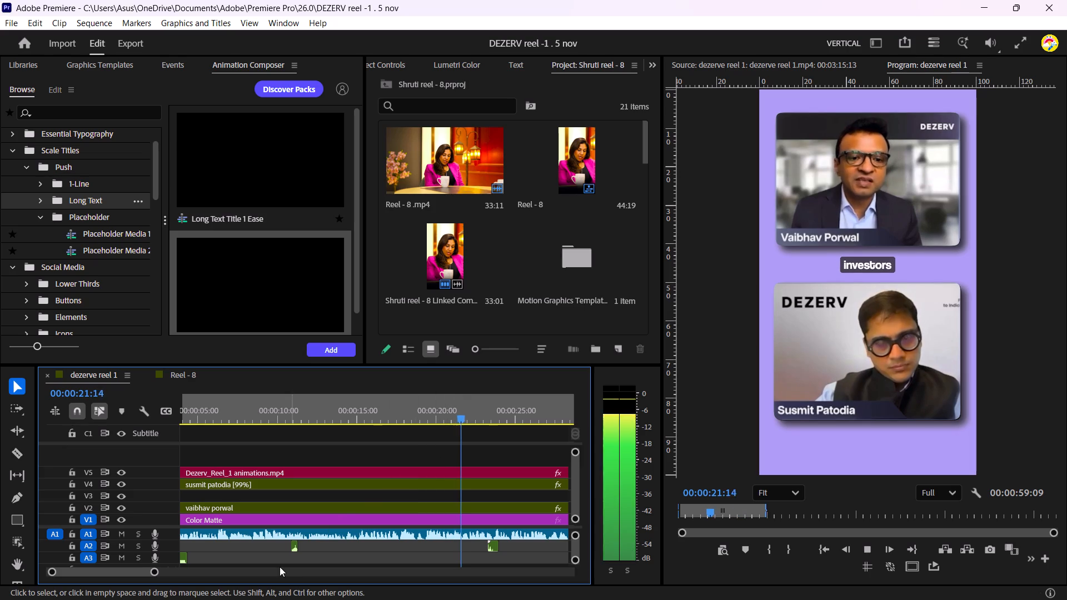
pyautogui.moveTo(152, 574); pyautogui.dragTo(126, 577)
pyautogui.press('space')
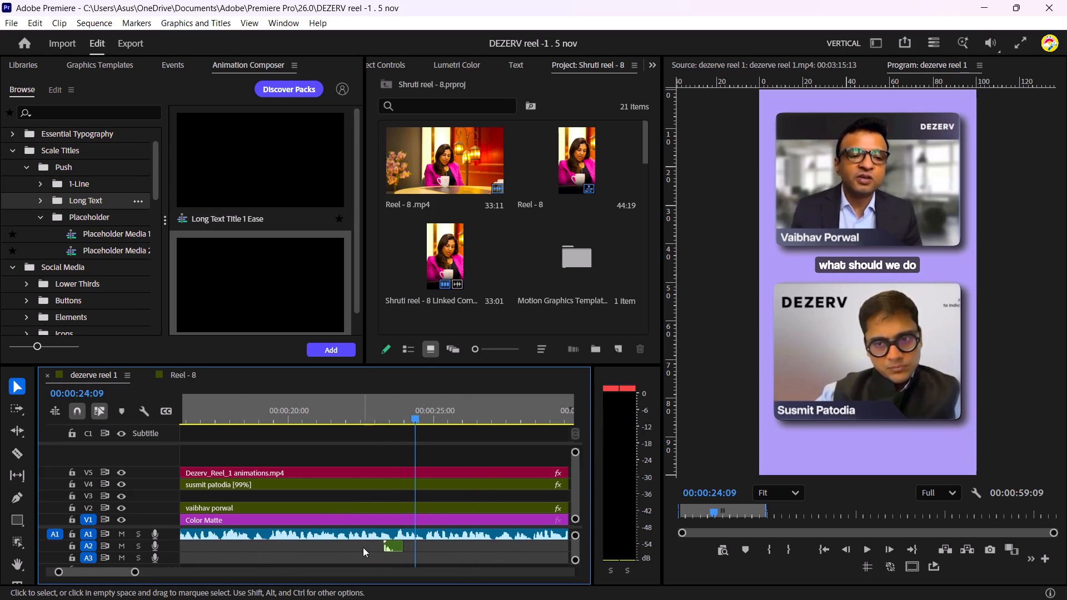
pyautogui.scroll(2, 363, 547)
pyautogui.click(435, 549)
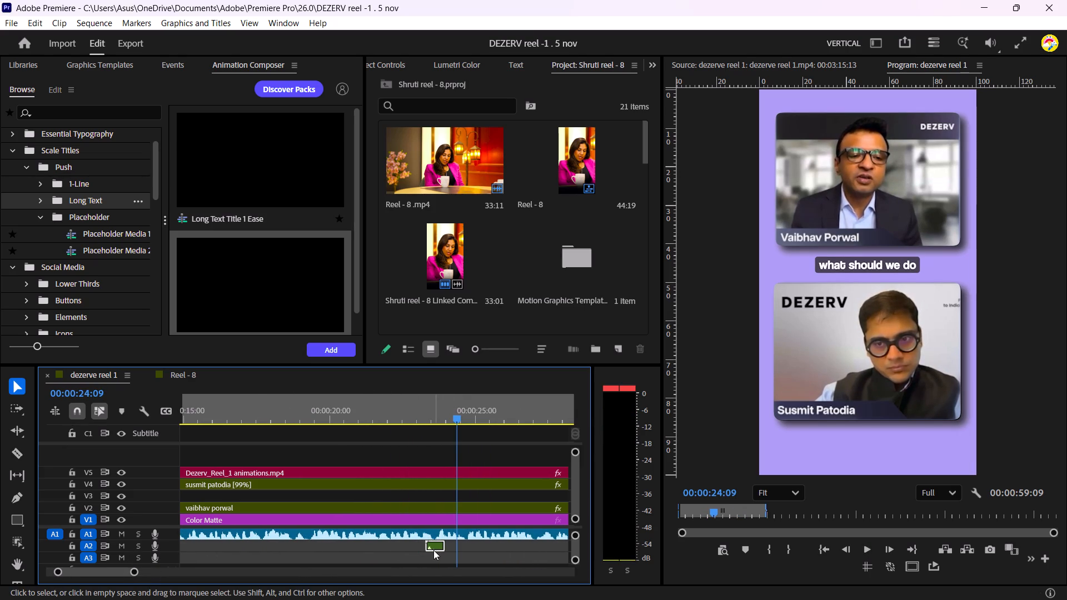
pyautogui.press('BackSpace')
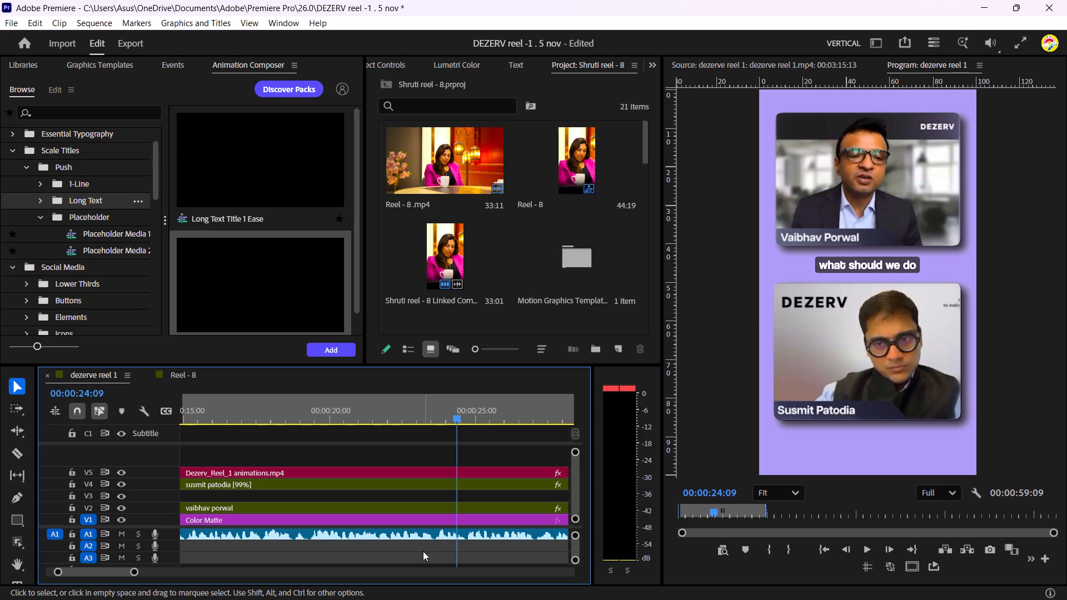
# Audition the Inflation and post-tax returns card section with its sound effects from about 2 to 5 seconds.
pyautogui.scroll(9, 411, 547)
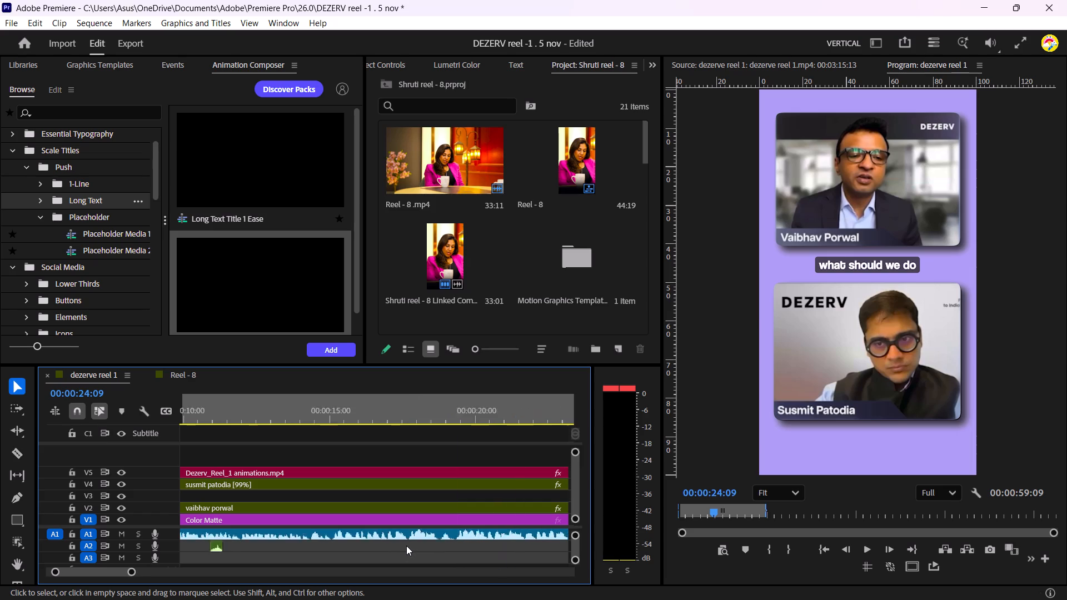
pyautogui.scroll(15, 406, 546)
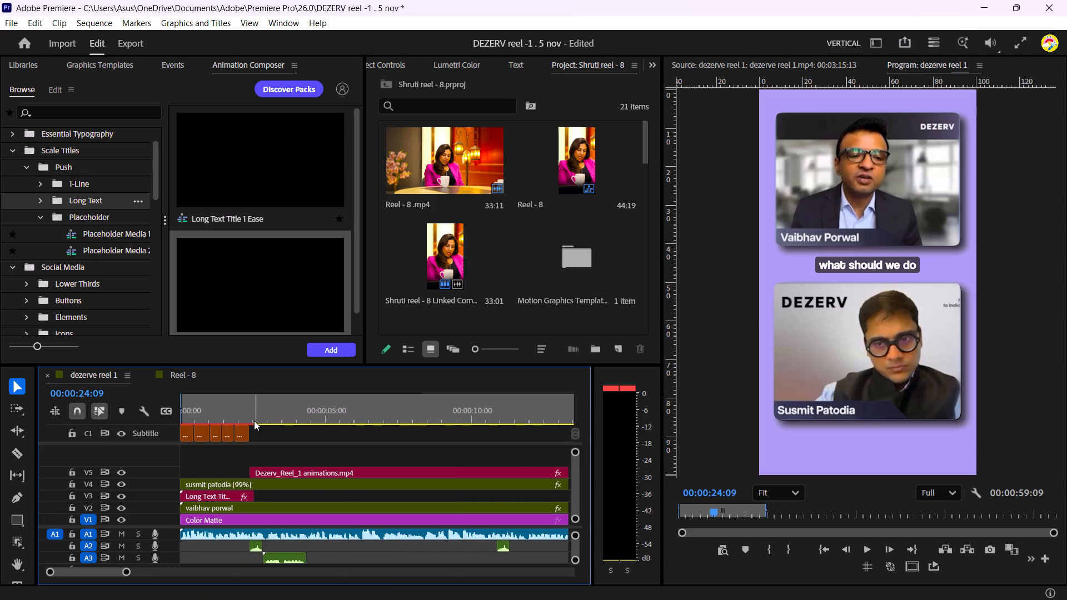
pyautogui.click(236, 406)
pyautogui.press('space')
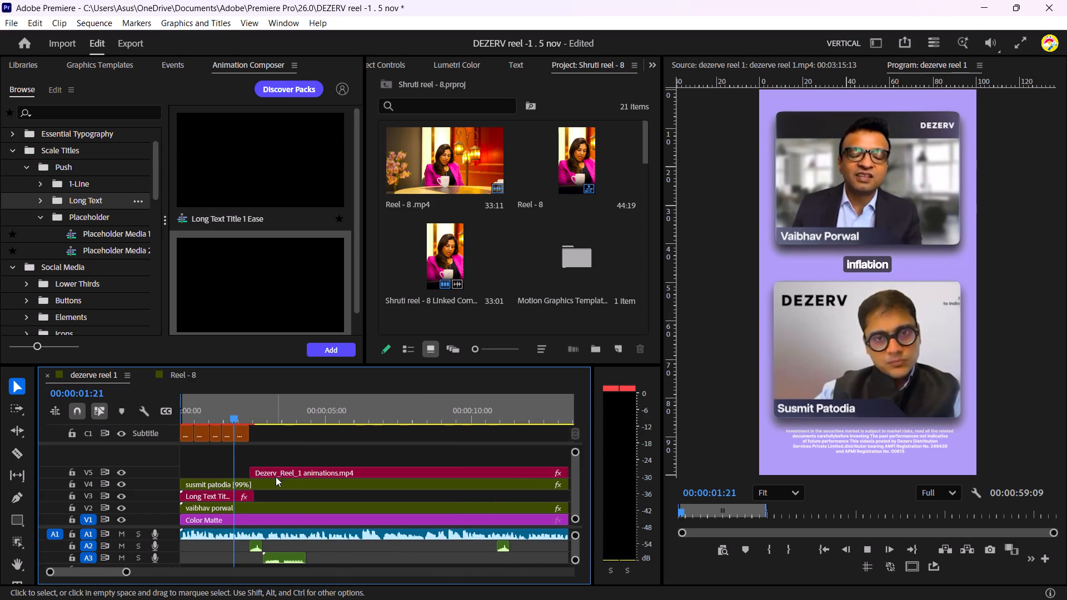
pyautogui.press('space')
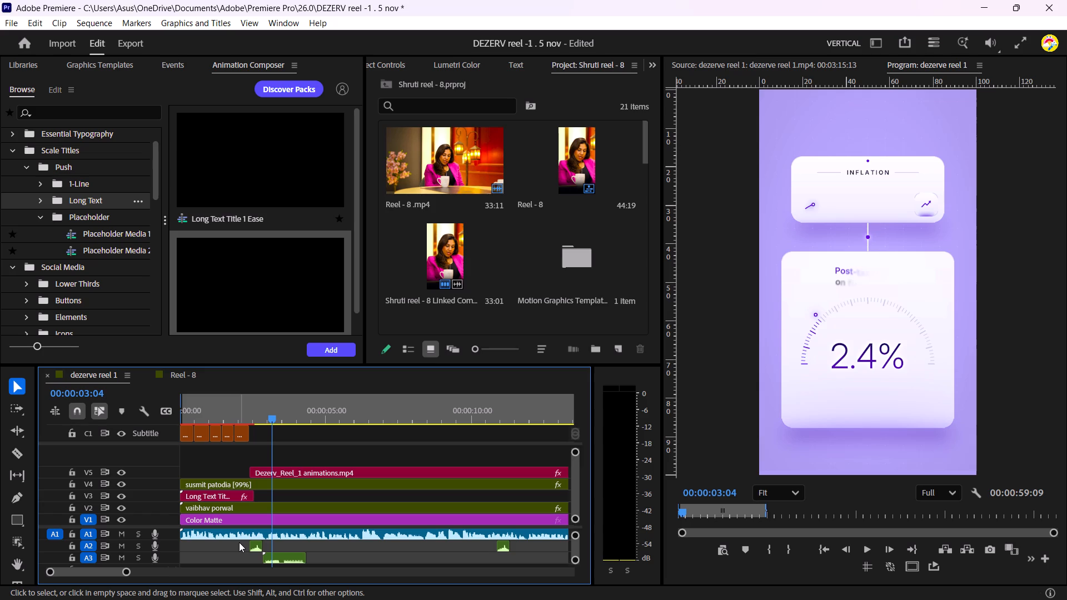
pyautogui.press('space')
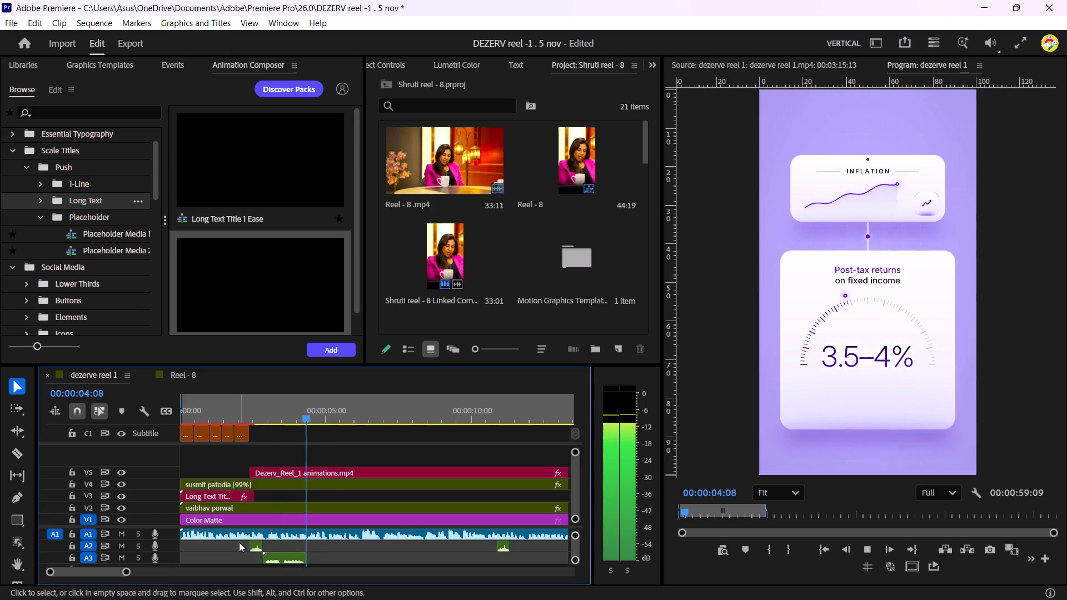
pyautogui.press('space')
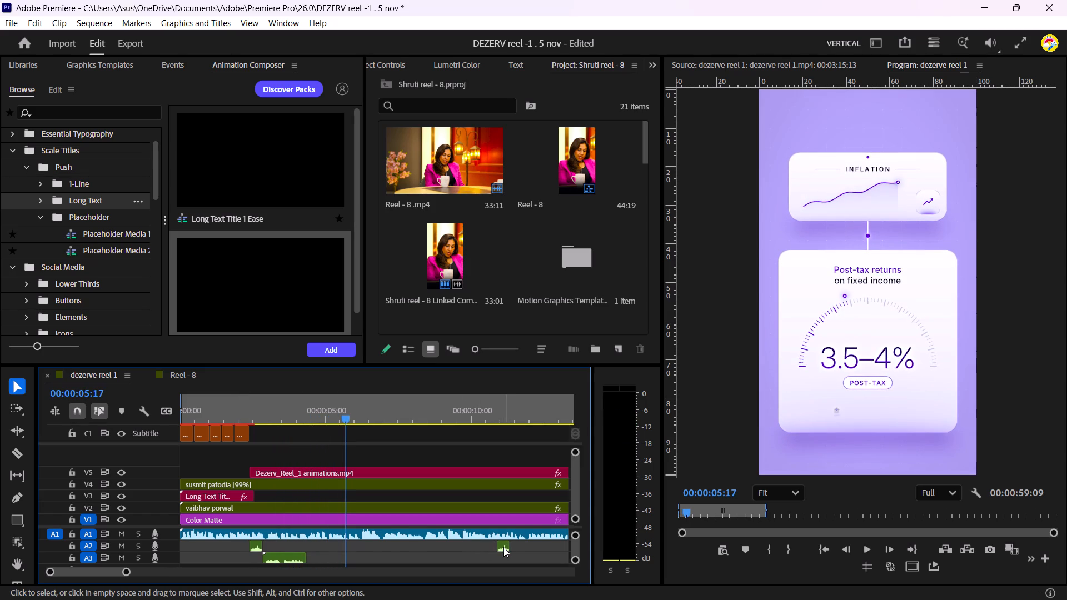
# Audition the A2 sound effects at about 34 and 52 seconds with their card animations.
pyautogui.scroll(-5, 367, 541)
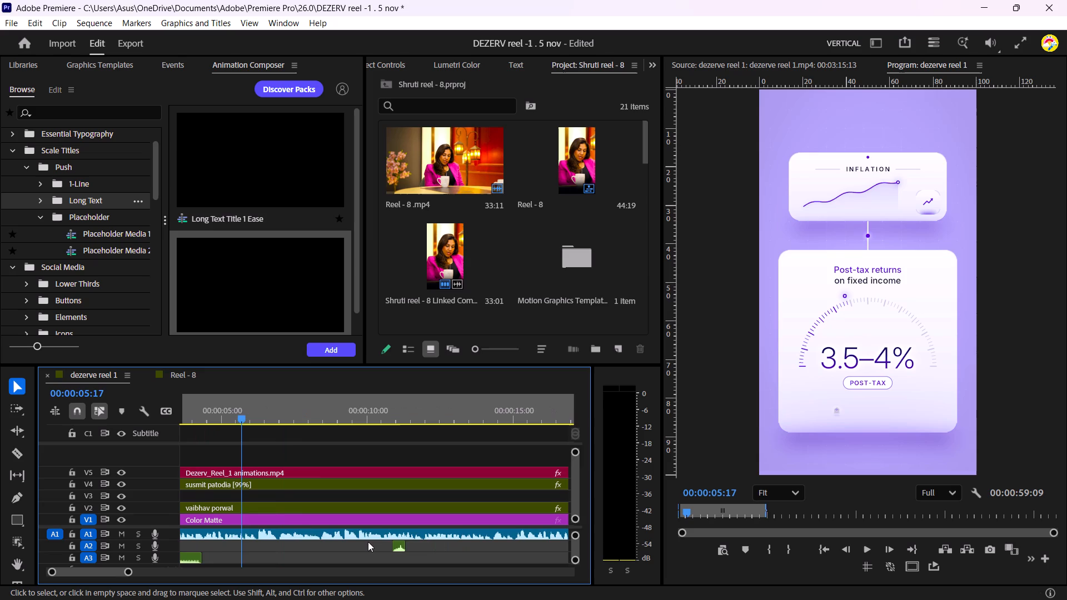
pyautogui.scroll(-4, 368, 542)
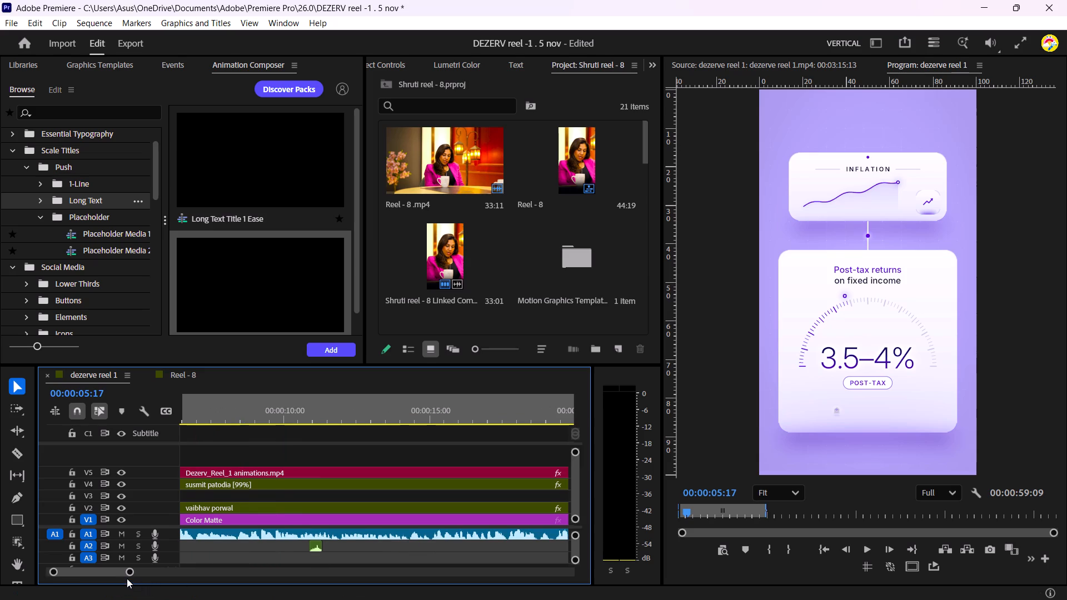
pyautogui.moveTo(128, 575); pyautogui.dragTo(196, 577)
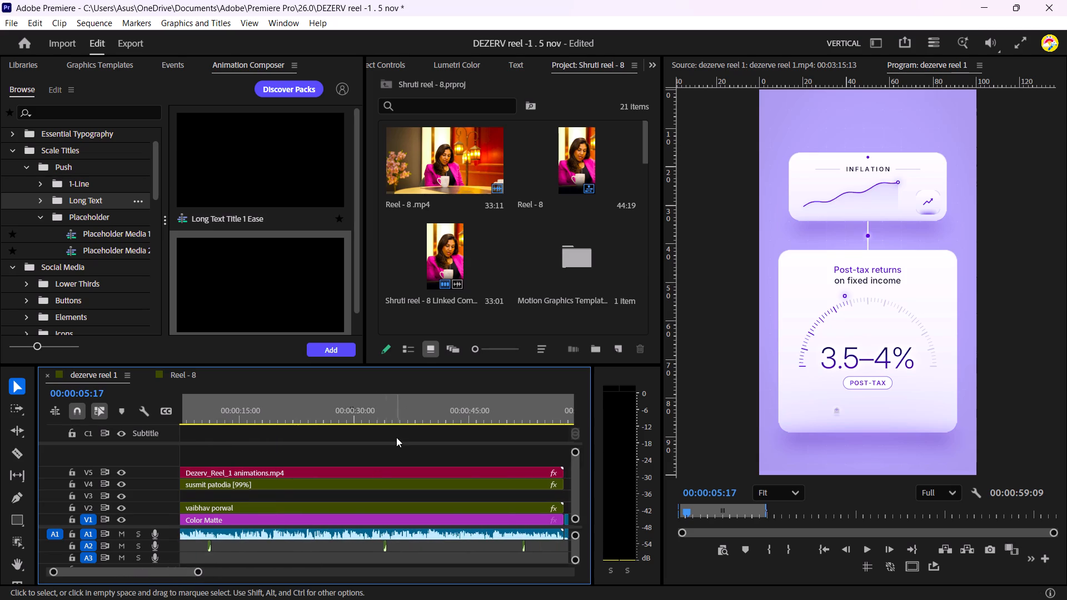
pyautogui.click(381, 417)
pyautogui.press('space')
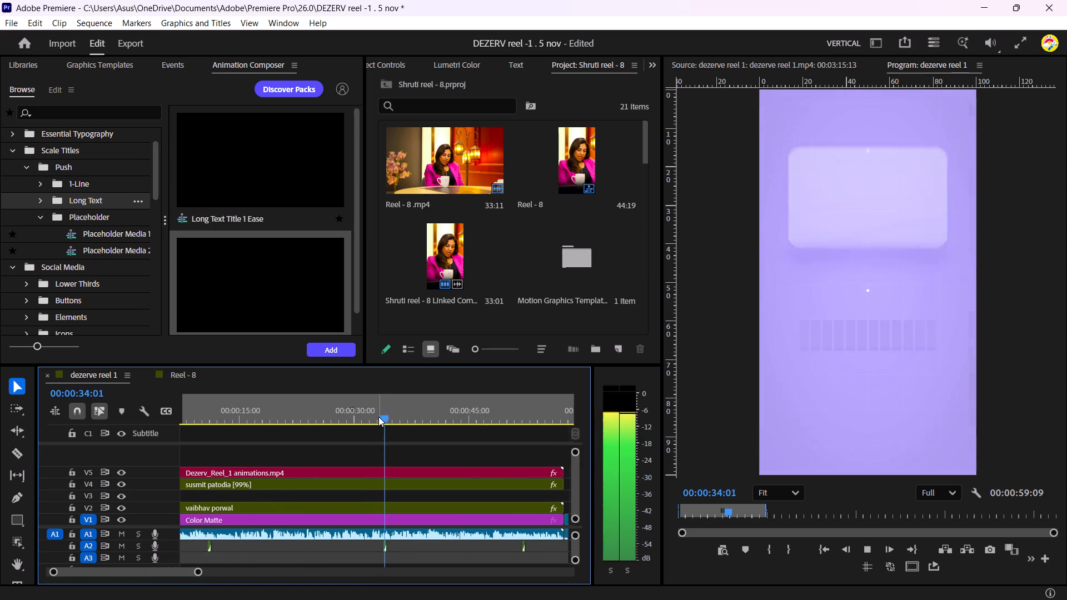
pyautogui.press('space')
pyautogui.click(510, 420)
pyautogui.press('space')
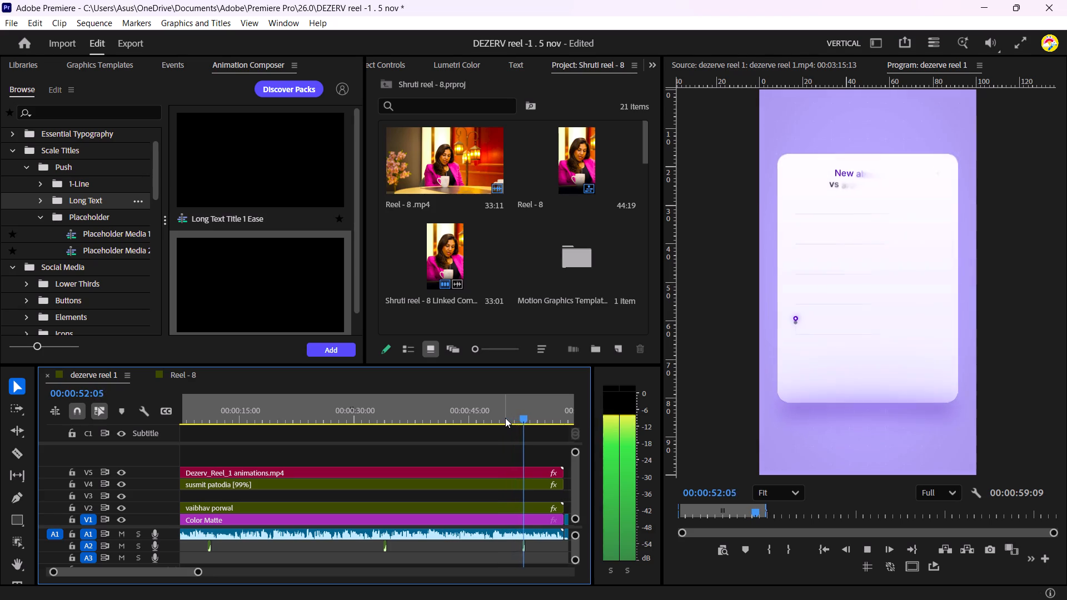
pyautogui.press('space')
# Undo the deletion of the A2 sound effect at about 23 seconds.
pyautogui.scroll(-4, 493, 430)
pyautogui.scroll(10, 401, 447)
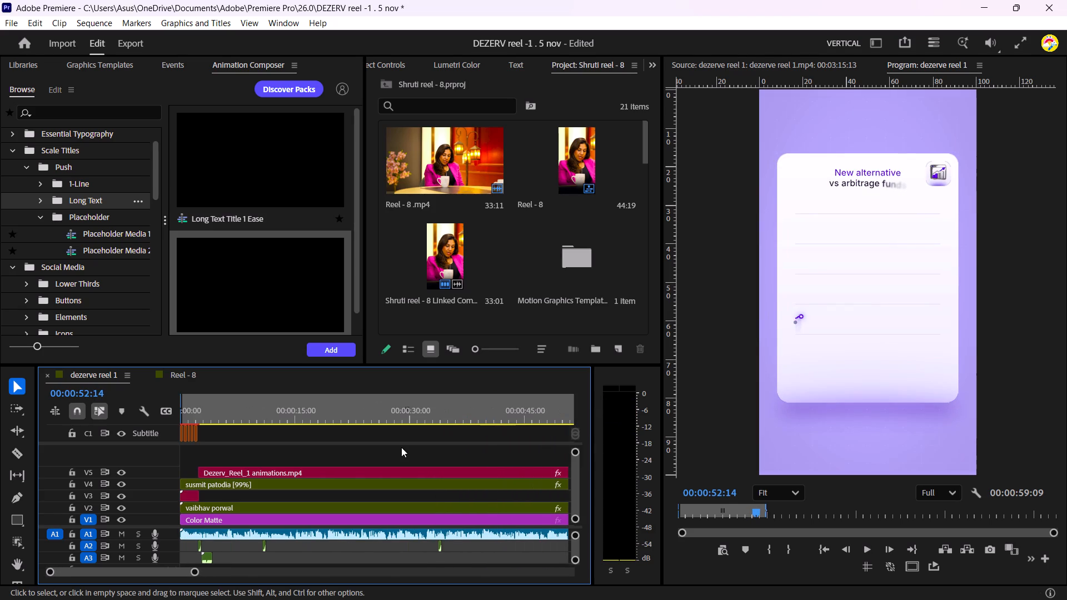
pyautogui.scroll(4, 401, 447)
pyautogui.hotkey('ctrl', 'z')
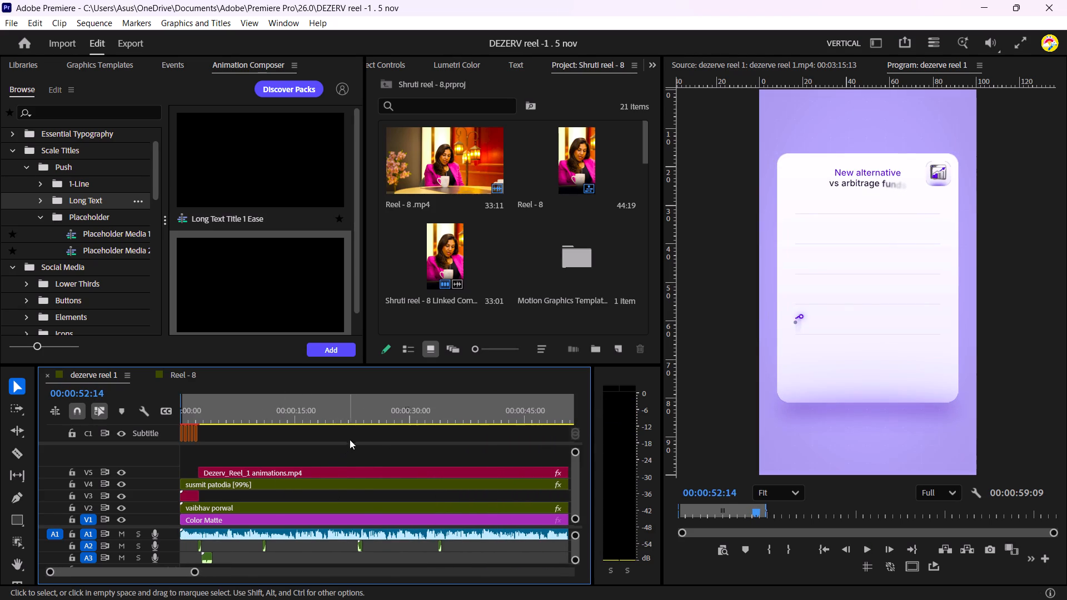
# Move the sound effect at about 23 seconds from A2 to A3, starting at about 5.7 seconds, and audition it.
pyautogui.moveTo(361, 545); pyautogui.dragTo(253, 557)
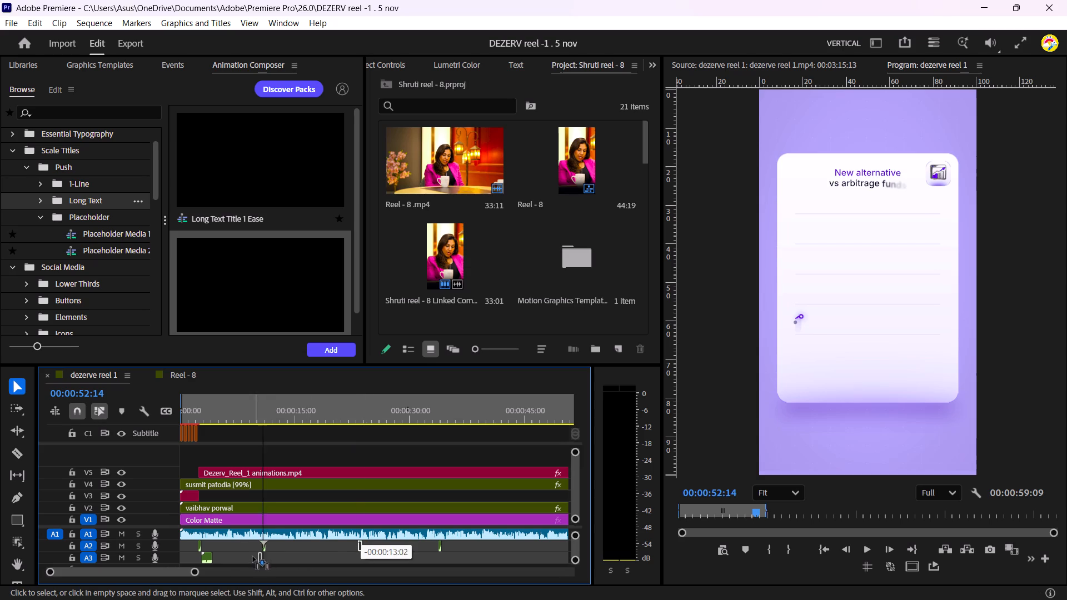
pyautogui.moveTo(253, 557); pyautogui.dragTo(227, 562)
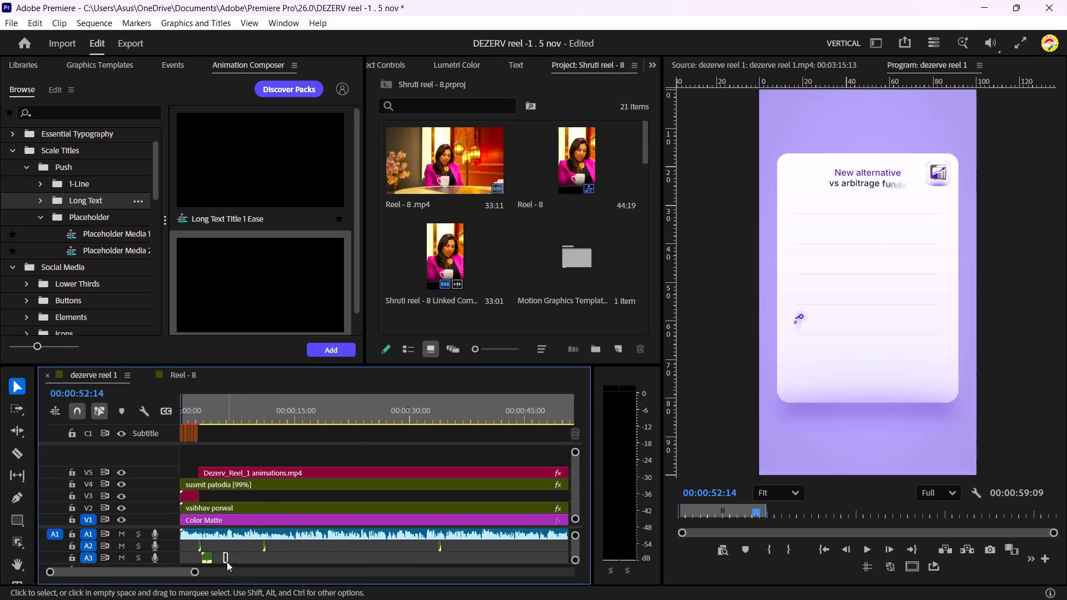
pyautogui.moveTo(195, 575); pyautogui.dragTo(130, 576)
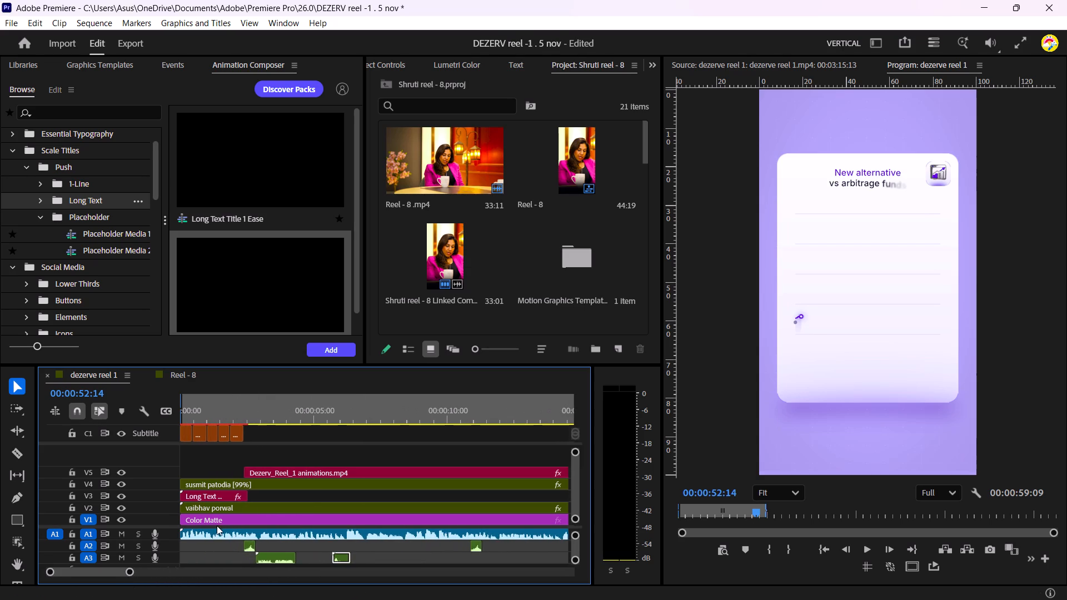
pyautogui.click(251, 420)
pyautogui.press('space')
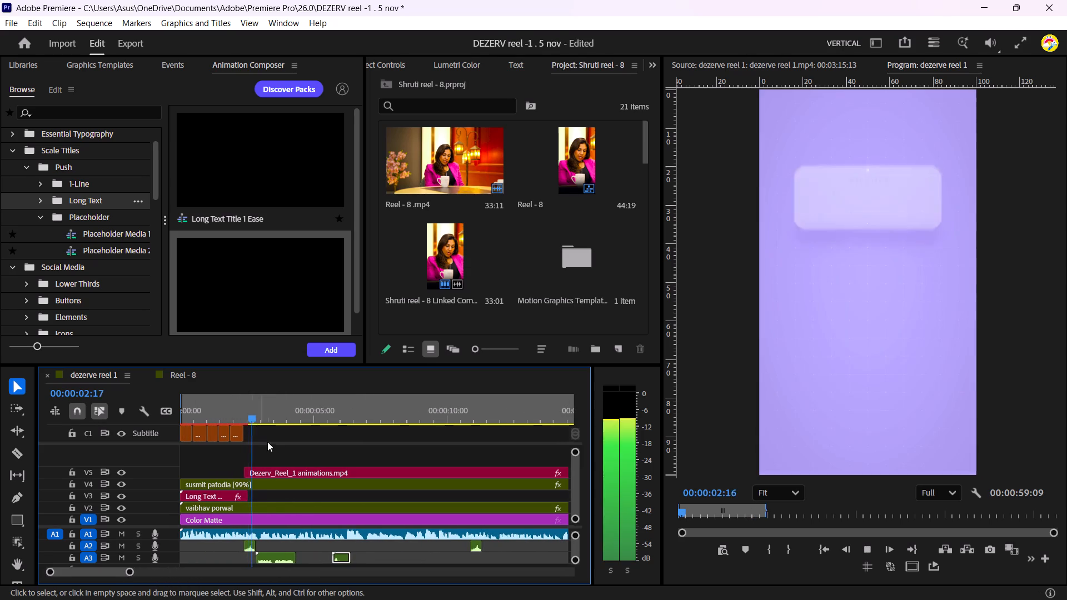
pyautogui.scroll(-2, 273, 448)
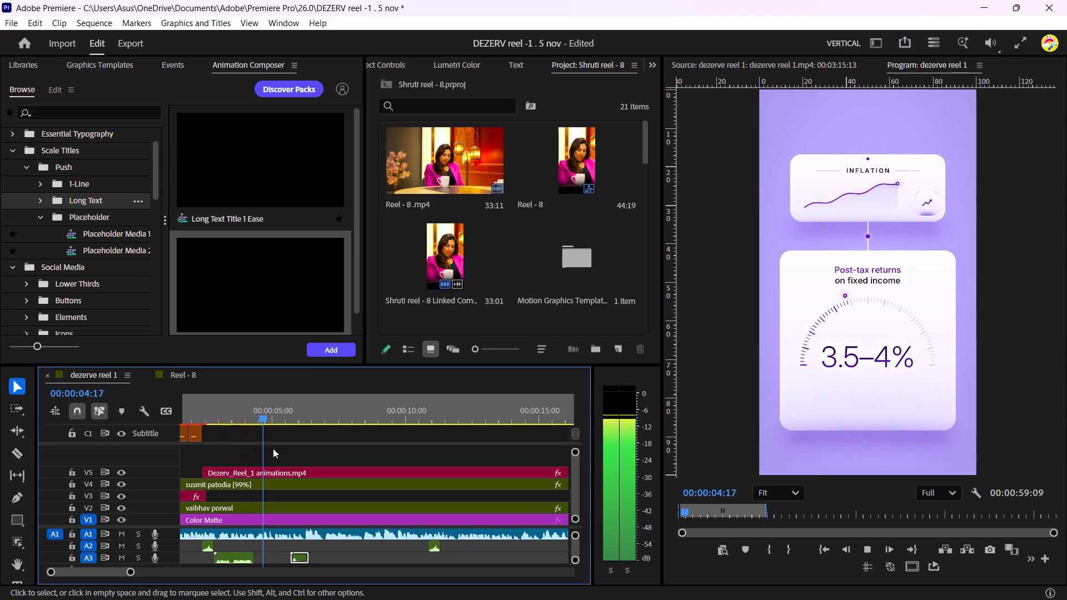
pyautogui.press('space')
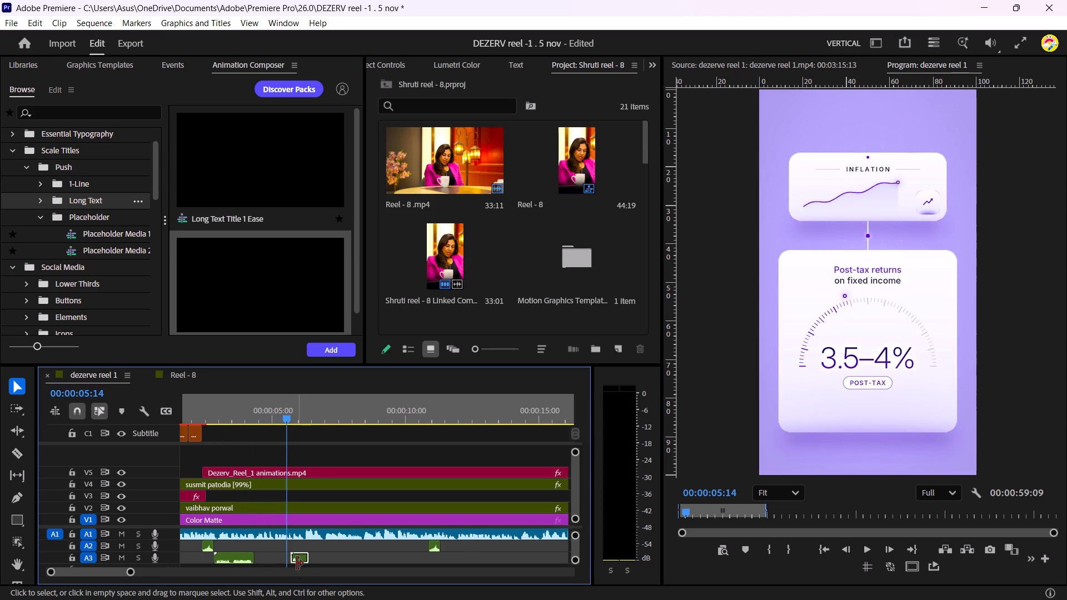
# Move the selected A3 sound effect earlier to start at about 4.9 seconds and audition it with the Post-Tax label animation.
pyautogui.moveTo(297, 558); pyautogui.dragTo(273, 563)
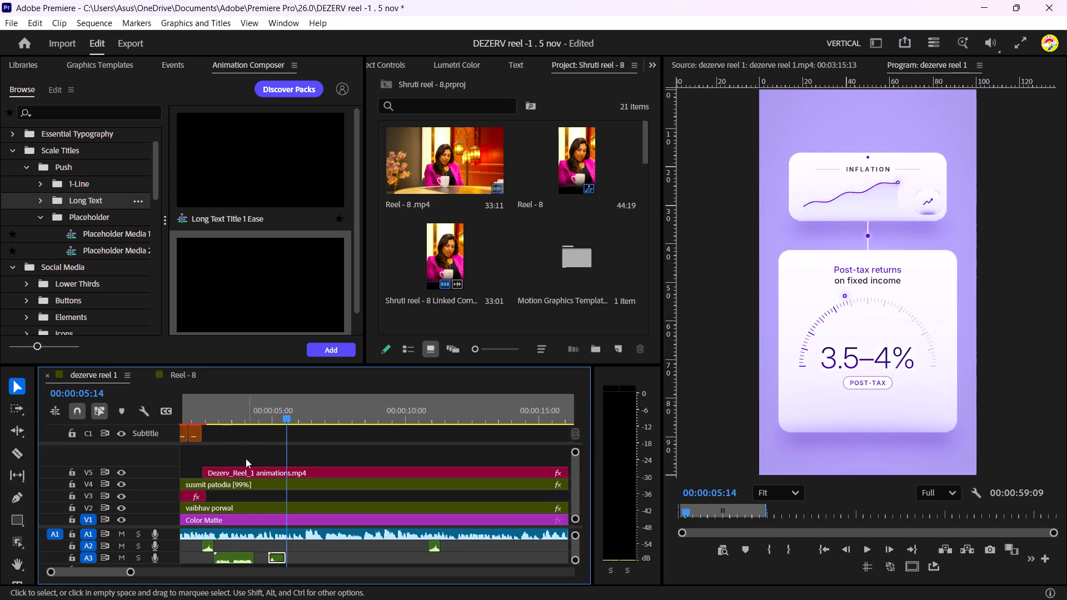
pyautogui.click(244, 412)
pyautogui.press('space')
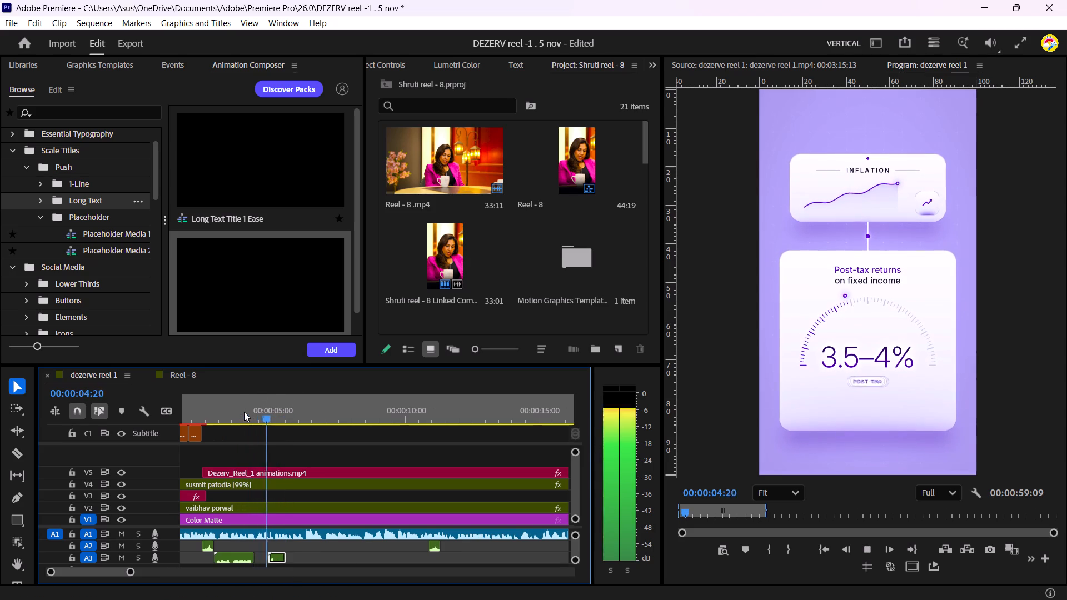
pyautogui.press('space')
pyautogui.moveTo(128, 571); pyautogui.dragTo(113, 576)
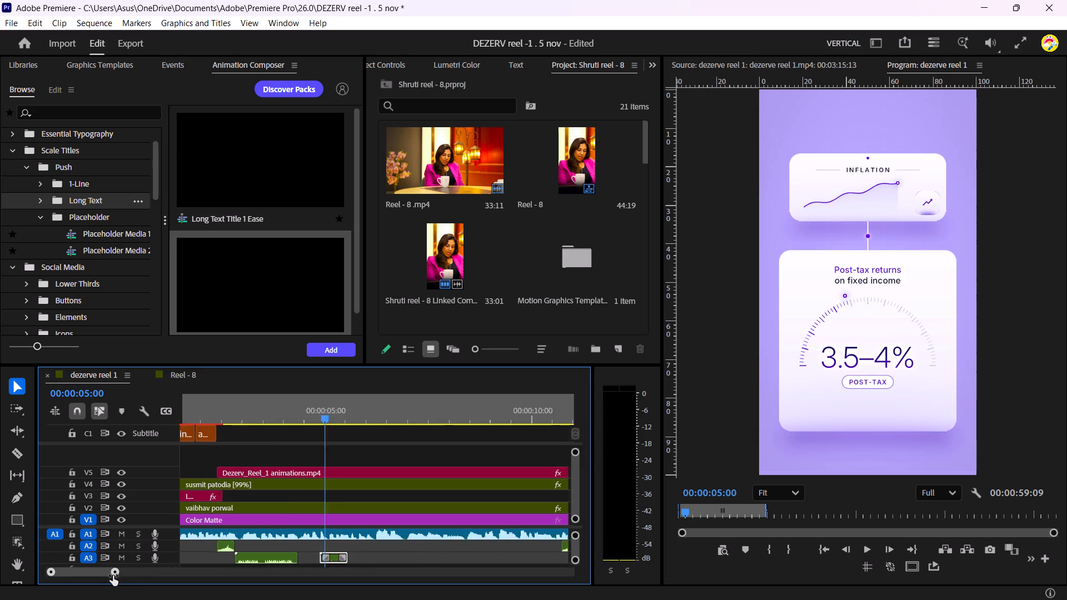
pyautogui.moveTo(113, 576); pyautogui.dragTo(96, 578)
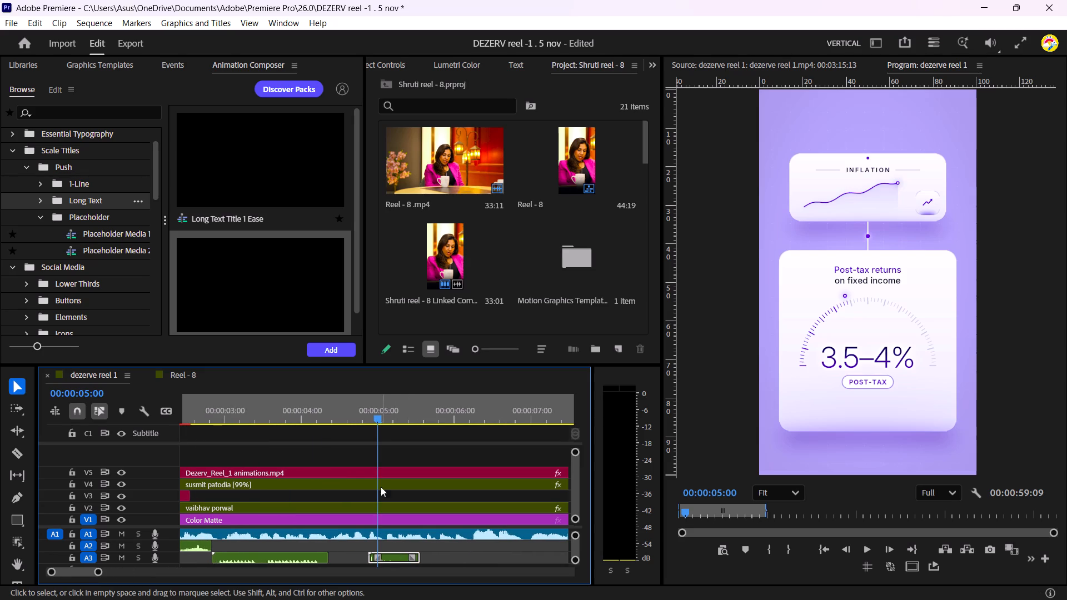
pyautogui.click(356, 402)
pyautogui.press('space')
pyautogui.press('space')
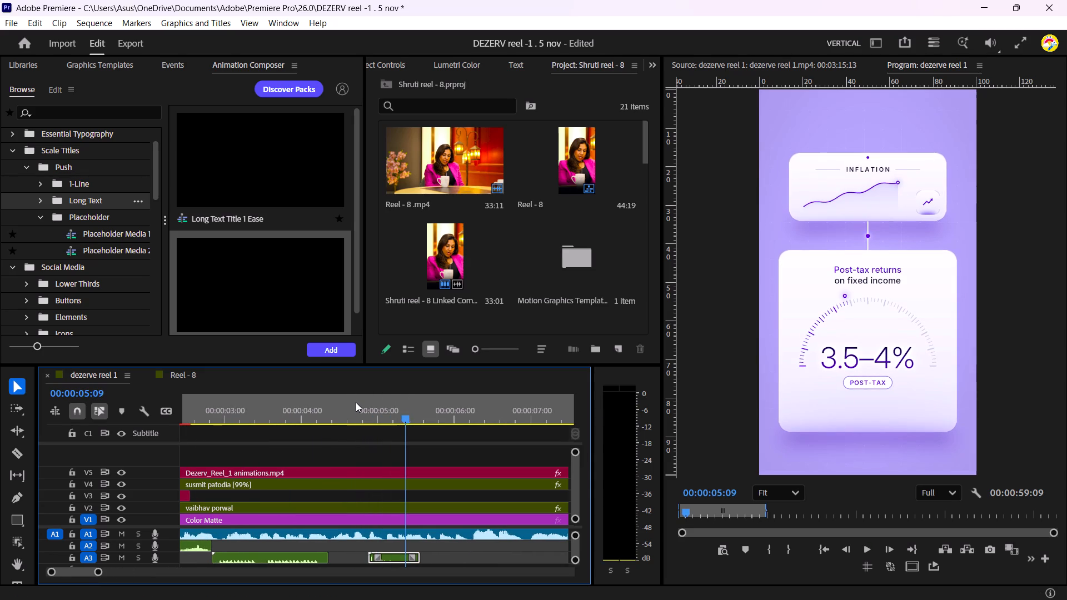
# Lower the selected A3 click effect at about 4.9 seconds to -6.60 dB and audition it with the Post-Tax label.
pyautogui.click(389, 559)
pyautogui.click(396, 68)
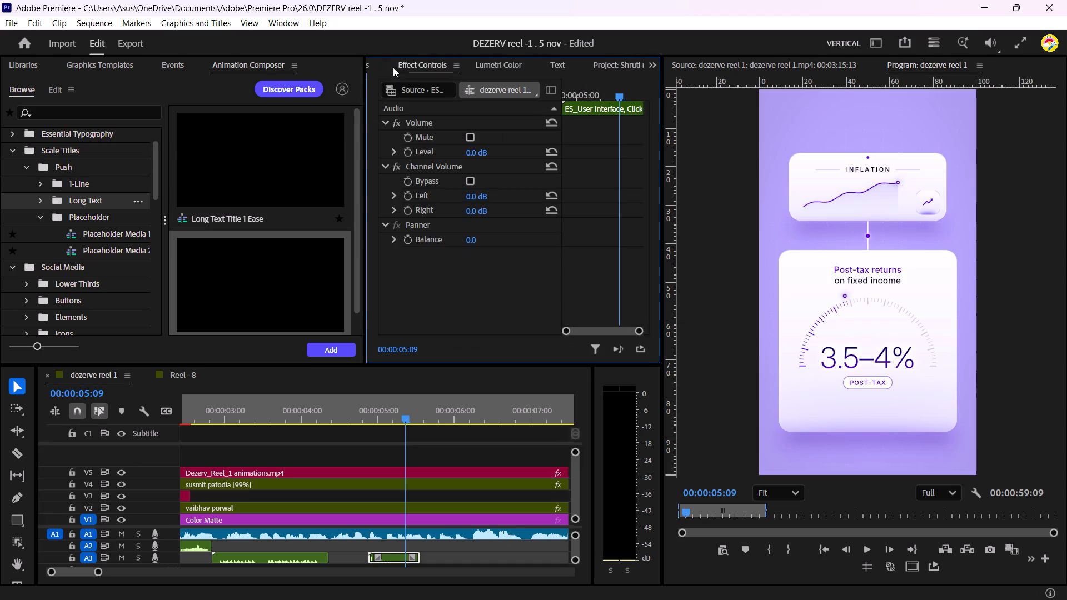
pyautogui.click(387, 72)
pyautogui.click(388, 71)
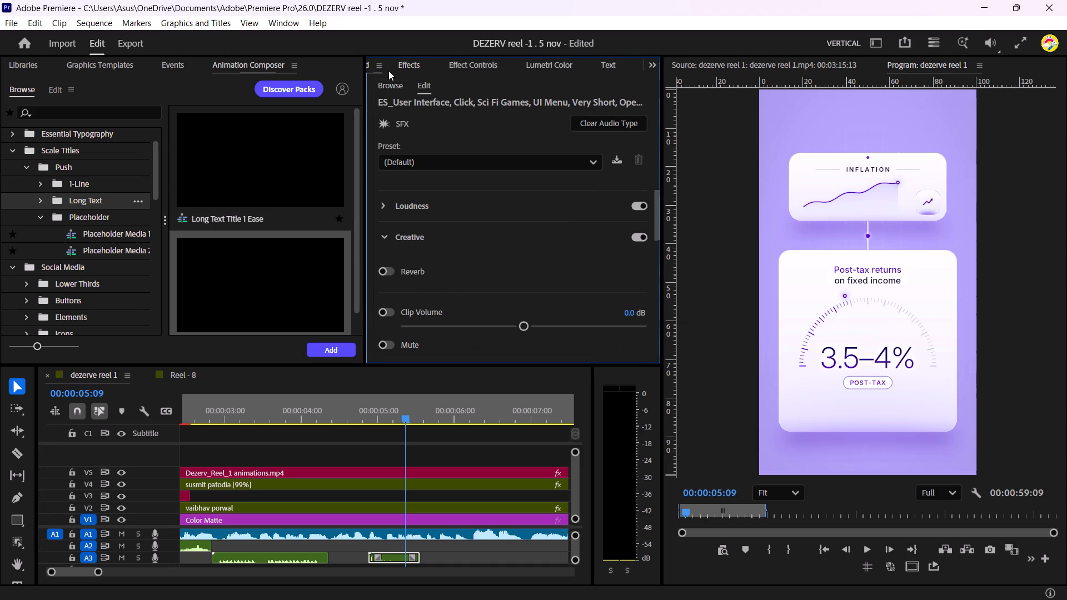
pyautogui.click(396, 73)
pyautogui.click(382, 67)
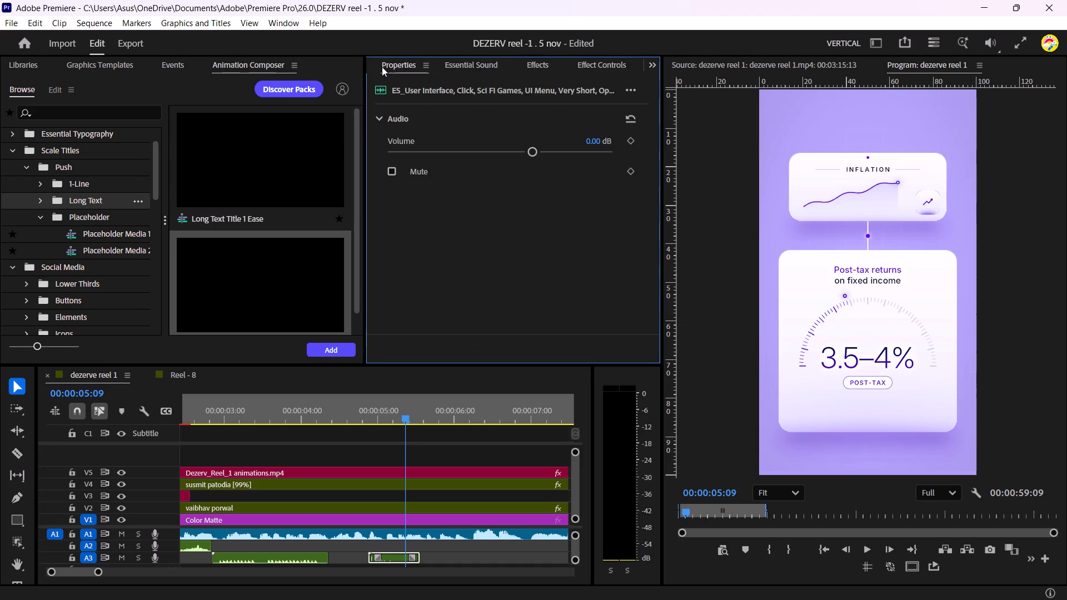
pyautogui.moveTo(590, 145); pyautogui.dragTo(576, 150)
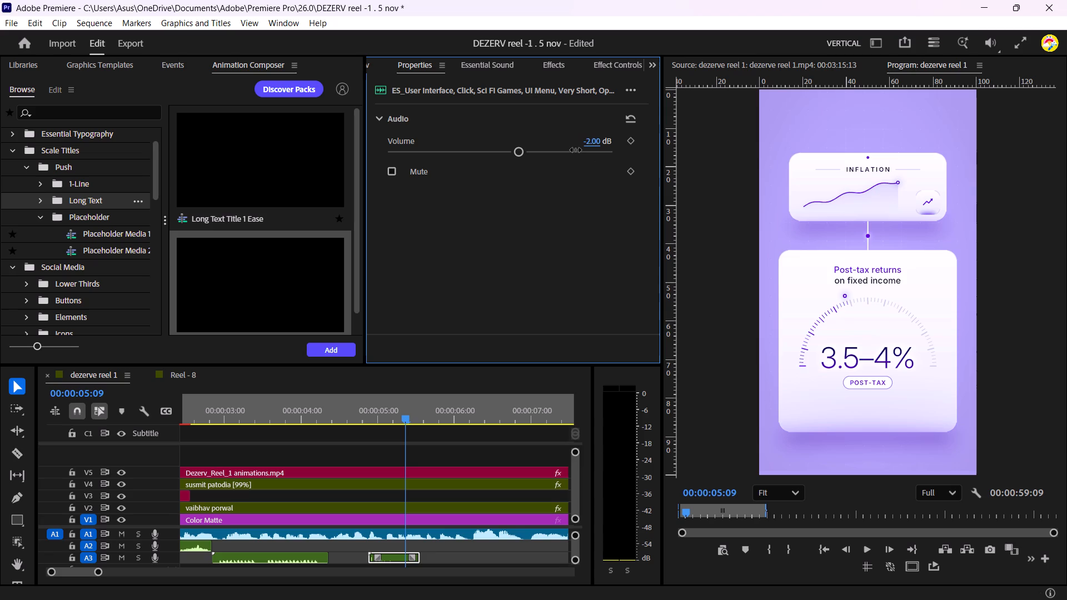
pyautogui.moveTo(576, 150); pyautogui.dragTo(559, 159)
pyautogui.moveTo(559, 159); pyautogui.dragTo(557, 160)
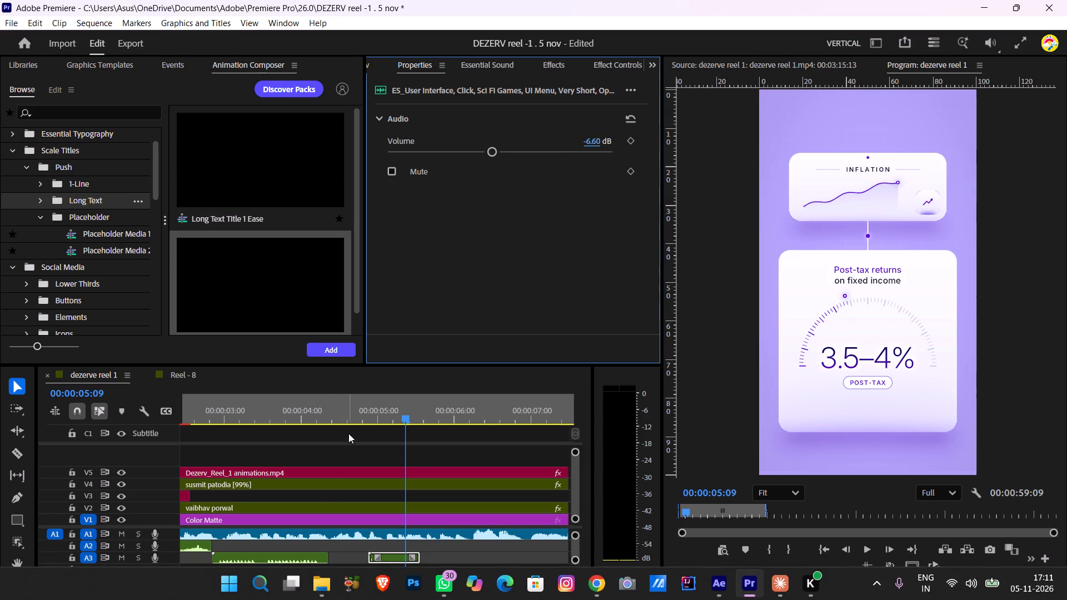
pyautogui.click(361, 415)
pyautogui.press('space')
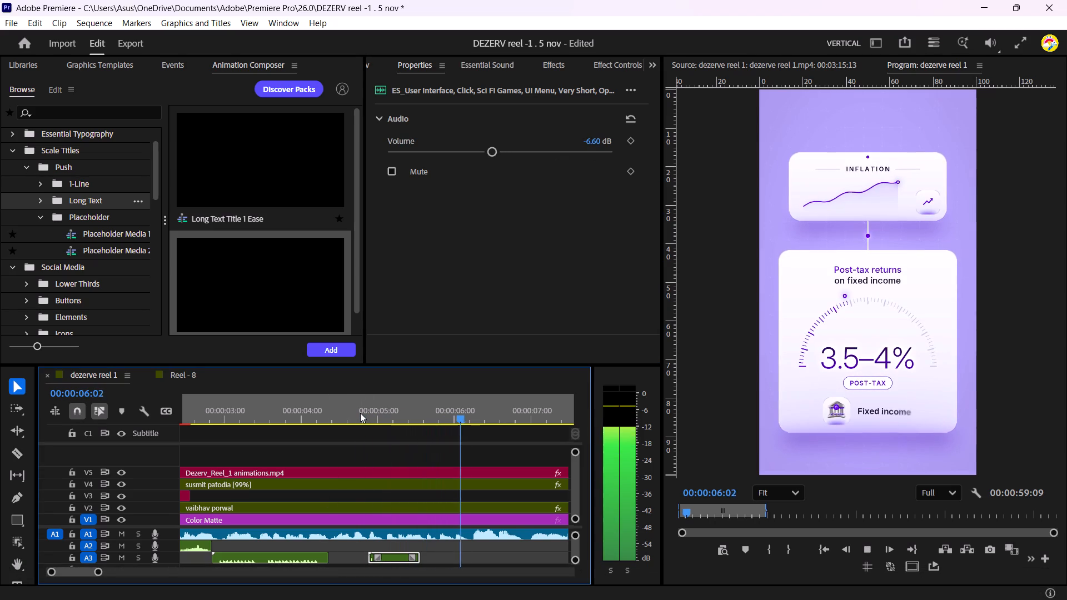
pyautogui.press('space')
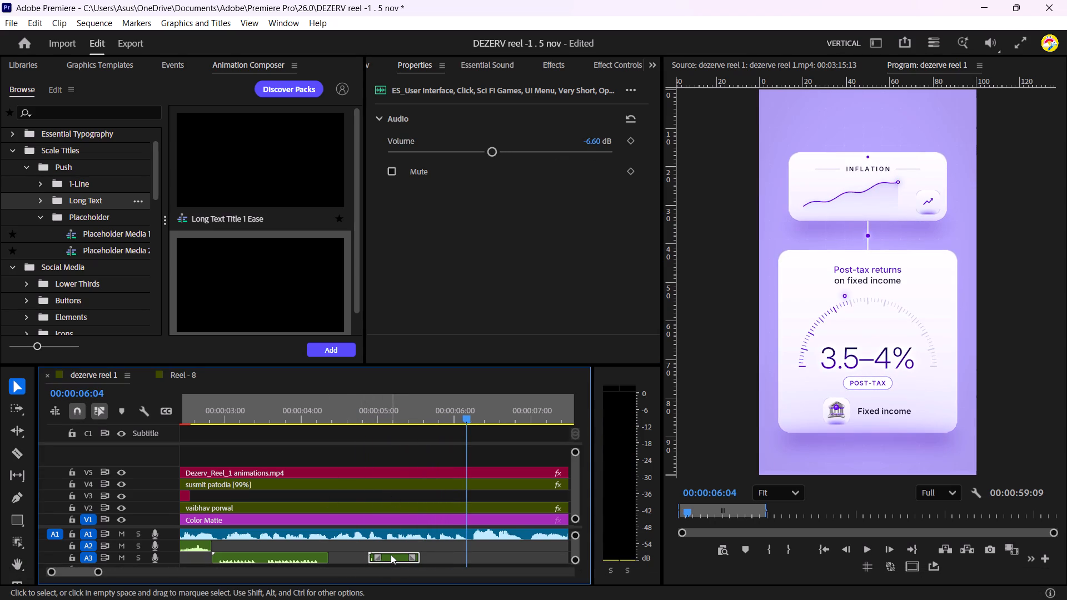
# Duplicate the click effect along A3 to start at about 5.8 seconds and audition it with the Fixed income label.
pyautogui.keyDown('alt'); pyautogui.moveTo(390, 554); pyautogui.dragTo(463, 559); pyautogui.keyUp('alt')
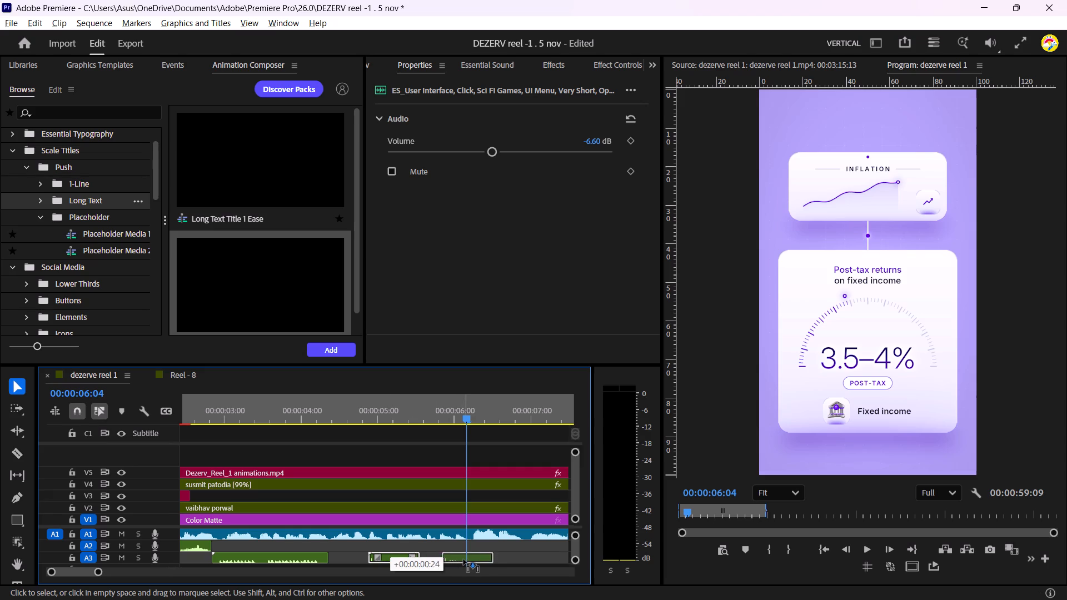
pyautogui.keyDown('alt'); pyautogui.moveTo(463, 559); pyautogui.dragTo(475, 558); pyautogui.keyUp('alt')
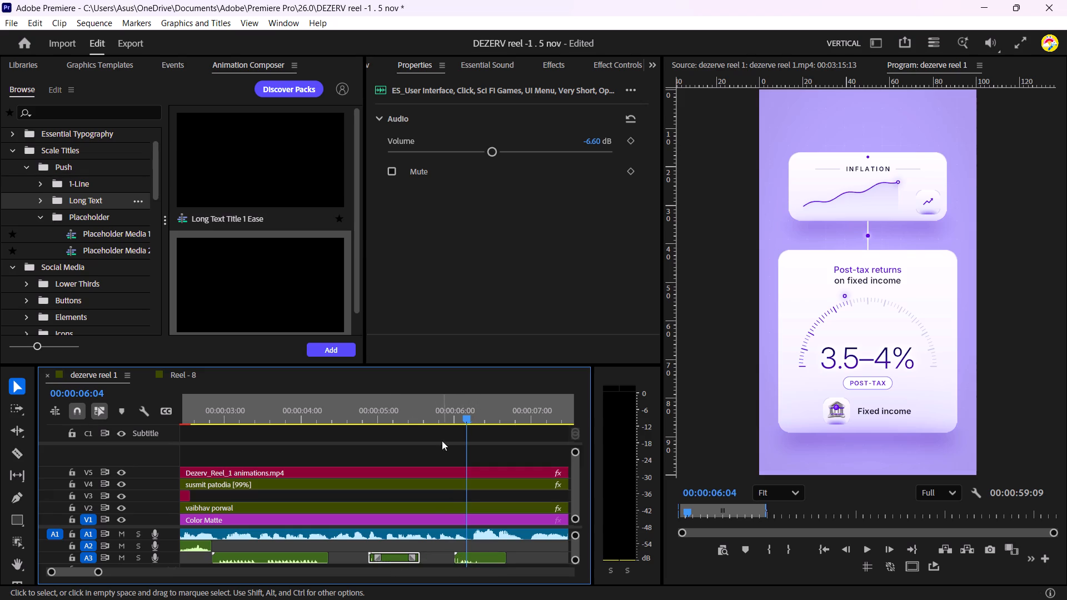
pyautogui.click(432, 417)
pyautogui.press('space')
pyautogui.press('space')
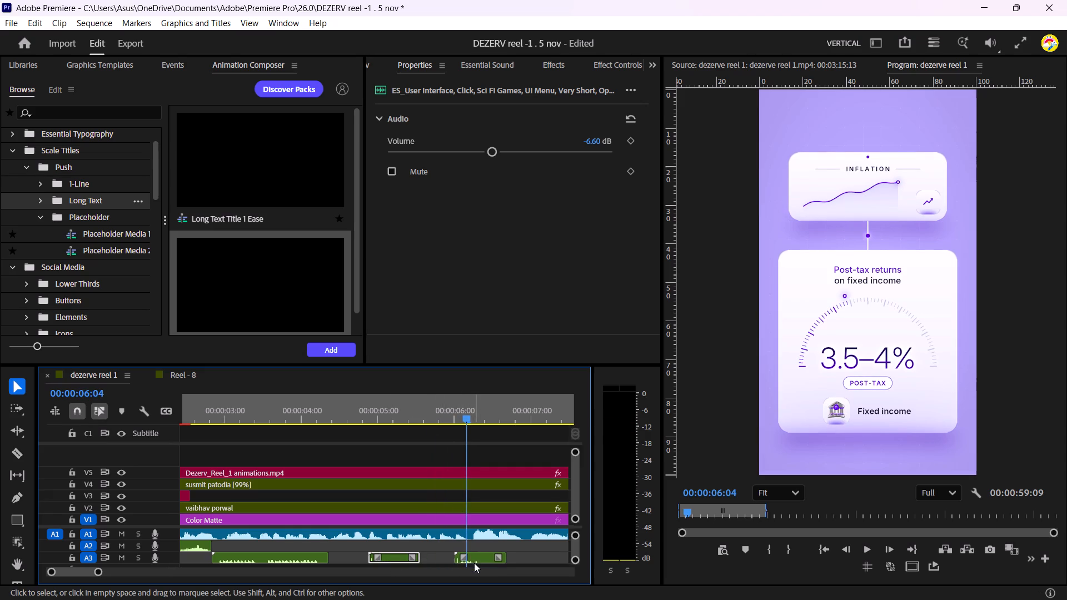
pyautogui.moveTo(476, 557); pyautogui.dragTo(461, 560)
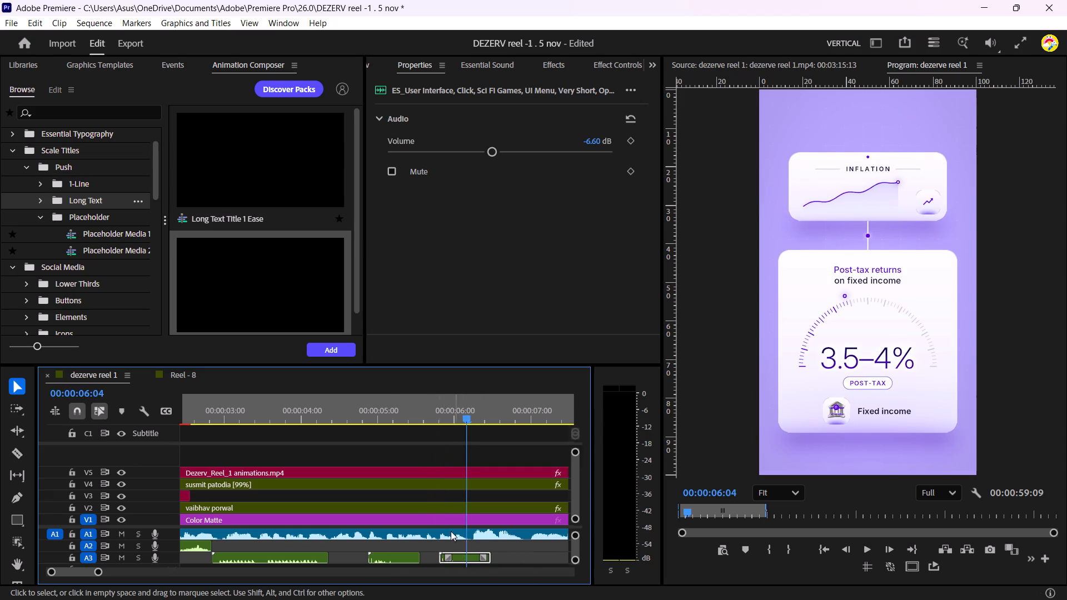
pyautogui.click(396, 414)
pyautogui.press('space')
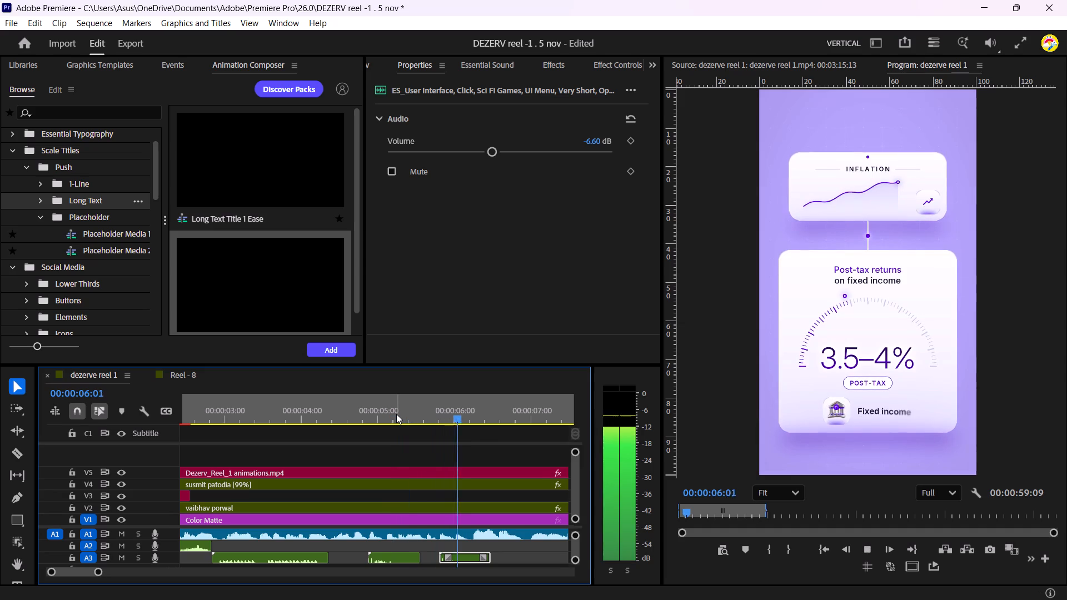
pyautogui.press('space')
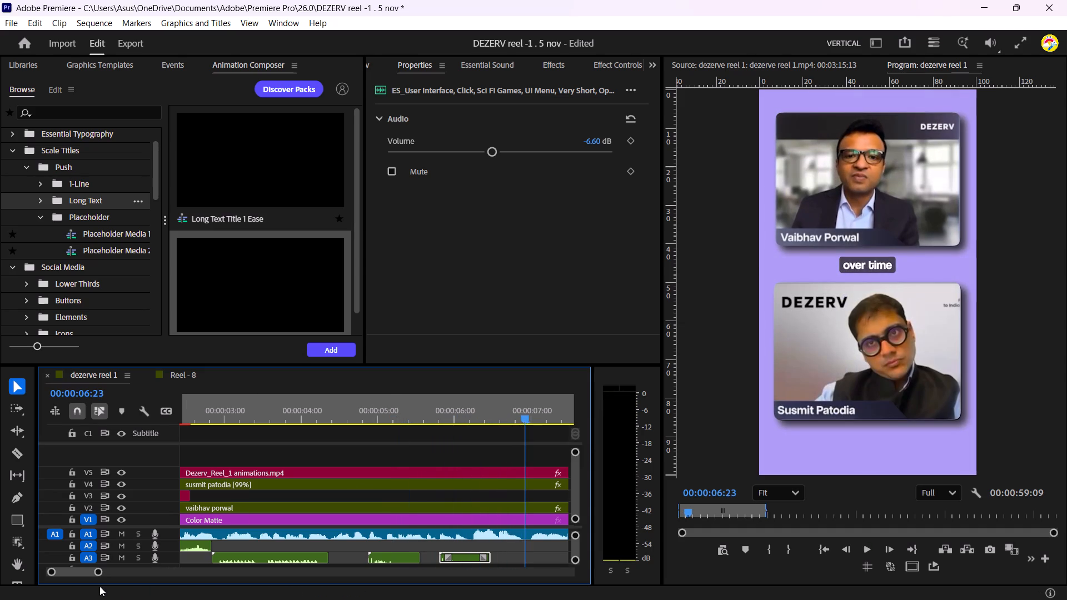
# Copy the A3 click effect at about 5.8 seconds and review the ₹100 value card animation up to about 13 seconds.
pyautogui.moveTo(100, 575); pyautogui.dragTo(124, 579)
pyautogui.press('space')
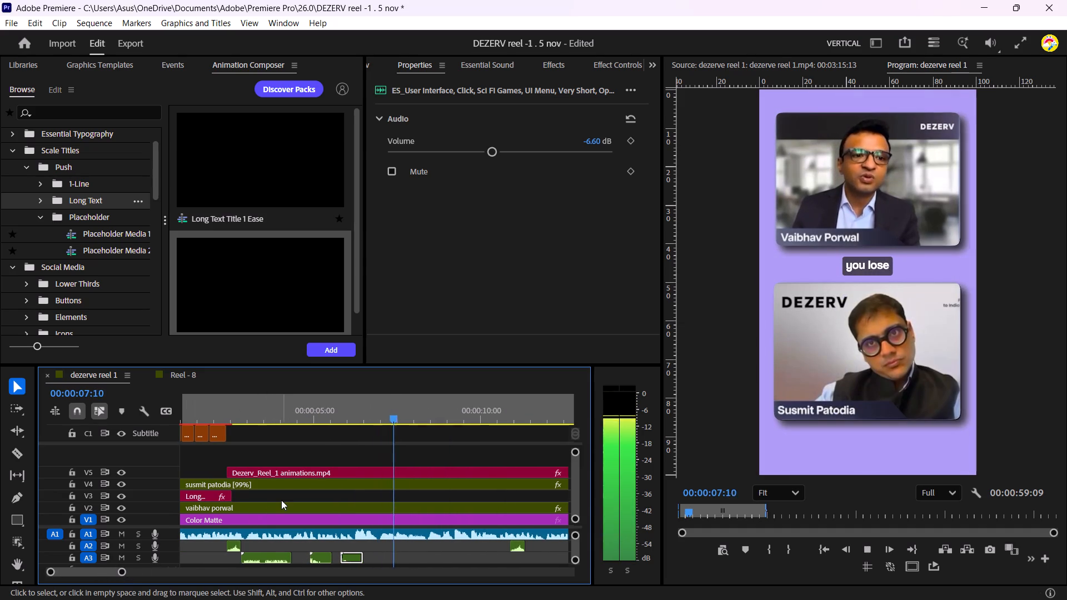
pyautogui.scroll(-3, 282, 499)
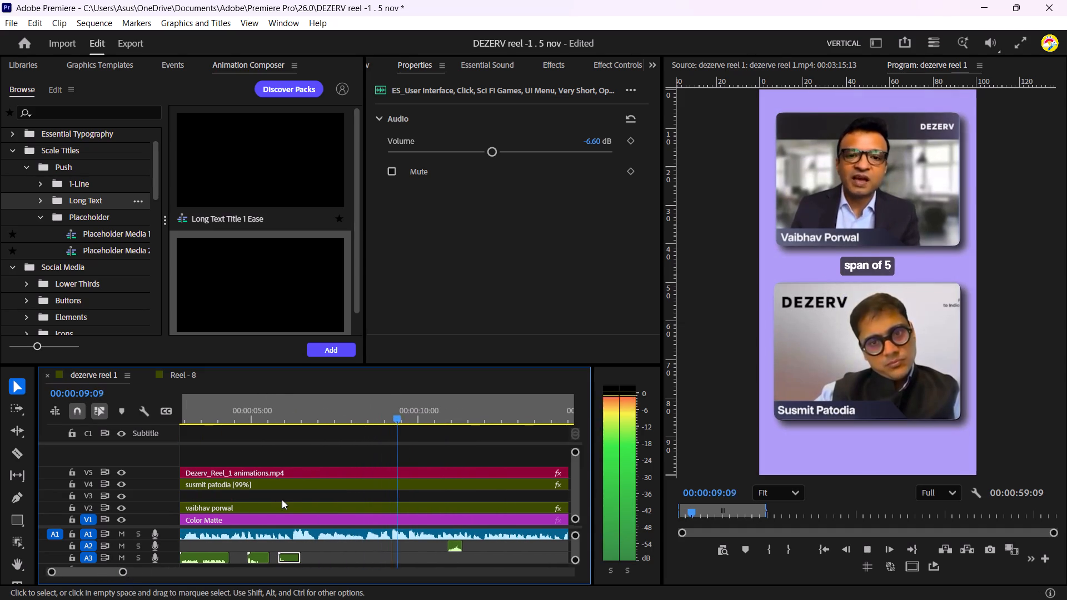
pyautogui.press('space')
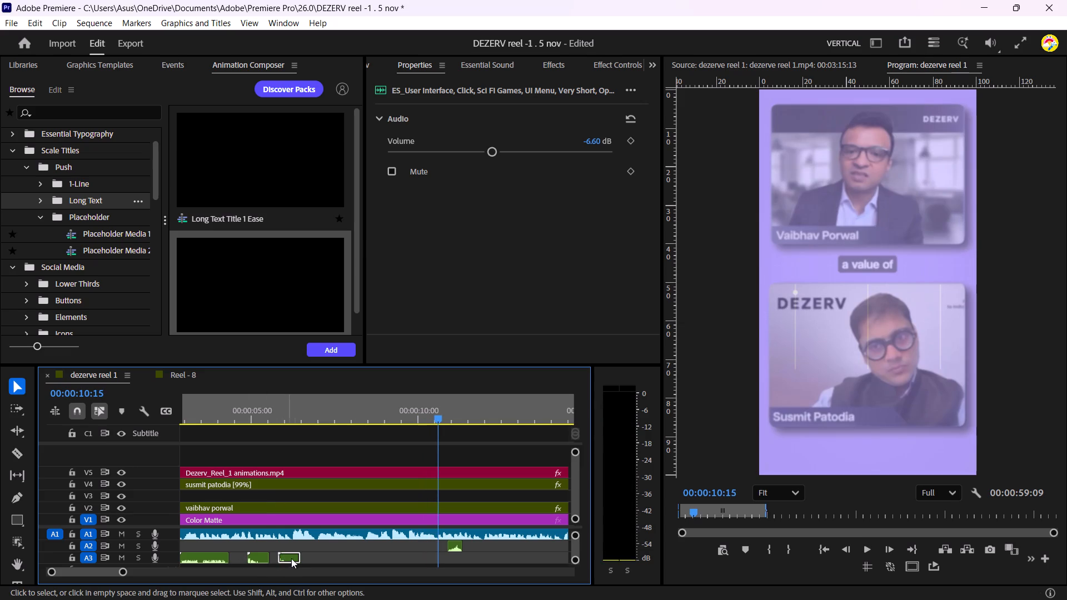
pyautogui.hotkey('ctrl', 'c')
pyautogui.press('space')
pyautogui.scroll(-2, 296, 549)
pyautogui.press('space')
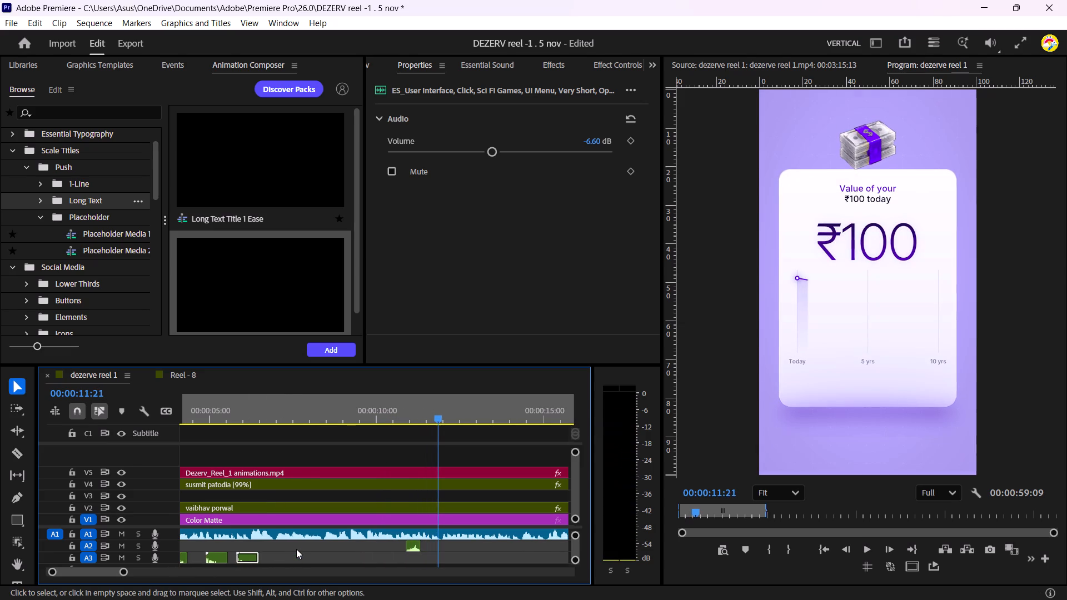
pyautogui.press('space')
pyautogui.press('space')
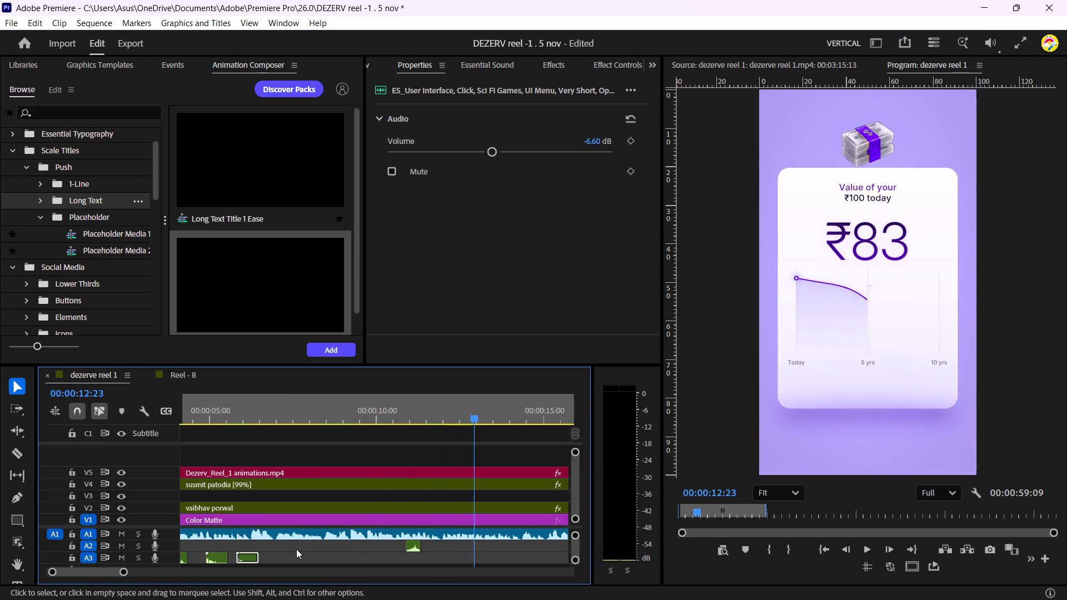
pyautogui.press('space')
pyautogui.press('space')
pyautogui.scroll(4, 297, 549)
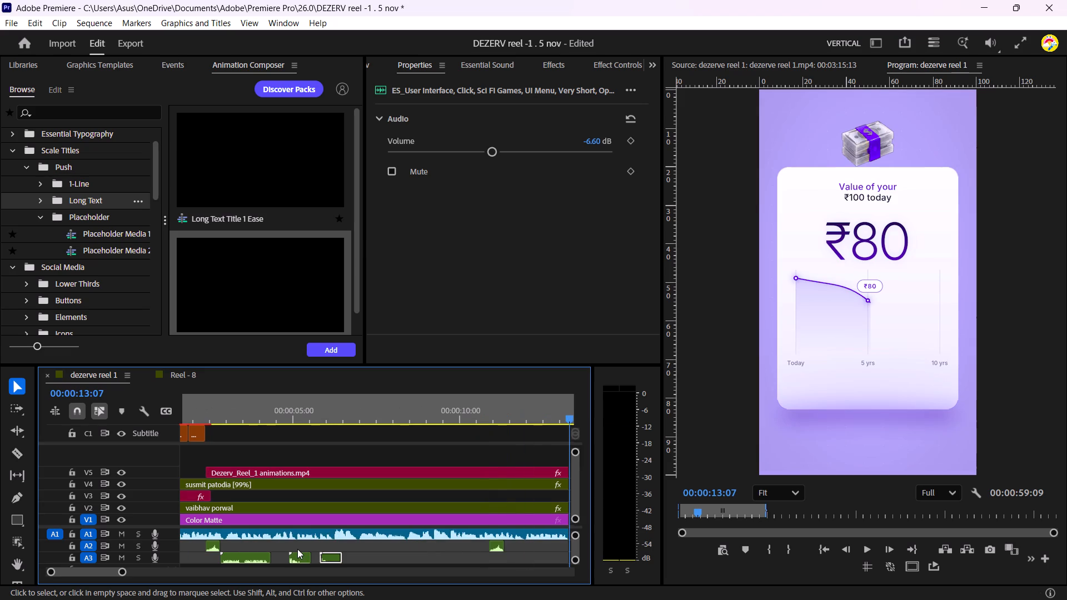
# Lower the A3 digital text effect at about 3 seconds to -8.60 dB and audition it with the percentage counter animation.
pyautogui.click(227, 414)
pyautogui.press('space')
pyautogui.press('space')
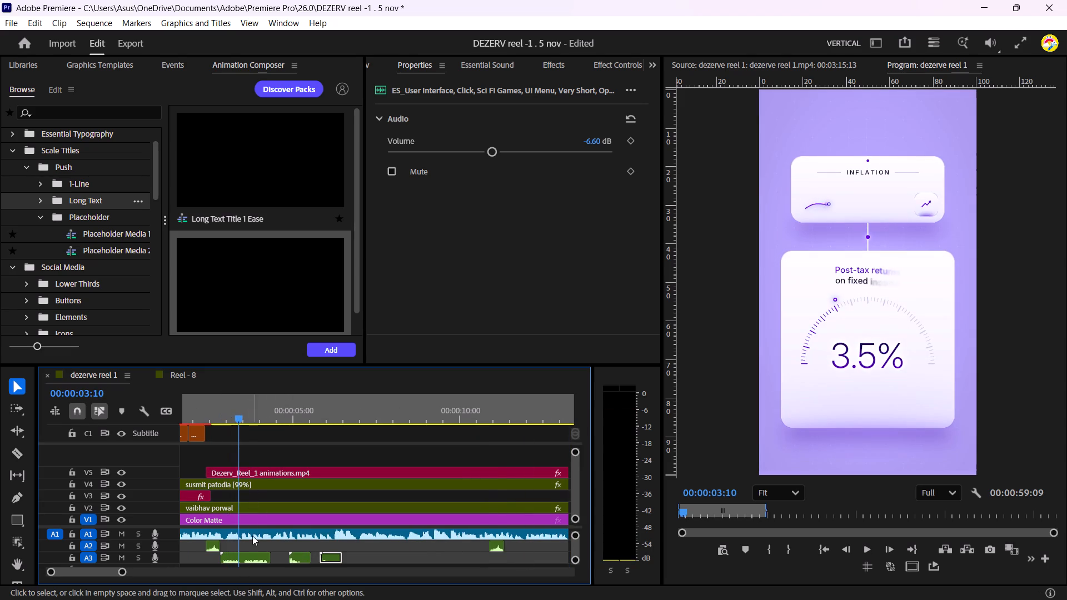
pyautogui.click(251, 561)
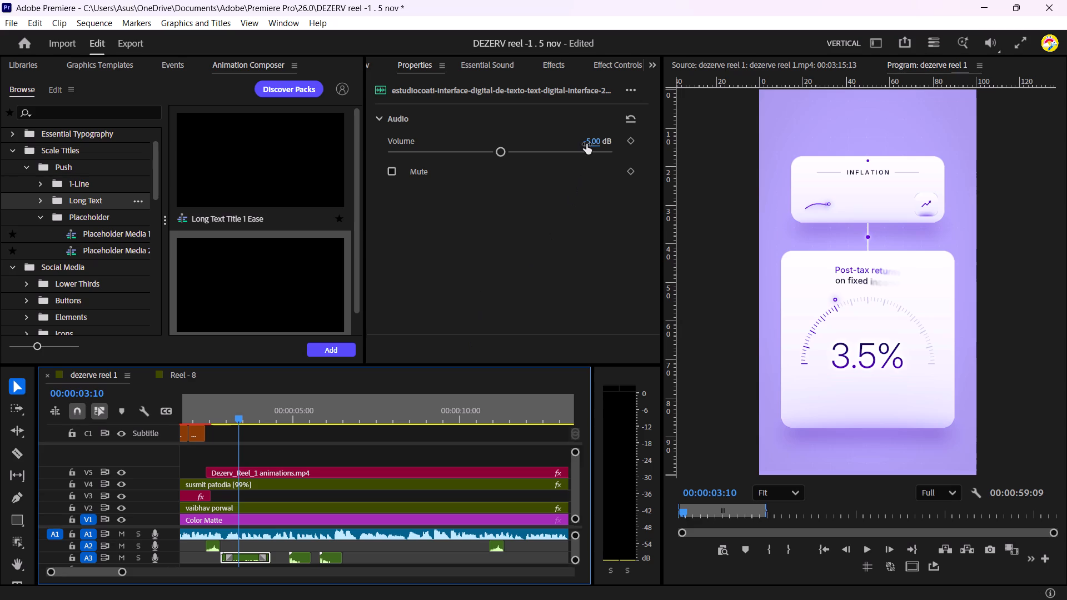
pyautogui.moveTo(586, 143); pyautogui.dragTo(566, 150)
pyautogui.click(225, 417)
pyautogui.press('space')
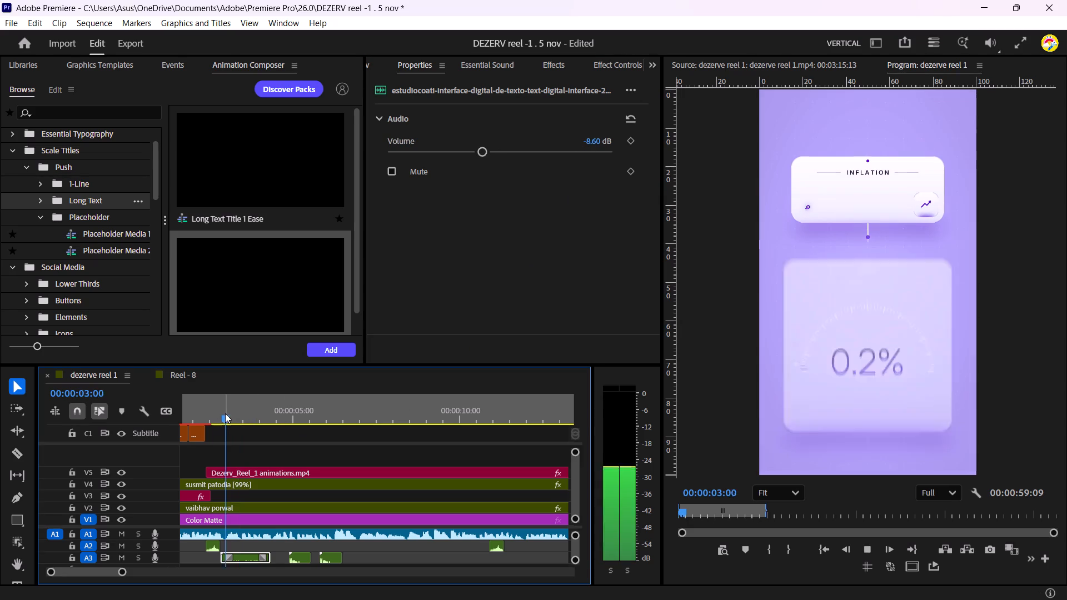
pyautogui.press('space')
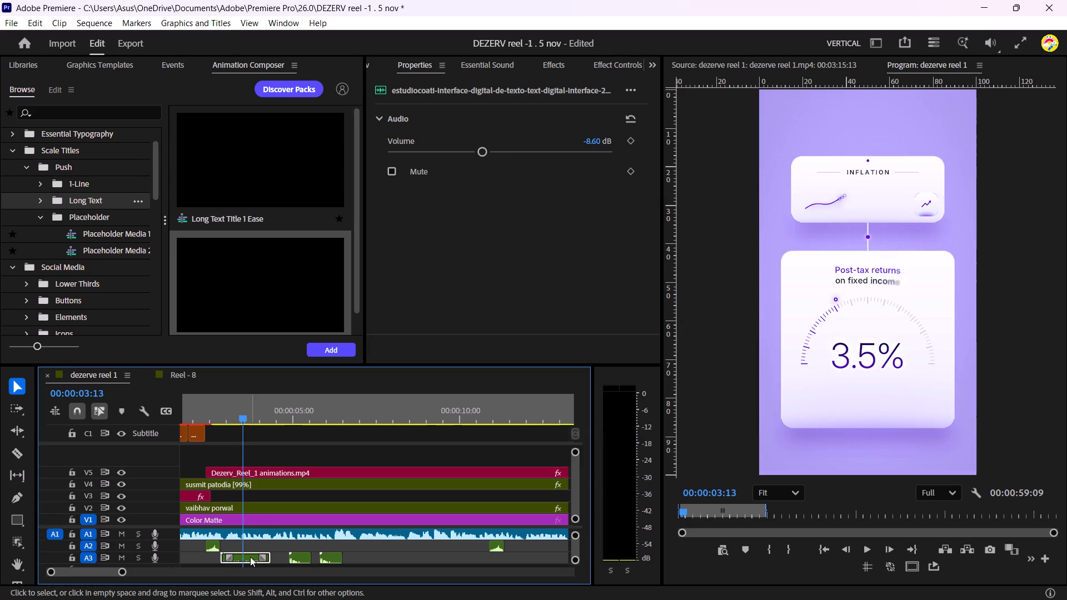
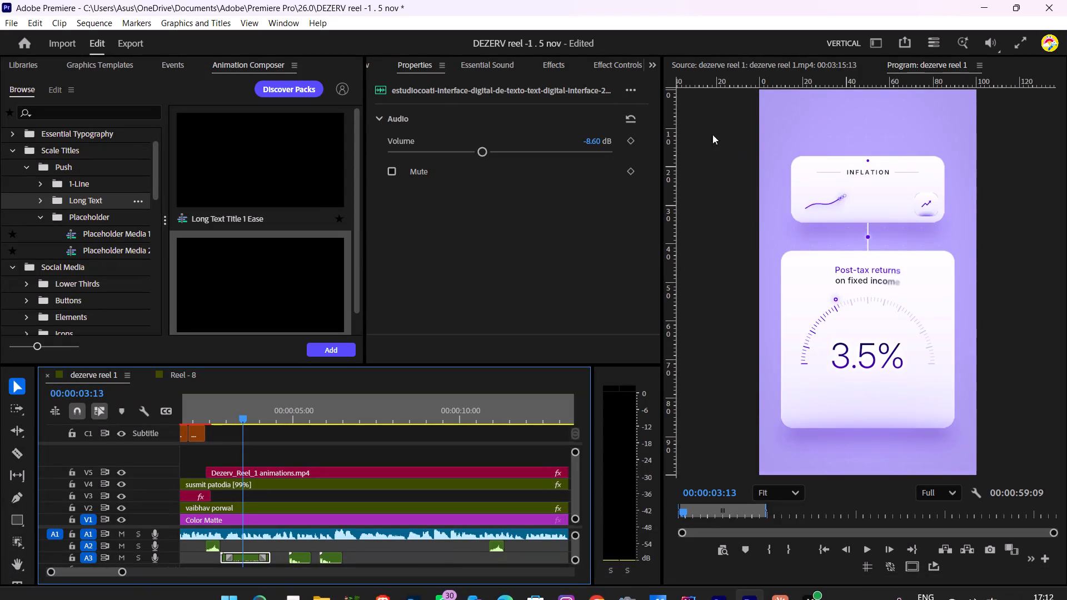
# Find the original dezerve reel 1.mp4 clip in the project media and open it for viewing in the source monitor.
pyautogui.click(372, 72)
pyautogui.scroll(-5, 609, 240)
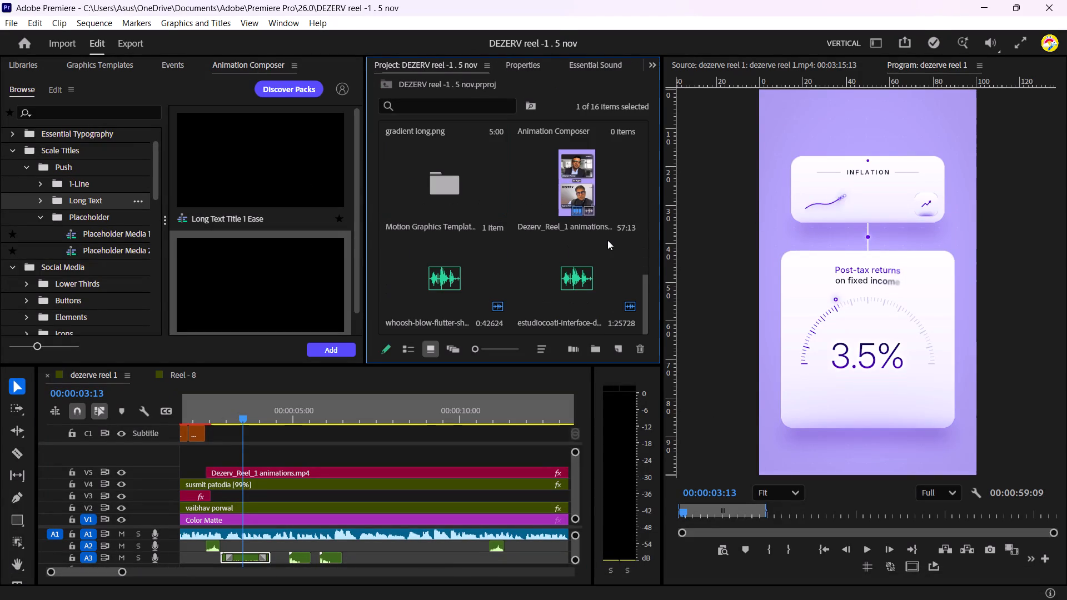
pyautogui.scroll(-4, 607, 240)
pyautogui.scroll(2, 607, 239)
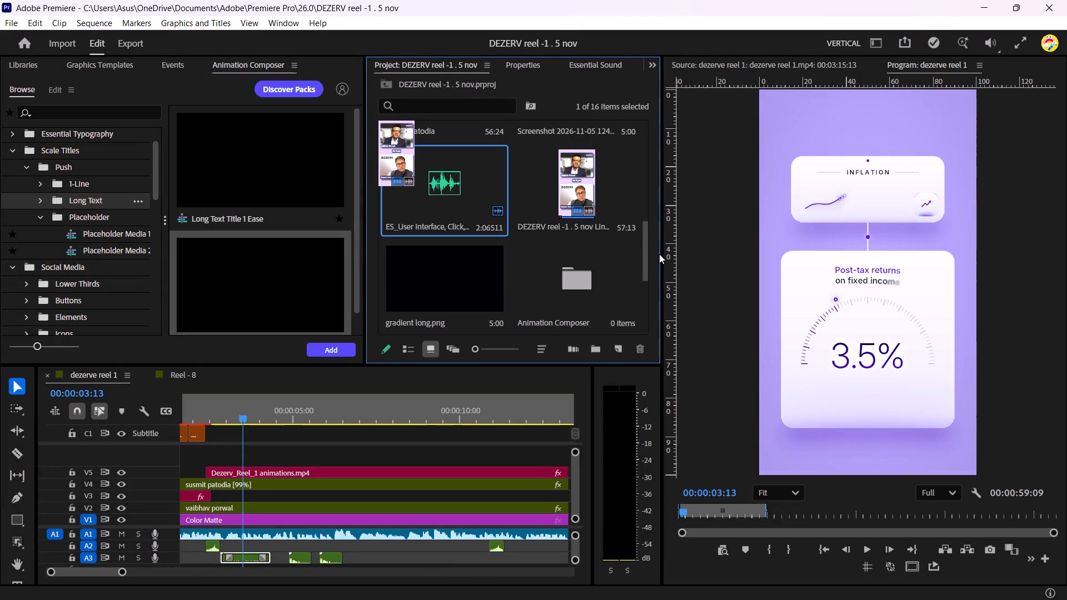
pyautogui.moveTo(649, 259); pyautogui.dragTo(644, 274)
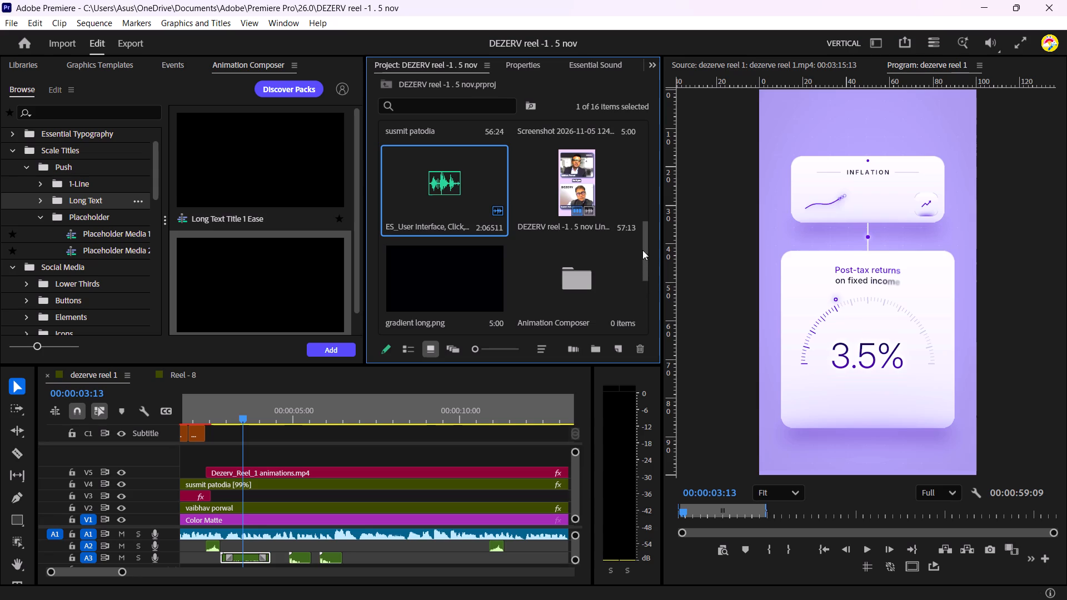
pyautogui.moveTo(644, 249); pyautogui.dragTo(648, 163)
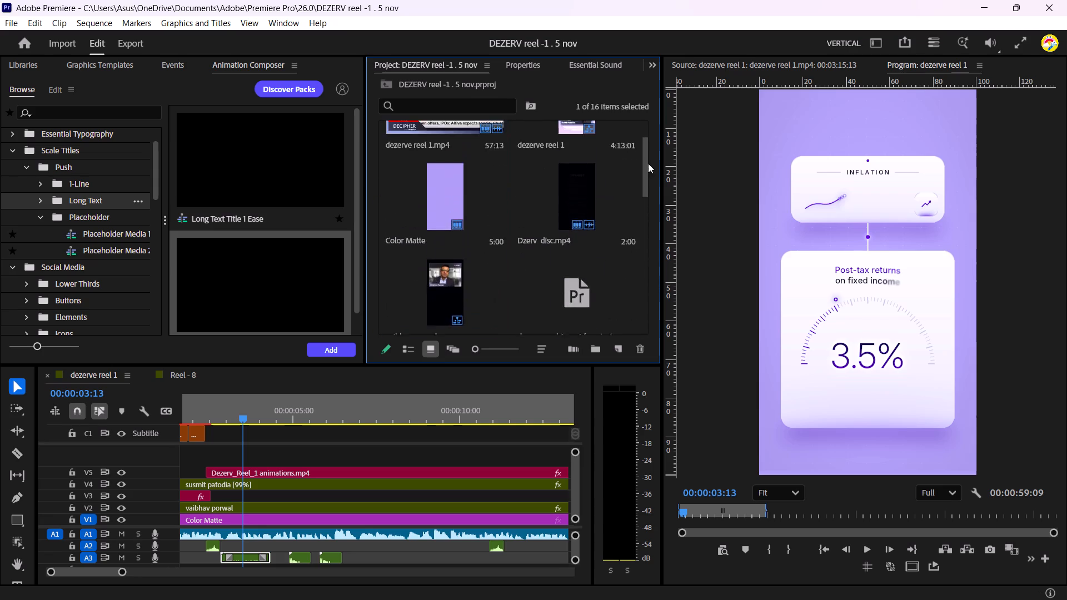
pyautogui.moveTo(648, 163); pyautogui.dragTo(649, 138)
pyautogui.click(481, 153)
pyautogui.click(476, 152)
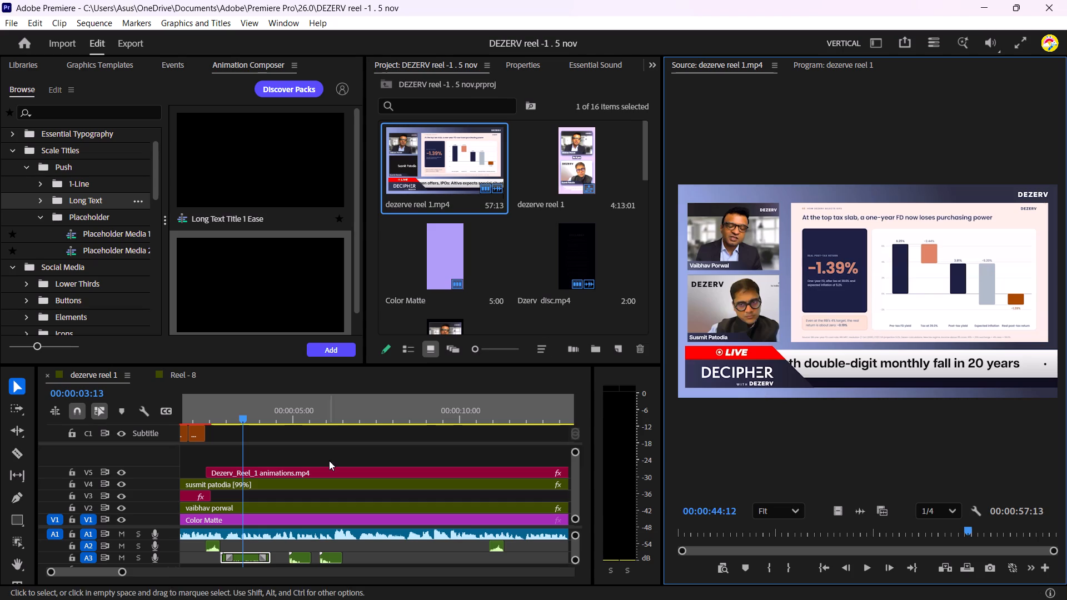
# Move the dezerve reel 1 sequence playhead to 00:00:05:12.
pyautogui.click(311, 410)
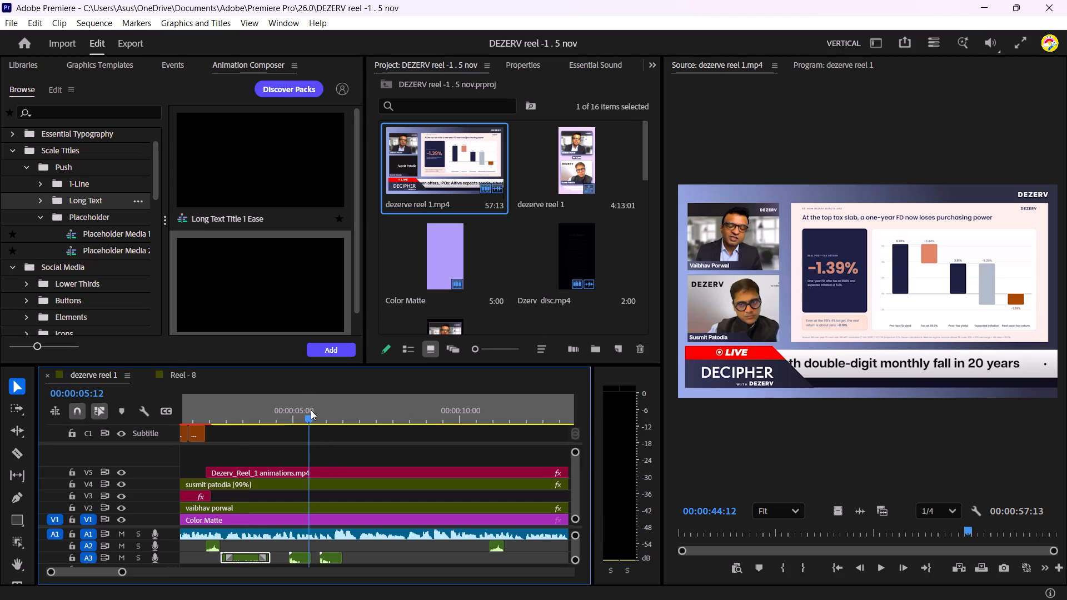
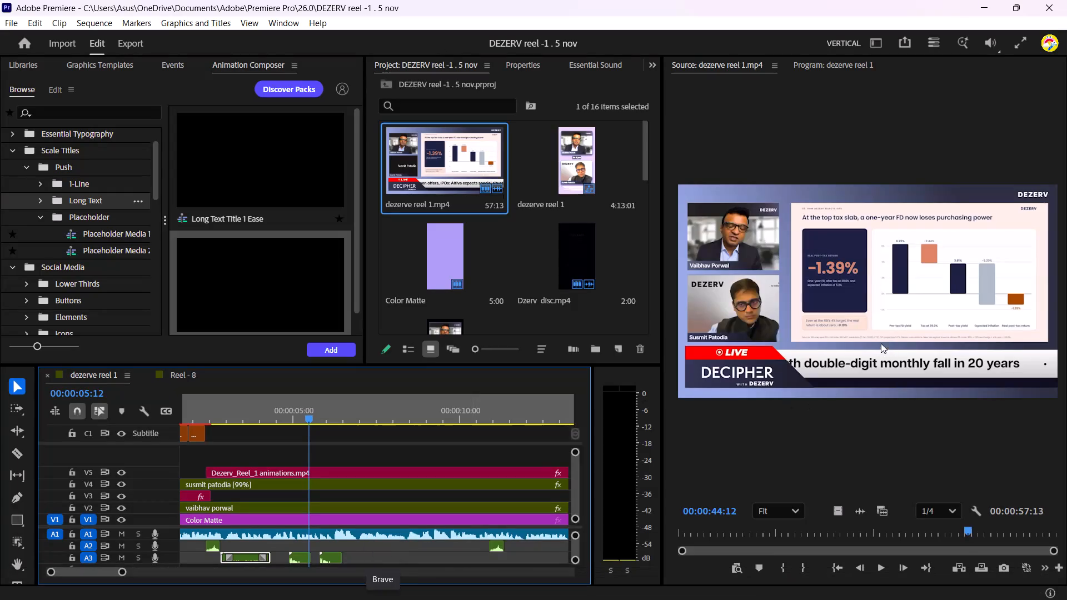
# Examine the top tax slab bar chart up close in the source clip at 00:00:44:12, ending with the whole frame fitted.
pyautogui.scroll(5, 898, 307)
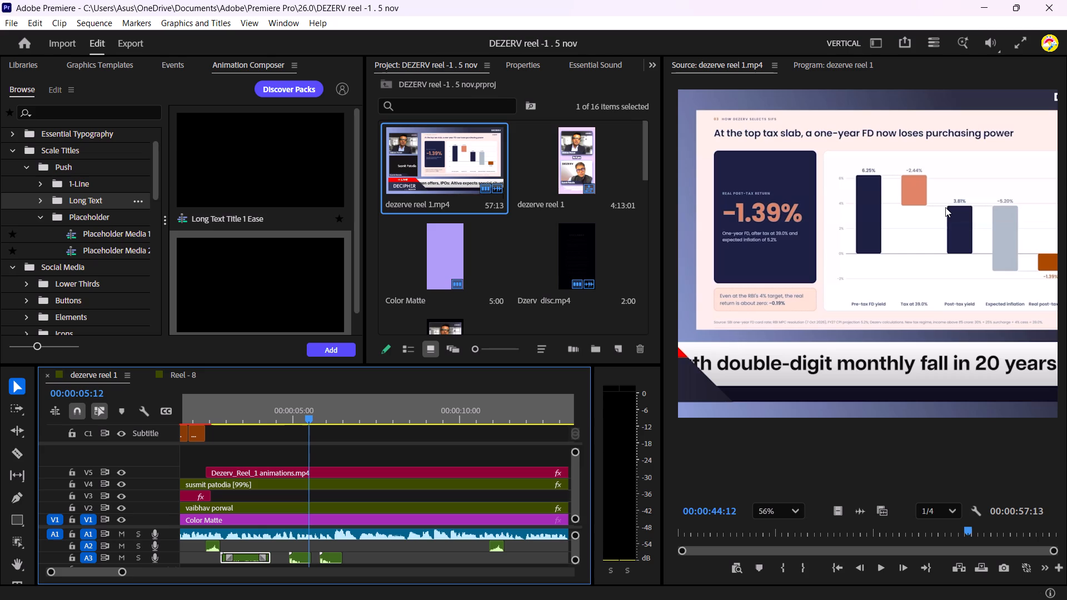
pyautogui.scroll(1, 966, 220)
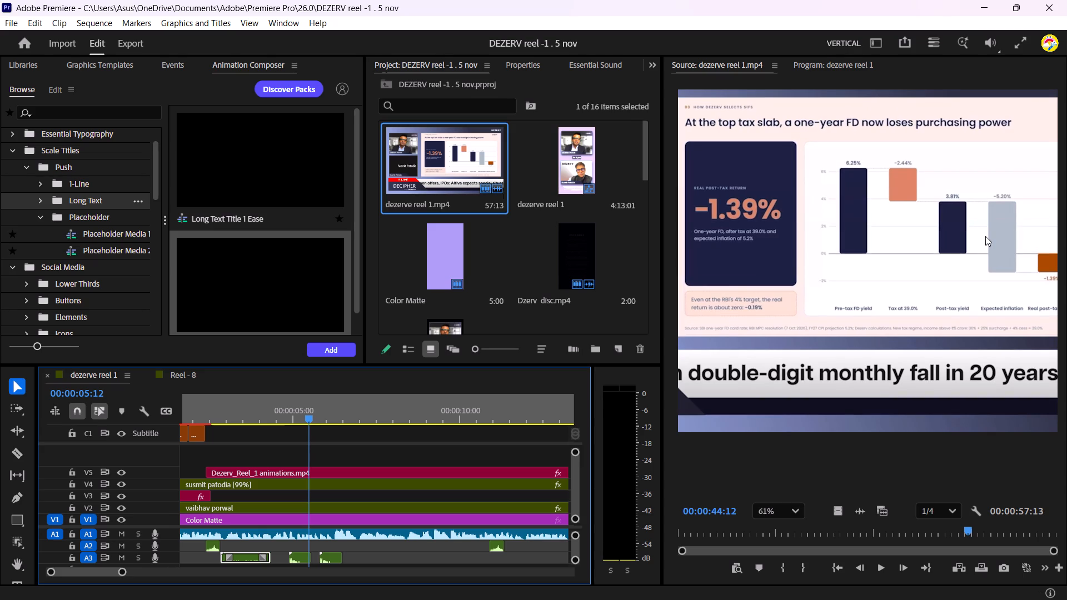
pyautogui.scroll(1, 985, 236)
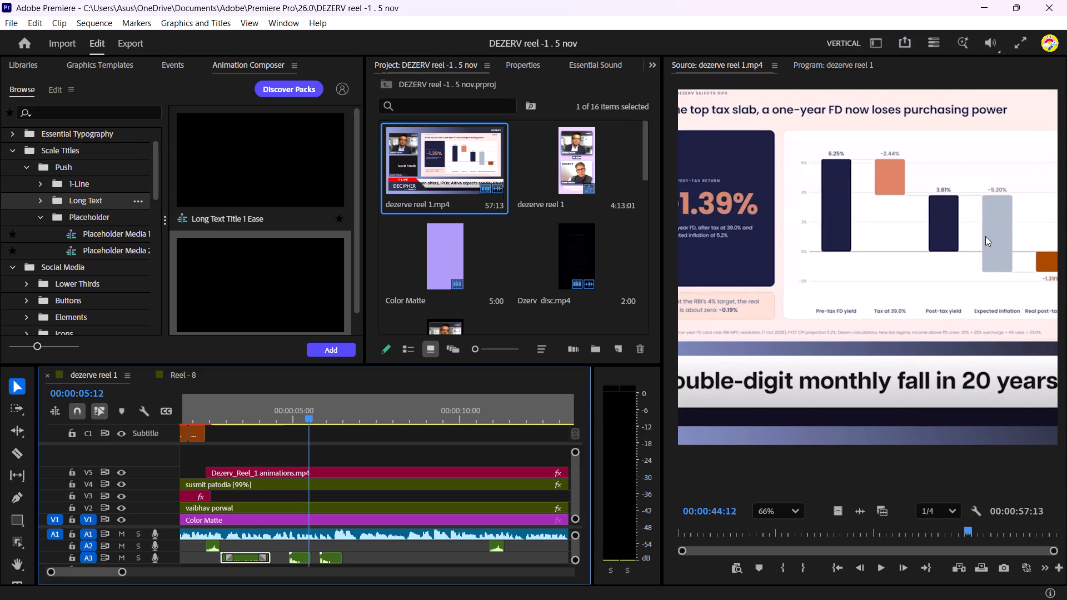
pyautogui.scroll(1, 985, 236)
pyautogui.scroll(-4, 983, 236)
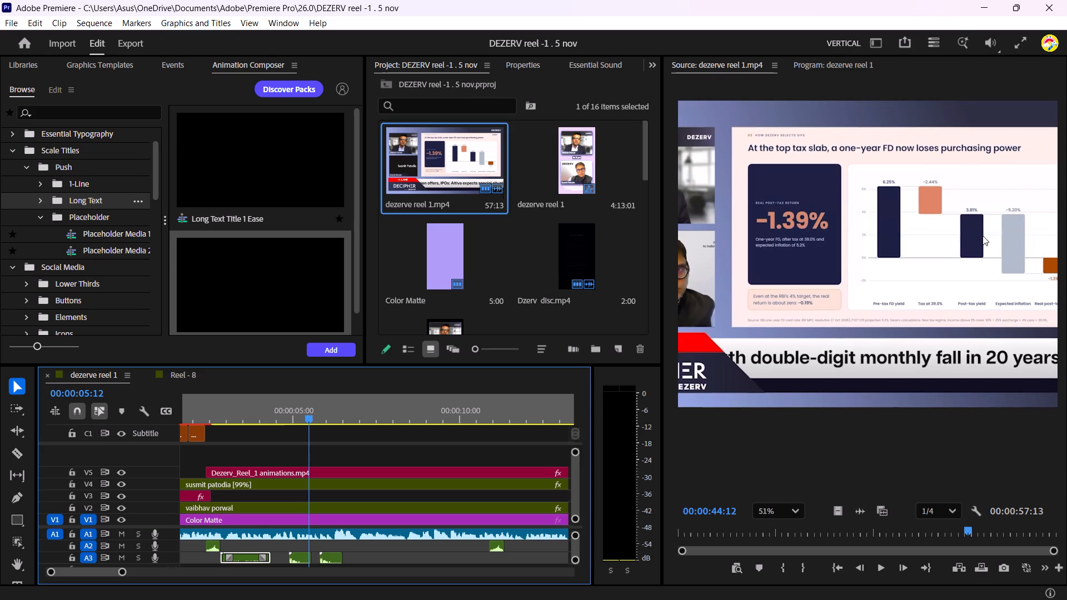
pyautogui.scroll(-2, 983, 236)
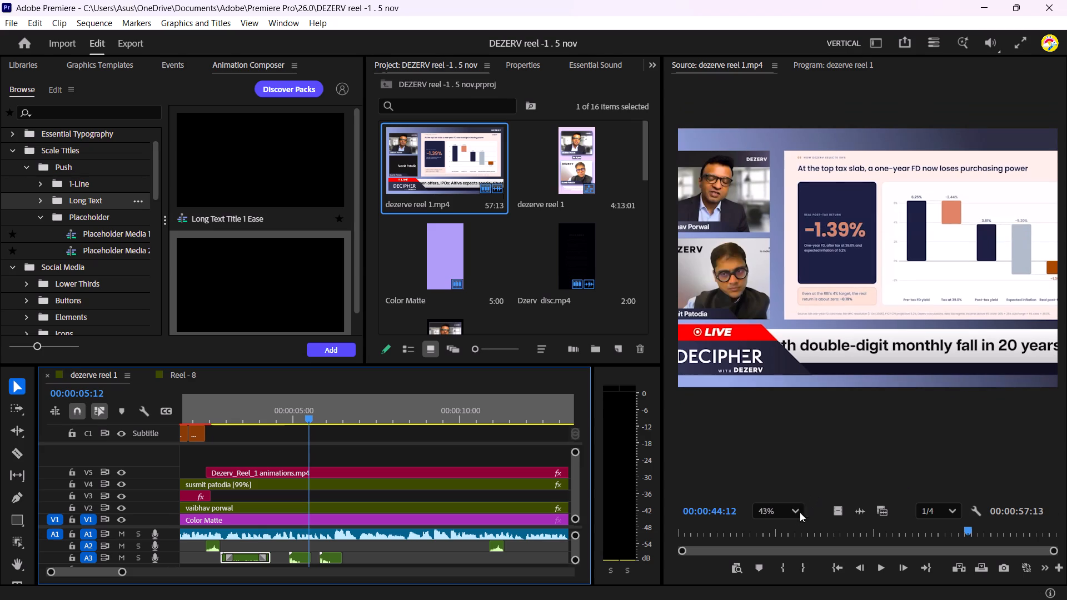
pyautogui.click(795, 513)
pyautogui.click(787, 314)
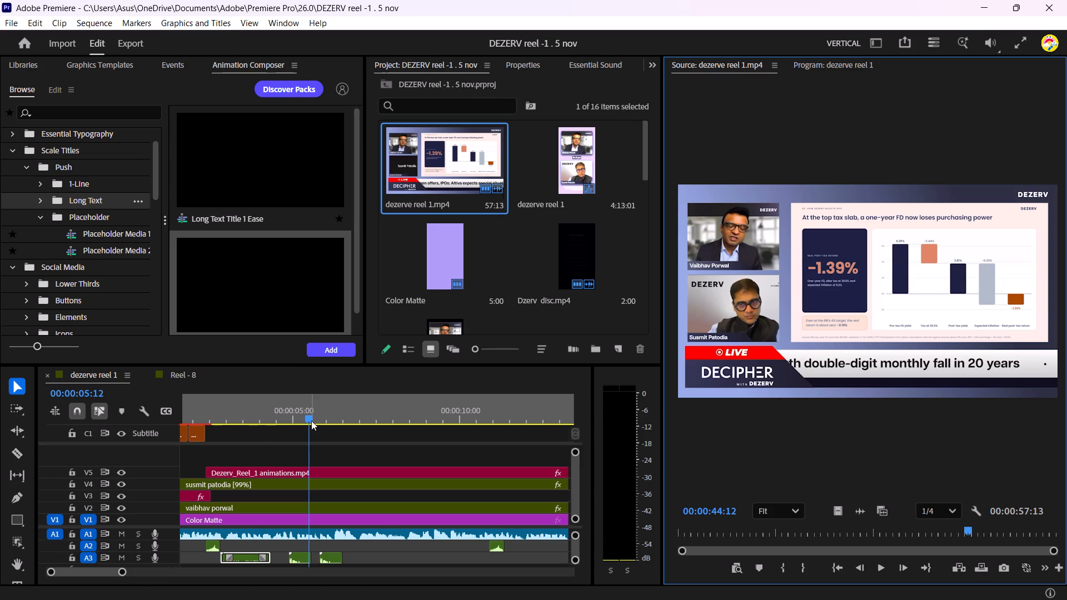
# Scrub the dezerve reel 1 sequence from 00:00:05:12 to about 00:00:50:19 to review its animations and speaker sections.
pyautogui.moveTo(312, 419); pyautogui.dragTo(411, 428)
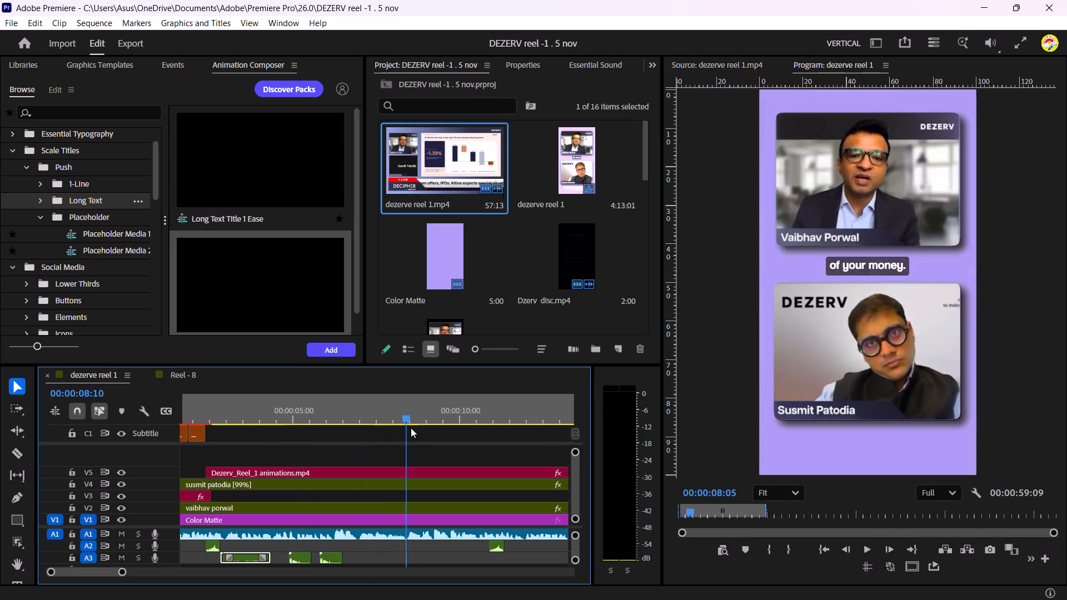
pyautogui.moveTo(411, 428); pyautogui.dragTo(482, 420)
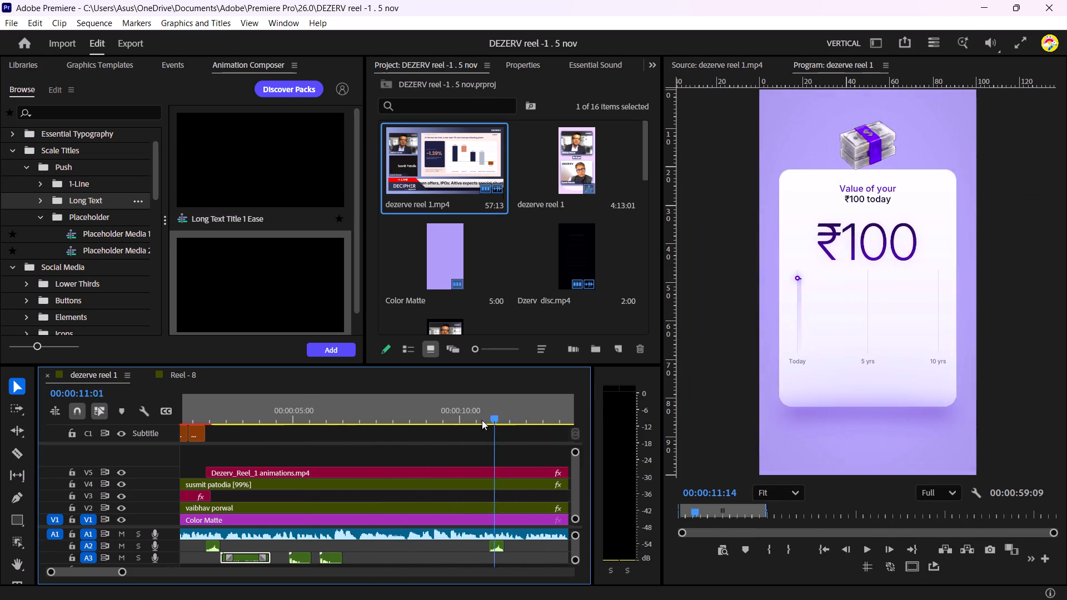
pyautogui.moveTo(482, 420); pyautogui.dragTo(570, 401)
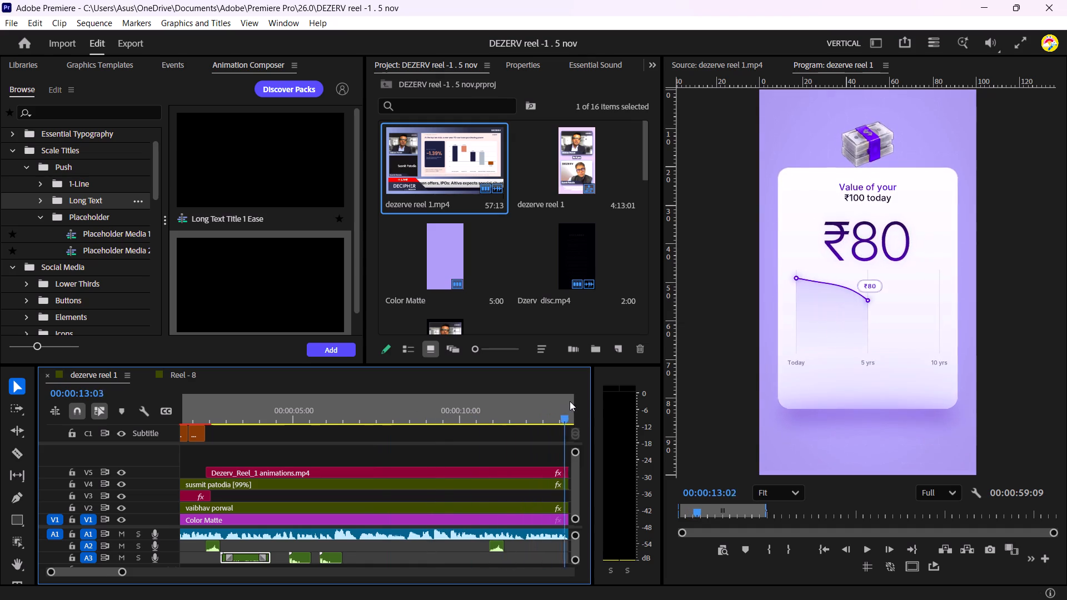
pyautogui.moveTo(570, 401); pyautogui.dragTo(476, 409)
pyautogui.moveTo(122, 570); pyautogui.dragTo(253, 582)
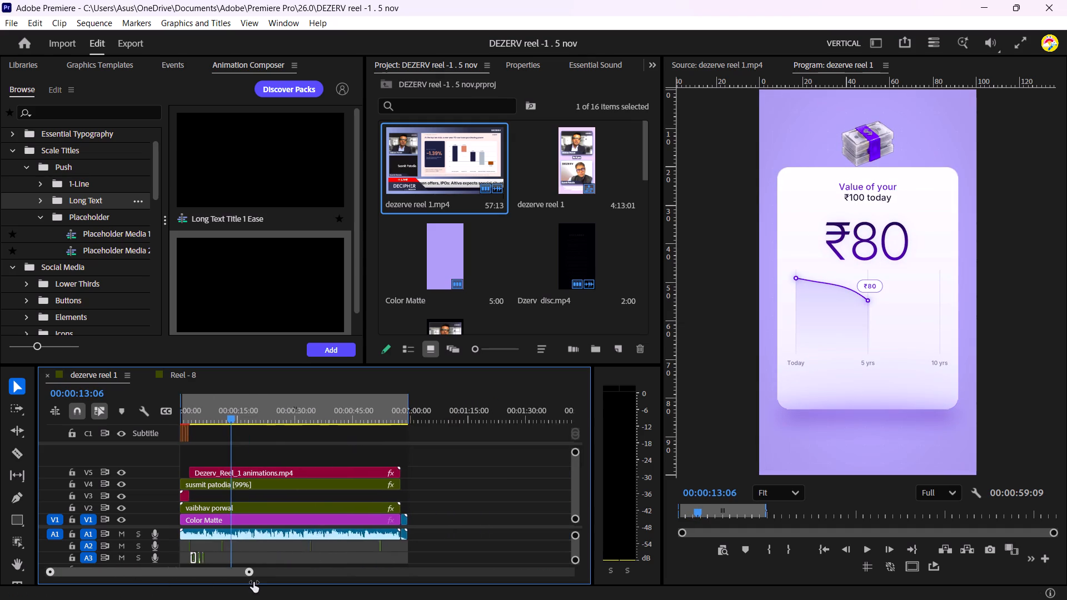
pyautogui.moveTo(253, 582); pyautogui.dragTo(257, 578)
pyautogui.moveTo(255, 419); pyautogui.dragTo(356, 424)
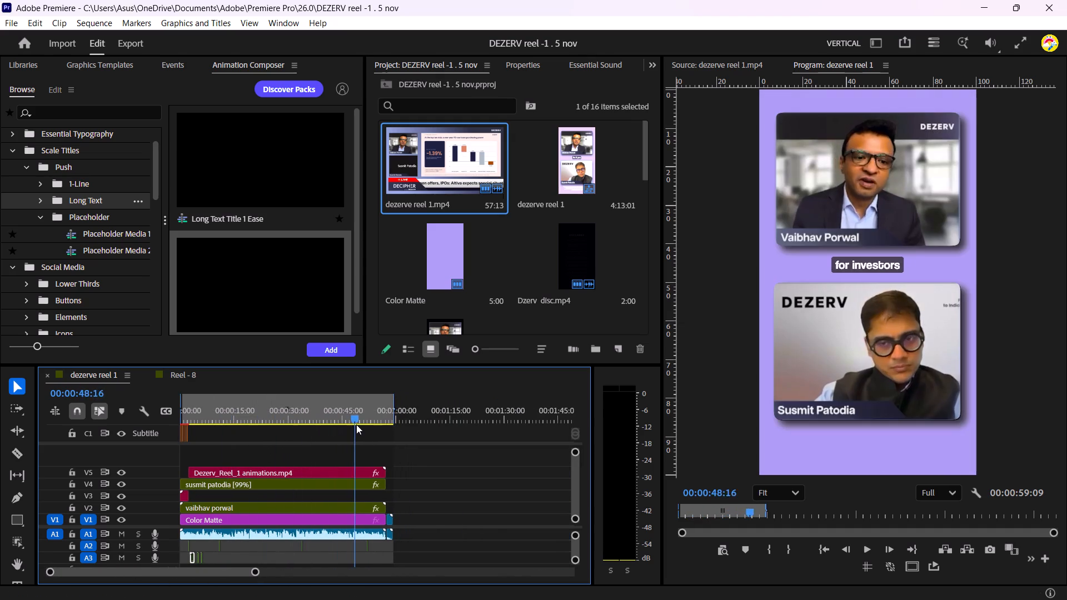
pyautogui.moveTo(356, 424); pyautogui.dragTo(364, 427)
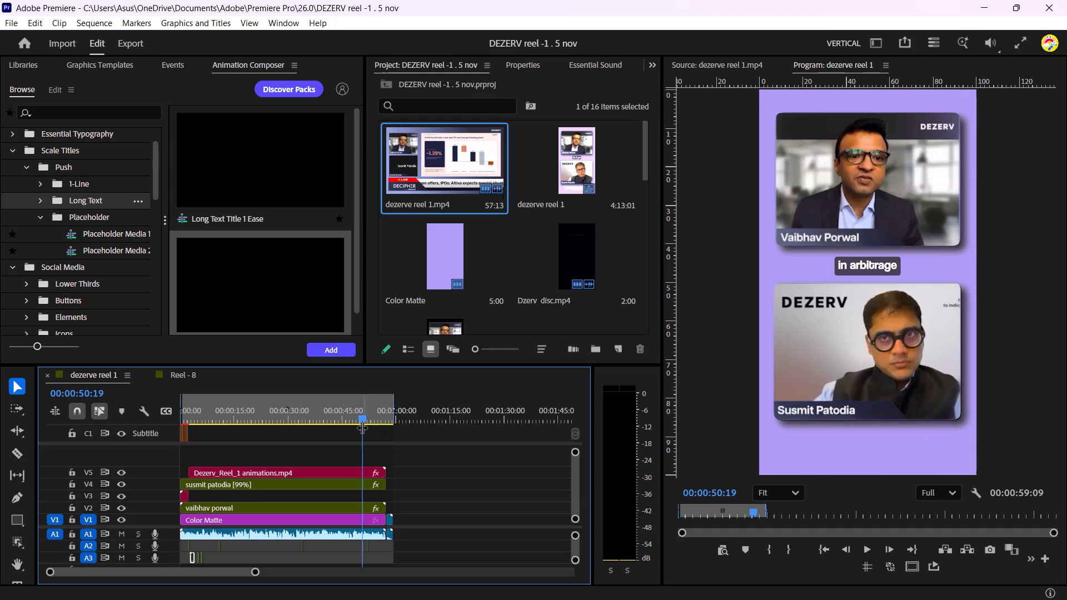
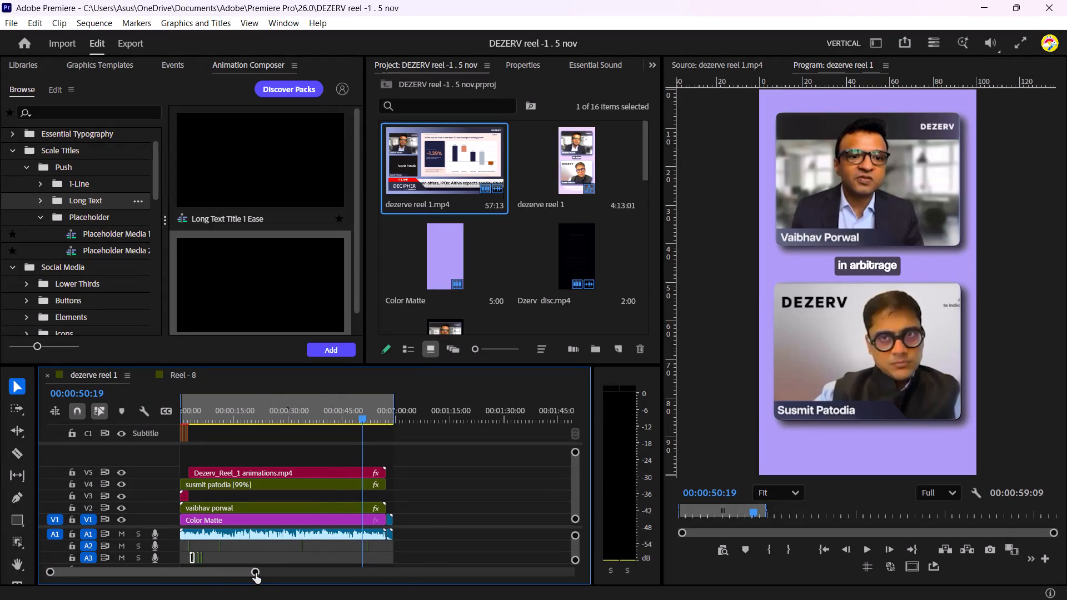
# Scrub the dezerve reel 1 sequence from 00:00:50:19 back to its opening seconds to review the animations and speaker sections.
pyautogui.moveTo(256, 573); pyautogui.dragTo(203, 576)
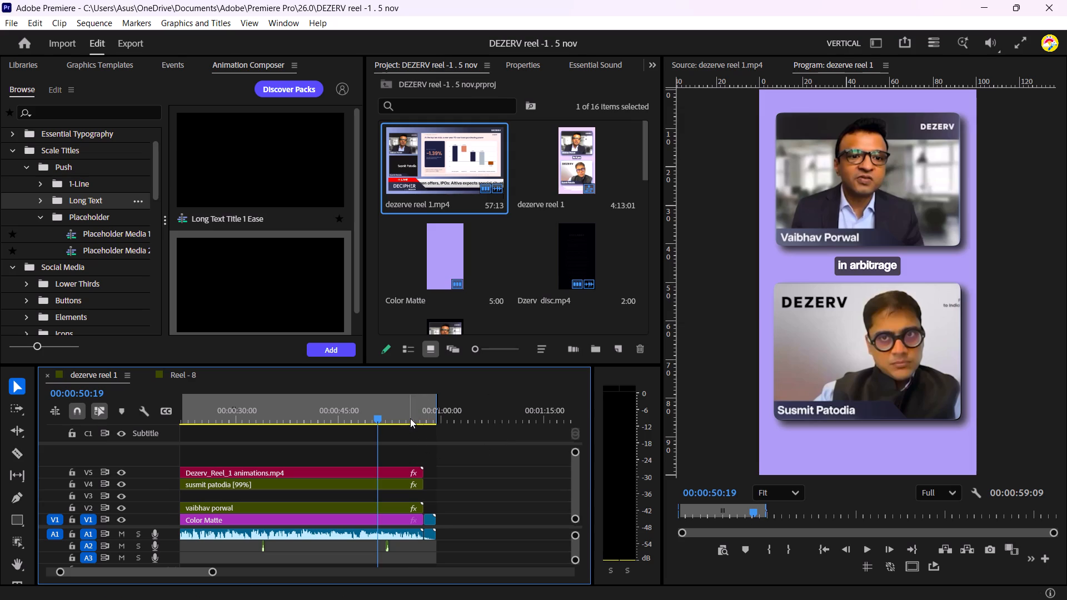
pyautogui.moveTo(410, 418); pyautogui.dragTo(280, 431)
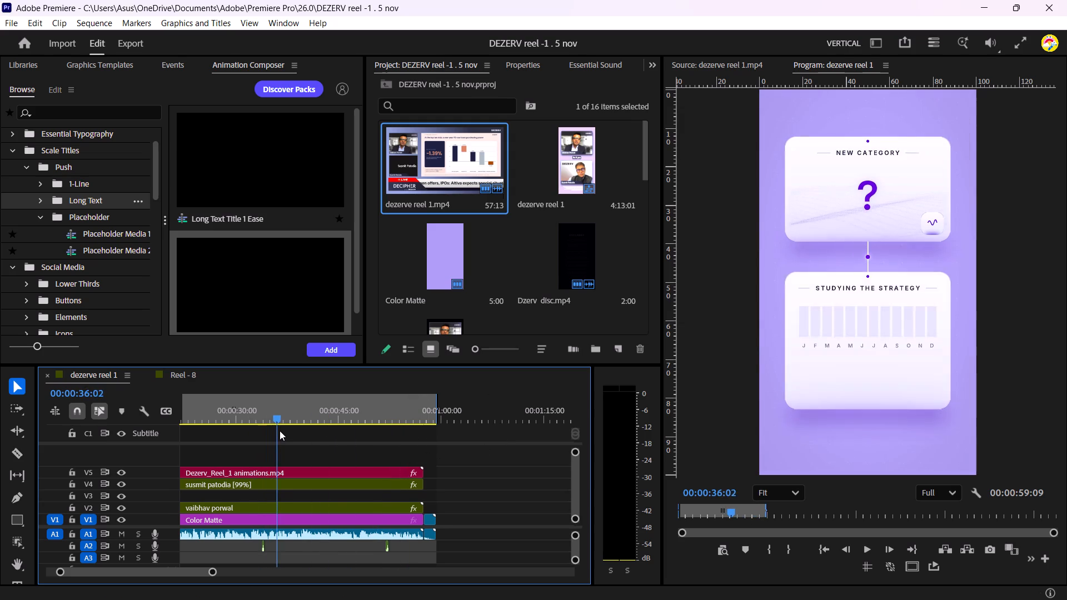
pyautogui.moveTo(280, 431); pyautogui.dragTo(350, 427)
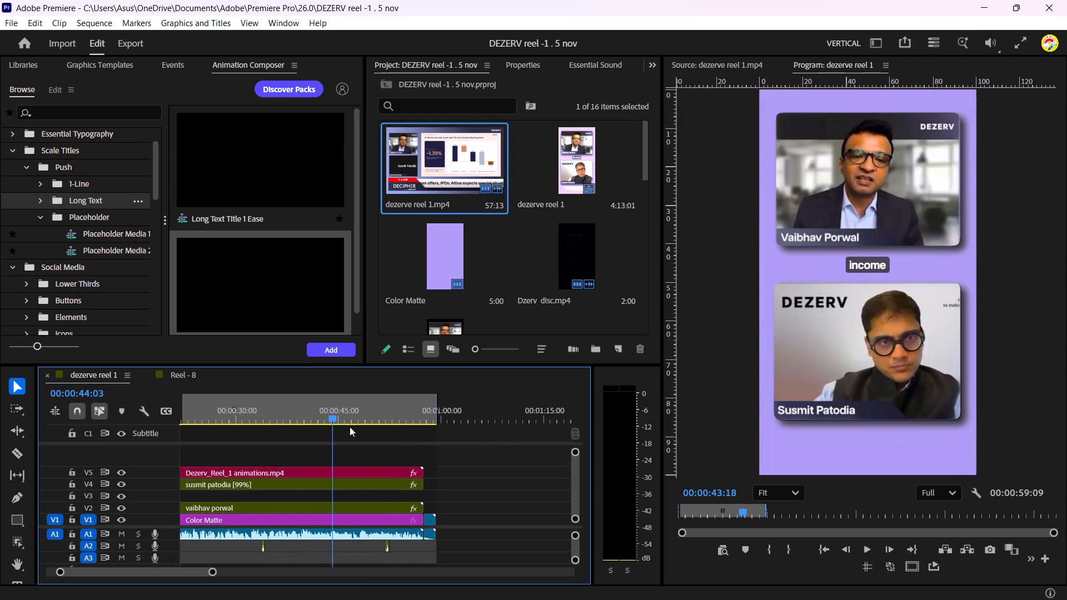
pyautogui.moveTo(350, 427); pyautogui.dragTo(371, 426)
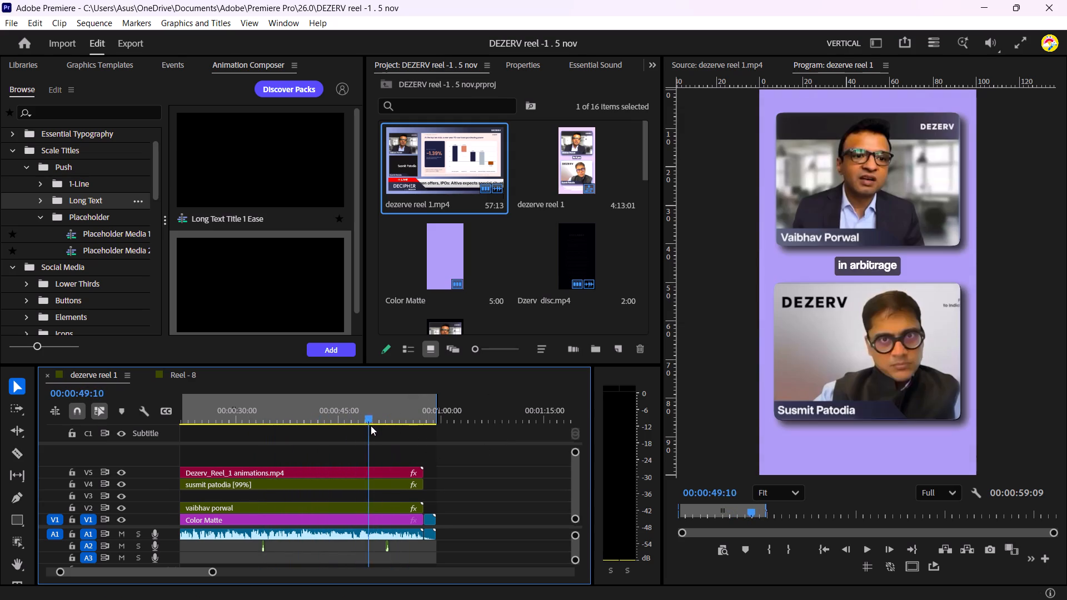
pyautogui.moveTo(371, 426); pyautogui.dragTo(301, 429)
pyautogui.scroll(1, 342, 419)
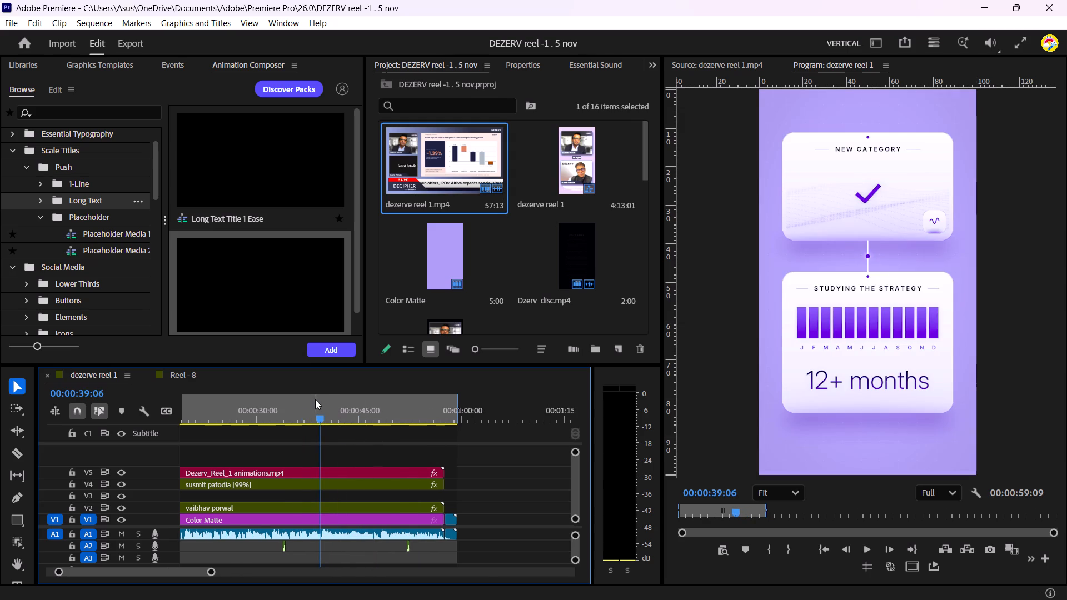
pyautogui.moveTo(316, 408); pyautogui.dragTo(253, 424)
pyautogui.scroll(2, 301, 423)
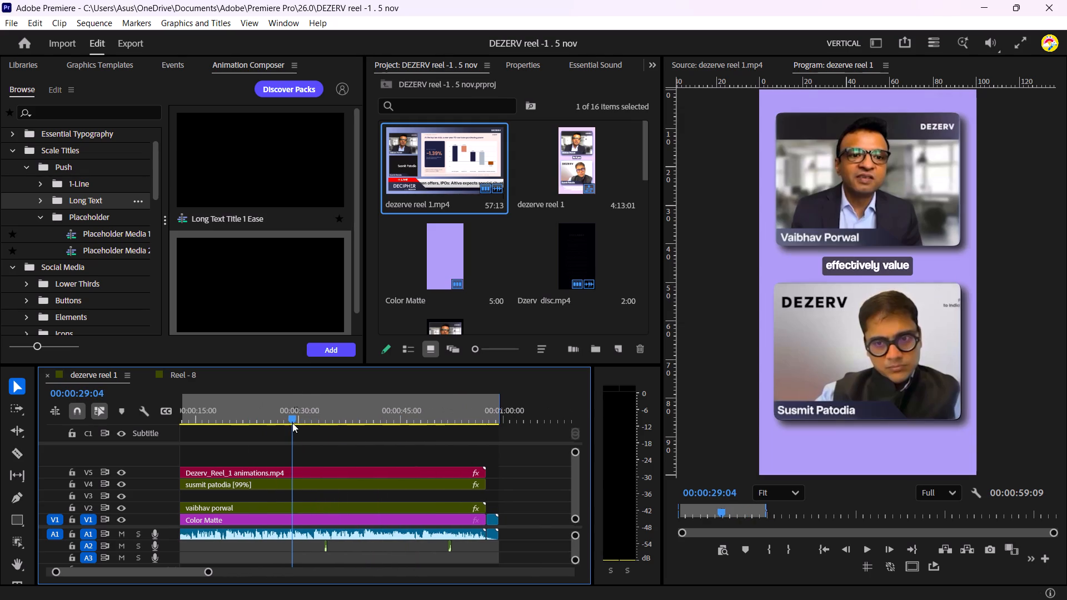
pyautogui.moveTo(292, 418); pyautogui.dragTo(235, 437)
pyautogui.scroll(3, 262, 430)
pyautogui.moveTo(262, 424); pyautogui.dragTo(241, 434)
pyautogui.moveTo(250, 421); pyautogui.dragTo(237, 424)
pyautogui.scroll(3, 280, 426)
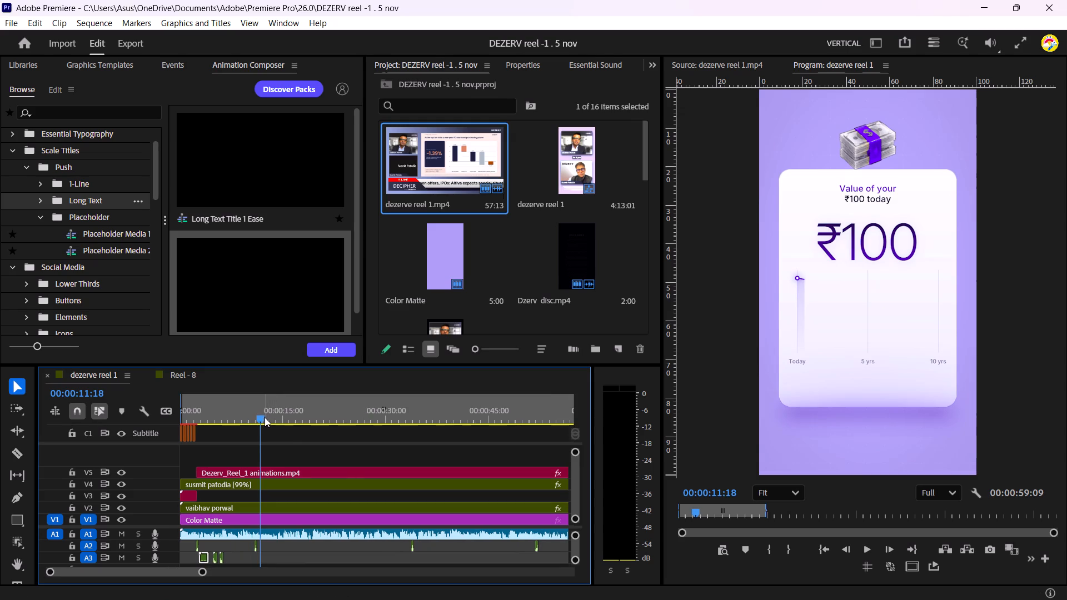
pyautogui.moveTo(264, 417); pyautogui.dragTo(195, 429)
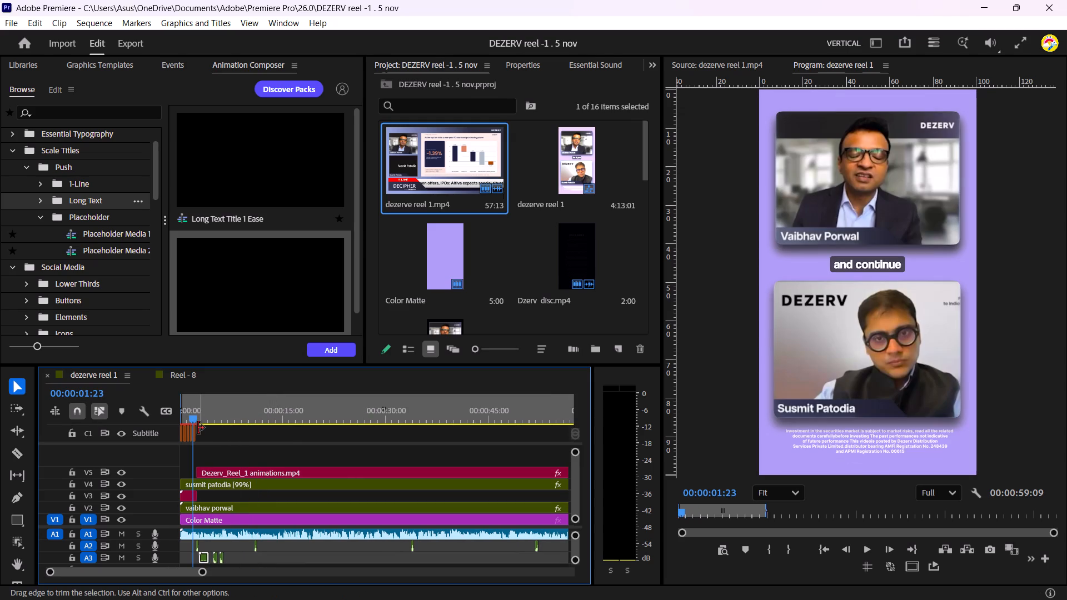
# Play the reel from its opening seconds to about 00:00:14:05 to check how the sound effects fit the animations.
pyautogui.press('space')
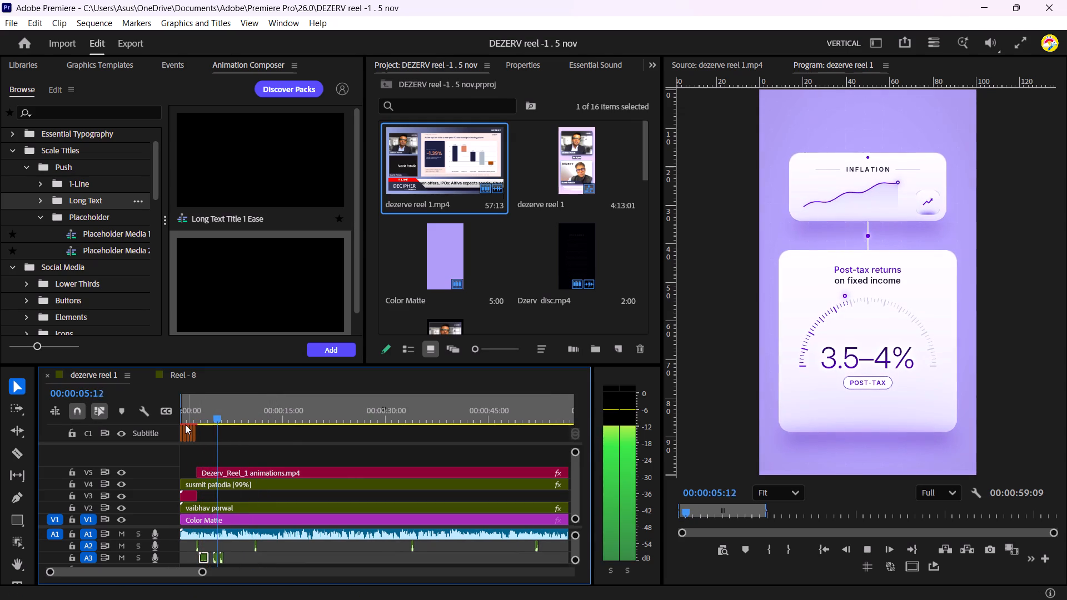
pyautogui.press('space')
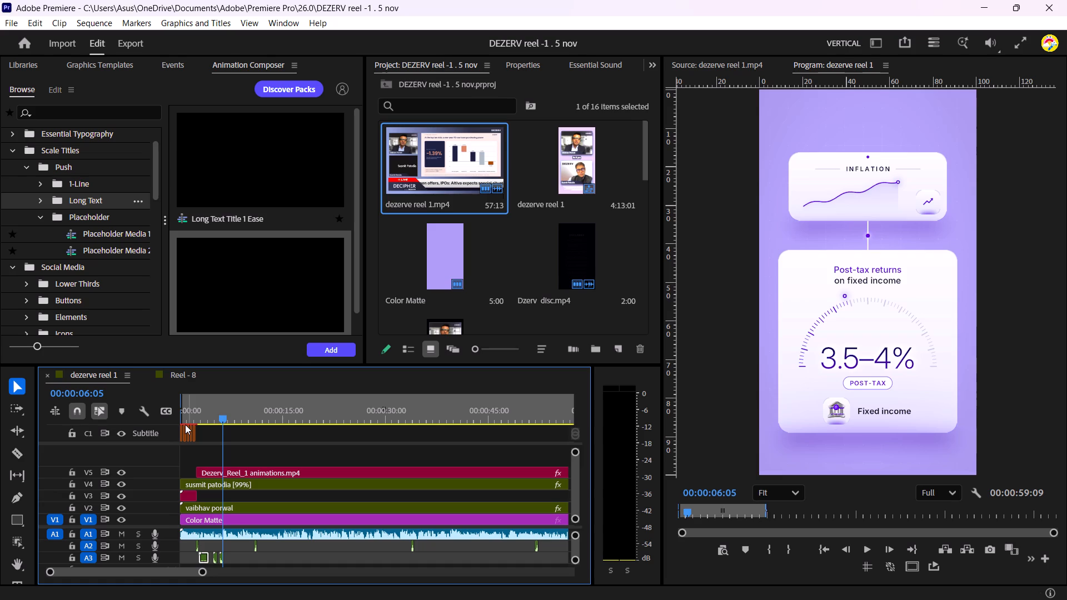
pyautogui.press('space')
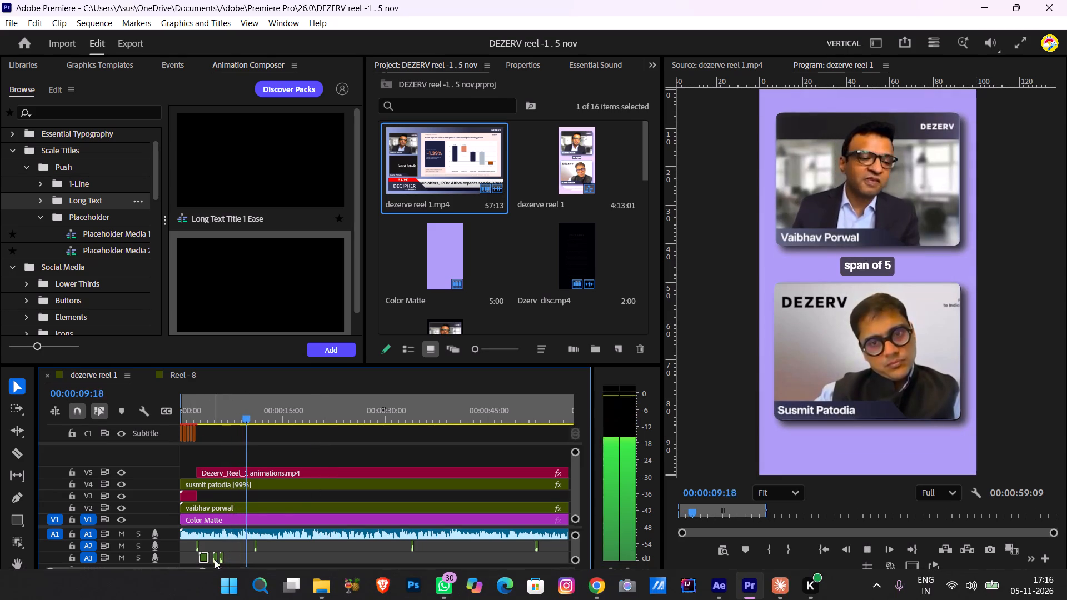
pyautogui.click(197, 572)
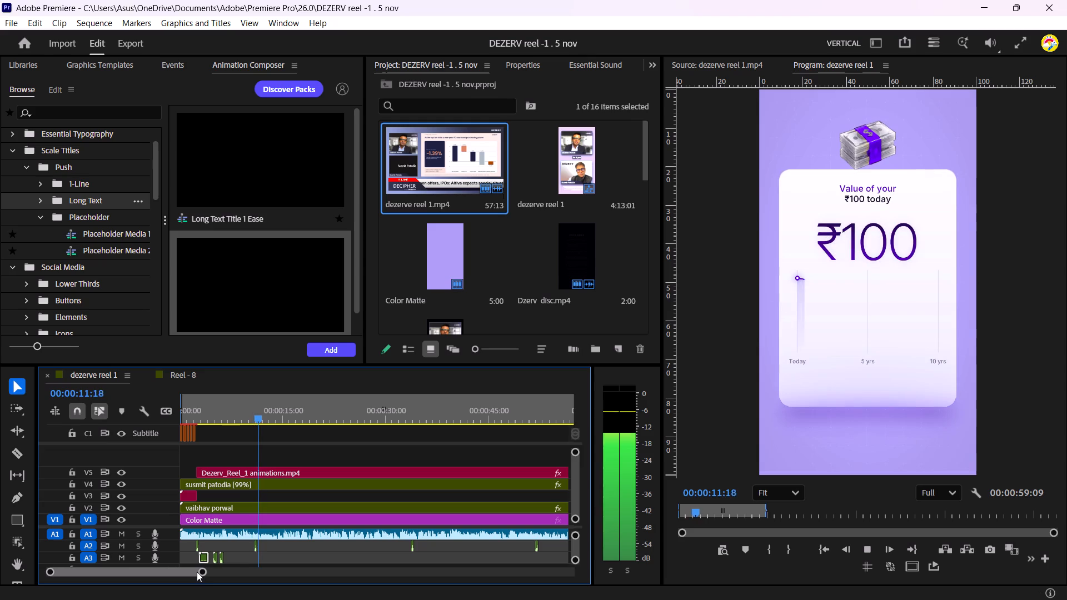
pyautogui.moveTo(207, 572); pyautogui.dragTo(189, 576)
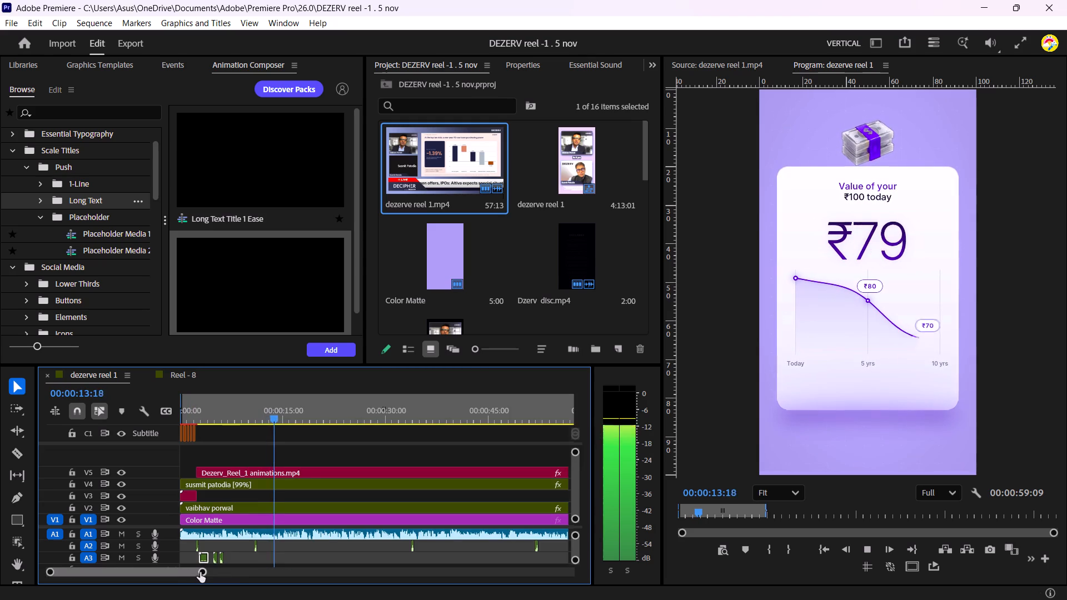
pyautogui.moveTo(200, 572); pyautogui.dragTo(182, 572)
pyautogui.press('space')
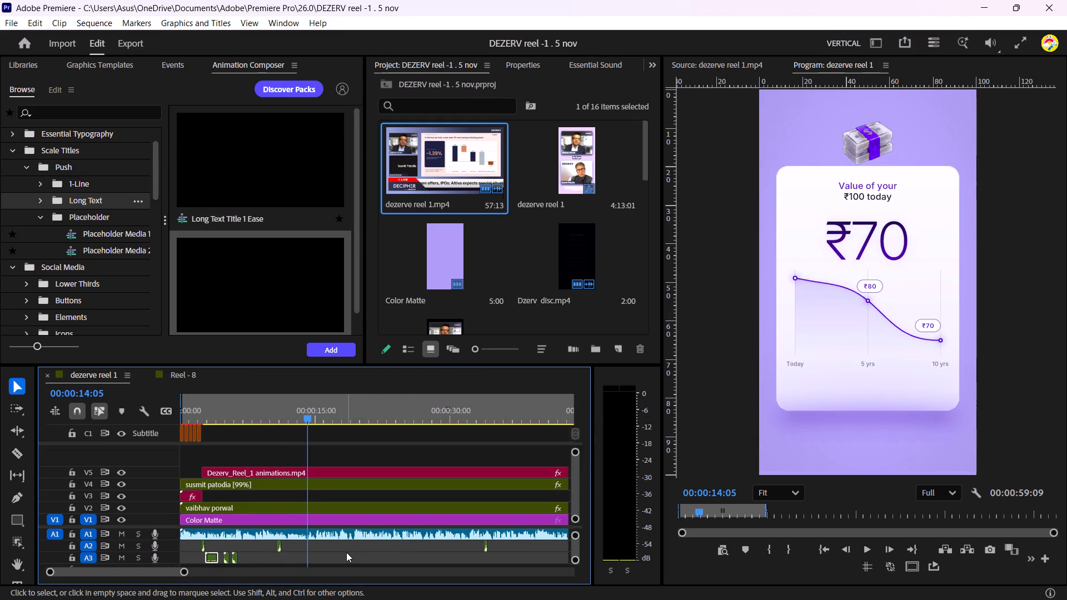
# Audition the sound effect at about 3 seconds on A3 and place a copy on A2 at about 13 seconds, over the ₹100 value graph.
pyautogui.scroll(2, 346, 552)
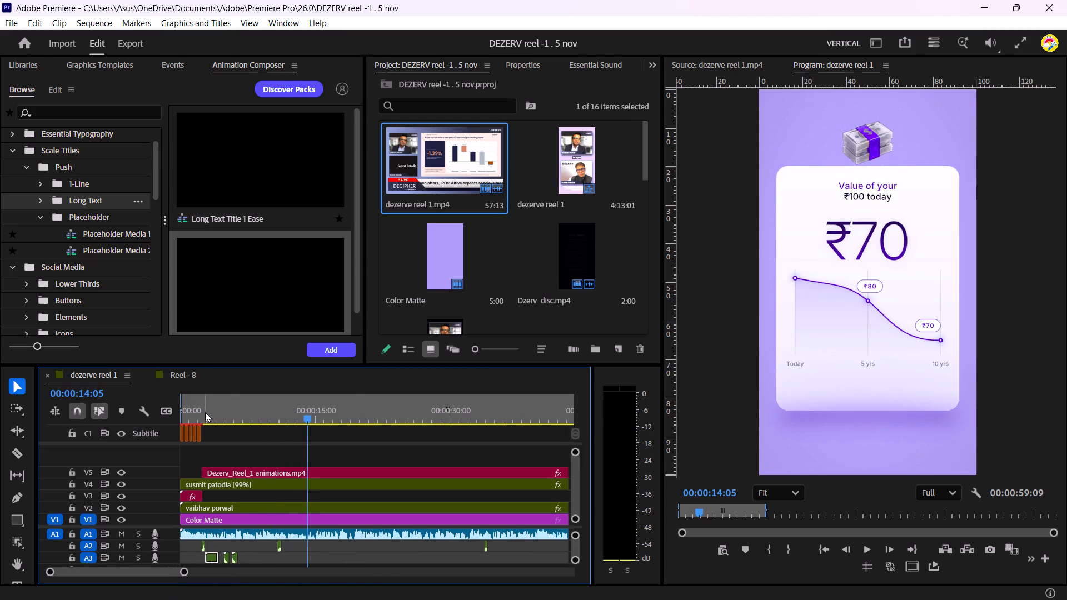
pyautogui.click(206, 412)
pyautogui.press('space')
pyautogui.press('space')
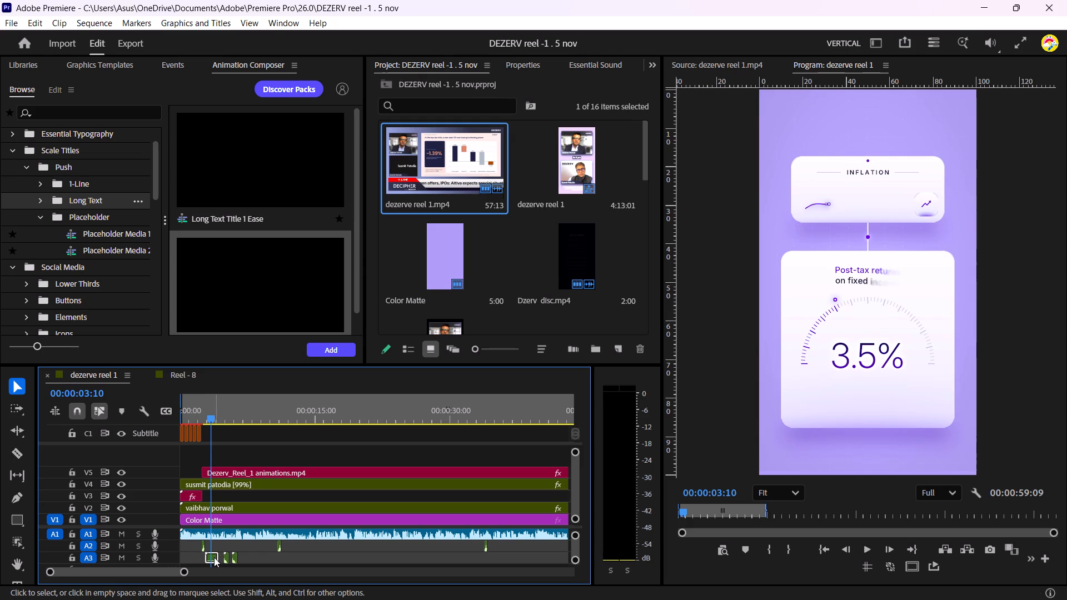
pyautogui.keyDown('alt'); pyautogui.moveTo(212, 557); pyautogui.dragTo(310, 562); pyautogui.keyUp('alt')
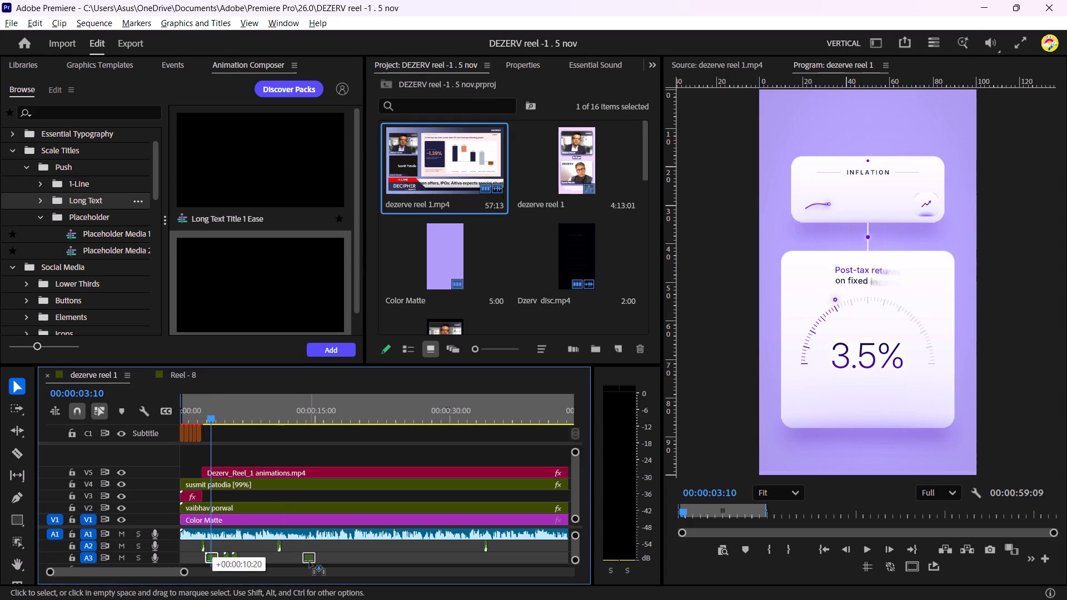
pyautogui.keyDown('alt'); pyautogui.moveTo(310, 562); pyautogui.dragTo(307, 549); pyautogui.keyUp('alt')
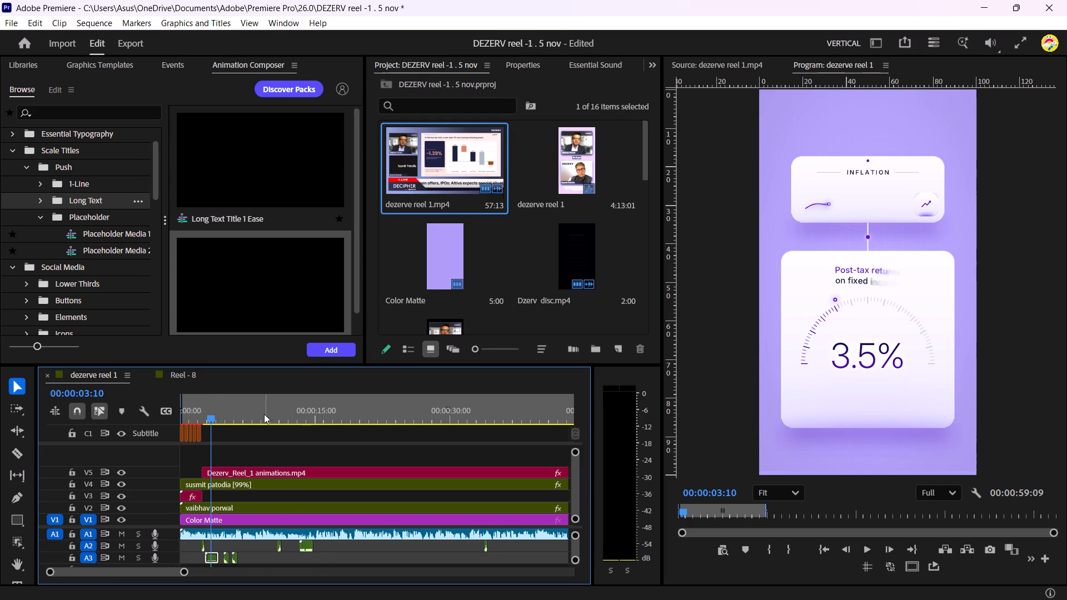
# Play the ₹100 value graph section and move the copied A2 sound effect earlier, starting at about 00:00:12:16, checking its timing.
pyautogui.click(263, 413)
pyautogui.press('space')
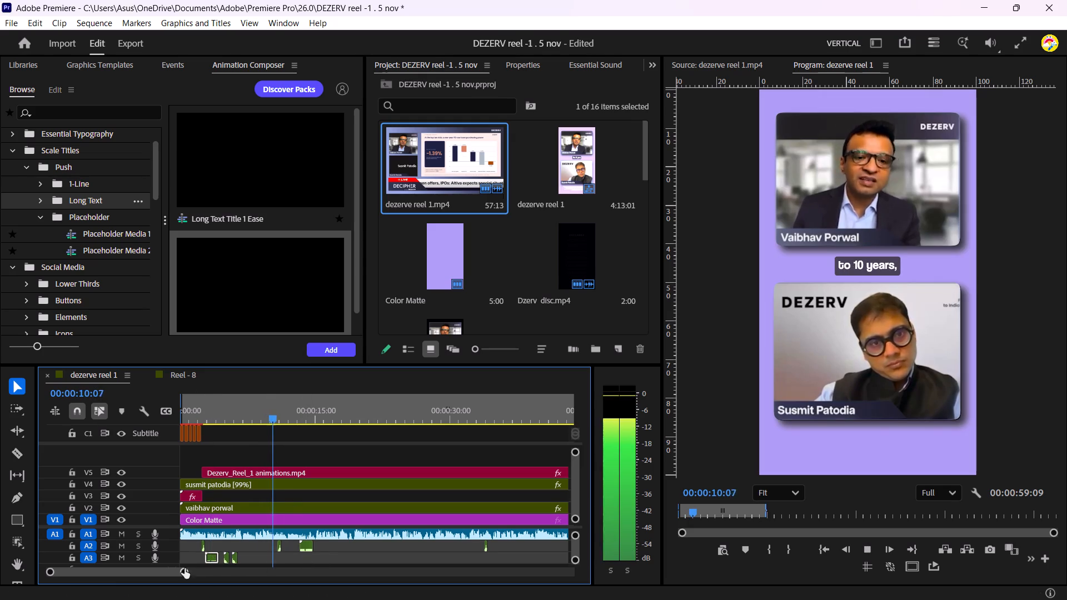
pyautogui.moveTo(183, 568); pyautogui.dragTo(146, 567)
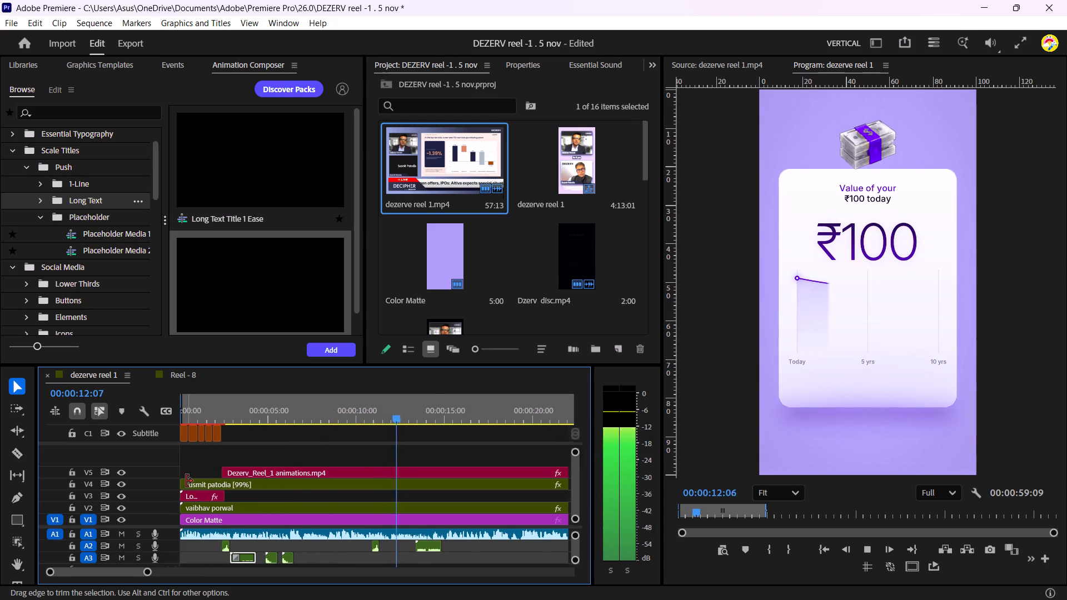
pyautogui.press('space')
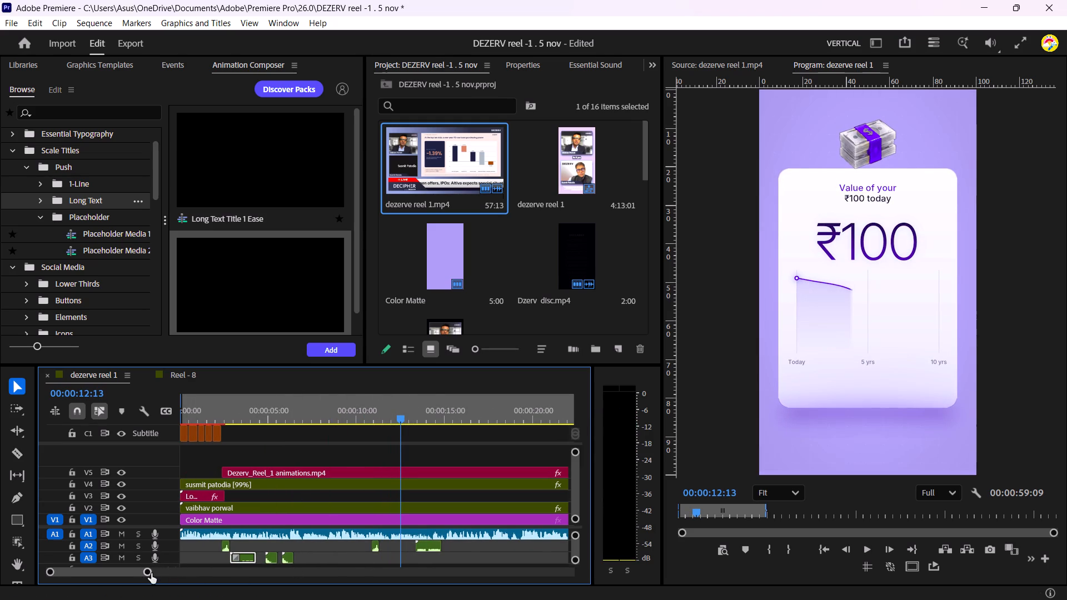
pyautogui.moveTo(149, 572); pyautogui.dragTo(114, 579)
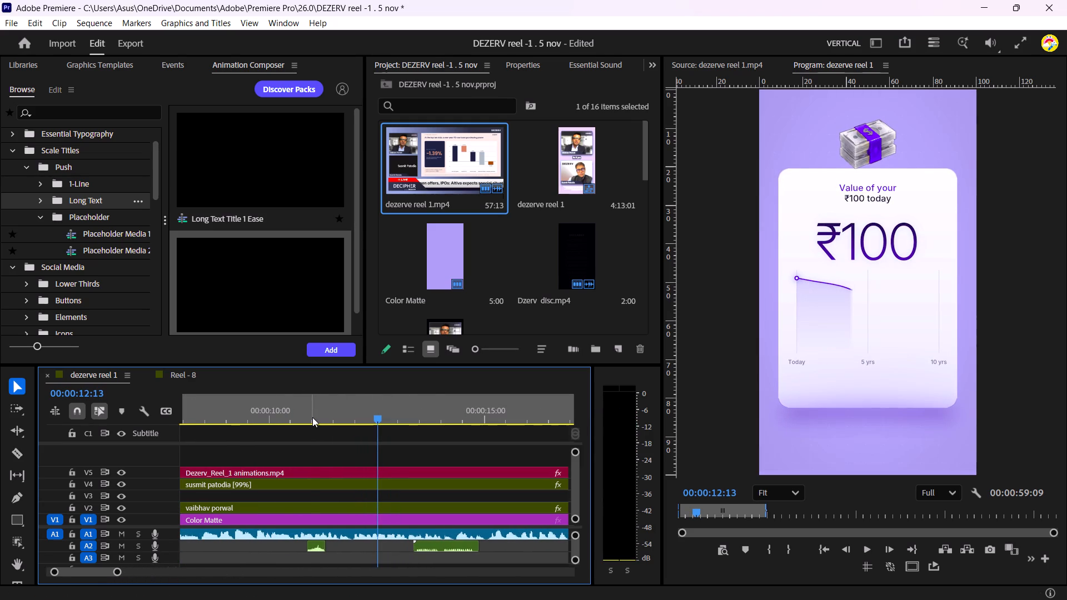
pyautogui.click(312, 417)
pyautogui.press('space')
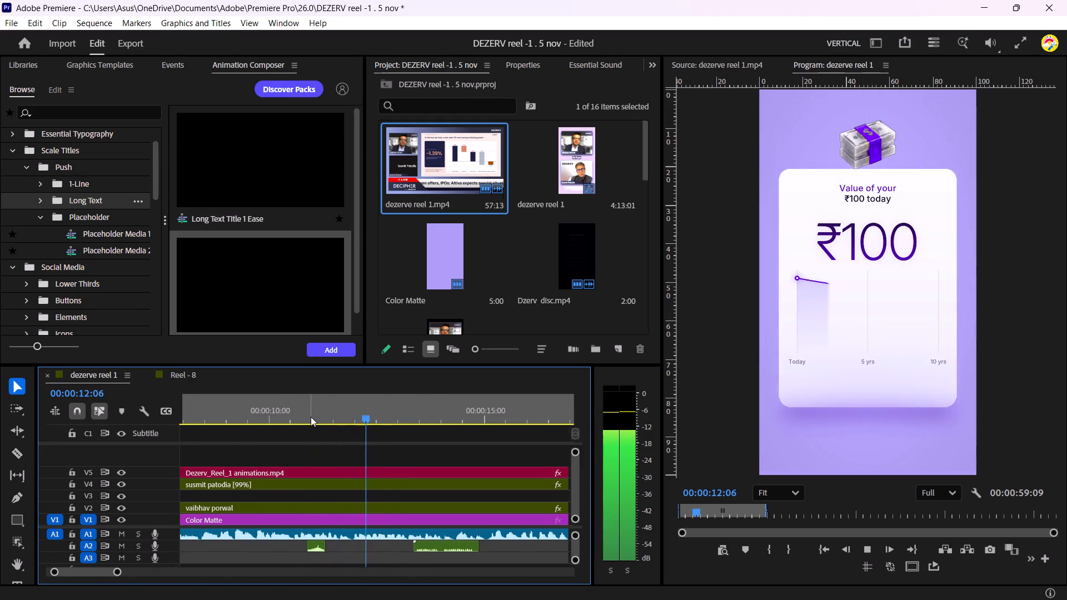
pyautogui.press('space')
pyautogui.click(295, 415)
pyautogui.press('space')
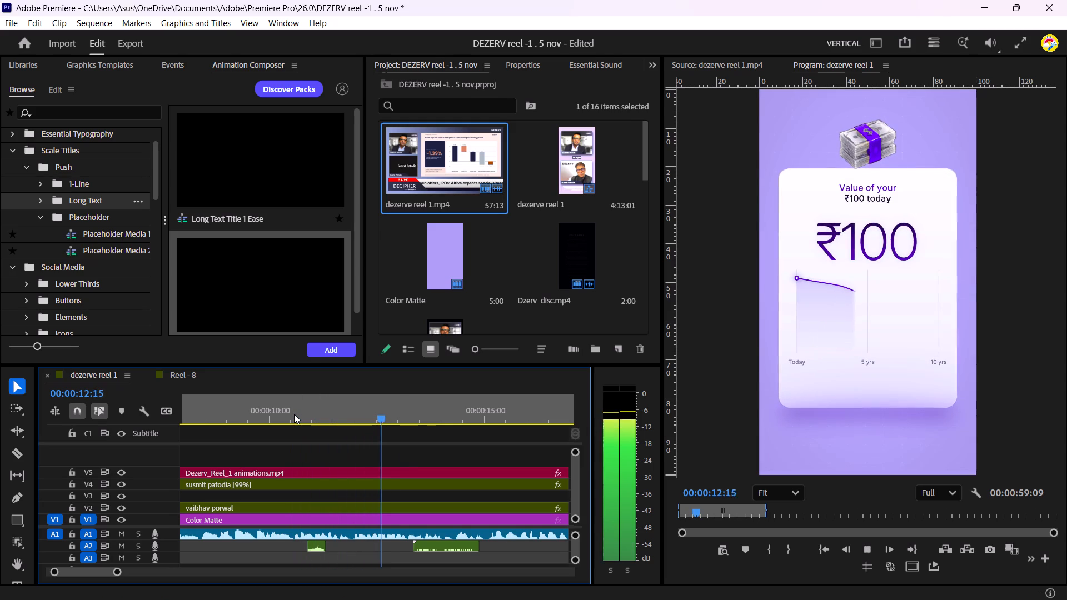
pyautogui.press('space')
pyautogui.moveTo(432, 545); pyautogui.dragTo(406, 548)
pyautogui.press('space')
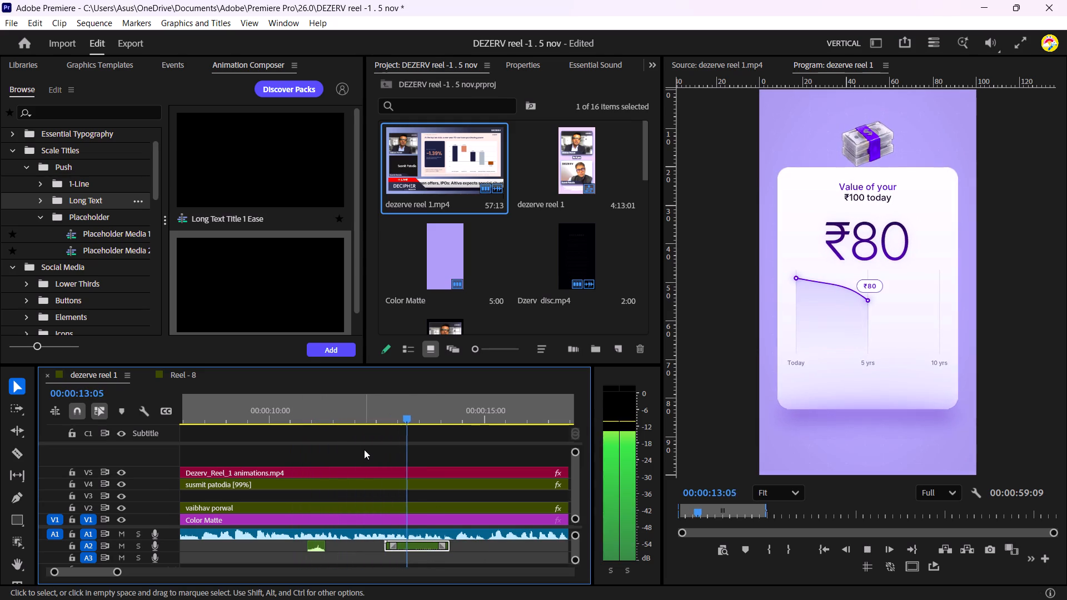
pyautogui.press('space')
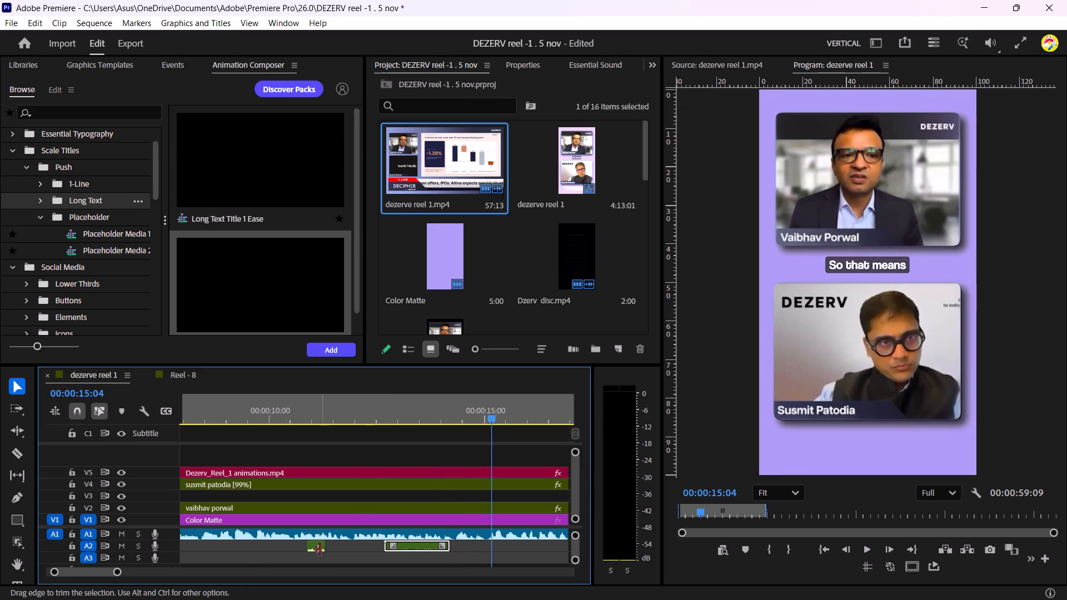
# Copy the short A3 sound effect at about 6 seconds and position the copy on A3 at about 14 seconds, after the A2 effect.
pyautogui.scroll(7, 255, 547)
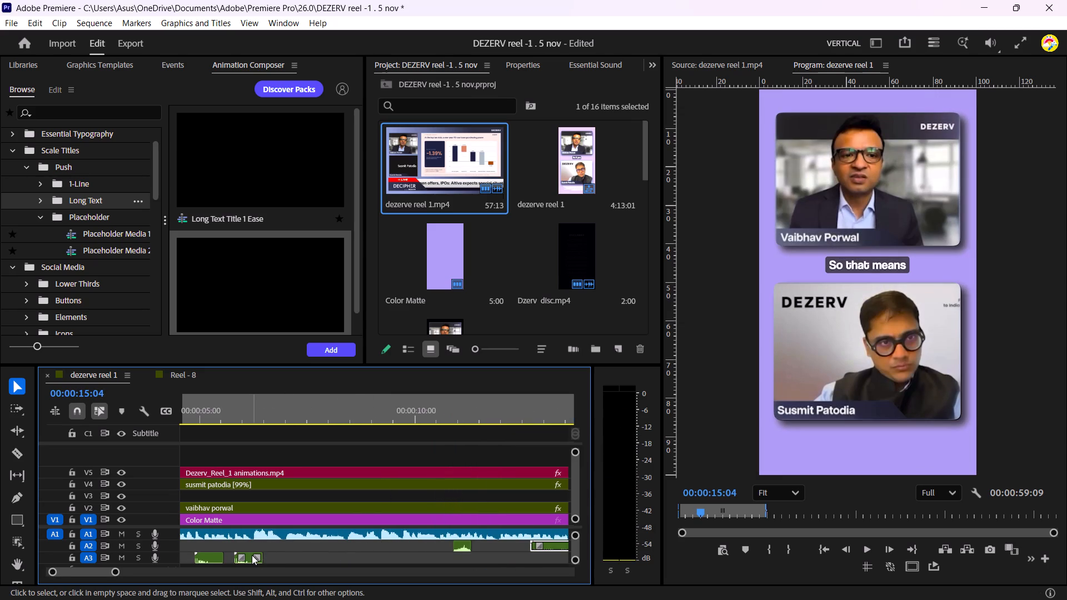
pyautogui.click(252, 555)
pyautogui.keyDown('alt'); pyautogui.moveTo(248, 556); pyautogui.dragTo(523, 575); pyautogui.keyUp('alt')
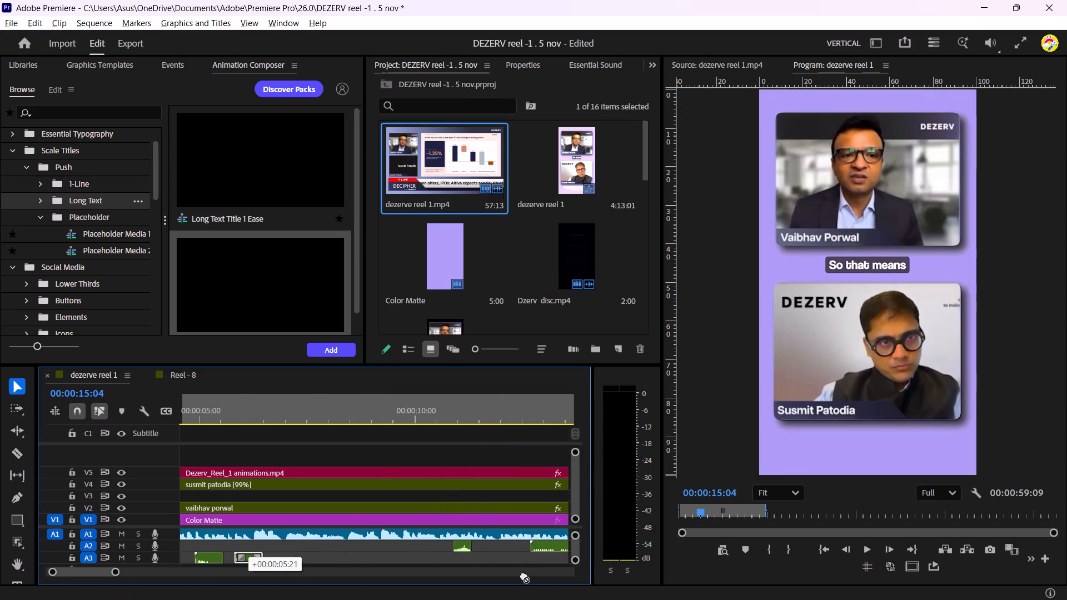
pyautogui.keyDown('alt'); pyautogui.moveTo(523, 575); pyautogui.dragTo(585, 566); pyautogui.keyUp('alt')
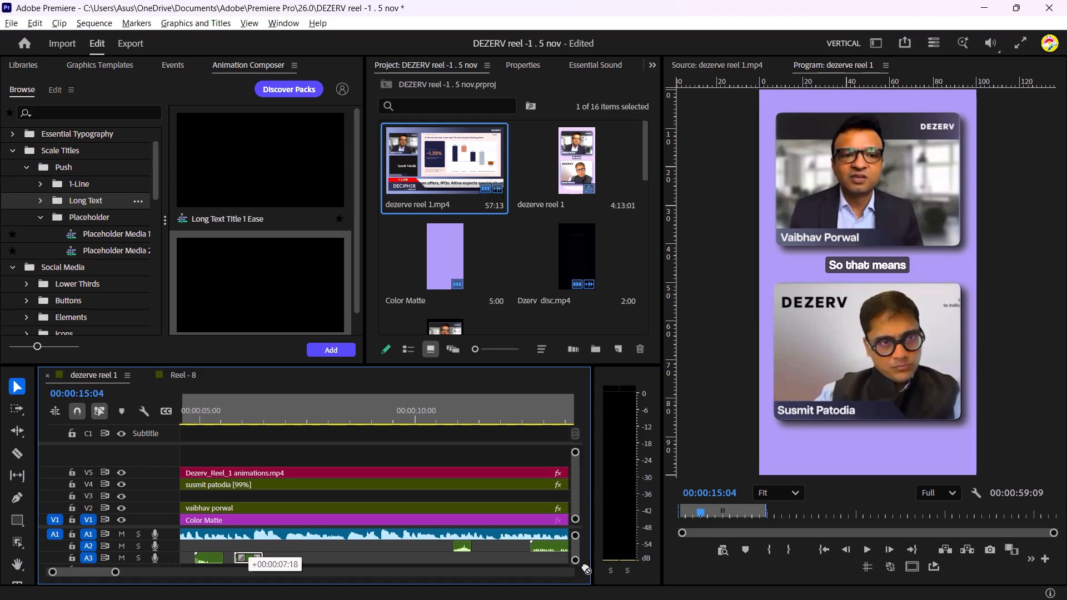
pyautogui.keyDown('alt'); pyautogui.moveTo(585, 566); pyautogui.dragTo(566, 557); pyautogui.keyUp('alt')
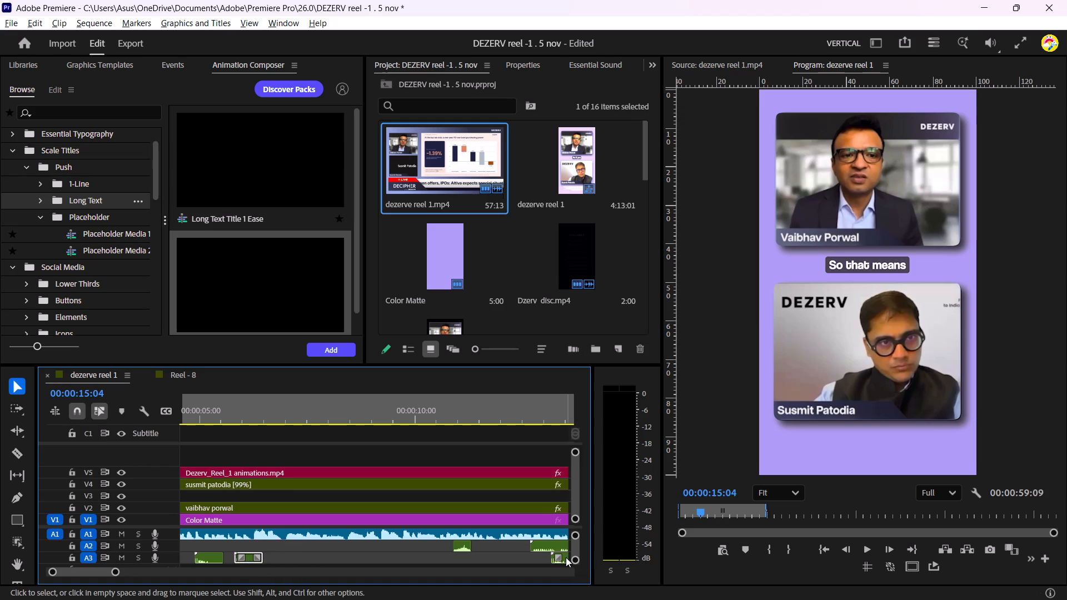
pyautogui.scroll(-3, 505, 549)
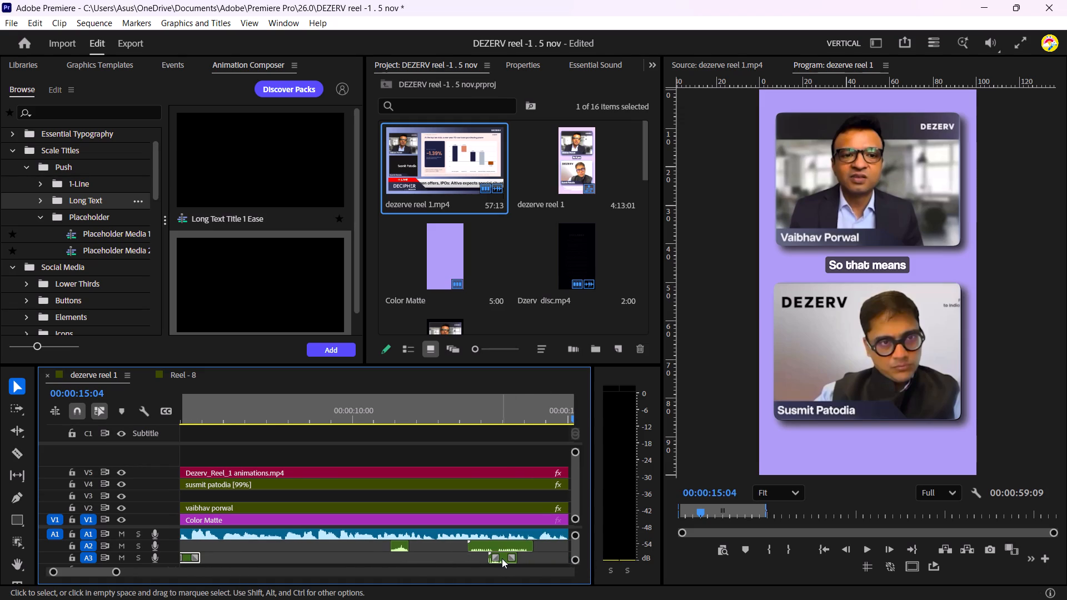
pyautogui.moveTo(502, 558); pyautogui.dragTo(544, 560)
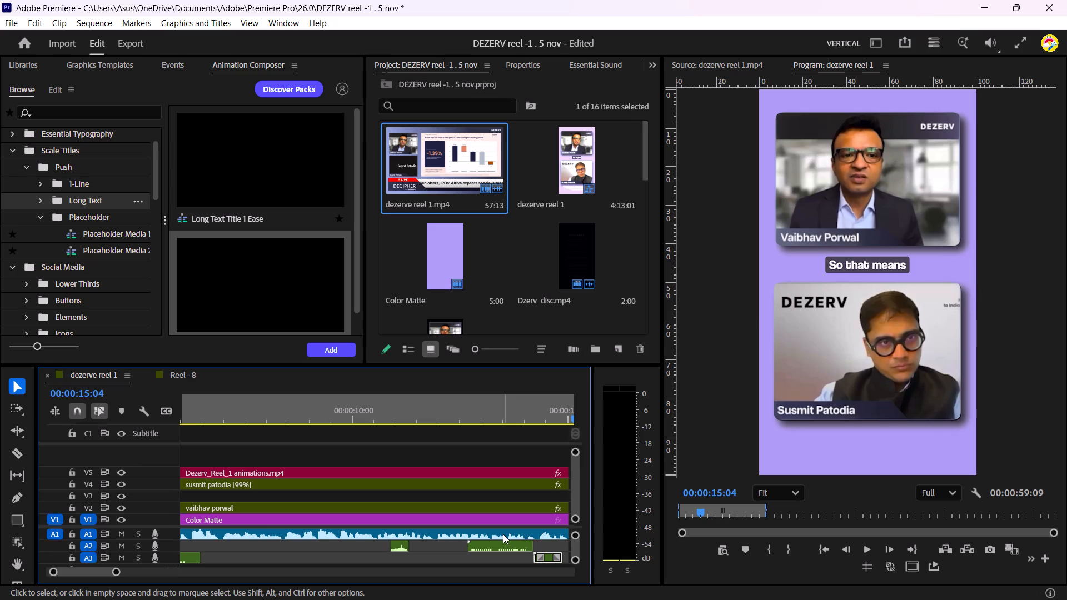
# Save the project.
pyautogui.hotkey('ctrl', 's')
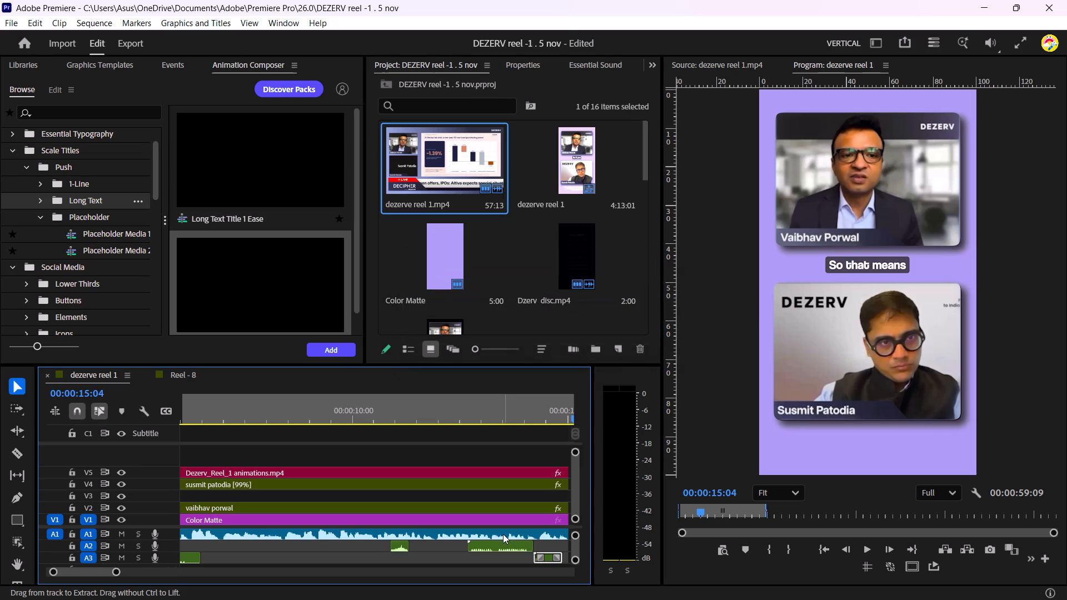
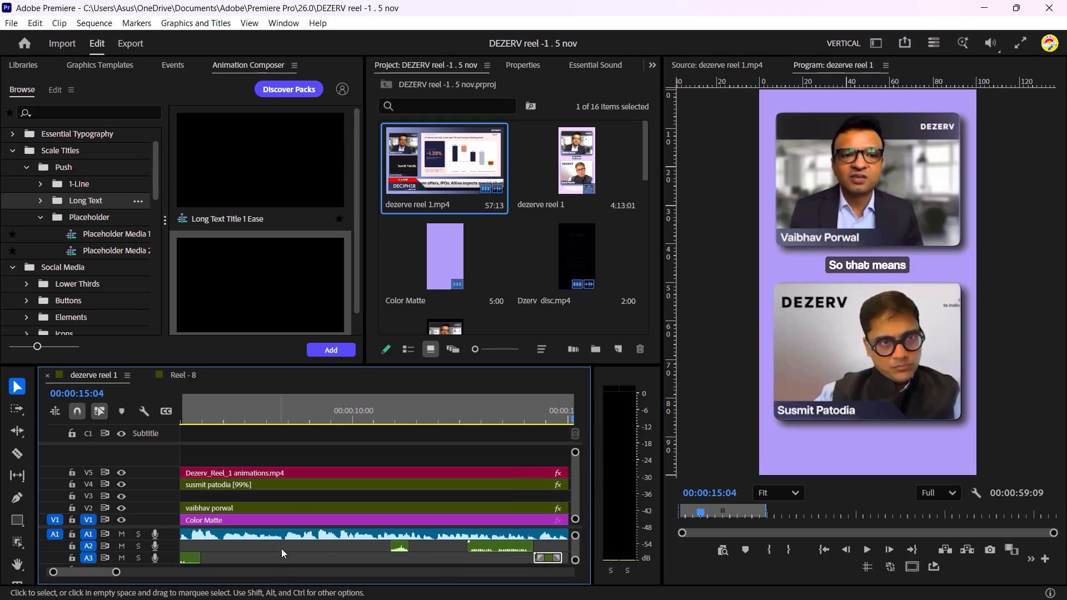
# Play the reel from 00:00:10:00 to about 43 seconds, reviewing the placed sound effects against the animated graphics.
pyautogui.scroll(-1, 333, 423)
pyautogui.click(333, 413)
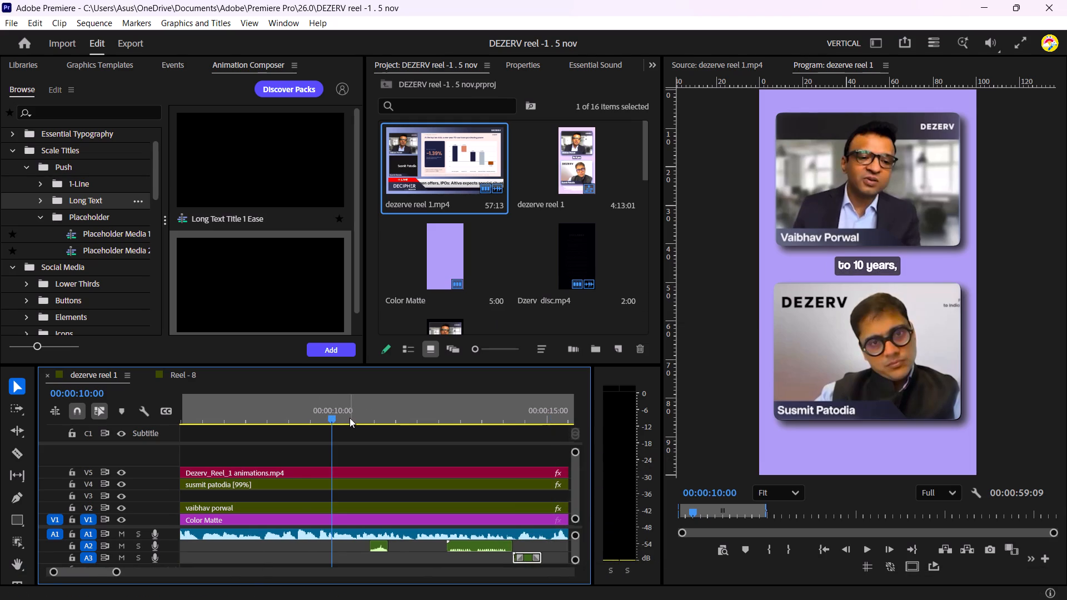
pyautogui.press('space')
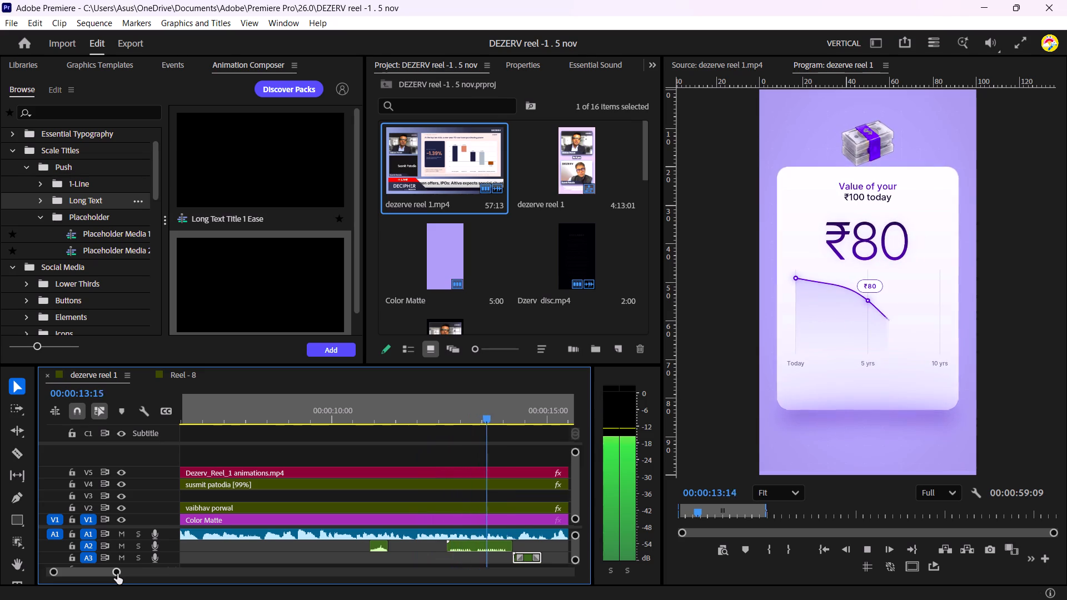
pyautogui.press('space')
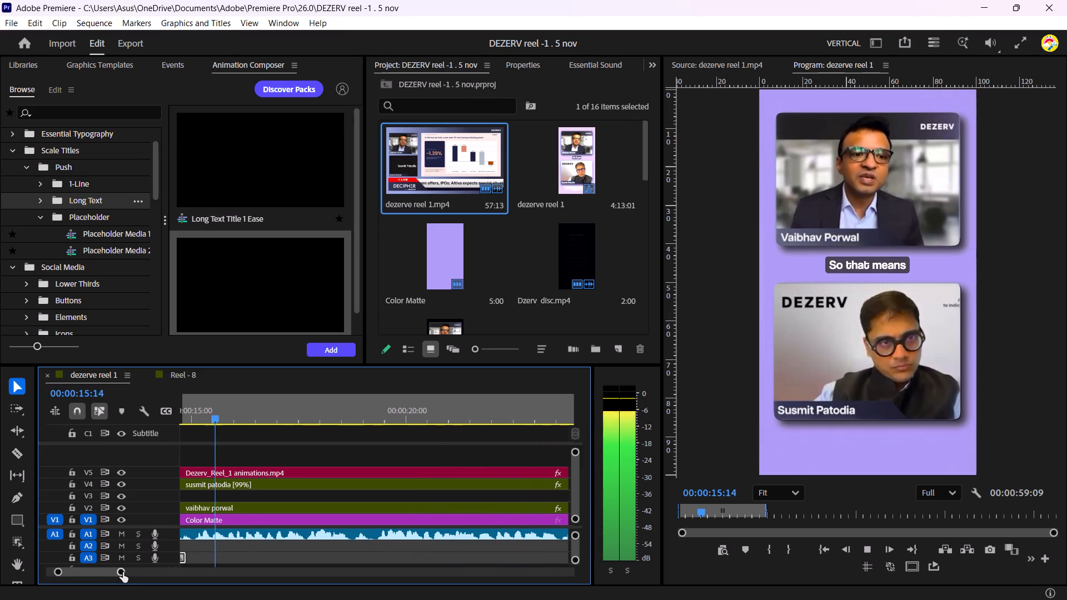
pyautogui.press('space')
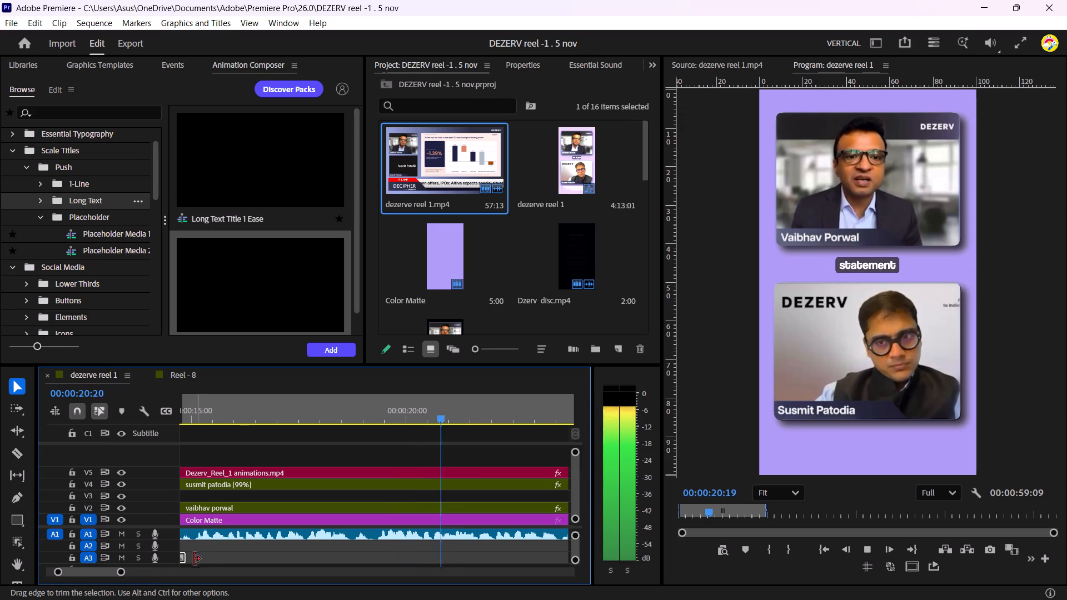
pyautogui.moveTo(121, 575); pyautogui.dragTo(123, 574)
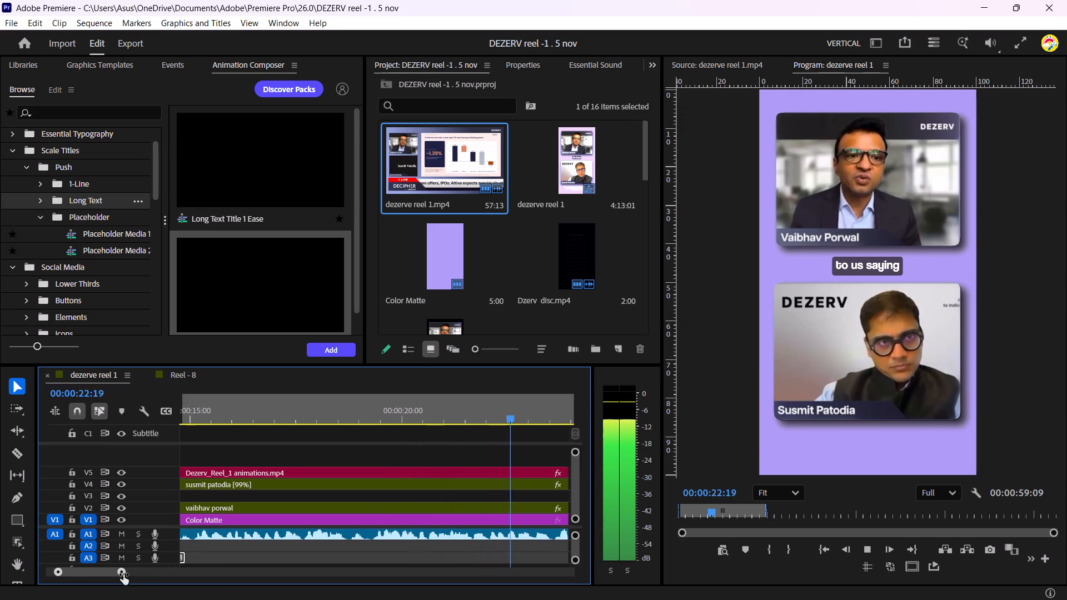
pyautogui.moveTo(123, 574); pyautogui.dragTo(181, 583)
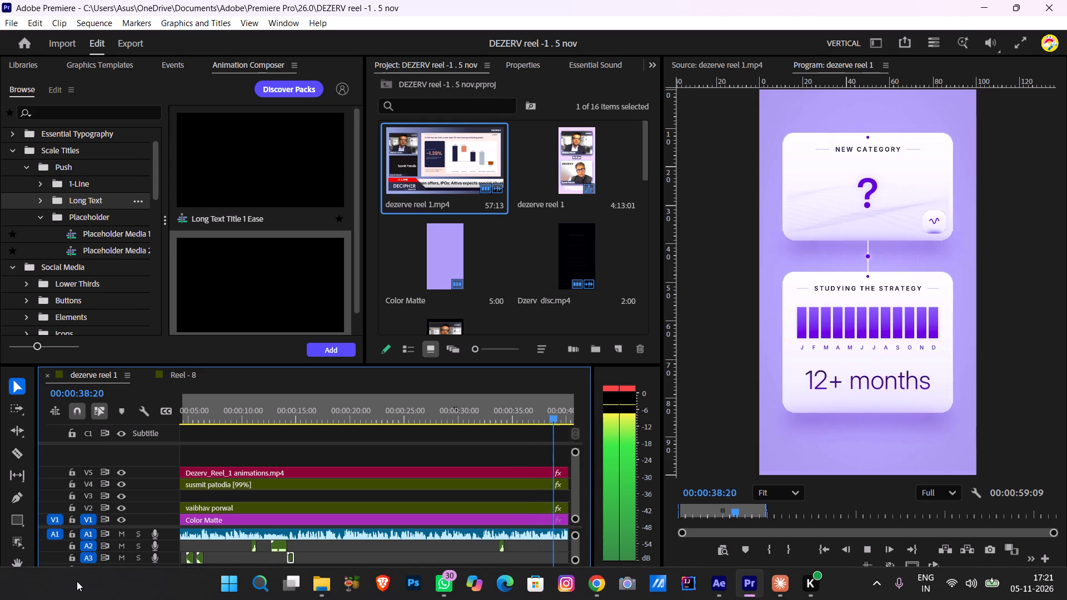
pyautogui.press('space')
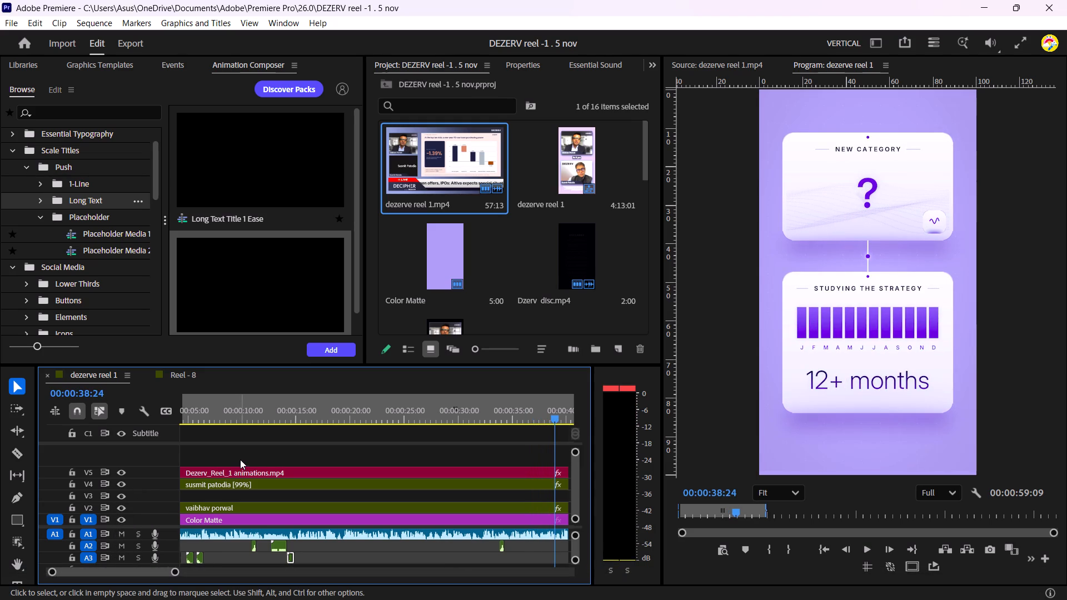
pyautogui.press('space')
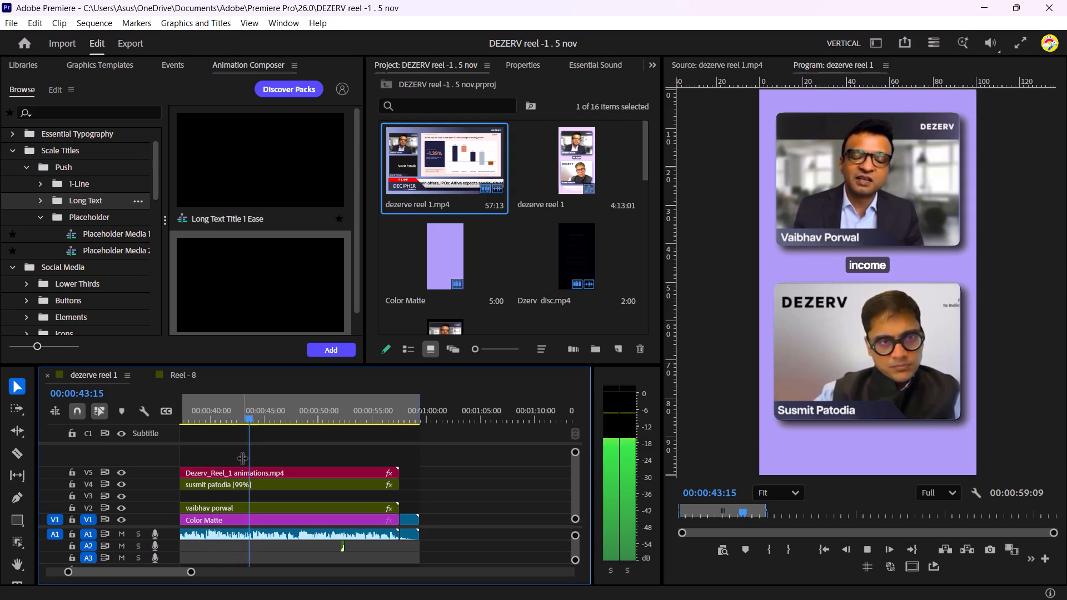
pyautogui.press('space')
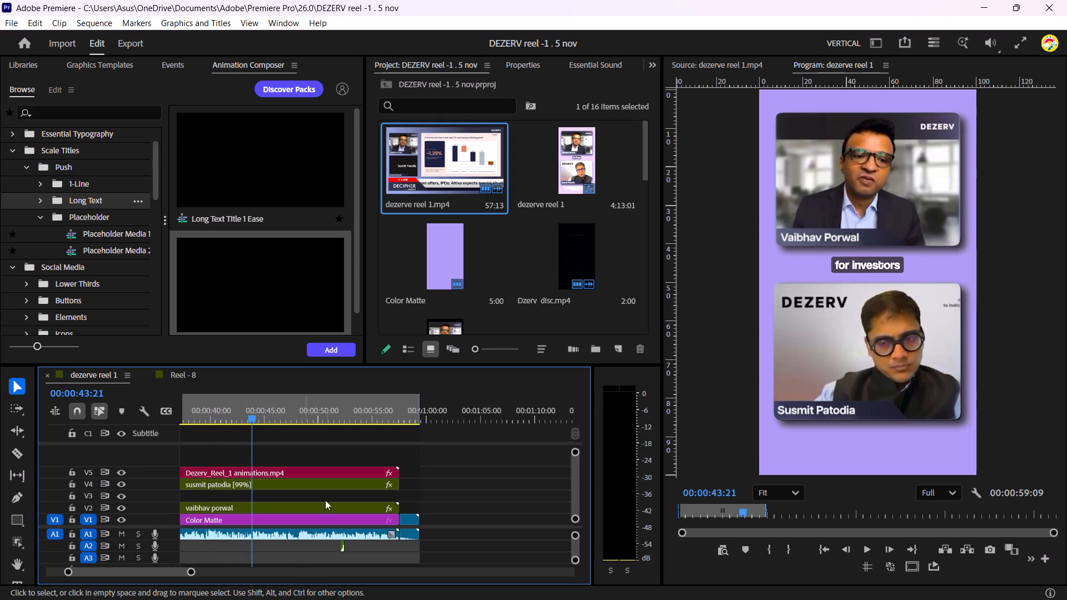
# Open the original clip dezerve reel 1.mp4 in the source view and examine its one-year FD purchasing-power slide up close.
pyautogui.click(431, 169)
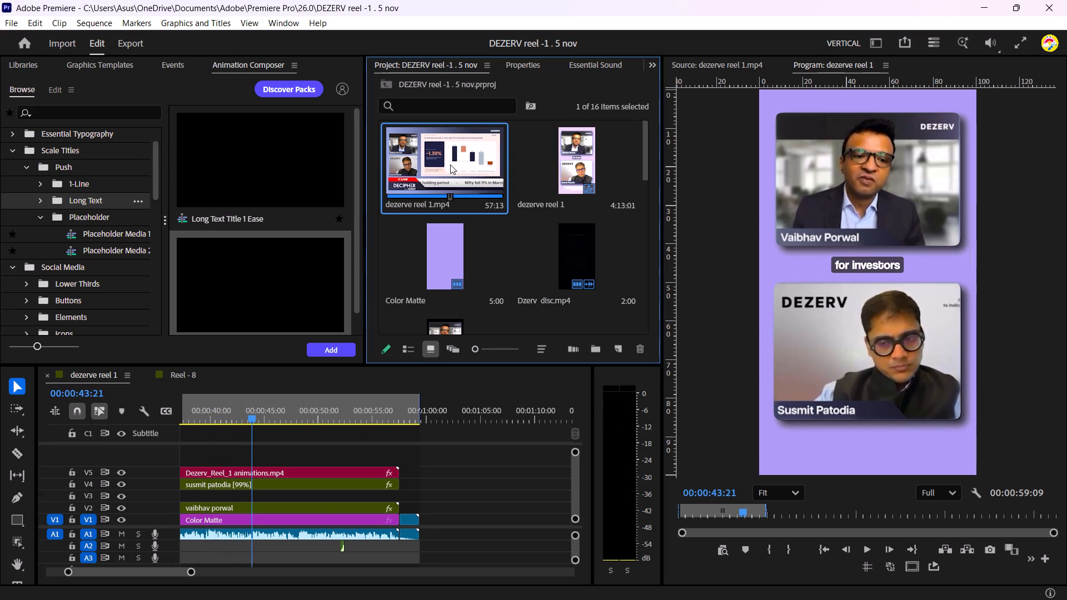
pyautogui.doubleClick(450, 164)
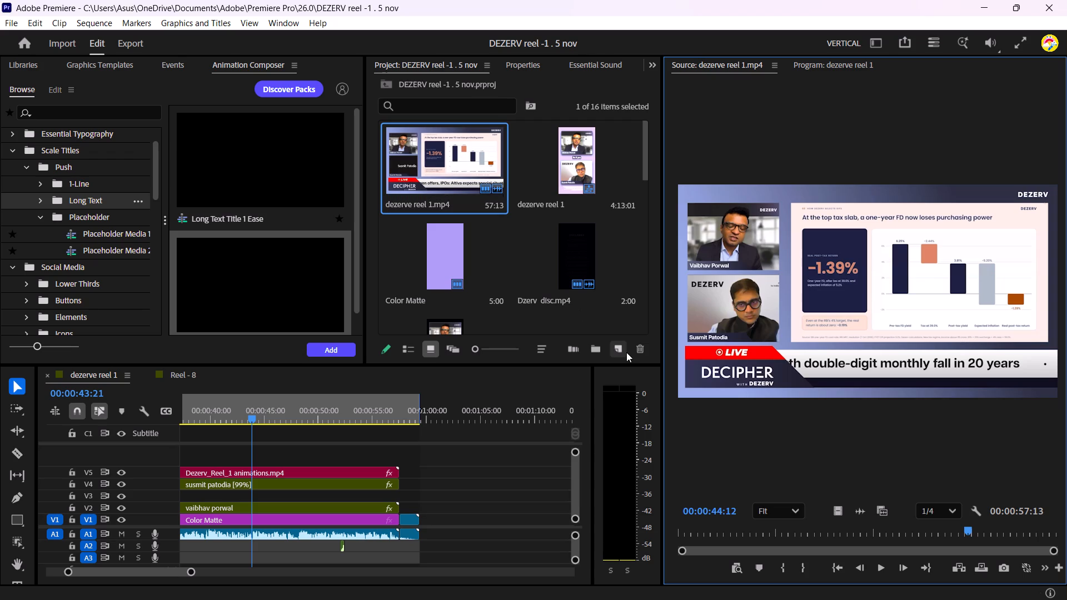
pyautogui.scroll(1, 796, 316)
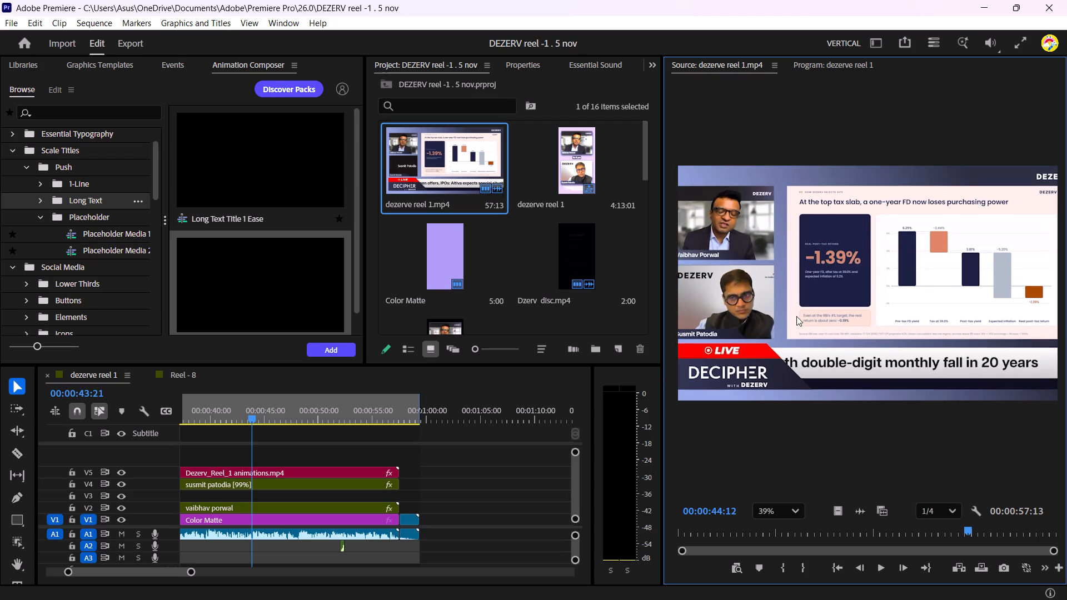
pyautogui.scroll(3, 796, 316)
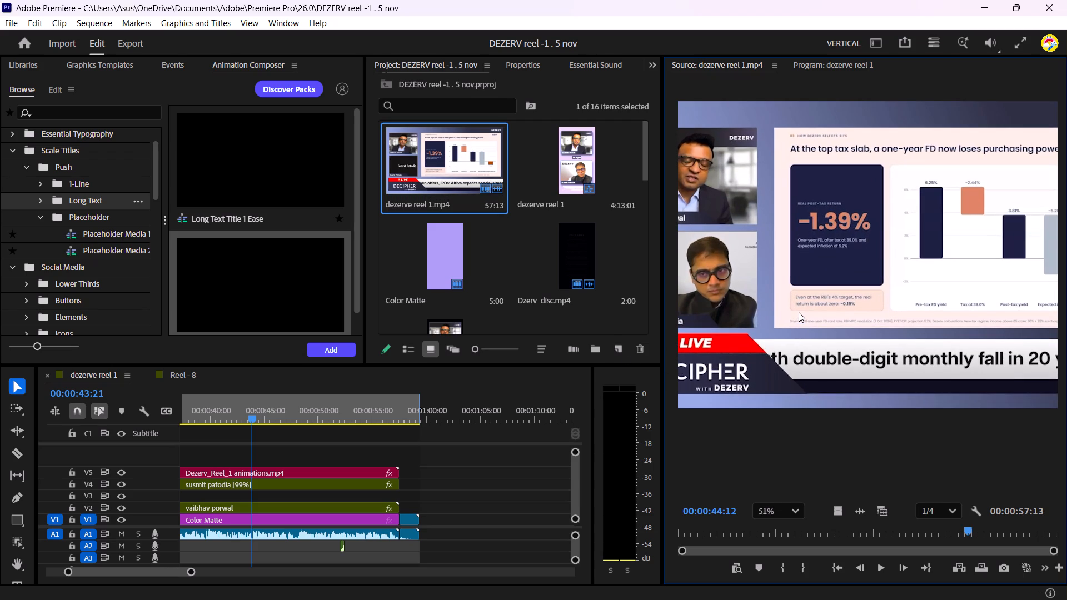
pyautogui.scroll(-1, 812, 299)
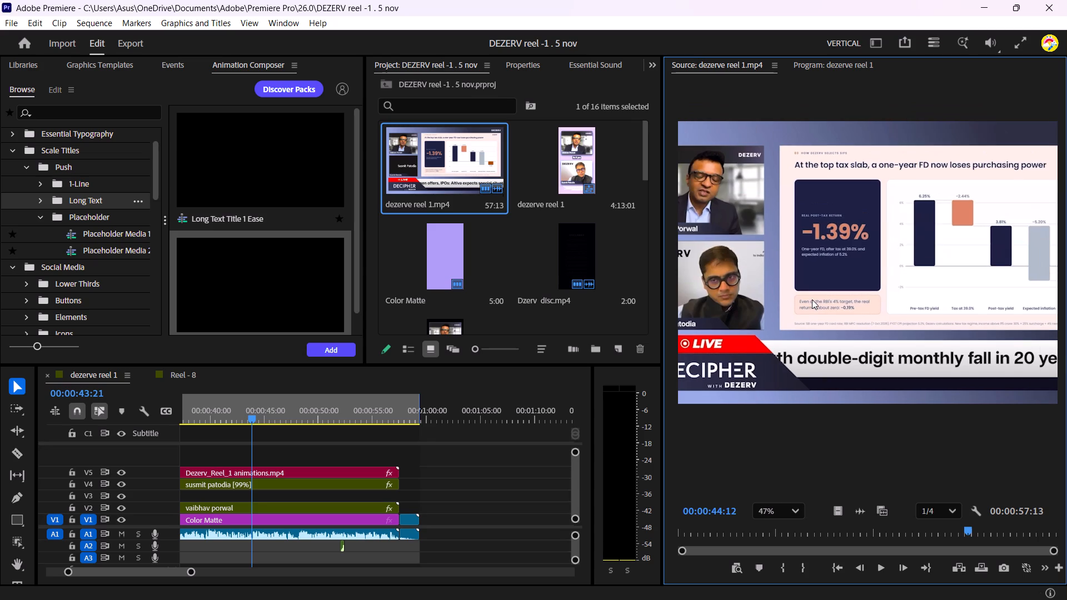
pyautogui.scroll(-1, 812, 299)
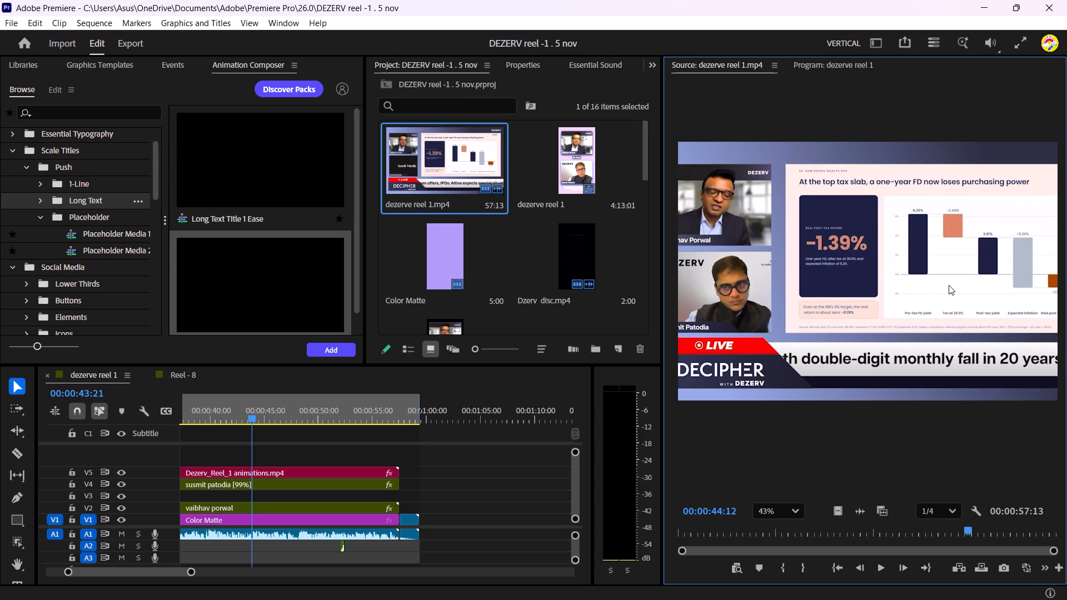
pyautogui.scroll(-2, 949, 285)
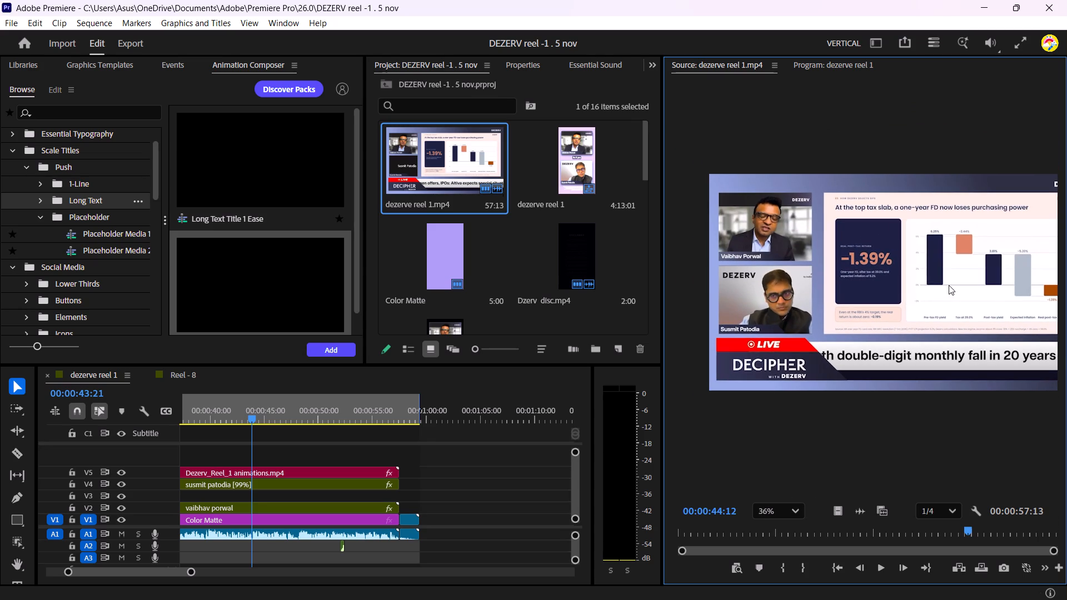
pyautogui.moveTo(955, 251); pyautogui.dragTo(921, 258)
pyautogui.moveTo(954, 197); pyautogui.dragTo(902, 204)
pyautogui.moveTo(910, 188); pyautogui.dragTo(878, 195)
# Play the reel from about 45 to 56 seconds, reviewing the "New alternative vs arbitrage funds" graph animation and its sound.
pyautogui.click(273, 419)
pyautogui.press('space')
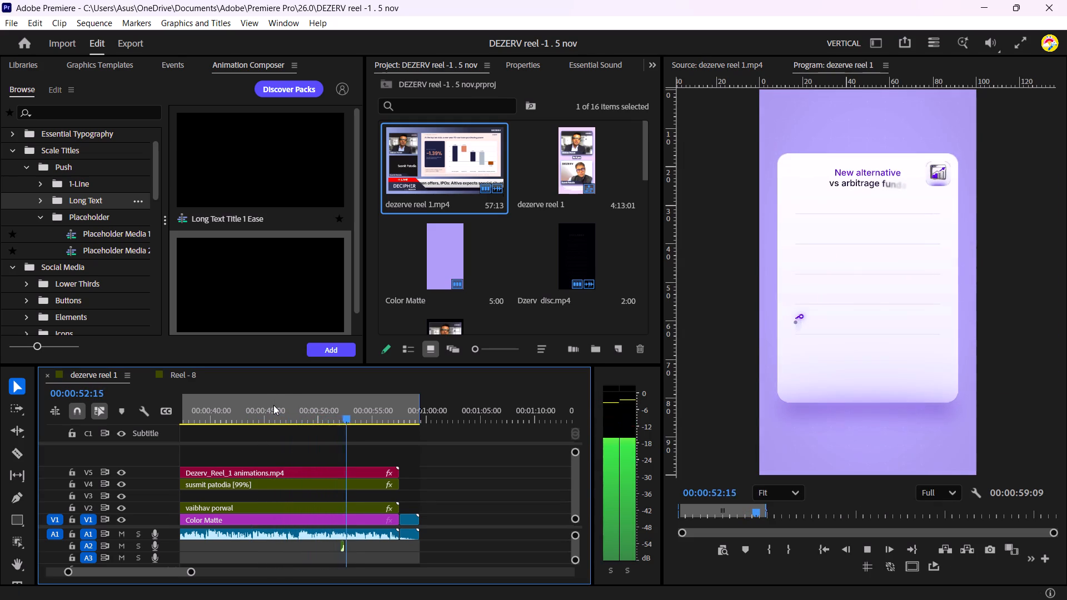
pyautogui.press('space')
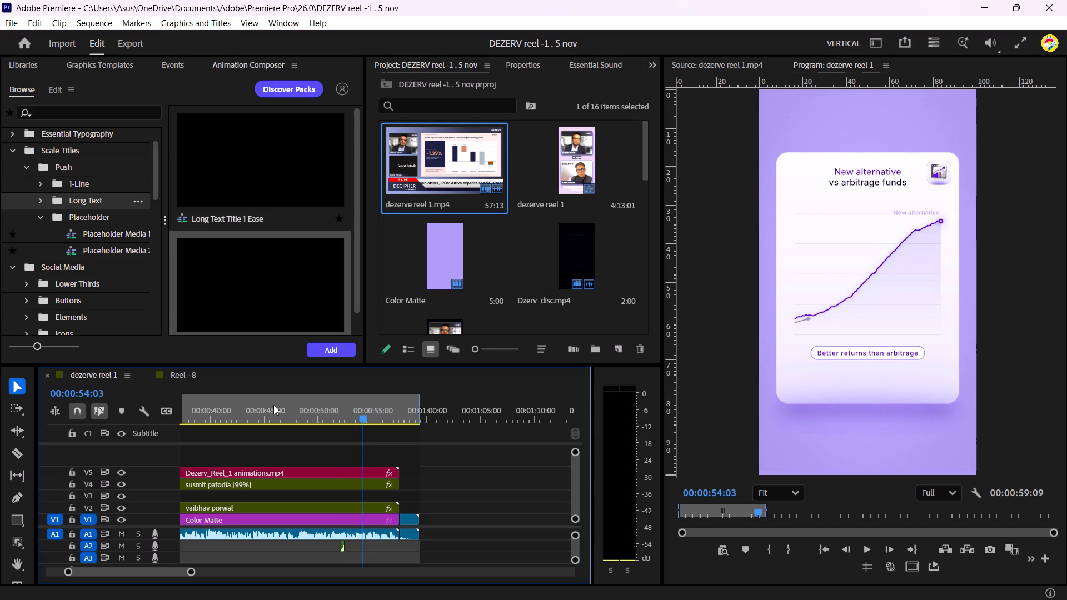
pyautogui.press('space')
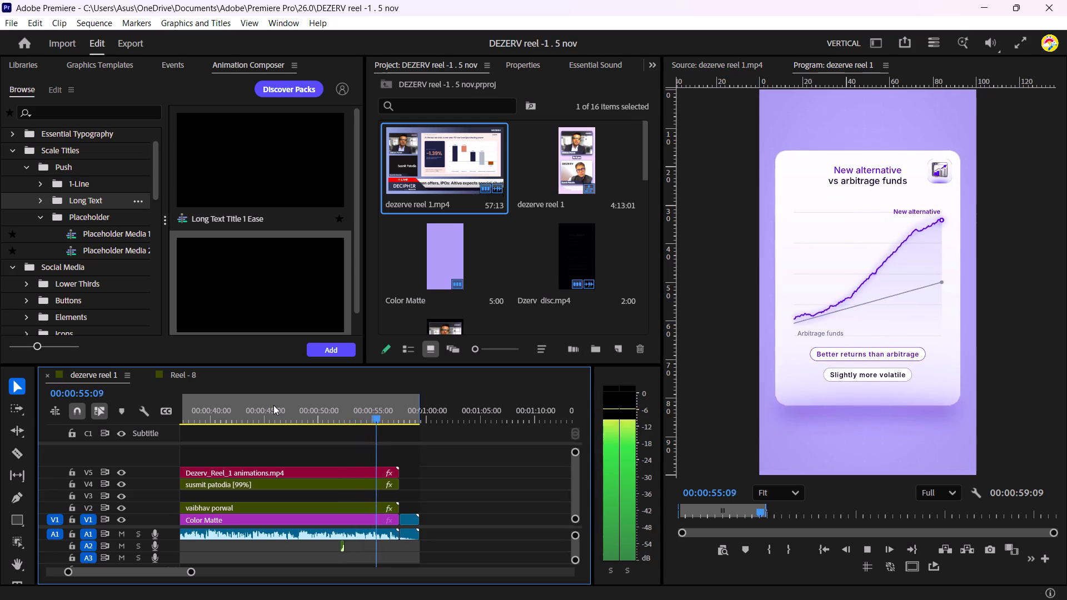
pyautogui.press('space')
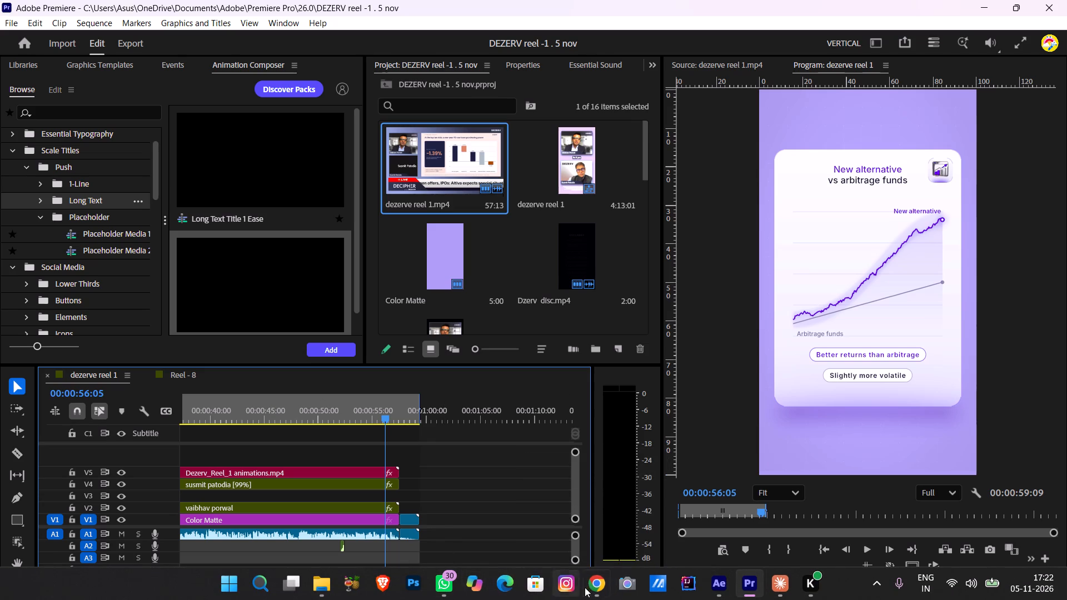
# Switch to Chrome and scrub back through the reference reel in Google Drive to compare its two-speaker layout.
pyautogui.click(595, 586)
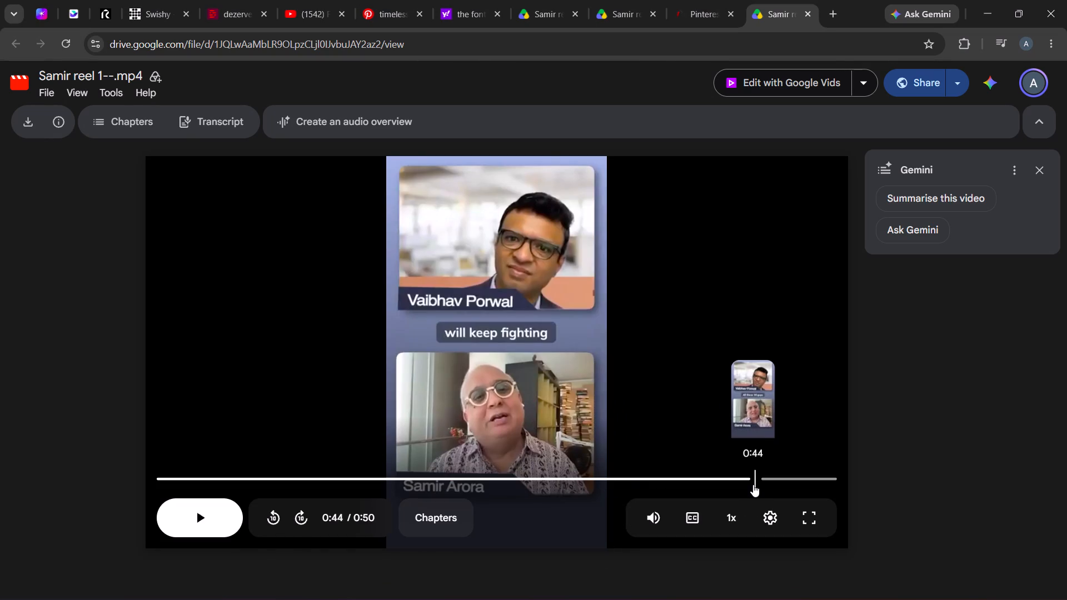
pyautogui.moveTo(753, 484); pyautogui.dragTo(547, 478)
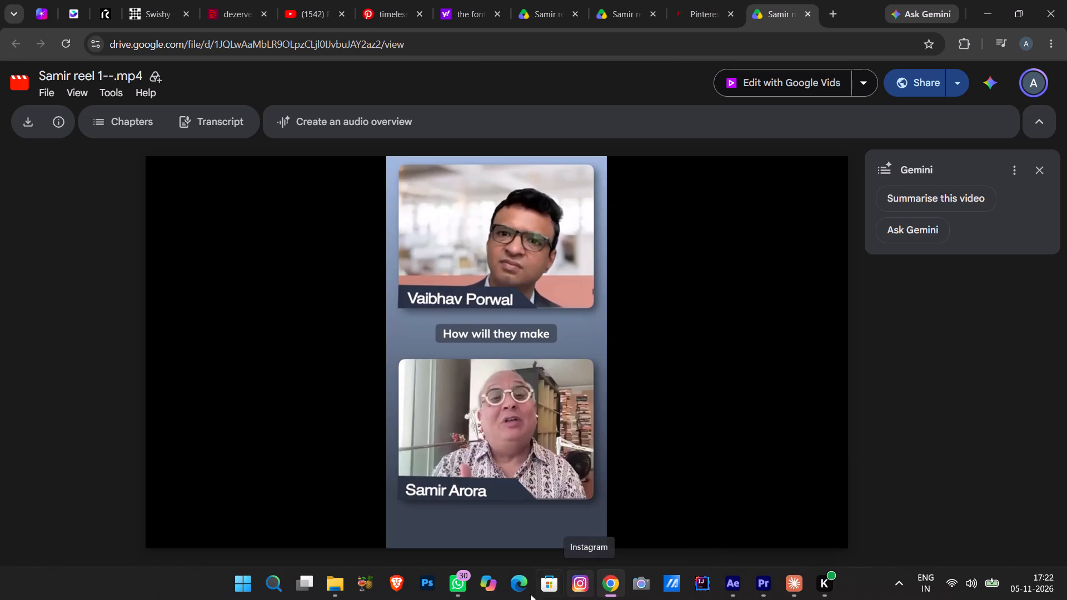
# Return to Premiere, scrub and spot-play the original clip dezerve reel 1.mp4, and examine its one-year FD slide up close at 00:00:35:03.
pyautogui.click(760, 587)
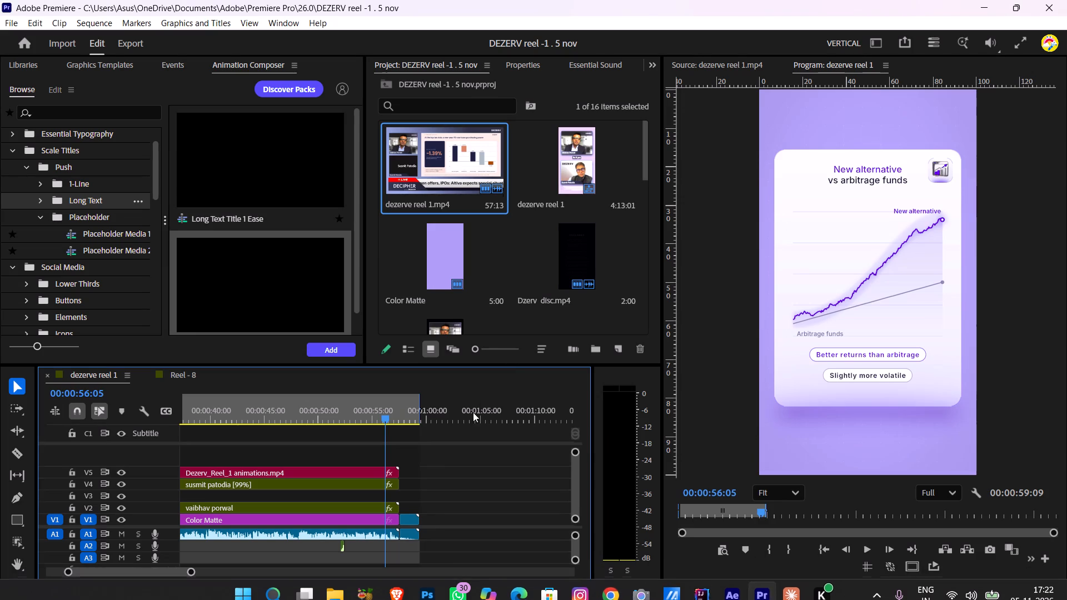
pyautogui.doubleClick(441, 169)
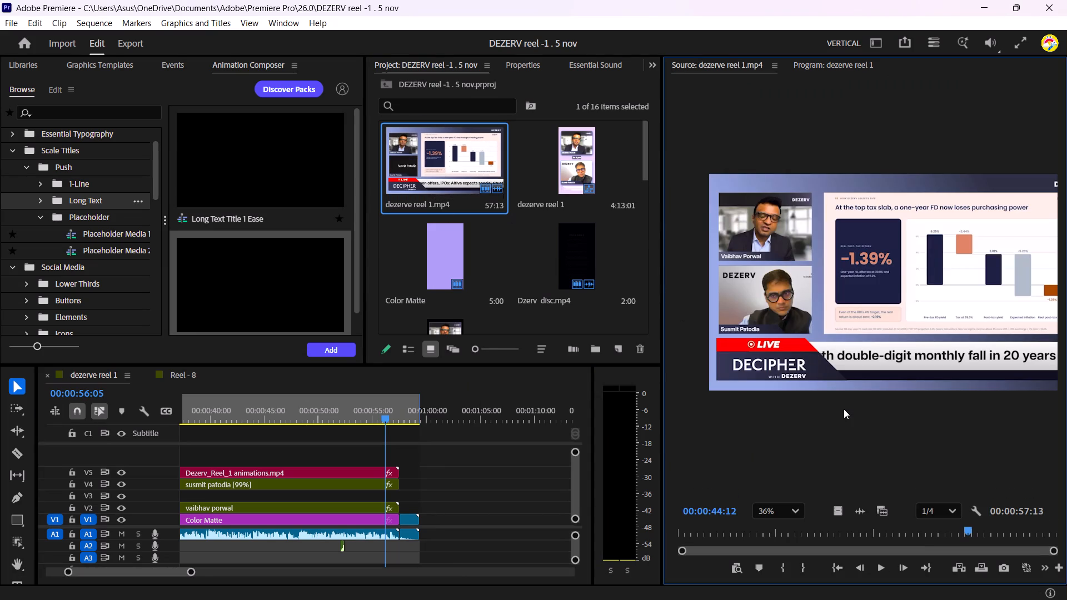
pyautogui.moveTo(755, 531); pyautogui.dragTo(774, 533)
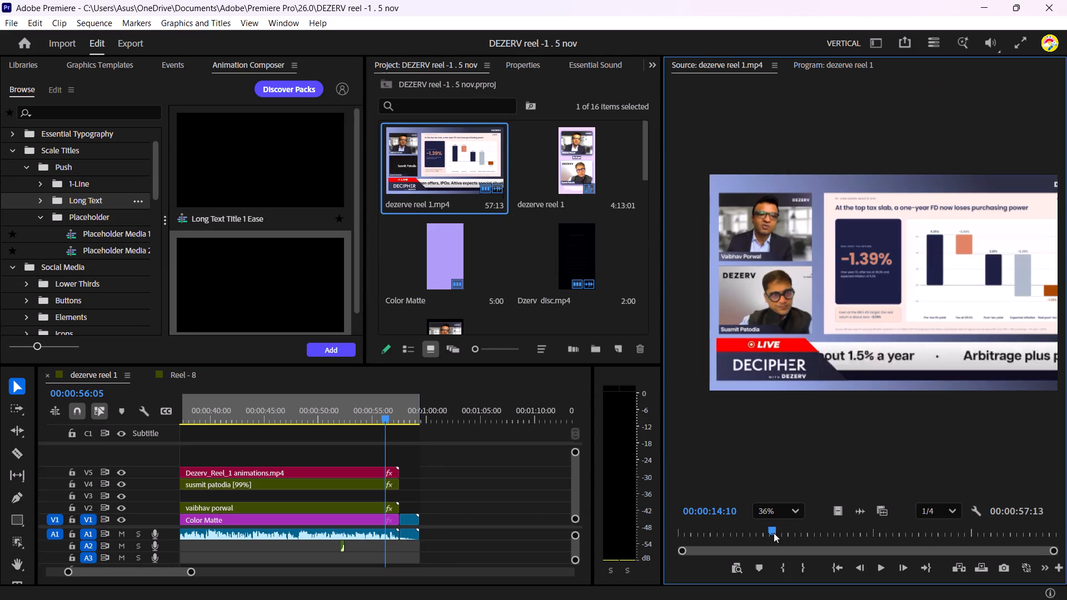
pyautogui.moveTo(774, 533); pyautogui.dragTo(996, 543)
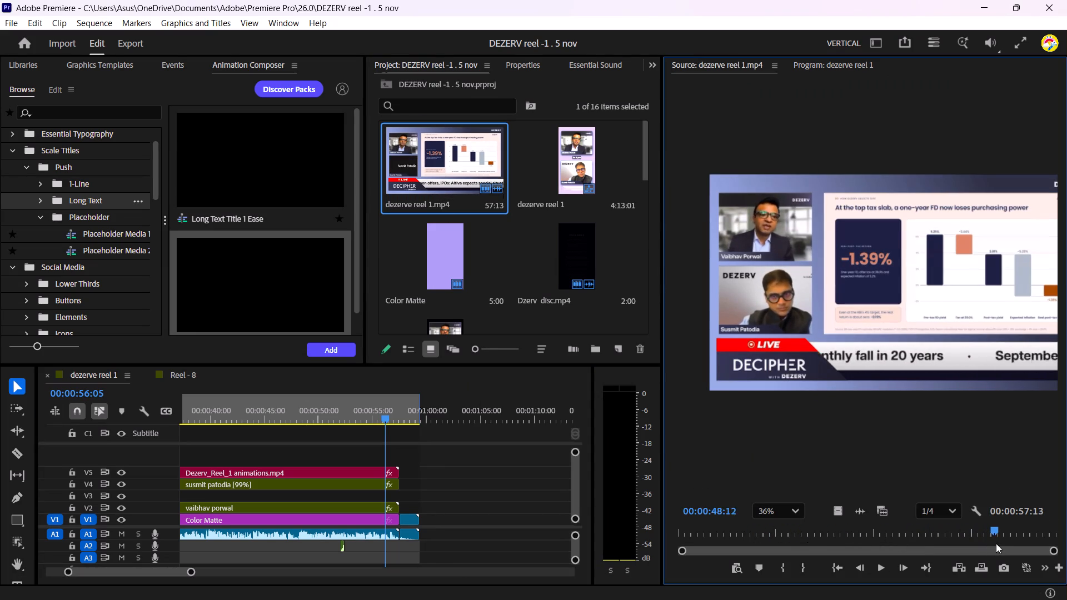
pyautogui.moveTo(996, 543); pyautogui.dragTo(1043, 534)
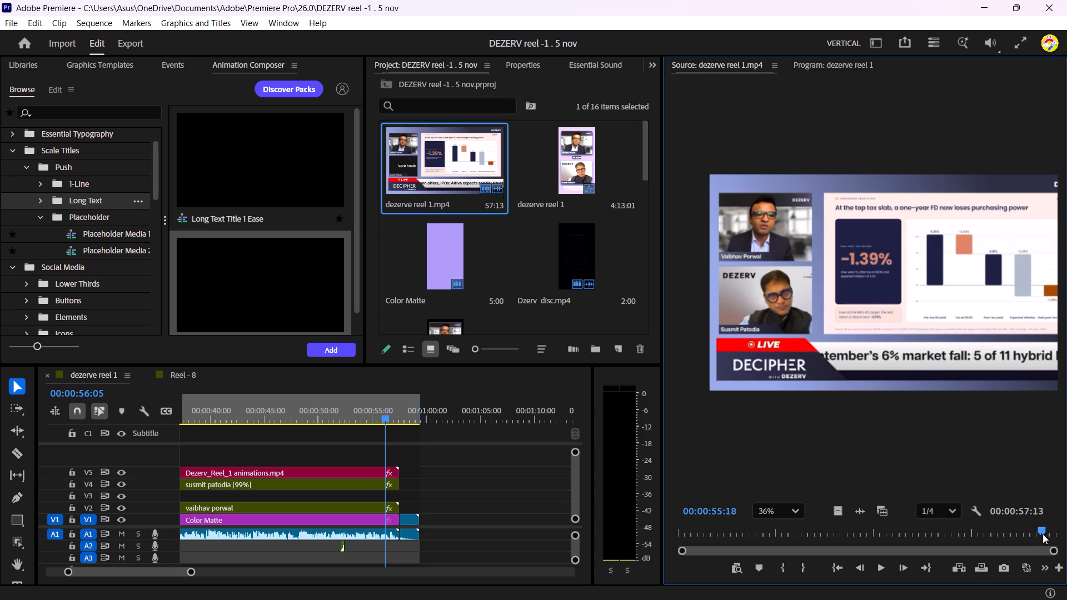
pyautogui.moveTo(1043, 534); pyautogui.dragTo(1048, 532)
pyautogui.press('space')
pyautogui.press('space')
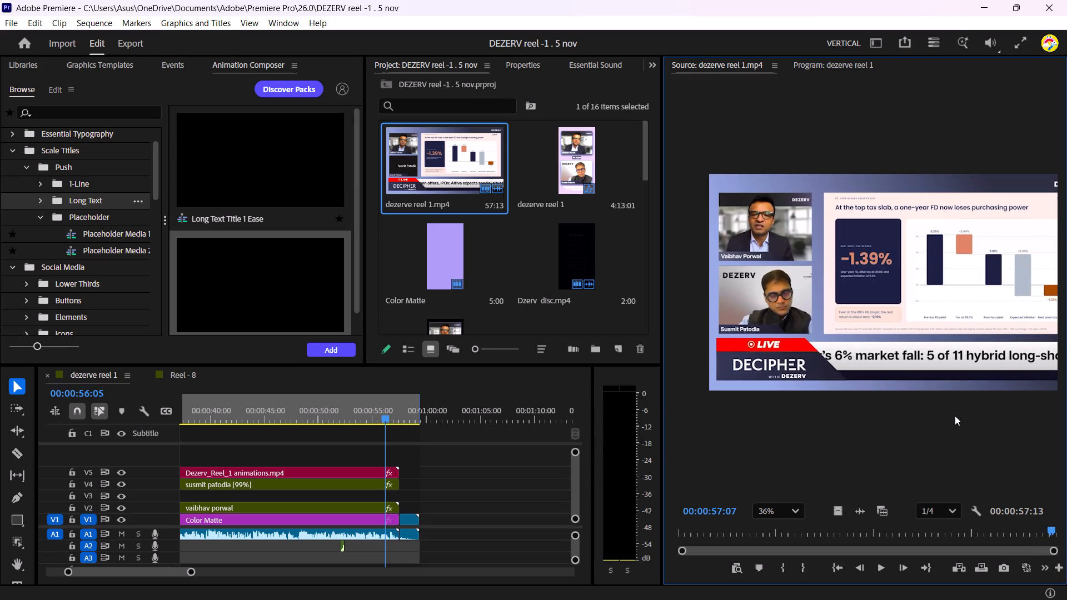
pyautogui.moveTo(996, 527); pyautogui.dragTo(898, 544)
pyautogui.press('space')
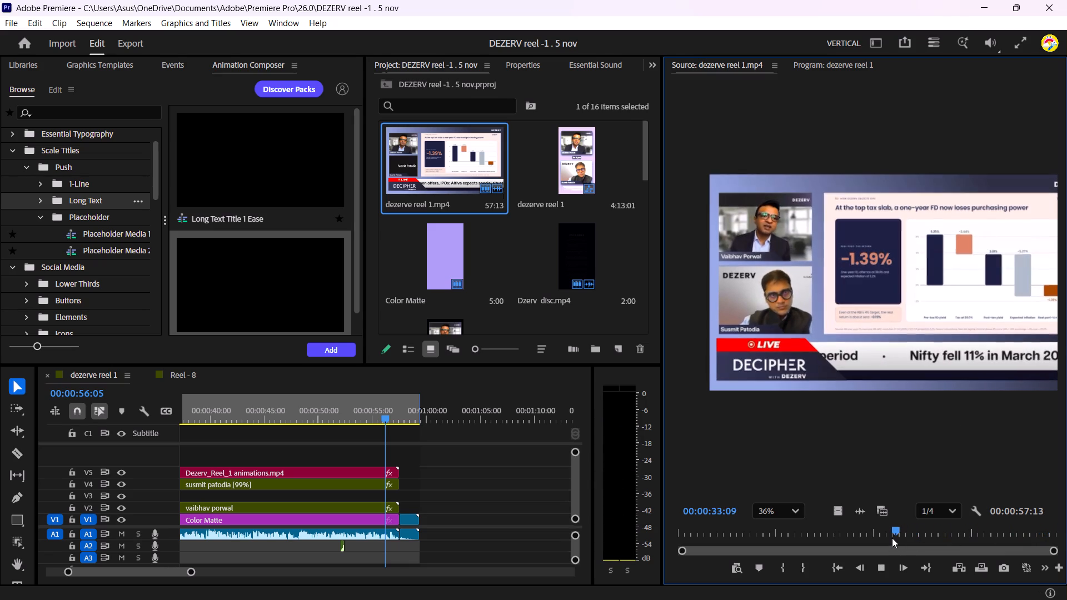
pyautogui.press('space')
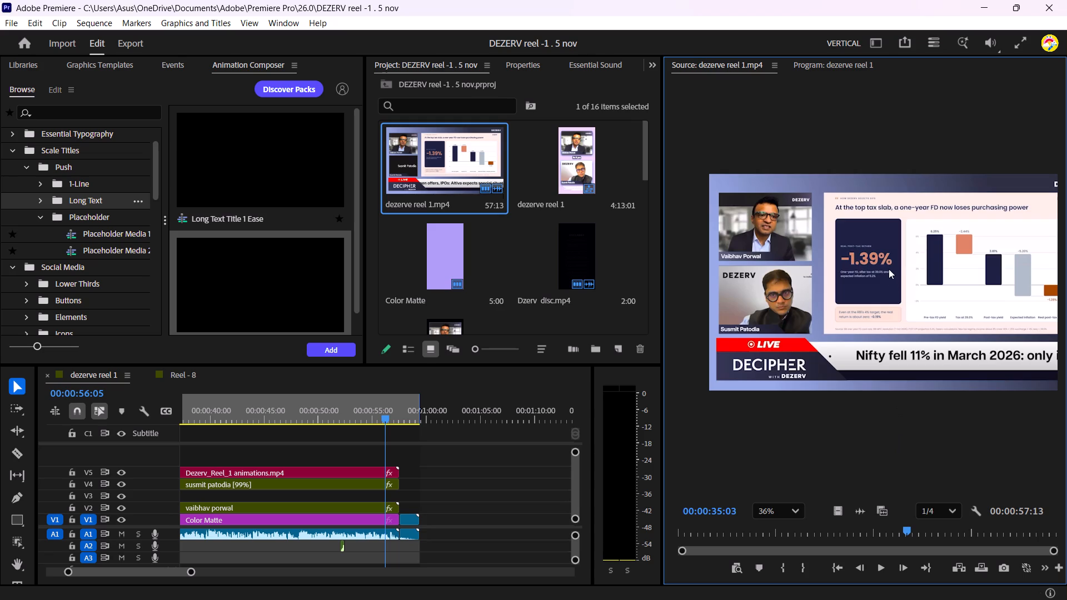
pyautogui.scroll(6, 889, 269)
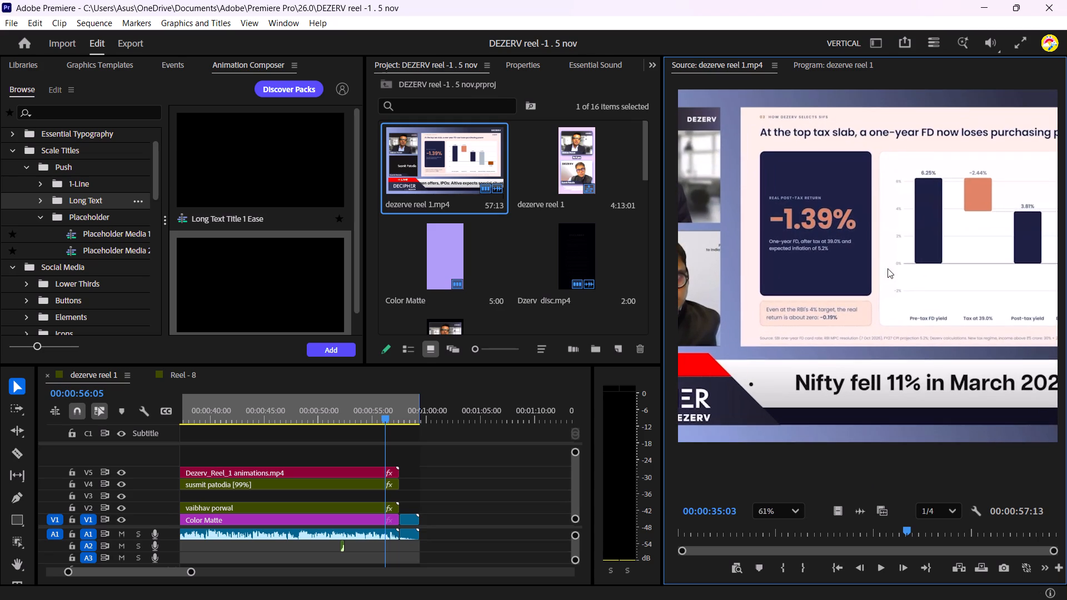
pyautogui.scroll(1, 887, 268)
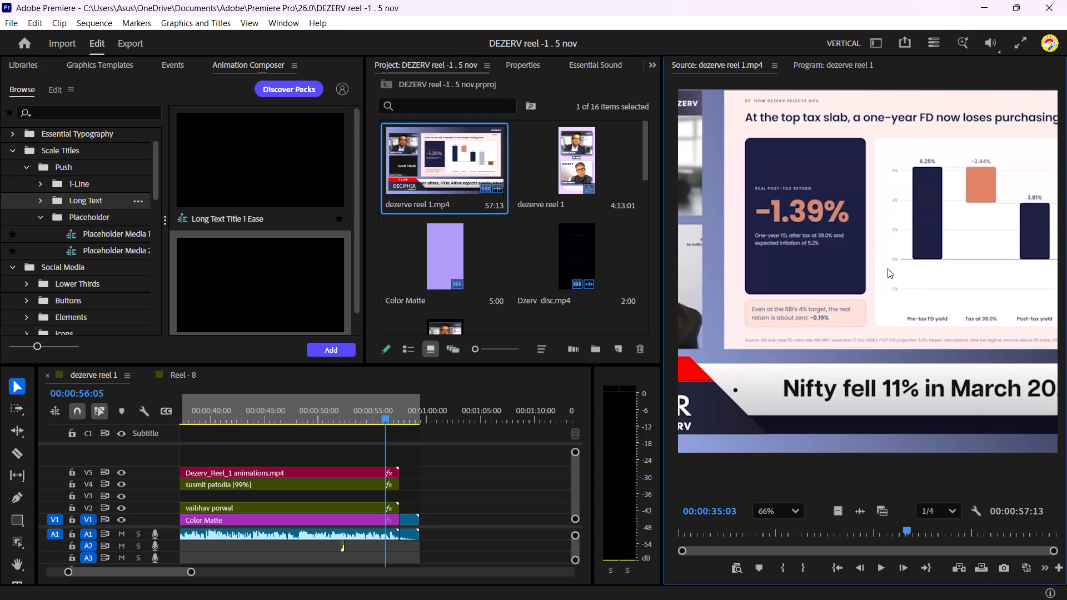
pyautogui.scroll(-2, 887, 268)
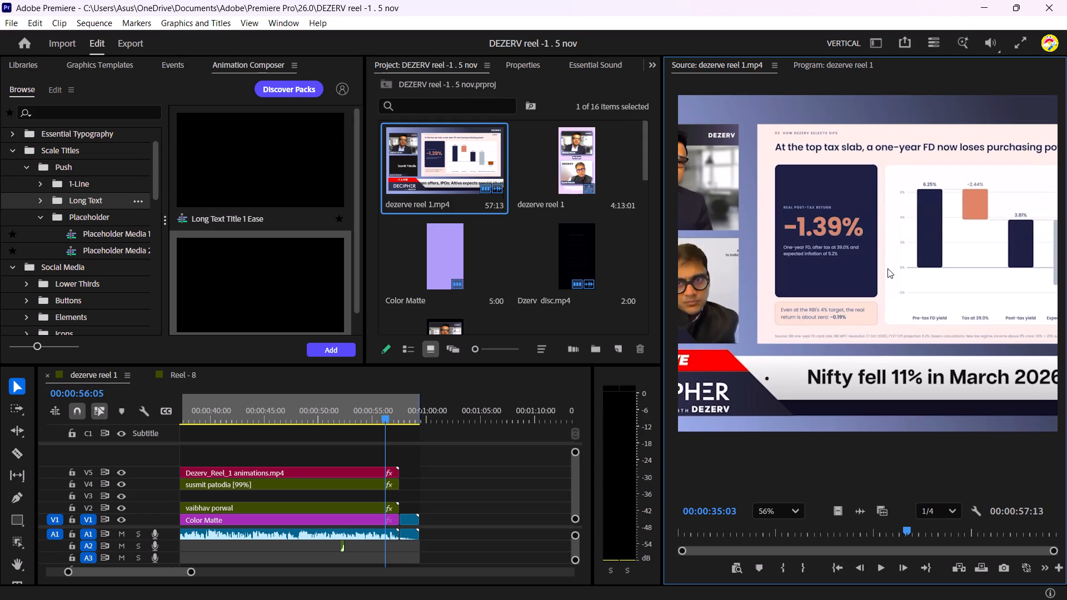
# Fit the original clip's FD slide in view and play dezerve reel 1.mp4 from 00:00:35:03 to about 39 seconds.
pyautogui.scroll(-1, 887, 268)
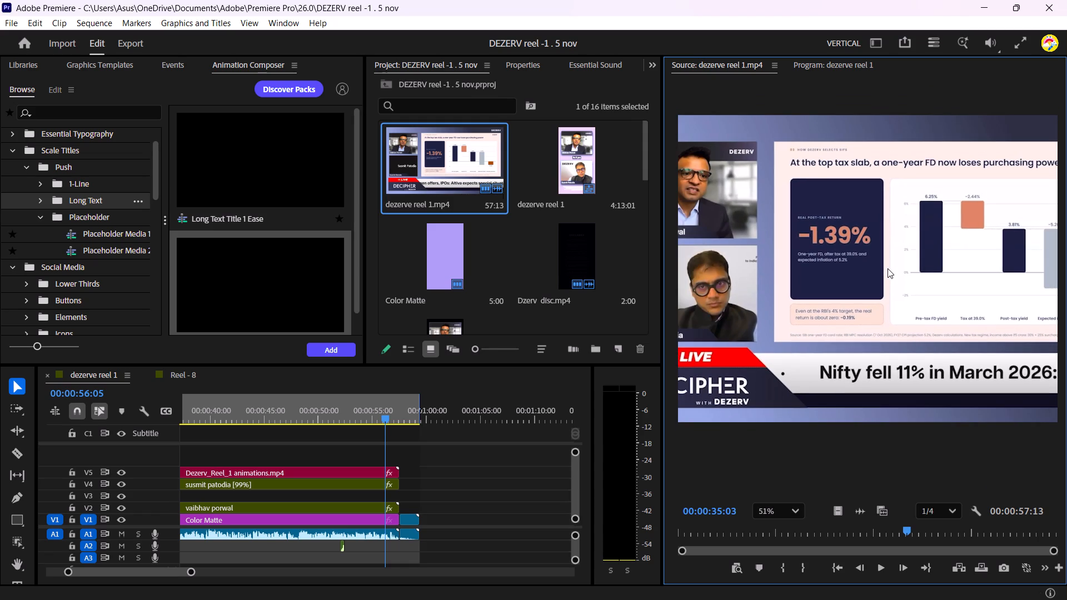
pyautogui.scroll(-5, 887, 268)
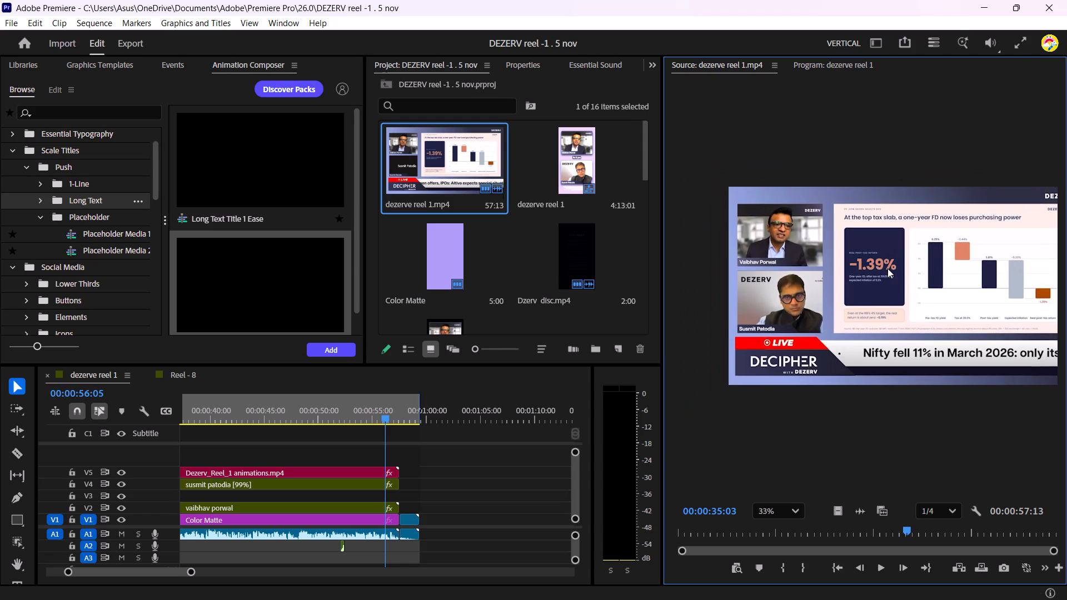
pyautogui.scroll(-2, 887, 268)
pyautogui.press('space')
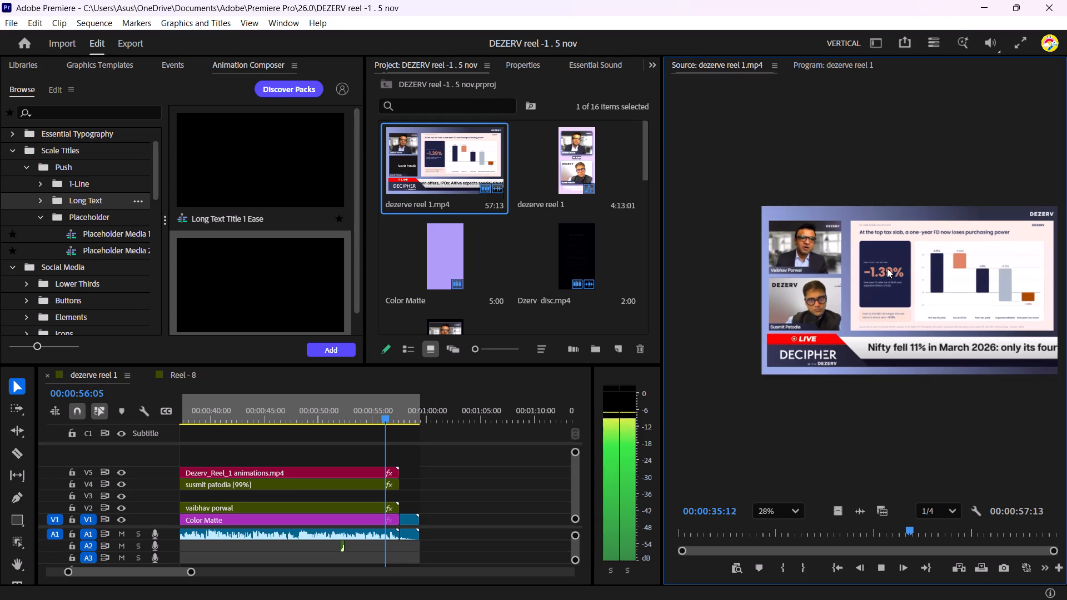
pyautogui.press('space')
pyautogui.press('space')
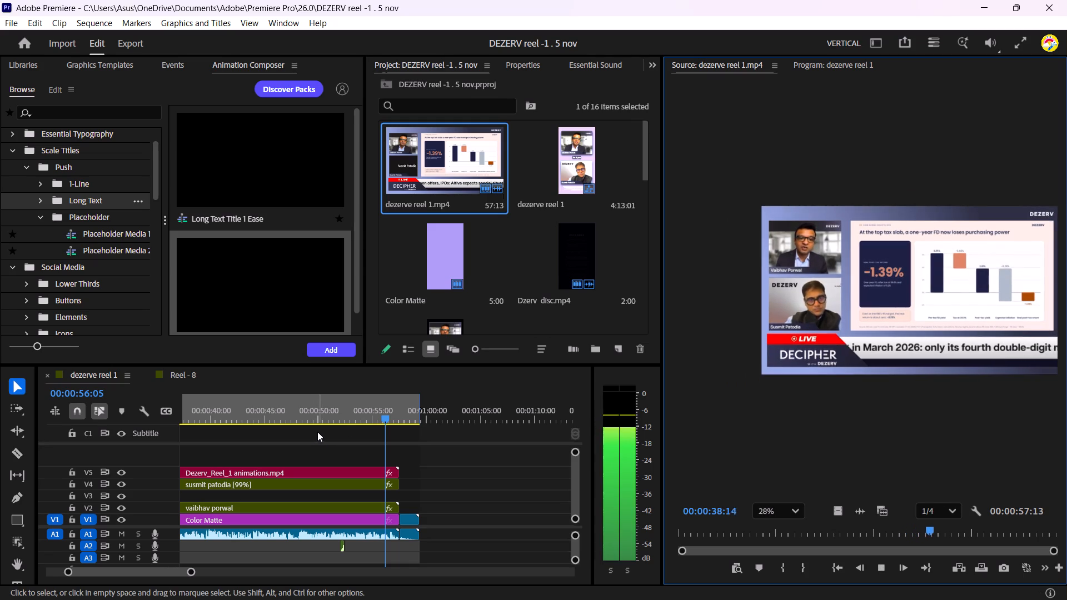
pyautogui.press('space')
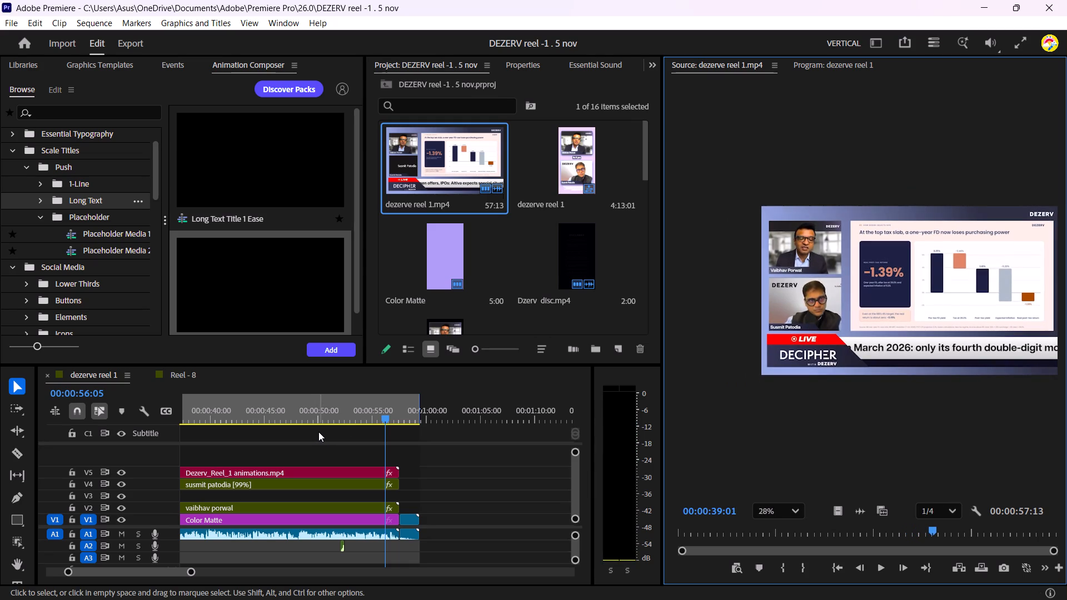
pyautogui.press('space')
pyautogui.press('space')
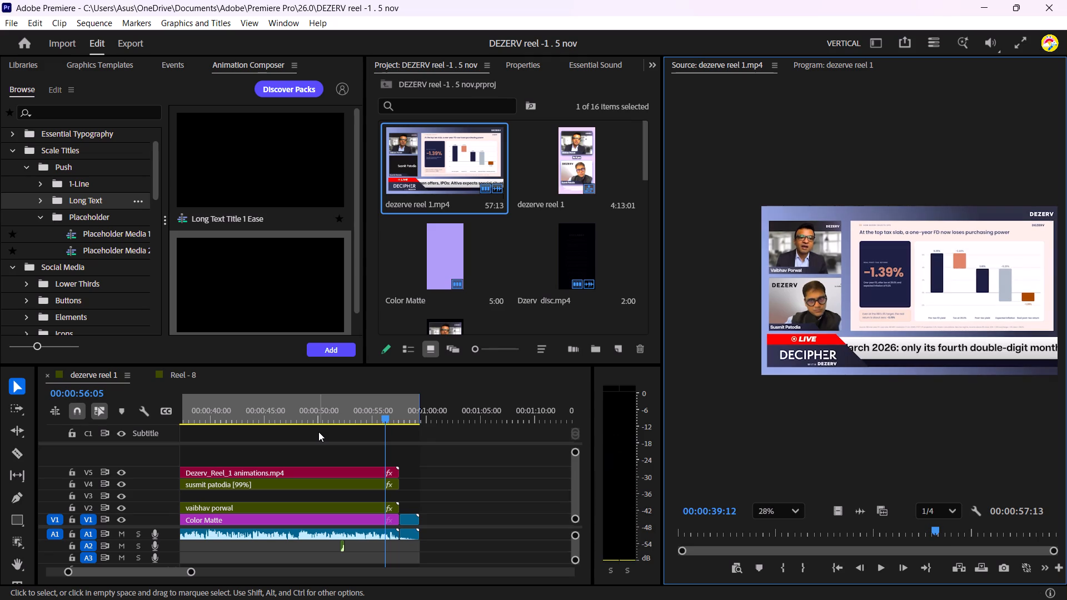
# Replay the end of the "New alternative vs arbitrage funds" graph animation in the dezerve reel 1 sequence, up to about 56 seconds.
pyautogui.click(273, 413)
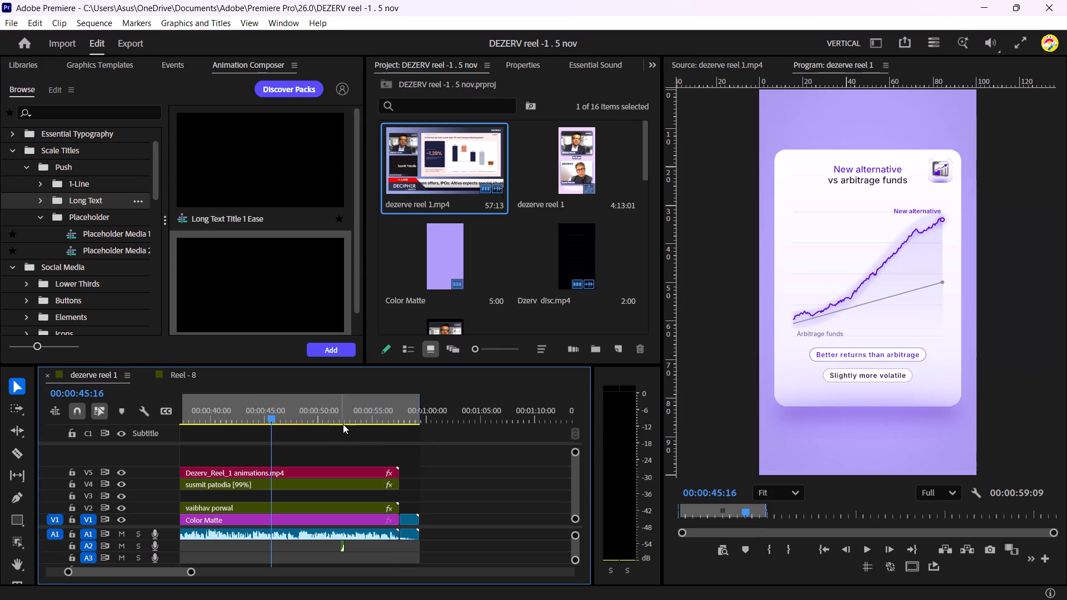
pyautogui.click(366, 412)
pyautogui.press('space')
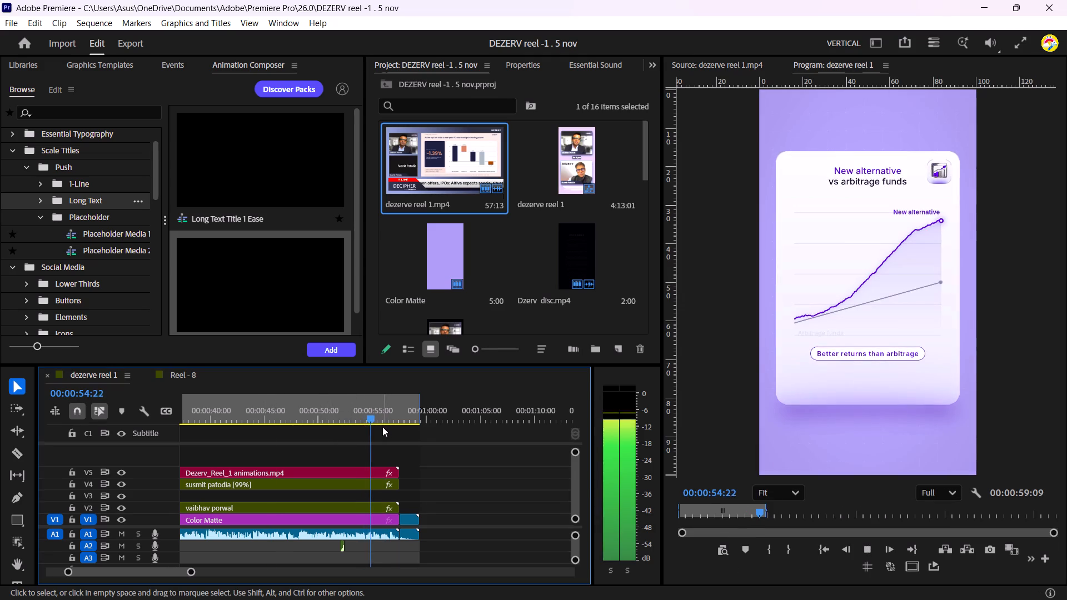
pyautogui.press('space')
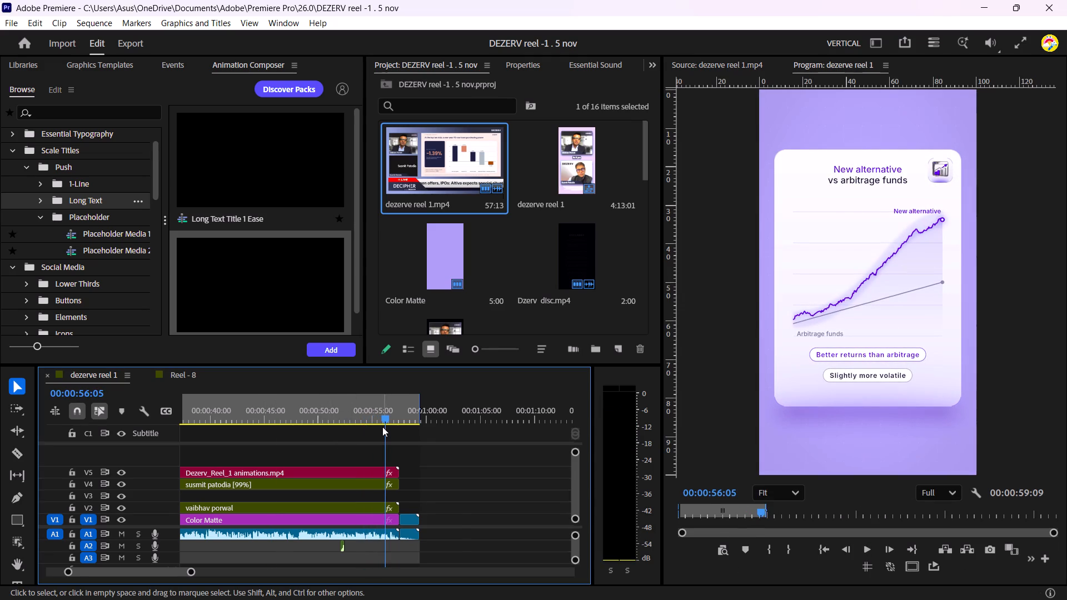
# Review the "New category" and "Studying the strategy" card animation from about 33 to 39 seconds, with the timeline magnified around it.
pyautogui.scroll(3, 382, 427)
pyautogui.click(381, 417)
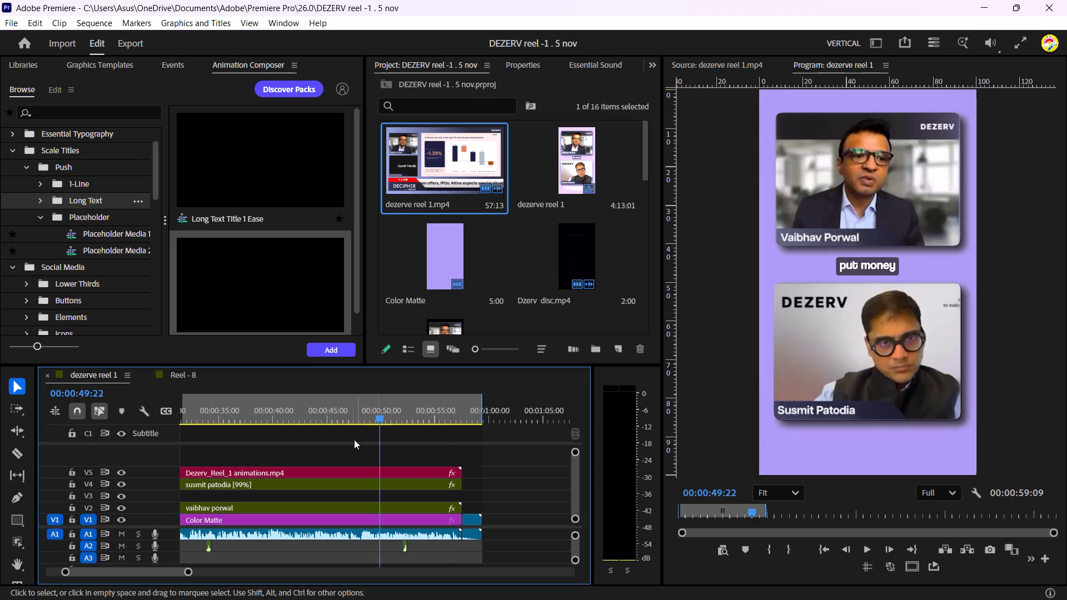
pyautogui.click(222, 416)
pyautogui.click(203, 413)
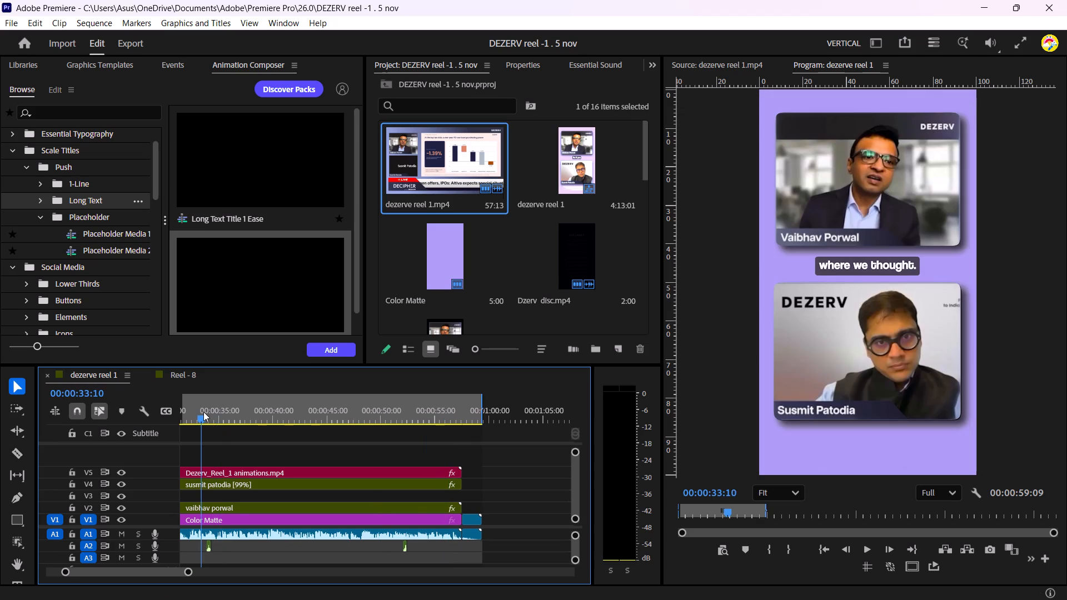
pyautogui.press('space')
pyautogui.press('space')
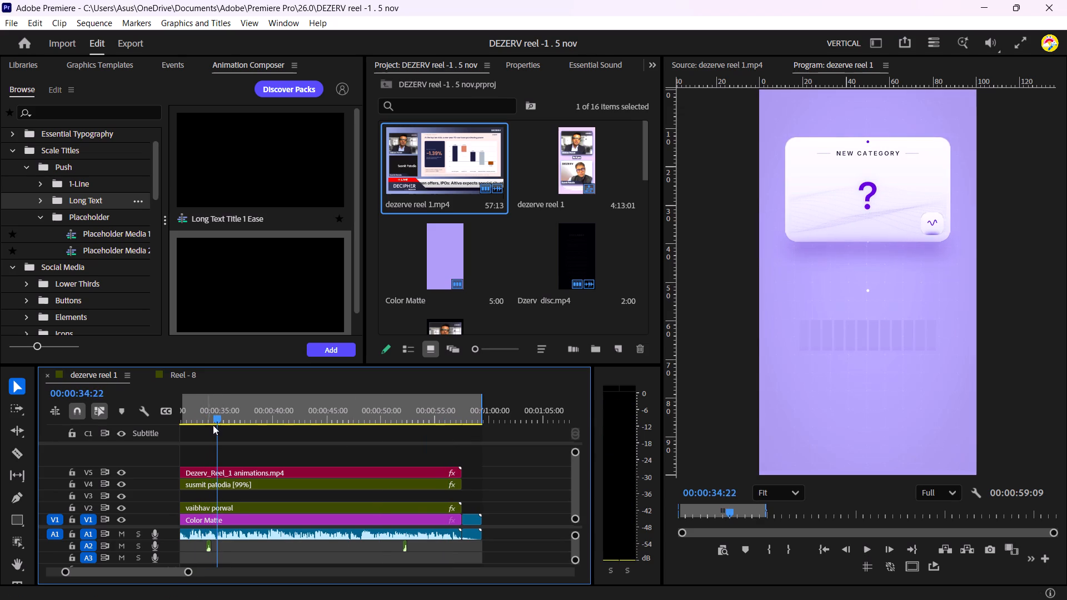
pyautogui.moveTo(188, 572); pyautogui.dragTo(143, 573)
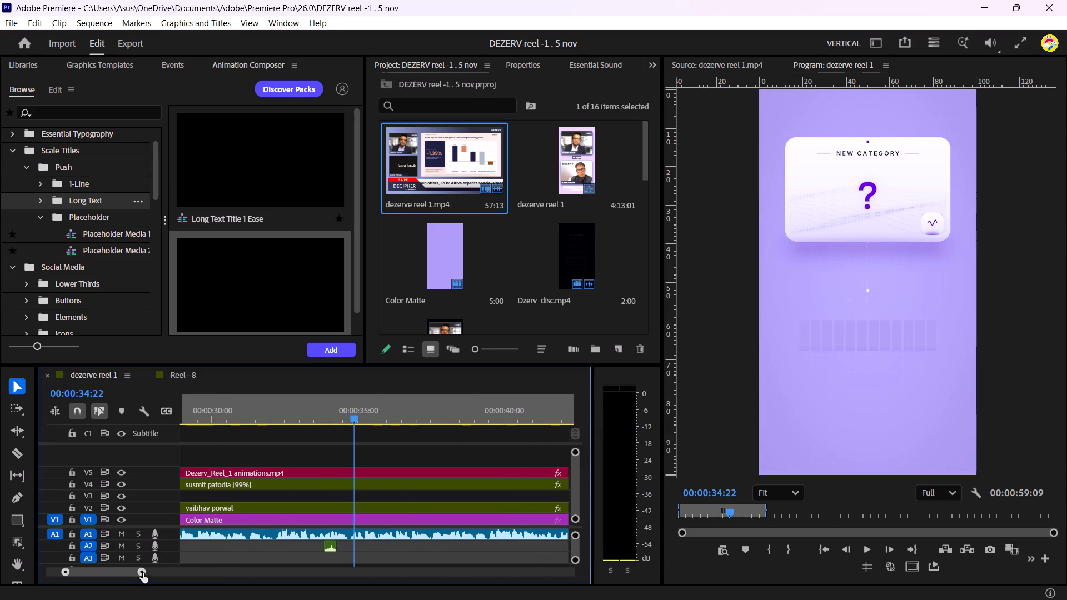
pyautogui.moveTo(143, 573); pyautogui.dragTo(142, 575)
pyautogui.click(325, 419)
pyautogui.press('space')
pyautogui.press('space')
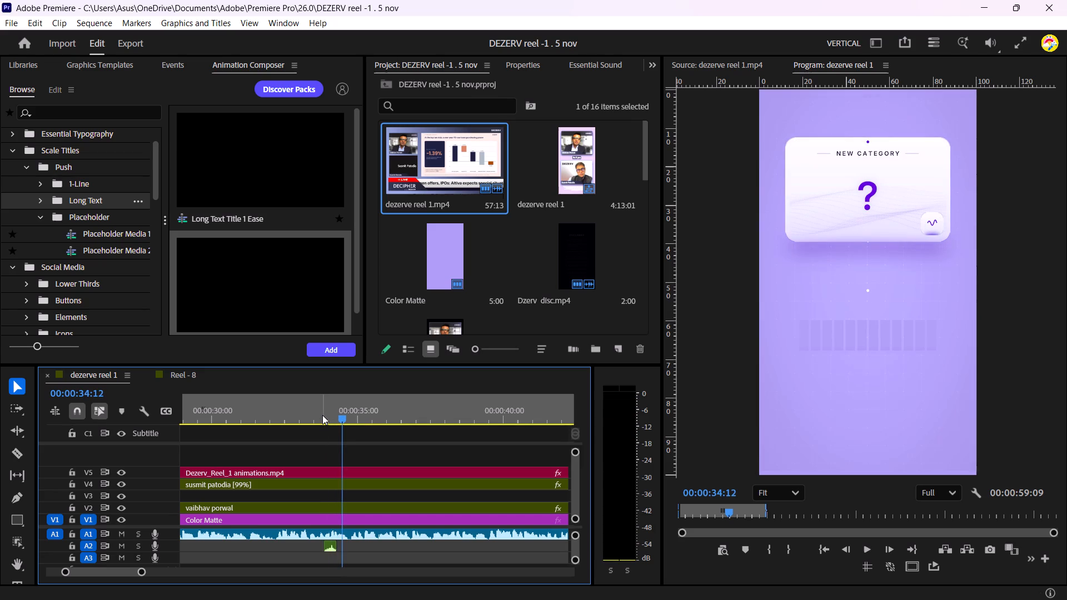
pyautogui.press('space')
pyautogui.press('space')
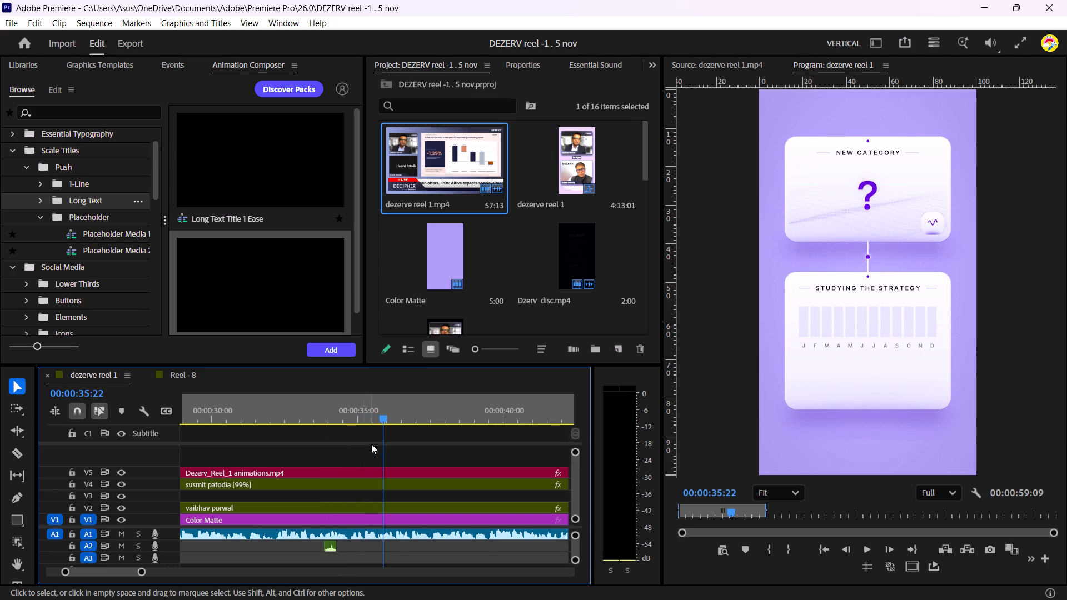
pyautogui.scroll(2, 376, 461)
pyautogui.press('space')
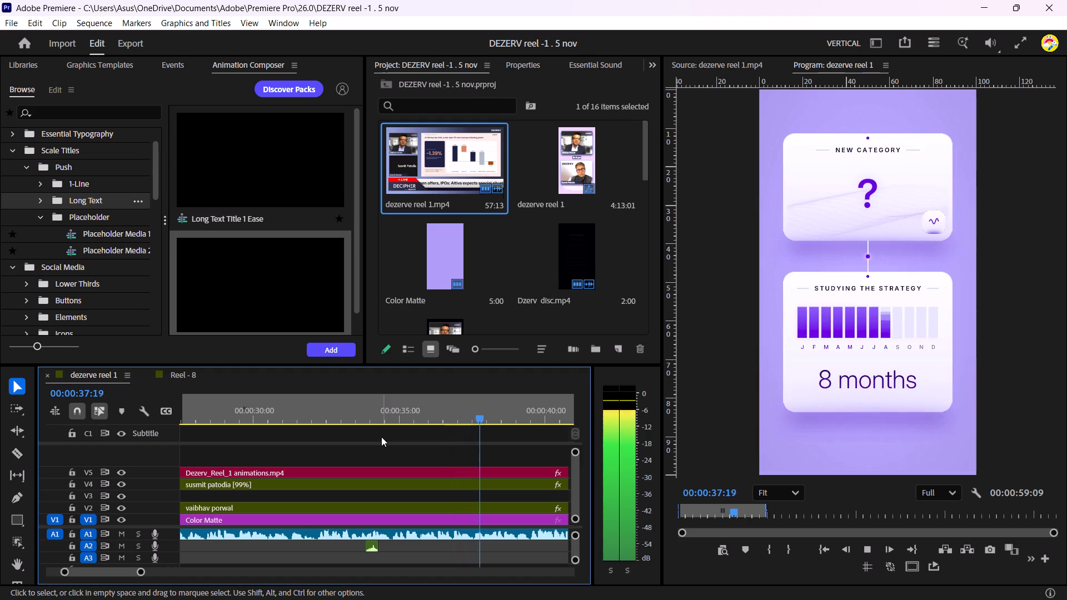
pyautogui.press('space')
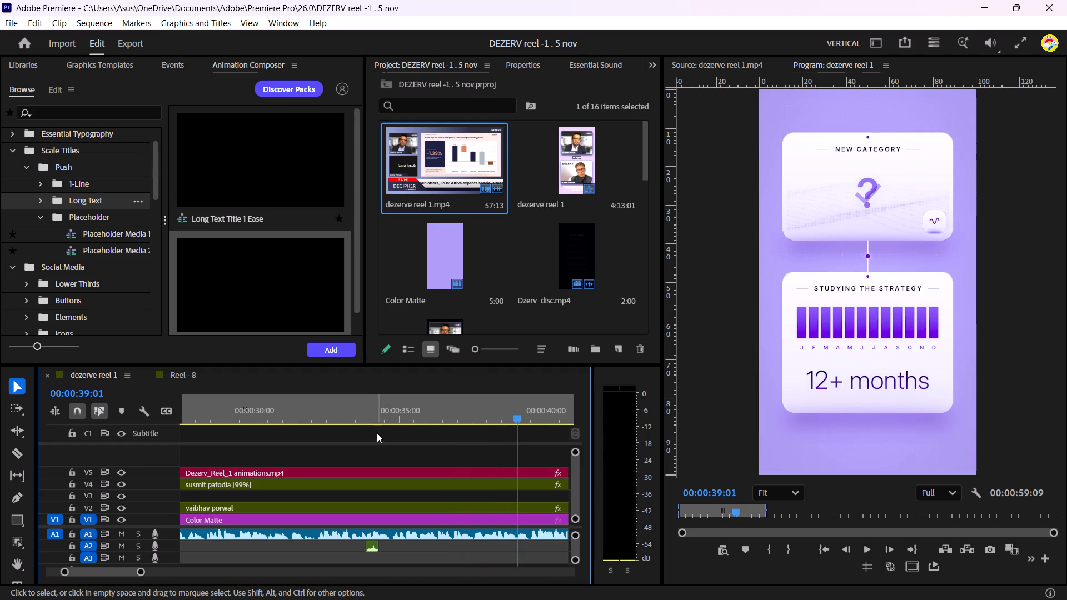
# Replay the "New category" card's entrance repeatedly between about 34 and 36 seconds, checking the A2 sound effect's timing.
pyautogui.click(372, 416)
pyautogui.press('space')
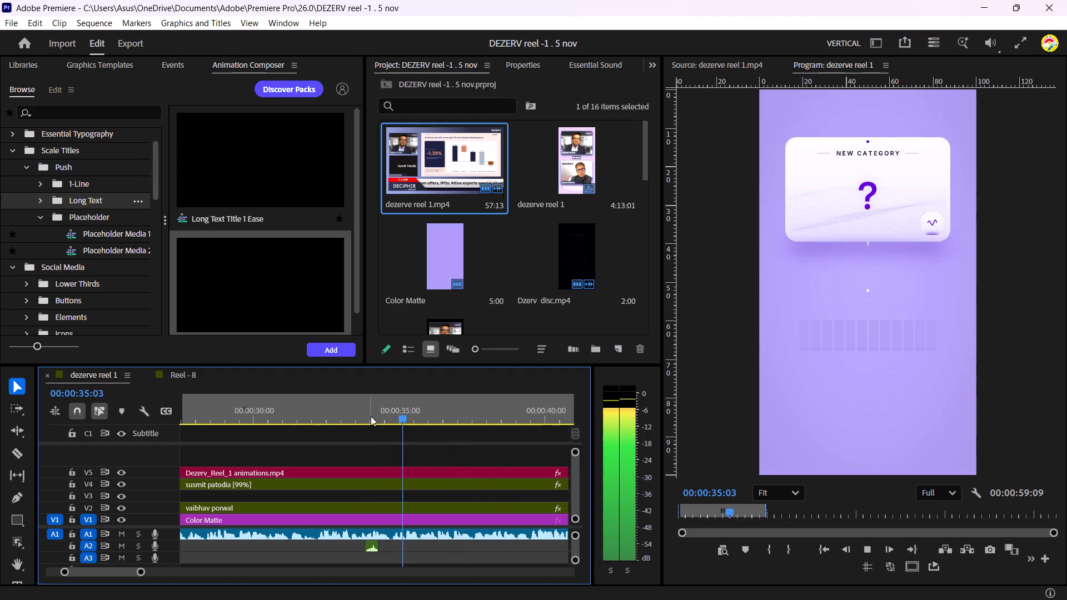
pyautogui.press('space')
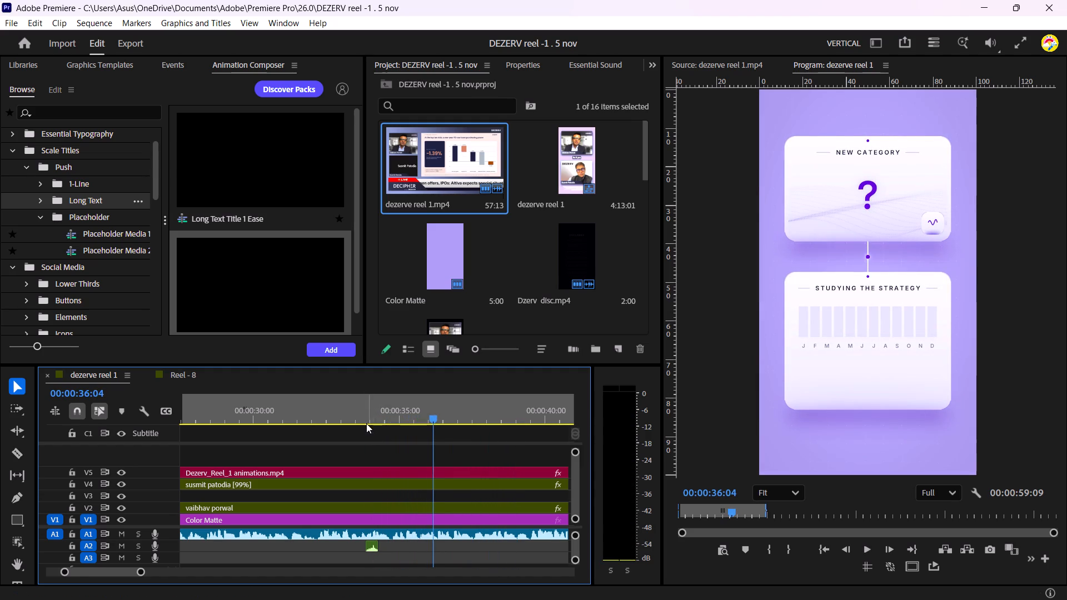
pyautogui.click(365, 420)
pyautogui.press('space')
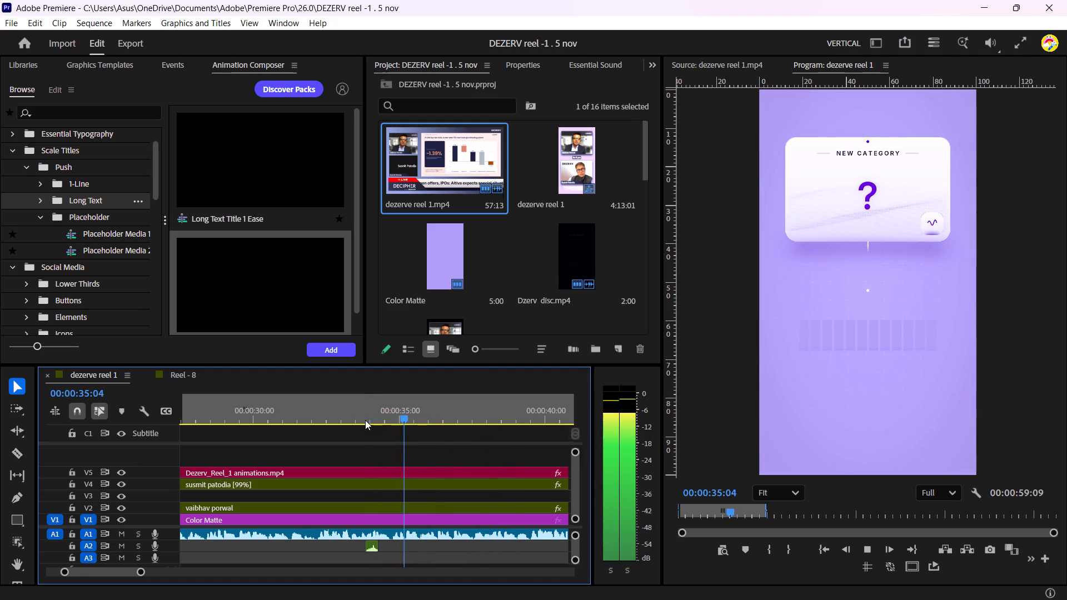
pyautogui.press('space')
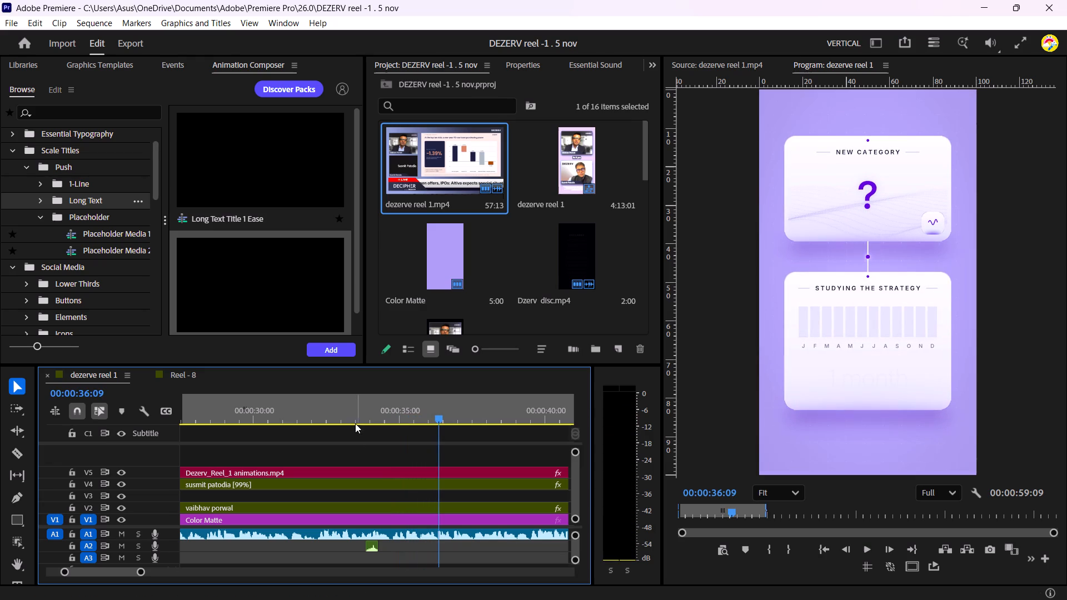
pyautogui.click(365, 418)
pyautogui.press('space')
pyautogui.press('space')
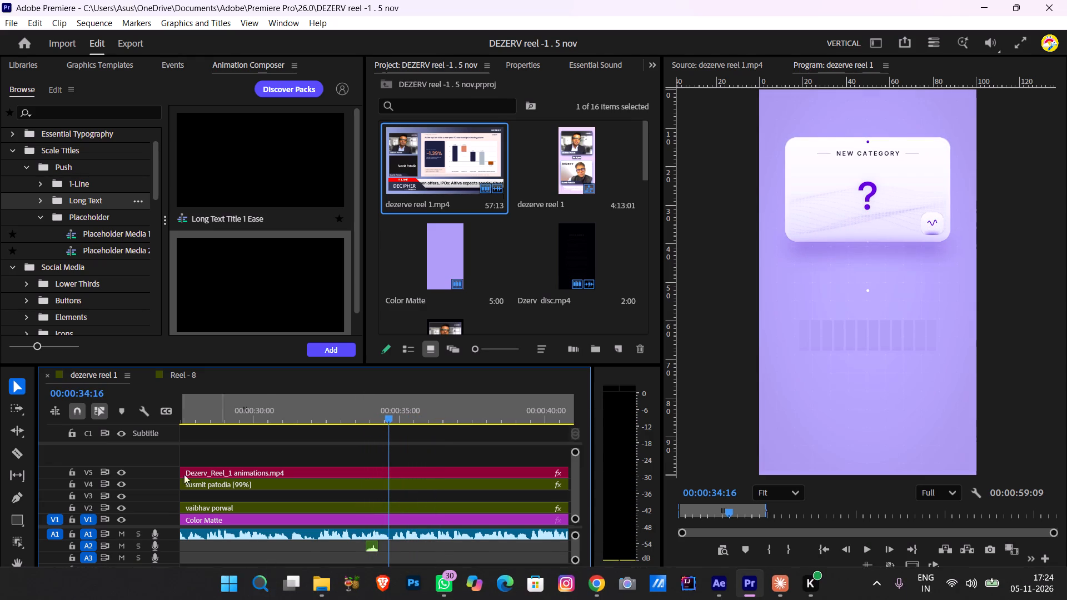
# Open the Reel - 8 sequence and play its "Capital Allocation" chart animation around 10 seconds to hear its sound effect.
pyautogui.click(181, 376)
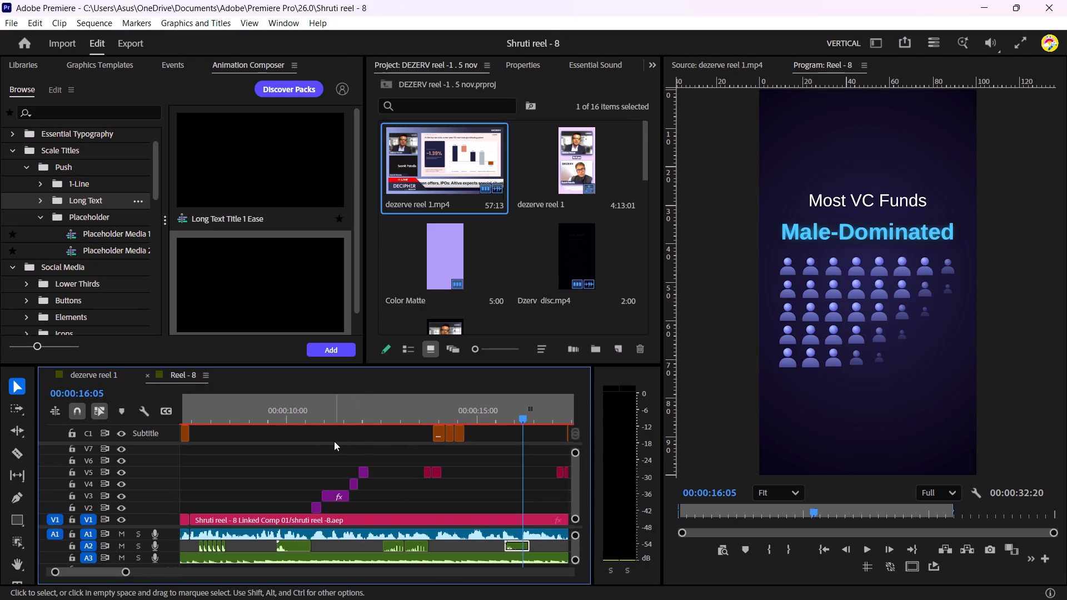
pyautogui.click(276, 420)
pyautogui.press('space')
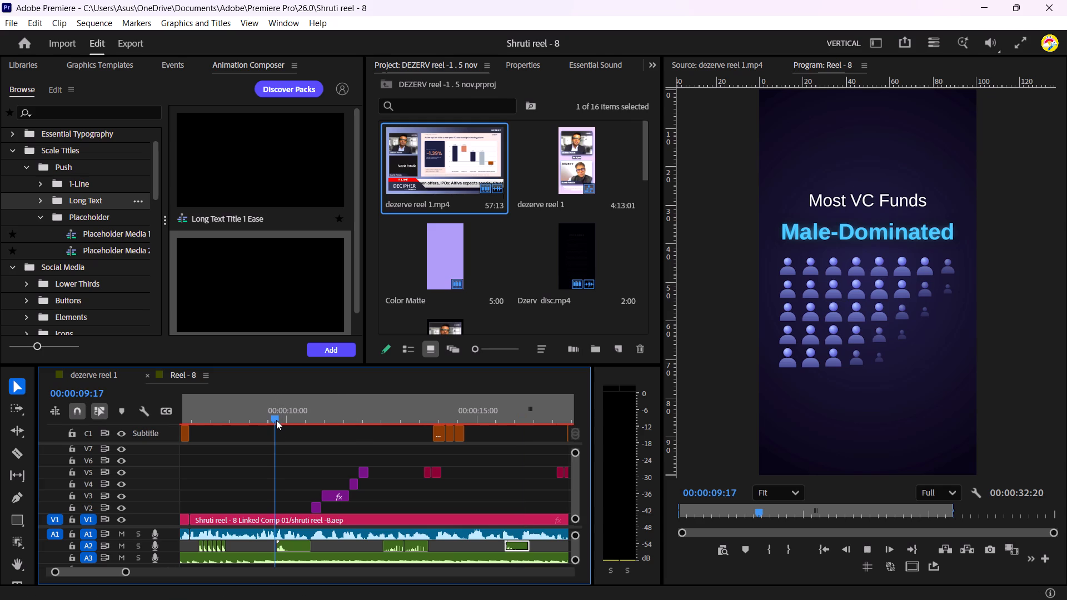
pyautogui.press('space')
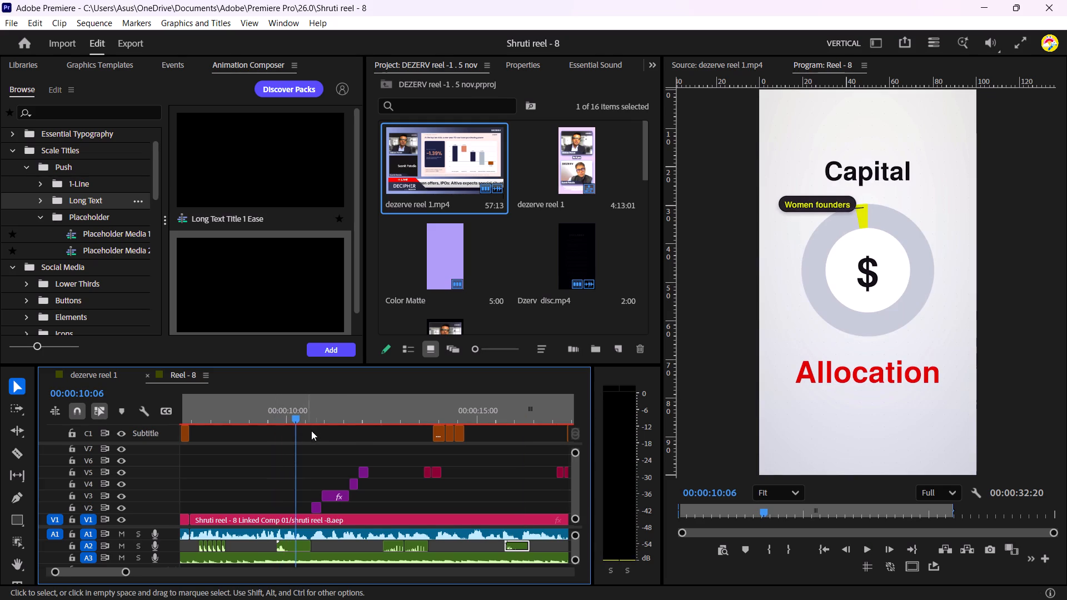
# Play Reel - 8 from about 15 to 25 seconds and survey its sound effects across the whole timeline.
pyautogui.scroll(-7, 314, 429)
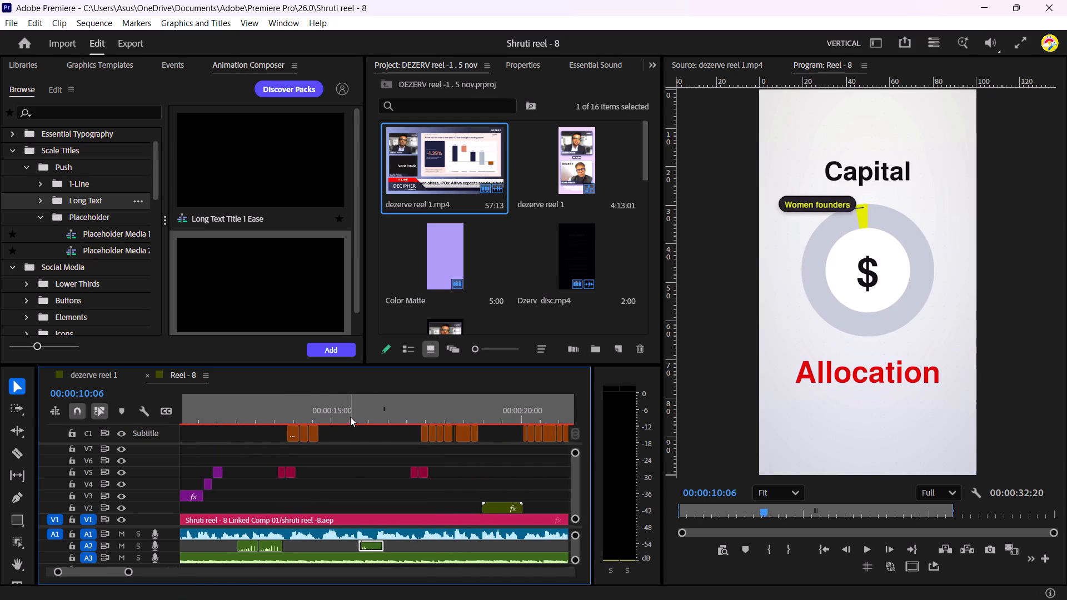
pyautogui.click(350, 417)
pyautogui.press('space')
pyautogui.scroll(-2, 364, 439)
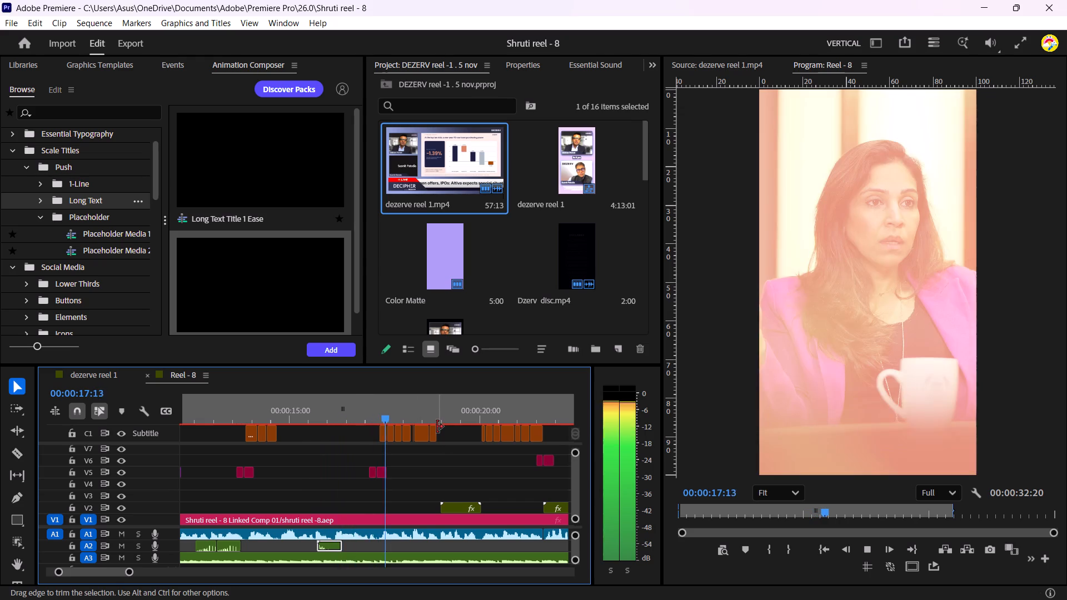
pyautogui.scroll(-14, 437, 427)
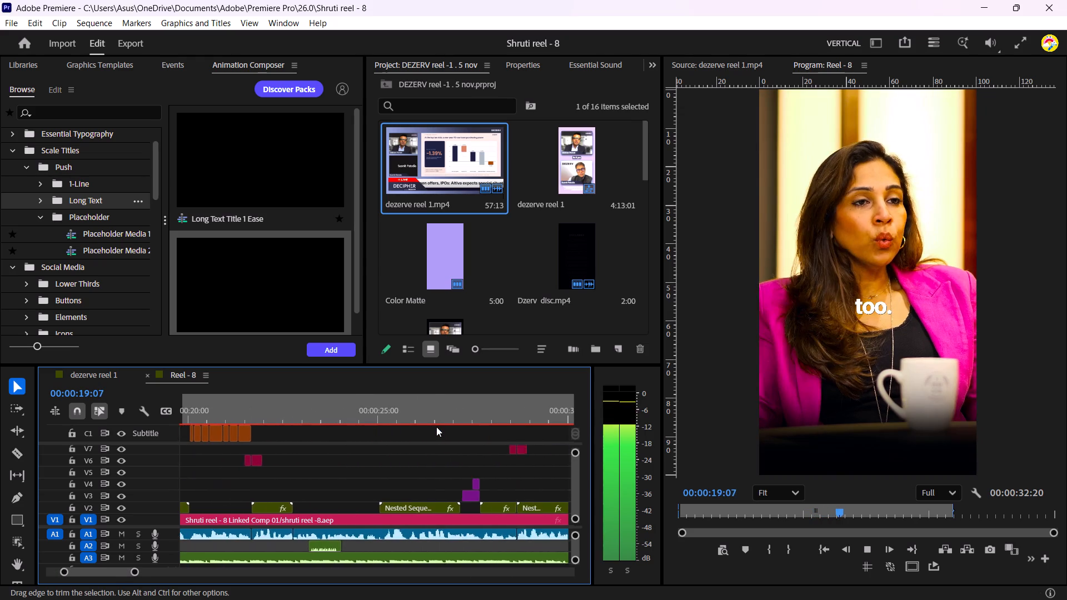
pyautogui.scroll(-8, 435, 427)
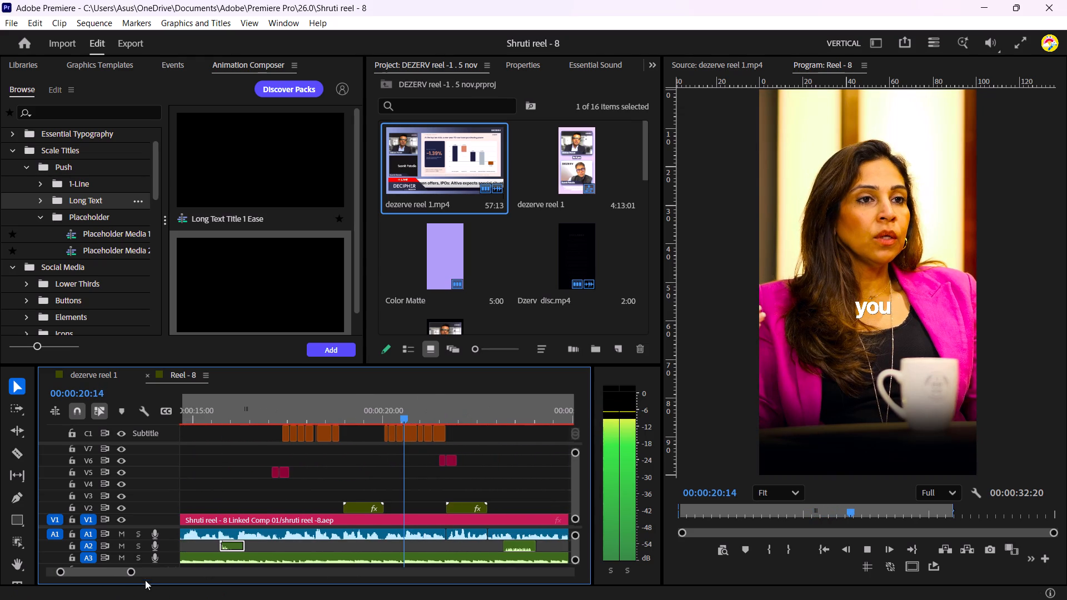
pyautogui.moveTo(129, 571); pyautogui.dragTo(193, 562)
pyautogui.moveTo(132, 574); pyautogui.dragTo(137, 574)
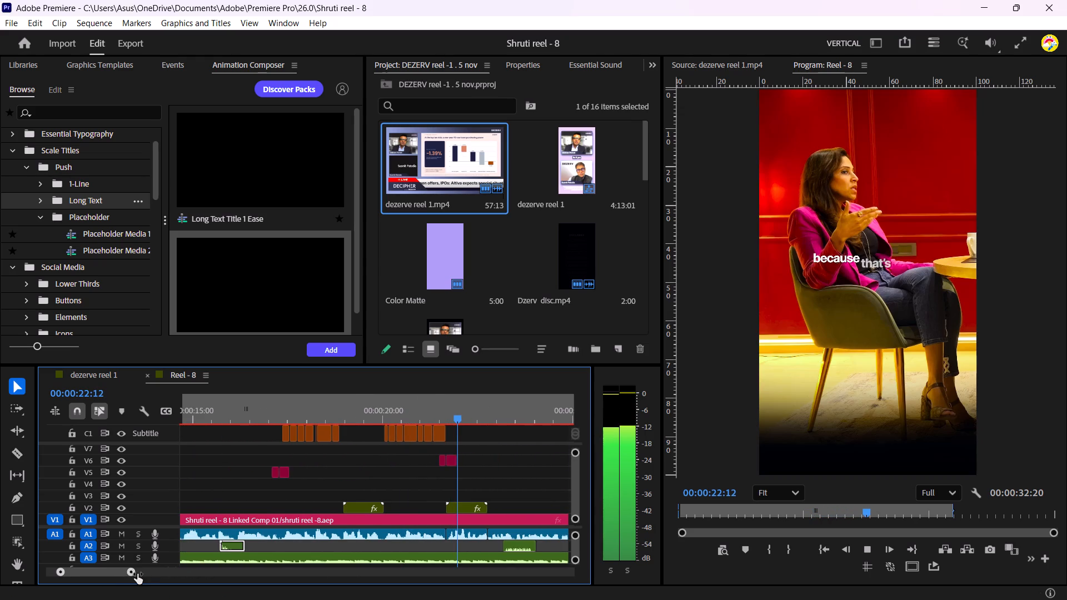
pyautogui.moveTo(137, 574); pyautogui.dragTo(211, 581)
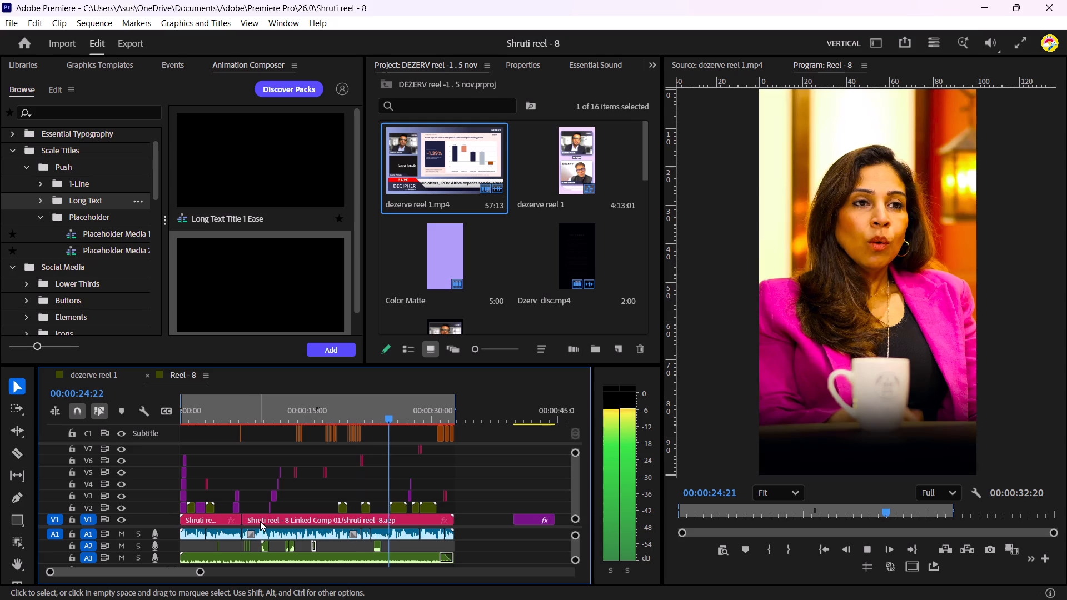
pyautogui.press('space')
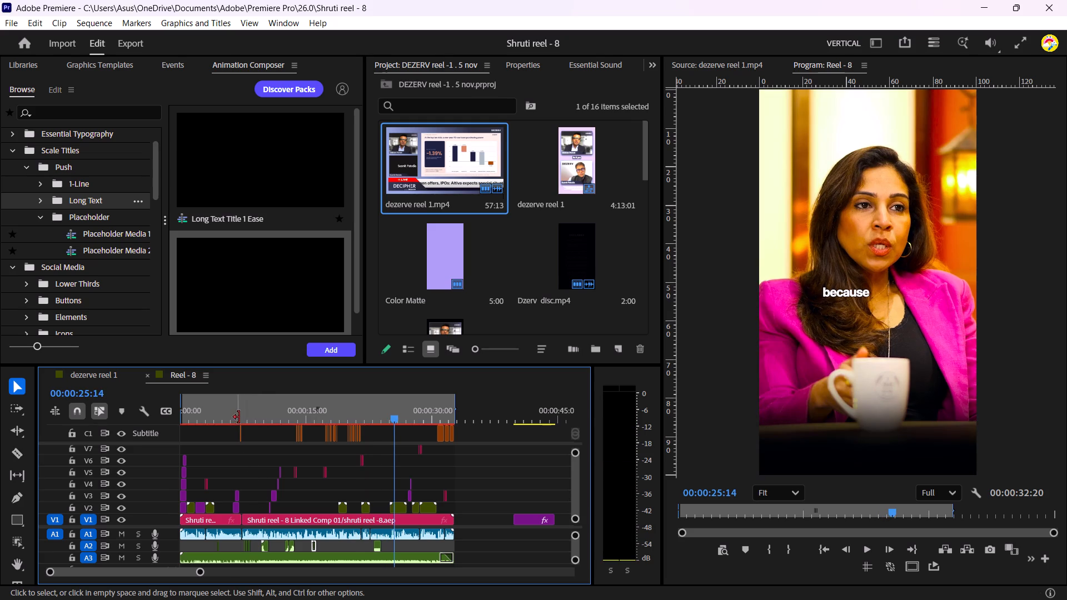
# Play the start of Reel - 8 from about 3 to 5 seconds to locate its pop sound effects on A2.
pyautogui.click(227, 421)
pyautogui.press('space')
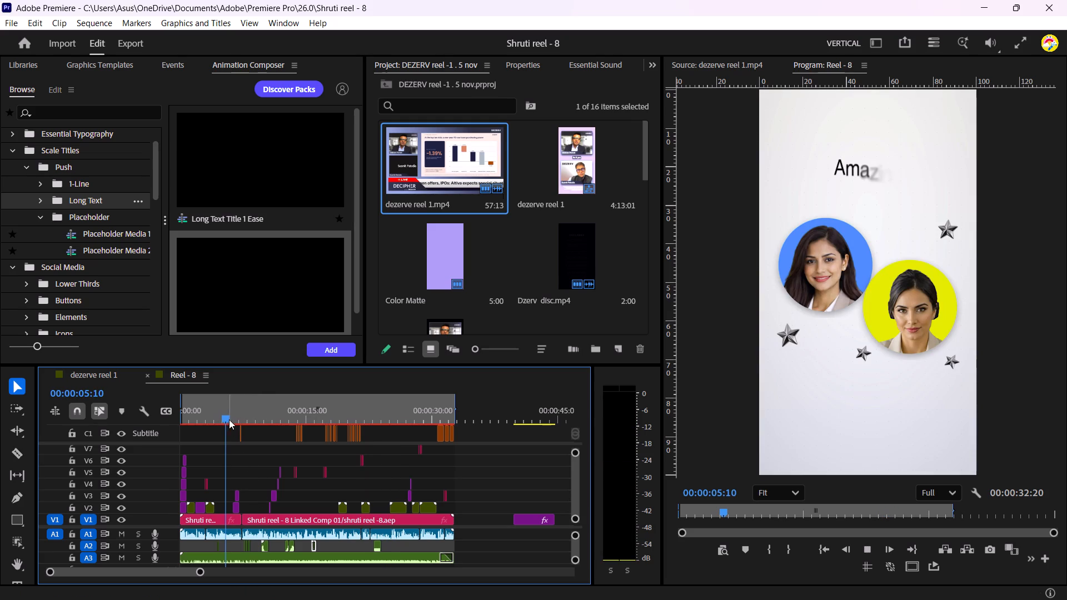
pyautogui.click(208, 409)
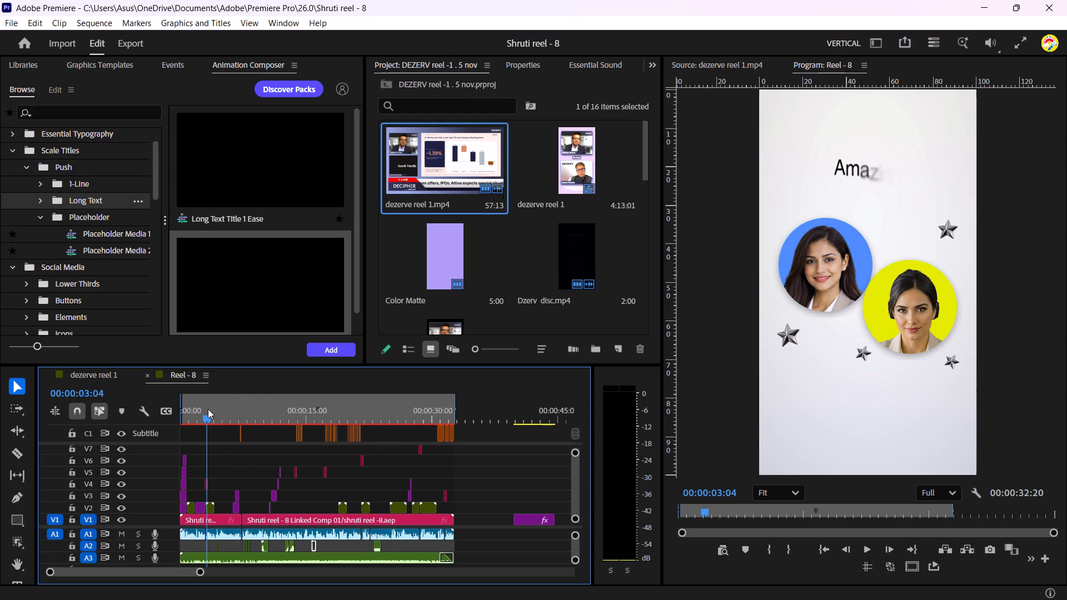
pyautogui.press('space')
pyautogui.moveTo(203, 572); pyautogui.dragTo(131, 584)
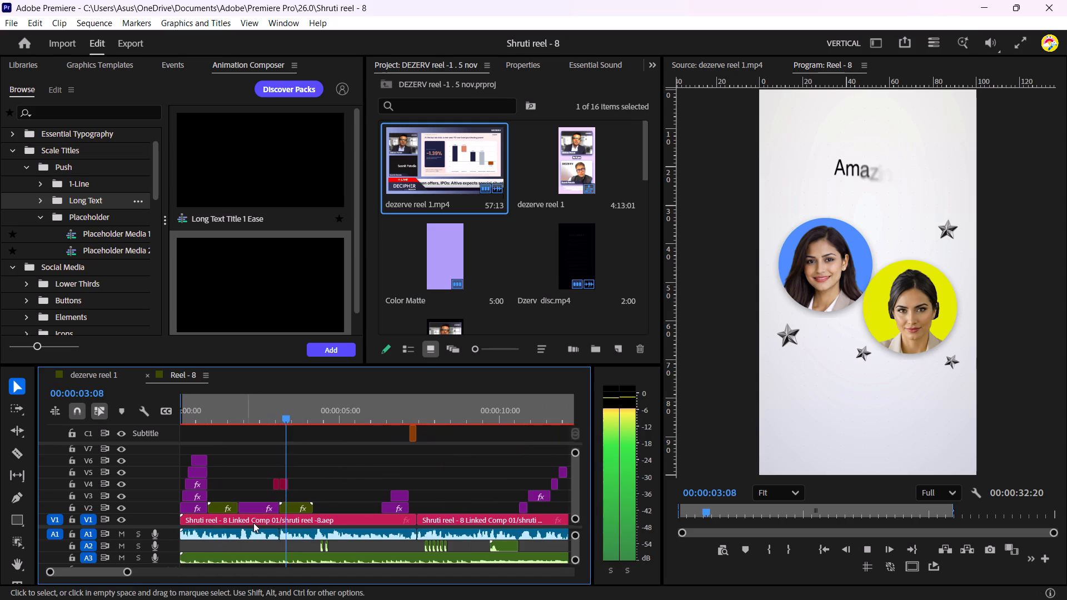
pyautogui.press('space')
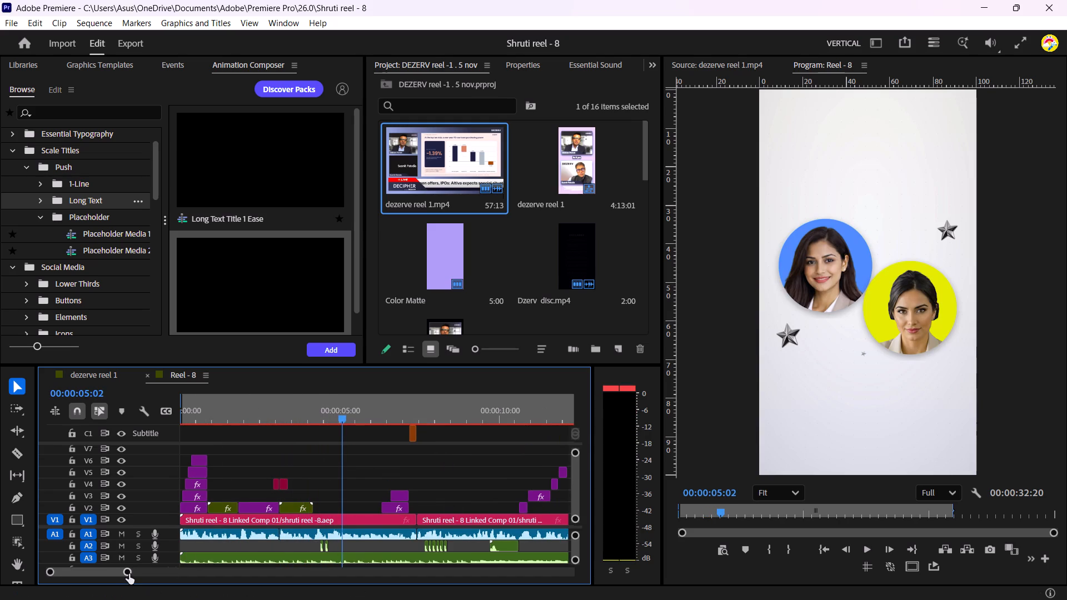
pyautogui.moveTo(129, 574); pyautogui.dragTo(122, 577)
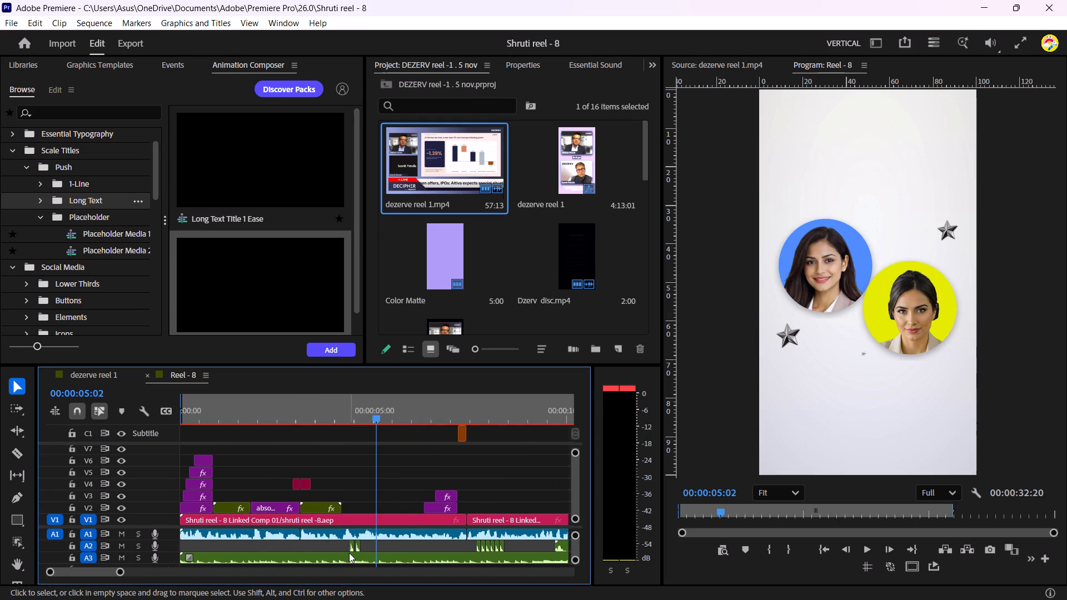
# Copy the bubble-pop-6395.mp3 clip from Reel - 8 onto A2 of dezerve reel 1 at about 34:16 and preview it.
pyautogui.click(351, 550)
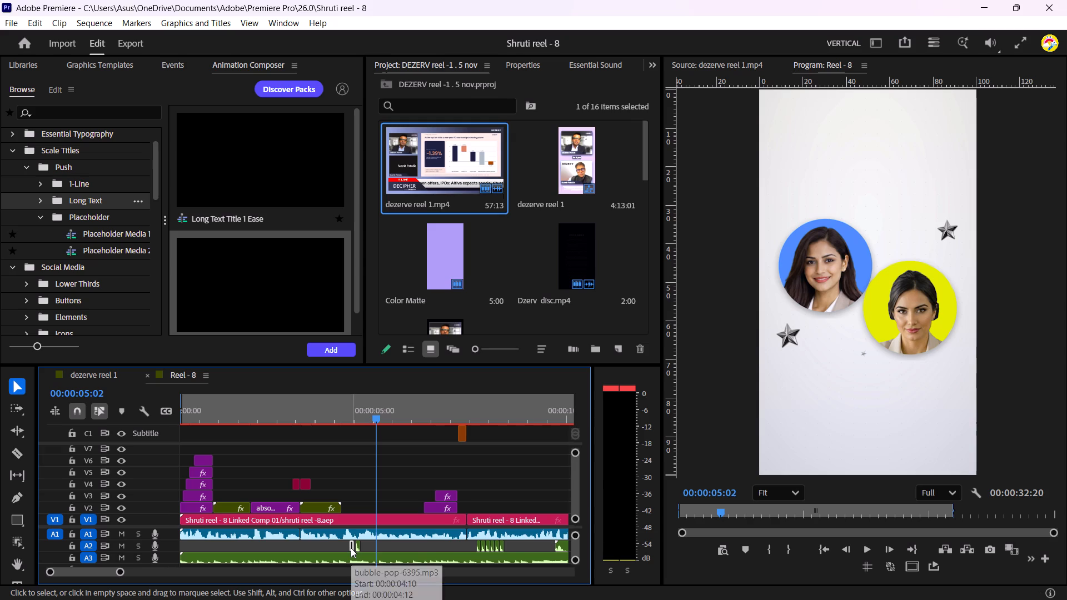
pyautogui.keyDown('alt'); pyautogui.moveTo(351, 548); pyautogui.dragTo(128, 411); pyautogui.keyUp('alt')
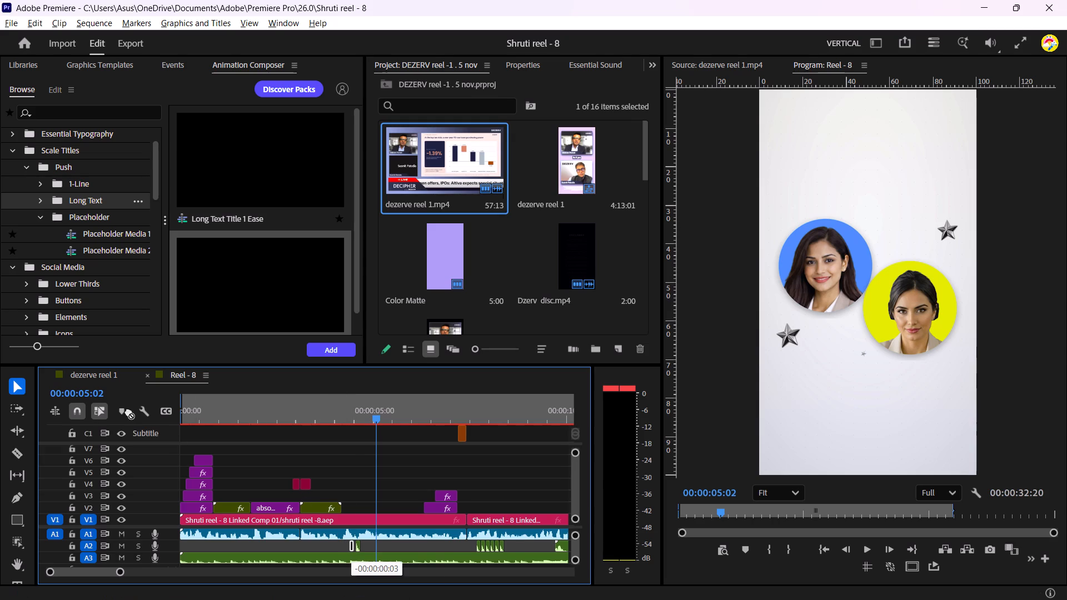
pyautogui.keyDown('alt'); pyautogui.moveTo(128, 411); pyautogui.dragTo(116, 378); pyautogui.keyUp('alt')
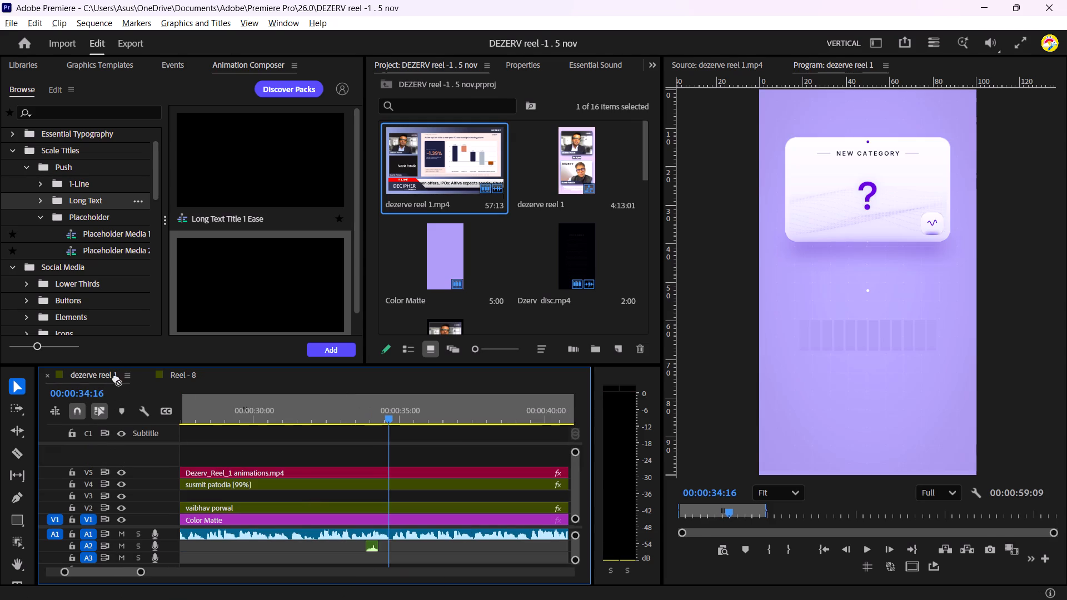
pyautogui.keyDown('alt'); pyautogui.moveTo(116, 378); pyautogui.dragTo(390, 551); pyautogui.keyUp('alt')
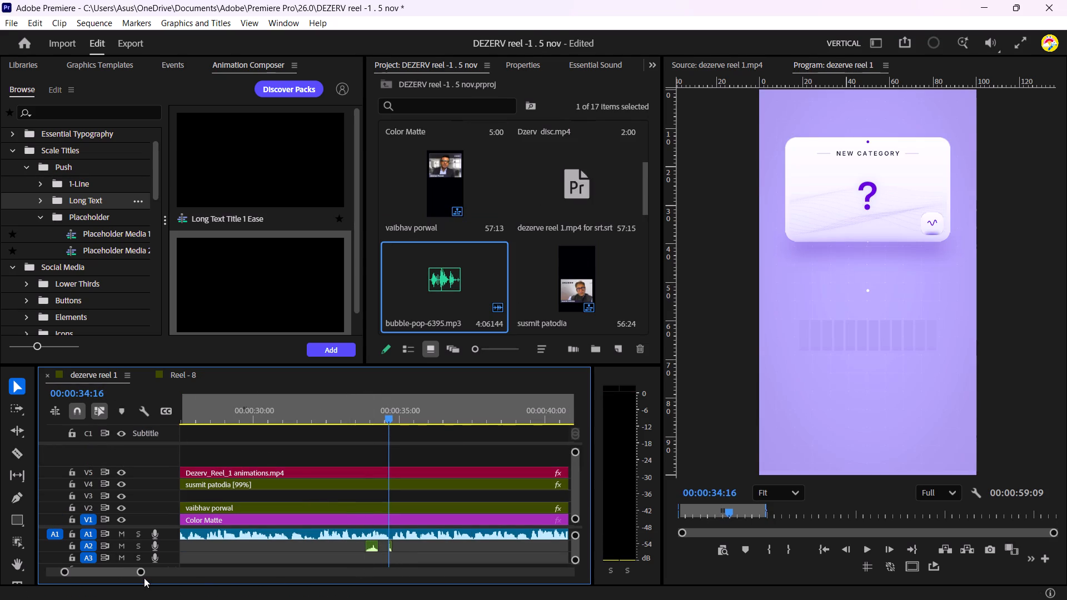
pyautogui.moveTo(144, 571); pyautogui.dragTo(99, 579)
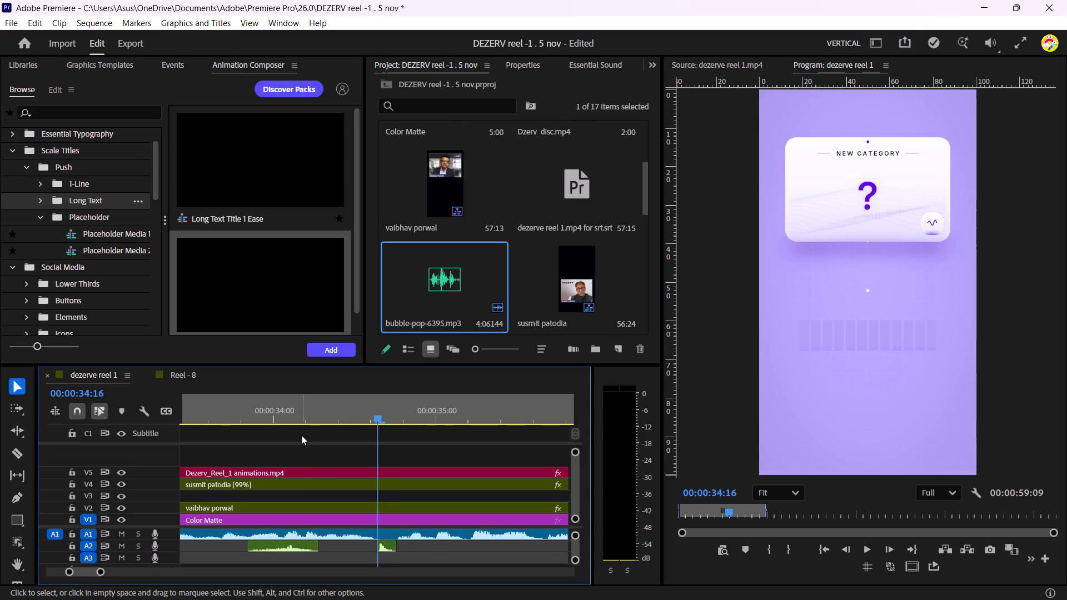
pyautogui.click(253, 414)
pyautogui.press('space')
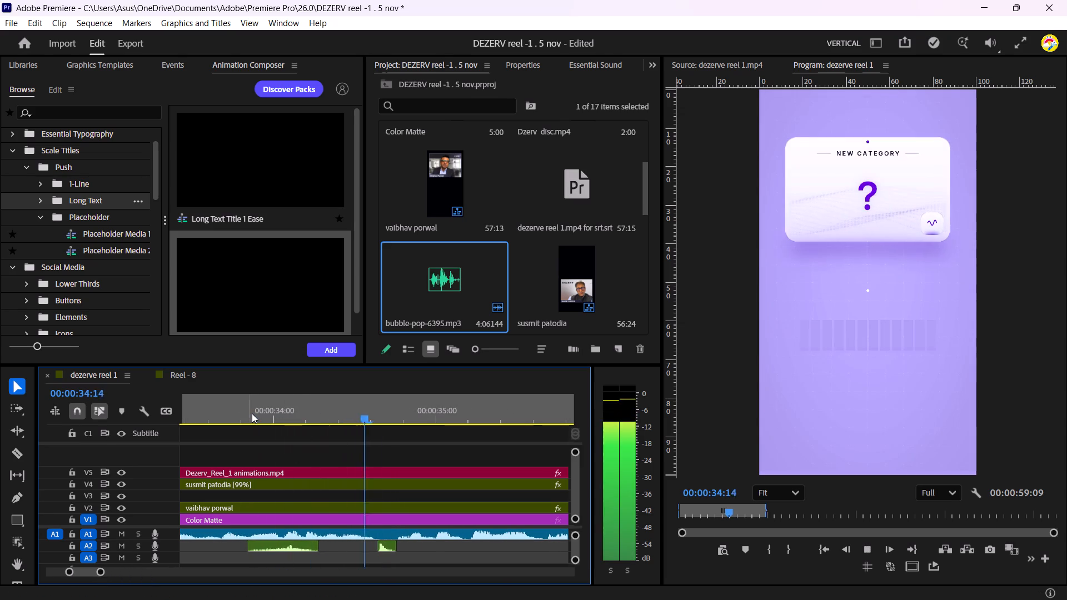
pyautogui.press('space')
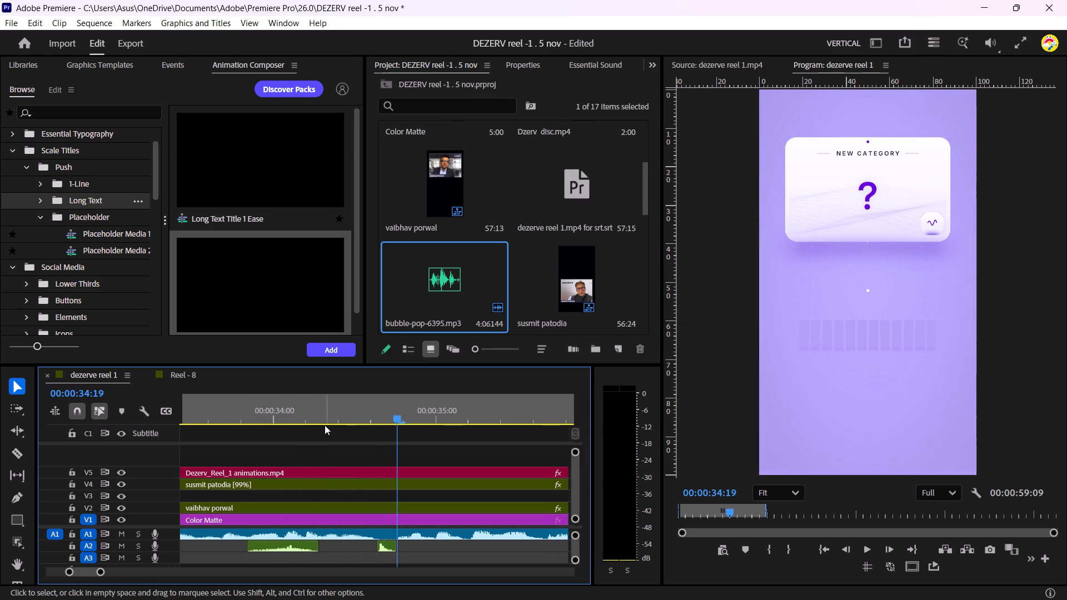
pyautogui.click(325, 425)
pyautogui.click(323, 419)
pyautogui.press('space')
pyautogui.press('space')
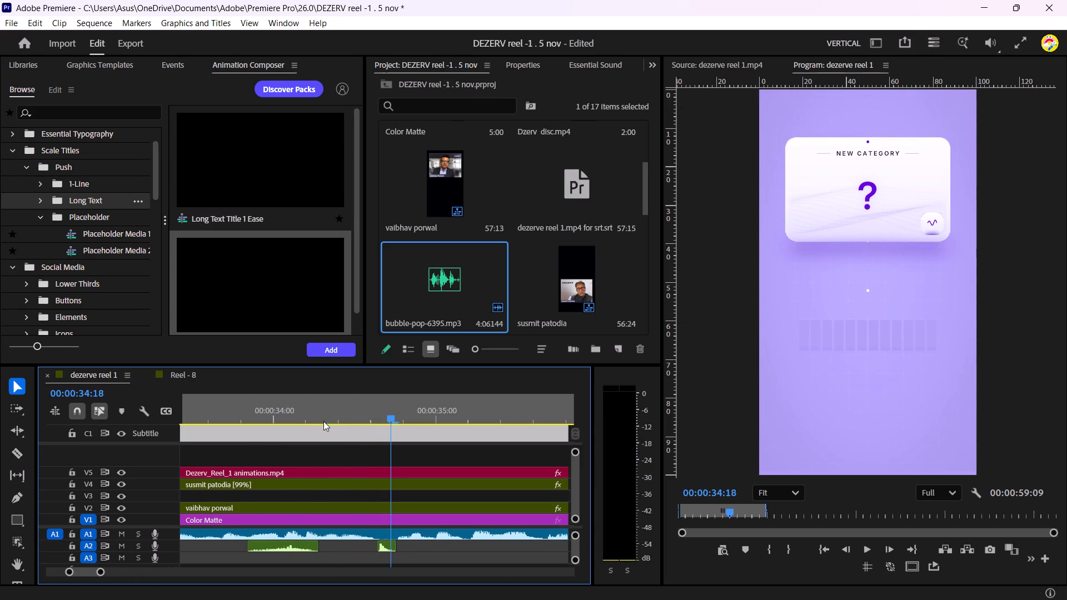
# Shift the bubble-pop clip earlier on A2 to about 34:09, replaying it against the "New category" card's animation.
pyautogui.moveTo(385, 547); pyautogui.dragTo(361, 549)
pyautogui.click(254, 420)
pyautogui.press('space')
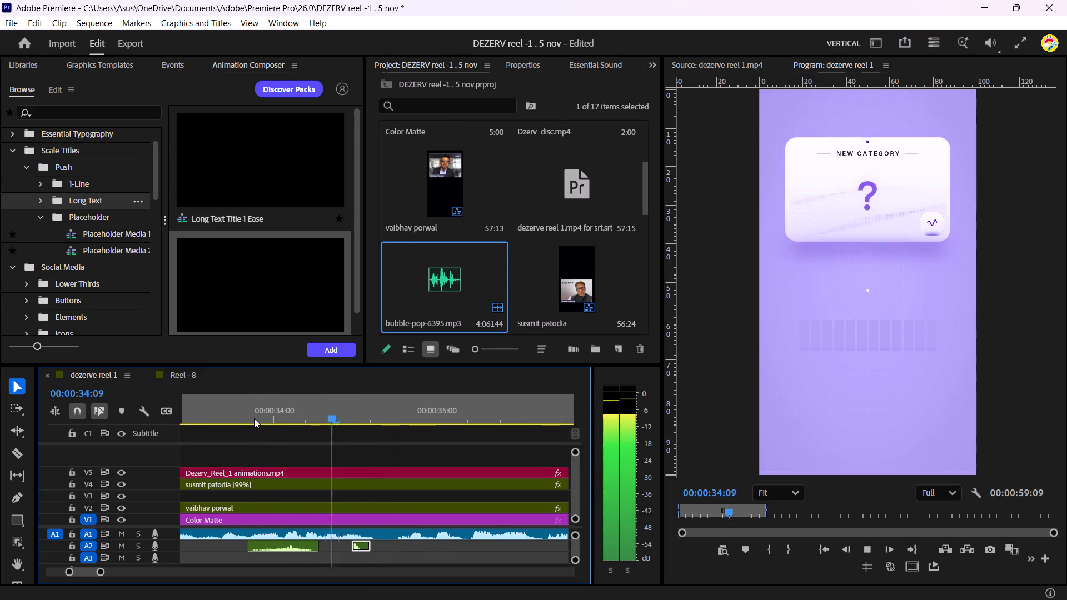
pyautogui.press('space')
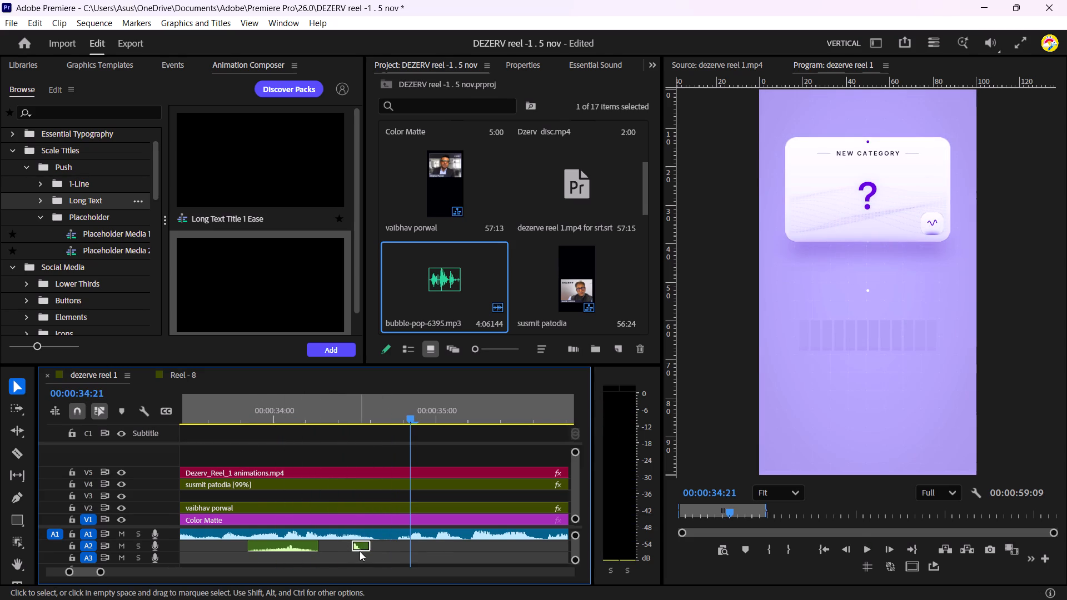
pyautogui.moveTo(360, 547); pyautogui.dragTo(337, 551)
pyautogui.click(223, 419)
pyautogui.press('space')
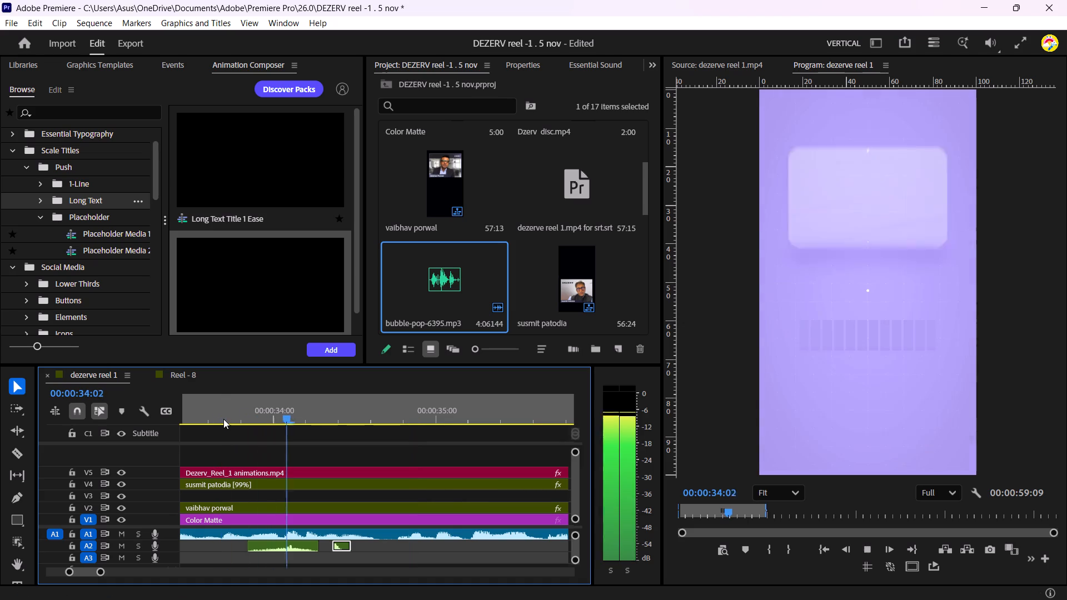
pyautogui.press('space')
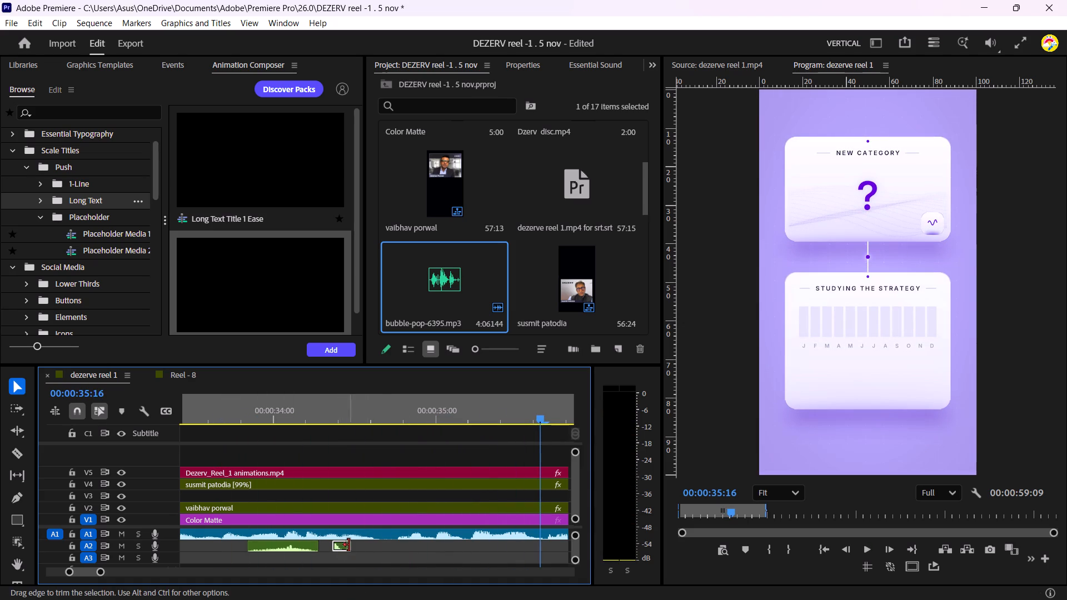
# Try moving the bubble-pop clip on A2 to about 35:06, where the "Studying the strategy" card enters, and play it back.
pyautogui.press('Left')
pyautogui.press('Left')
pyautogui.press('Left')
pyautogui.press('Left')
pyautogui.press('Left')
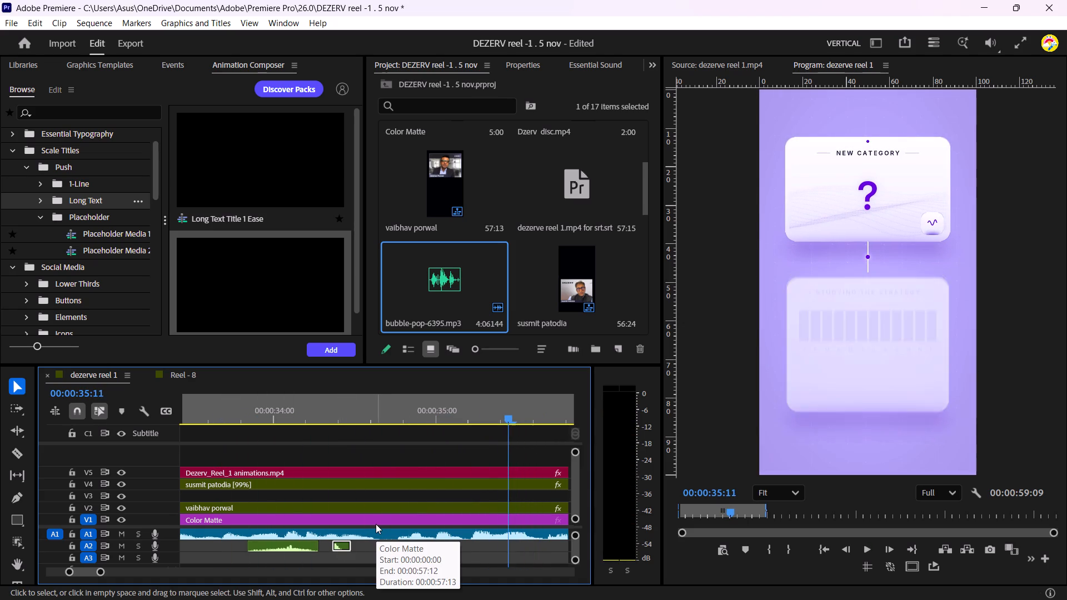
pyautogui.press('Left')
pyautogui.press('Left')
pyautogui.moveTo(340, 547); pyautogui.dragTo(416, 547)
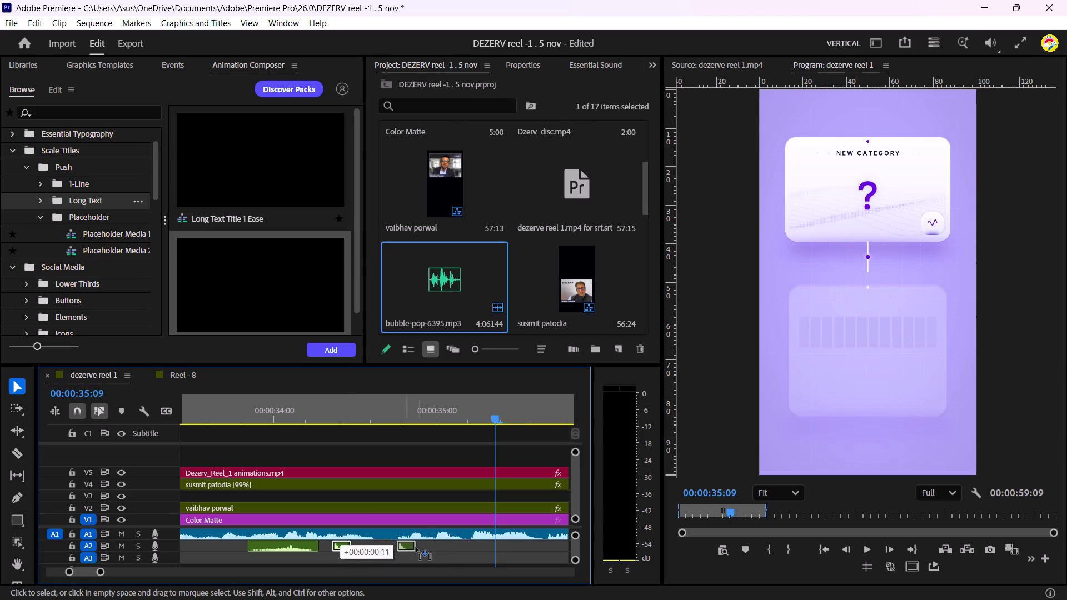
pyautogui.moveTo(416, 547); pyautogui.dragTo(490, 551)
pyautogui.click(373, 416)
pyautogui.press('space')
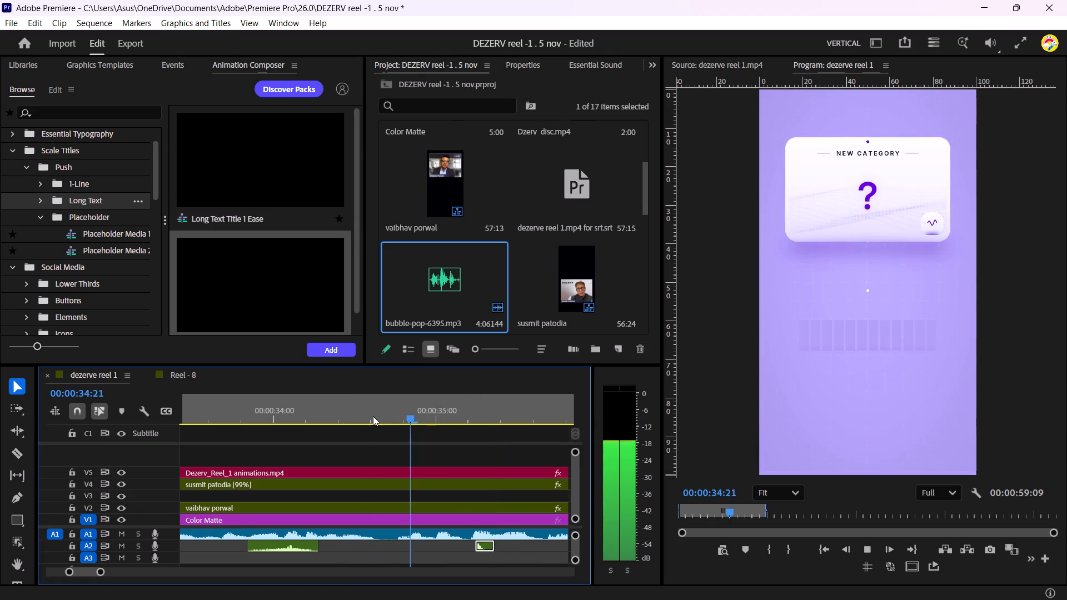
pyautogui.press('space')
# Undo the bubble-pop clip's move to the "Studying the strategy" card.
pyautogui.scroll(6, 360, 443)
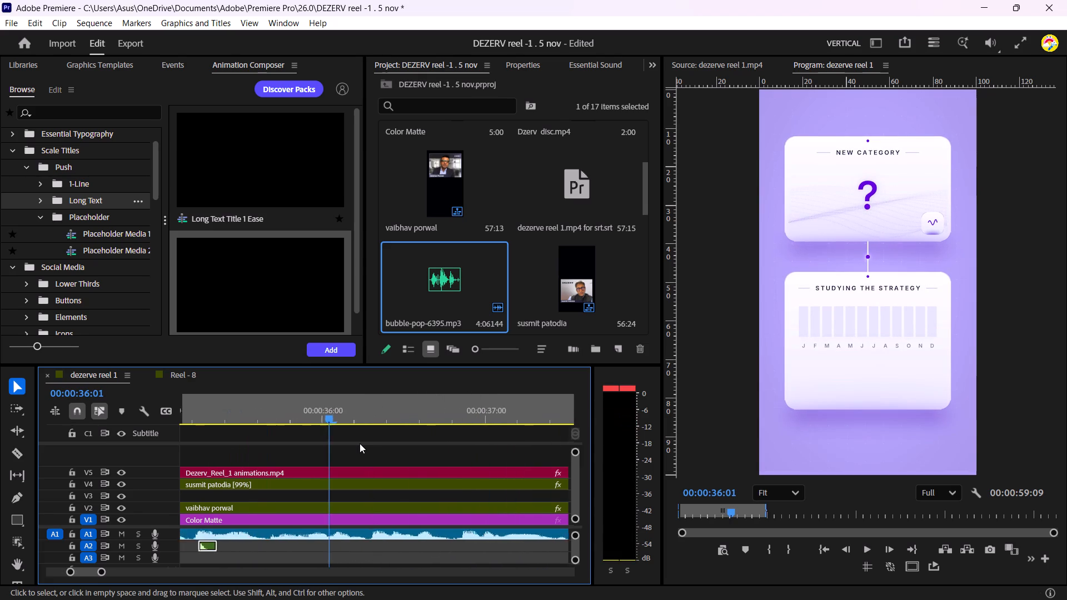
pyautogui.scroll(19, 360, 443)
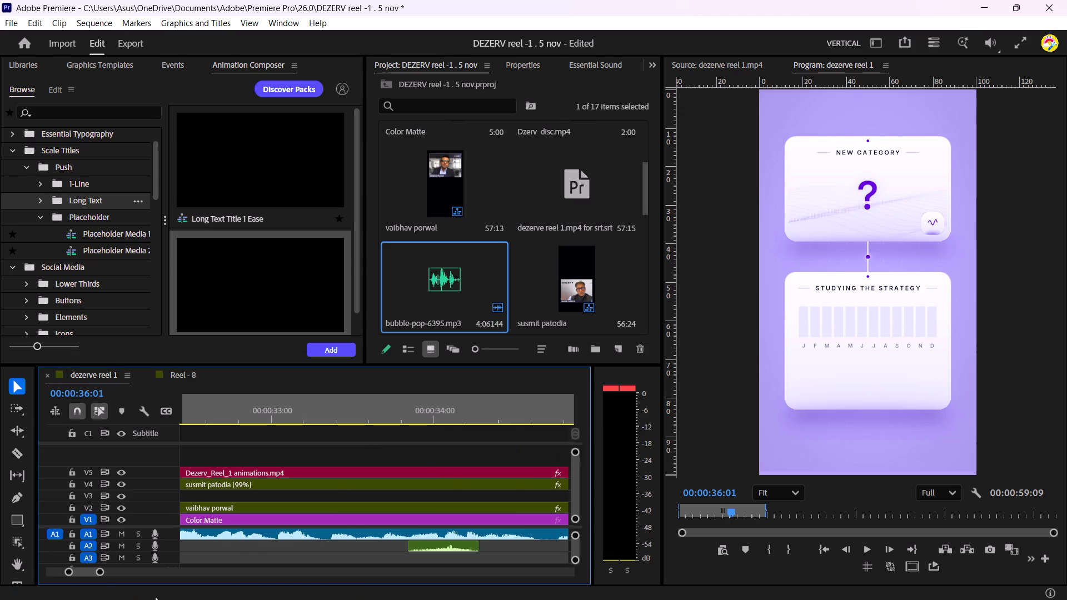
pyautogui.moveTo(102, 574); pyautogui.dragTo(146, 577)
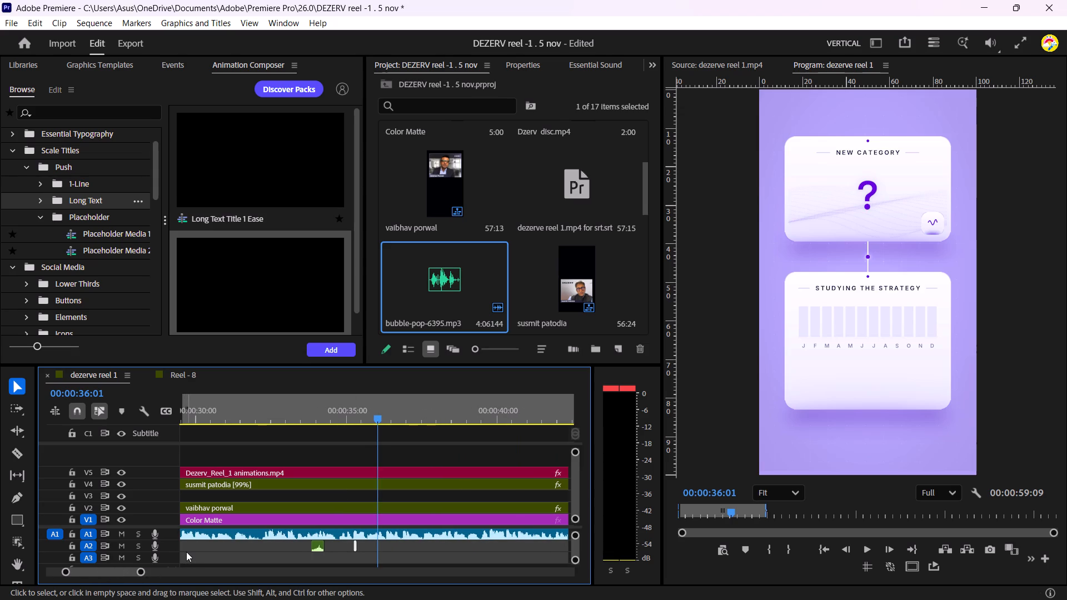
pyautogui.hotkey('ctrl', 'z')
# Duplicate the bubble-pop clip on A2, placing the copy at about 36:01, and play back the "Studying the strategy" card's entrance.
pyautogui.click(328, 545)
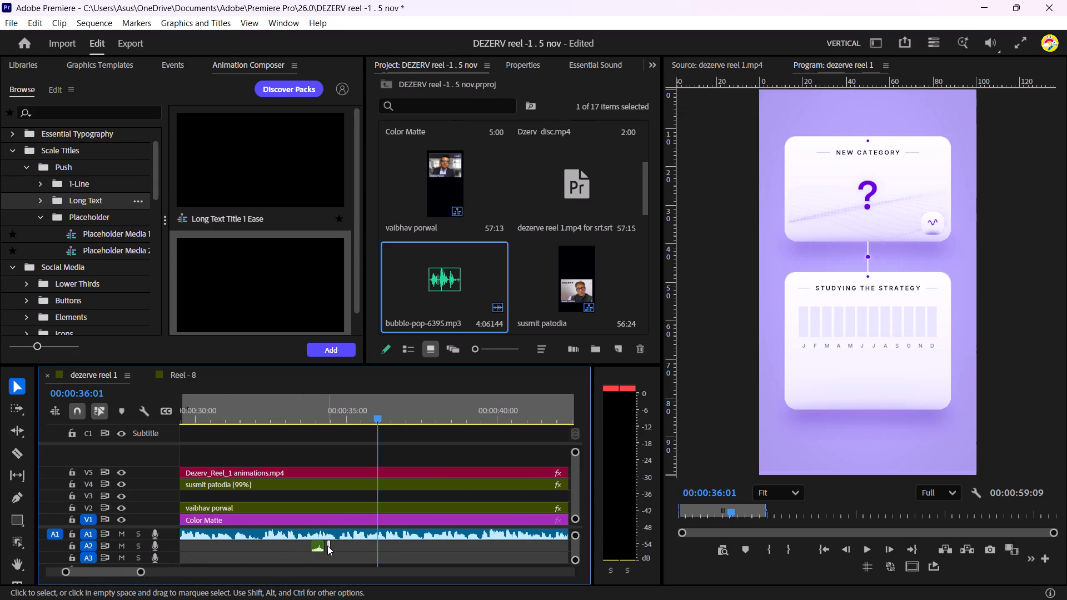
pyautogui.keyDown('alt'); pyautogui.moveTo(327, 546); pyautogui.dragTo(377, 551); pyautogui.keyUp('alt')
pyautogui.click(311, 416)
pyautogui.press('space')
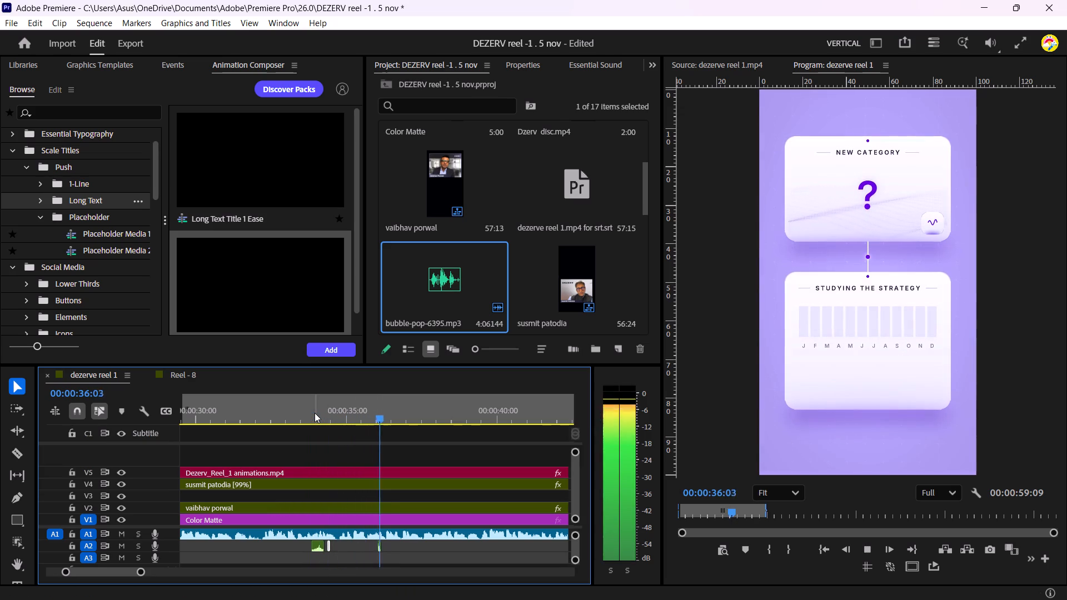
pyautogui.press('space')
pyautogui.moveTo(143, 575); pyautogui.dragTo(108, 586)
pyautogui.click(263, 418)
pyautogui.press('space')
pyautogui.press('space')
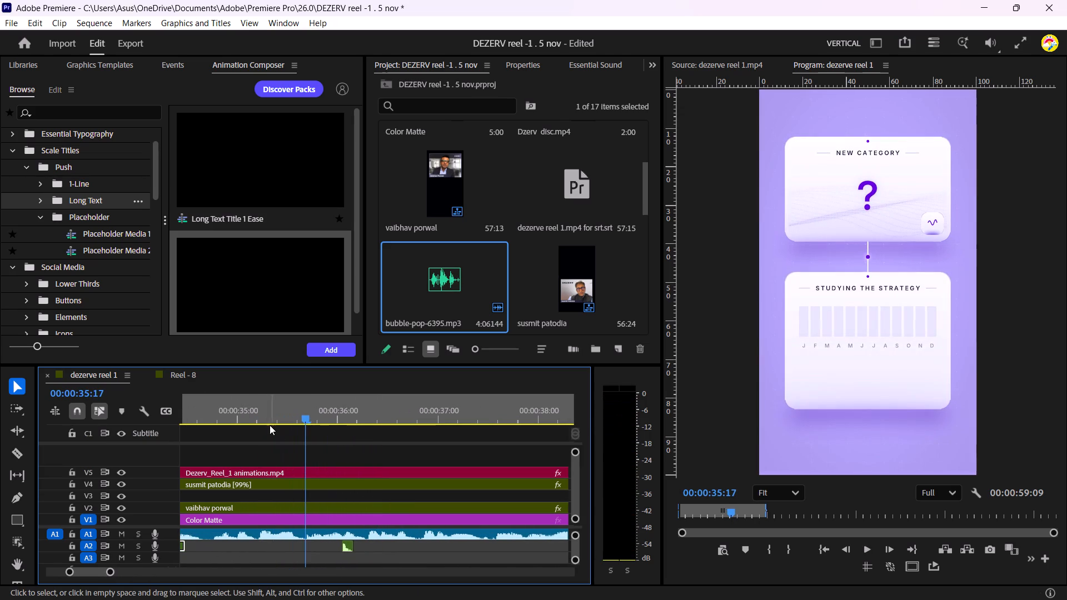
# Shift the copied bubble-pop clip earlier to about 35:14, replaying it until it matches the "Studying the strategy" card's entrance.
pyautogui.moveTo(347, 547); pyautogui.dragTo(338, 547)
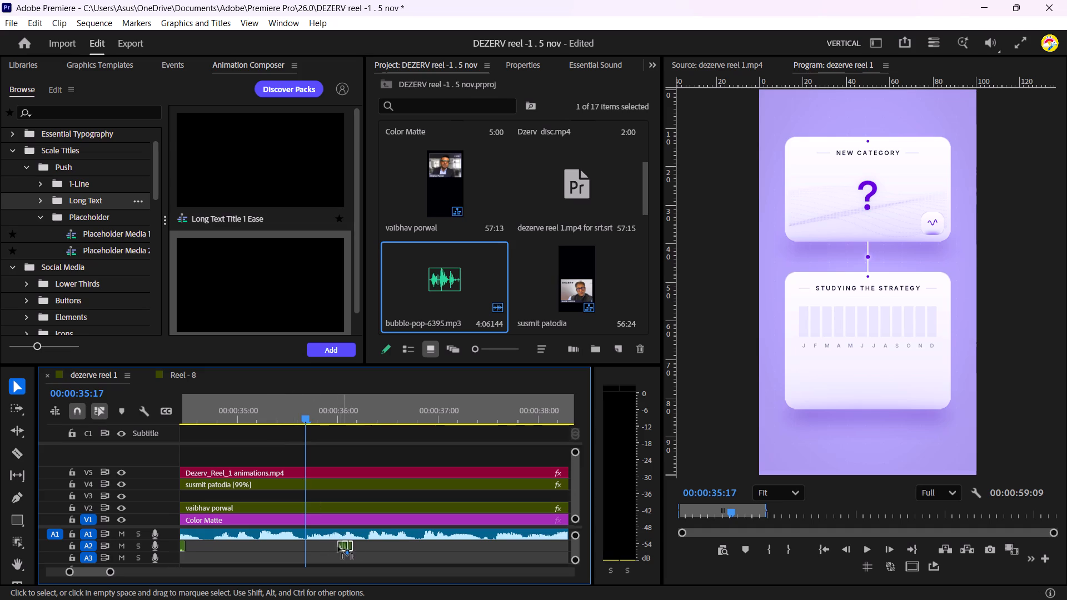
pyautogui.moveTo(338, 547); pyautogui.dragTo(306, 551)
pyautogui.click(276, 421)
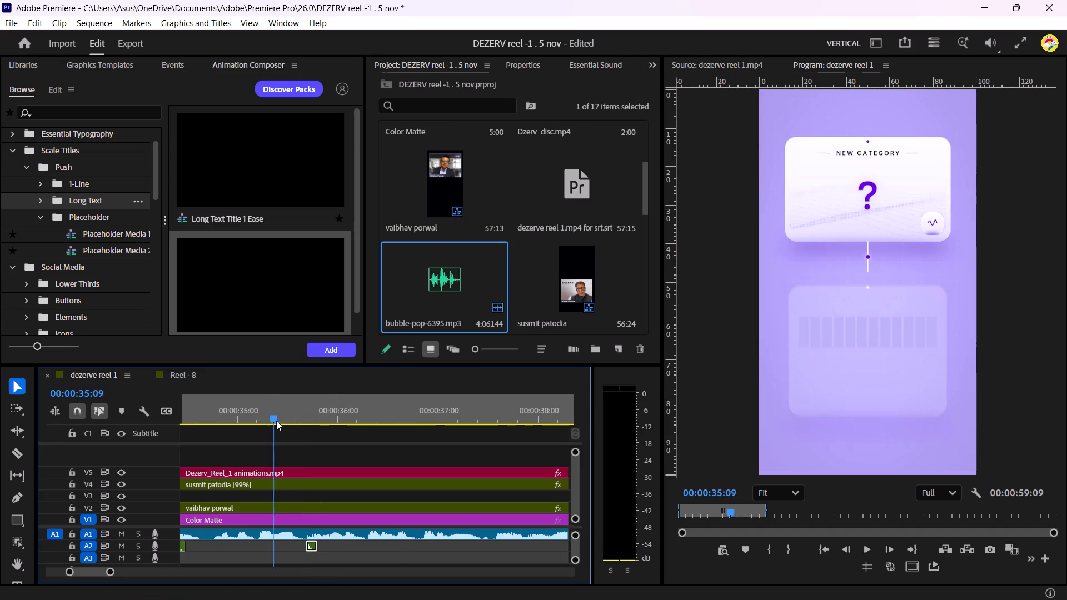
pyautogui.press('space')
pyautogui.press('space')
pyautogui.click(269, 419)
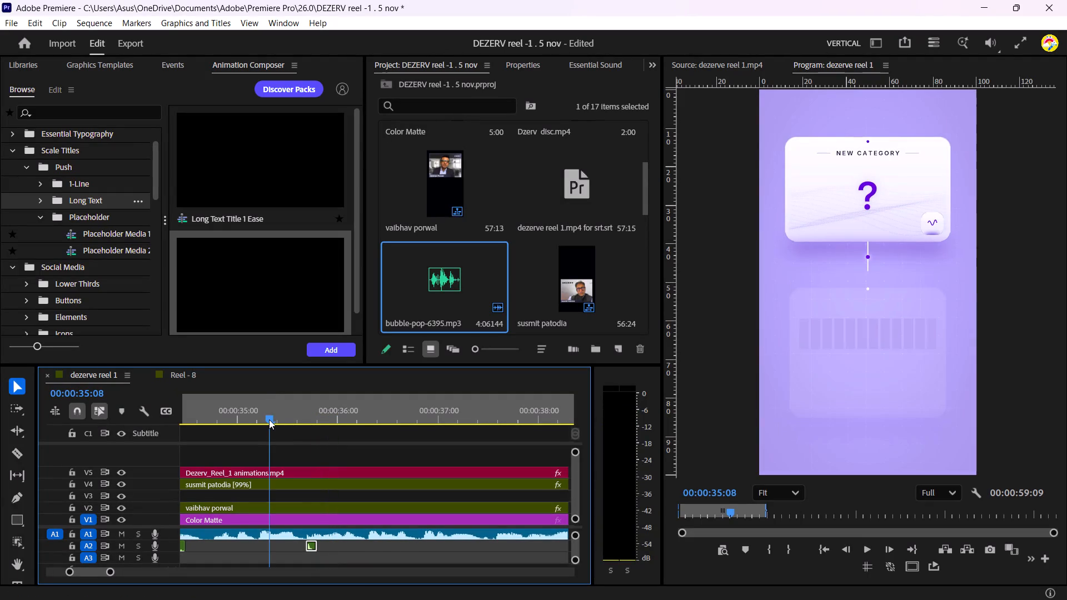
pyautogui.press('space')
pyautogui.press('space')
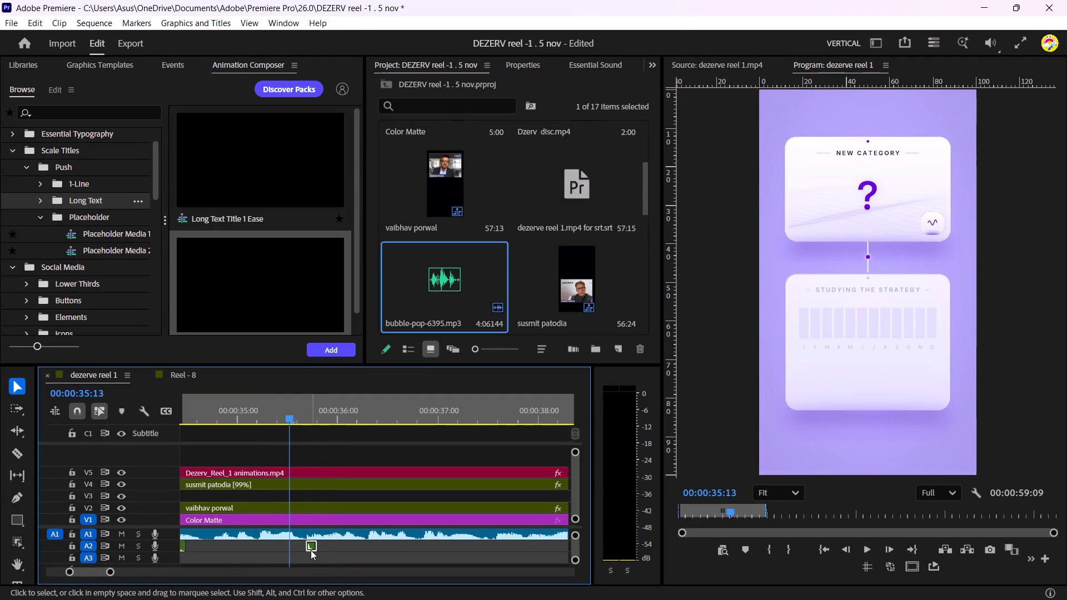
pyautogui.press('space')
pyautogui.press('space')
pyautogui.click(271, 416)
pyautogui.press('space')
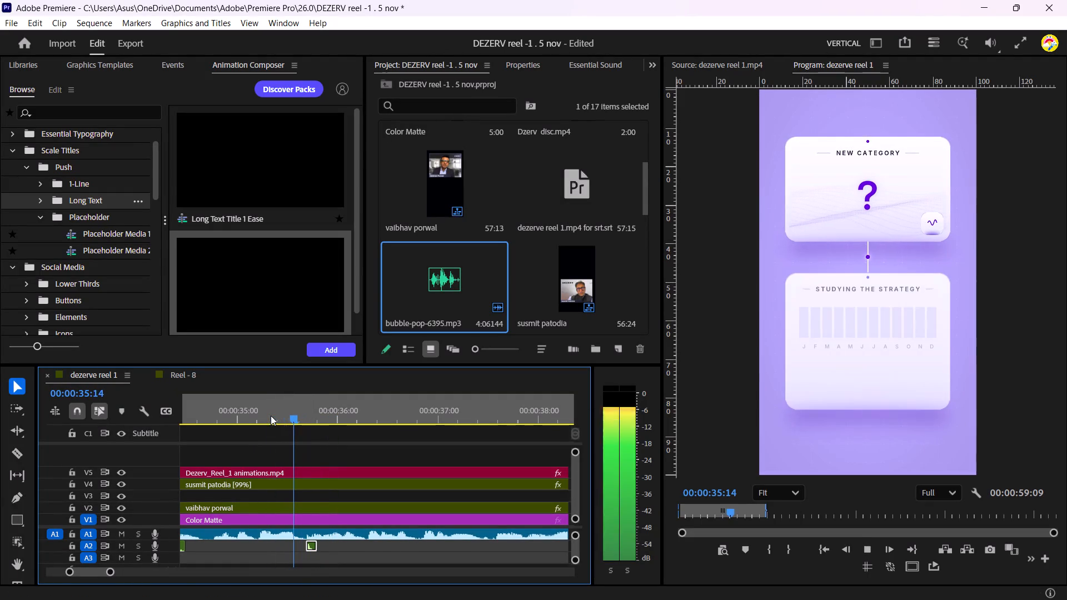
pyautogui.press('space')
pyautogui.moveTo(311, 549); pyautogui.dragTo(303, 549)
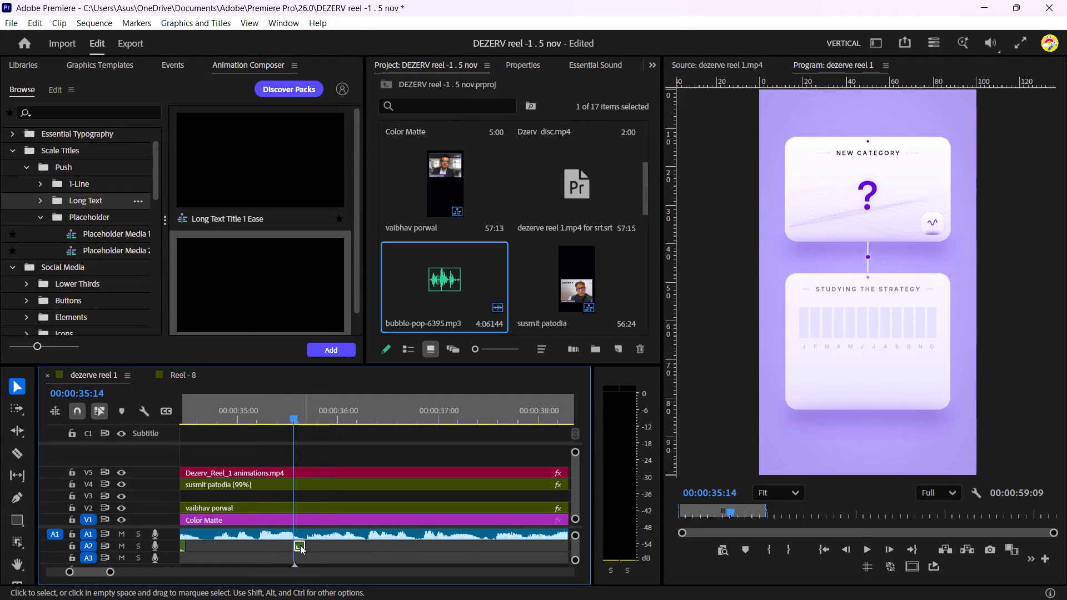
pyautogui.click(270, 423)
pyautogui.press('space')
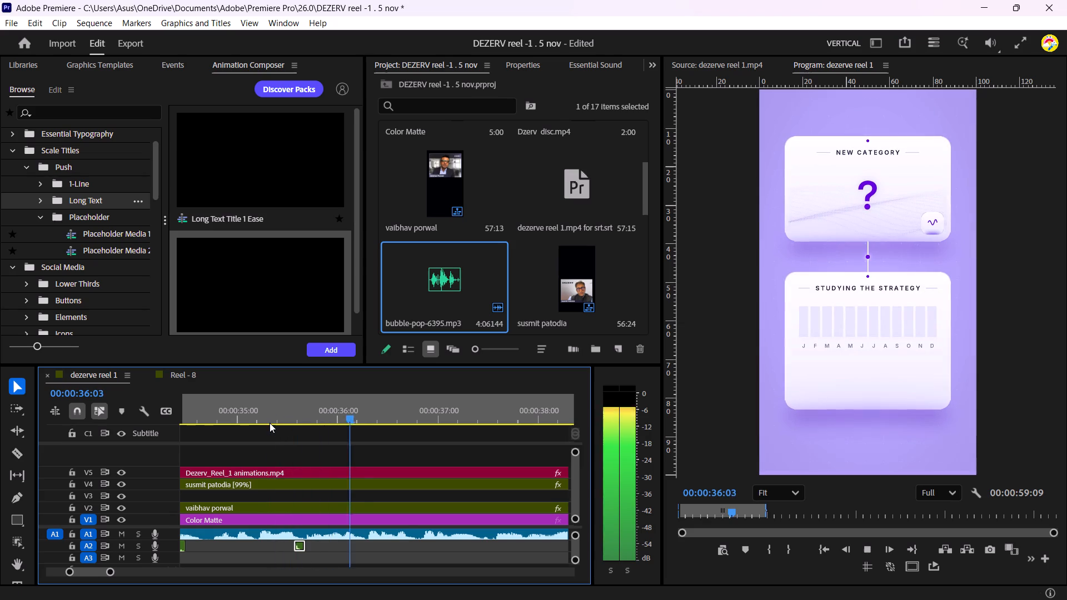
pyautogui.press('space')
# Replay the "New category" card section from 34:00 to check the A2 sound effects together.
pyautogui.scroll(7, 267, 438)
pyautogui.click(282, 413)
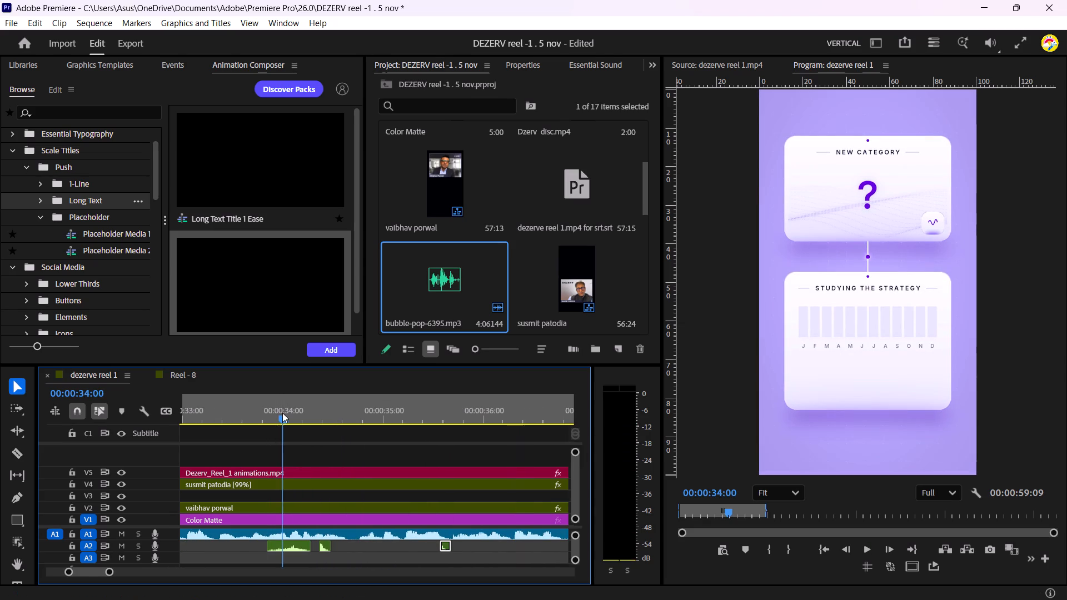
pyautogui.press('space')
pyautogui.press('space')
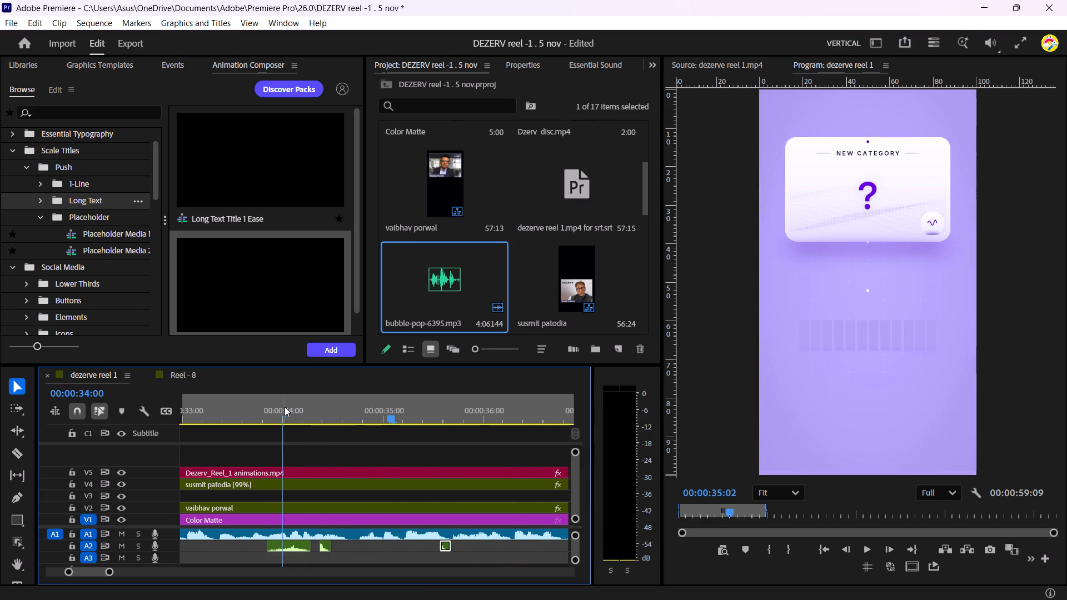
# Replay the "New category" card's question-mark entrance from 34:00 and move its bubble-pop clip earlier onto A3, at about 34:05.
pyautogui.click(285, 407)
pyautogui.press('space')
pyautogui.press('space')
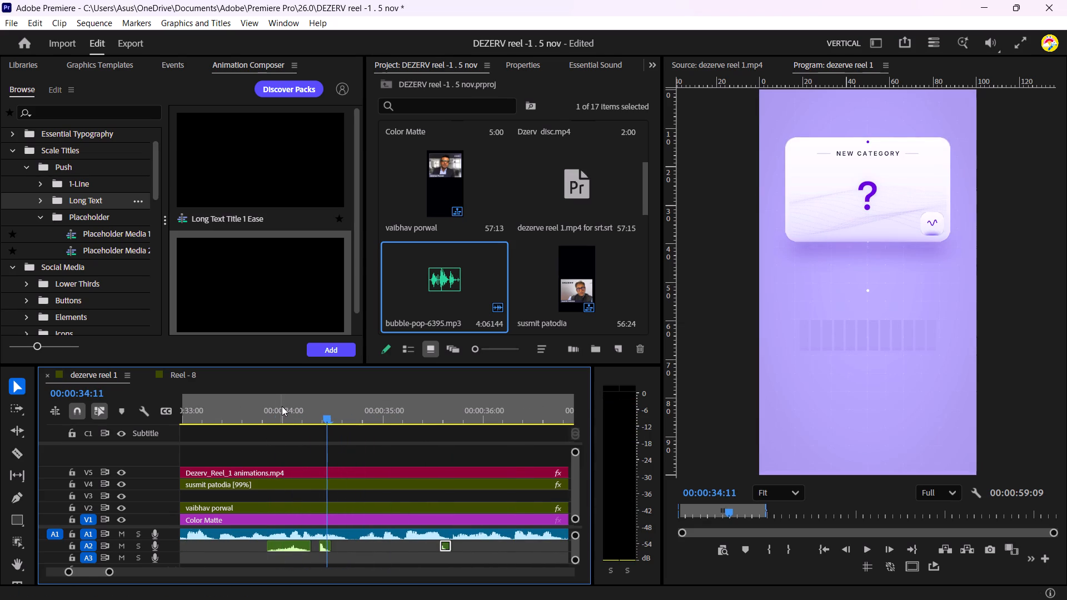
pyautogui.click(282, 406)
pyautogui.press('space')
pyautogui.press('space')
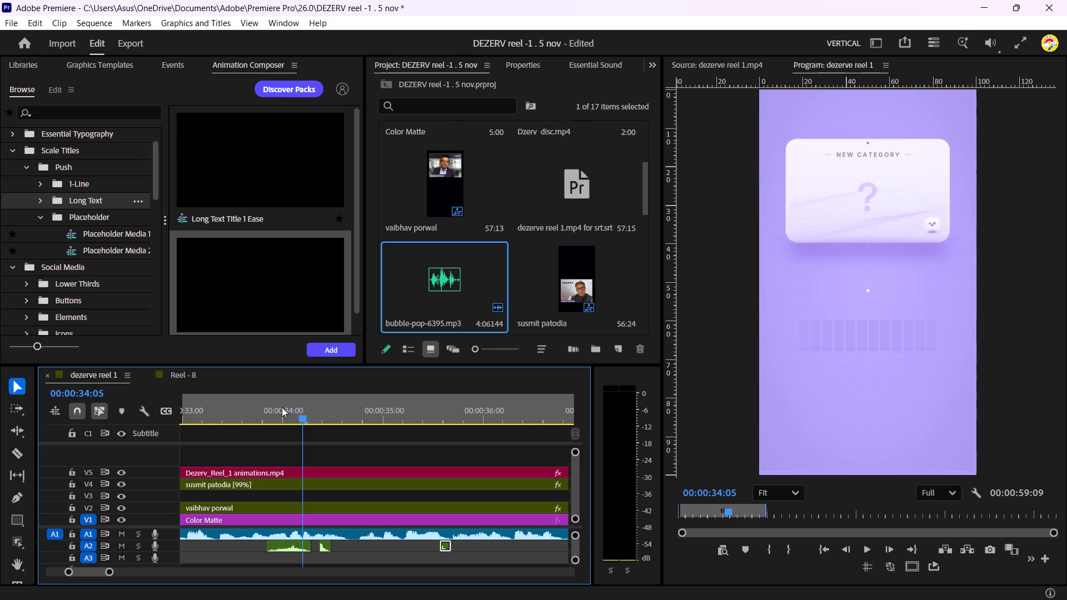
pyautogui.press('space')
pyautogui.press('space')
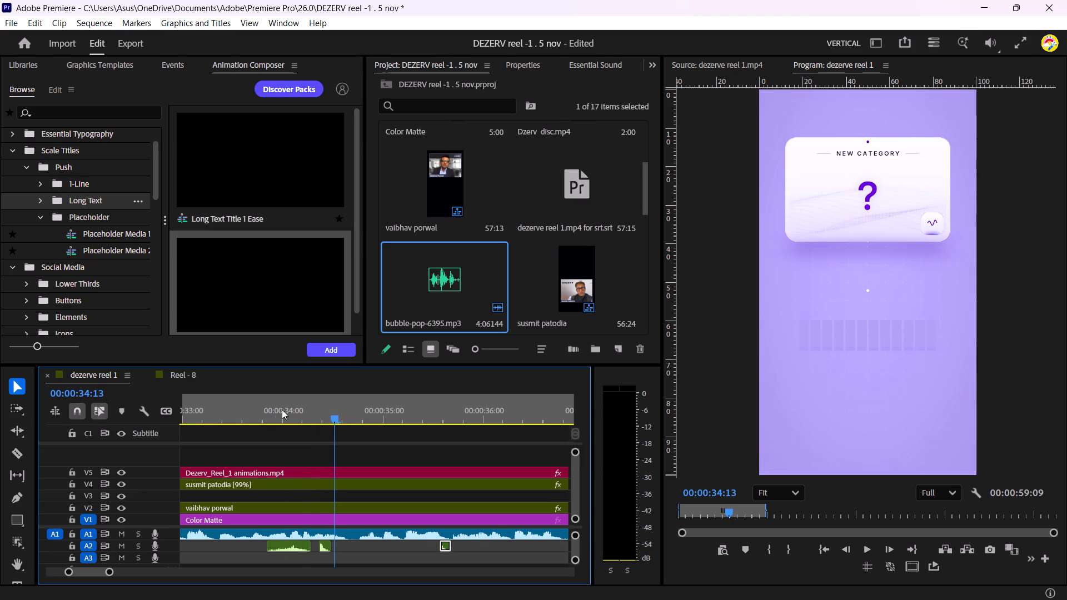
pyautogui.click(282, 409)
pyautogui.press('space')
pyautogui.press('space')
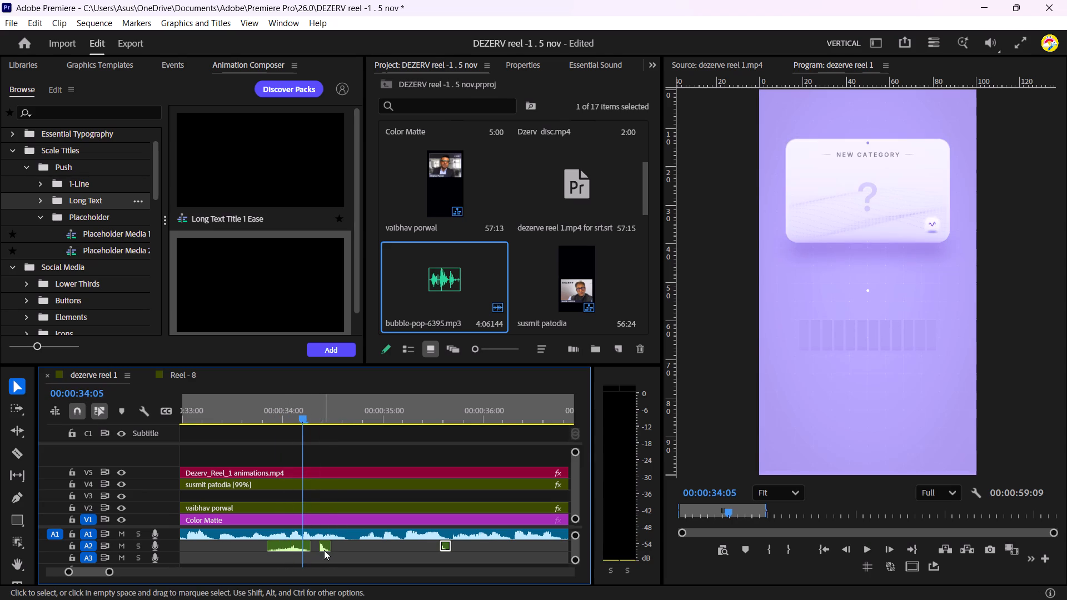
pyautogui.moveTo(324, 550); pyautogui.dragTo(310, 560)
pyautogui.click(278, 419)
pyautogui.press('space')
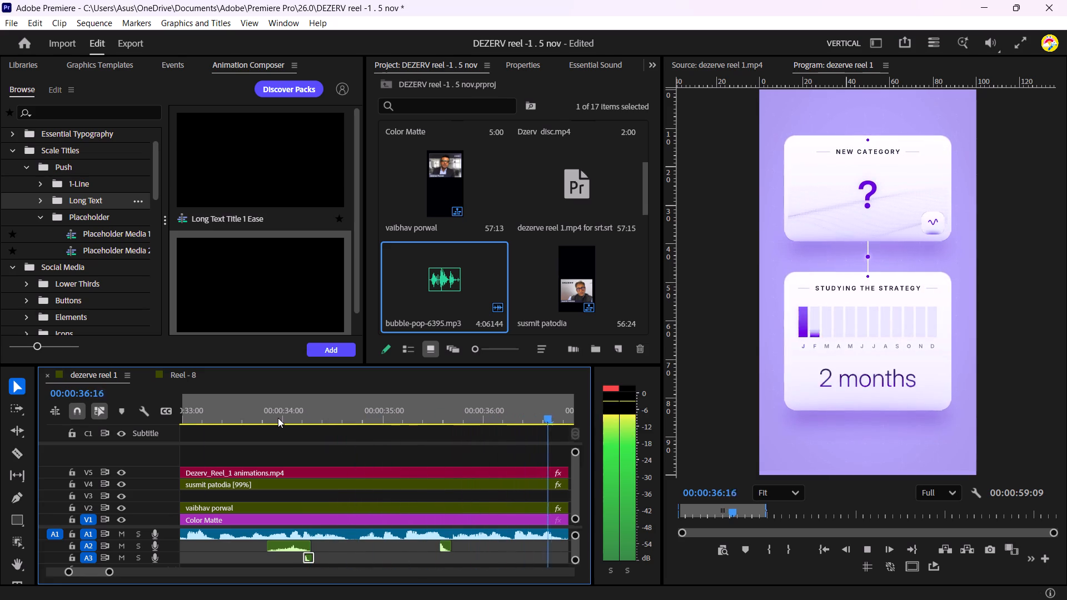
pyautogui.press('space')
# Play back the month counter and the check-mark change from about 37:00 to 39:00 to see where effects are needed.
pyautogui.scroll(4, 294, 474)
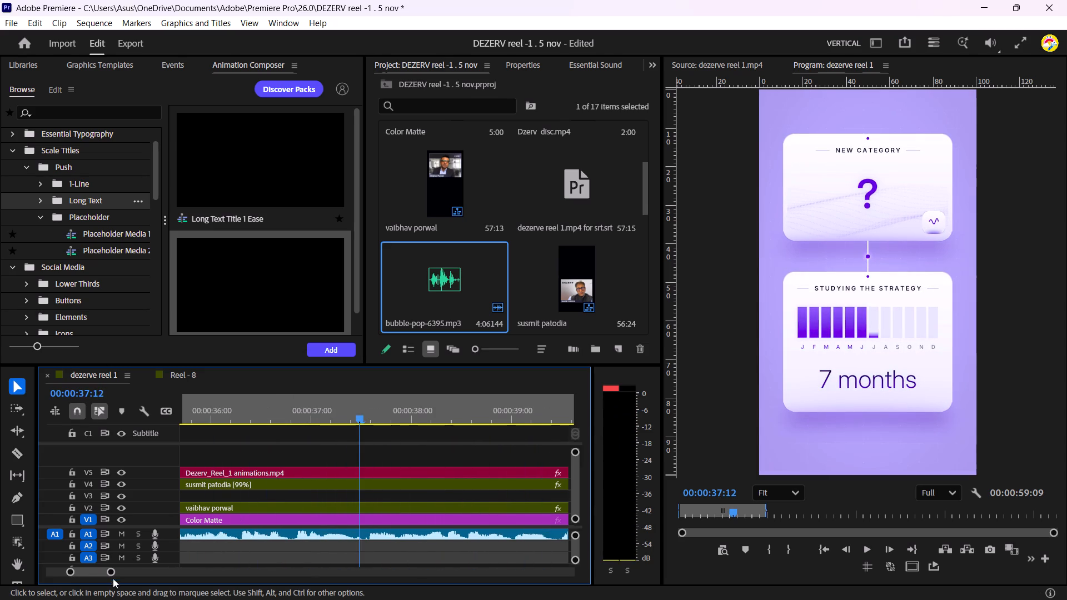
pyautogui.moveTo(111, 576); pyautogui.dragTo(129, 574)
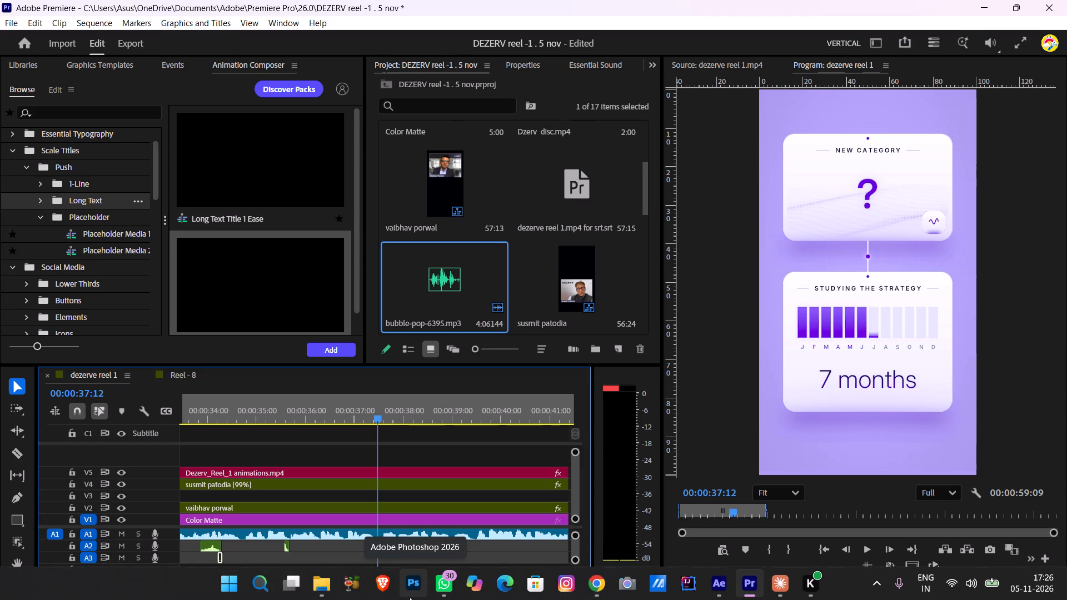
pyautogui.click(371, 419)
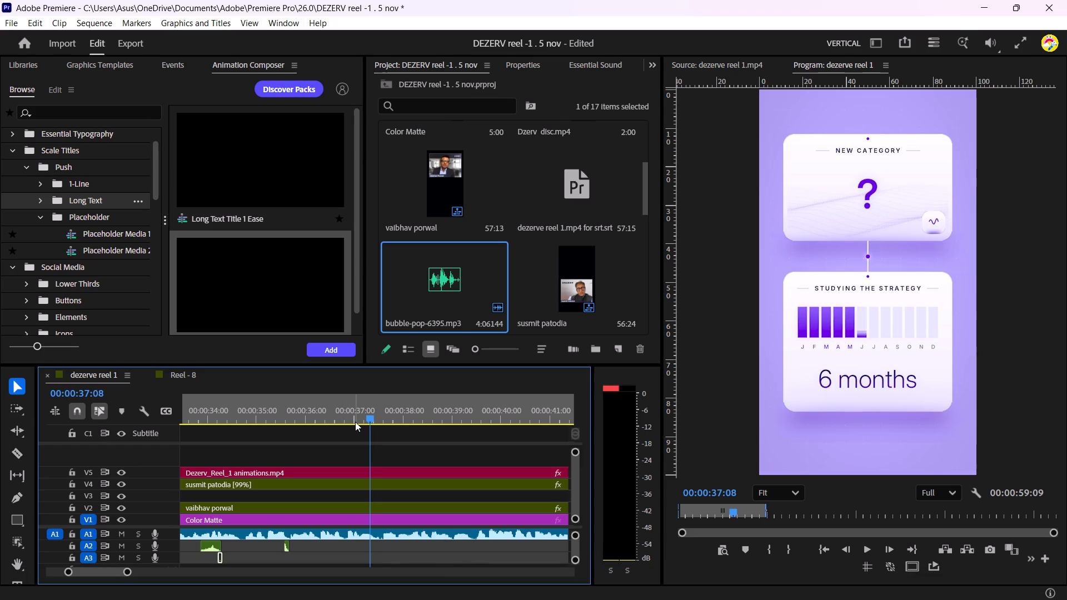
pyautogui.press('space')
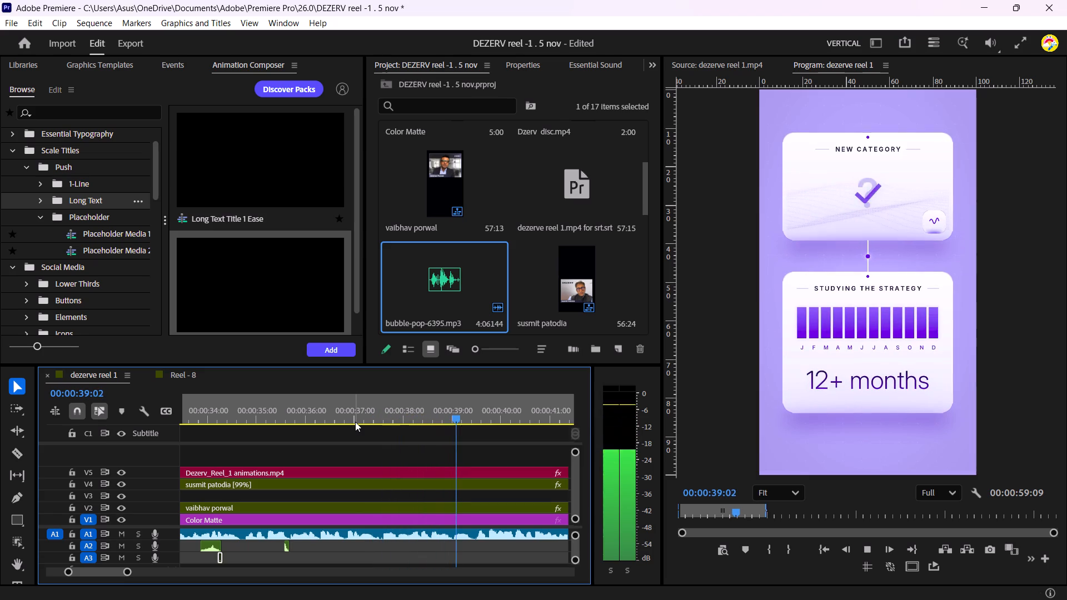
pyautogui.press('space')
pyautogui.click(346, 409)
pyautogui.press('space')
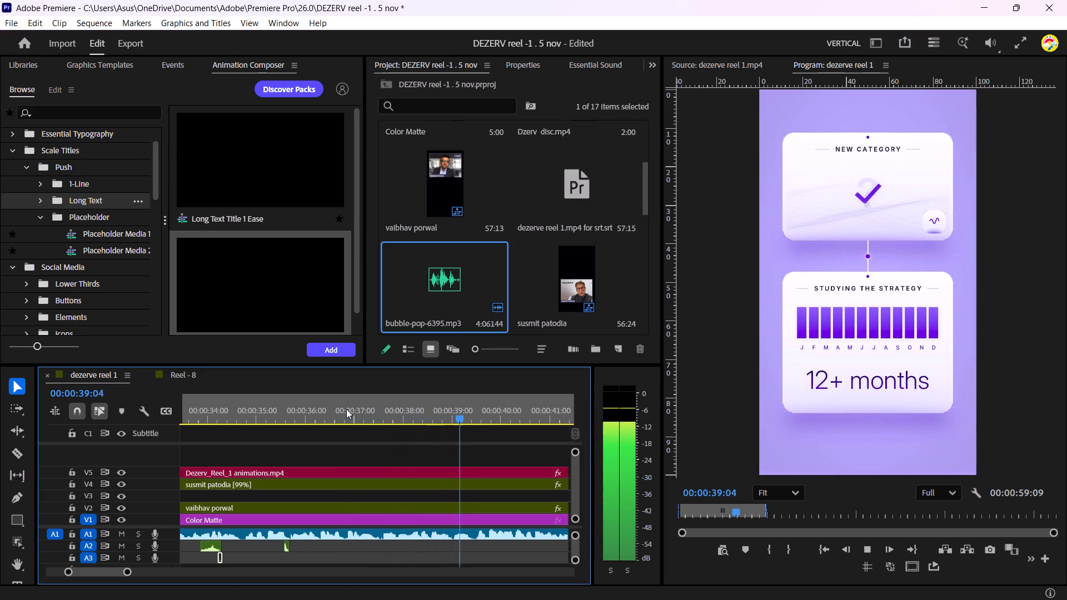
pyautogui.press('space')
pyautogui.moveTo(127, 573); pyautogui.dragTo(175, 576)
pyautogui.scroll(-3, 340, 555)
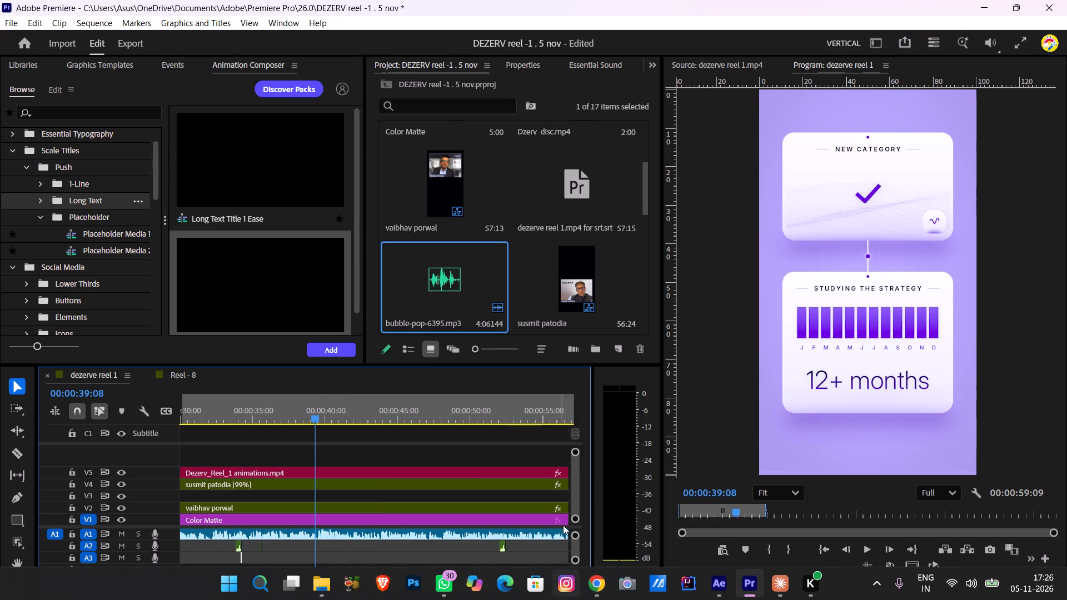
# Switch to Chrome, search for "epidemic sound" in a new tab and open the Epidemic Sound website.
pyautogui.moveTo(599, 593); pyautogui.dragTo(593, 587)
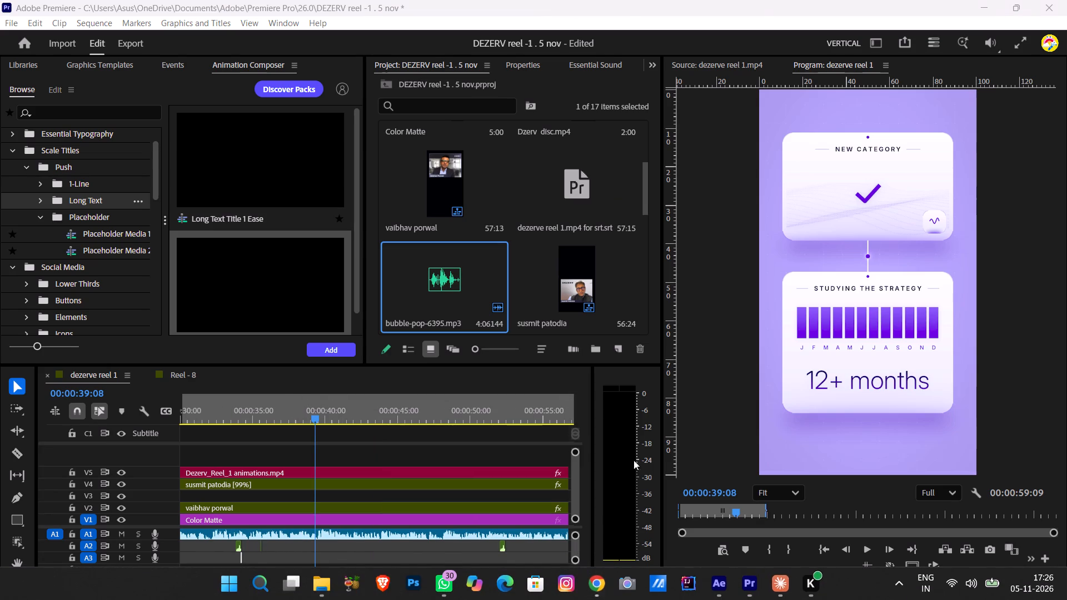
pyautogui.click(614, 580)
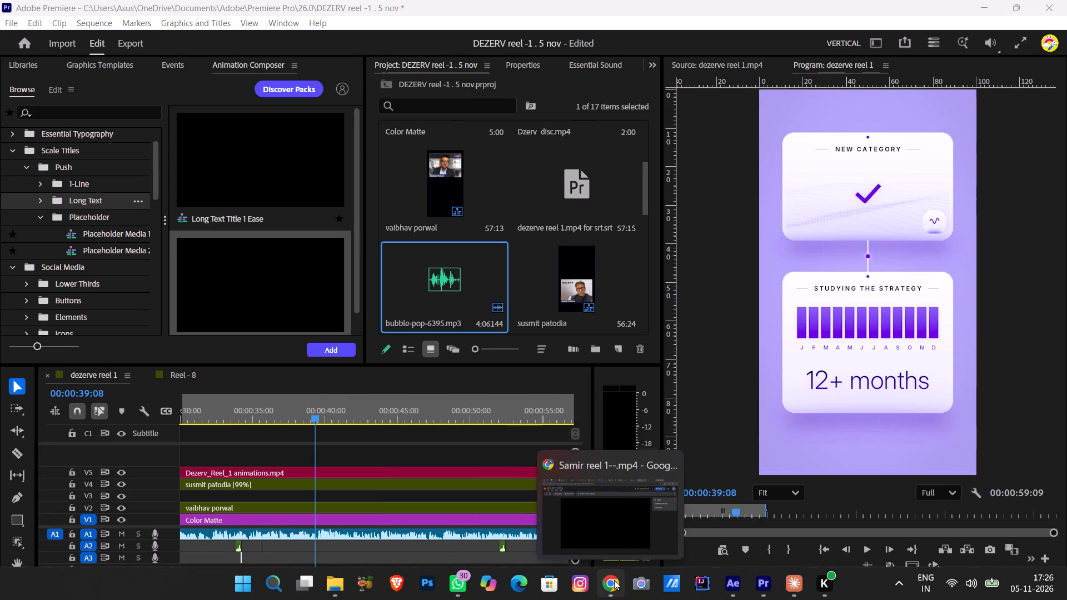
pyautogui.click(612, 586)
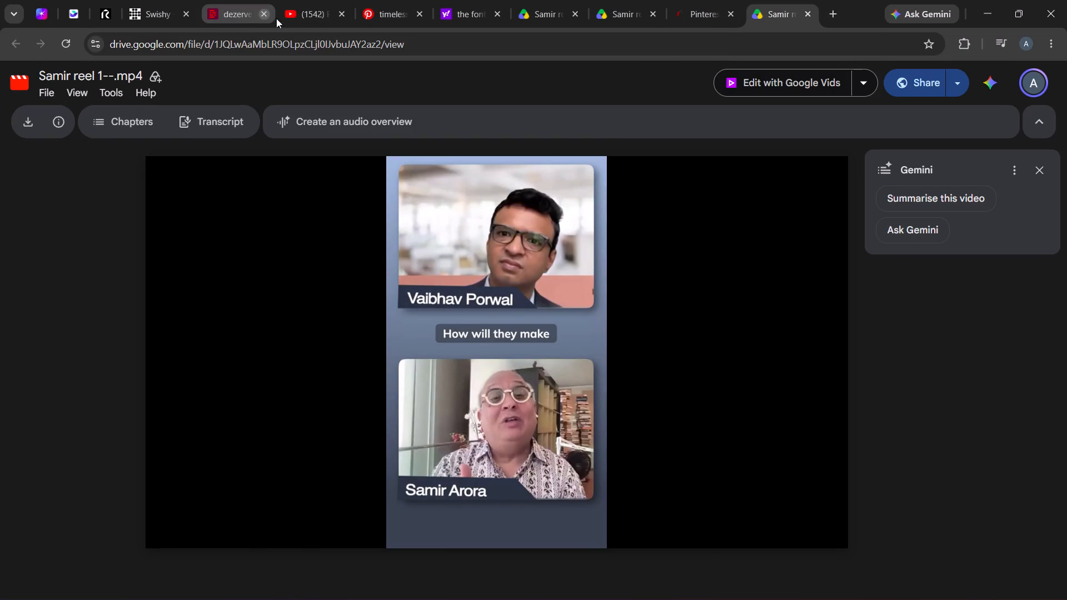
pyautogui.click(834, 17)
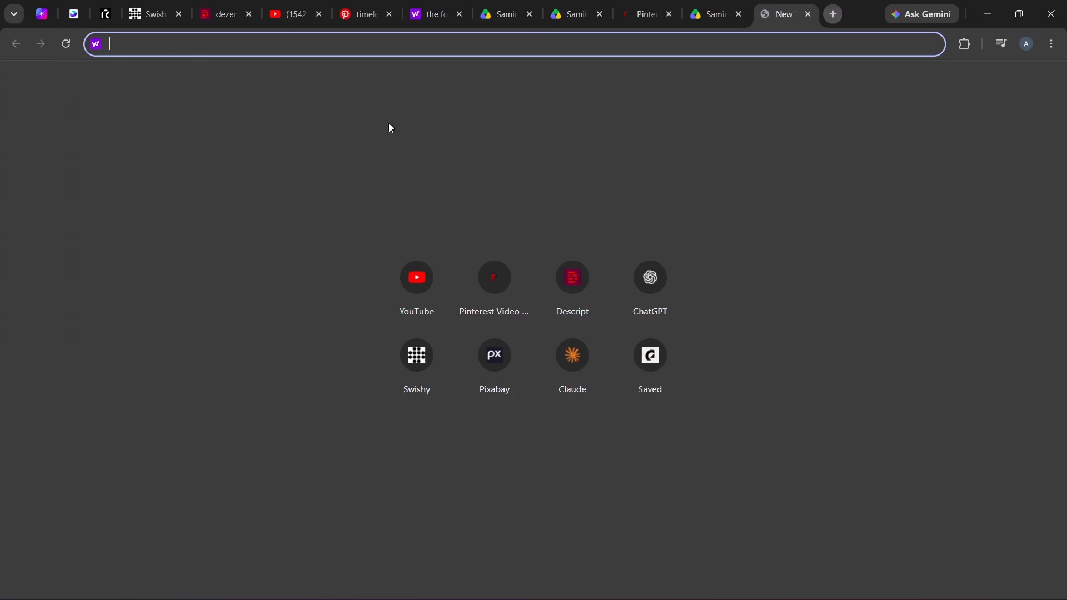
pyautogui.write('epede')
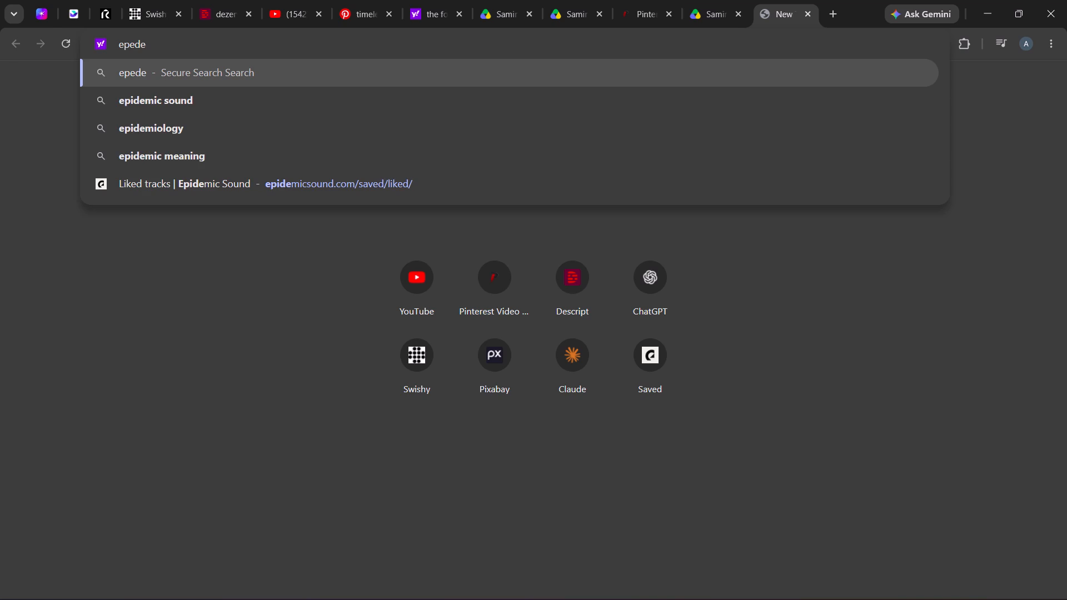
pyautogui.click(157, 98)
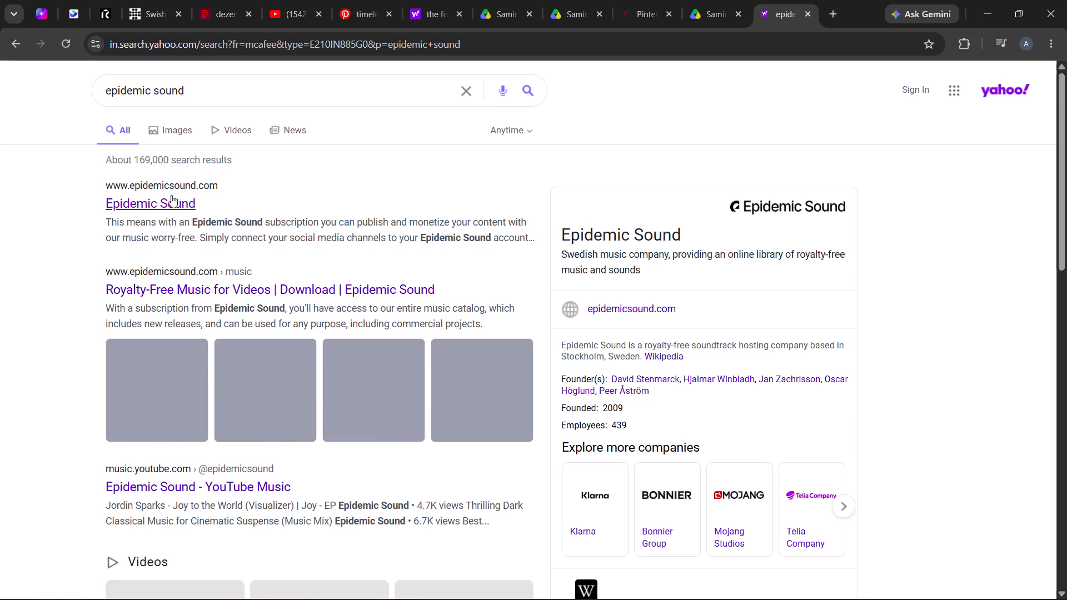
pyautogui.click(151, 212)
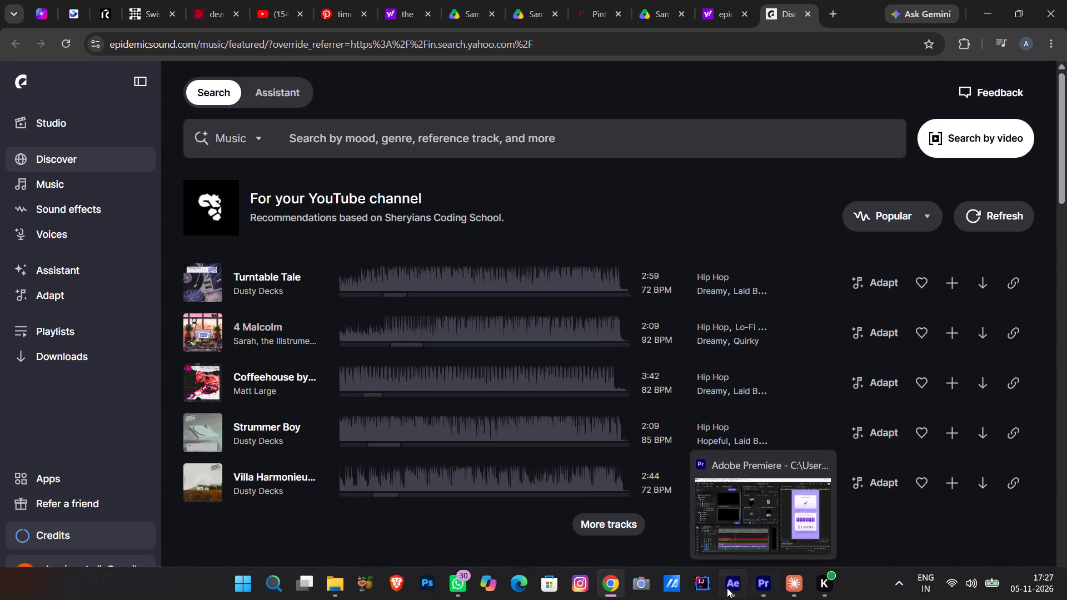
pyautogui.click(757, 587)
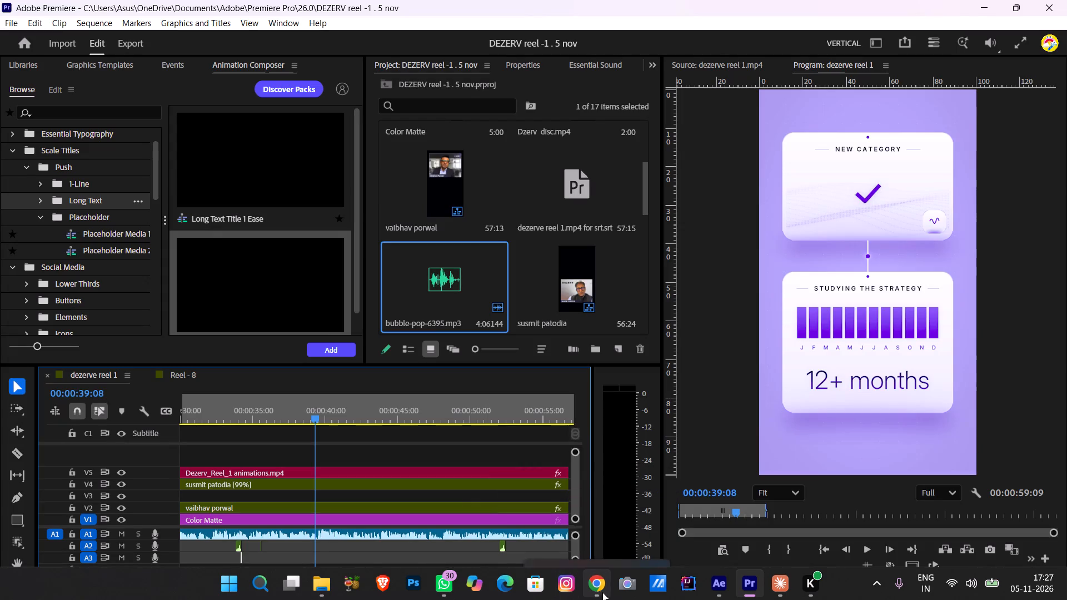
pyautogui.click(595, 520)
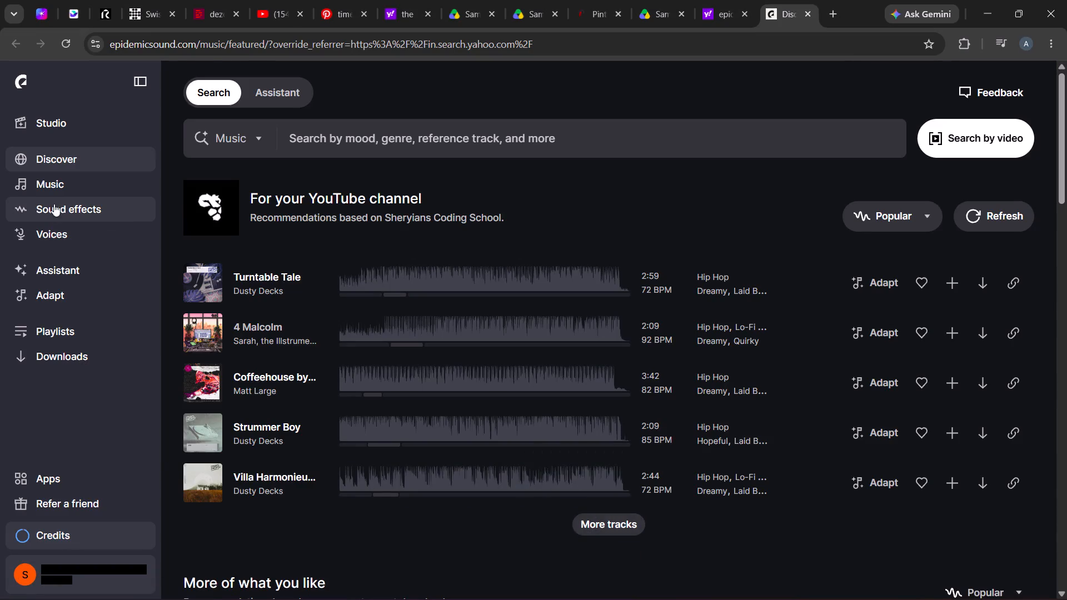
# Search the Epidemic Sound sound-effects library for "done".
pyautogui.click(54, 203)
pyautogui.click(246, 141)
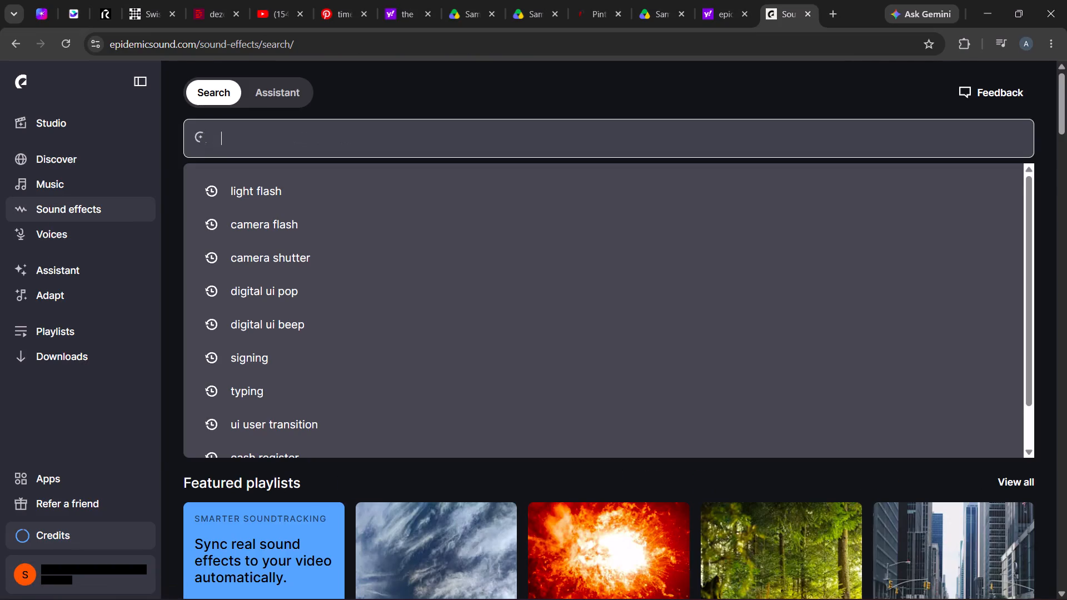
pyautogui.write('donr')
pyautogui.press('space')
pyautogui.press('BackSpace')
pyautogui.press('BackSpace')
pyautogui.write('e')
pyautogui.press('space')
pyautogui.press('Return')
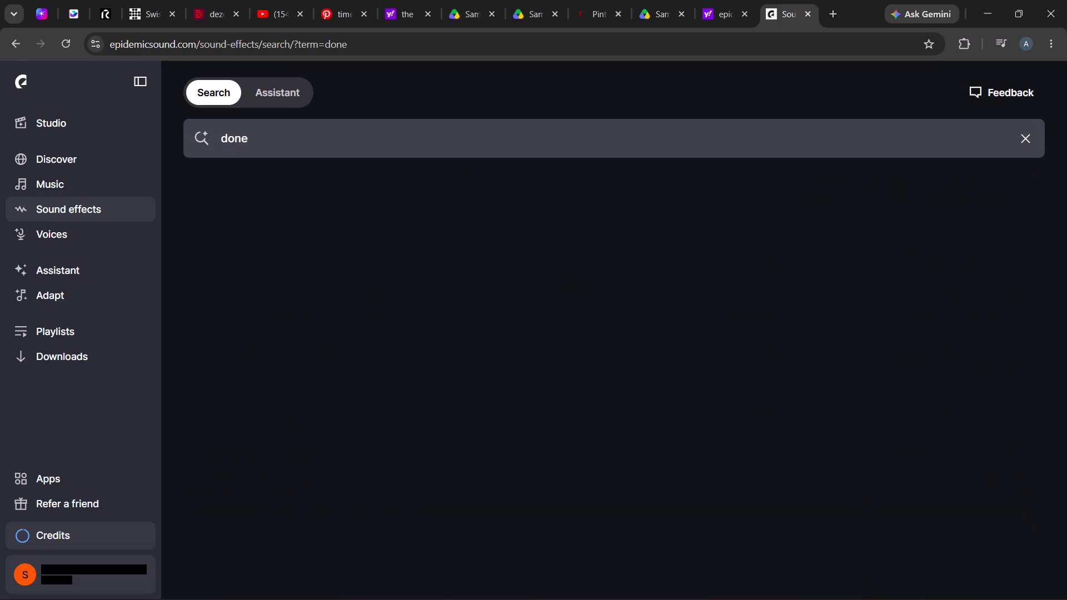
# Audition the "done" sound effects from "Event, Tone, Slightly Negative, Generic" down to "Tone, Retro, Positive, Complete, Bright 03" for a suitable completion sound.
pyautogui.click(196, 256)
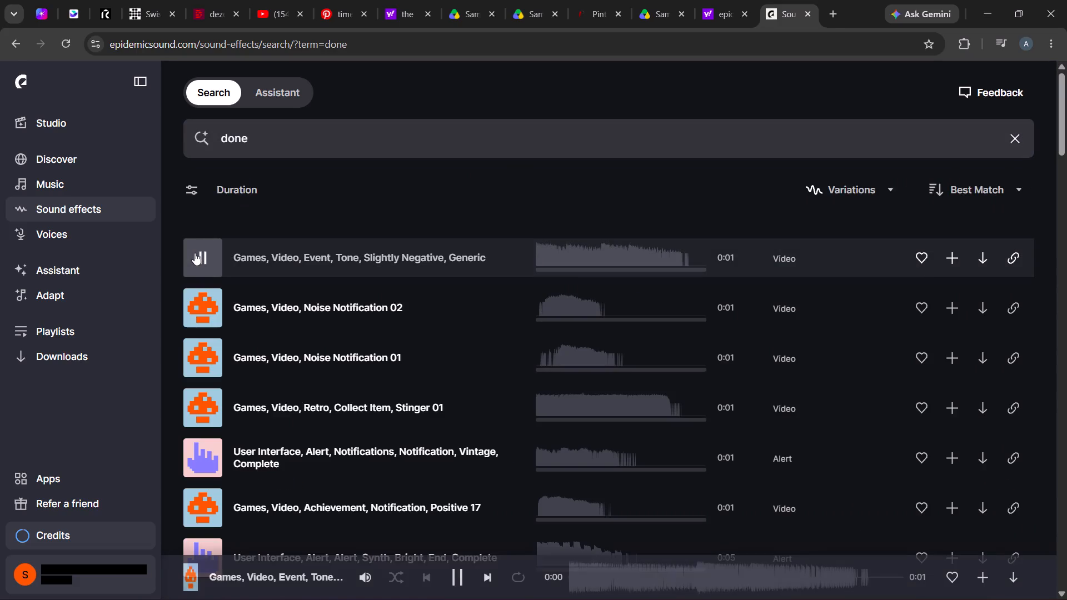
pyautogui.click(206, 300)
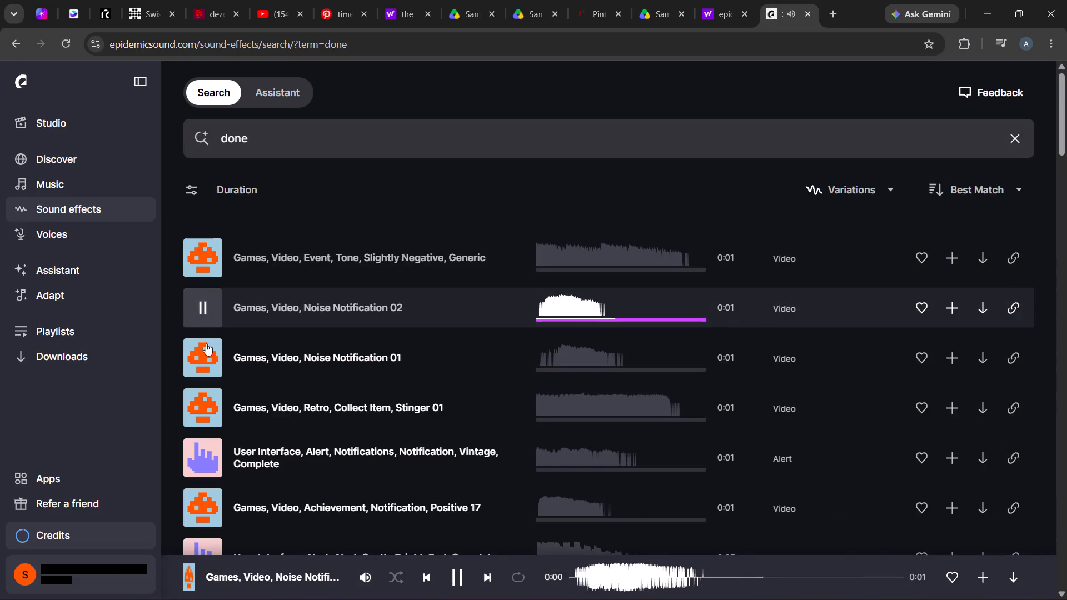
pyautogui.click(207, 349)
pyautogui.click(193, 397)
pyautogui.scroll(-2, 247, 403)
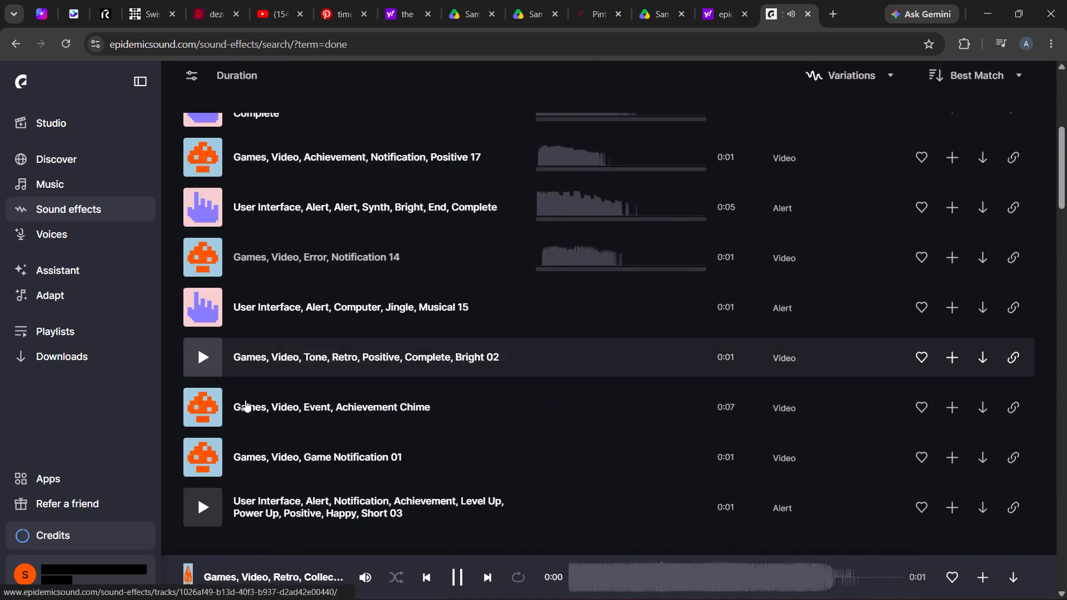
pyautogui.click(208, 159)
pyautogui.click(200, 204)
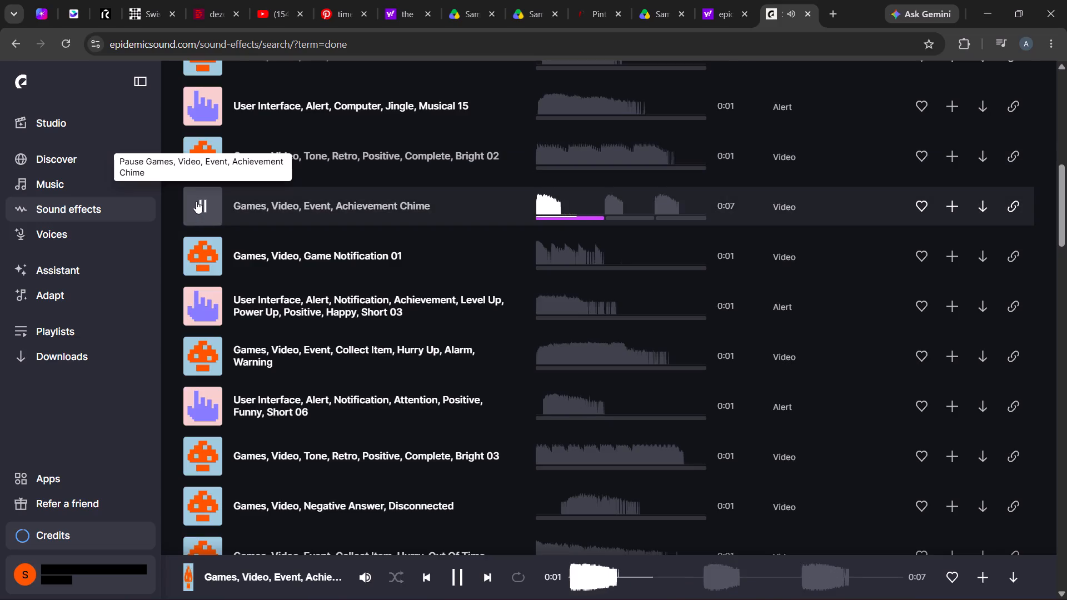
pyautogui.click(196, 251)
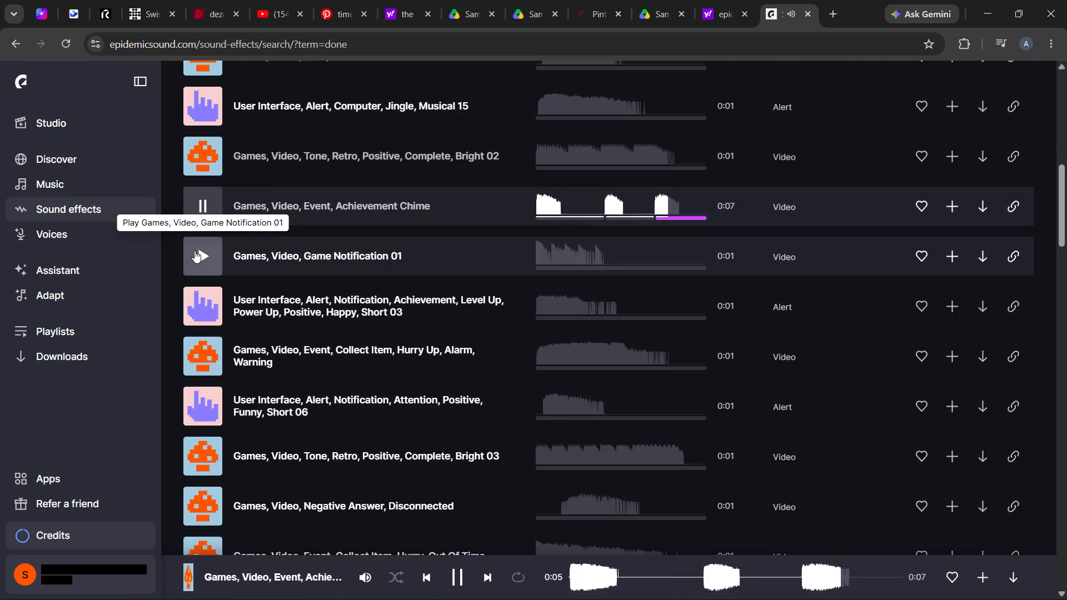
pyautogui.click(202, 303)
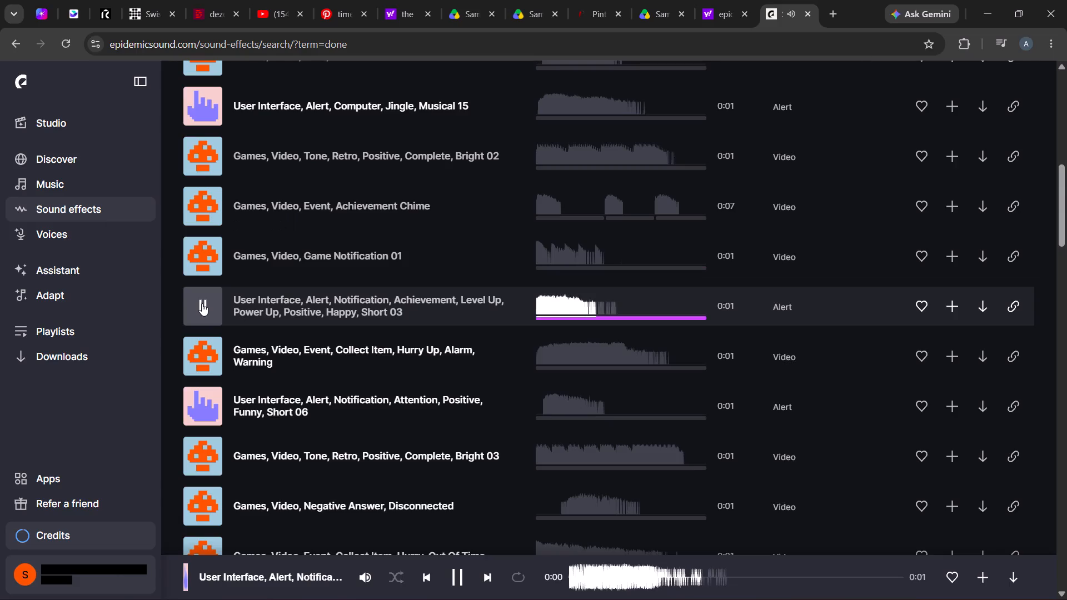
pyautogui.click(203, 359)
pyautogui.click(197, 401)
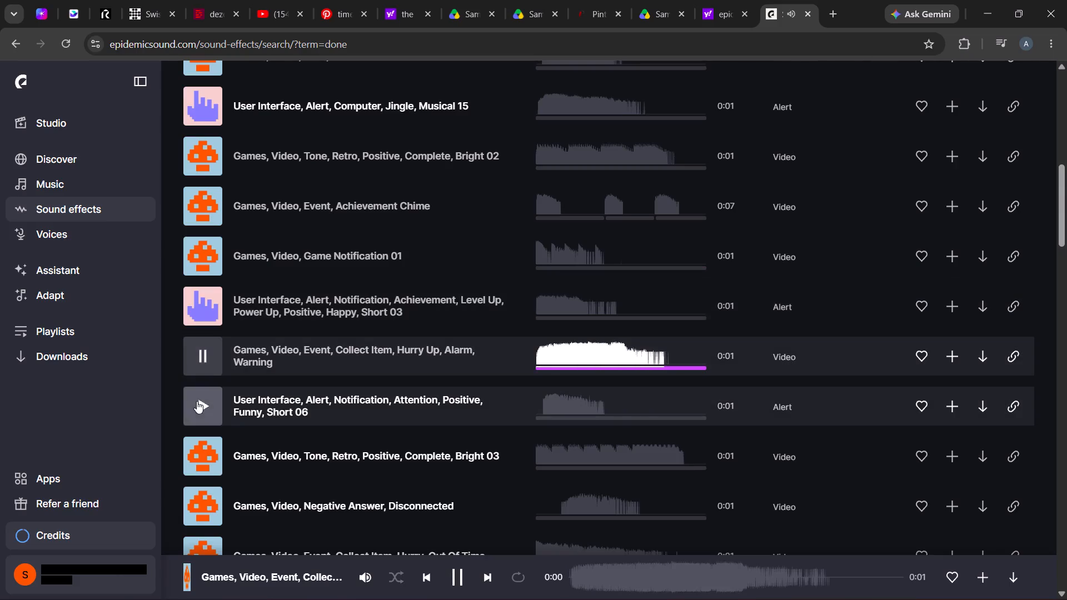
pyautogui.click(202, 452)
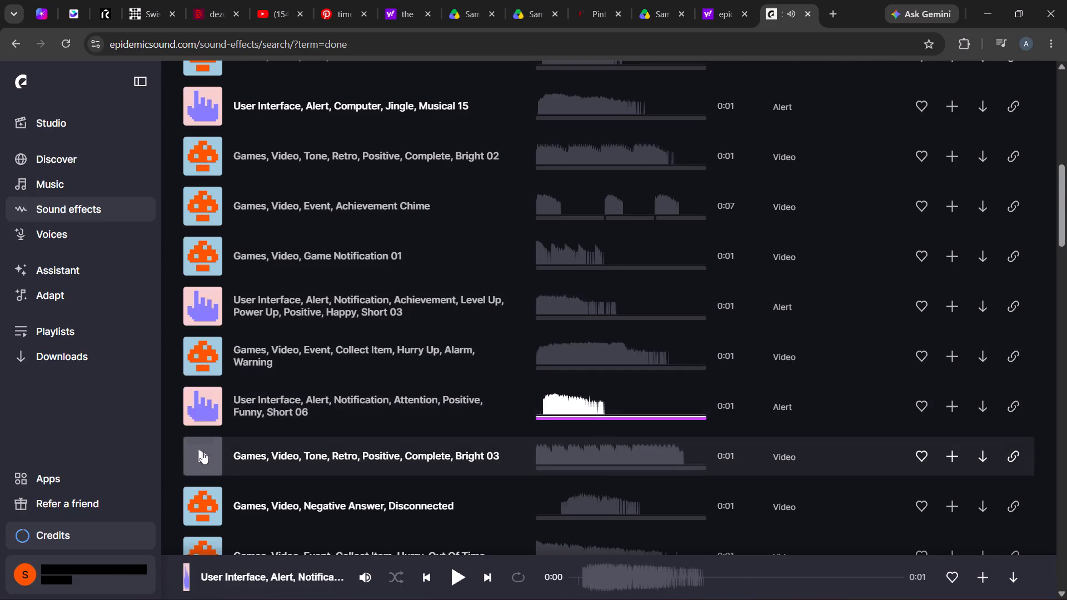
# Audition further "done" results from "Negative Answer, Disconnected" to "Others 02", including "Jump 04" and "Achievement, Notification, Positive 15".
pyautogui.scroll(-1, 202, 442)
pyautogui.click(205, 200)
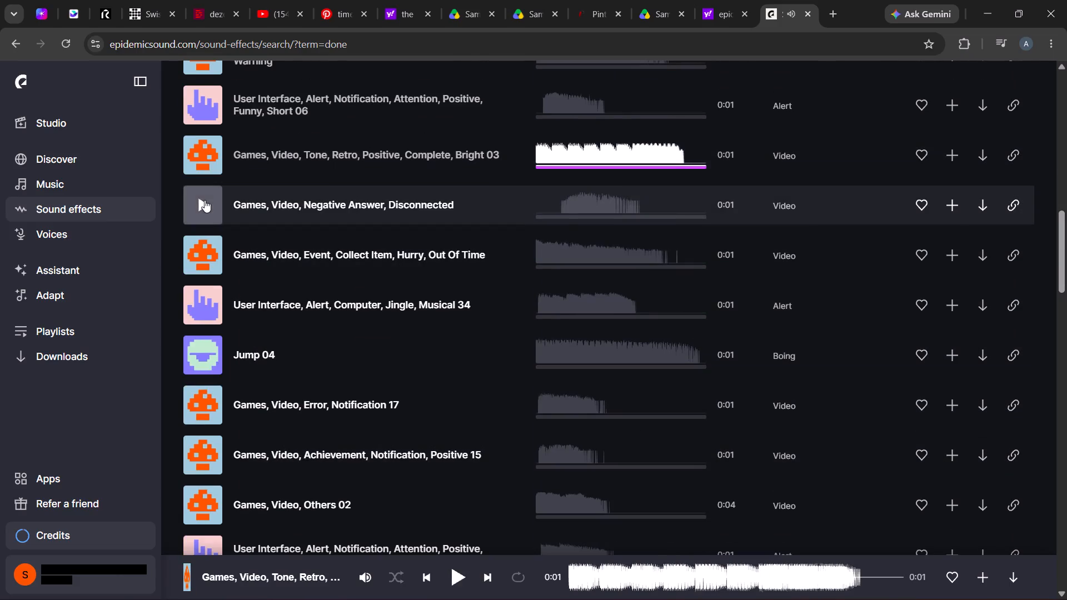
pyautogui.click(211, 302)
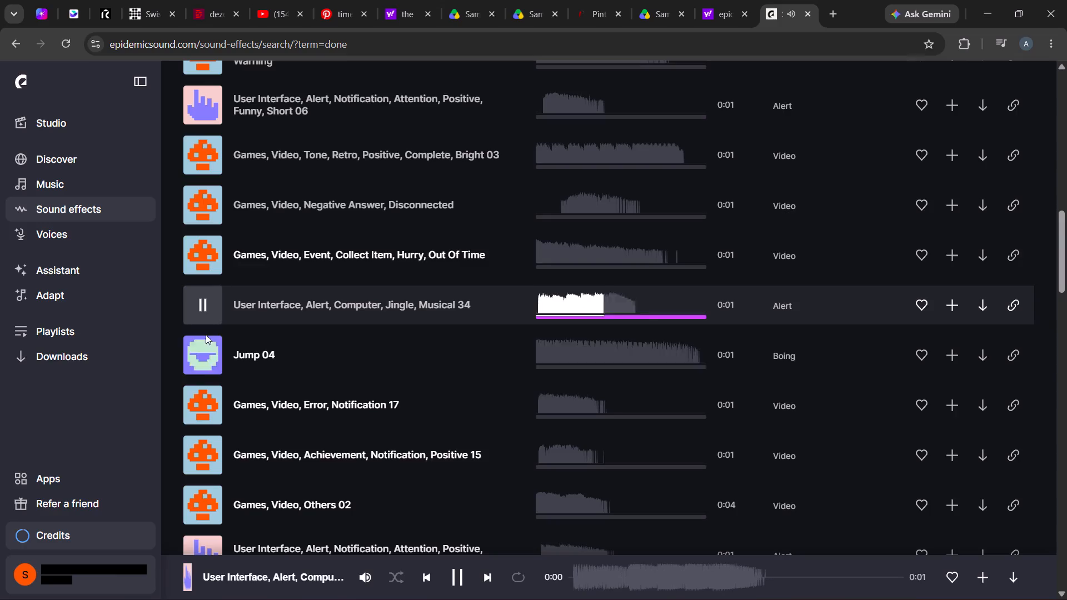
pyautogui.click(198, 356)
pyautogui.click(196, 407)
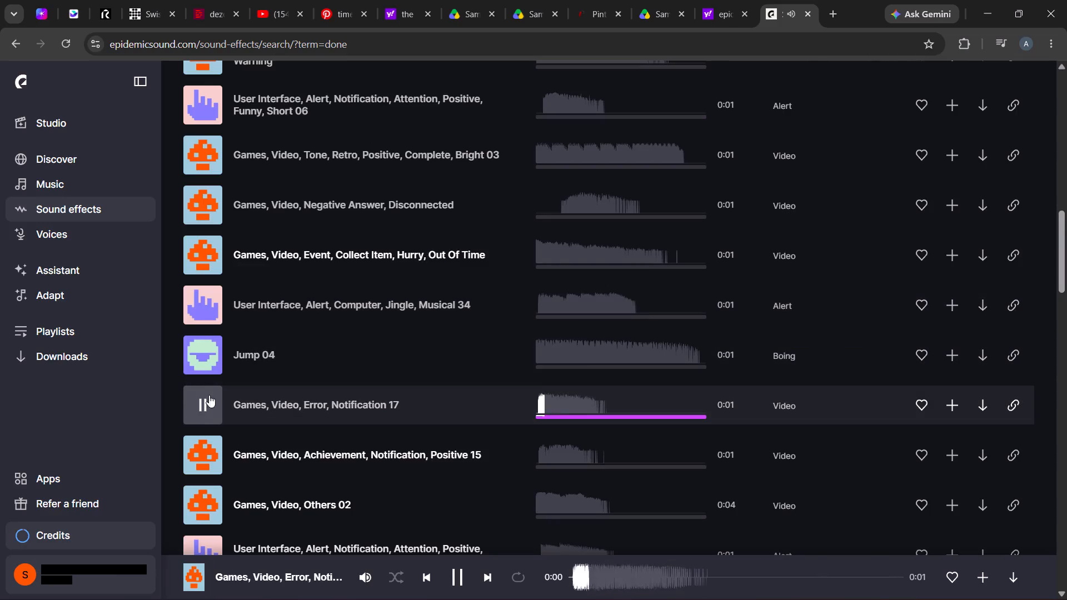
pyautogui.click(202, 458)
pyautogui.click(203, 504)
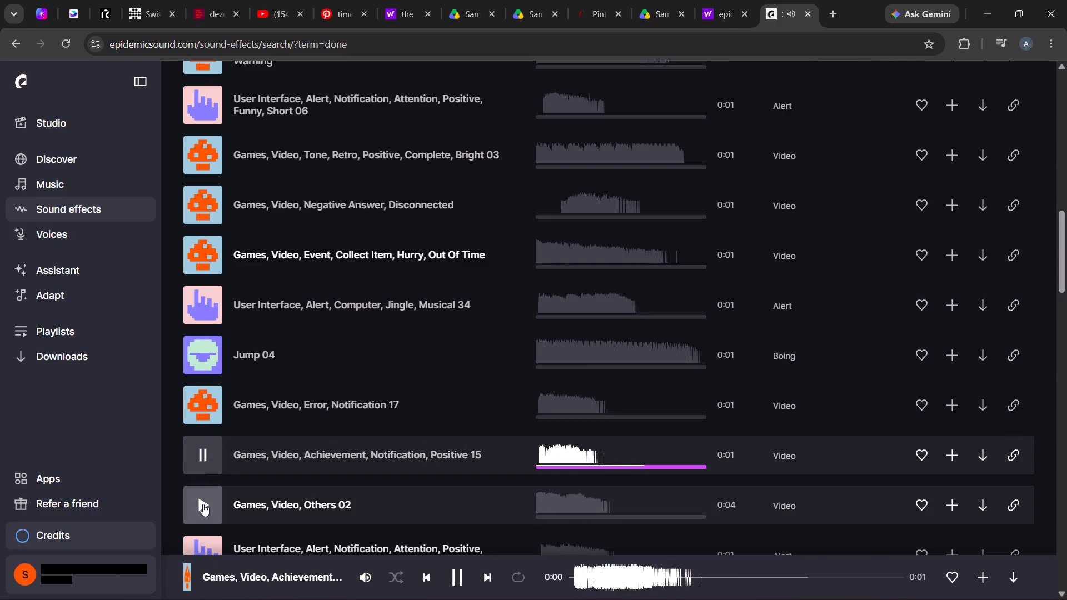
# Search the sound-effects library for "right" instead of "done".
pyautogui.scroll(3, 225, 331)
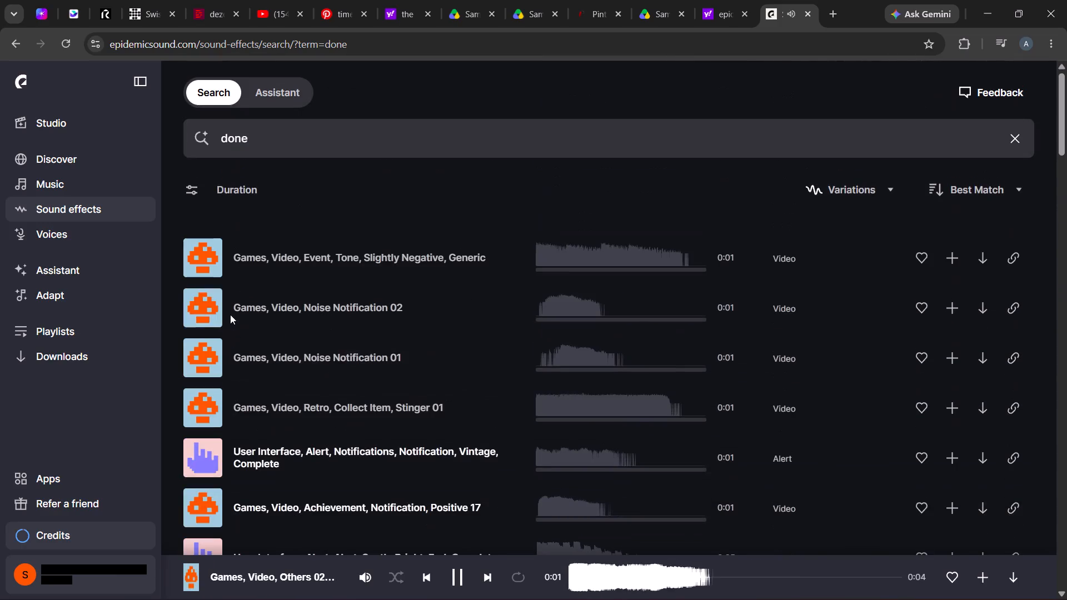
pyautogui.scroll(3, 240, 281)
pyautogui.click(256, 142)
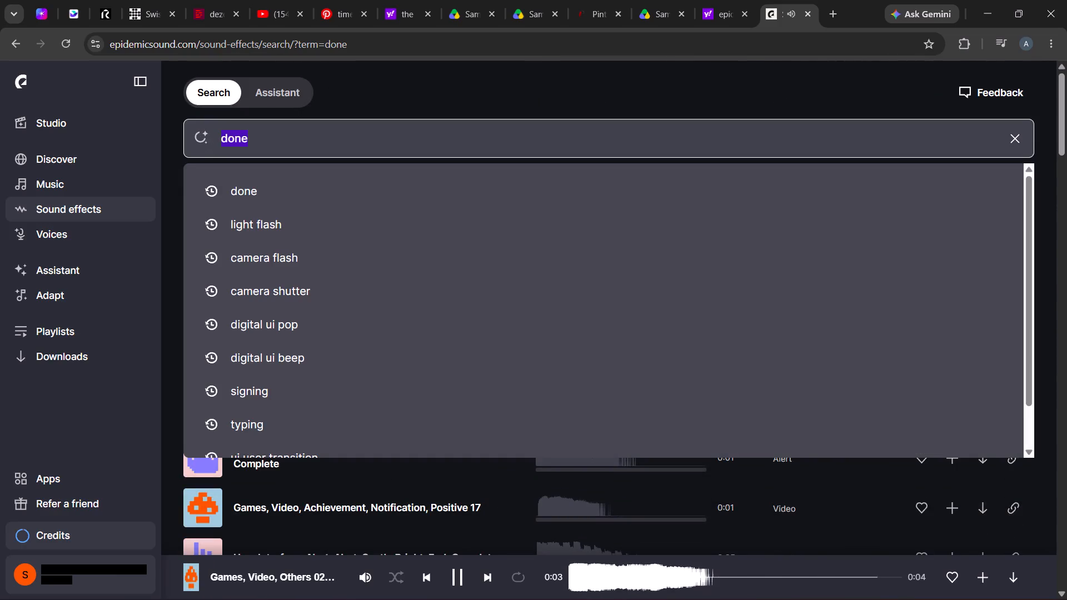
pyautogui.press('BackSpace')
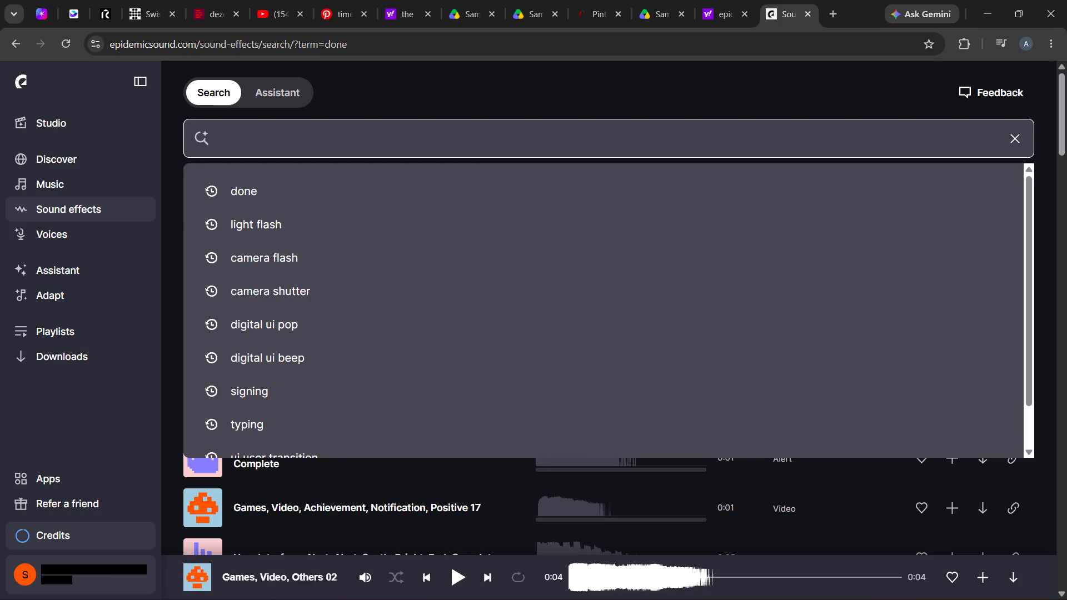
pyautogui.write('wr')
pyautogui.press('BackSpace')
pyautogui.press('BackSpace')
pyautogui.press('BackSpace')
pyautogui.write('right')
pyautogui.press('space')
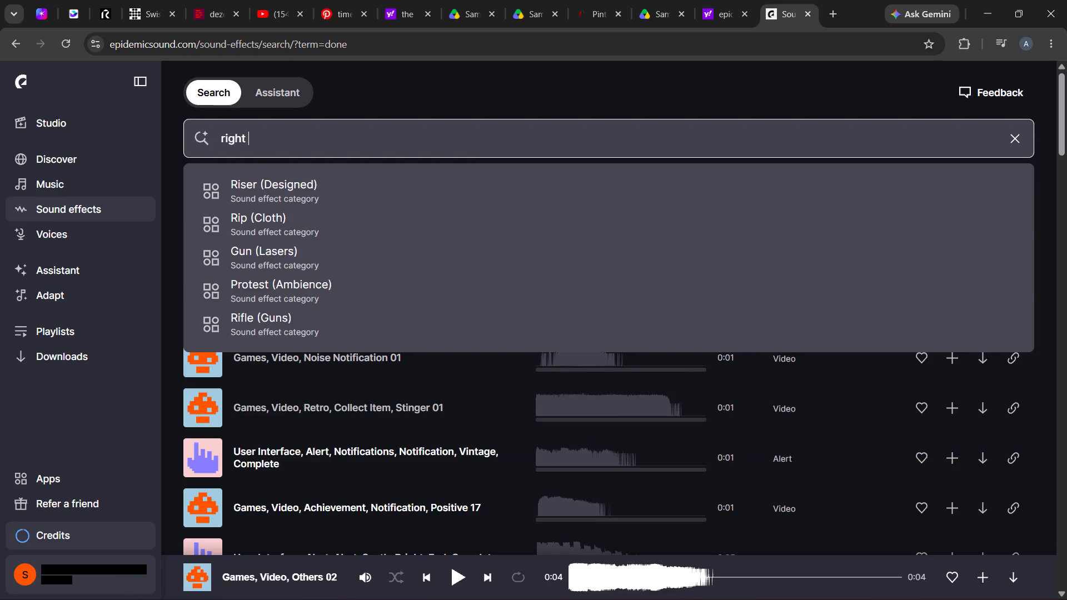
pyautogui.press('Return')
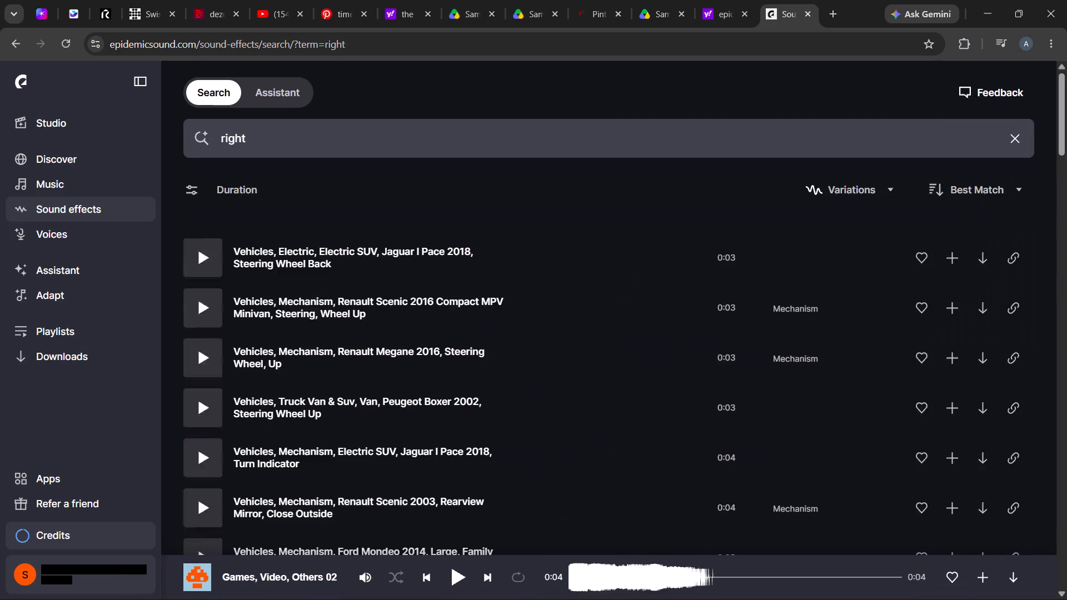
# Audition the first seven "right" results, from the Jaguar steering-wheel sound to the Ford Mondeo one, and stop playback.
pyautogui.click(203, 256)
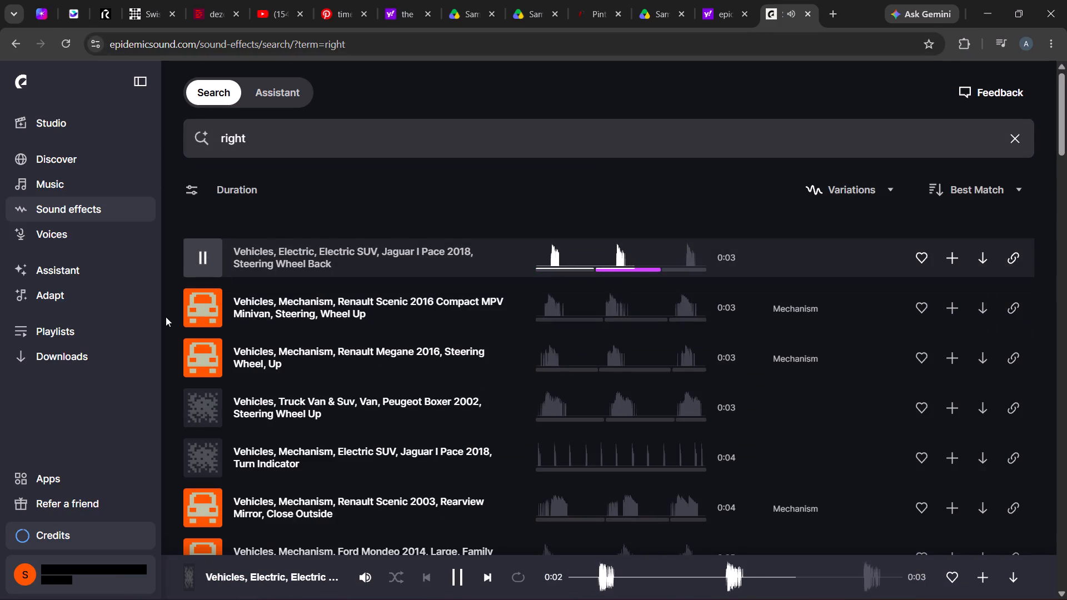
pyautogui.click(194, 315)
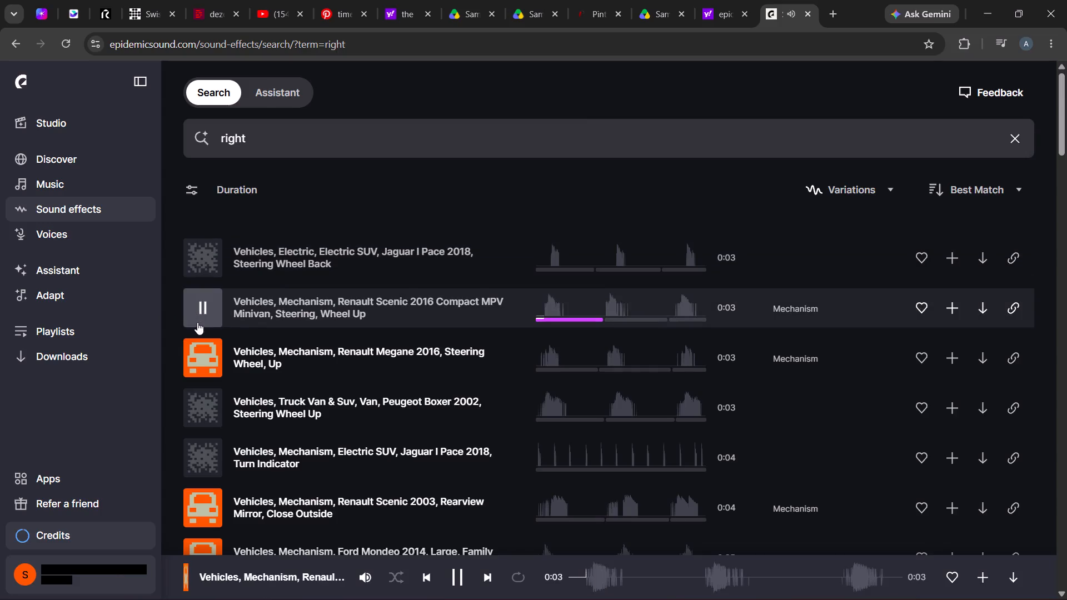
pyautogui.click(208, 357)
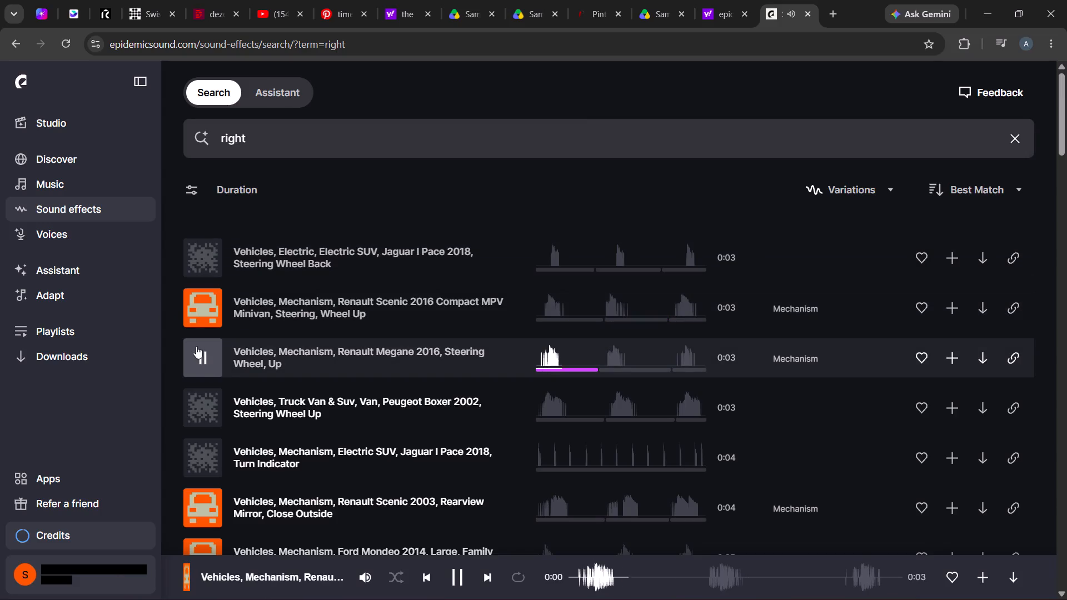
pyautogui.click(196, 404)
pyautogui.press('space')
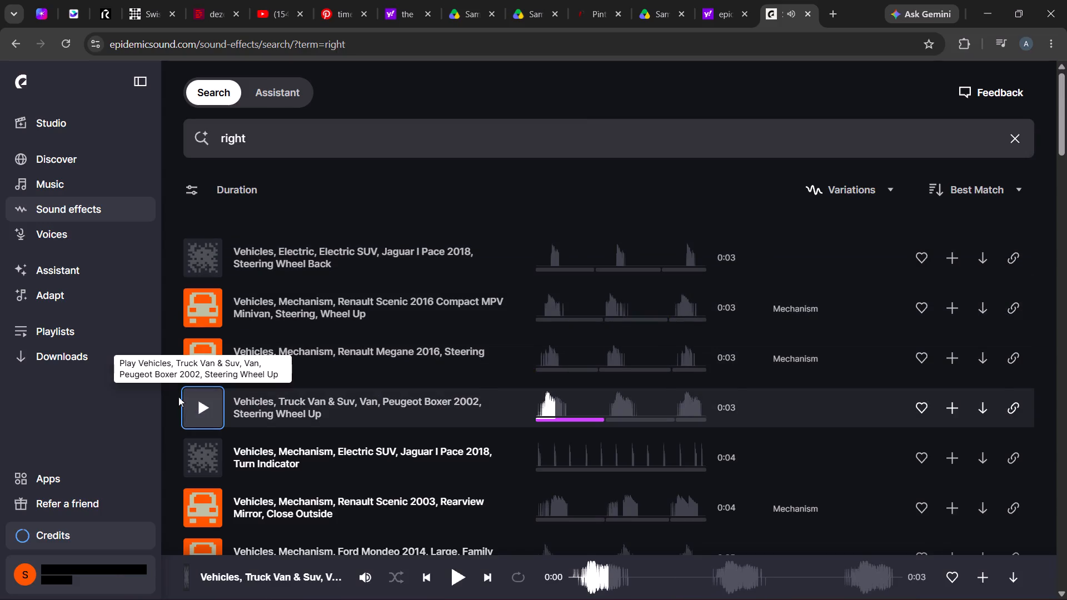
pyautogui.click(200, 456)
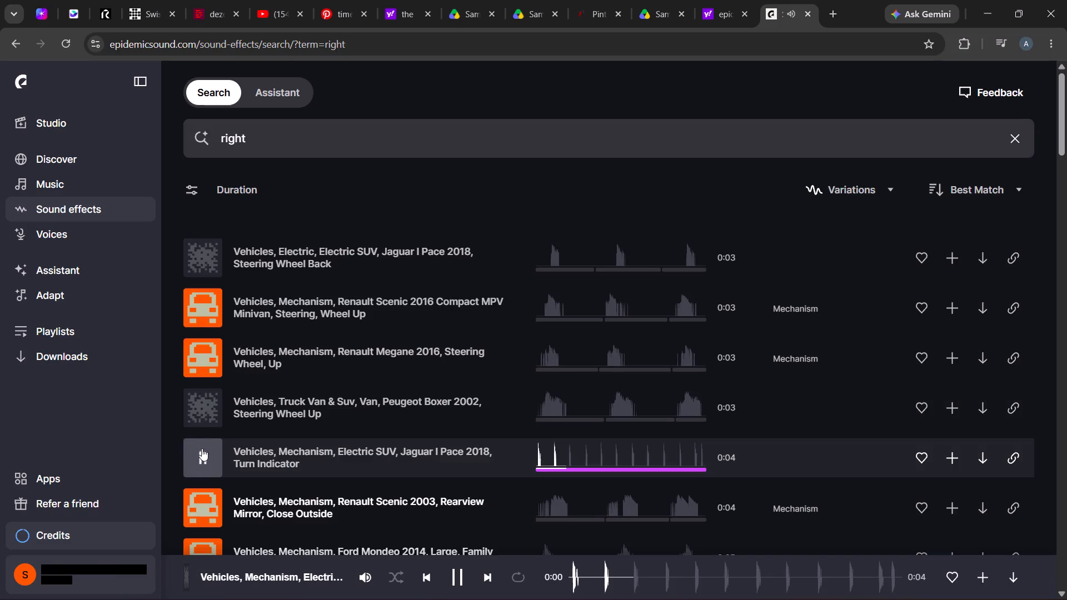
pyautogui.click(208, 506)
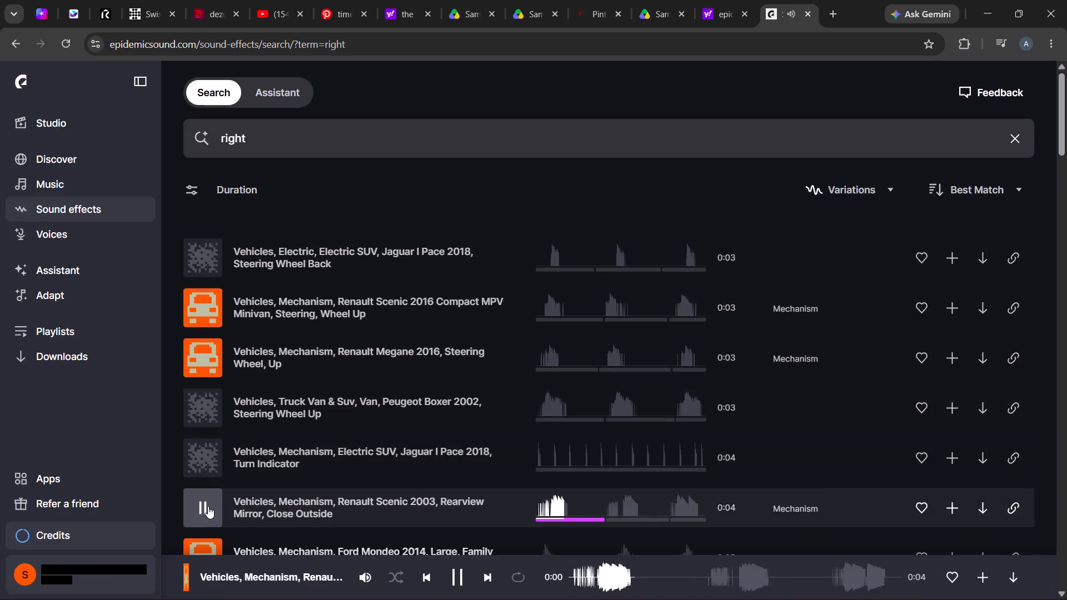
pyautogui.click(200, 543)
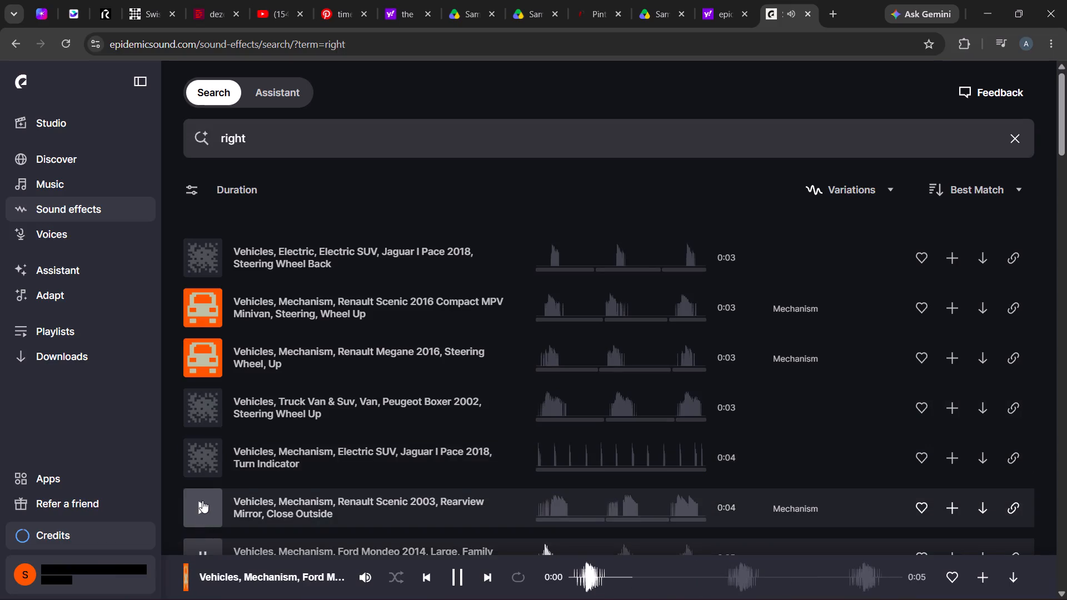
pyautogui.click(207, 542)
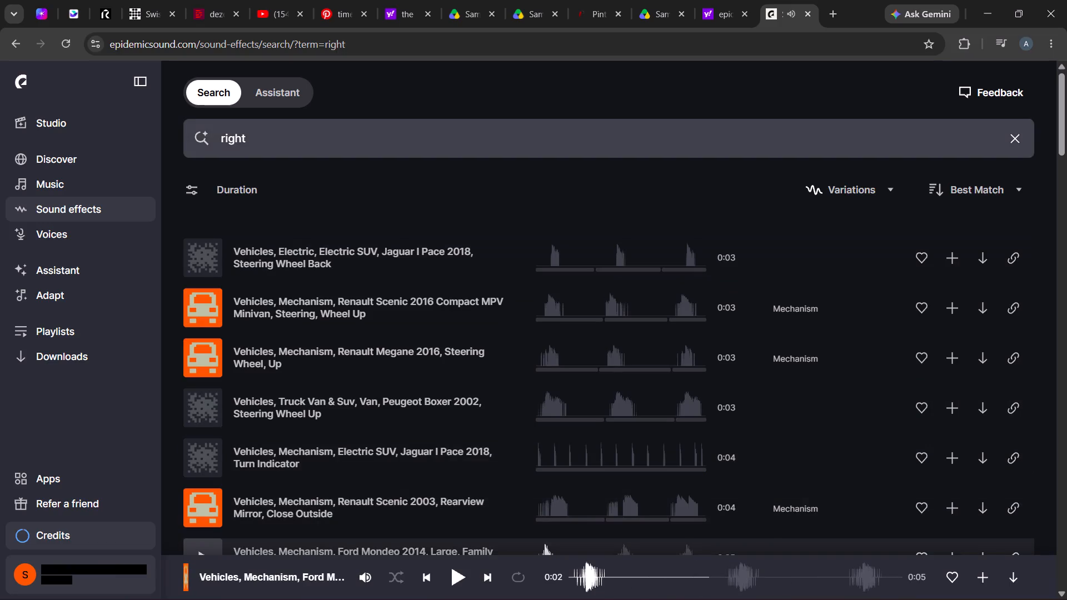
# Replace the search term and search the sound-effects library for "correct".
pyautogui.moveTo(280, 145); pyautogui.dragTo(255, 146)
pyautogui.click(258, 146)
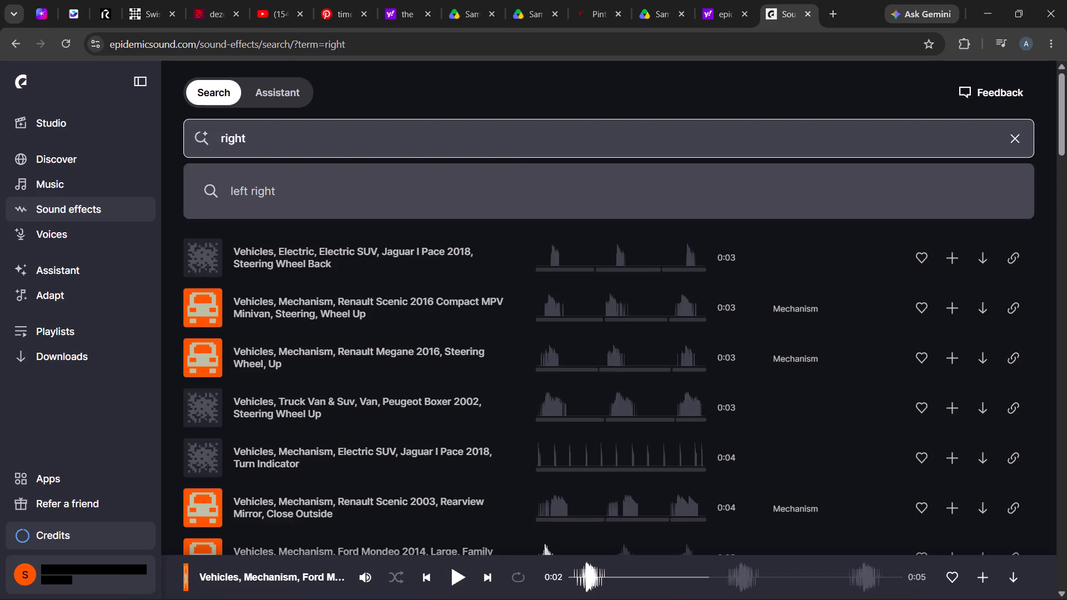
pyautogui.press('BackSpace')
pyautogui.press('BackSpace')
pyautogui.press('BackSpace')
pyautogui.press('BackSpace')
pyautogui.press('BackSpace')
pyautogui.press('BackSpace')
pyautogui.press('BackSpace')
pyautogui.press('BackSpace')
pyautogui.press('BackSpace')
pyautogui.press('BackSpace')
pyautogui.press('BackSpace')
pyautogui.press('BackSpace')
pyautogui.write('correct')
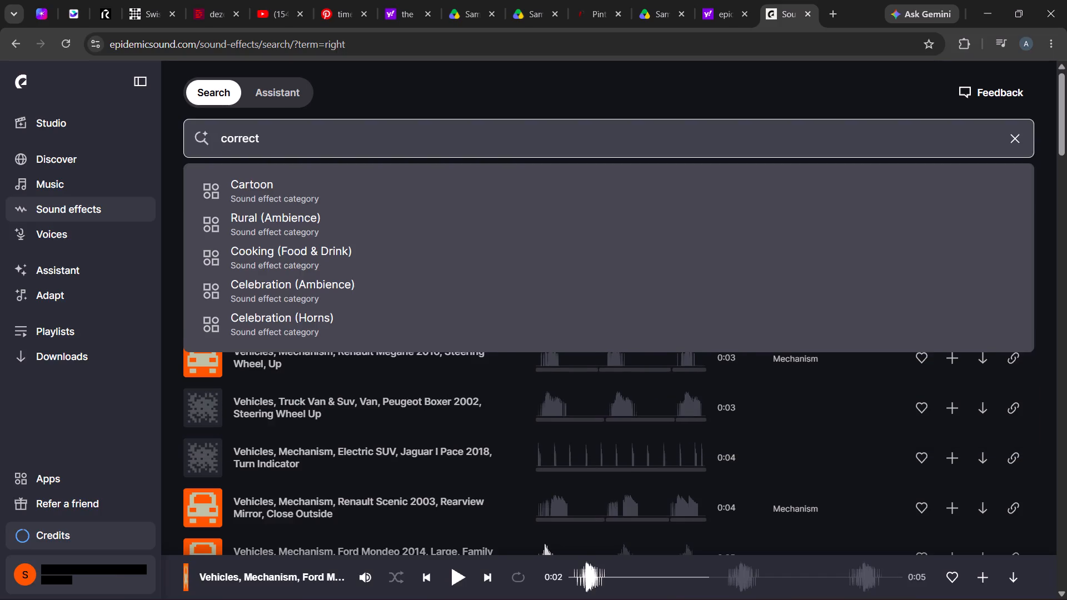
pyautogui.press('Return')
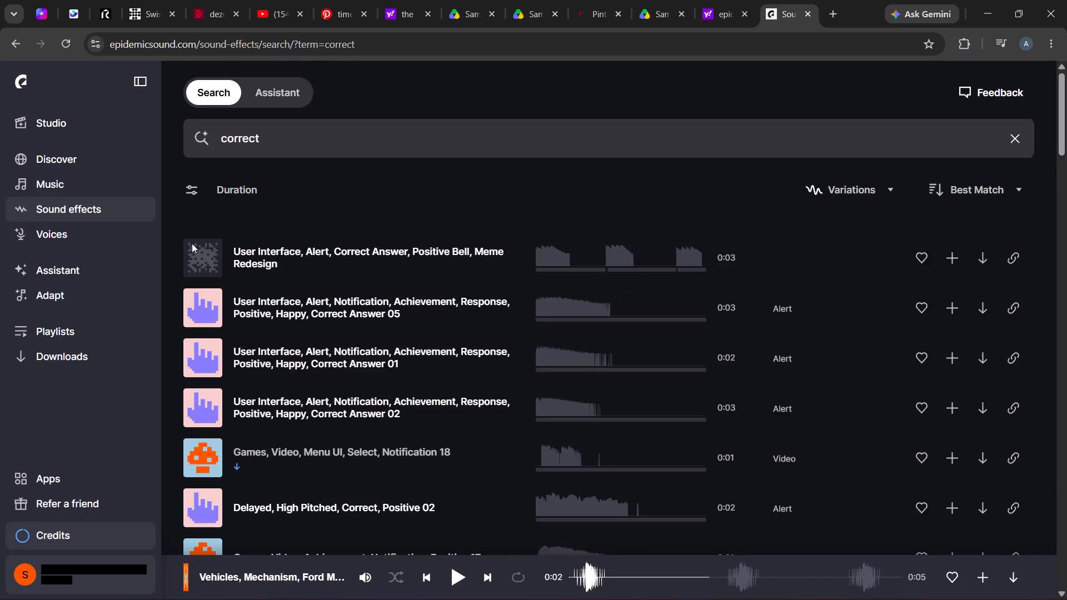
# Audition the "correct" results from "Positive Bell, Meme Redesign" to "Games, Video, Menu UI, Notification 03".
pyautogui.click(201, 255)
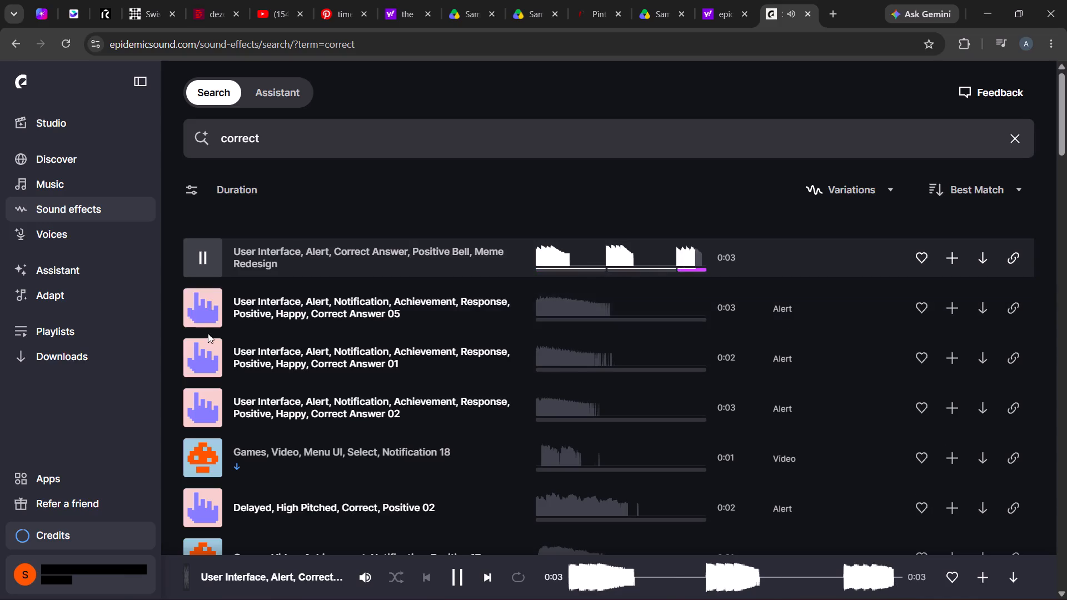
pyautogui.click(199, 317)
pyautogui.click(205, 357)
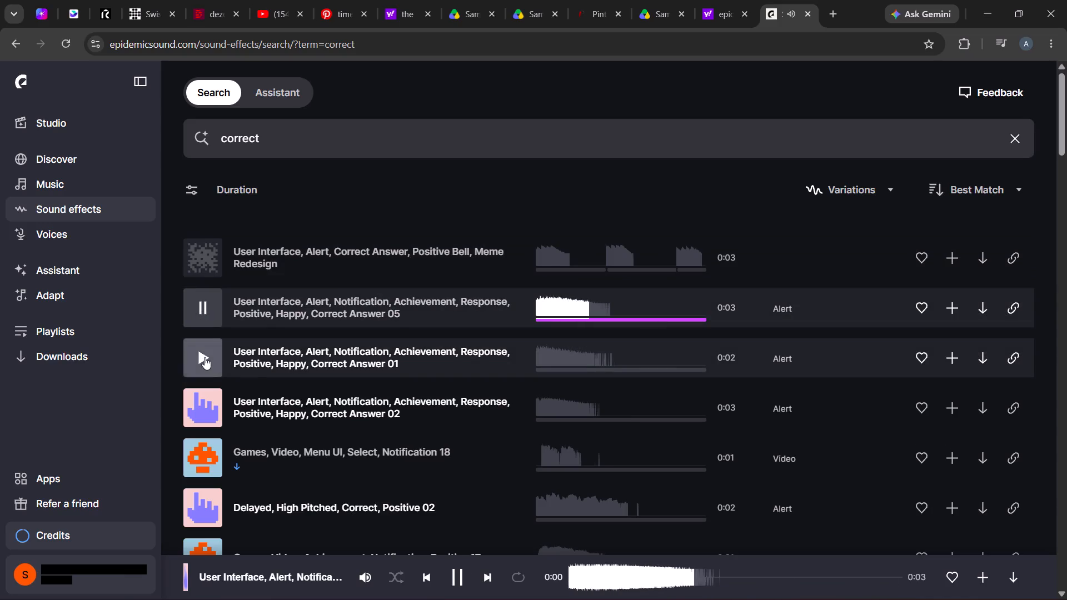
pyautogui.click(207, 404)
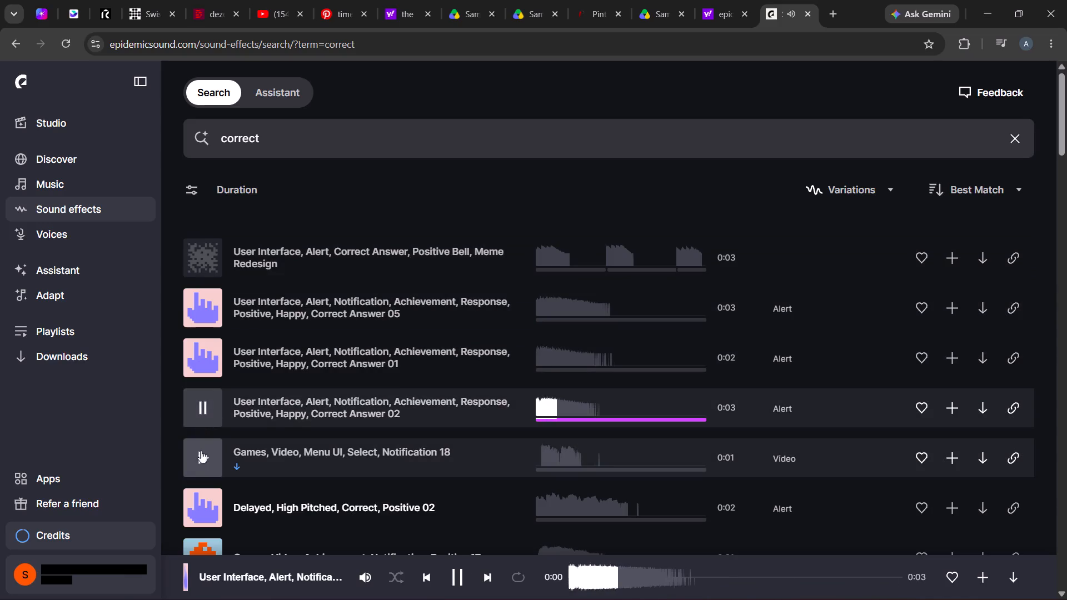
pyautogui.click(200, 452)
pyautogui.click(199, 502)
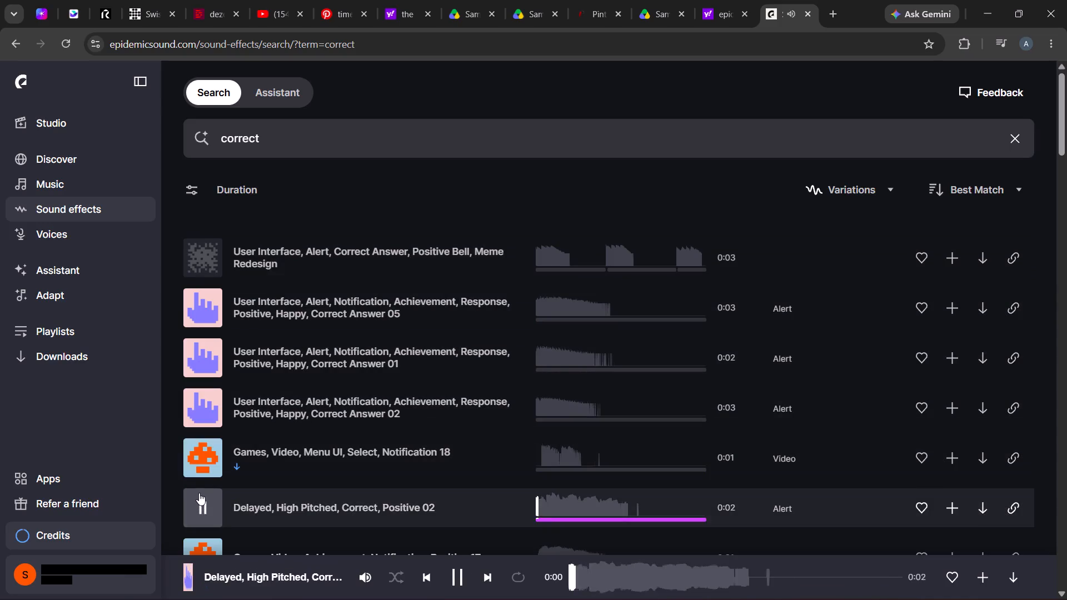
pyautogui.scroll(-1, 212, 480)
pyautogui.click(208, 250)
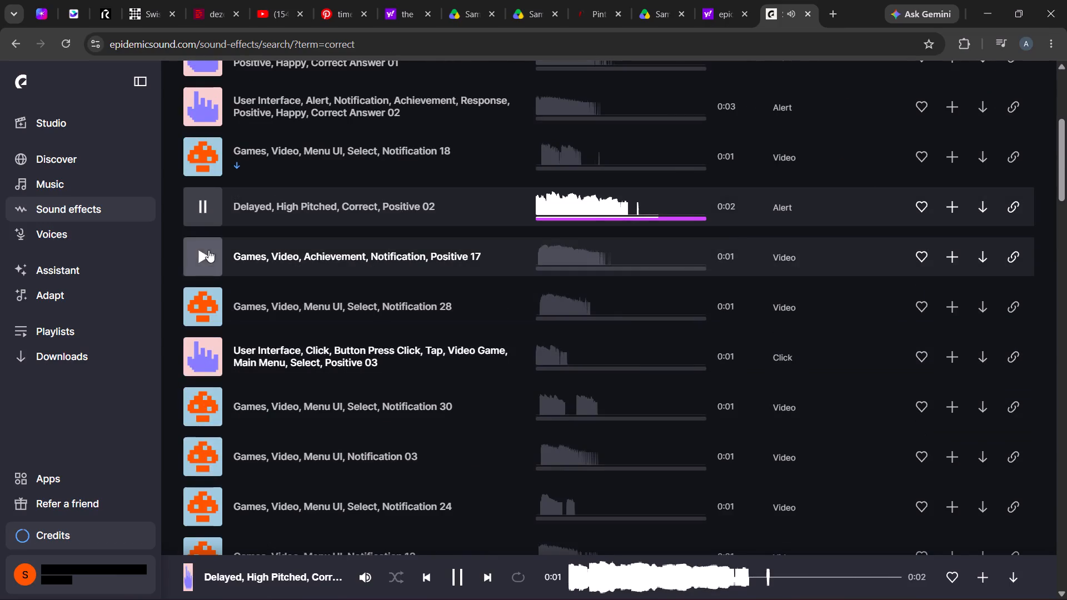
pyautogui.click(214, 351)
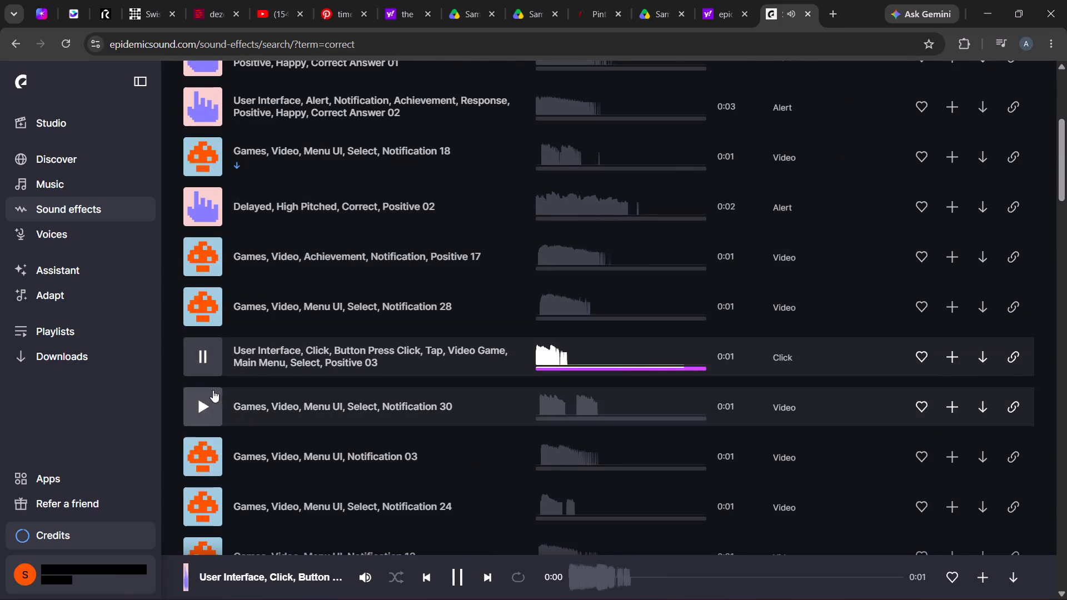
pyautogui.click(202, 312)
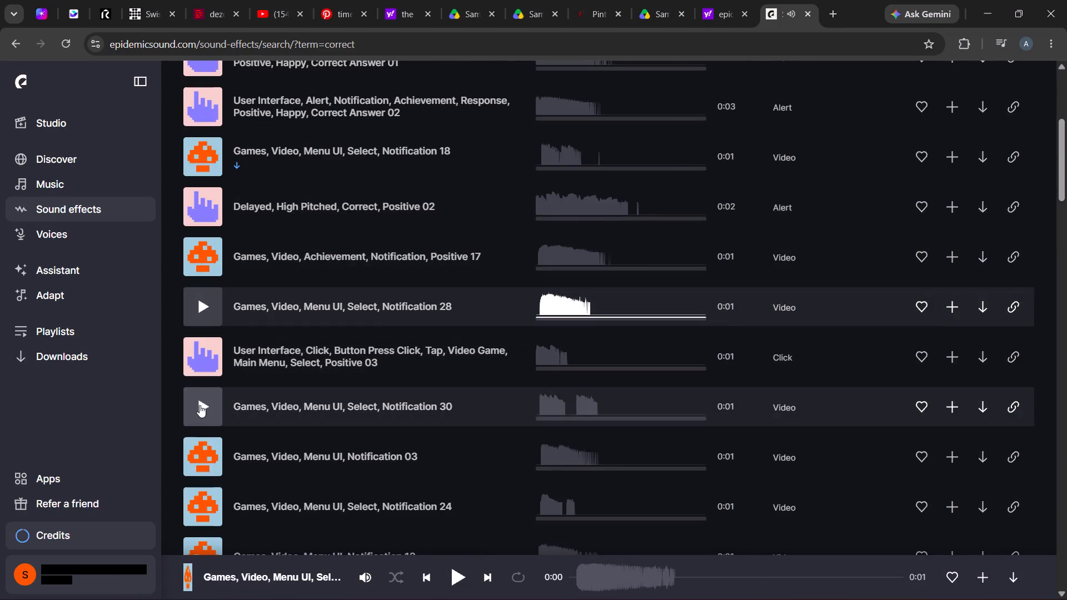
pyautogui.click(200, 405)
pyautogui.click(201, 452)
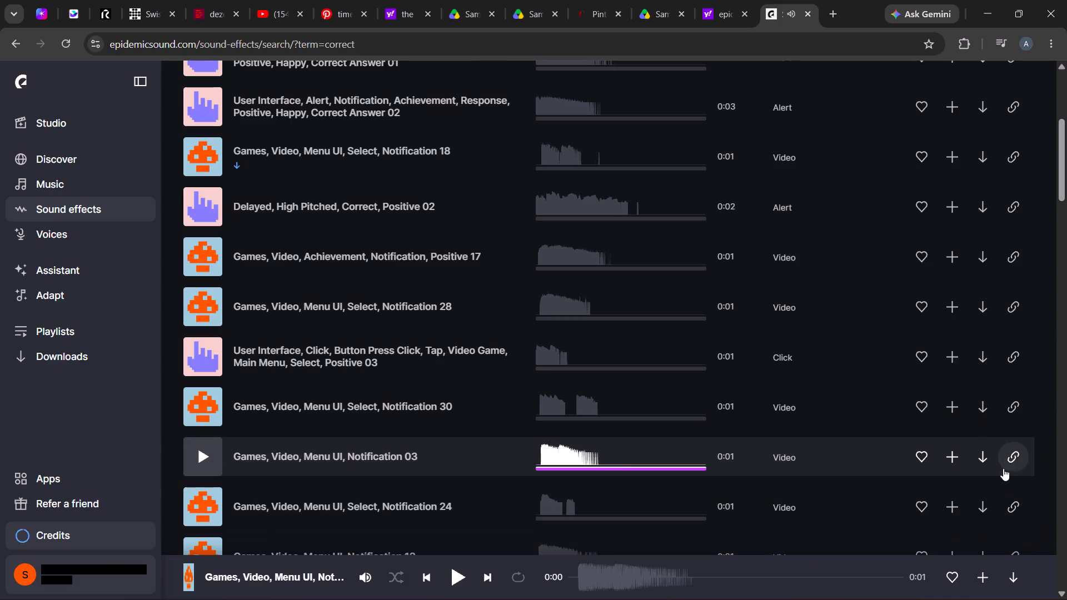
# Download the full track of "Games, Video, Menu UI, Notification 03" in MP3 format.
pyautogui.click(984, 459)
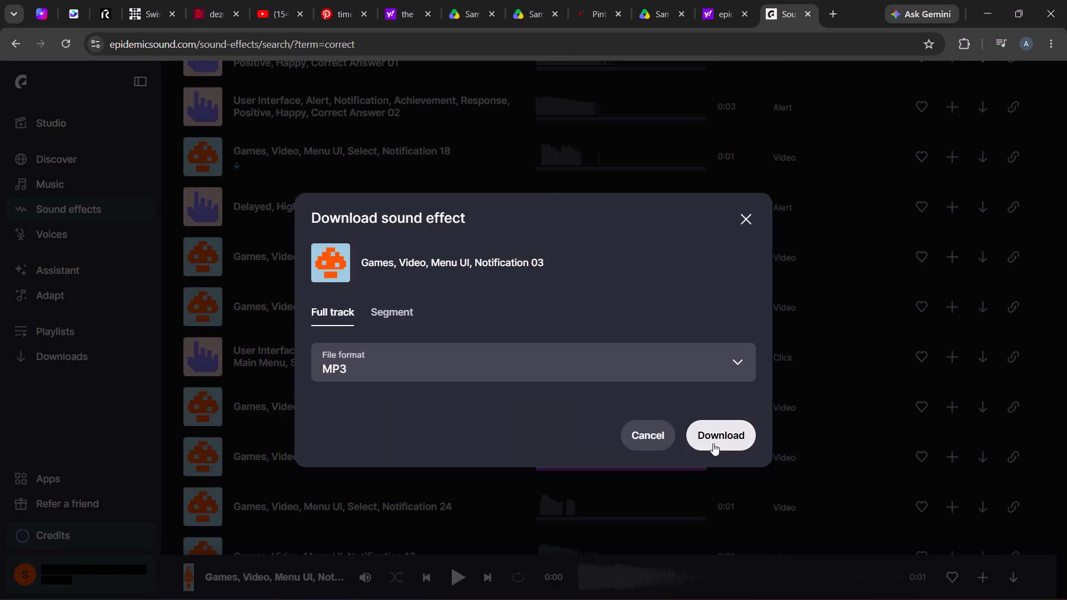
pyautogui.click(713, 443)
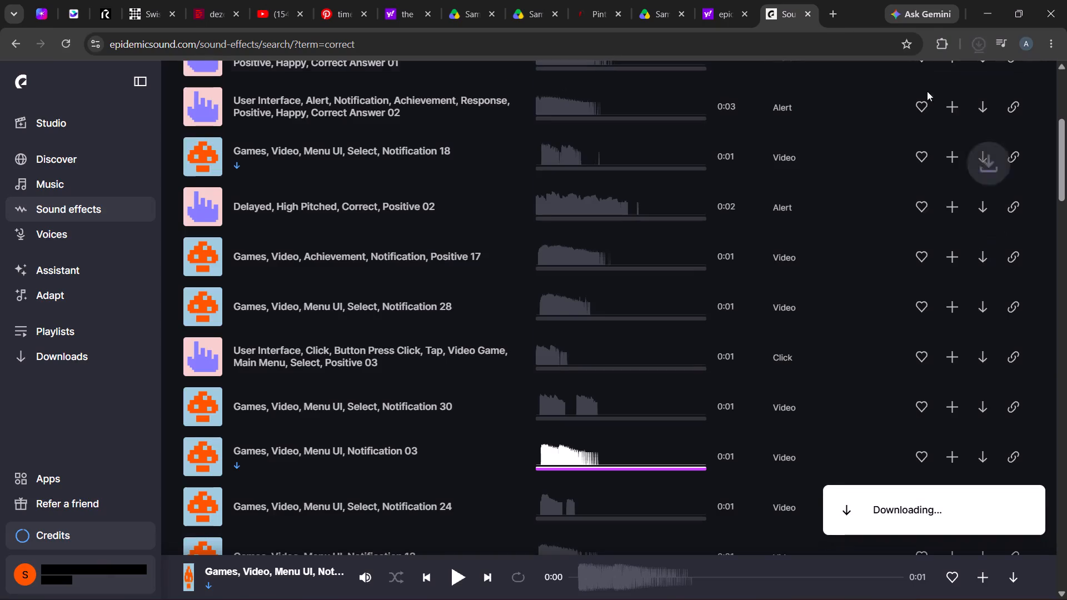
# Bring the downloaded Notification 03 MP3 into Premiere's timeline on track A2 at 00:00:39:08 and preview it with the animation.
pyautogui.moveTo(782, 69); pyautogui.dragTo(800, 142)
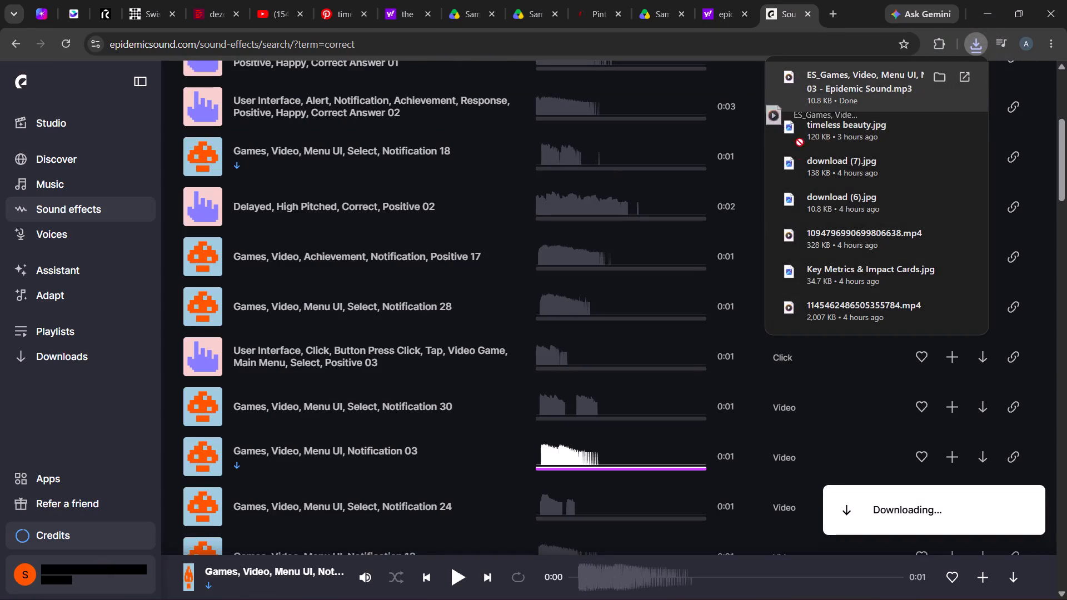
pyautogui.moveTo(800, 142); pyautogui.dragTo(762, 599)
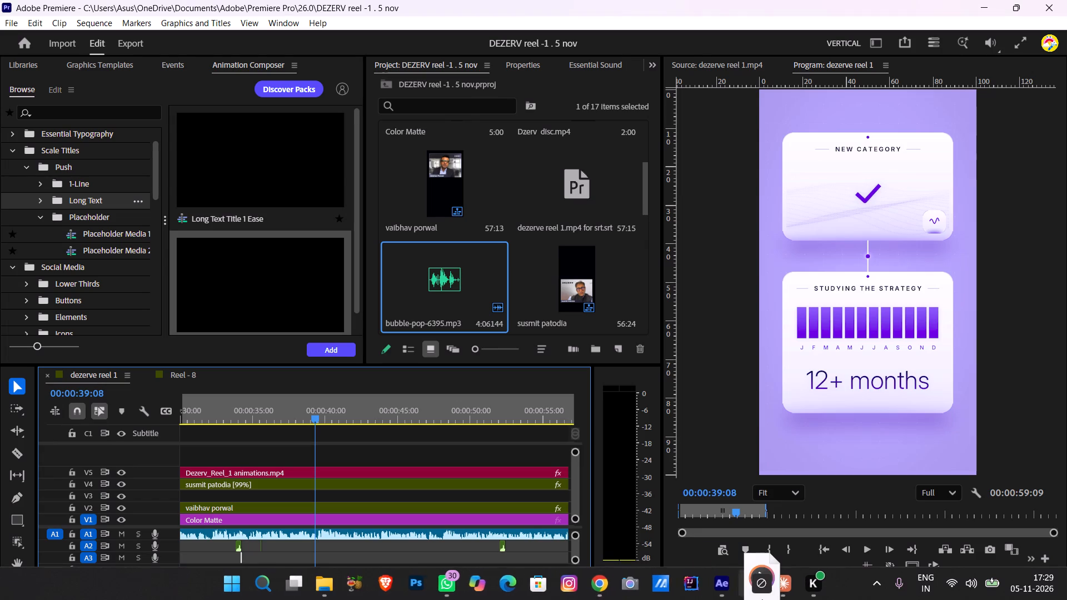
pyautogui.moveTo(762, 599); pyautogui.dragTo(316, 549)
pyautogui.click(301, 411)
pyautogui.press('space')
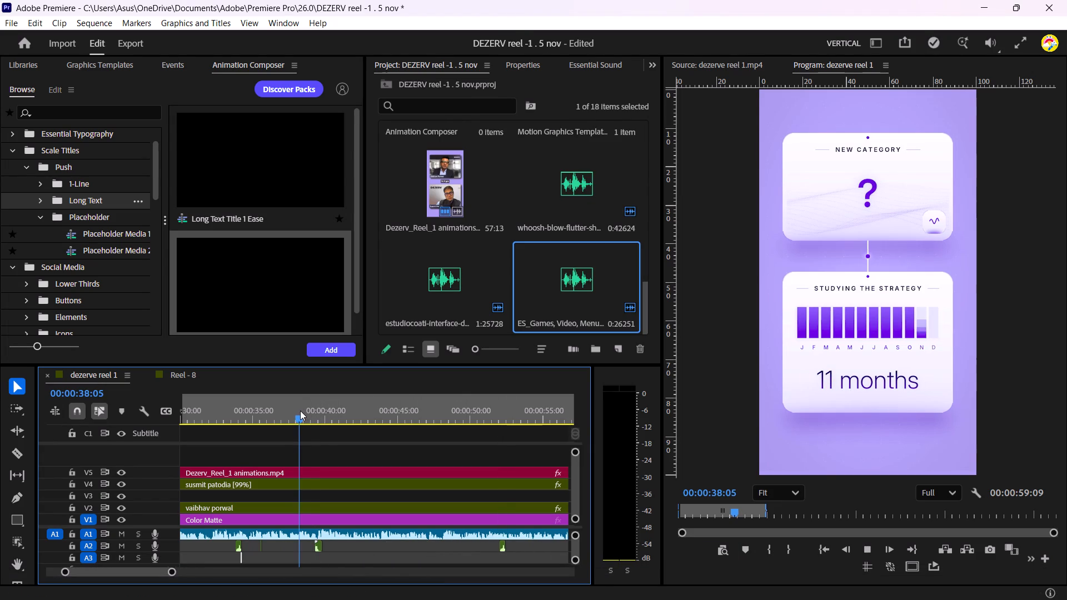
pyautogui.press('space')
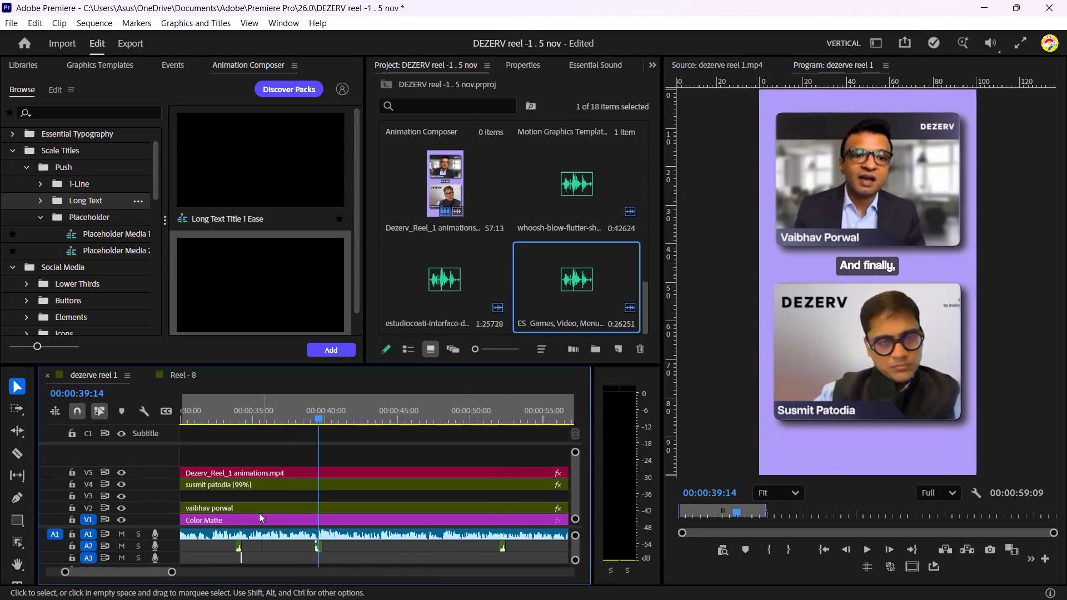
# Lower the volume of the Notification 03 clip on A2 to -4.40 dB and play it back.
pyautogui.moveTo(172, 577); pyautogui.dragTo(159, 578)
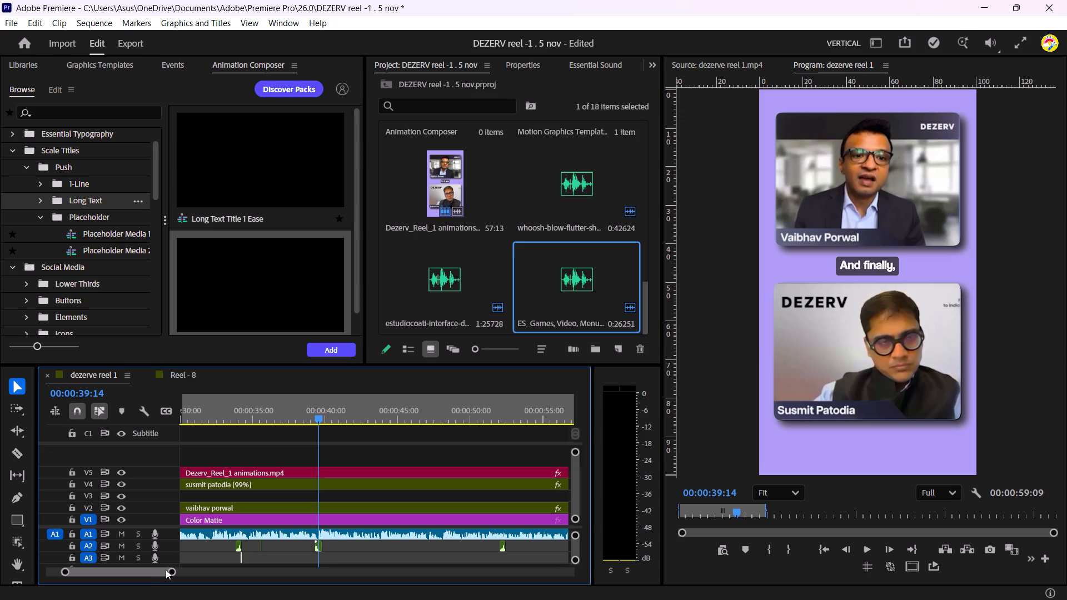
pyautogui.moveTo(173, 572); pyautogui.dragTo(98, 579)
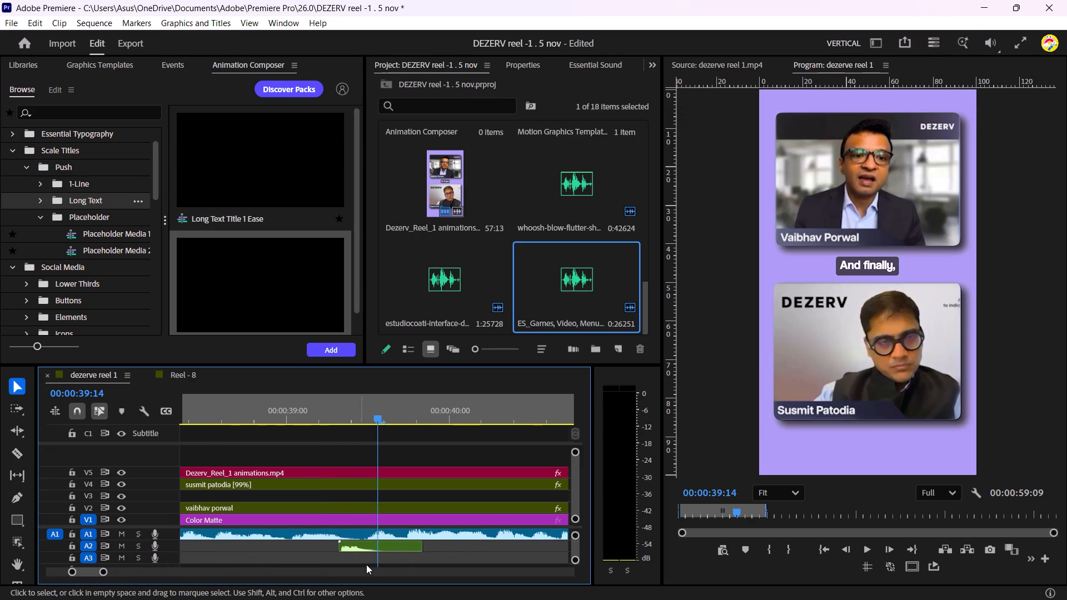
pyautogui.click(362, 552)
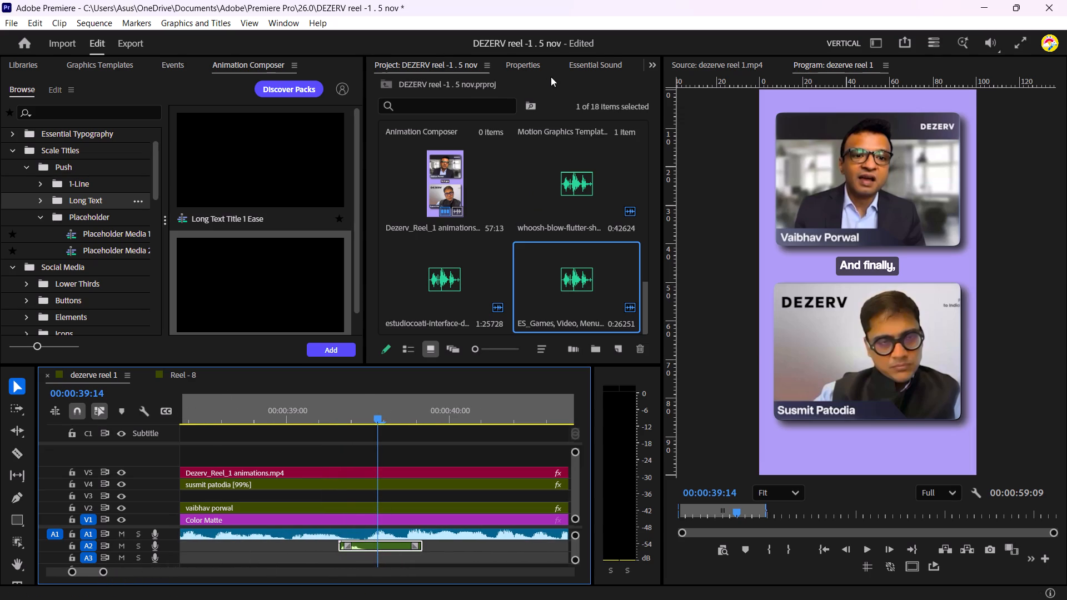
pyautogui.click(543, 66)
pyautogui.moveTo(595, 146); pyautogui.dragTo(575, 153)
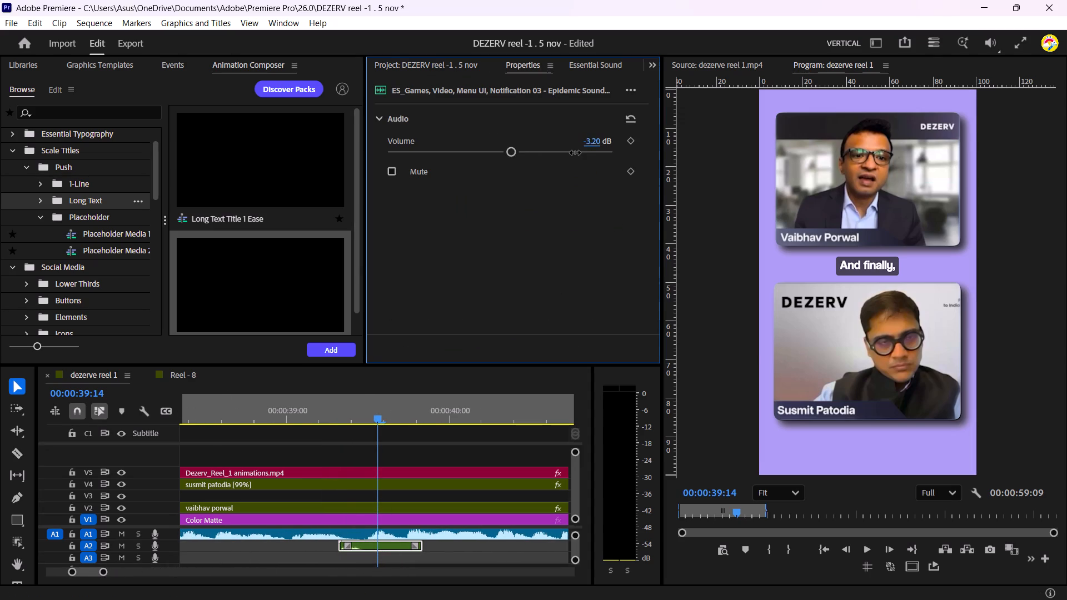
pyautogui.moveTo(575, 153); pyautogui.dragTo(567, 151)
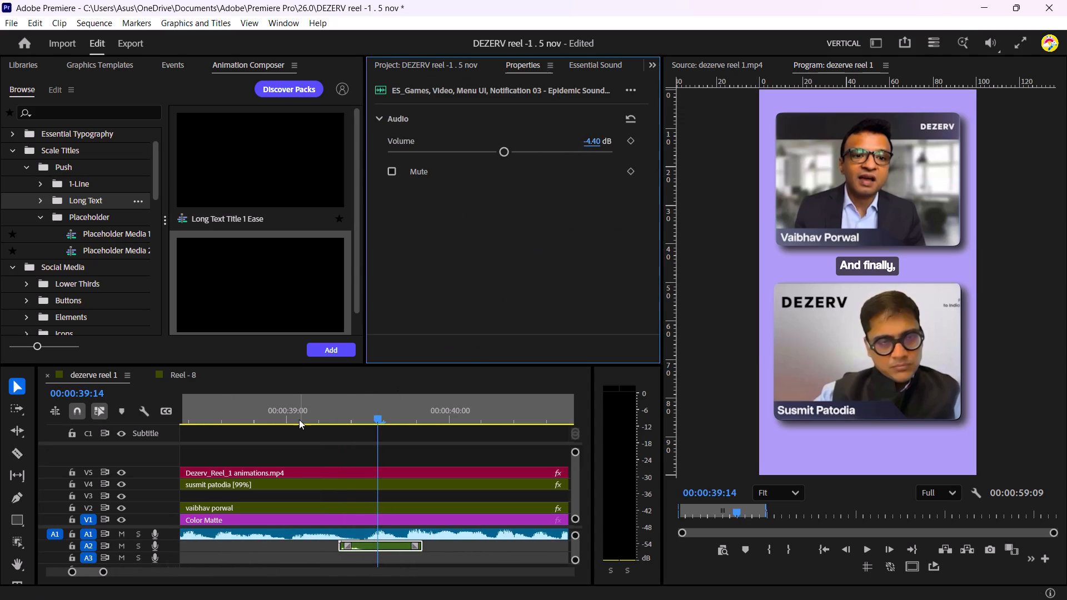
pyautogui.click(299, 417)
pyautogui.press('space')
pyautogui.press('space')
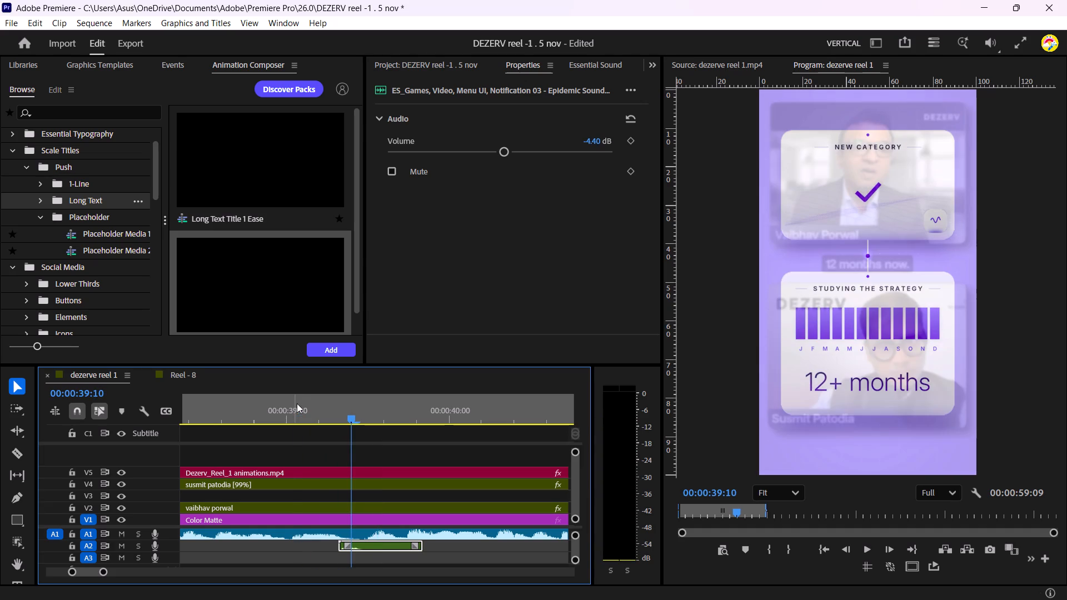
# Find the frame where the question mark starts changing to the check mark and move the Notification 03 clip's start to 00:00:39:00.
pyautogui.click(292, 404)
pyautogui.press('Left')
pyautogui.press('Left')
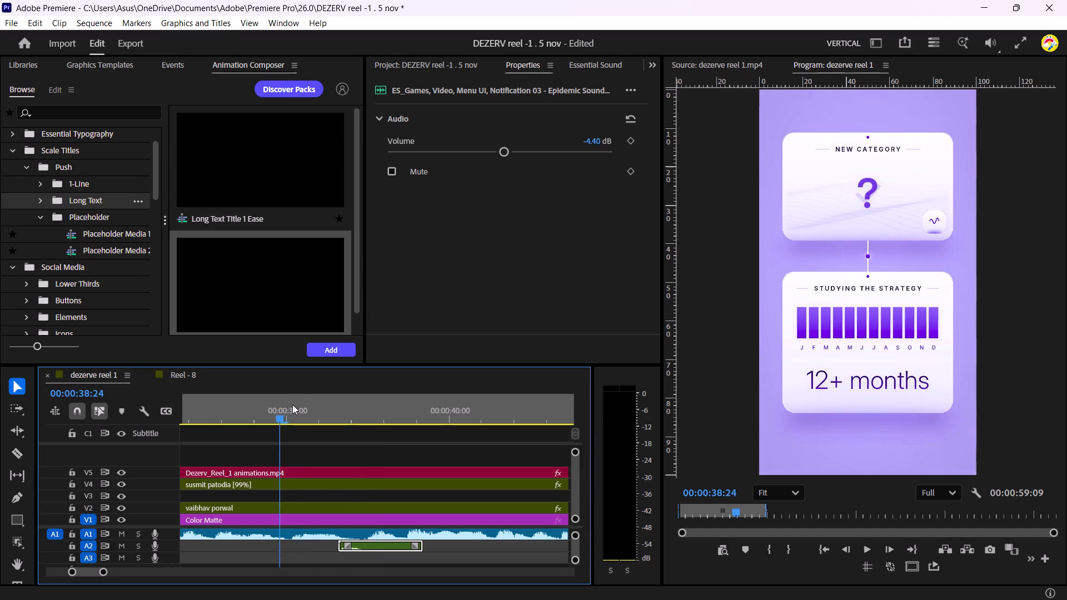
pyautogui.press('Left')
pyautogui.press('Left')
pyautogui.press('Right')
pyautogui.press('Right')
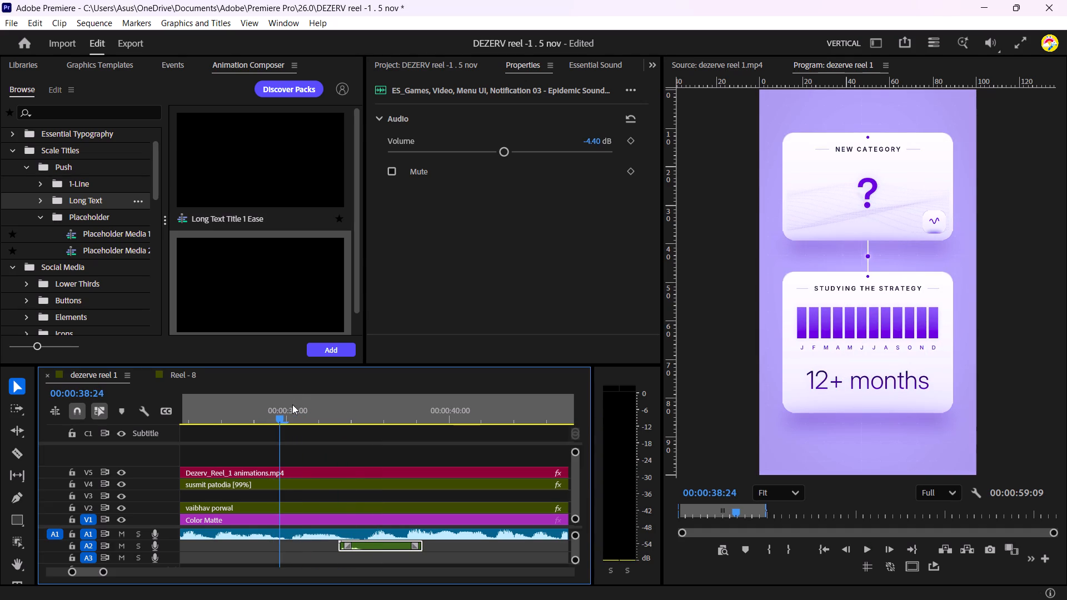
pyautogui.press('Right')
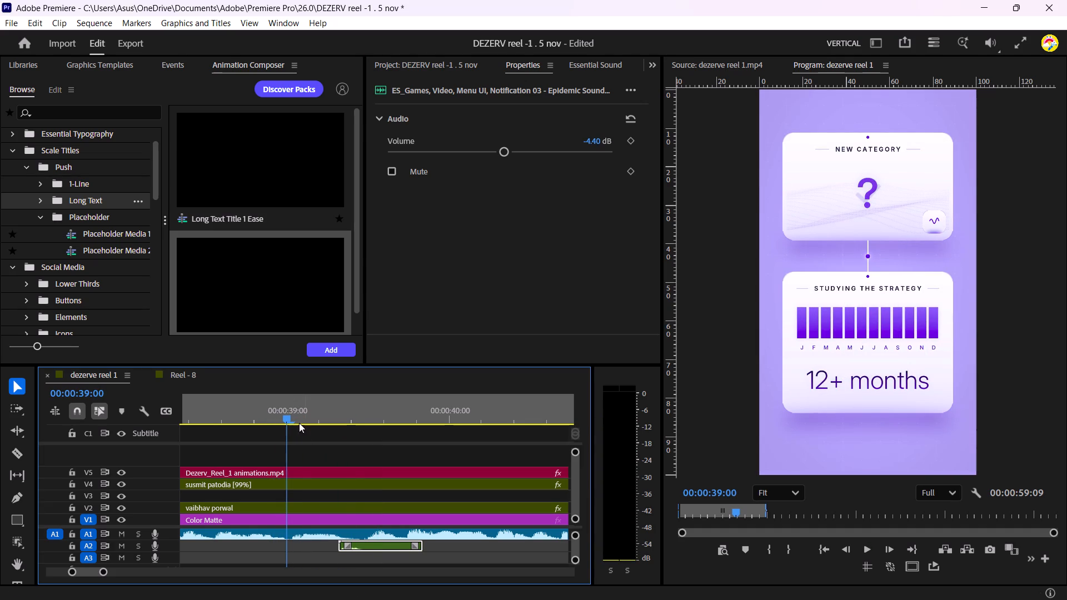
pyautogui.moveTo(366, 544); pyautogui.dragTo(320, 549)
# Trim the end of the Notification 03 clip so it lasts about 5 frames, and play back the check-mark change.
pyautogui.moveTo(367, 549); pyautogui.dragTo(324, 554)
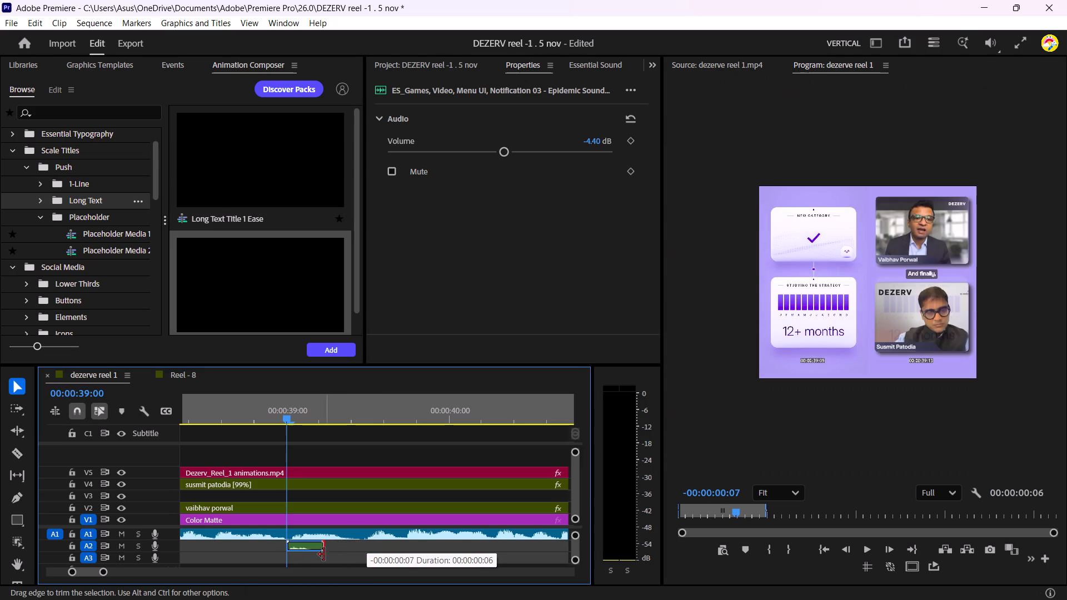
pyautogui.moveTo(324, 554); pyautogui.dragTo(318, 555)
pyautogui.click(243, 414)
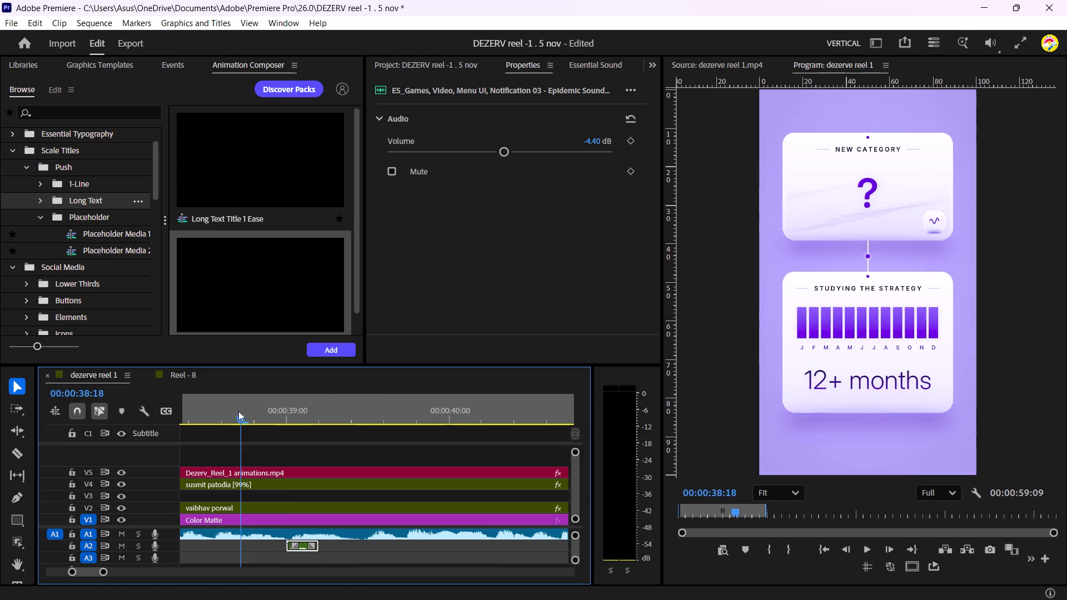
pyautogui.press('space')
pyautogui.press('space')
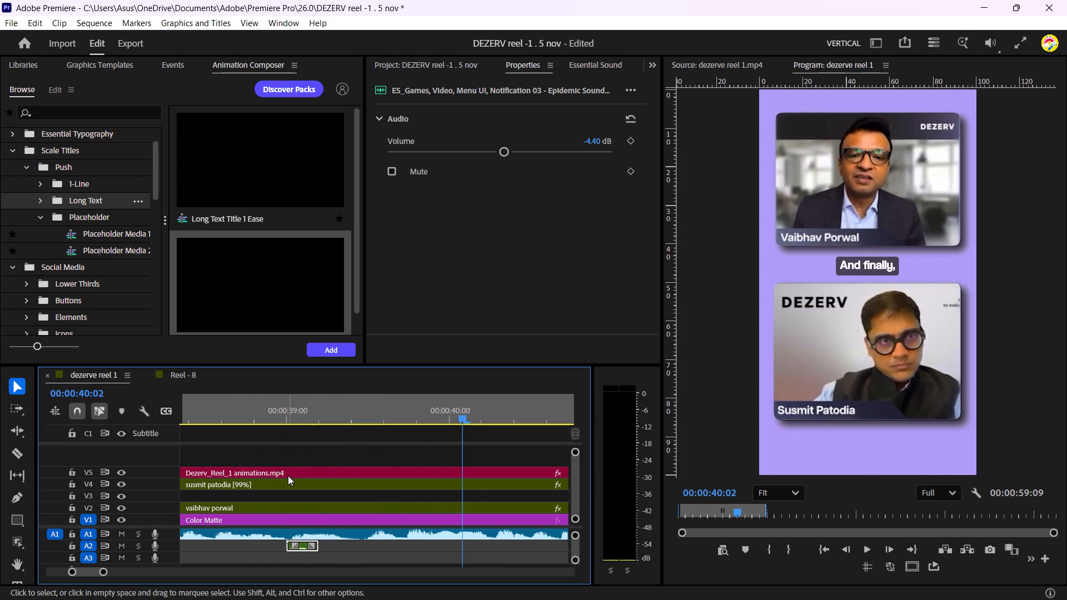
# Play back the card animation from 00:00:33:06 past the check-mark change to examine how the sound effects sync.
pyautogui.scroll(8, 288, 474)
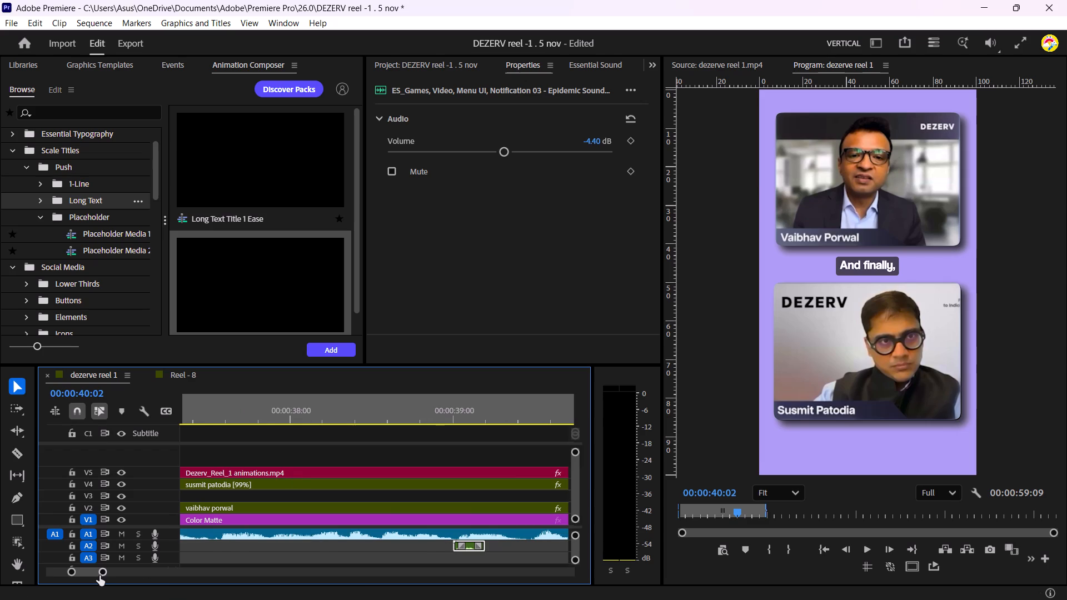
pyautogui.moveTo(103, 574); pyautogui.dragTo(163, 585)
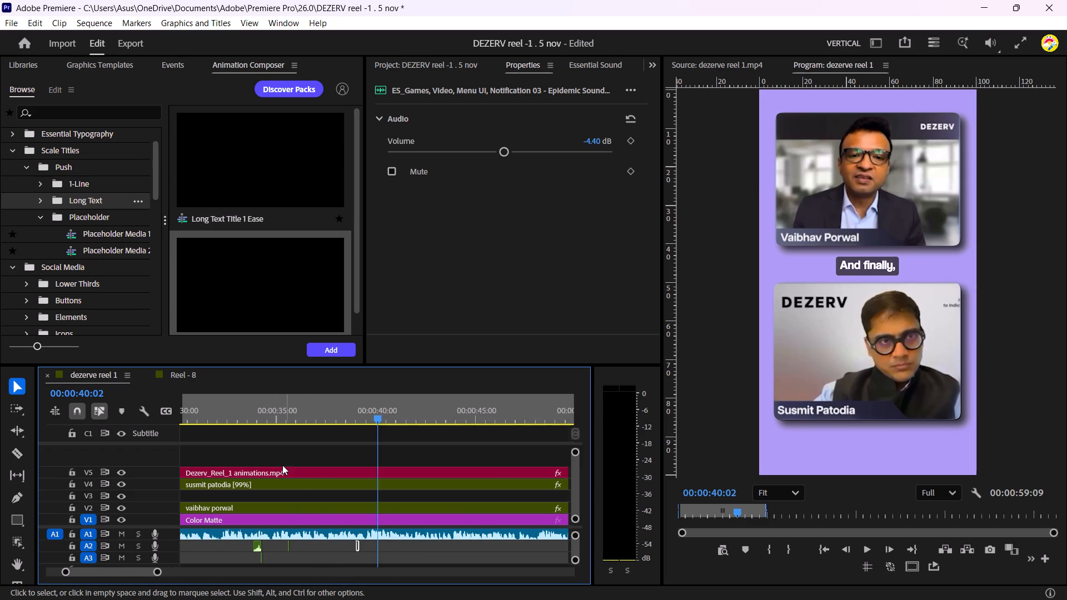
pyautogui.click(242, 408)
pyautogui.press('space')
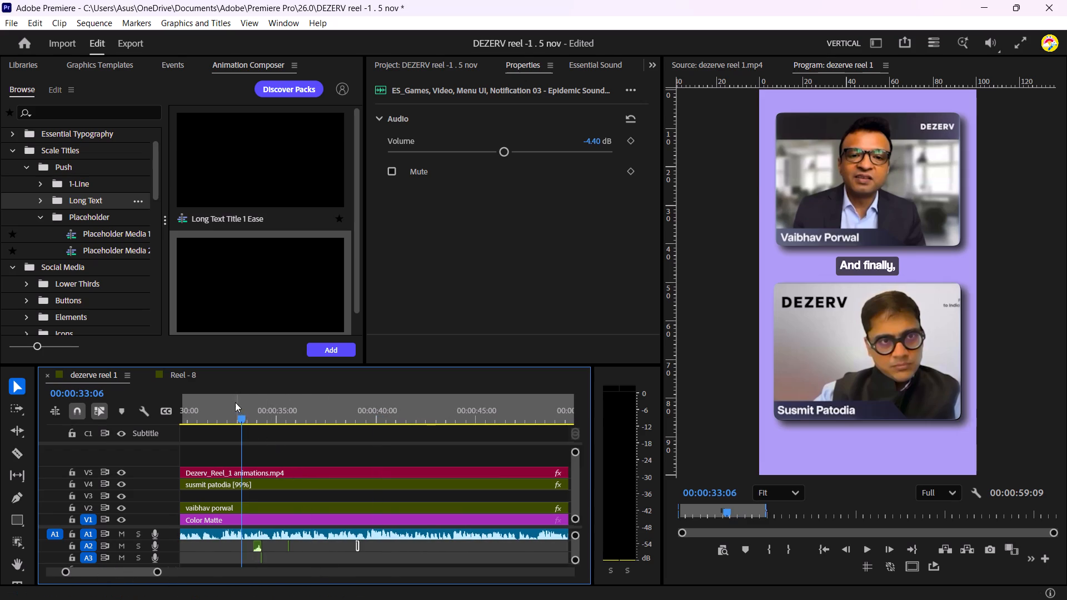
pyautogui.moveTo(157, 575); pyautogui.dragTo(135, 577)
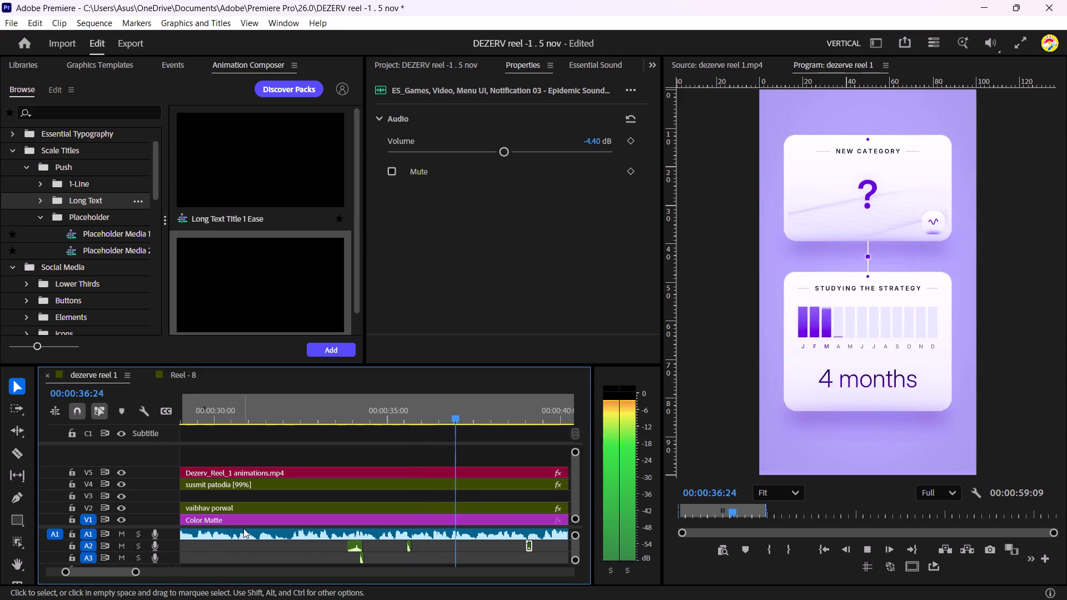
pyautogui.press('space')
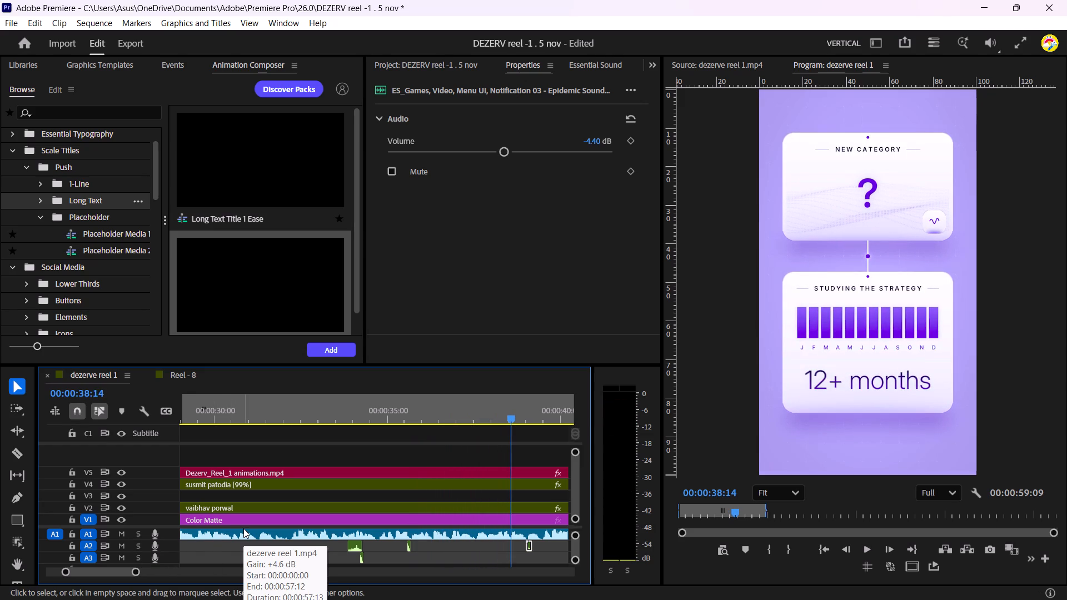
pyautogui.press('space')
pyautogui.press('space')
pyautogui.press('space')
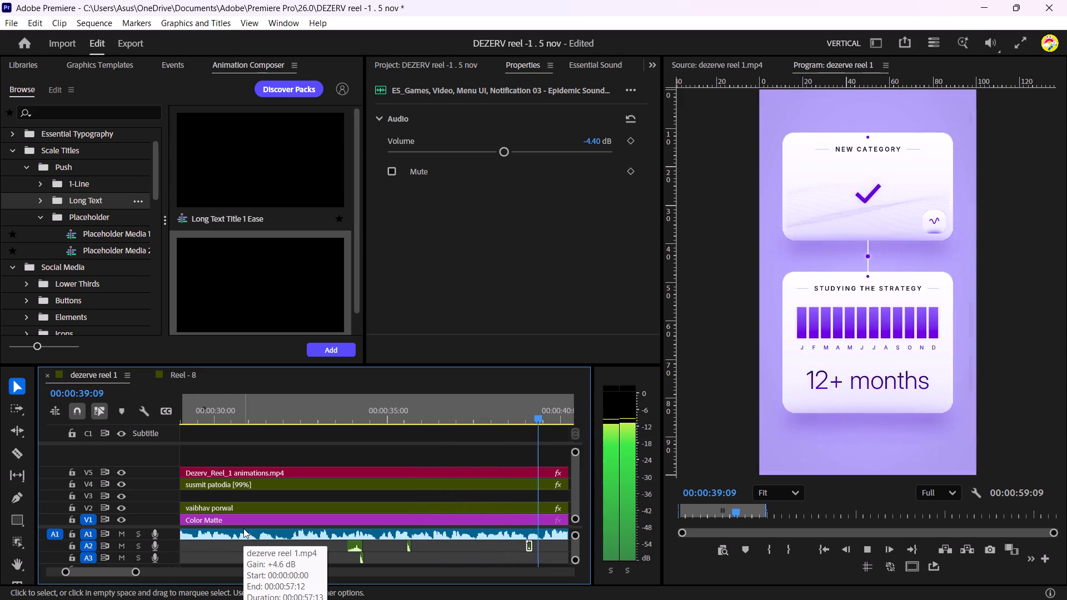
pyautogui.press('space')
pyautogui.click(491, 403)
pyautogui.press('space')
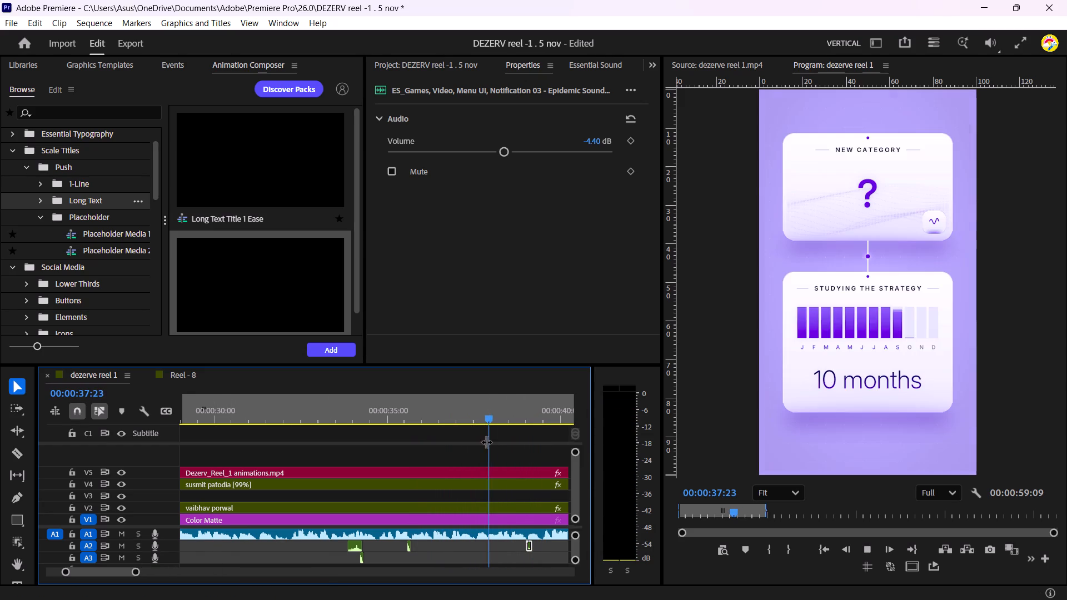
pyautogui.press('space')
pyautogui.press('space')
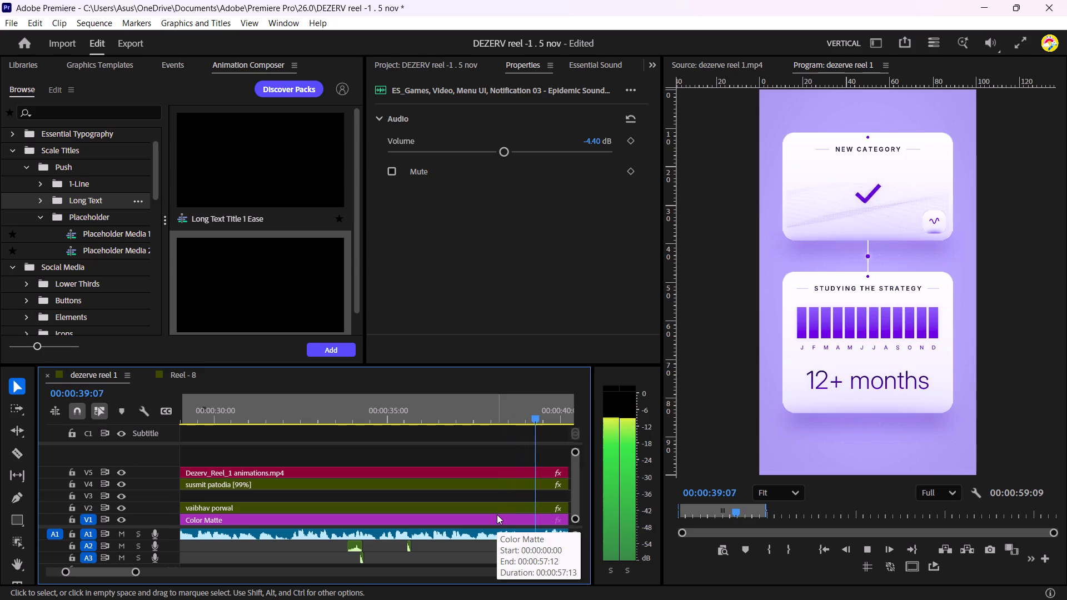
pyautogui.press('space')
pyautogui.press('space')
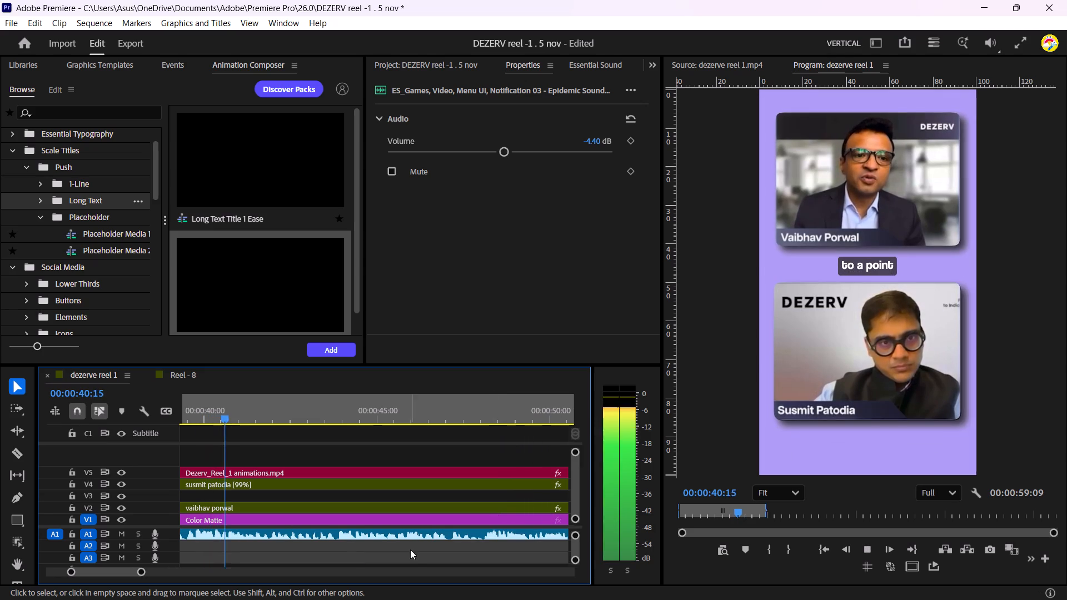
# Replay the "Studying the strategy" months graph from about 00:00:36:00 through the check-mark change to examine where sound effects are needed.
pyautogui.press('space')
pyautogui.scroll(13, 414, 552)
pyautogui.click(351, 411)
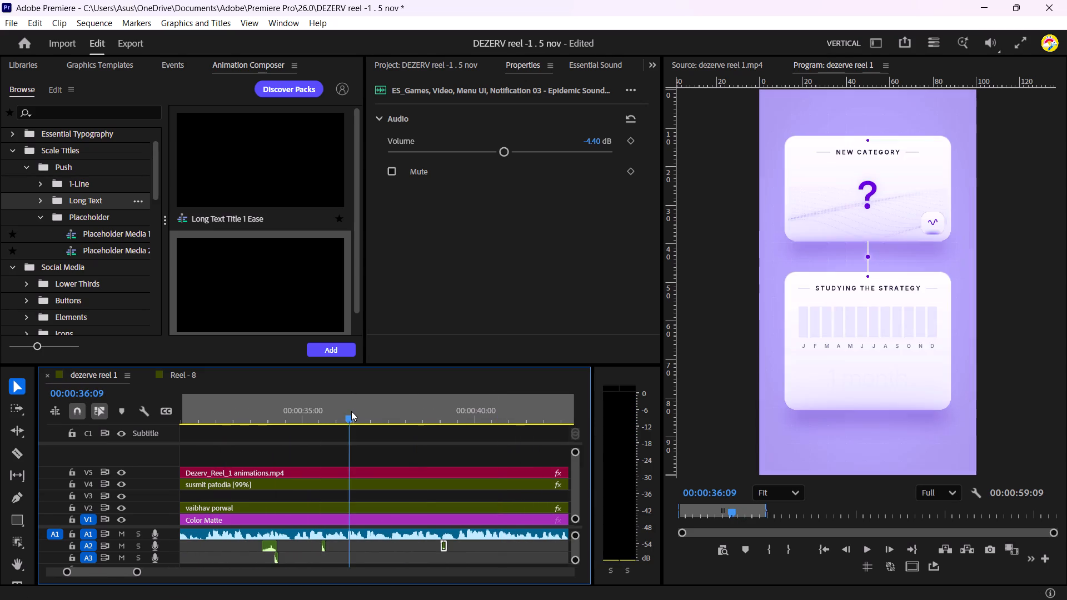
pyautogui.press('space')
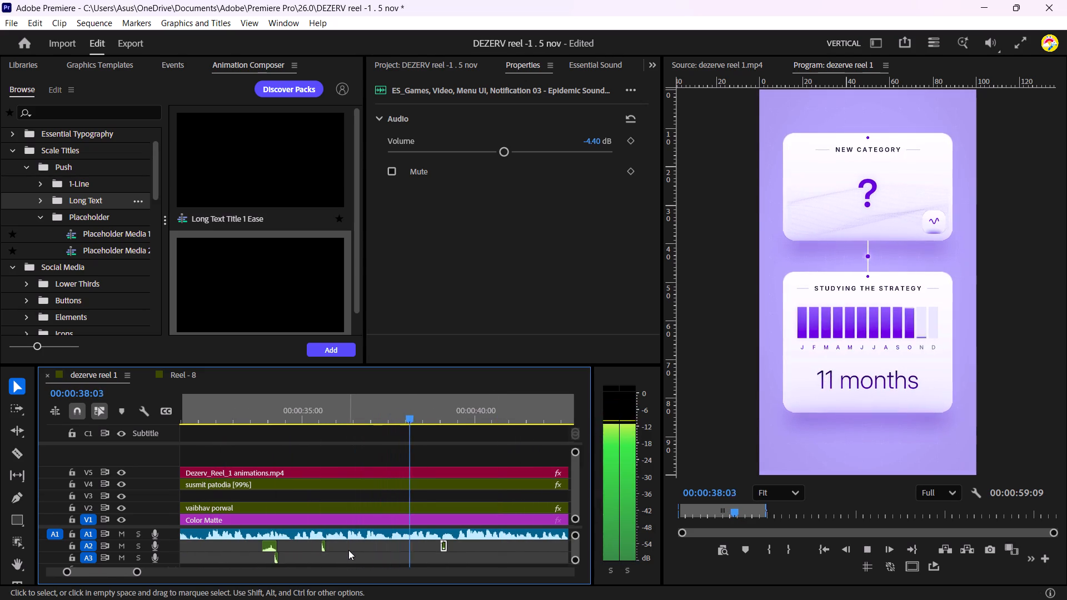
pyautogui.press('space')
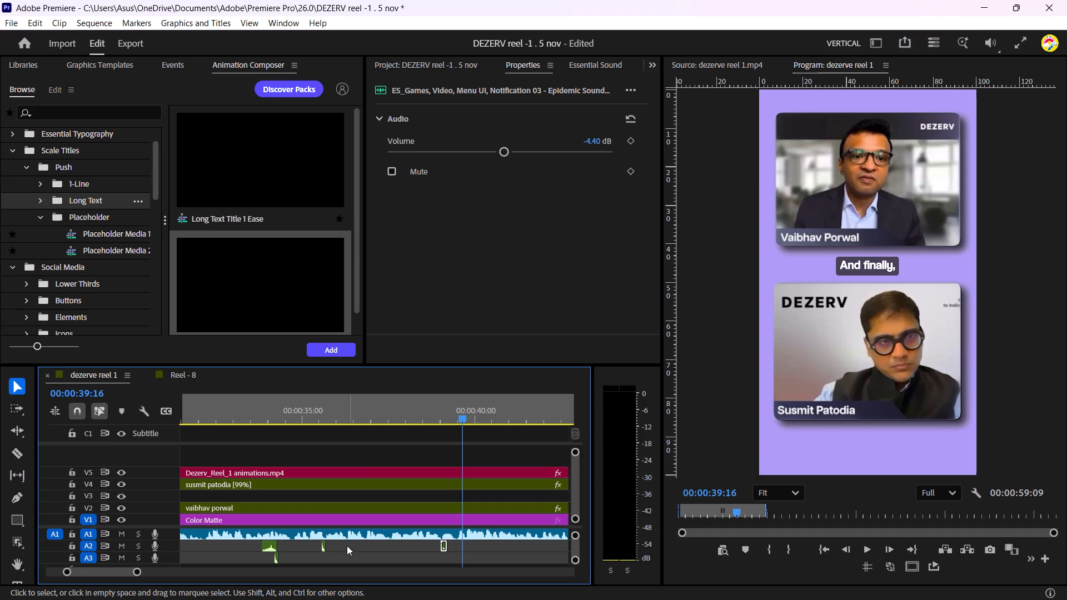
pyautogui.click(371, 416)
pyautogui.press('space')
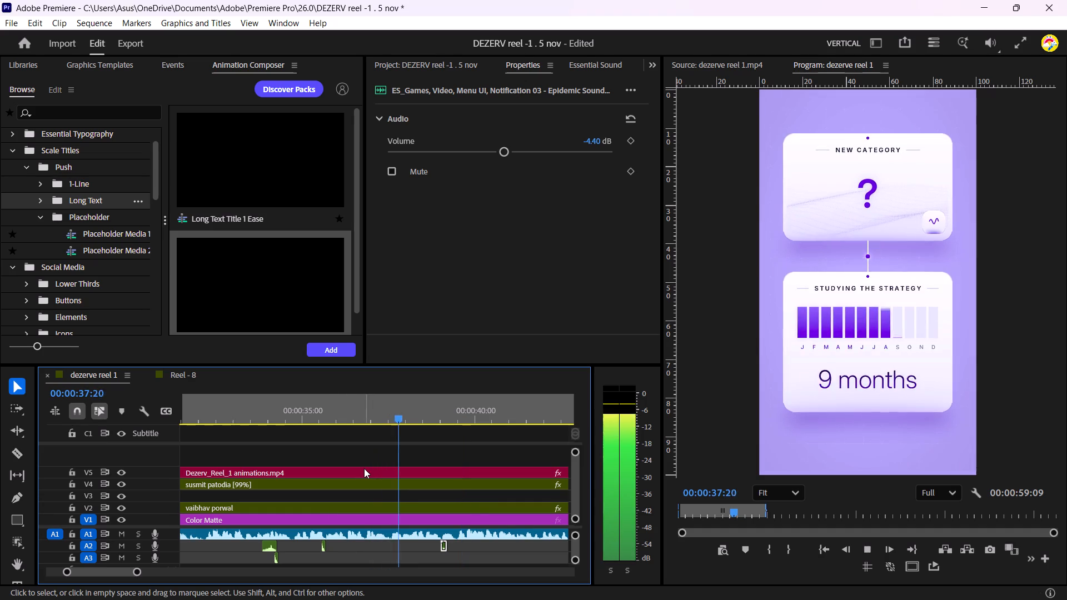
pyautogui.press('space')
pyautogui.press('space')
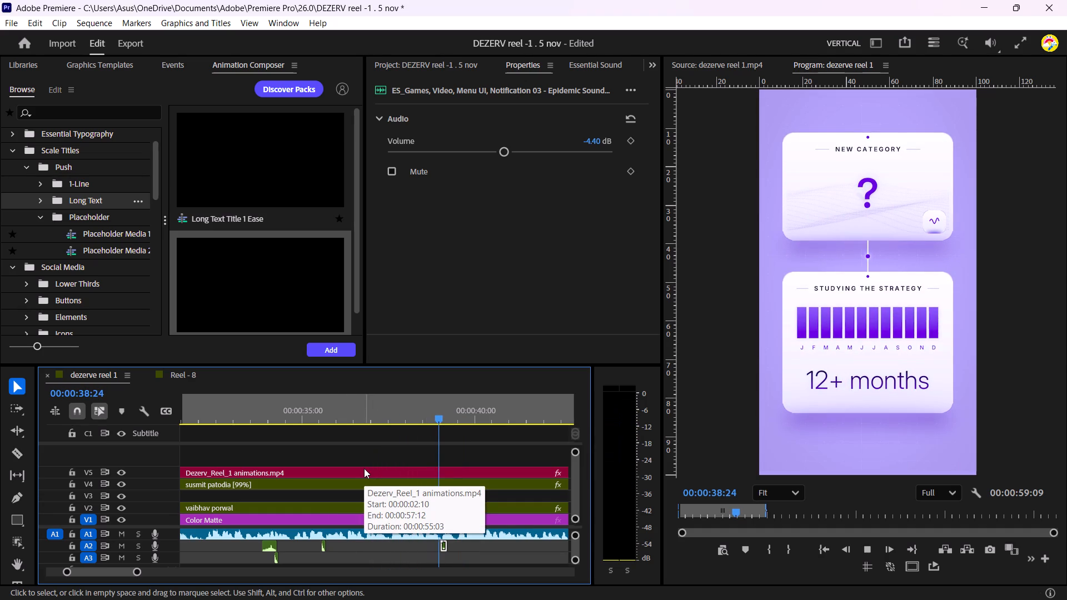
pyautogui.press('space')
pyautogui.click(338, 419)
pyautogui.press('space')
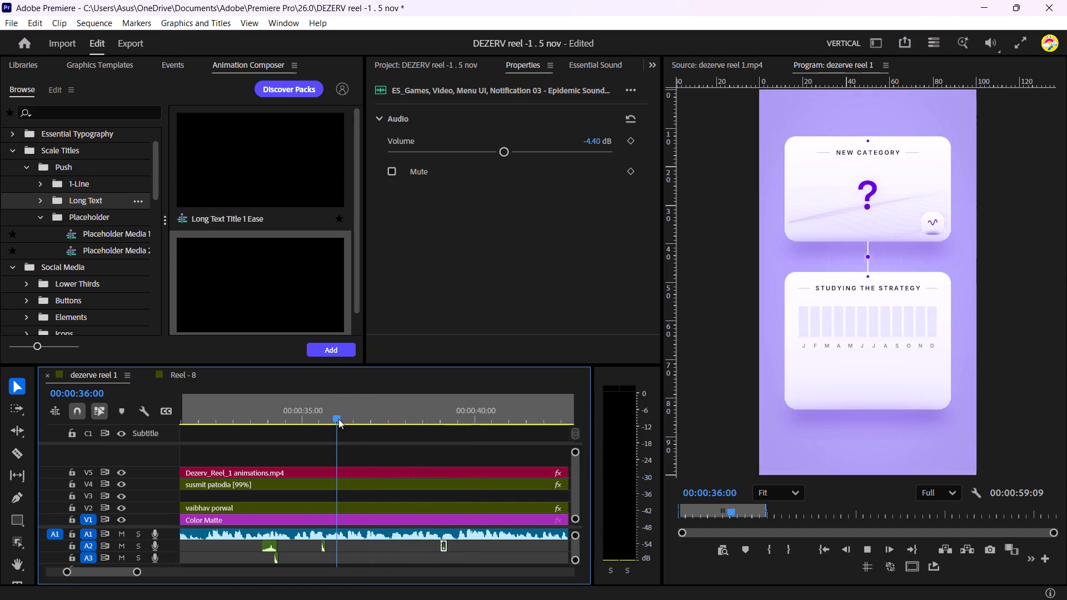
pyautogui.press('space')
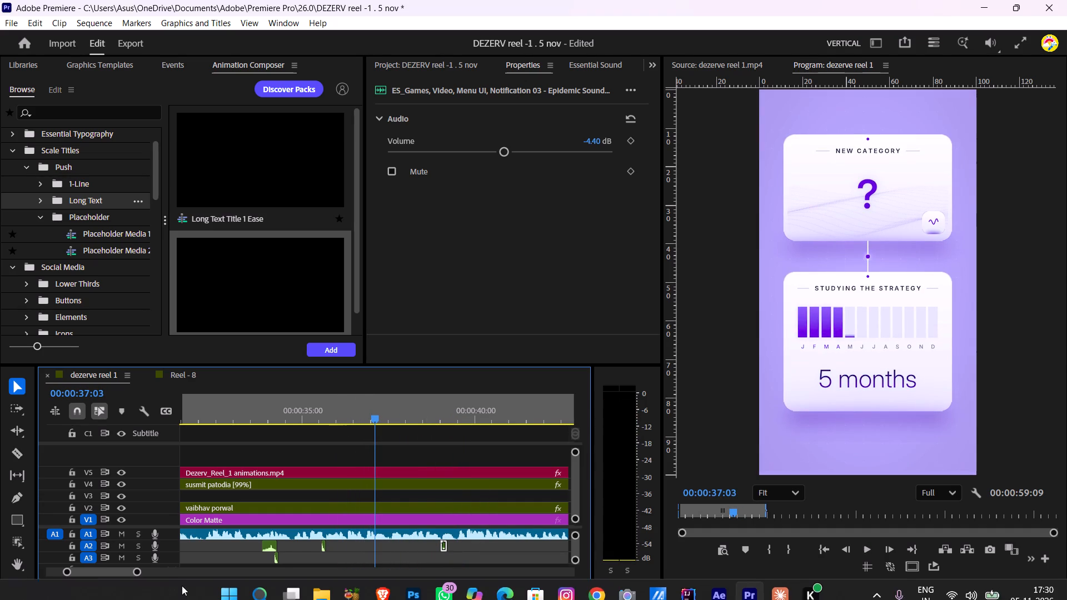
pyautogui.scroll(2, 207, 545)
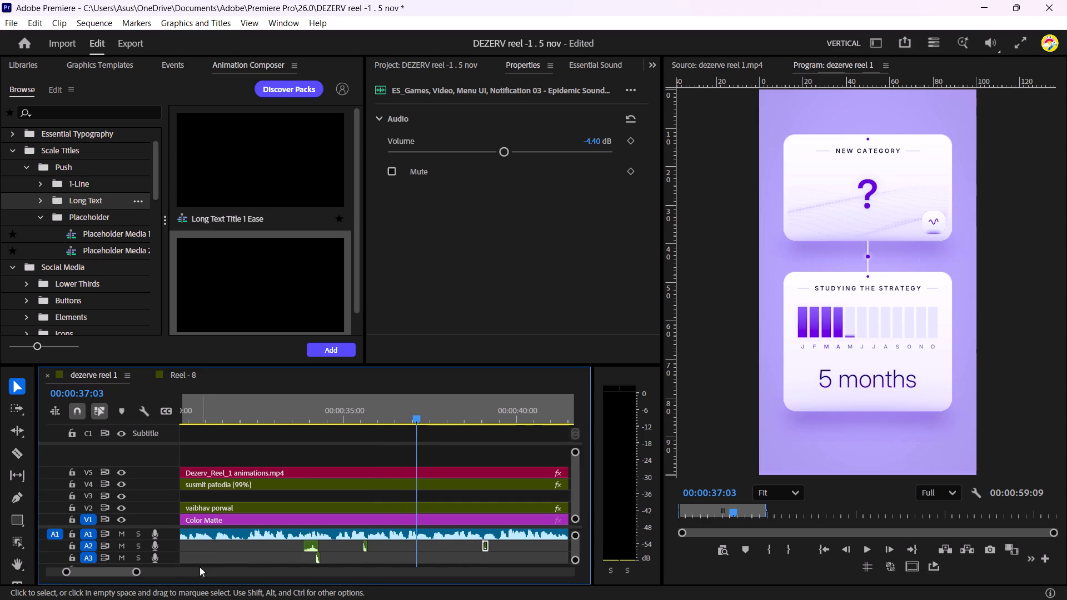
pyautogui.moveTo(137, 576); pyautogui.dragTo(195, 581)
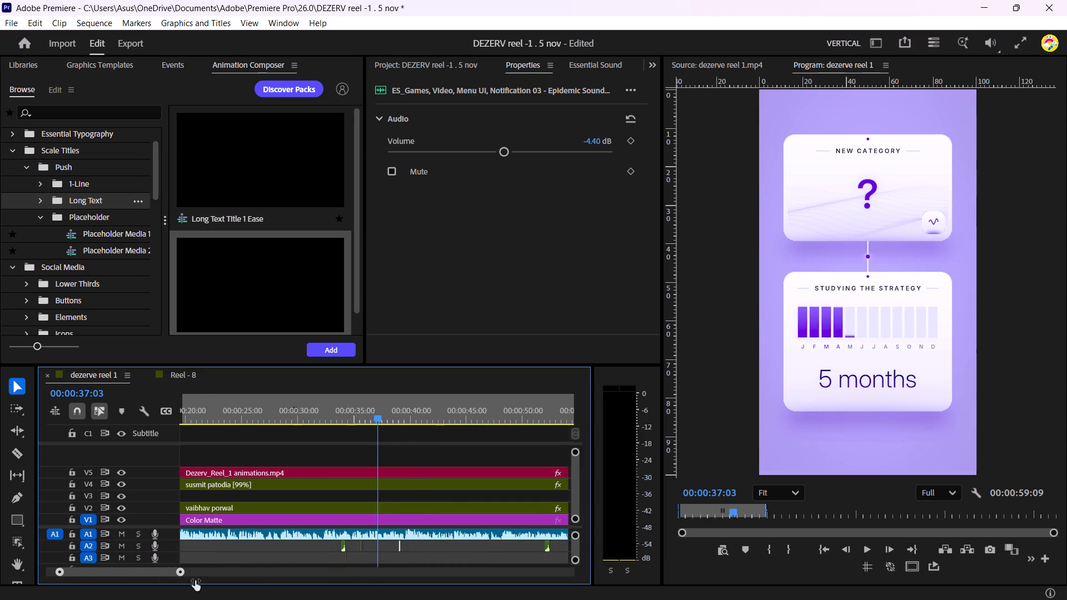
pyautogui.moveTo(195, 581); pyautogui.dragTo(196, 581)
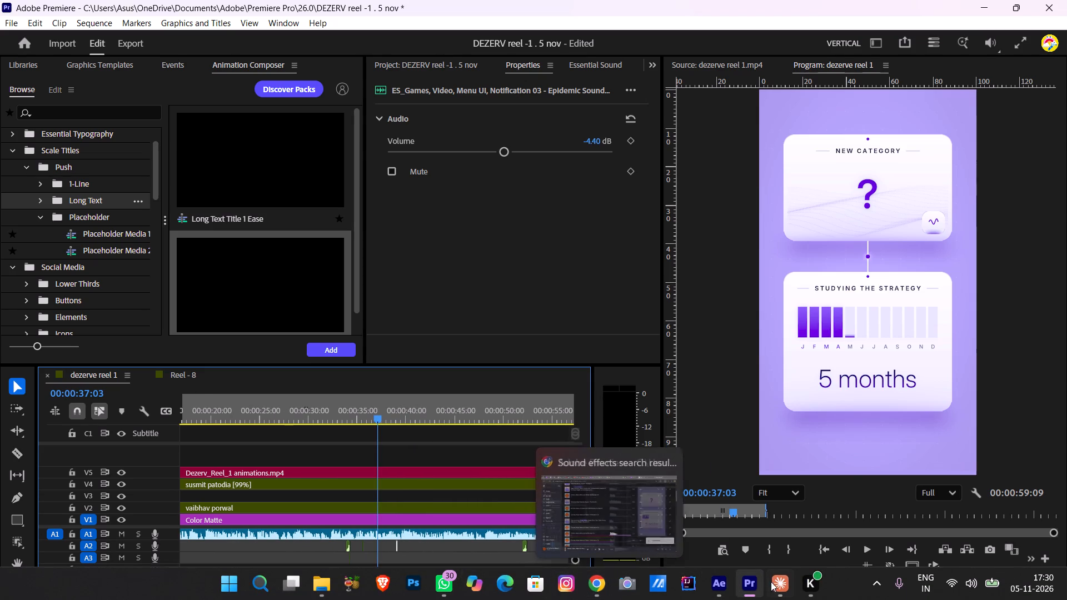
# Switch to Epidemic Sound in Chrome and audition more "correct" results, from Select, Positive 03 down to Win, Positive, Happy 02.
pyautogui.click(599, 580)
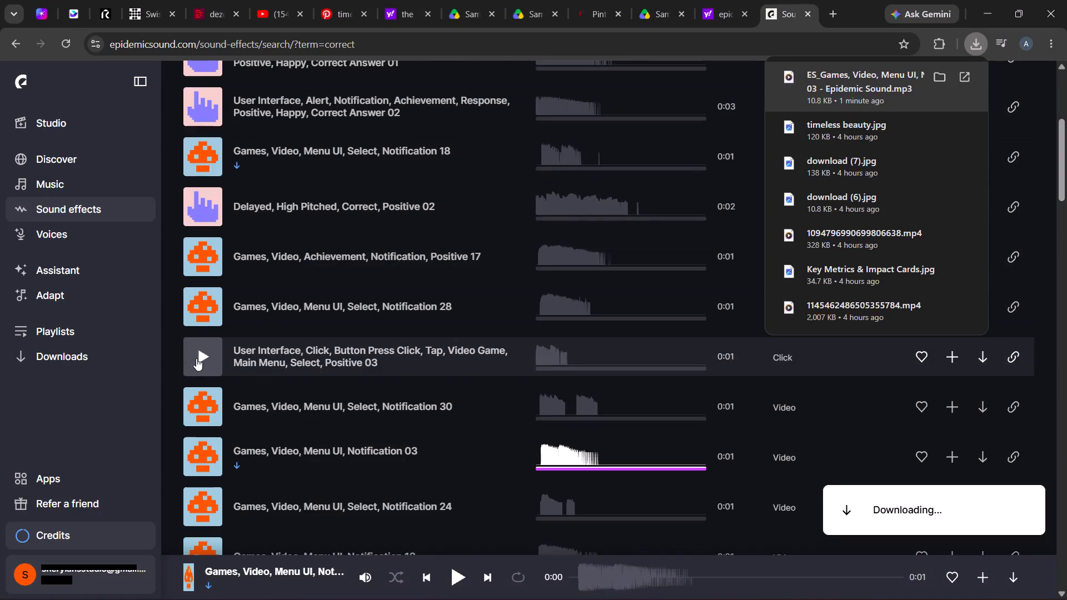
pyautogui.click(200, 356)
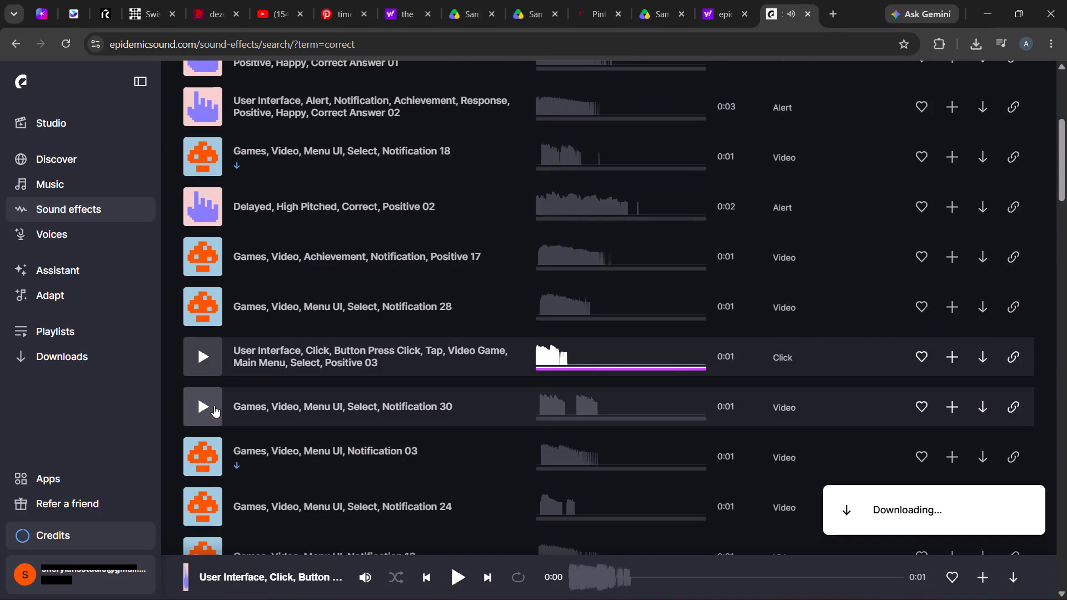
pyautogui.click(214, 406)
pyautogui.scroll(-1, 215, 403)
pyautogui.click(205, 403)
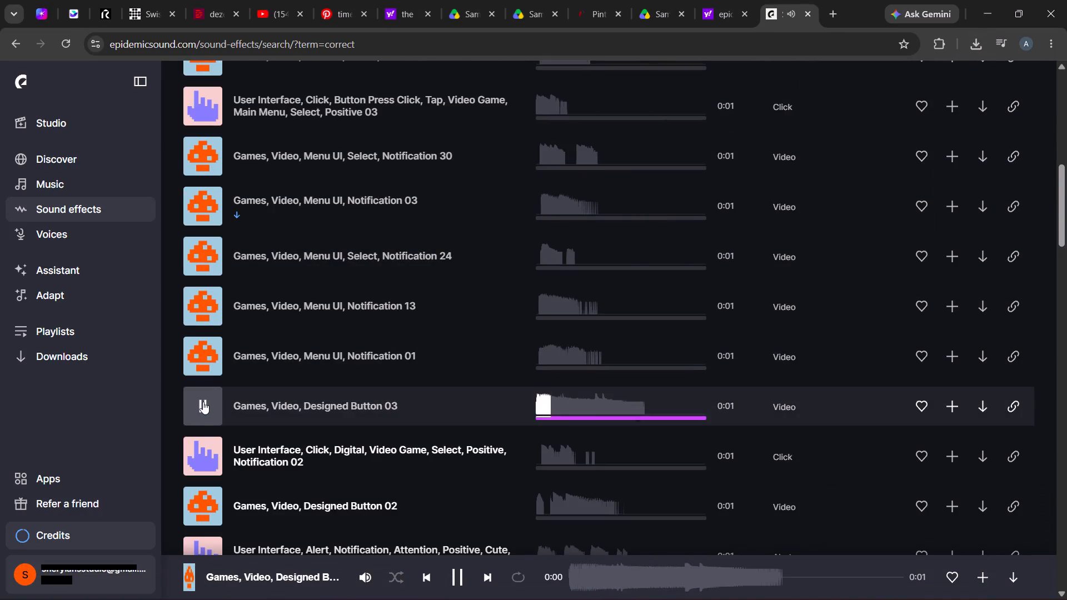
pyautogui.click(197, 448)
pyautogui.scroll(-2, 202, 443)
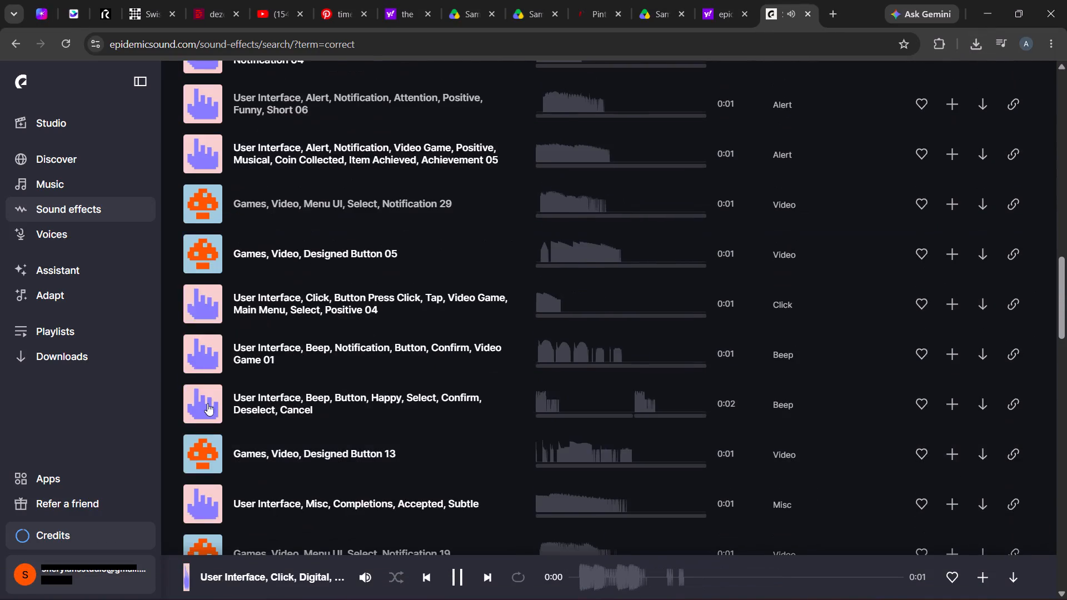
pyautogui.click(206, 268)
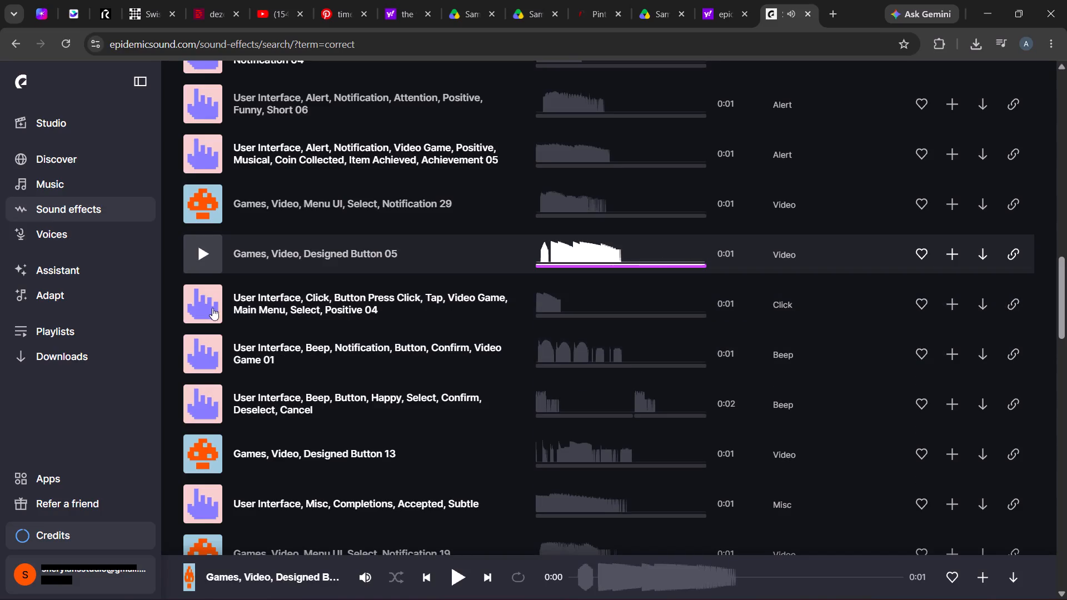
pyautogui.click(212, 303)
pyautogui.click(215, 357)
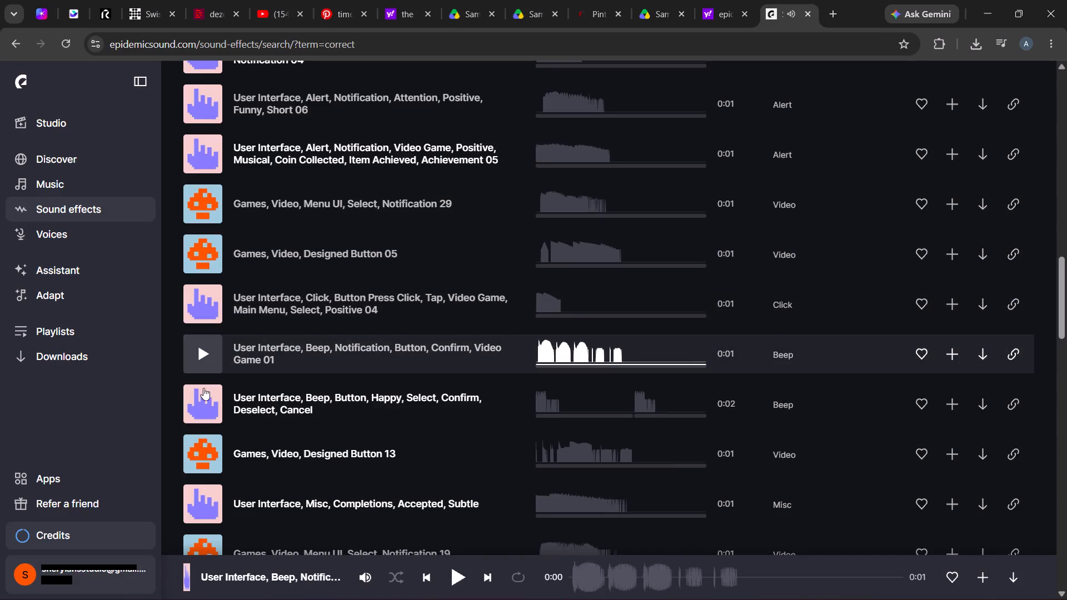
pyautogui.click(201, 400)
pyautogui.click(205, 455)
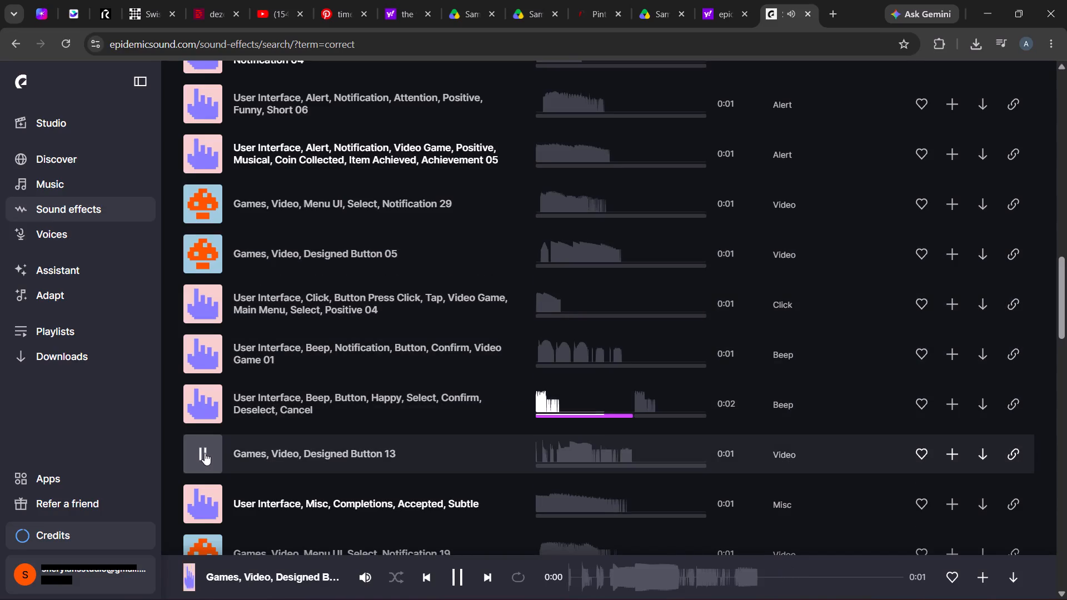
pyautogui.click(200, 501)
pyautogui.scroll(-1, 206, 475)
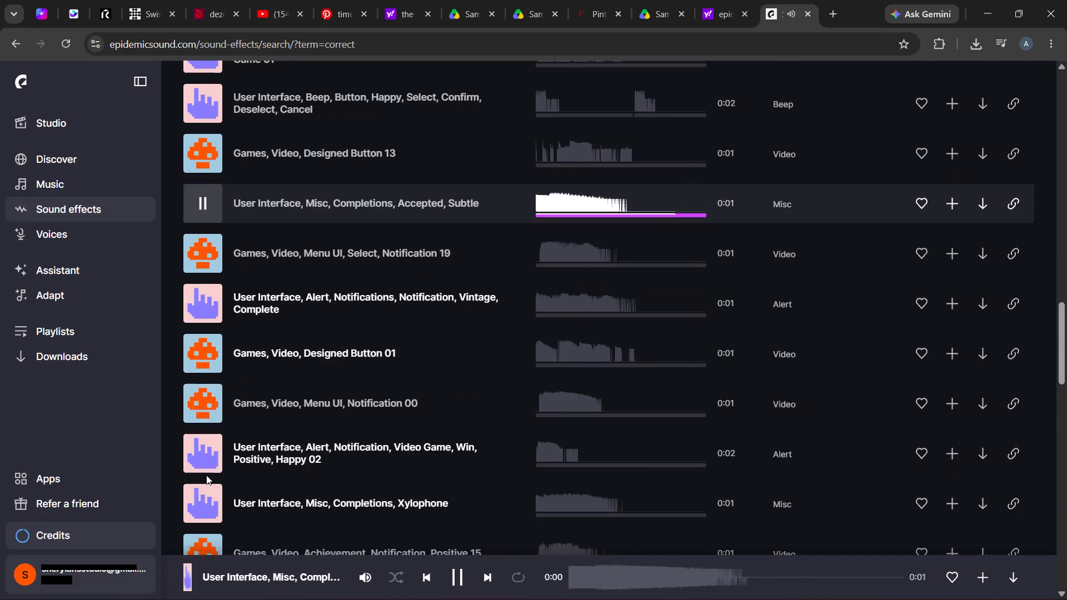
pyautogui.click(198, 246)
pyautogui.click(206, 348)
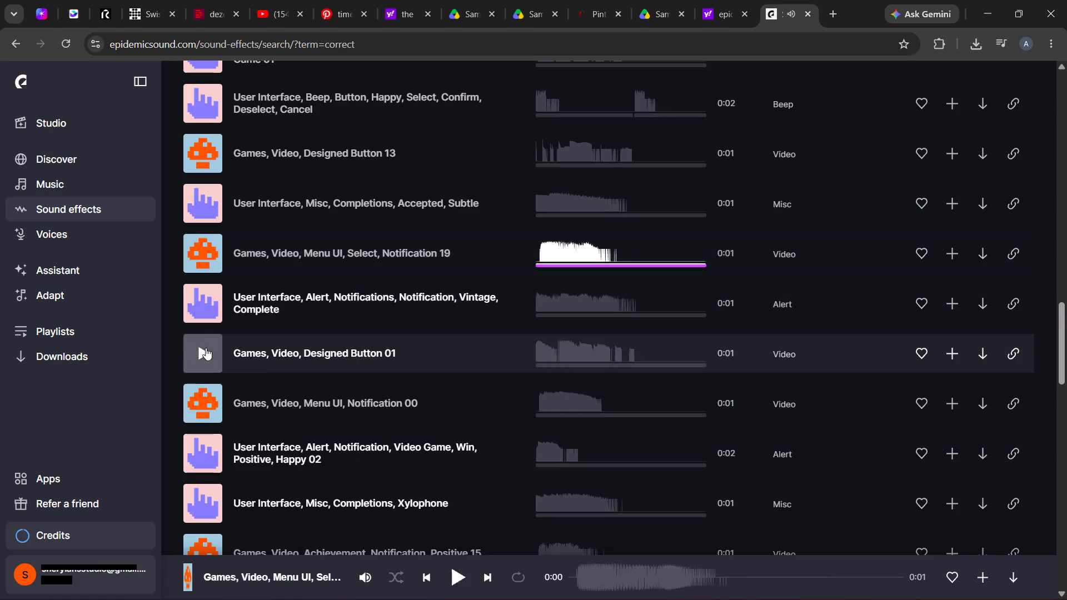
pyautogui.click(208, 413)
pyautogui.click(201, 444)
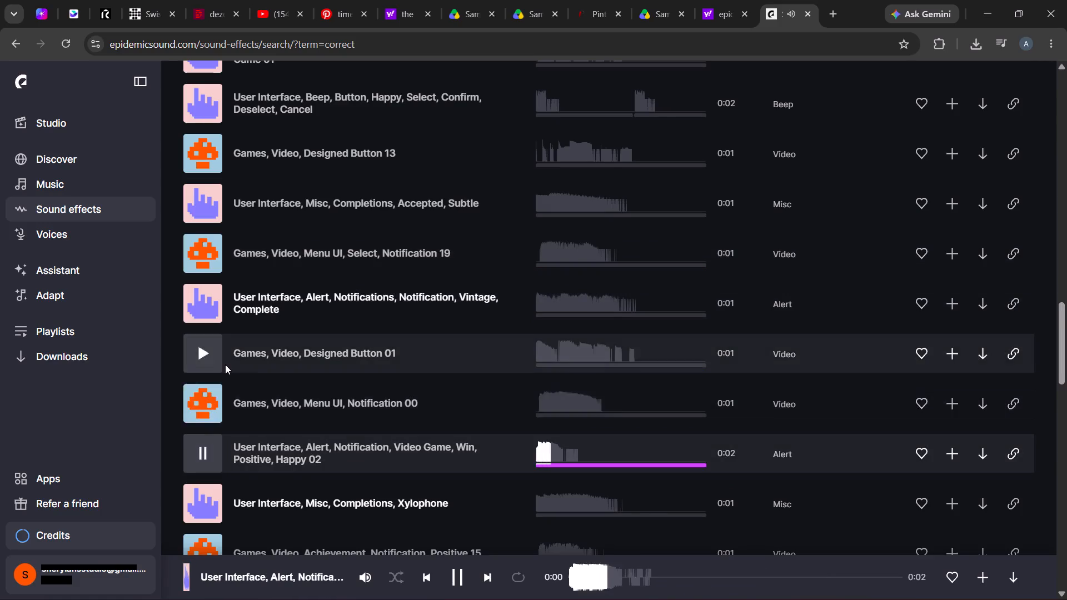
# Search the Epidemic Sound effects for "graph pop up".
pyautogui.scroll(13, 226, 364)
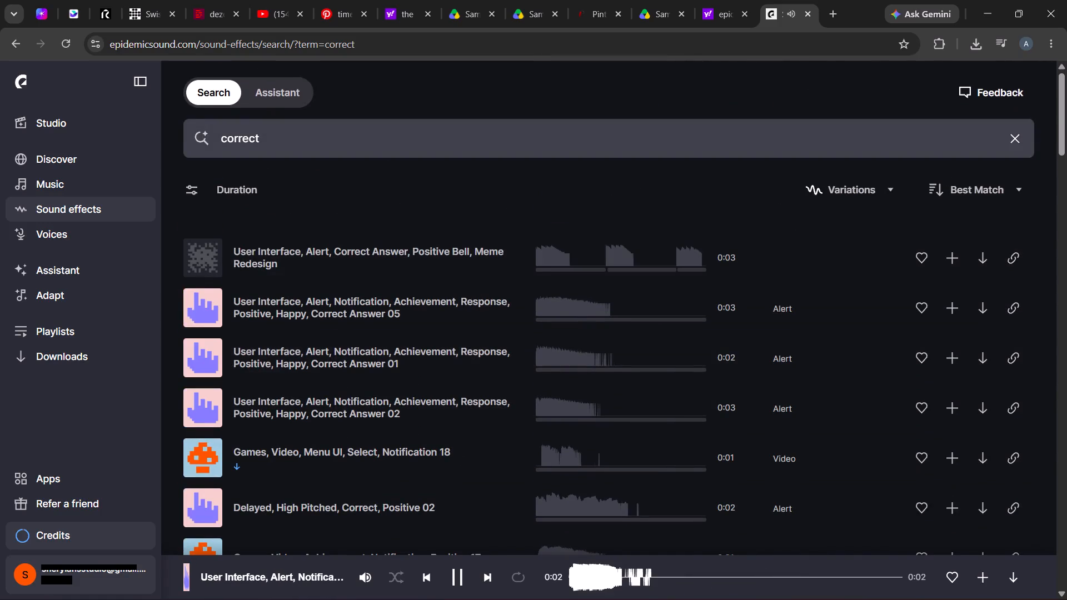
pyautogui.click(272, 134)
pyautogui.press('BackSpace')
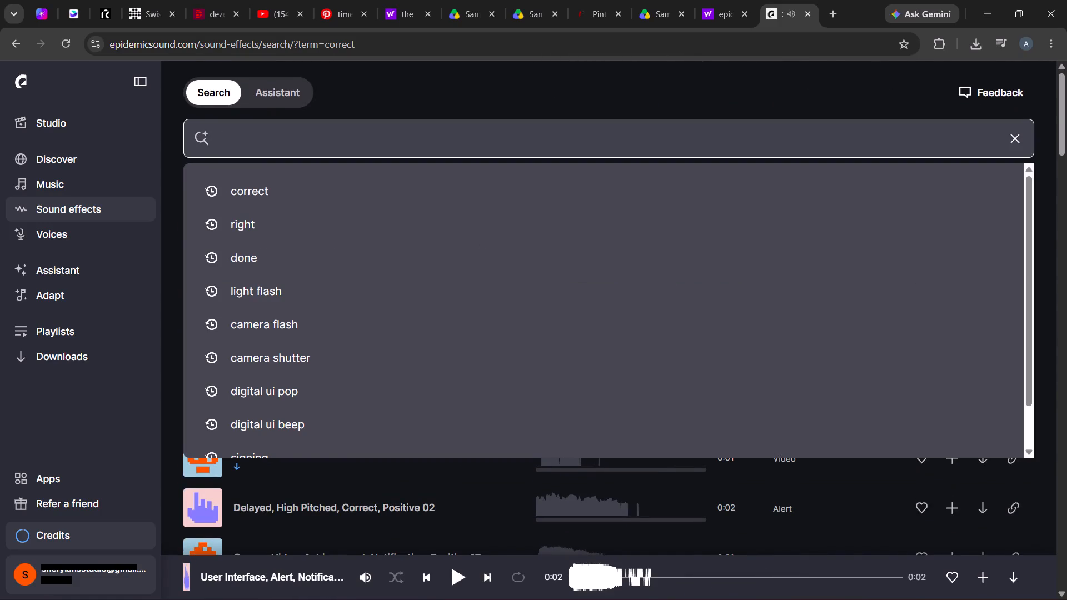
pyautogui.write('grap')
pyautogui.write('h pop up')
pyautogui.press('Return')
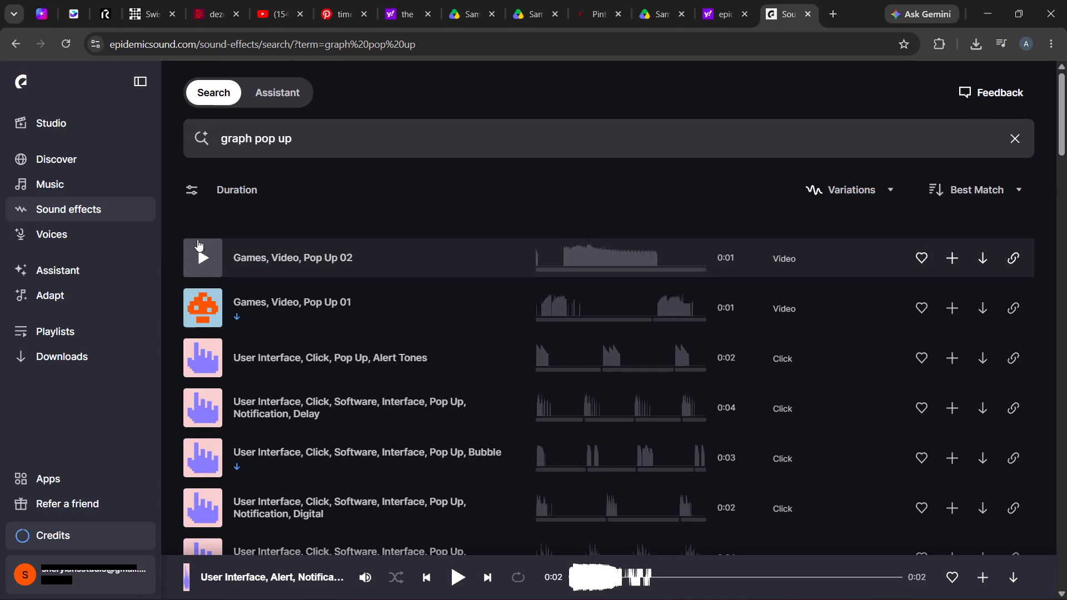
# Audition the "graph pop up" results from Games, Video, Pop Up 02 down to Pop Up, Notification, High Pitch, Whoosh.
pyautogui.click(196, 266)
pyautogui.click(200, 311)
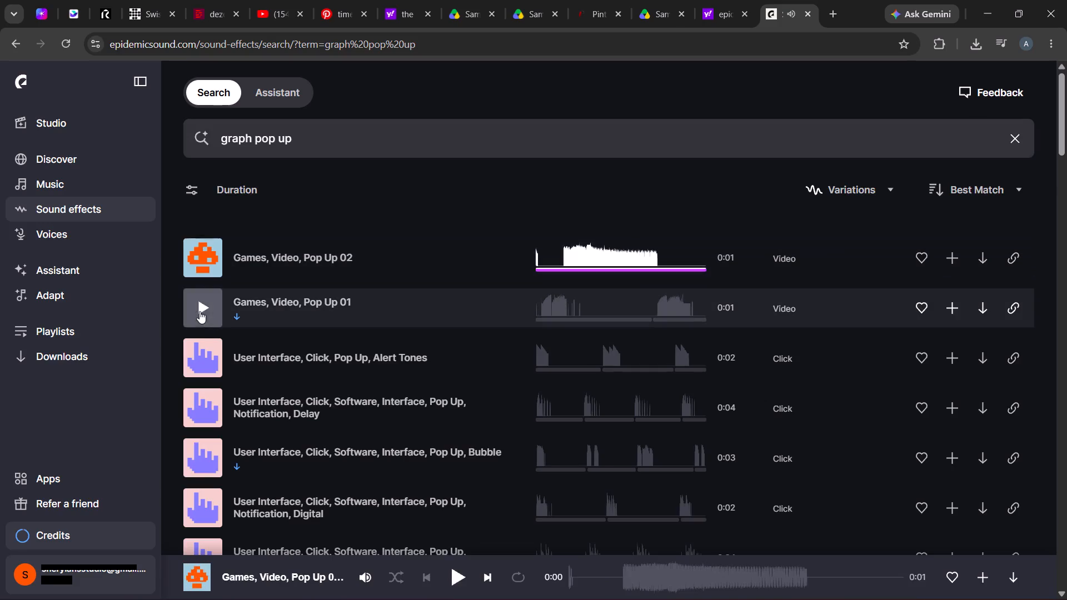
pyautogui.click(197, 356)
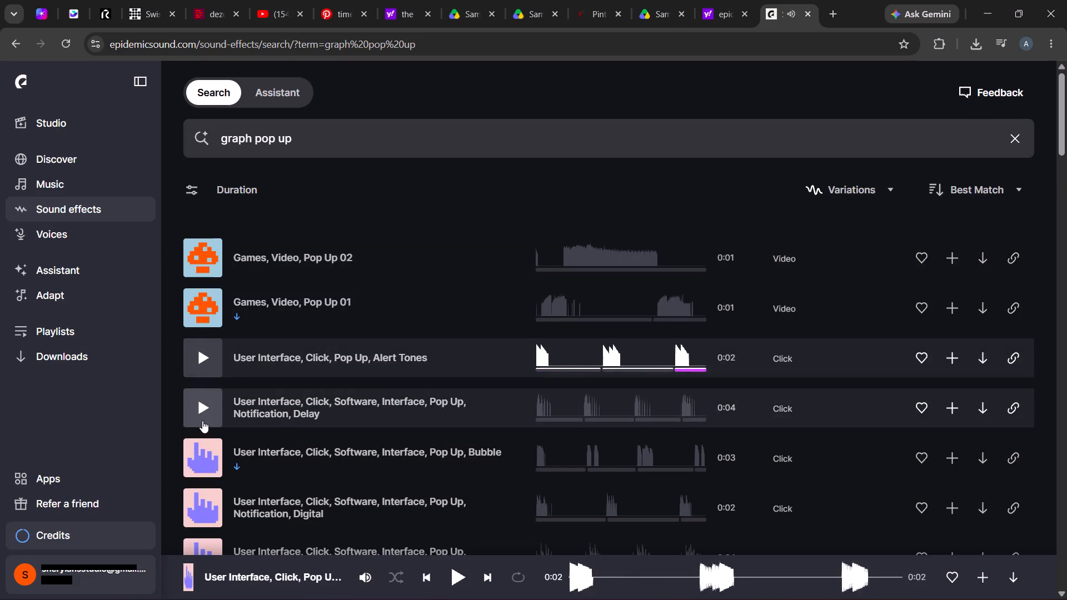
pyautogui.click(200, 412)
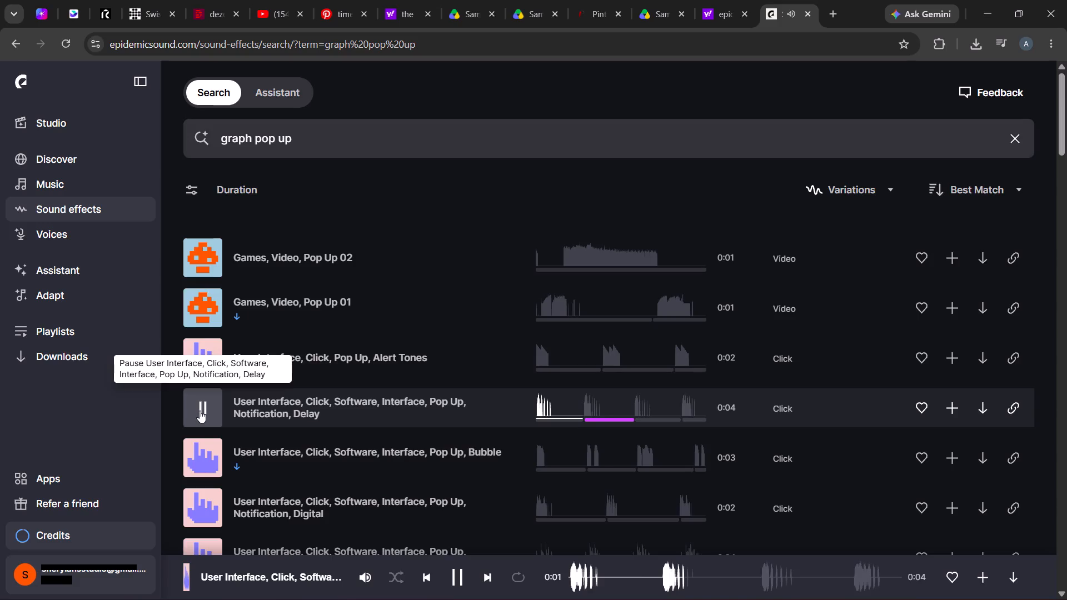
pyautogui.click(209, 453)
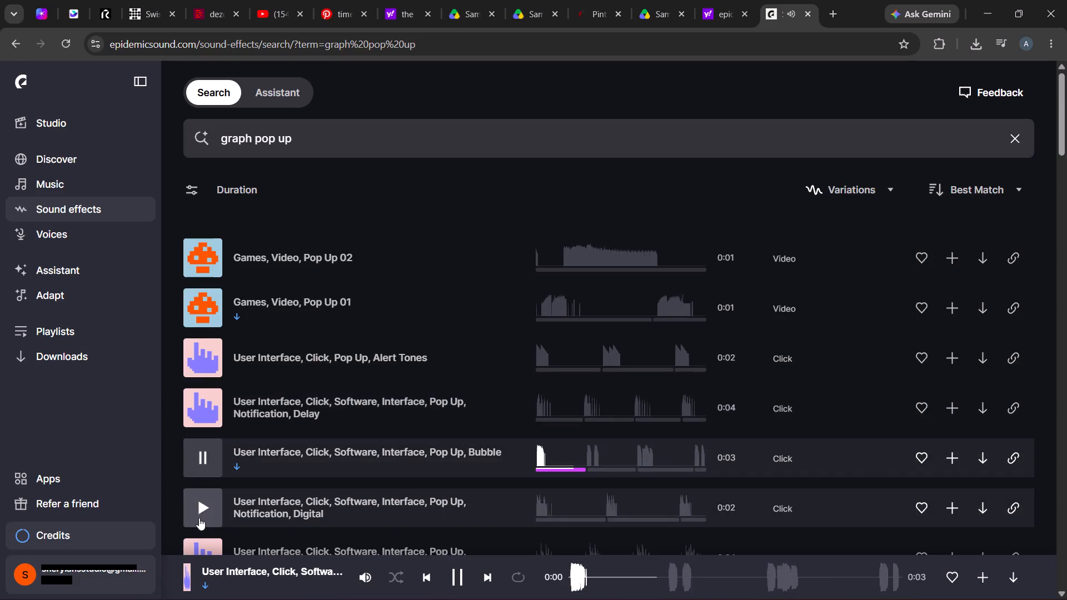
pyautogui.click(198, 516)
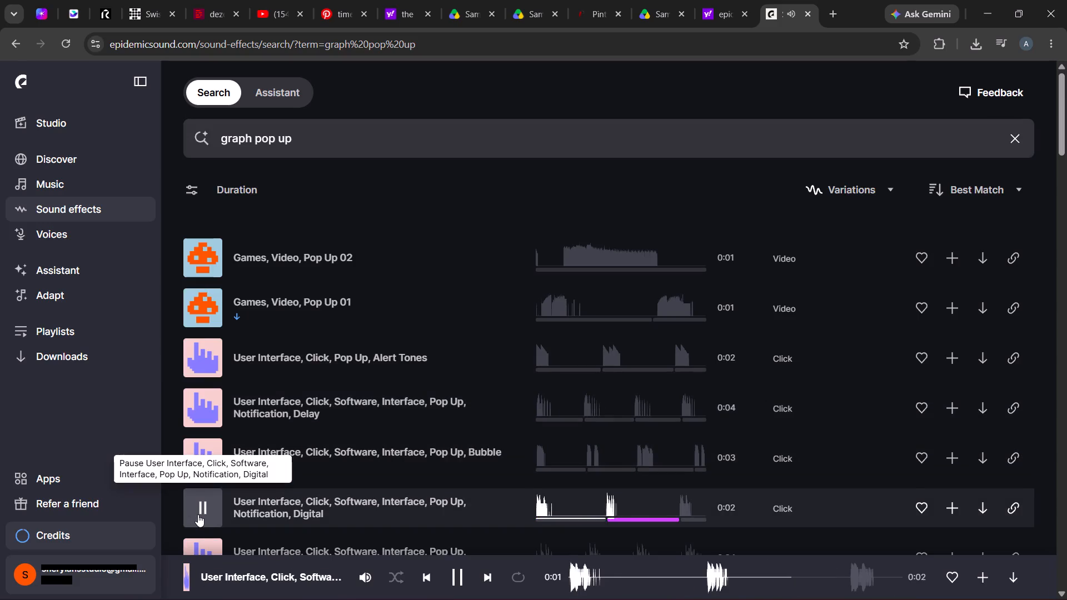
pyautogui.scroll(-1, 207, 517)
pyautogui.click(202, 263)
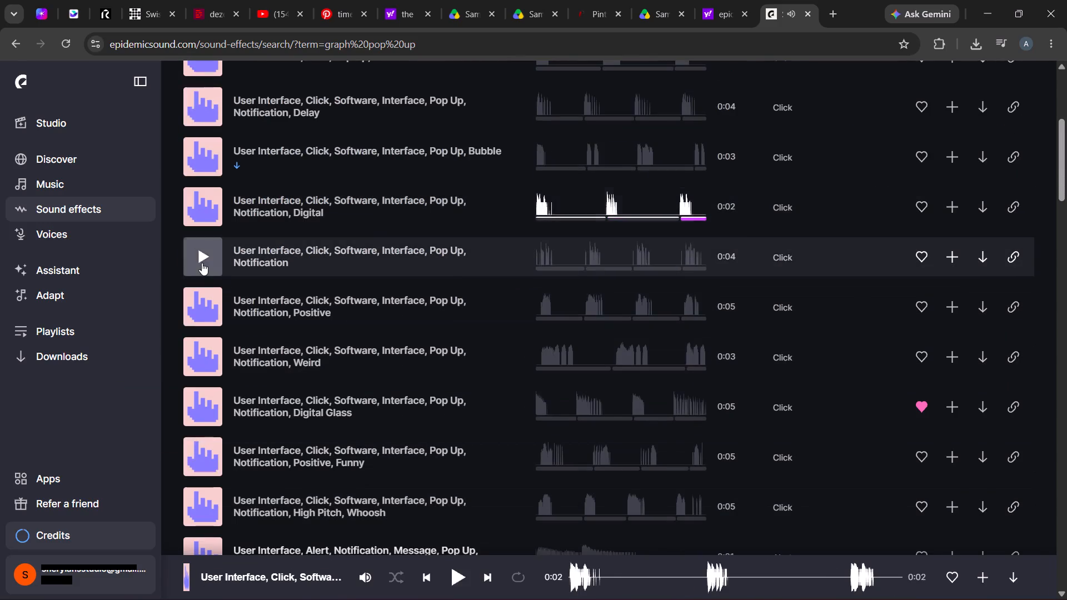
pyautogui.click(208, 307)
pyautogui.click(204, 349)
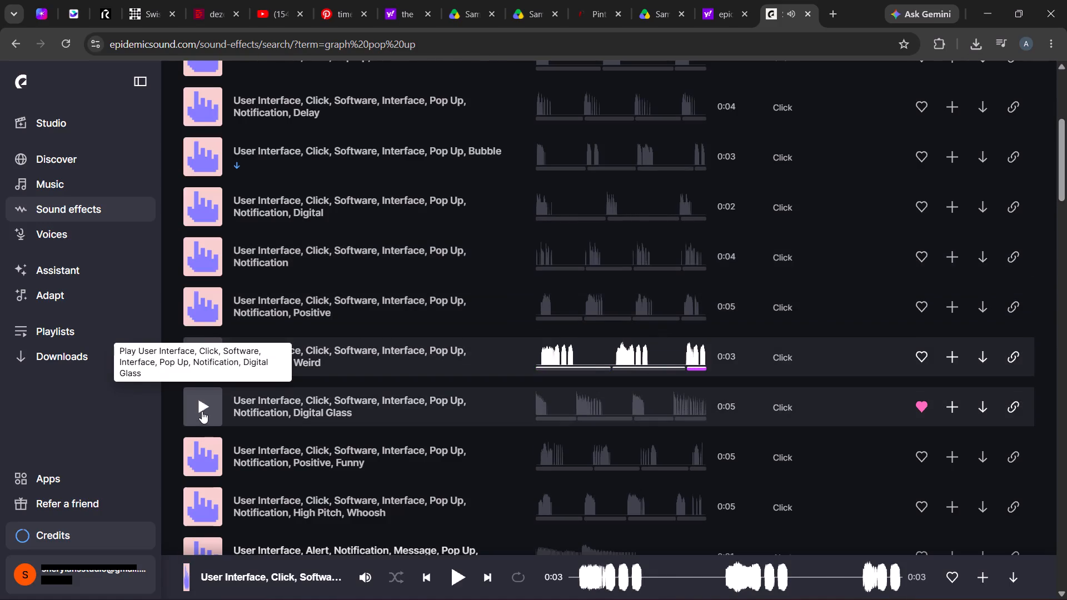
pyautogui.click(203, 413)
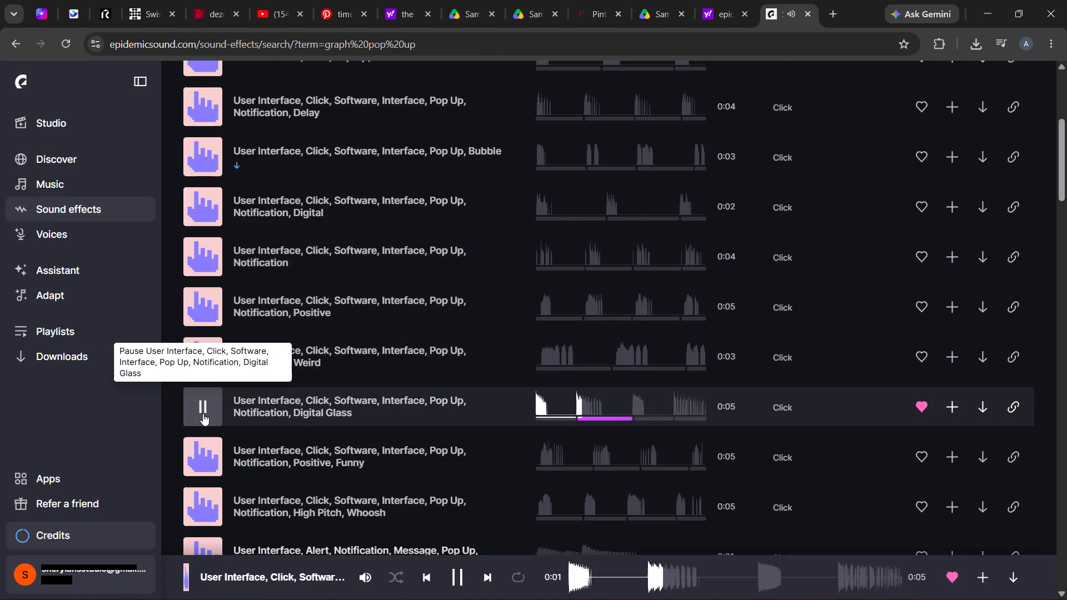
pyautogui.click(202, 449)
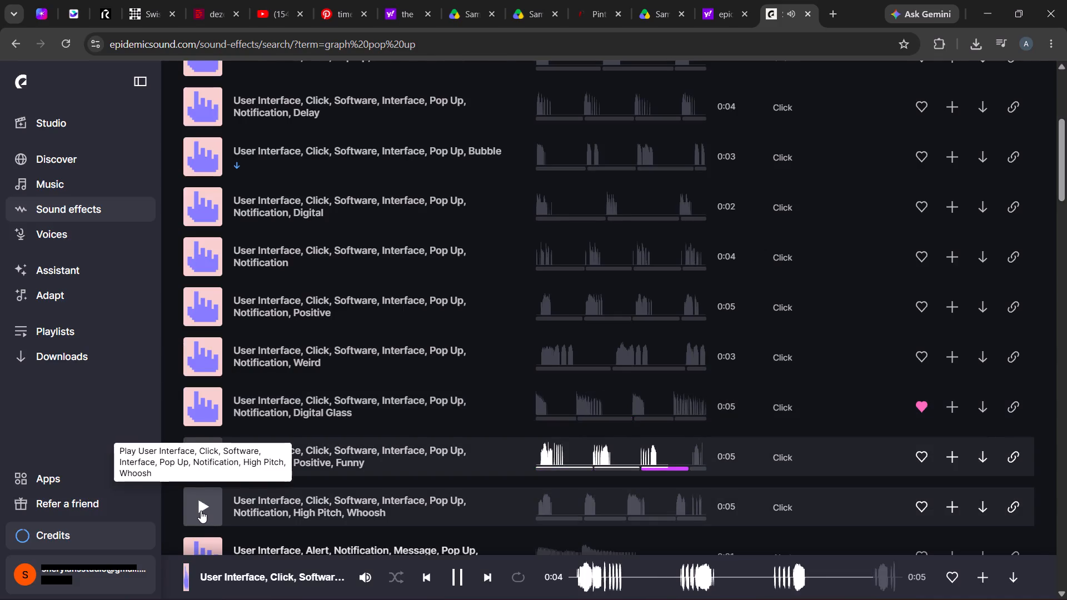
pyautogui.click(201, 513)
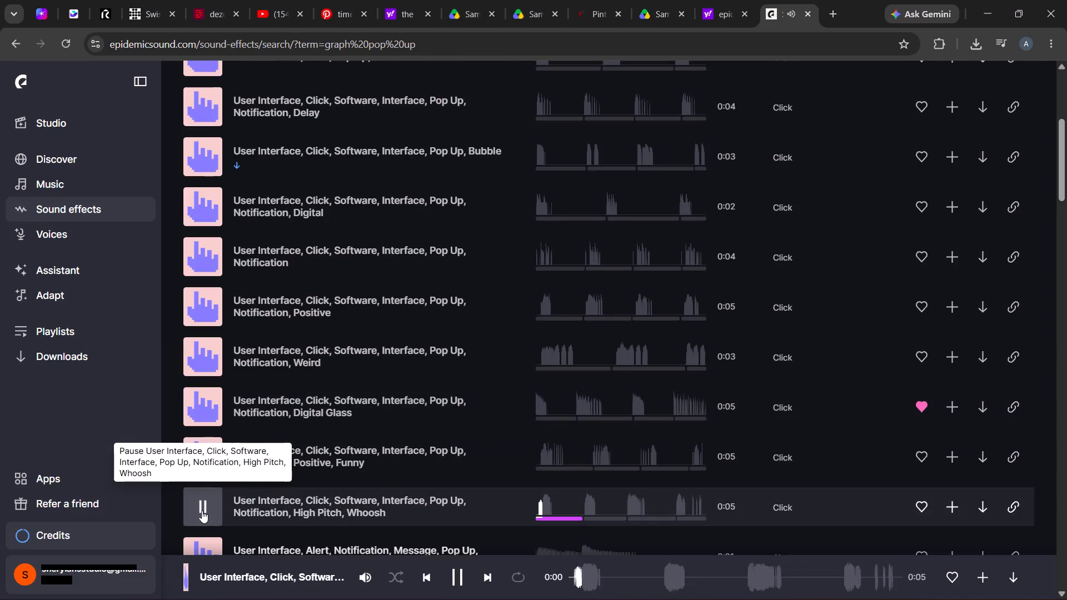
# Audition the Alert results further down, from the Wobble, Low Zap and Plastic Tap pops to Alert, Device, App, Startup.
pyautogui.scroll(-2, 220, 493)
pyautogui.scroll(1, 258, 418)
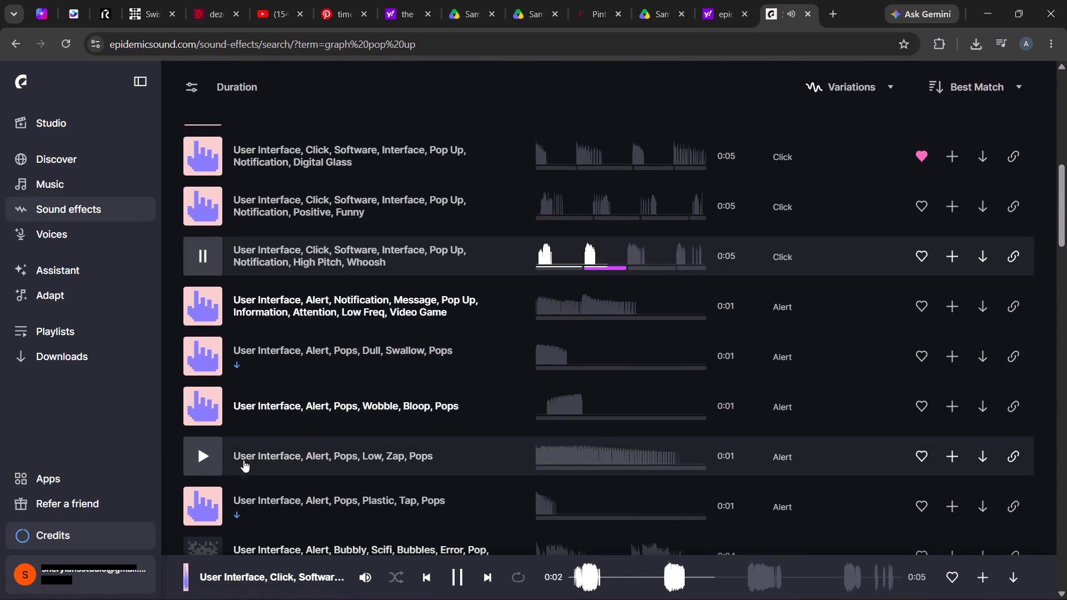
pyautogui.click(207, 457)
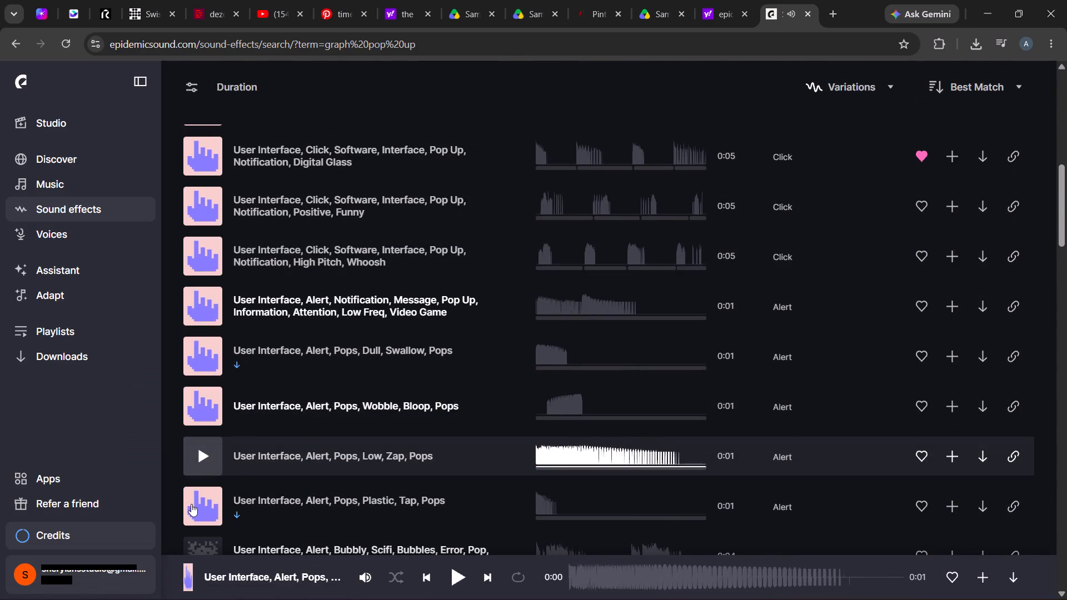
pyautogui.click(191, 504)
pyautogui.click(198, 404)
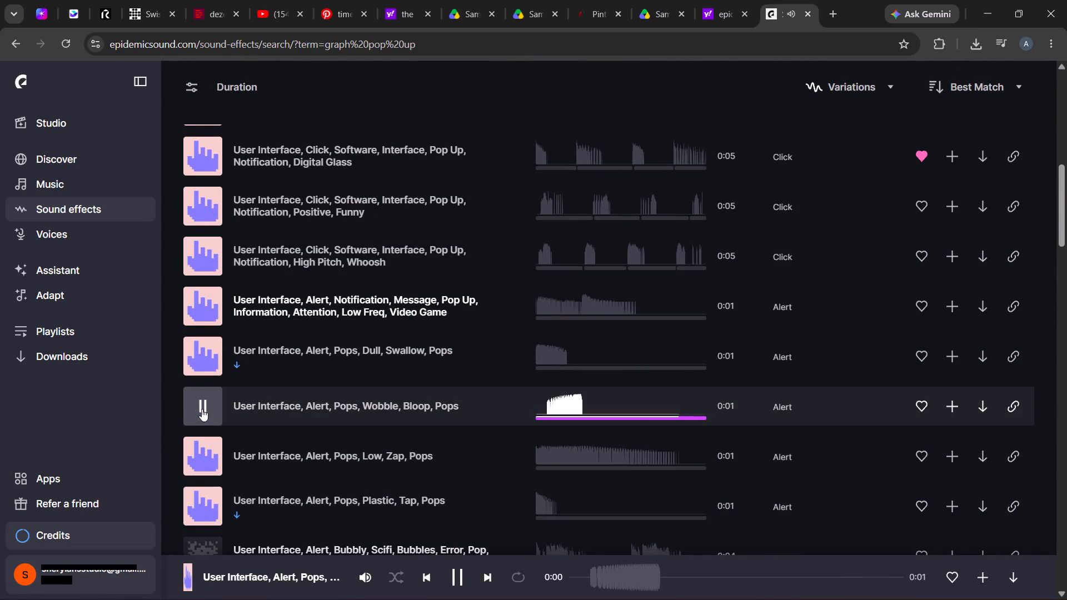
pyautogui.scroll(-1, 202, 409)
pyautogui.click(201, 358)
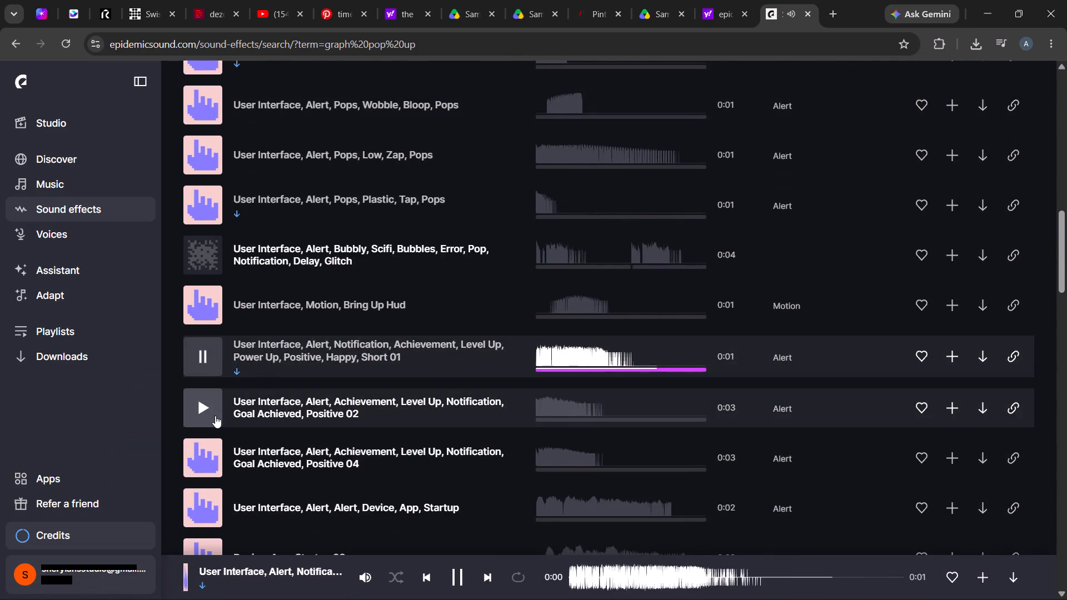
pyautogui.click(202, 409)
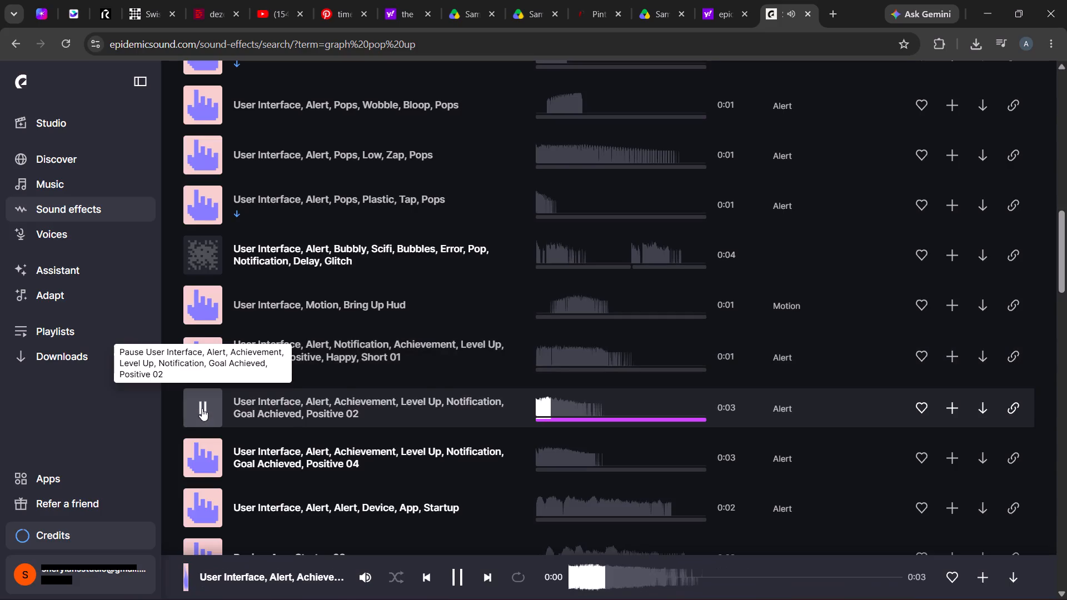
pyautogui.click(208, 459)
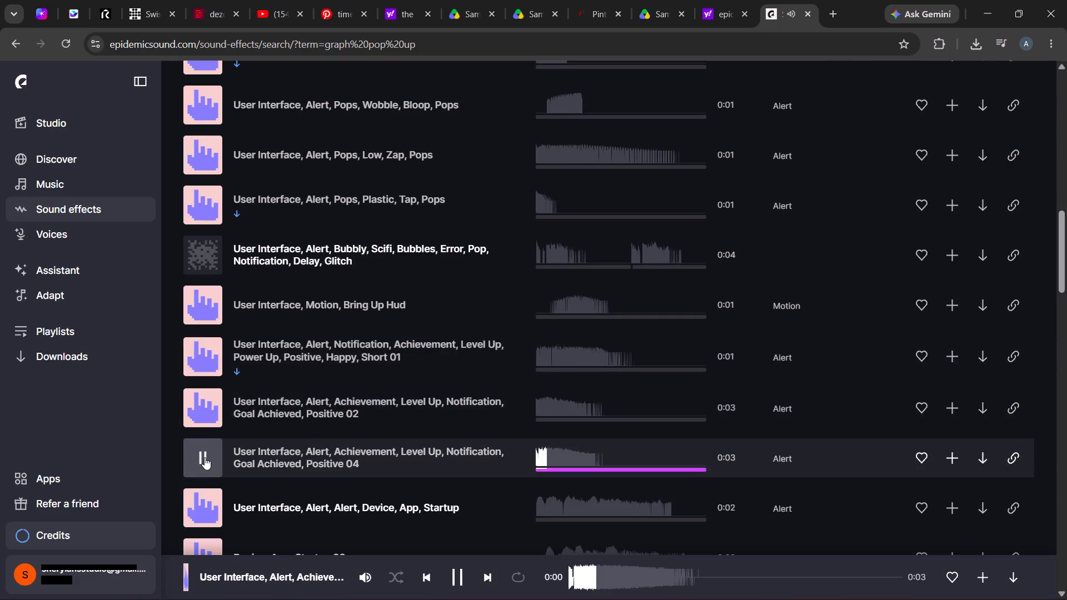
pyautogui.click(202, 499)
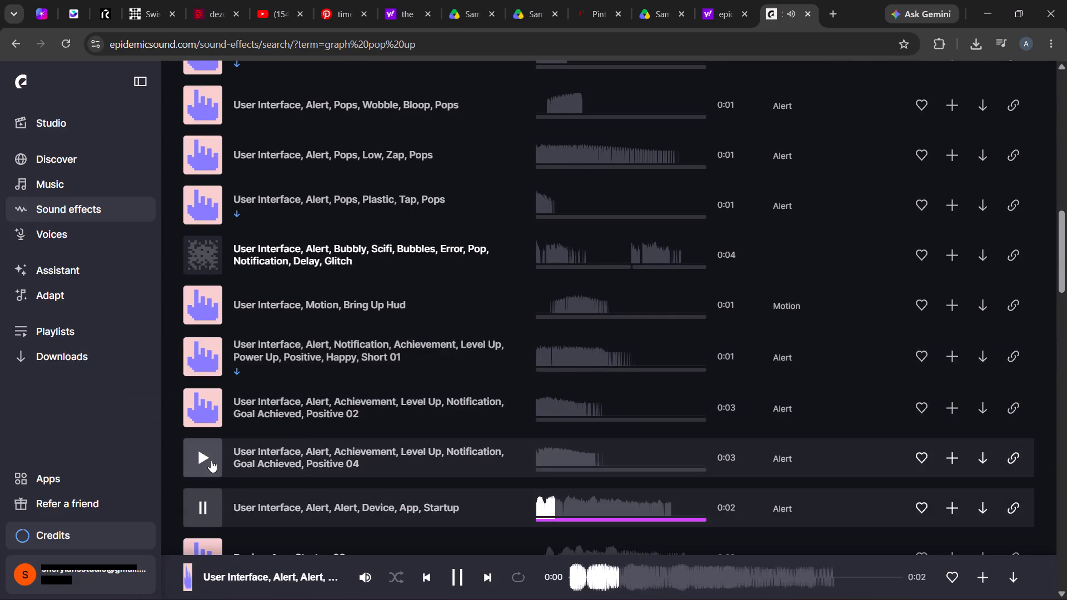
# Audition results from Device, App, Startup 02 down past Pop Up, Notification, Melody, comparing Notification Bubbles 02 and 01.
pyautogui.scroll(-1, 211, 460)
pyautogui.click(212, 263)
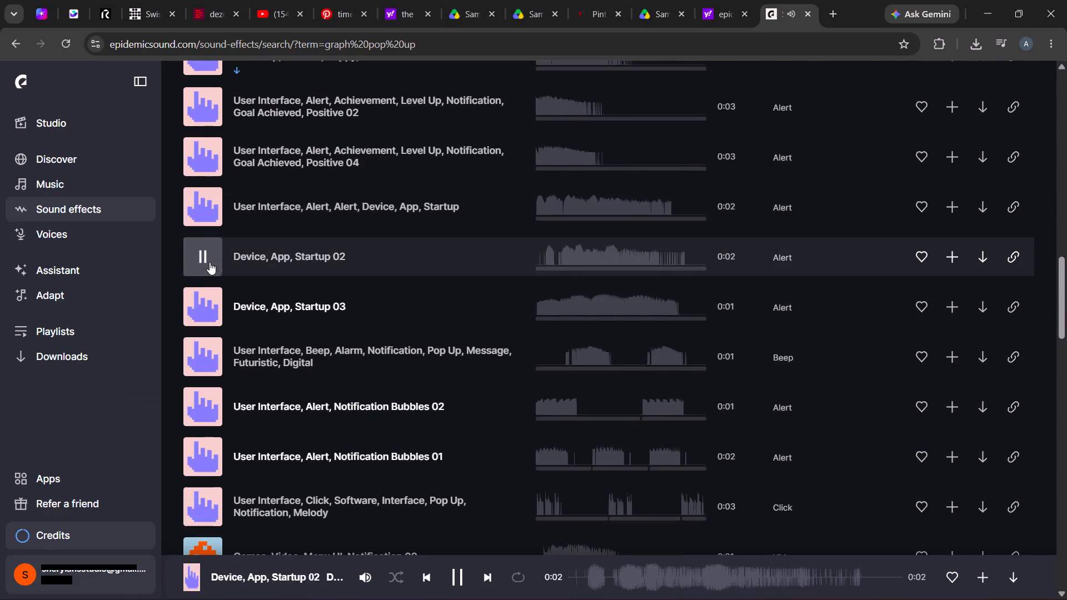
pyautogui.click(198, 359)
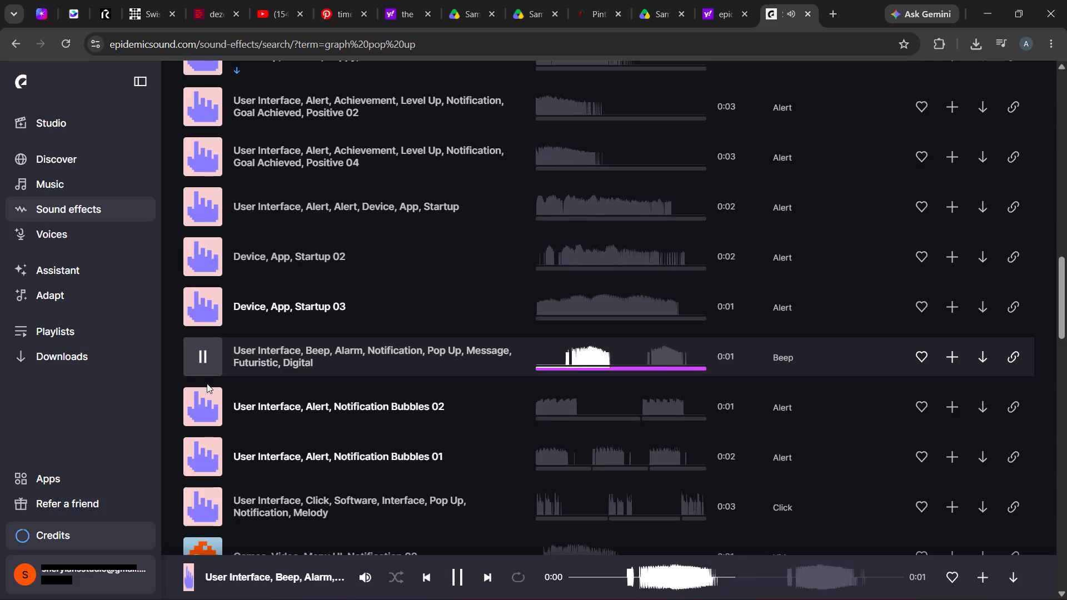
pyautogui.click(207, 407)
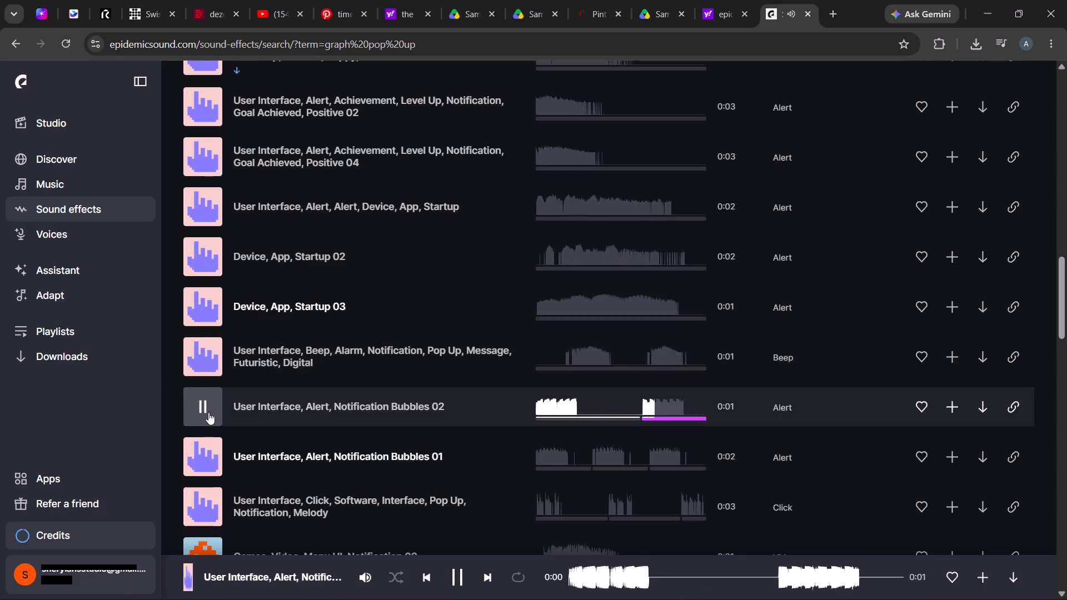
pyautogui.click(205, 452)
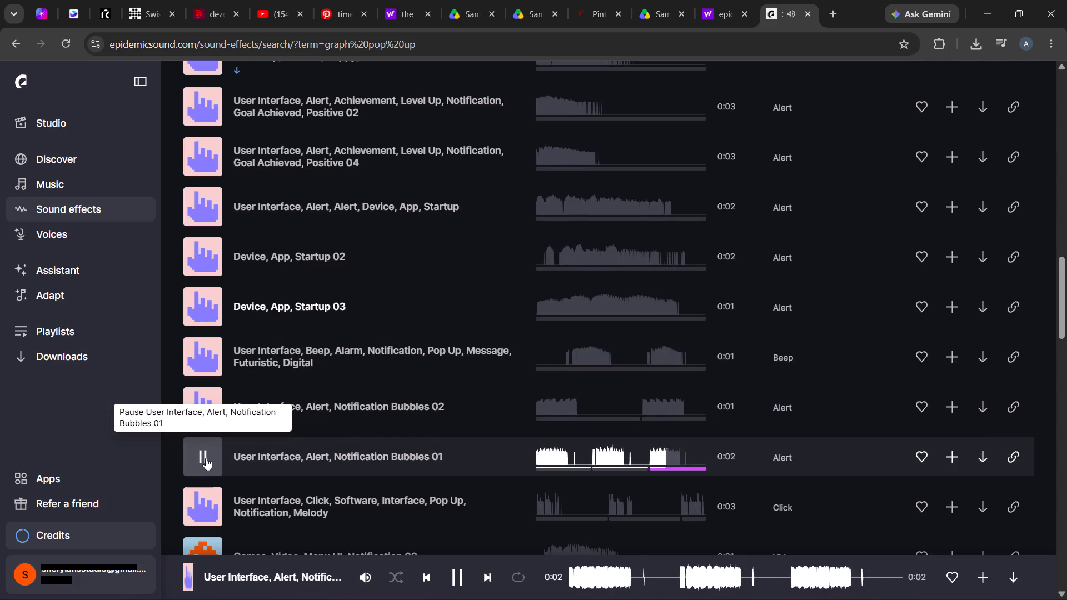
pyautogui.click(200, 408)
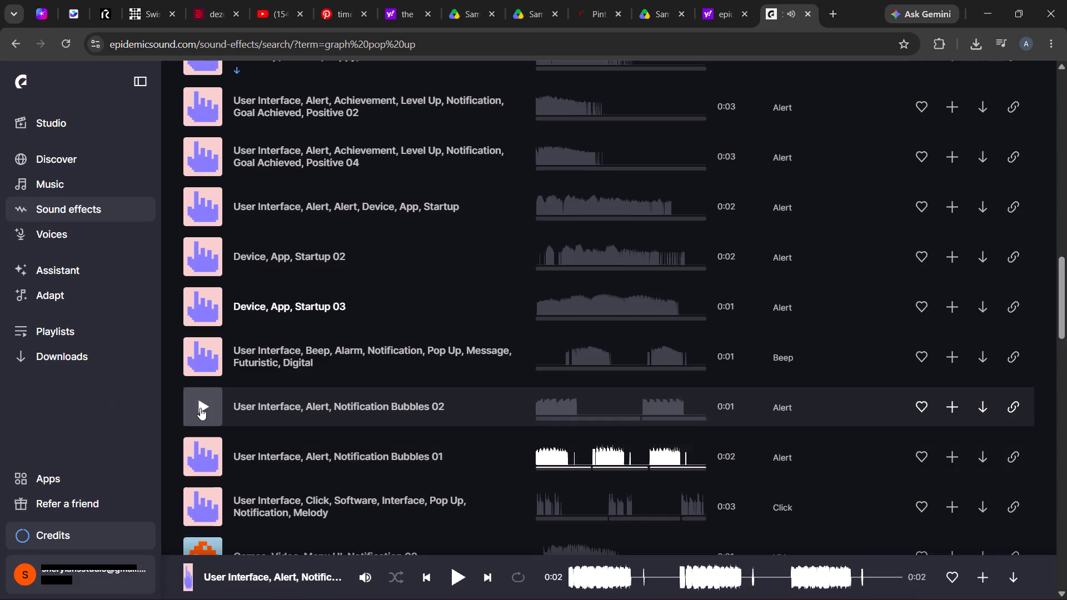
pyautogui.click(202, 408)
pyautogui.click(206, 498)
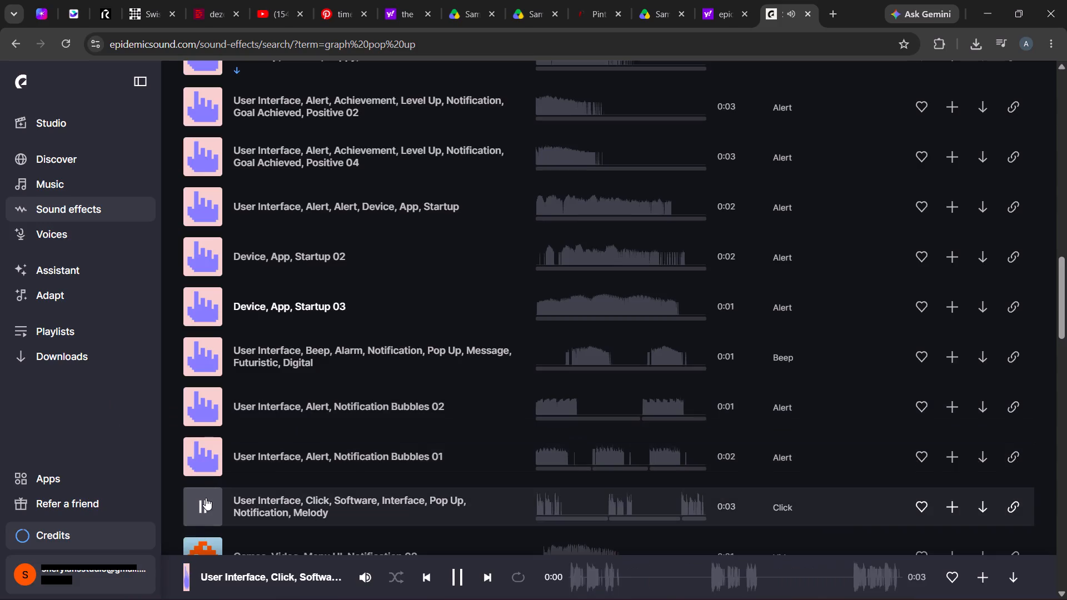
pyautogui.click(210, 539)
# Replay User Interface, Alert, Notification Bubbles 02 and download its full track as MP3.
pyautogui.click(203, 416)
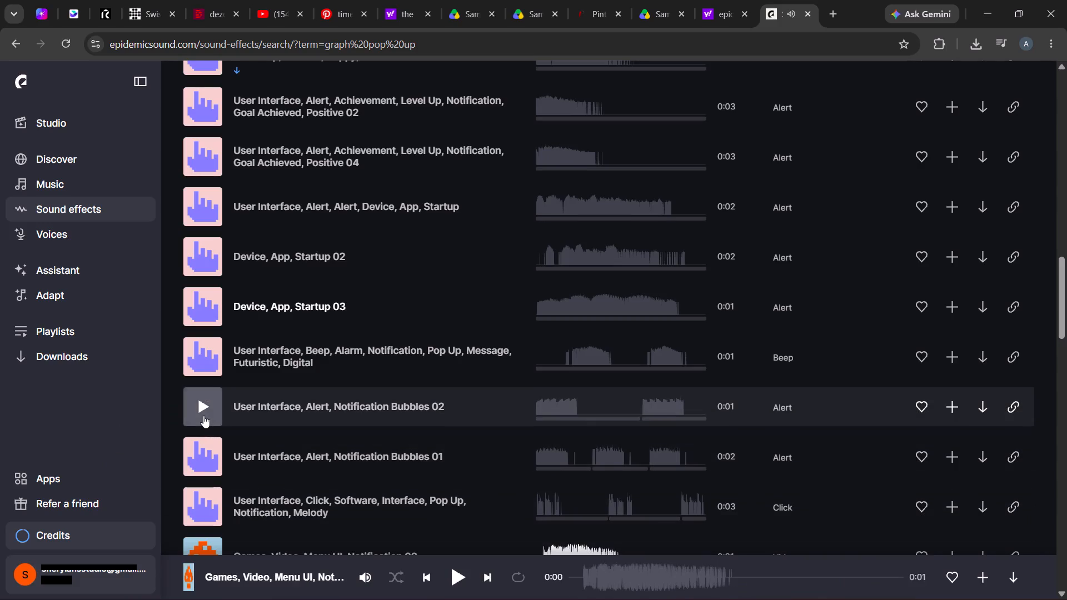
pyautogui.click(979, 412)
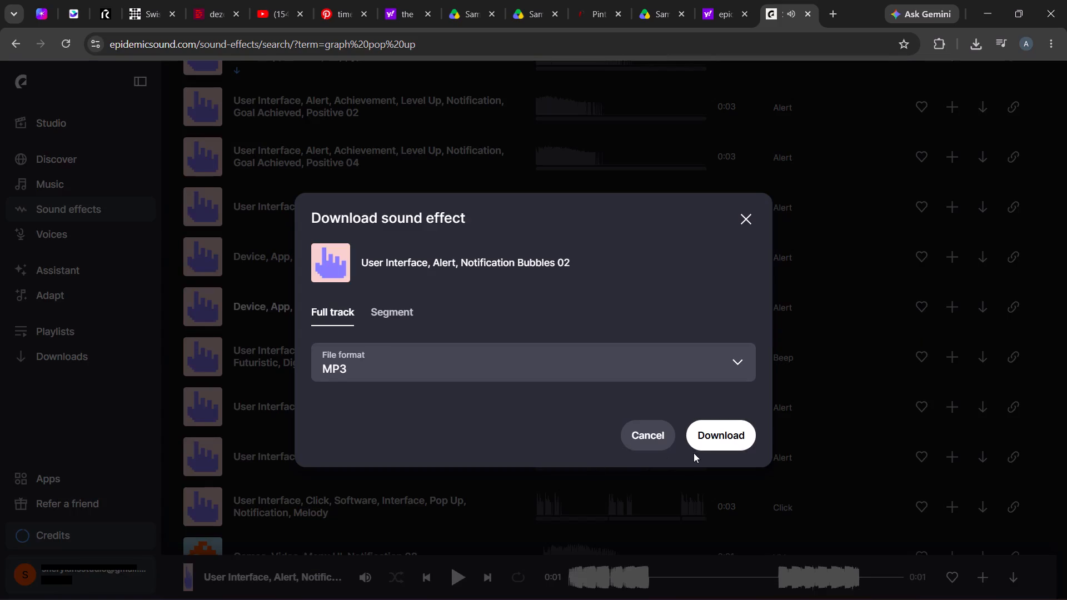
pyautogui.click(707, 444)
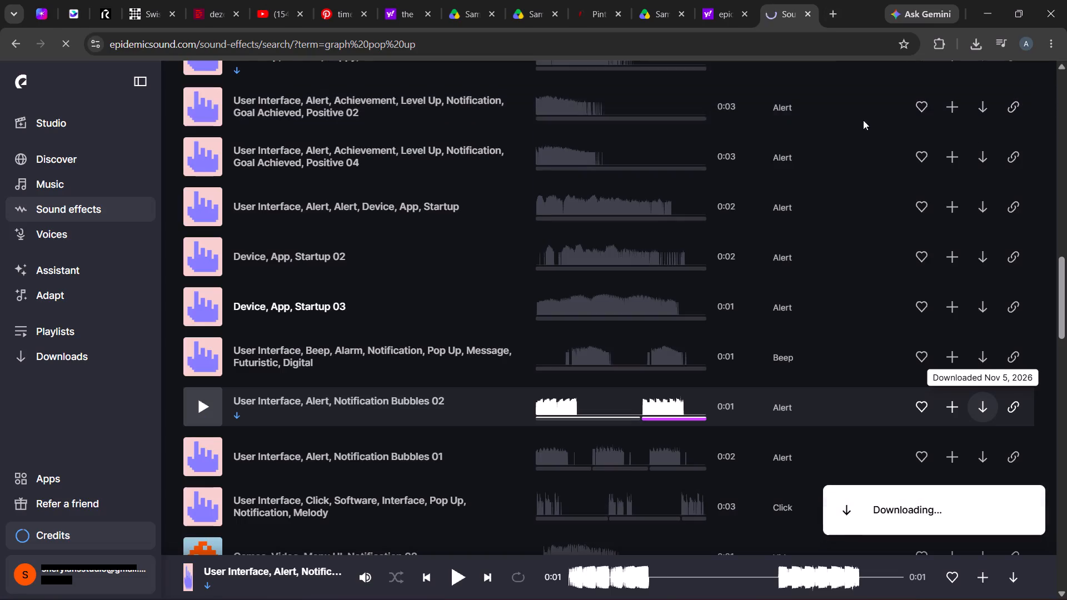
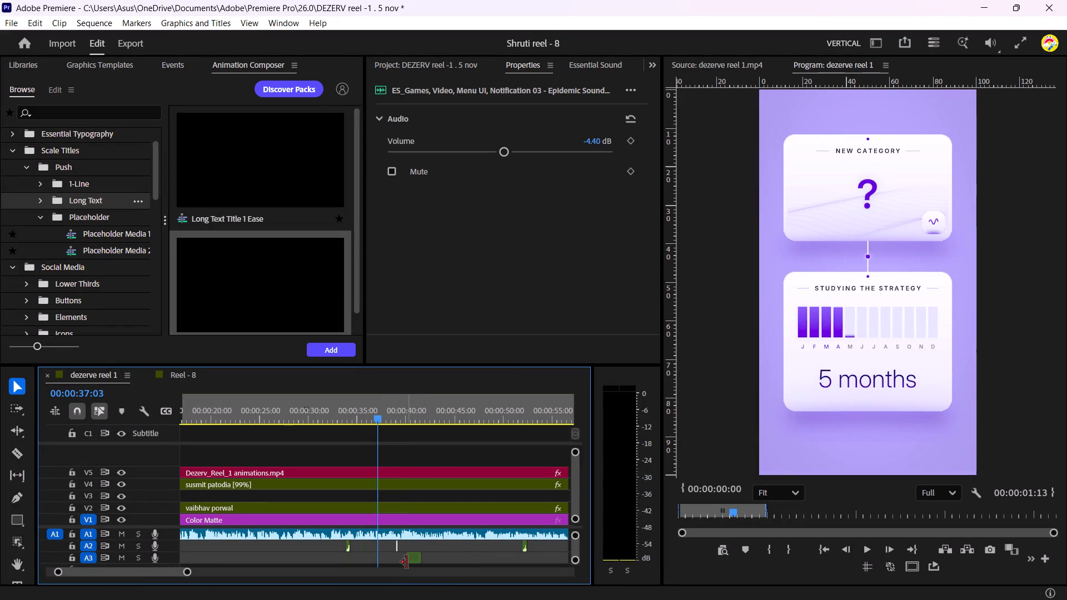
# Move the Notification Bubbles 02 effect on A3 to start at 00:00:36:10, where the months graph begins filling.
pyautogui.click(365, 414)
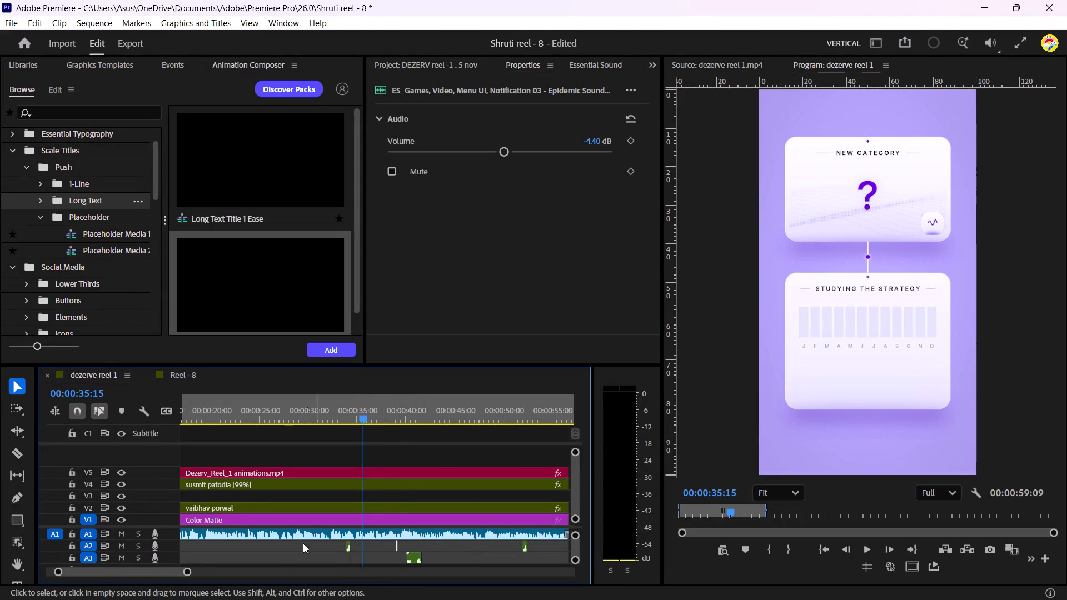
pyautogui.moveTo(185, 573); pyautogui.dragTo(132, 584)
pyautogui.moveTo(169, 527); pyautogui.dragTo(174, 489)
pyautogui.moveTo(536, 526); pyautogui.dragTo(439, 533)
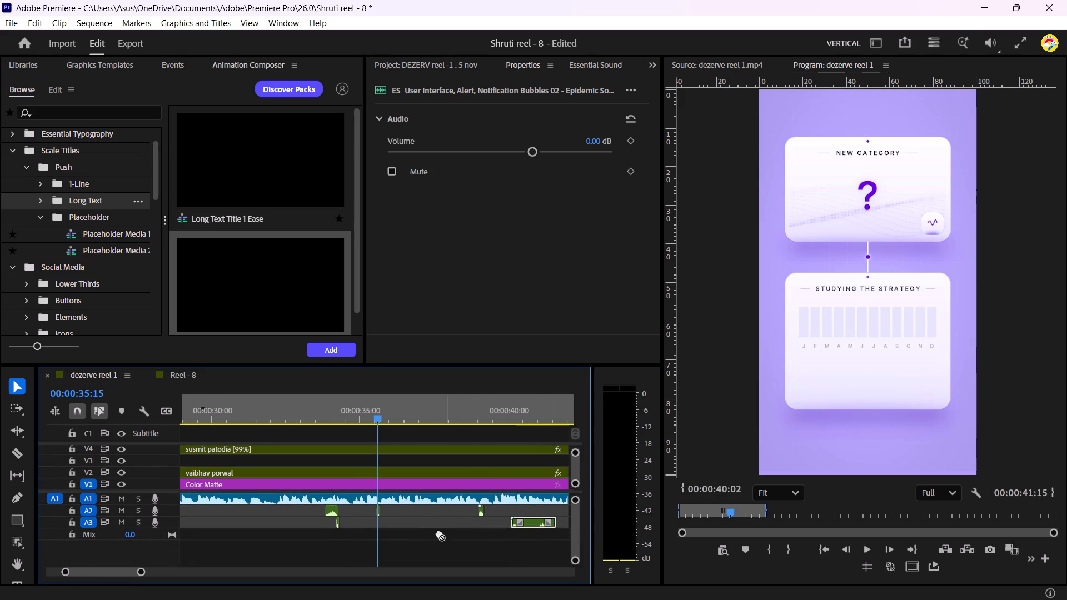
pyautogui.moveTo(439, 533); pyautogui.dragTo(413, 526)
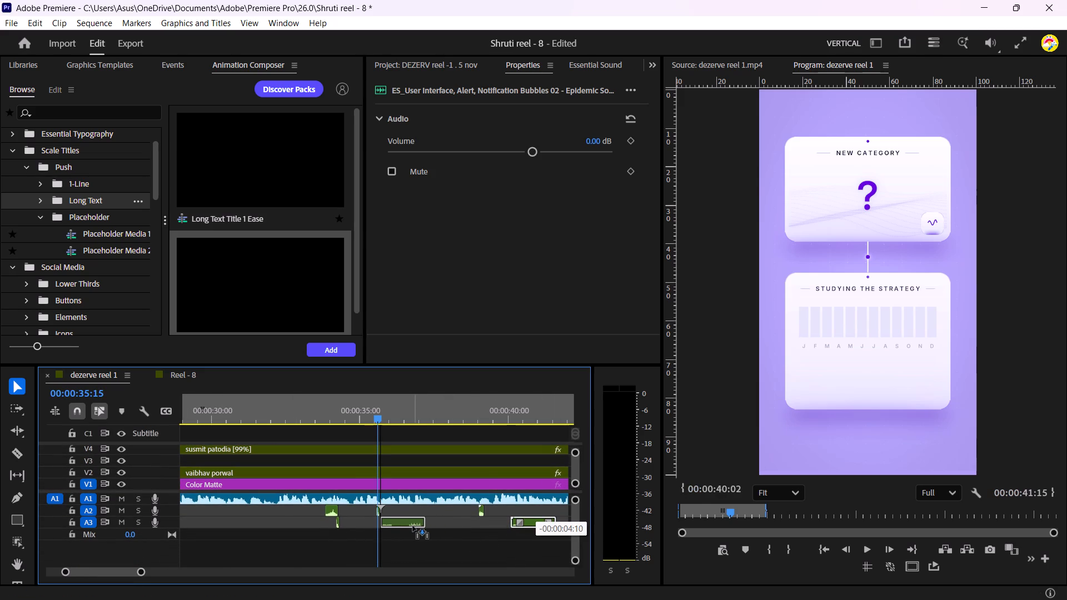
pyautogui.moveTo(413, 526); pyautogui.dragTo(413, 524)
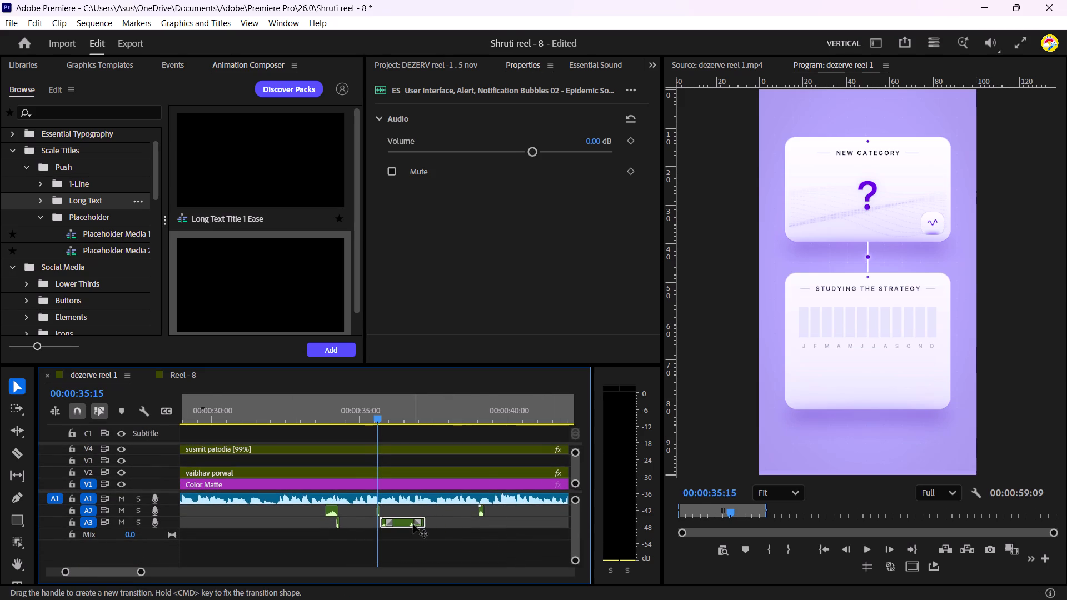
pyautogui.click(365, 420)
pyautogui.press('space')
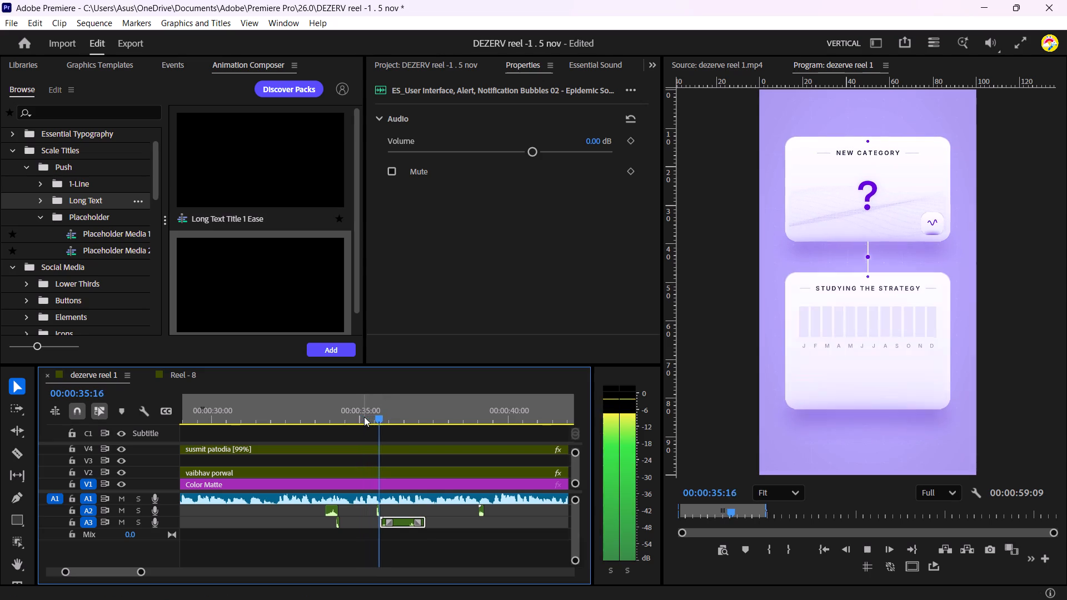
pyautogui.press('space')
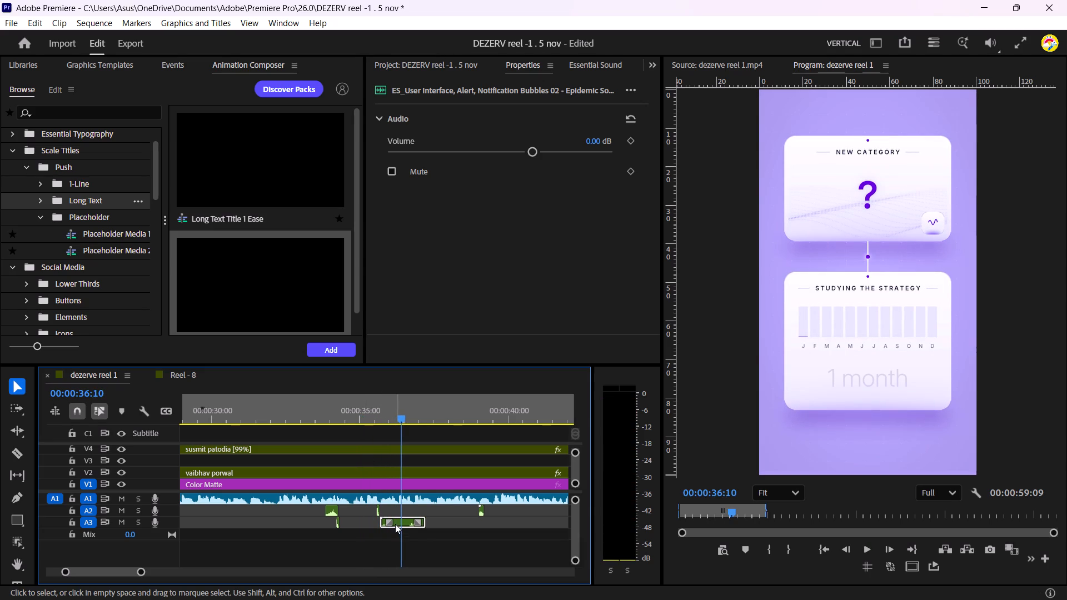
pyautogui.moveTo(395, 519); pyautogui.dragTo(417, 523)
# Play the effect against the months graph and trim its start to about 00:00:37:06, keeping only the final bubbles.
pyautogui.click(368, 417)
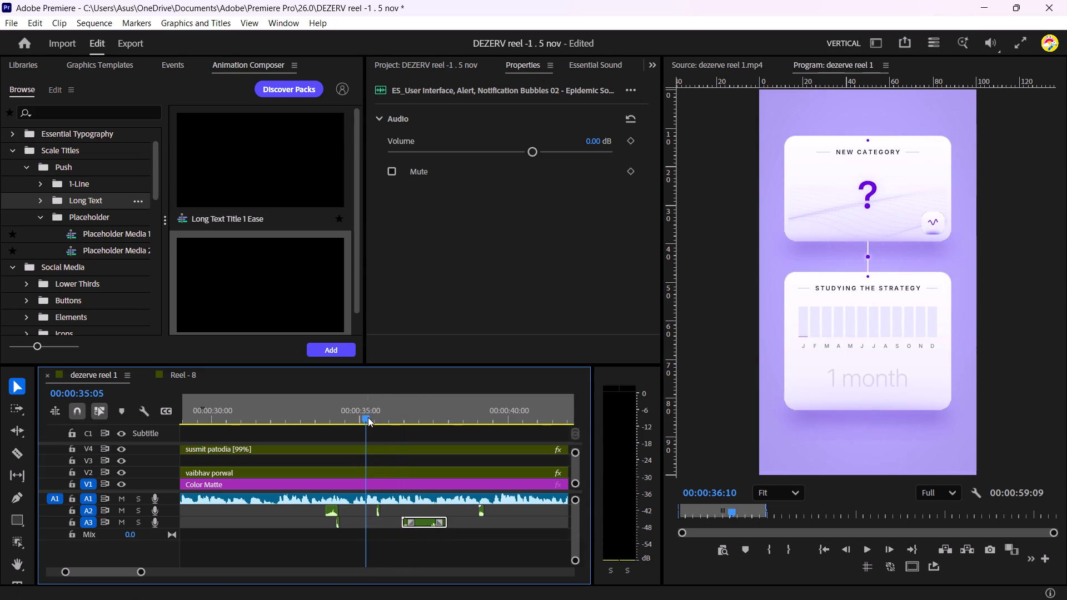
pyautogui.press('space')
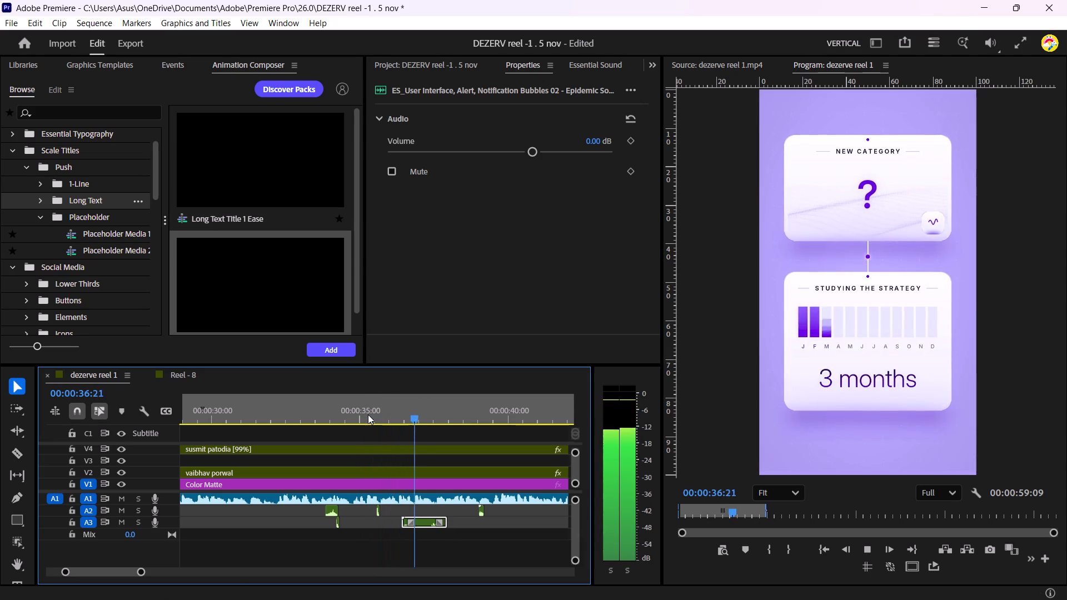
pyautogui.press('space')
pyautogui.press('space')
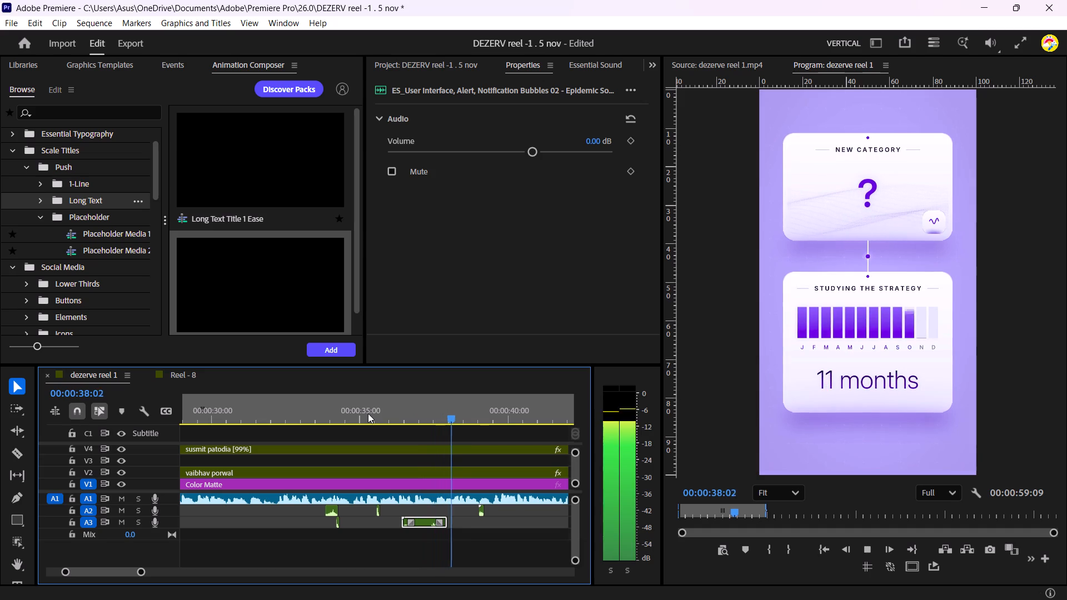
pyautogui.press('space')
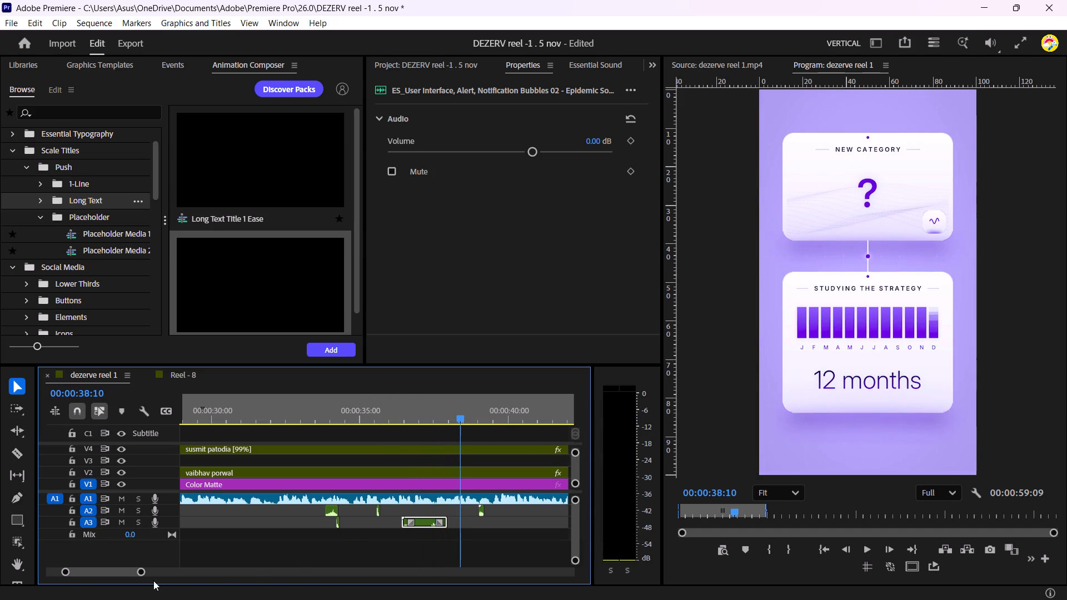
pyautogui.moveTo(141, 576); pyautogui.dragTo(121, 578)
pyautogui.click(307, 566)
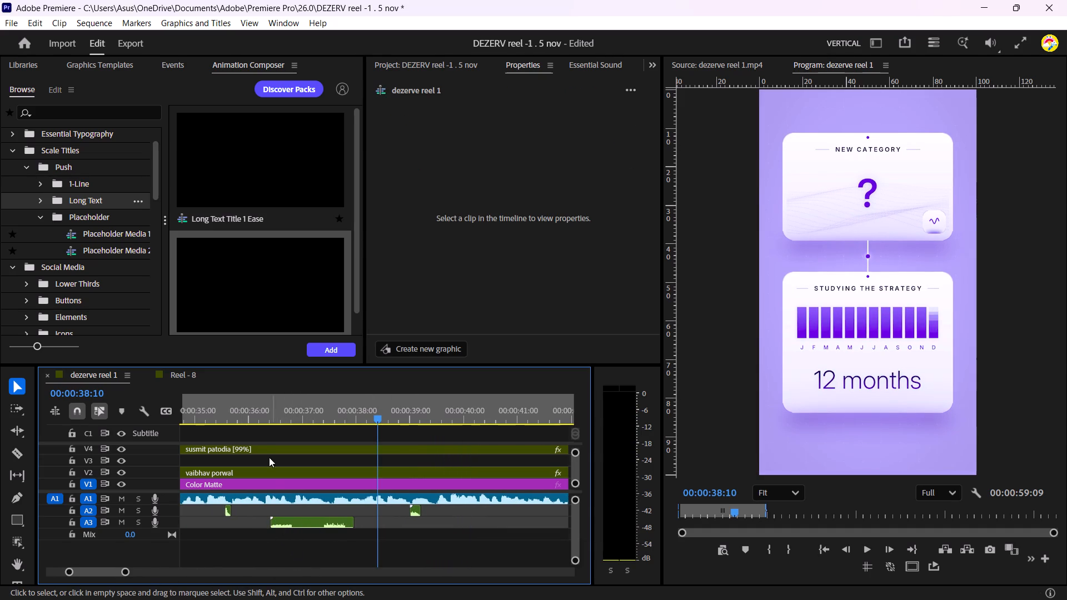
pyautogui.click(267, 414)
pyautogui.press('Right')
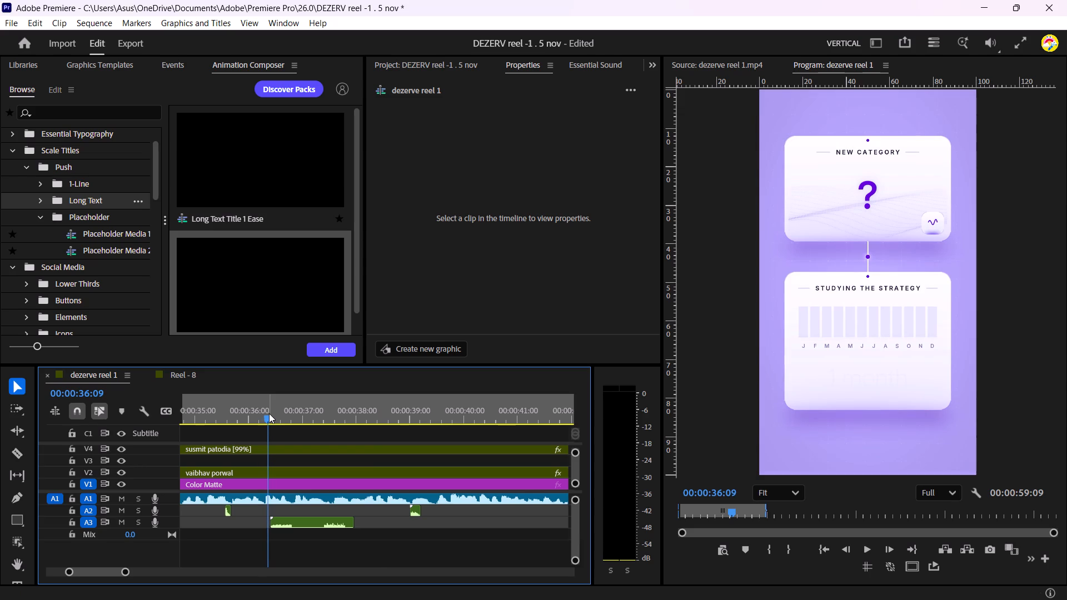
pyautogui.press('Right')
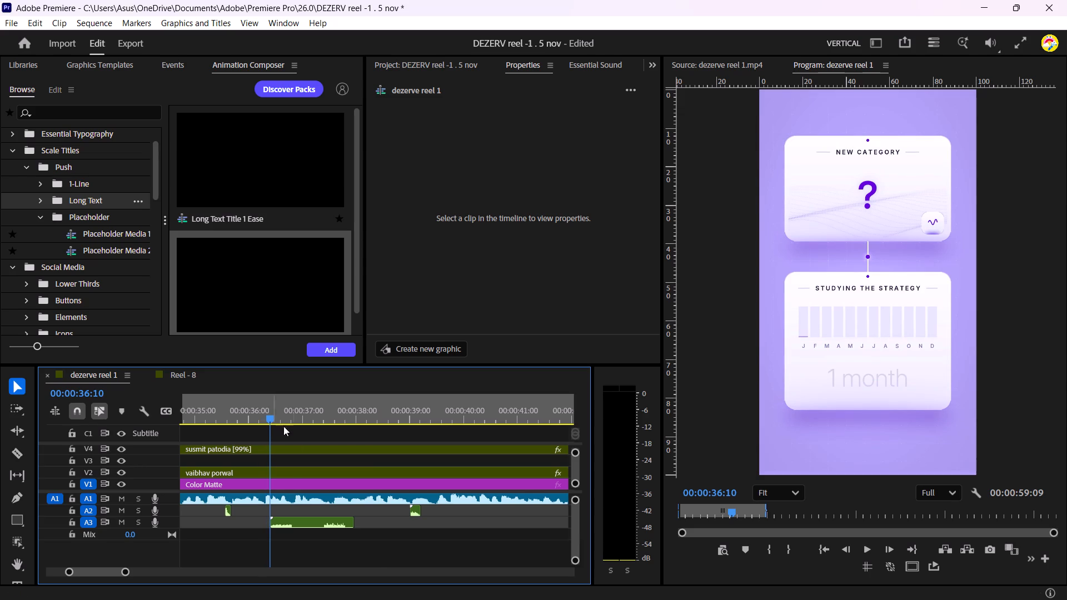
pyautogui.moveTo(274, 520); pyautogui.dragTo(291, 522)
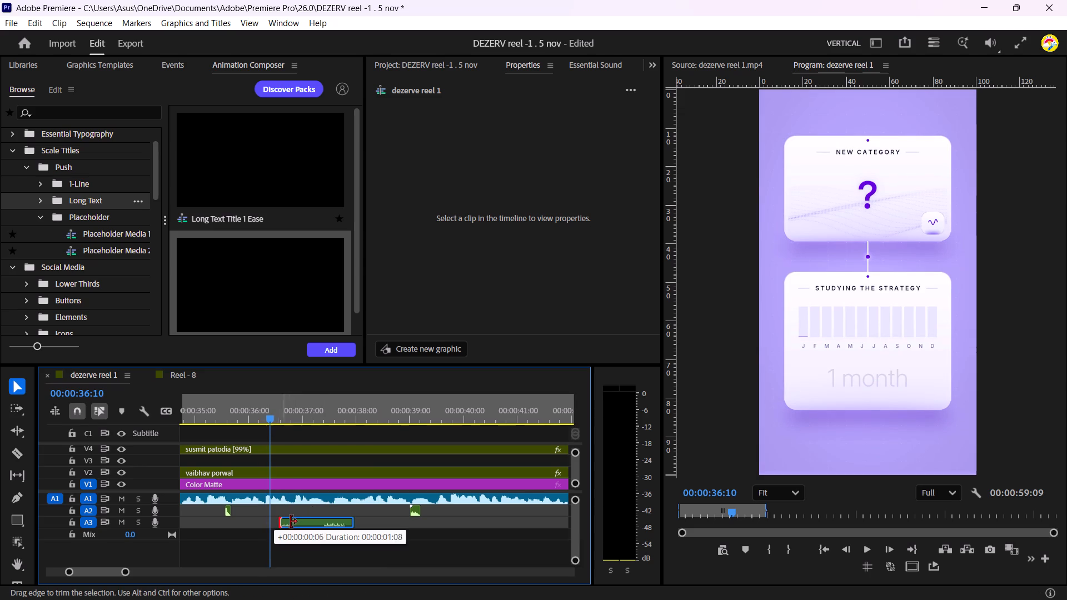
pyautogui.moveTo(291, 522); pyautogui.dragTo(318, 524)
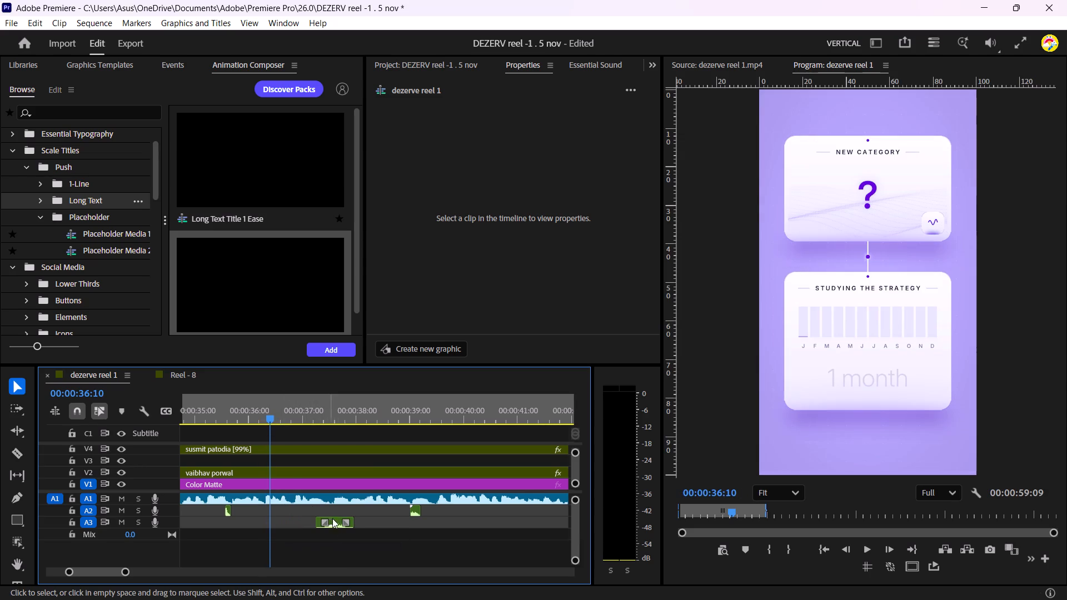
# Trim about three more frames from both the start and the end of the Notification Bubbles 02 clip.
pyautogui.moveTo(70, 575); pyautogui.dragTo(89, 575)
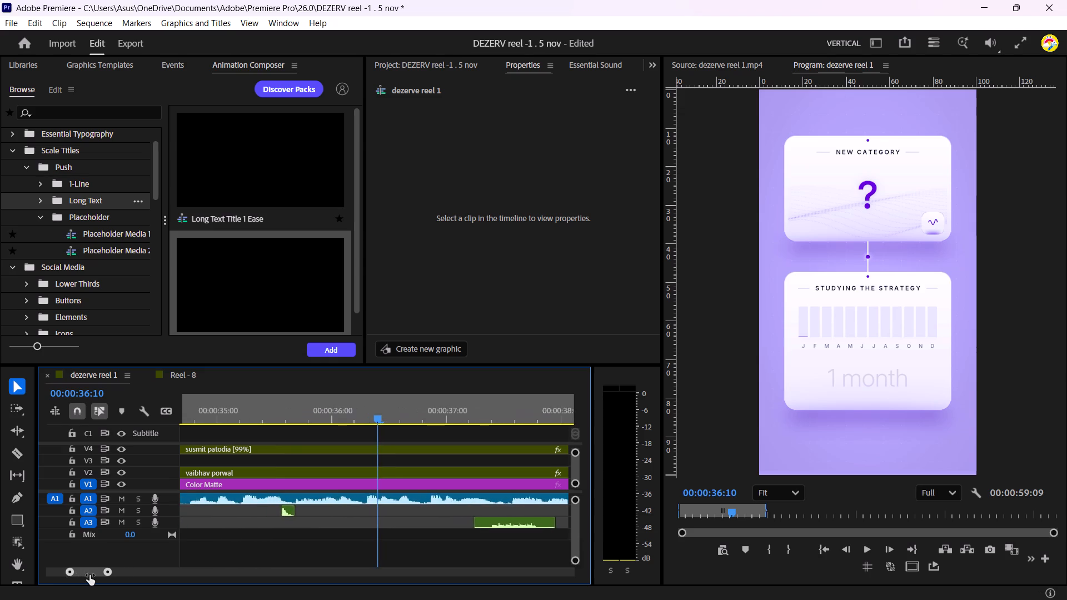
pyautogui.moveTo(89, 575); pyautogui.dragTo(96, 575)
pyautogui.scroll(-5, 472, 532)
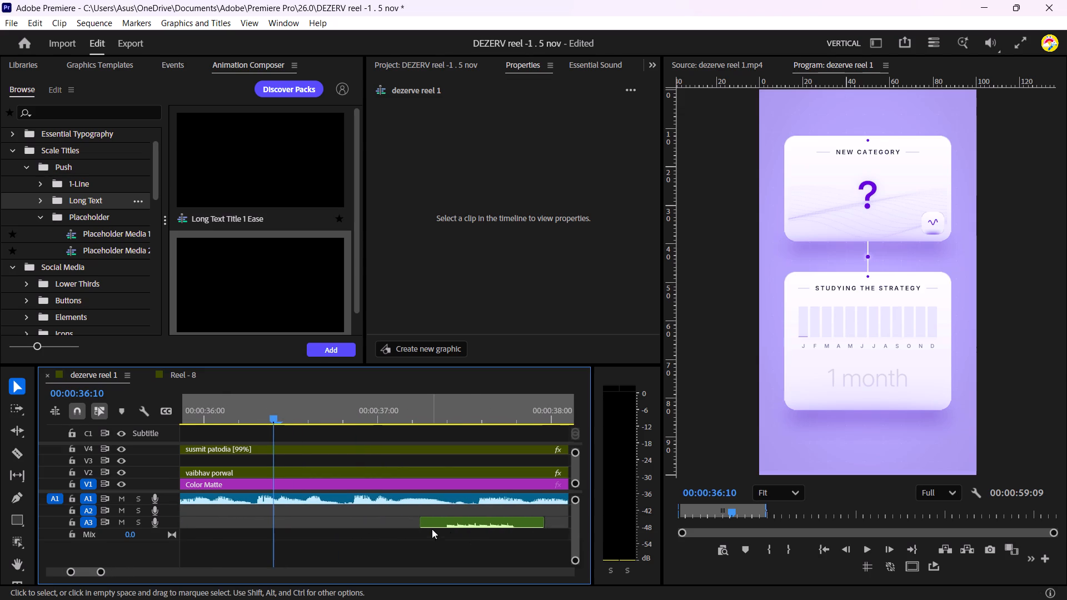
pyautogui.click(426, 524)
pyautogui.moveTo(423, 525); pyautogui.dragTo(441, 529)
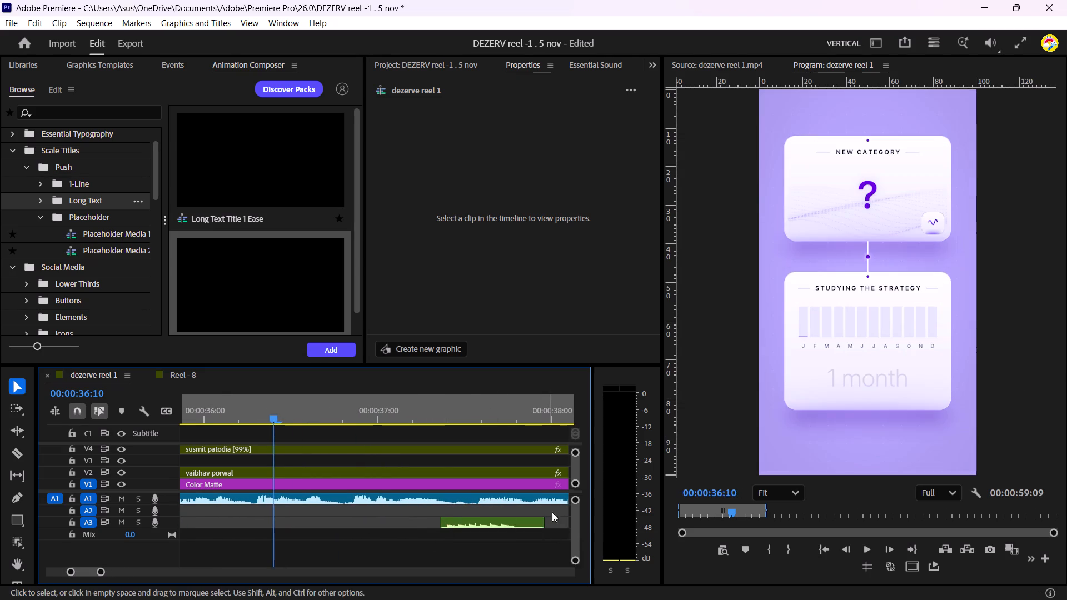
pyautogui.moveTo(544, 521); pyautogui.dragTo(525, 525)
# Move the trimmed bubbles clip on A3 back 24 frames to start at 00:00:36:10.
pyautogui.moveTo(478, 522); pyautogui.dragTo(319, 528)
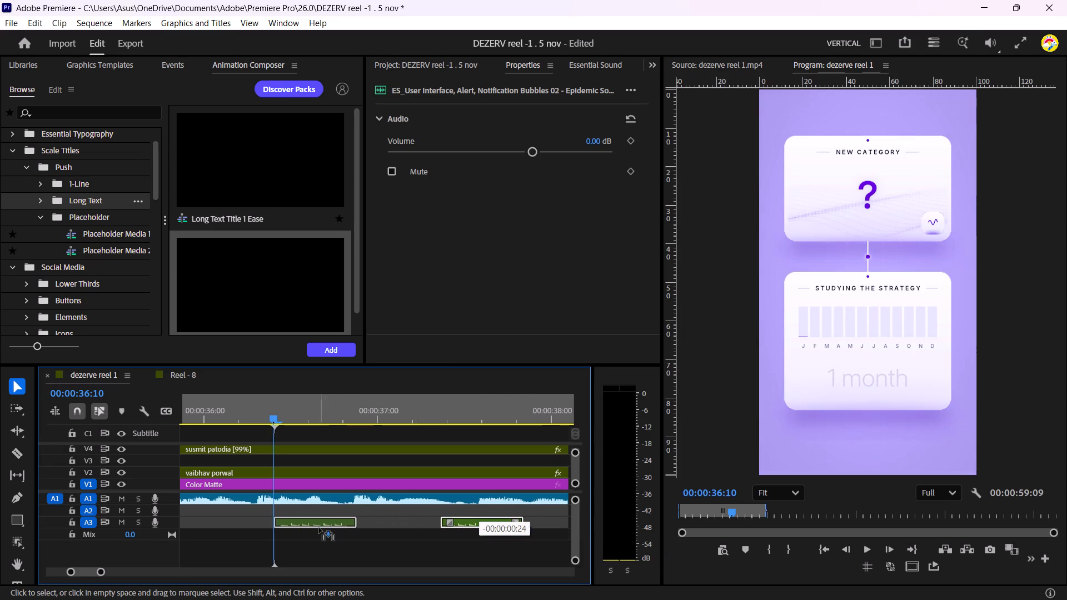
pyautogui.moveTo(319, 528); pyautogui.dragTo(318, 528)
# Duplicate the trimmed bubbles clip on A3, placing the copy about 11 frames later so it directly follows the original.
pyautogui.click(313, 524)
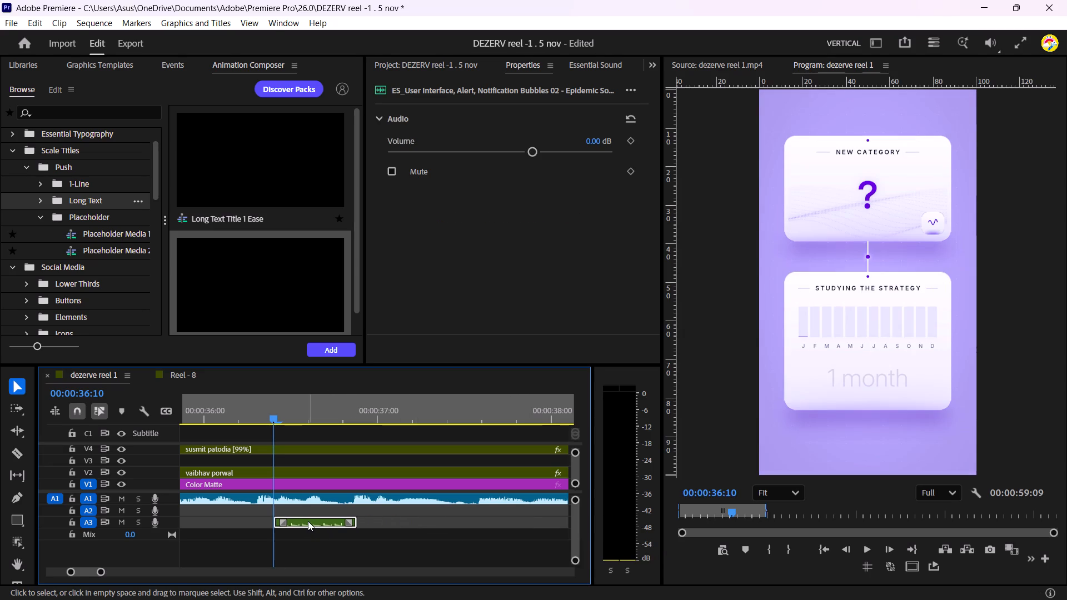
pyautogui.keyDown('alt'); pyautogui.moveTo(308, 518); pyautogui.dragTo(391, 522); pyautogui.keyUp('alt')
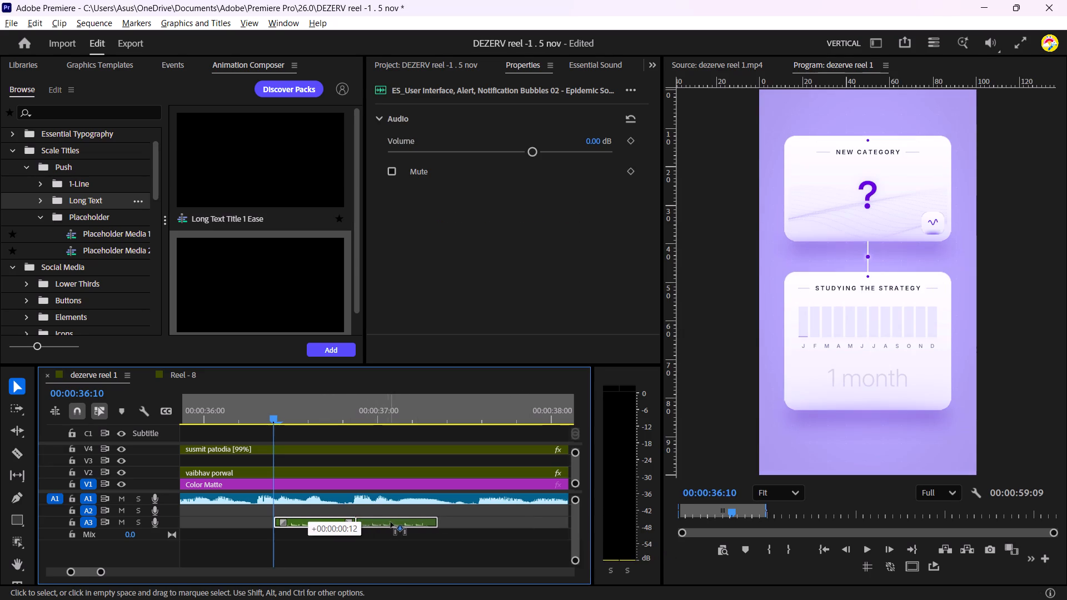
pyautogui.keyDown('alt'); pyautogui.moveTo(391, 522); pyautogui.dragTo(388, 525); pyautogui.keyUp('alt')
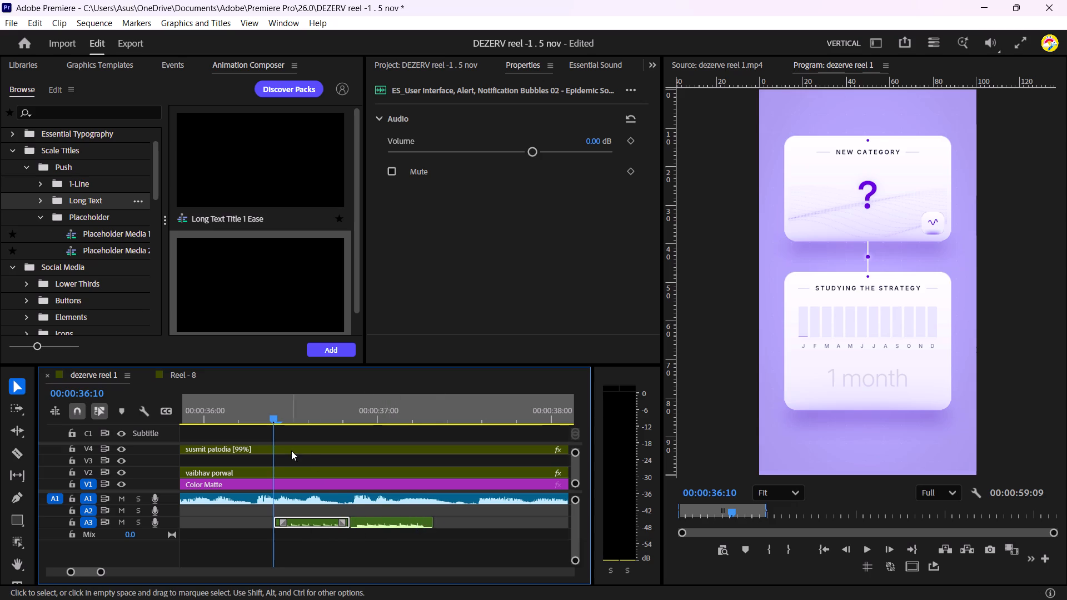
# Play the months graph animation repeatedly from about 00:00:36:10 to check the timing of the two bubbles clips.
pyautogui.press('space')
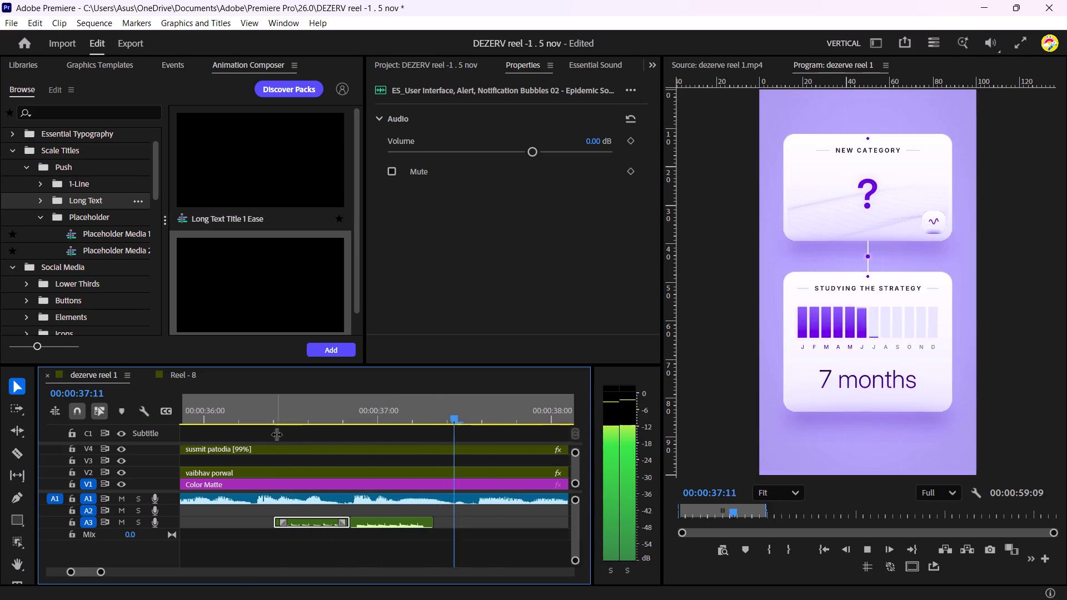
pyautogui.press('space')
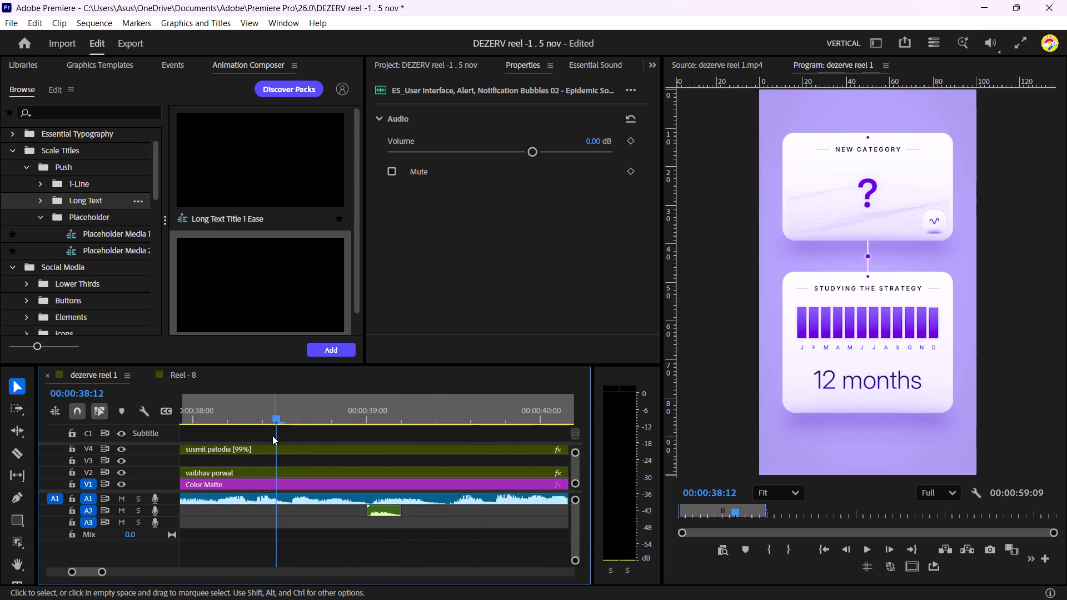
pyautogui.scroll(16, 273, 437)
pyautogui.click(262, 407)
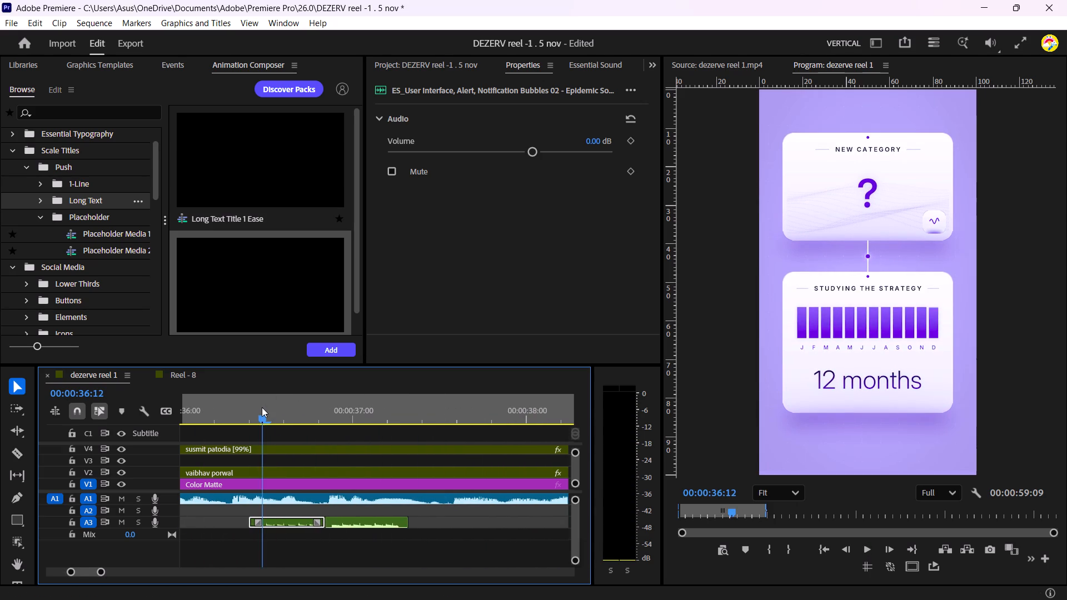
pyautogui.press('space')
pyautogui.press('space')
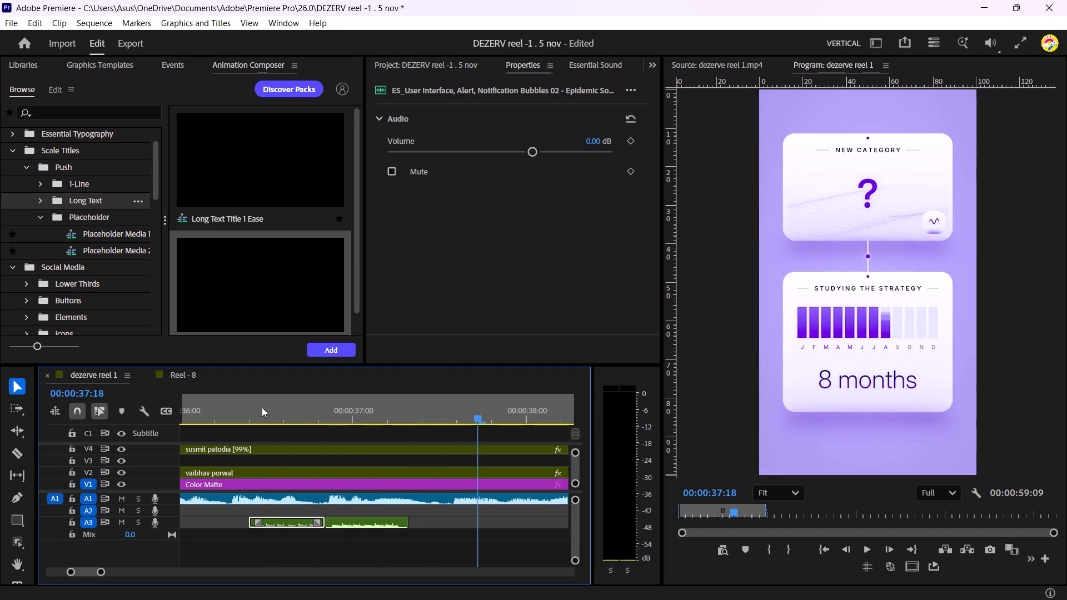
pyautogui.scroll(4, 262, 407)
pyautogui.click(309, 413)
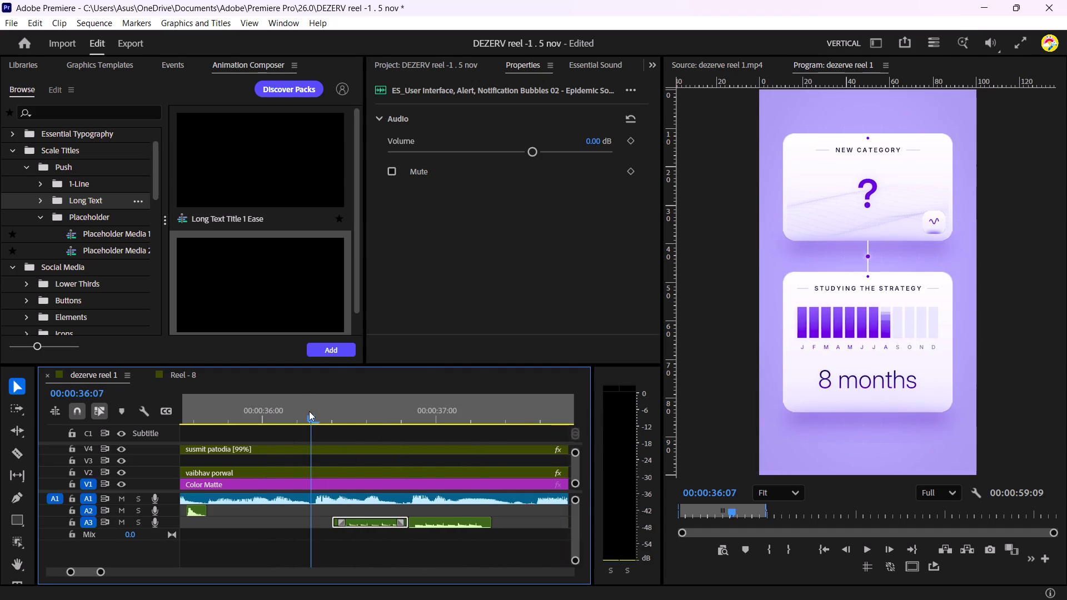
pyautogui.press('space')
pyautogui.press('space')
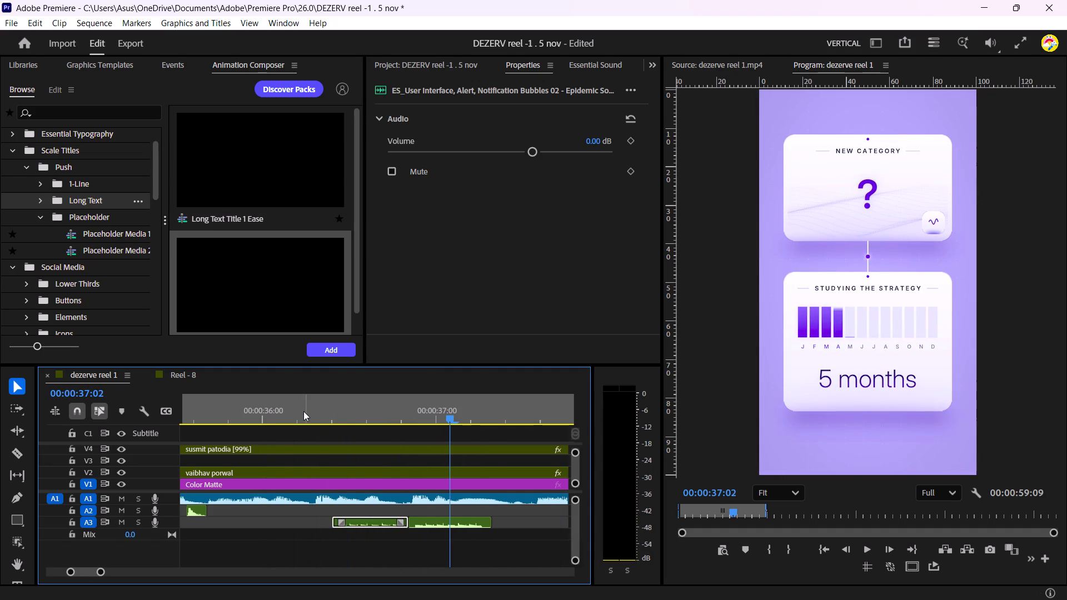
pyautogui.press('space')
pyautogui.press('space')
pyautogui.press('space')
pyautogui.press('space')
pyautogui.press('space')
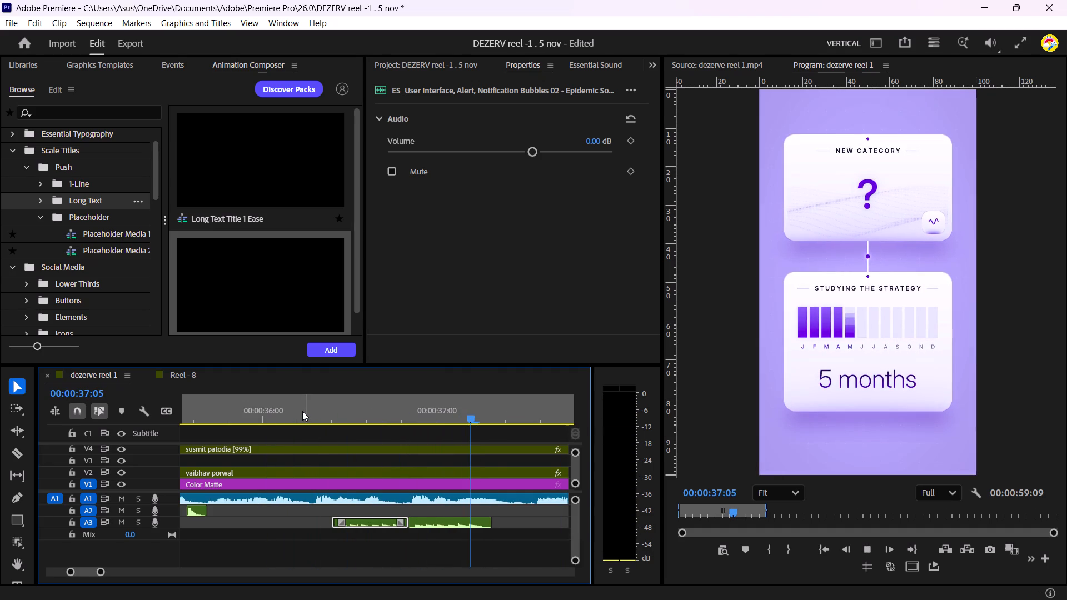
pyautogui.press('space')
pyautogui.click(313, 410)
pyautogui.press('space')
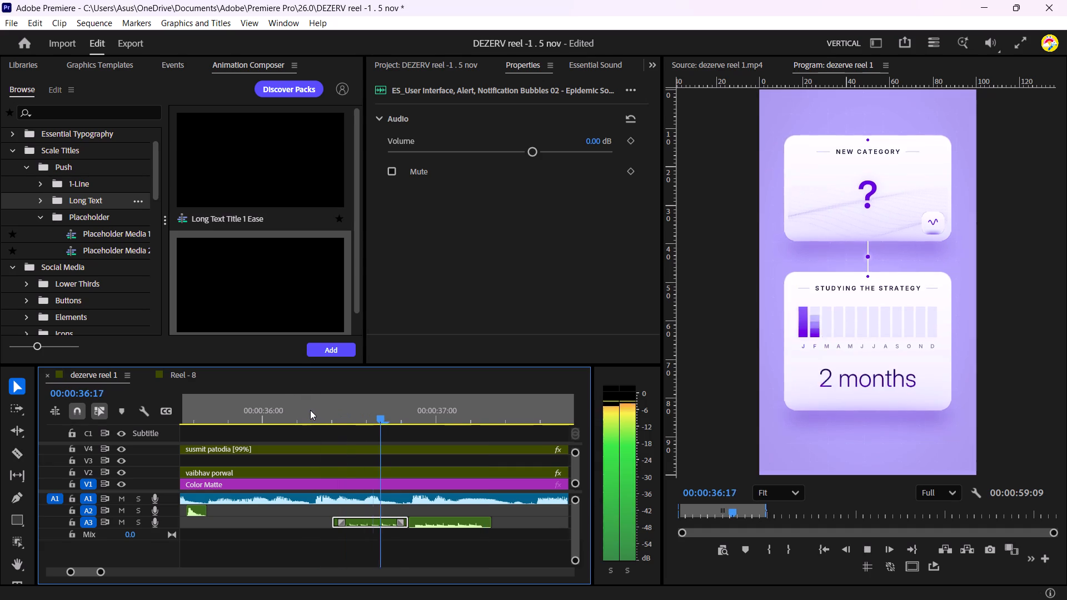
pyautogui.press('space')
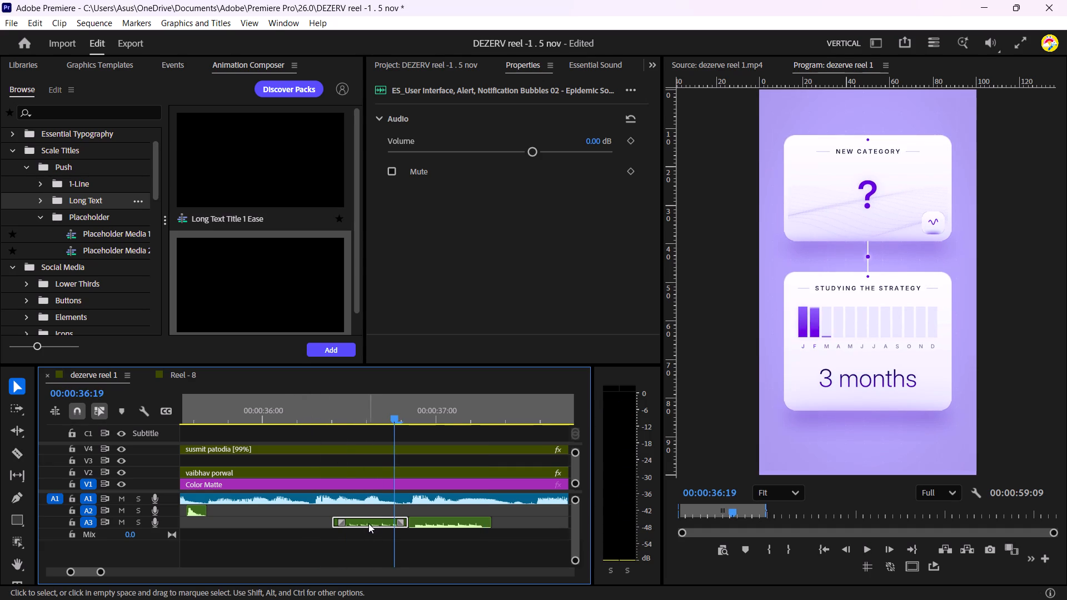
# Duplicate the first bubbles clip to about 00:00:37:06 on A3, following the second one, and play the sequence back.
pyautogui.keyDown('alt'); pyautogui.moveTo(362, 519); pyautogui.dragTo(513, 526); pyautogui.keyUp('alt')
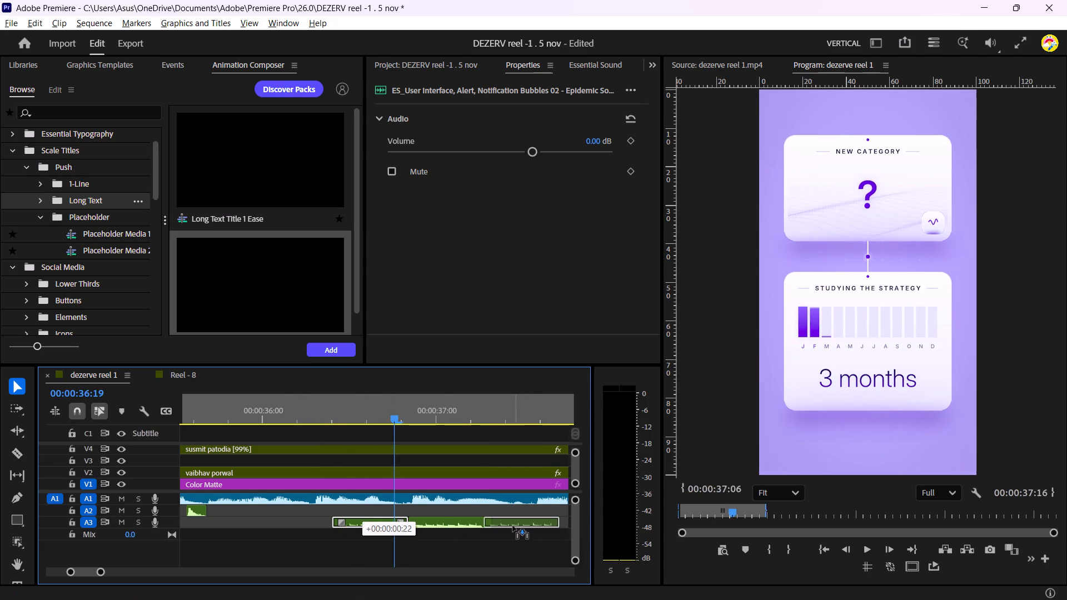
pyautogui.keyDown('alt'); pyautogui.moveTo(513, 526); pyautogui.dragTo(511, 526); pyautogui.keyUp('alt')
pyautogui.click(327, 414)
pyautogui.press('space')
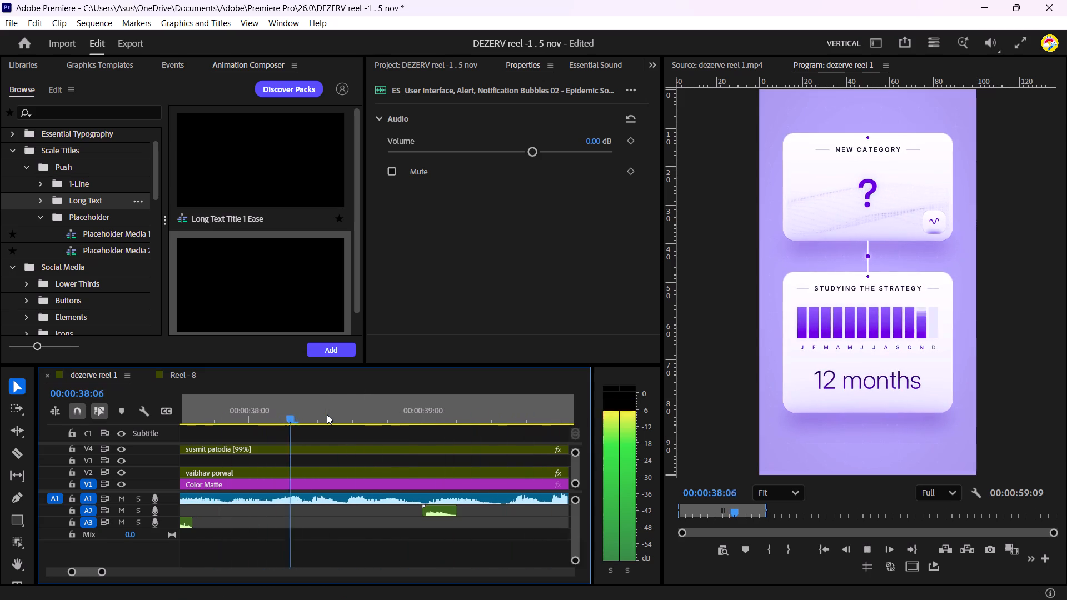
pyautogui.press('space')
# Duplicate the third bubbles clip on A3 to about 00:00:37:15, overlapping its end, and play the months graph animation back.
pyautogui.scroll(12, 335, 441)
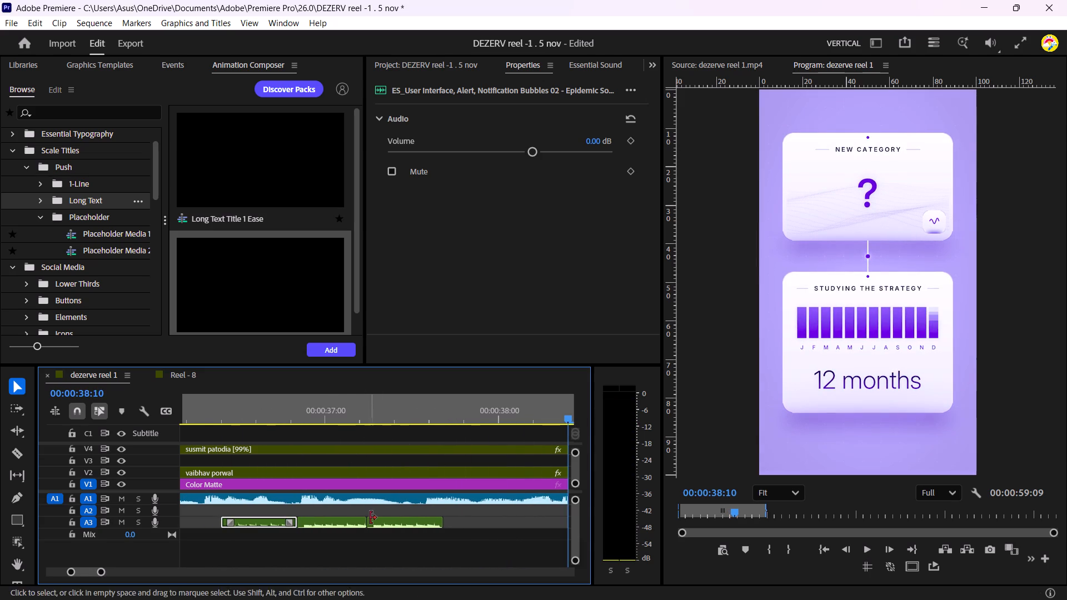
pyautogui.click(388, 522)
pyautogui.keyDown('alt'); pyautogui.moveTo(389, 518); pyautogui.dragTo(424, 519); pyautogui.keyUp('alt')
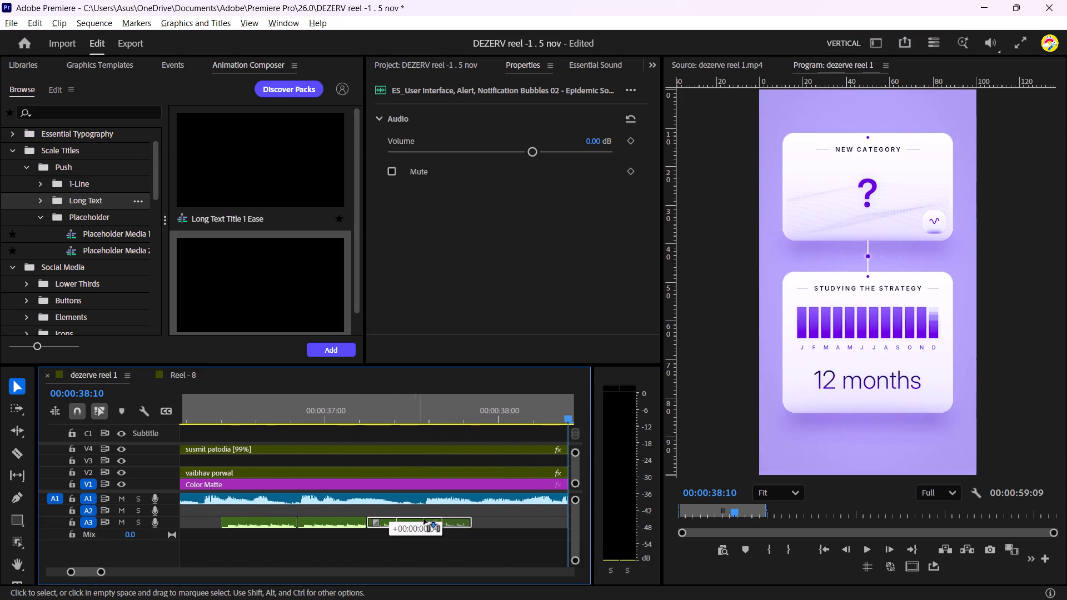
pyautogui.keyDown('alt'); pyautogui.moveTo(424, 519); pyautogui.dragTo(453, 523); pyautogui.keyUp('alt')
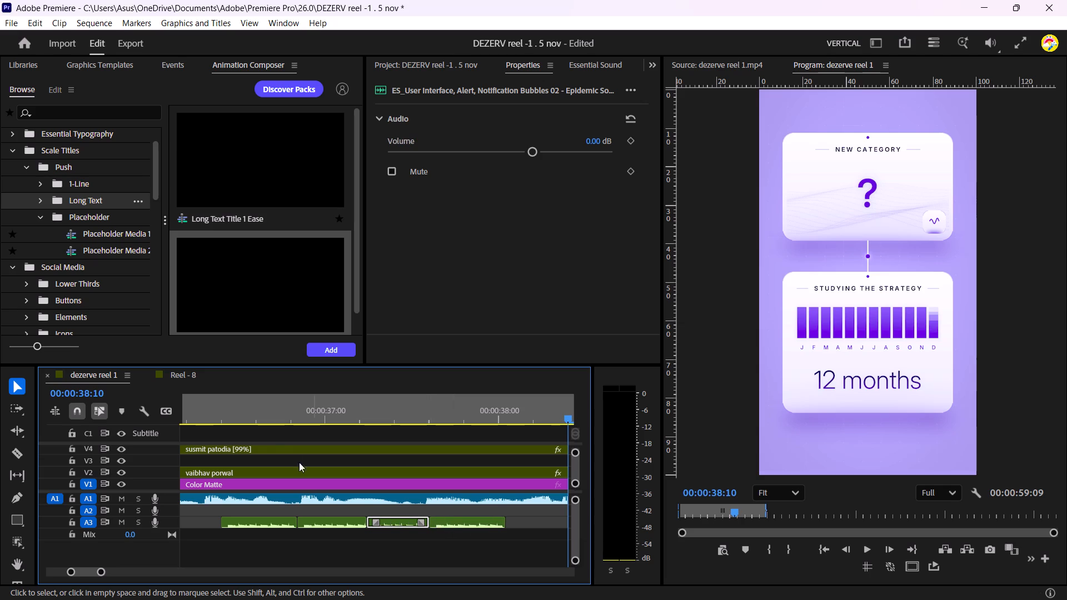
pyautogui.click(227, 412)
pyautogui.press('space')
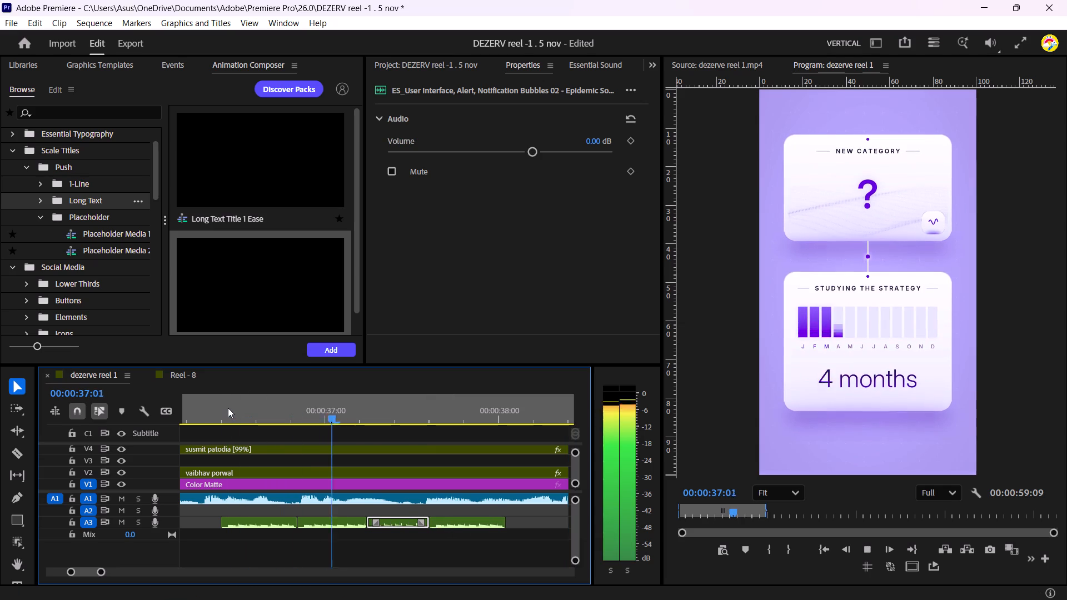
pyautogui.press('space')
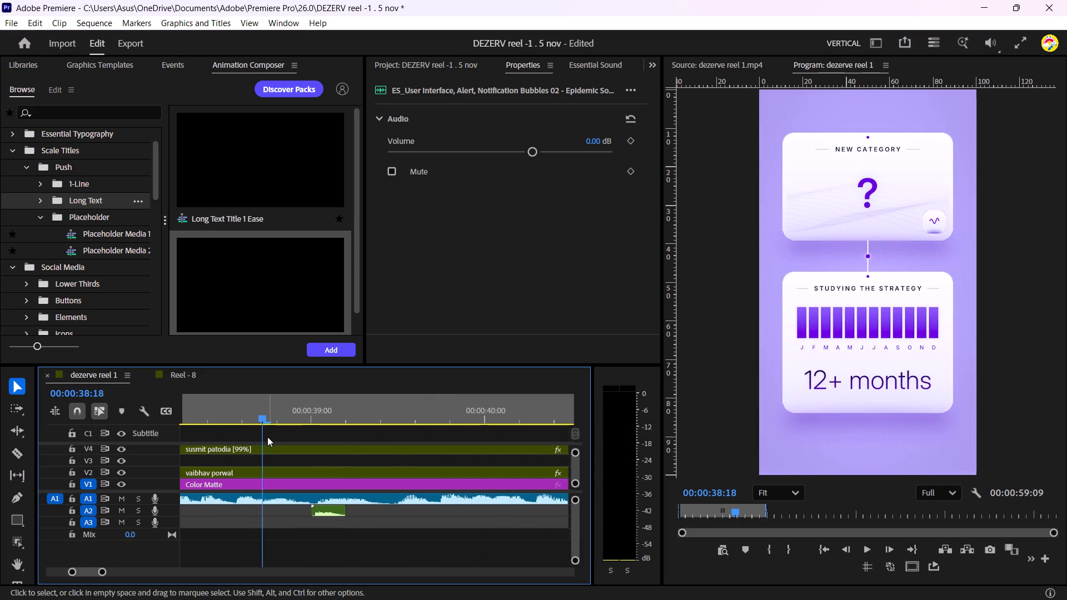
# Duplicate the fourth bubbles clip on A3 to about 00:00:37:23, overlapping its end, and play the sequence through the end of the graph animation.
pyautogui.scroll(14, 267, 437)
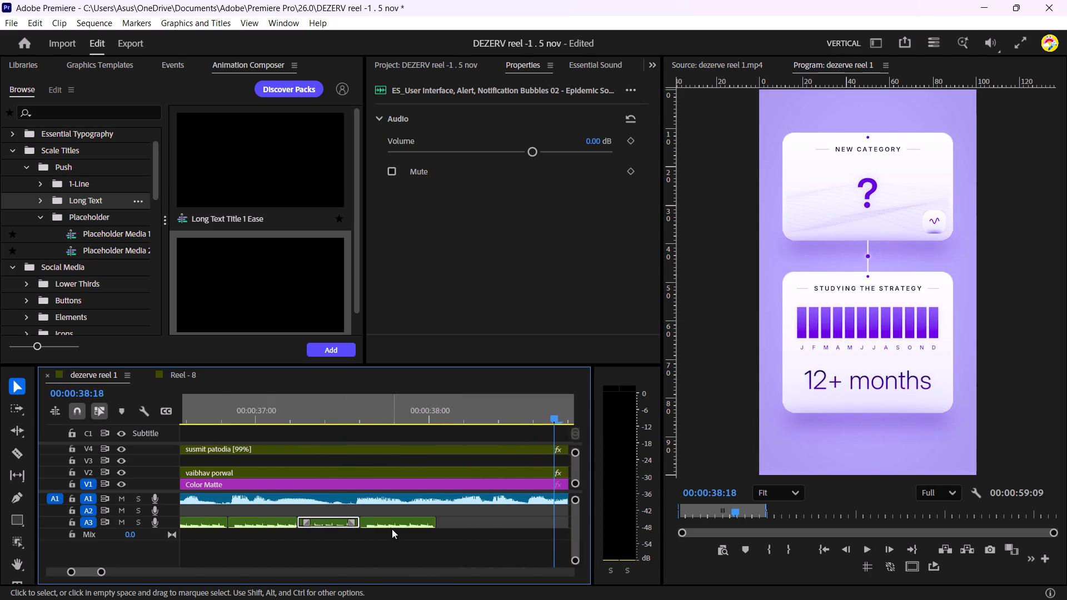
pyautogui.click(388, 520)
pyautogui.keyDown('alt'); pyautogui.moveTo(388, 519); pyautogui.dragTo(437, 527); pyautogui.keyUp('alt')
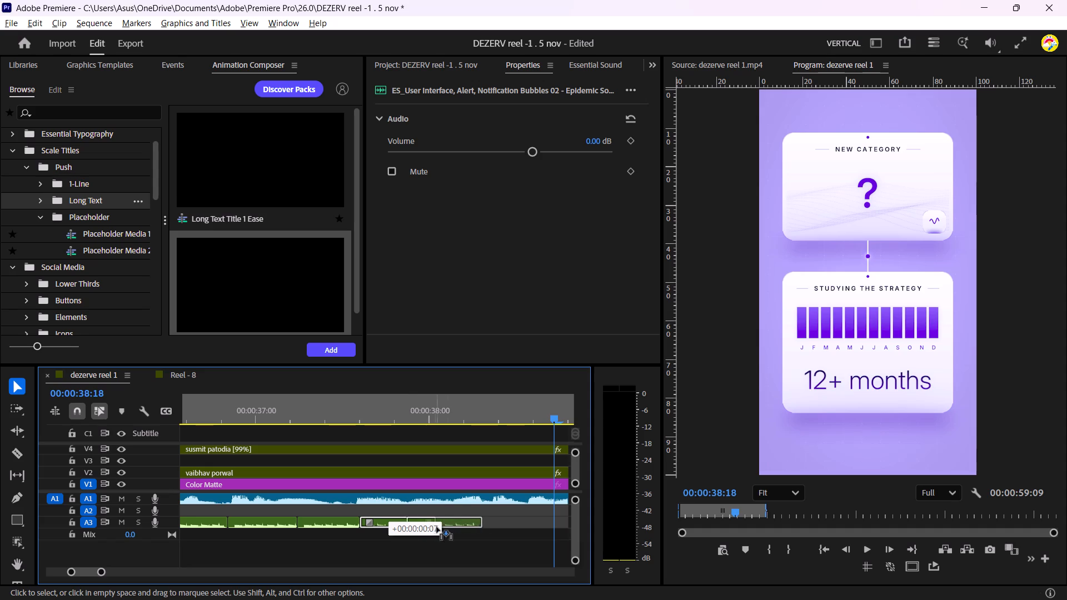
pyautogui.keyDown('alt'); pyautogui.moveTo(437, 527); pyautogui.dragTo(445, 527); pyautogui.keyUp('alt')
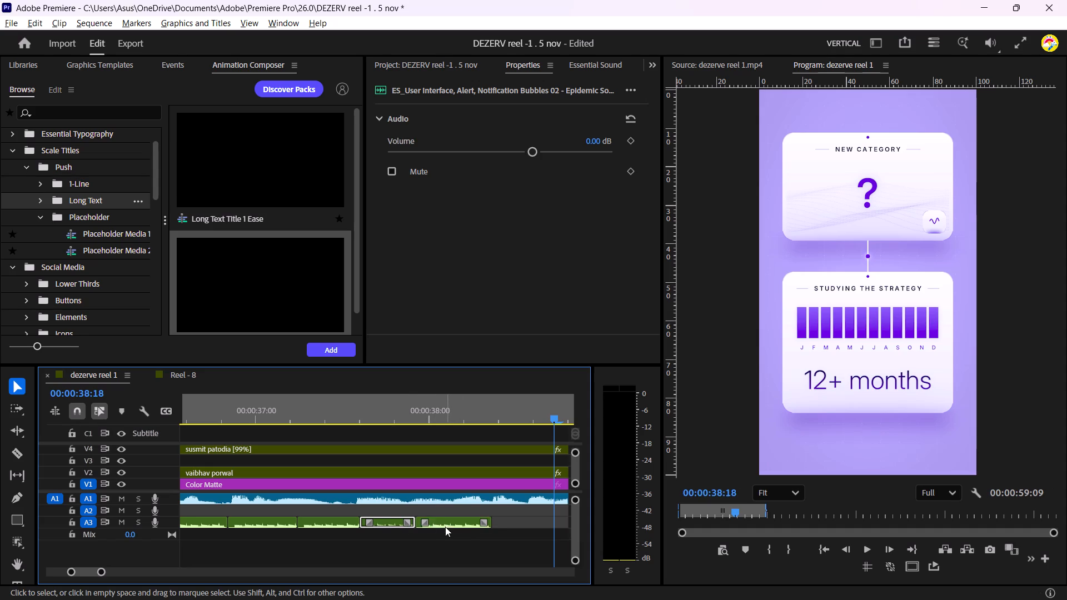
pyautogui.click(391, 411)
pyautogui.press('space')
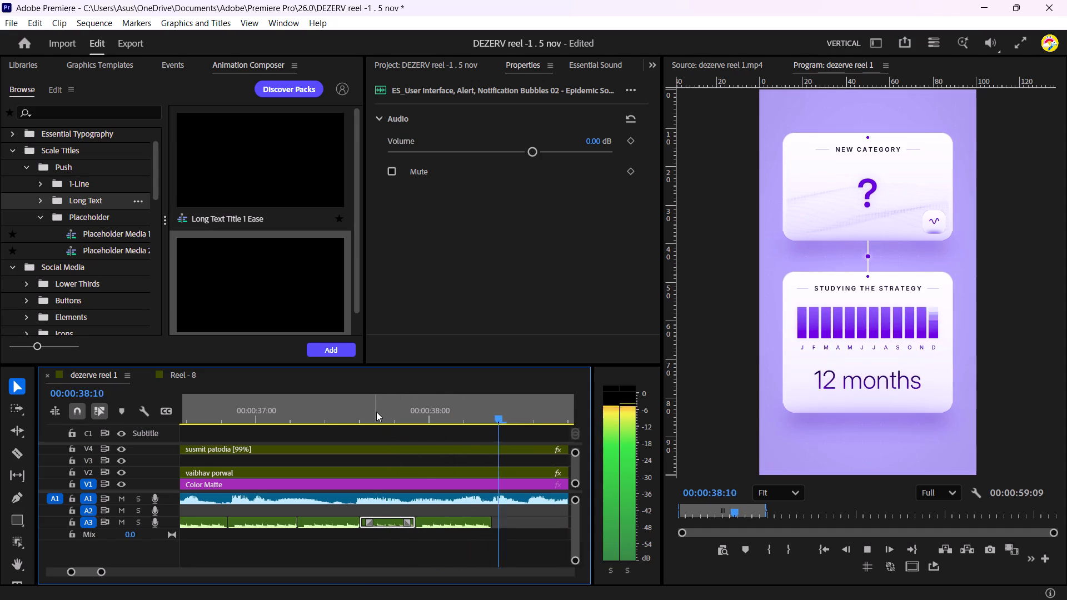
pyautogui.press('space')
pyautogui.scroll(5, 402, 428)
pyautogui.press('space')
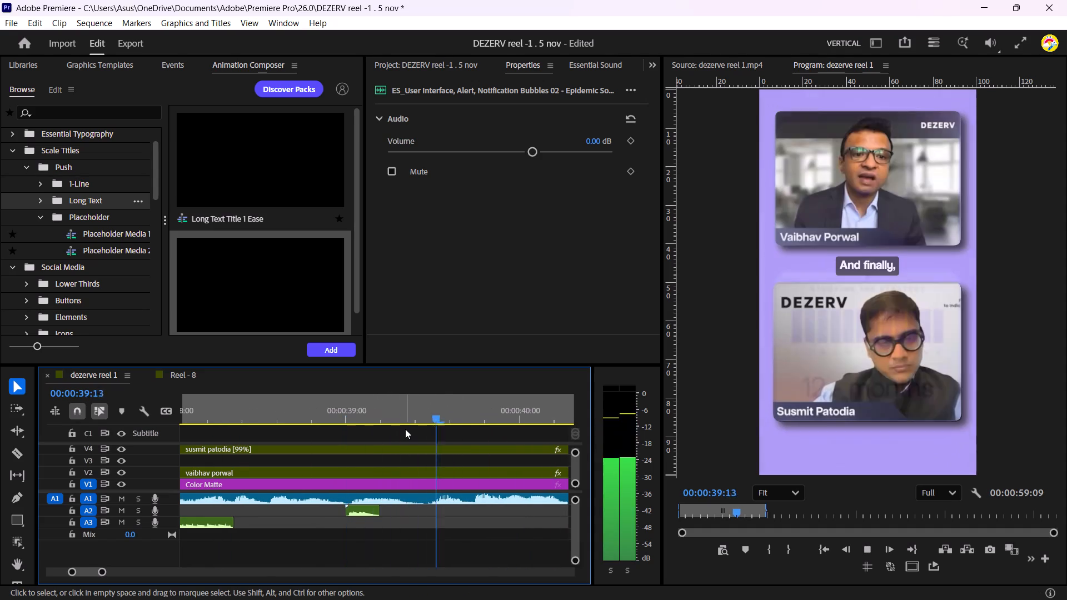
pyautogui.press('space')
# Set the volume of the Notification 03 clip on A2 at about 00:00:39:00 to -5.30 dB.
pyautogui.scroll(9, 405, 429)
pyautogui.click(550, 513)
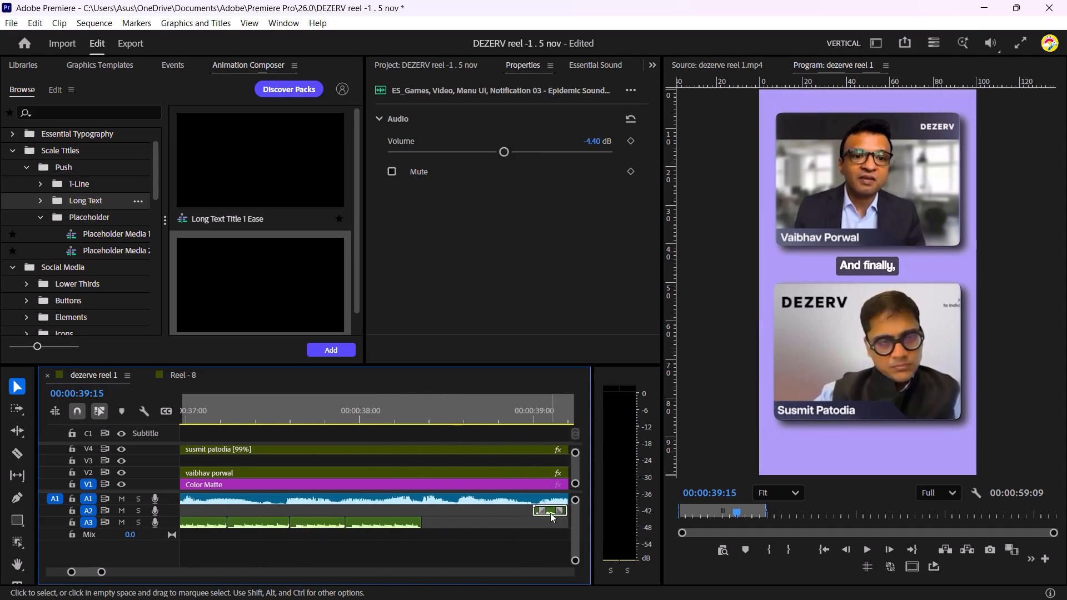
pyautogui.moveTo(591, 139); pyautogui.dragTo(581, 139)
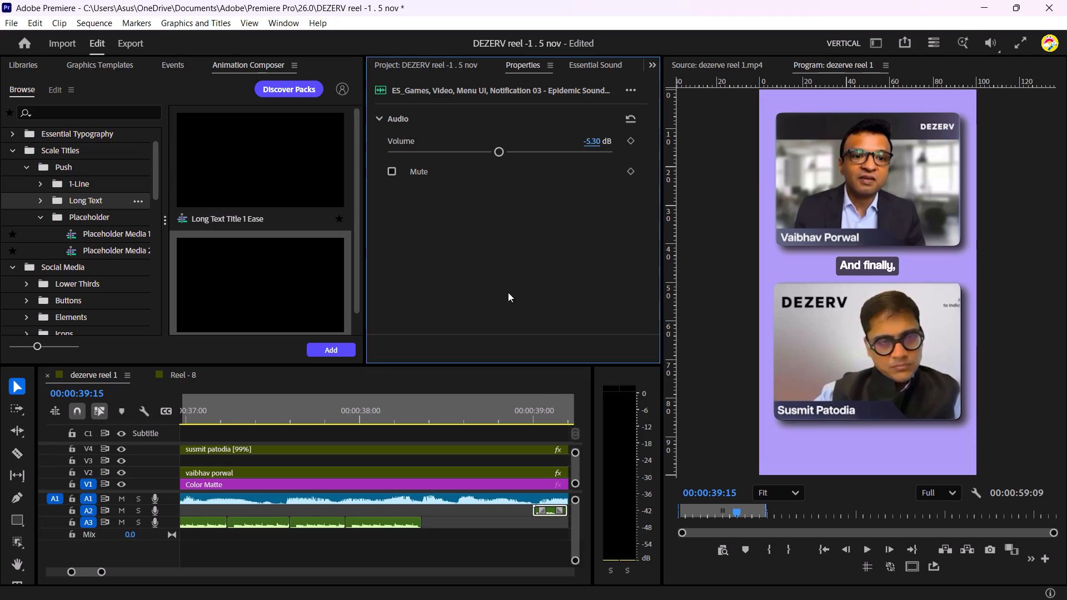
# Play the months graph animation twice from about 00:00:36:10 to check the five bubbles clips and the notification sound.
pyautogui.scroll(12, 456, 431)
pyautogui.click(291, 419)
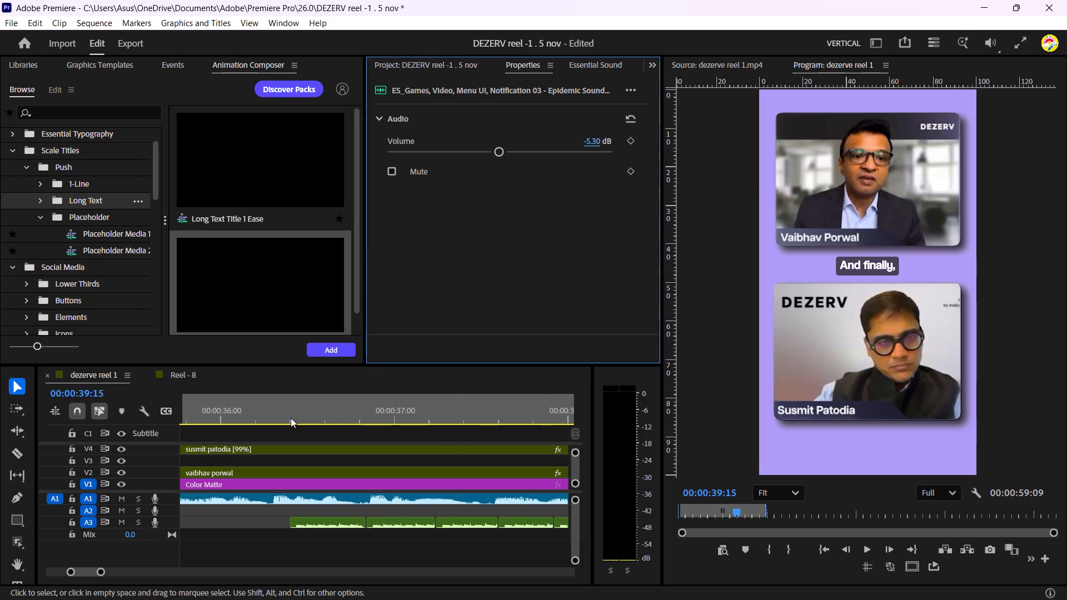
pyautogui.click(290, 418)
pyautogui.click(317, 414)
pyautogui.press('space')
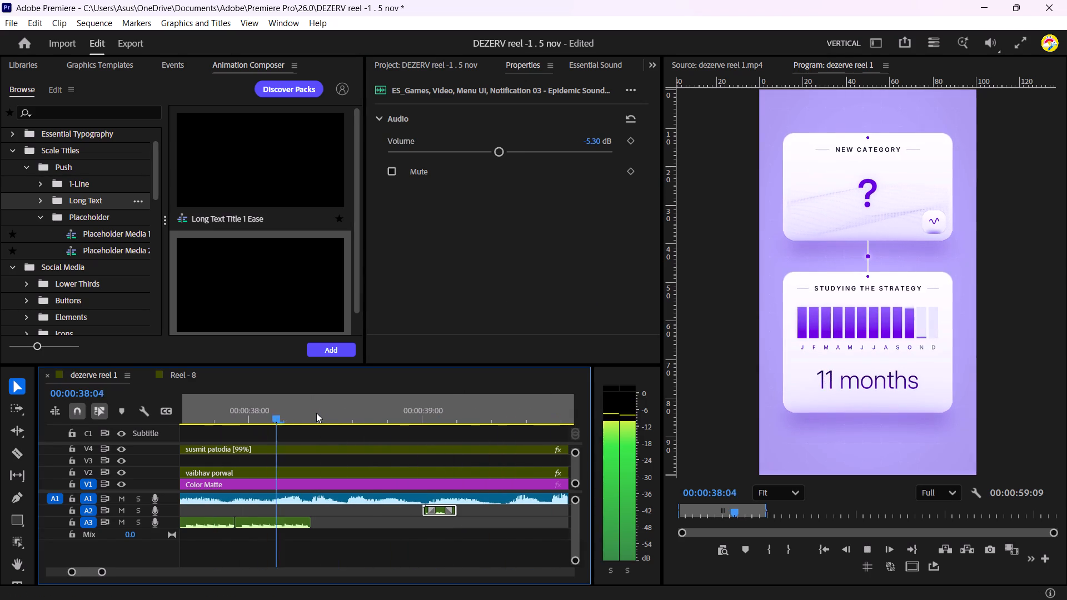
pyautogui.press('space')
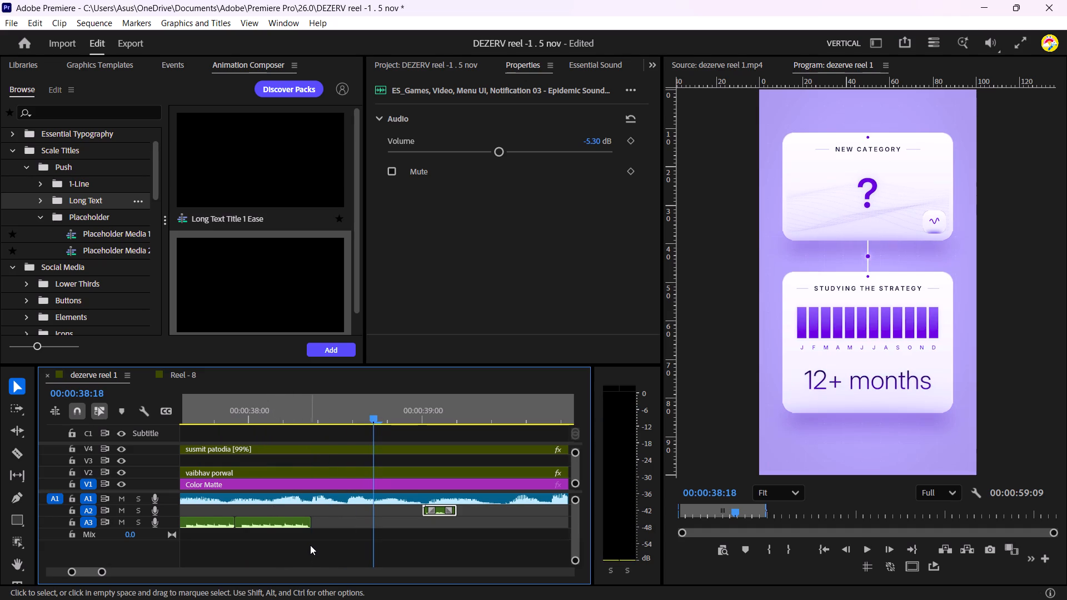
pyautogui.scroll(16, 310, 545)
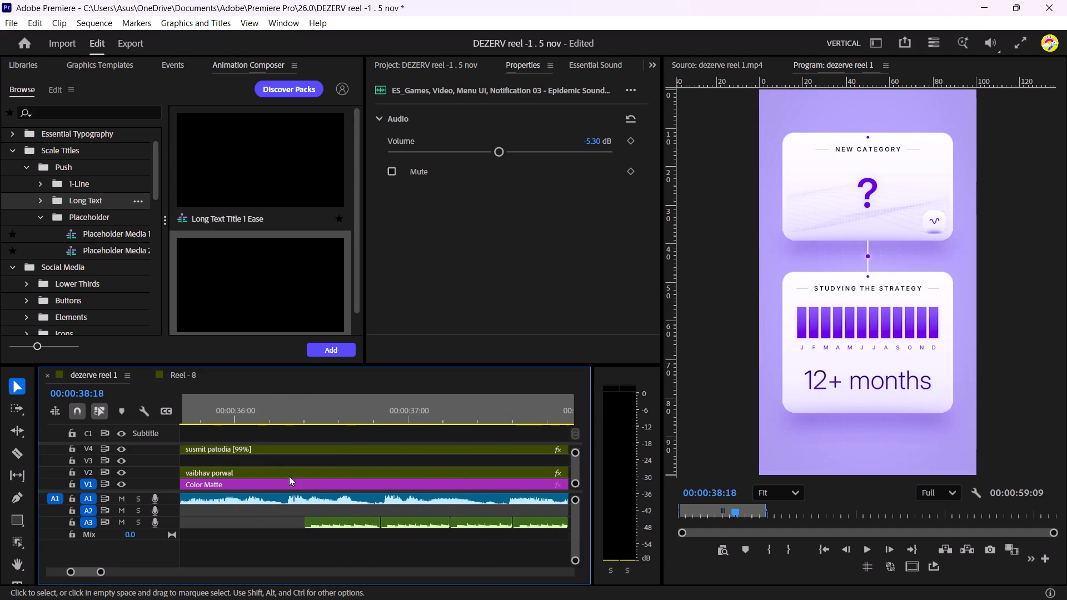
pyautogui.click(301, 423)
pyautogui.press('space')
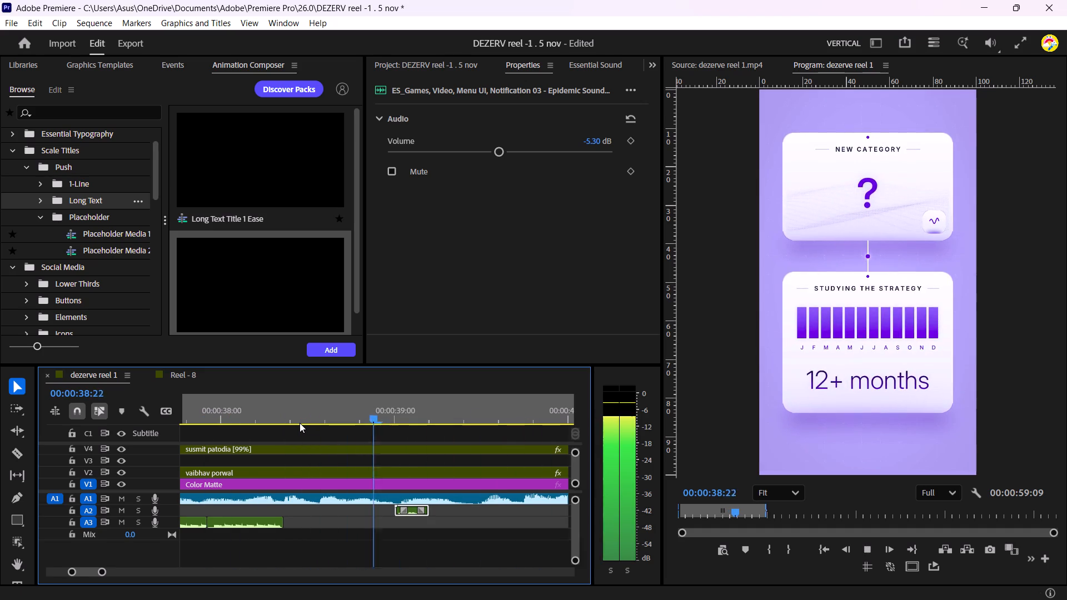
pyautogui.press('space')
pyautogui.scroll(12, 300, 423)
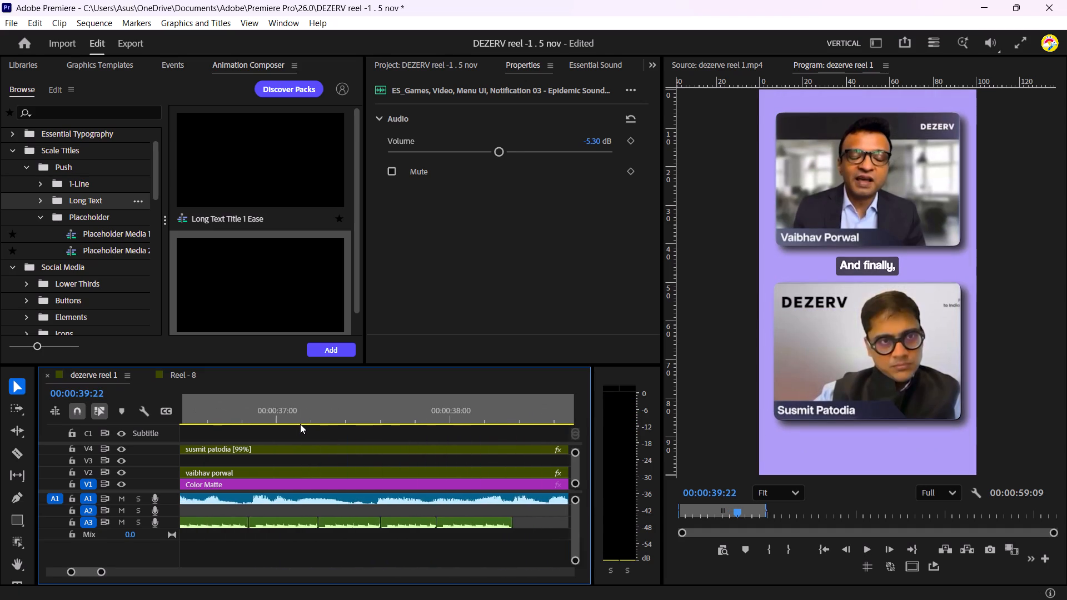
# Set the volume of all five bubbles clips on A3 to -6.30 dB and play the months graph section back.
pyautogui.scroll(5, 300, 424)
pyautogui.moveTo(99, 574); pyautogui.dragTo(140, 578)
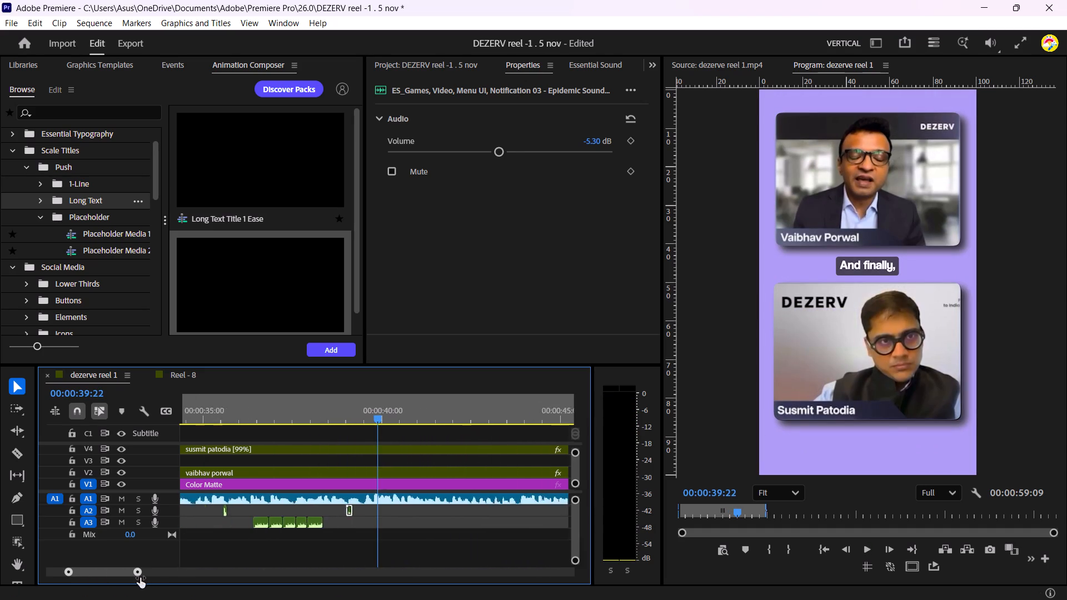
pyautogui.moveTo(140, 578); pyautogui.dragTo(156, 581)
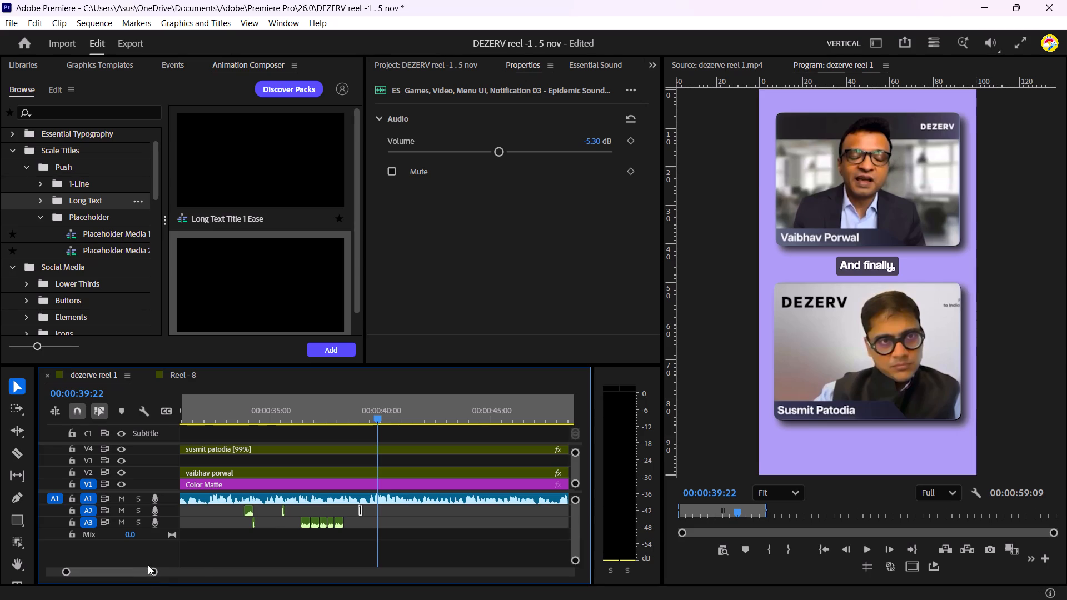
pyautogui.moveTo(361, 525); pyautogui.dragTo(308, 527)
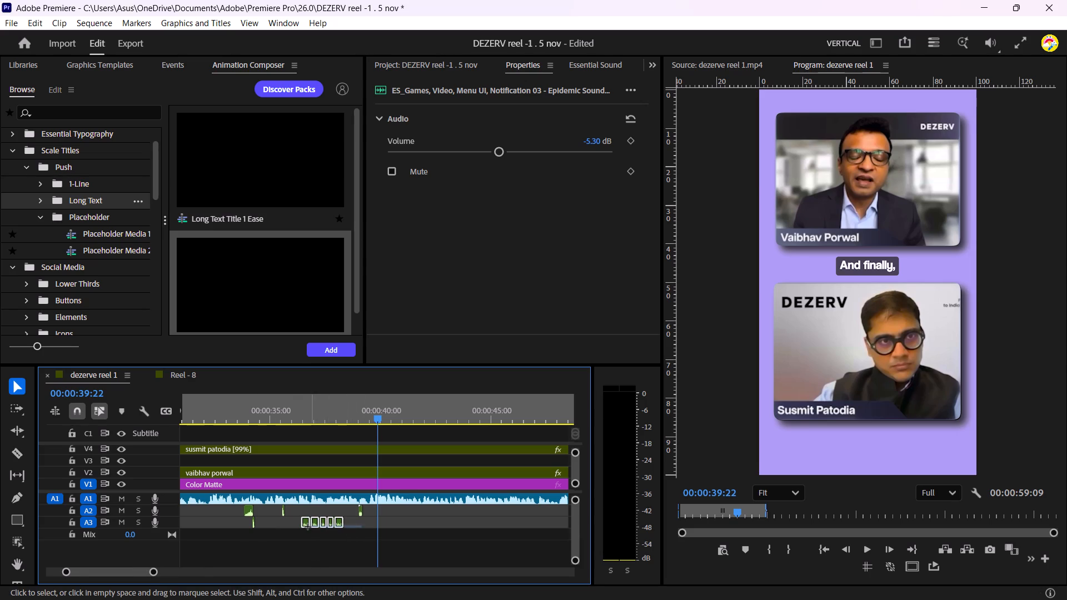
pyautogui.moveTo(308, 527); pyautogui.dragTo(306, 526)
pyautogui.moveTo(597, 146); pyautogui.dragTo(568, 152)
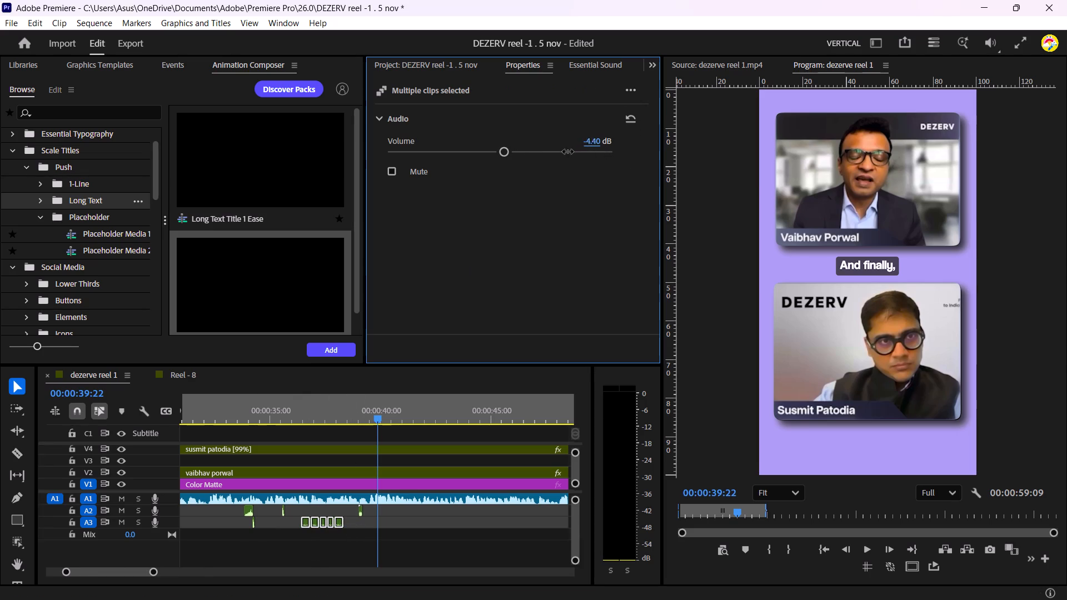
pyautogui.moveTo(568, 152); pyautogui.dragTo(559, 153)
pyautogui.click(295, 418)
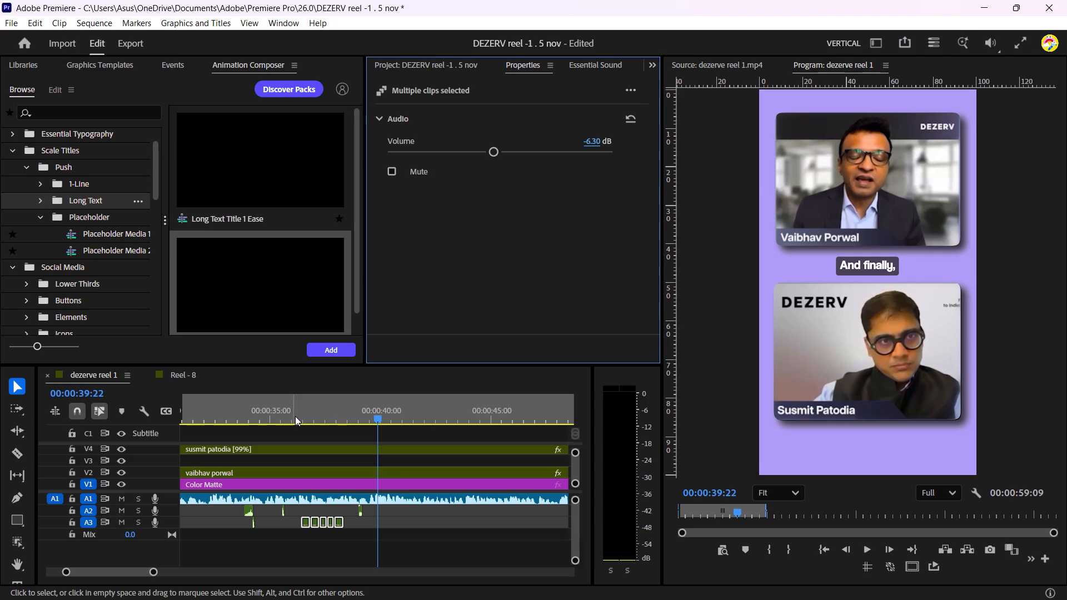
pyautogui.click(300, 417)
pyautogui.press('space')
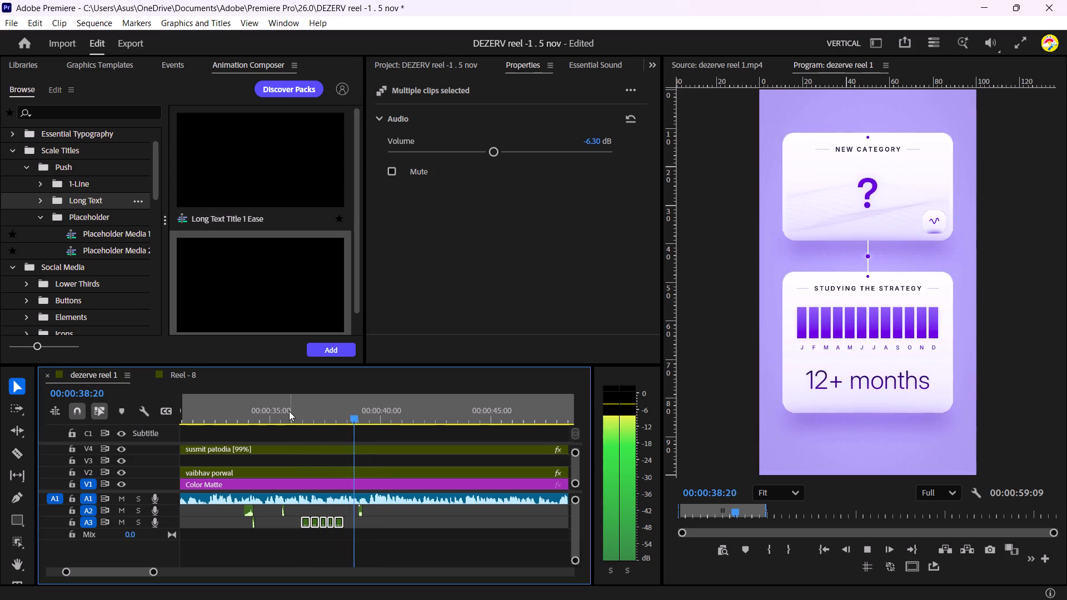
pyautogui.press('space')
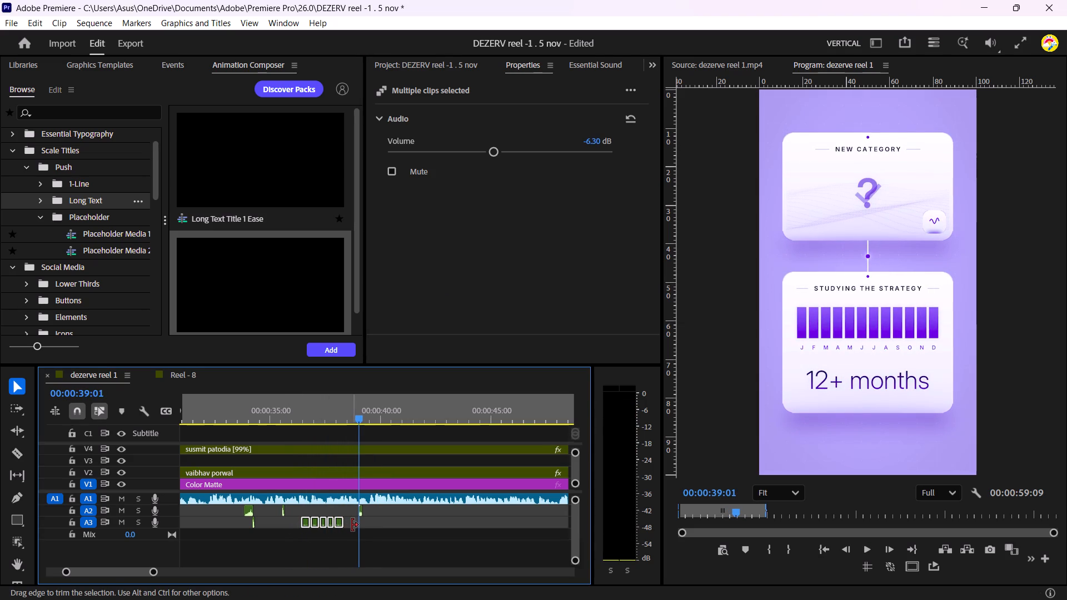
# Delete all five bubbles clips under the months graph animation on A3 and play back from about 00:00:35:08.
pyautogui.click(296, 537)
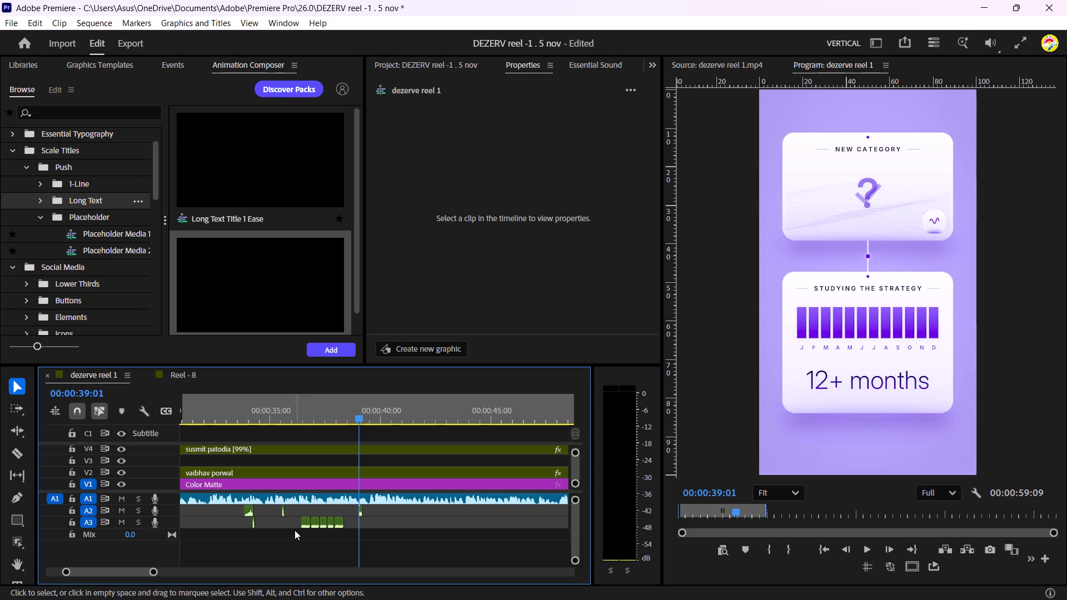
pyautogui.moveTo(294, 524); pyautogui.dragTo(344, 529)
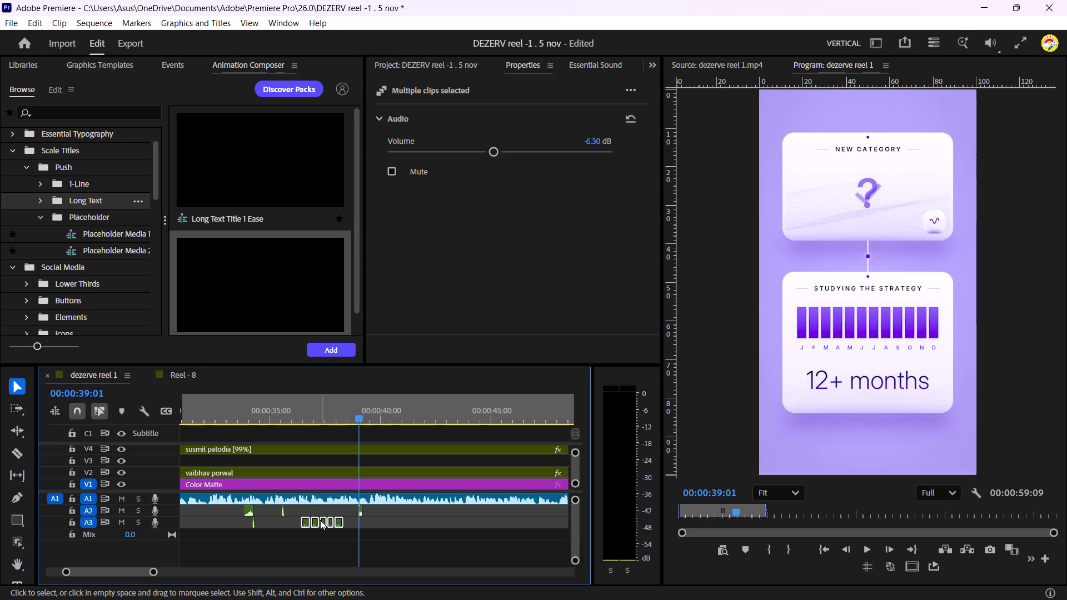
pyautogui.press('BackSpace')
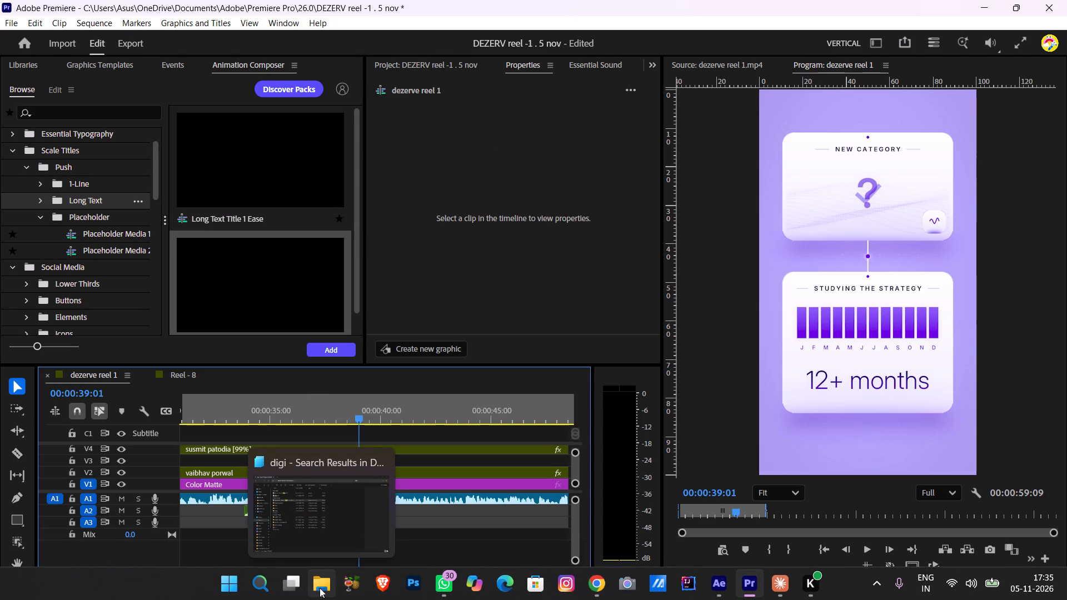
pyautogui.click(280, 410)
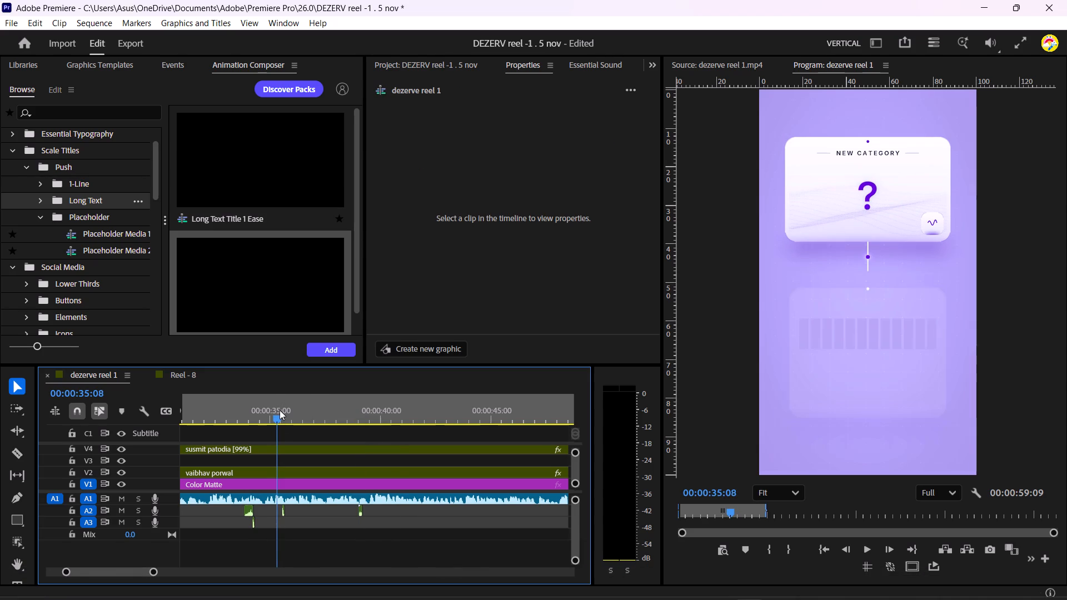
pyautogui.press('space')
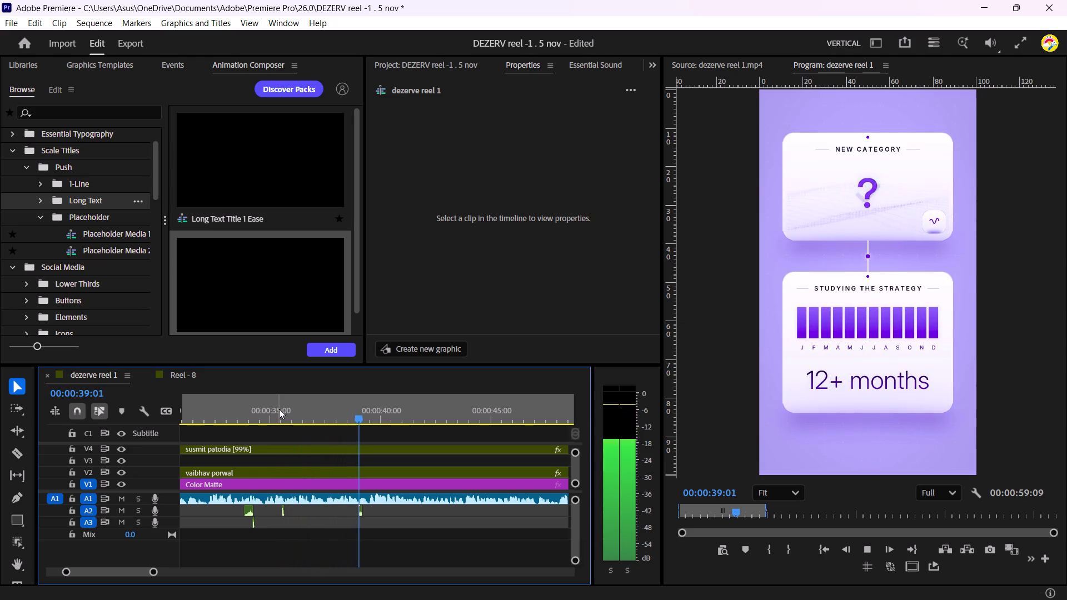
pyautogui.press('space')
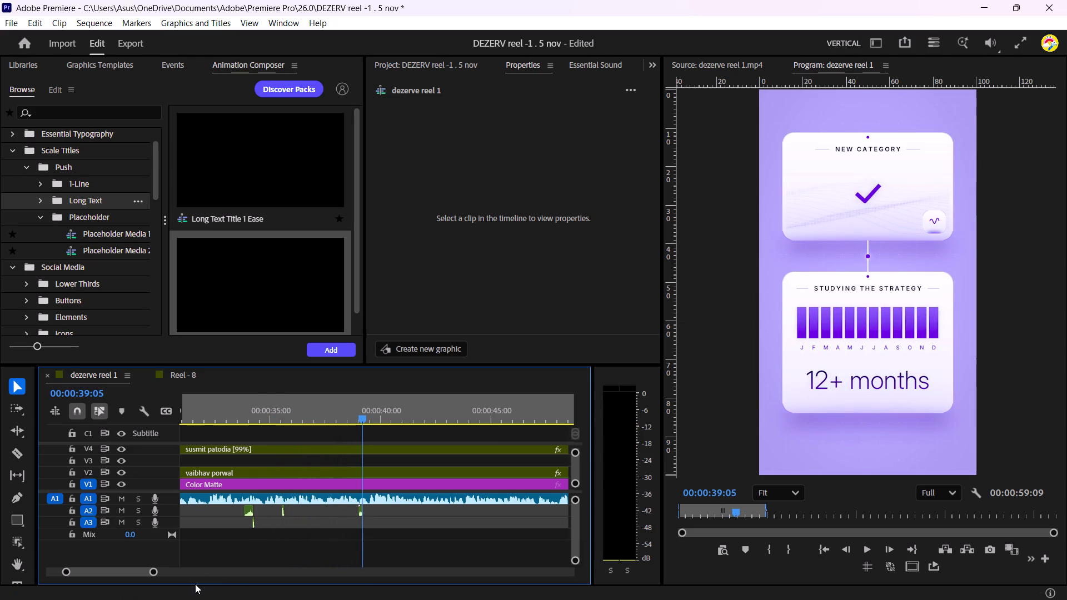
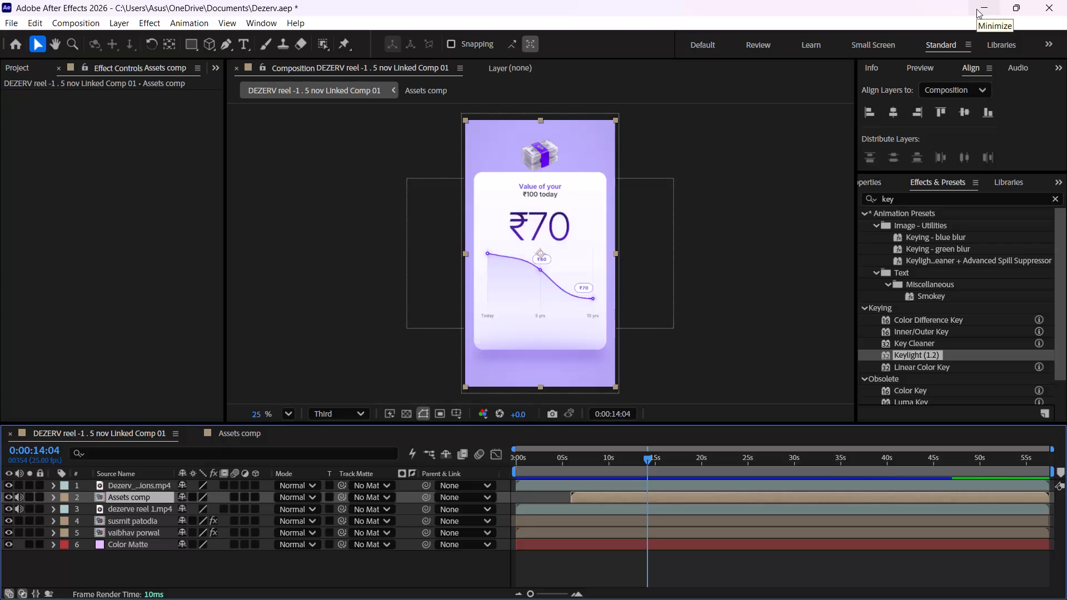
# Save the Dezerv.aep project, and minimize the After Effects window and the Chrome window behind it.
pyautogui.hotkey('ctrl', 's')
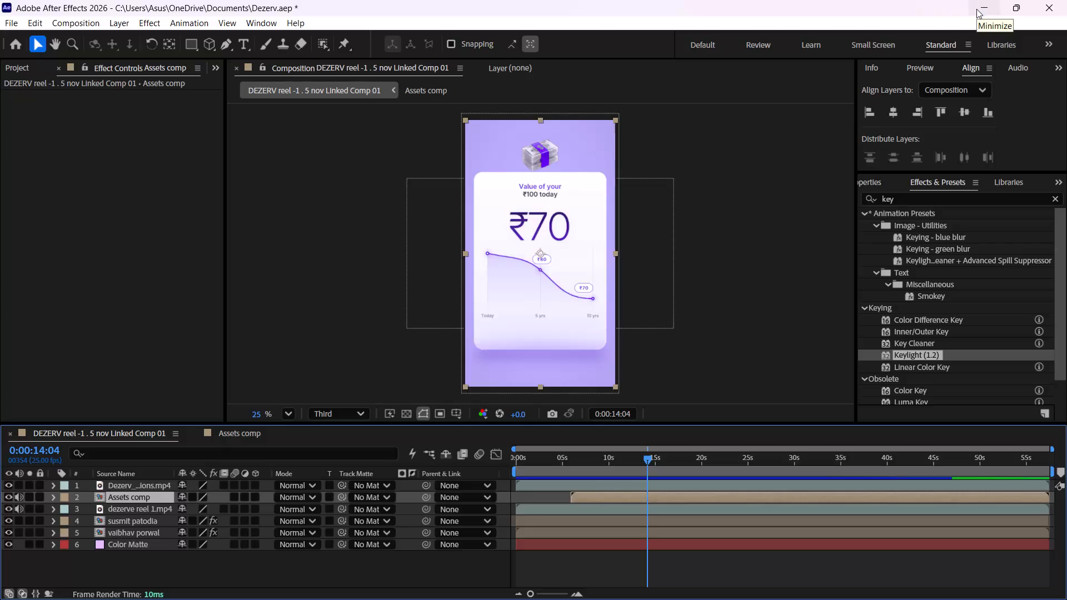
pyautogui.click(988, 4)
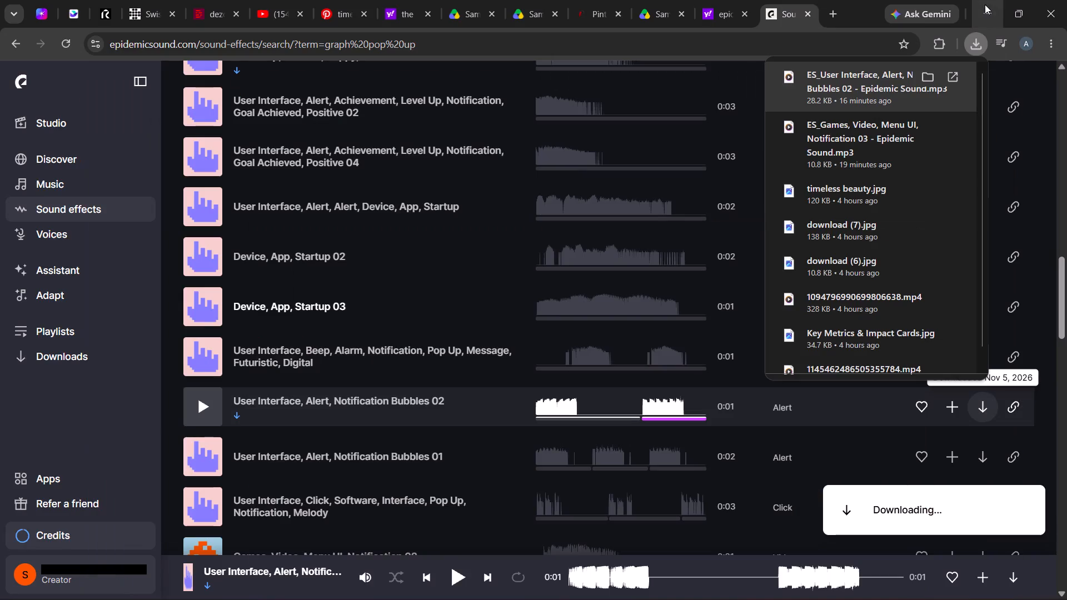
pyautogui.click(990, 9)
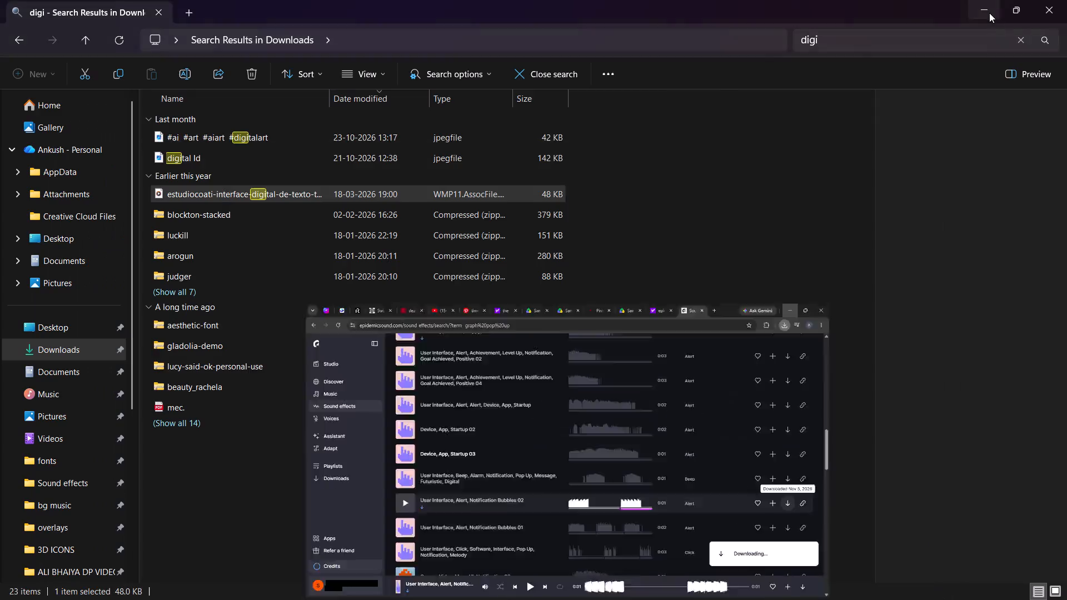
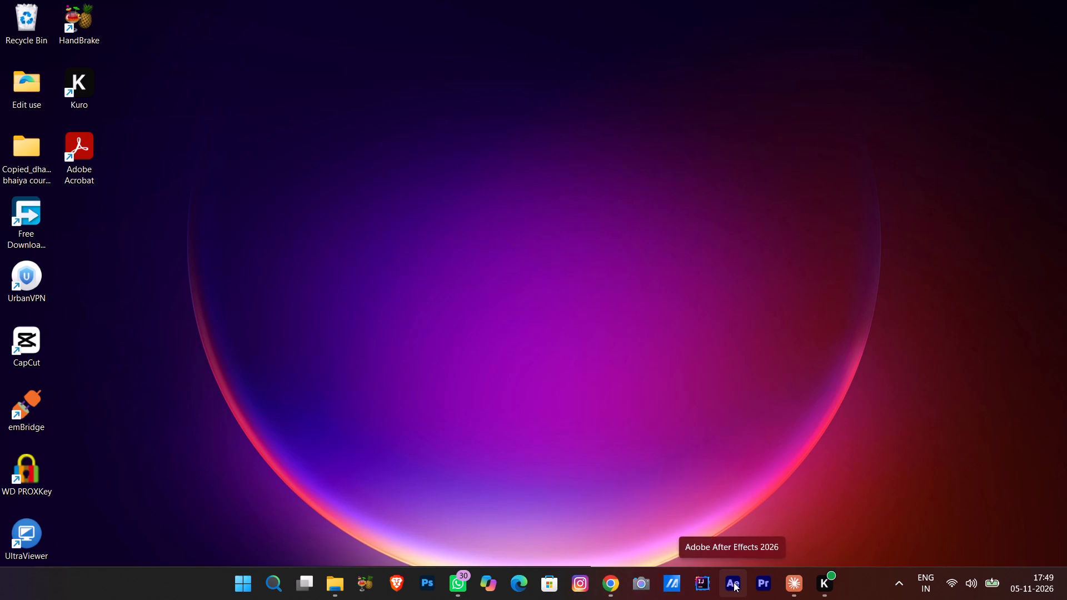
# Launch Premiere and open the recent project "Shruti reel - 8".
pyautogui.click(758, 586)
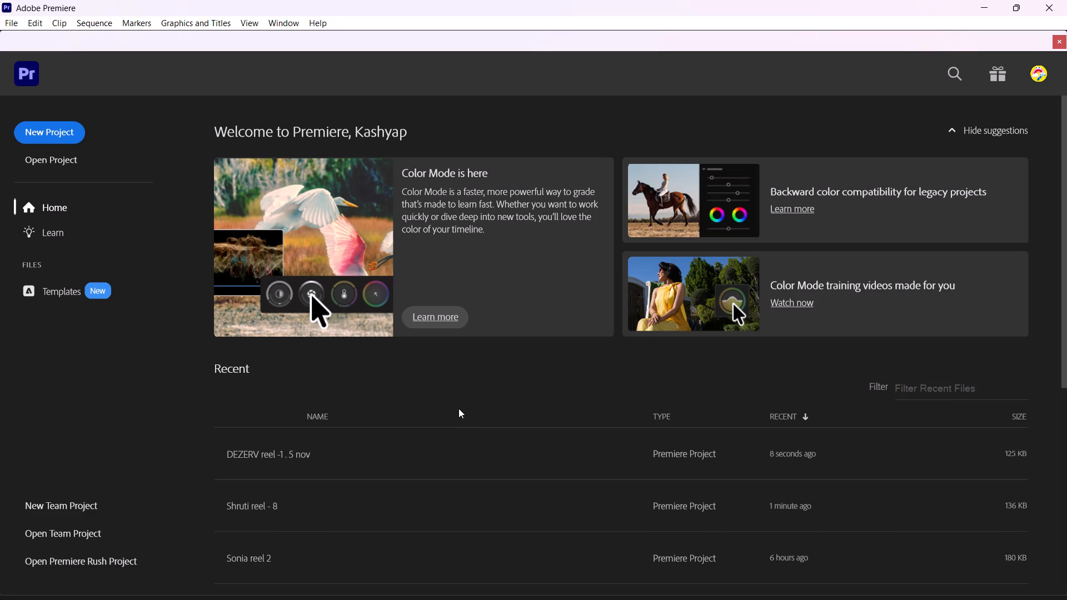
pyautogui.scroll(-1, 458, 408)
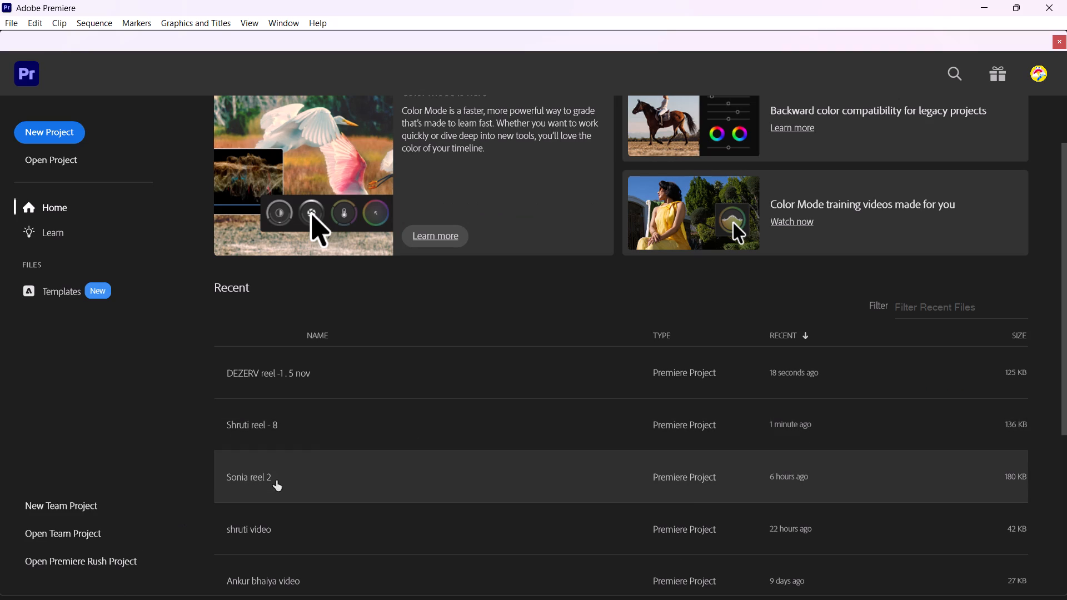
pyautogui.click(318, 430)
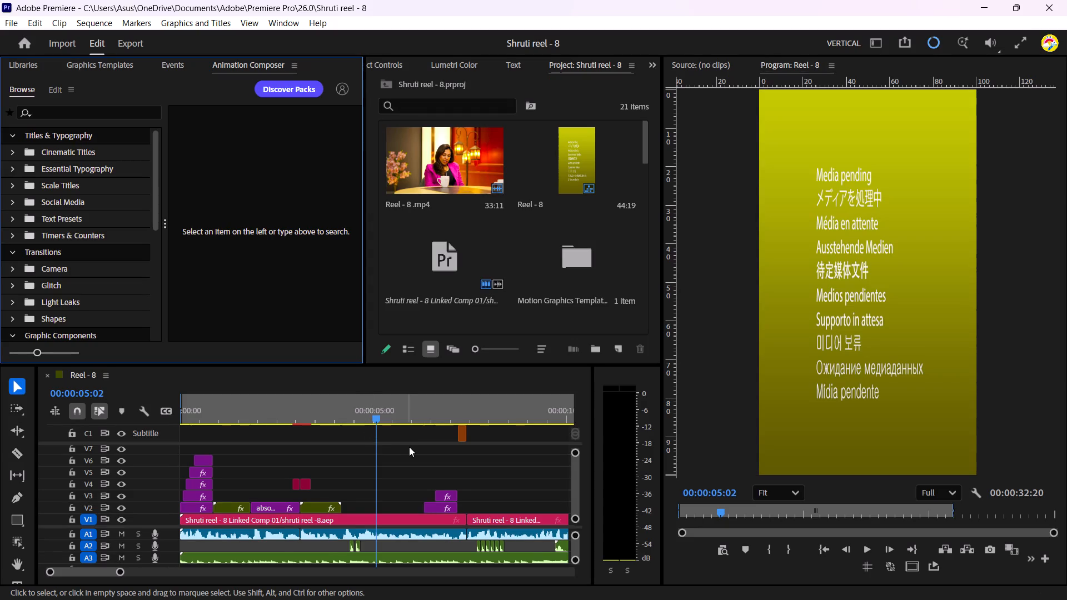
# Skim the Reel - 8 timeline from about 5 to 14 seconds to examine its clips and captions.
pyautogui.scroll(-5, 409, 447)
pyautogui.click(407, 414)
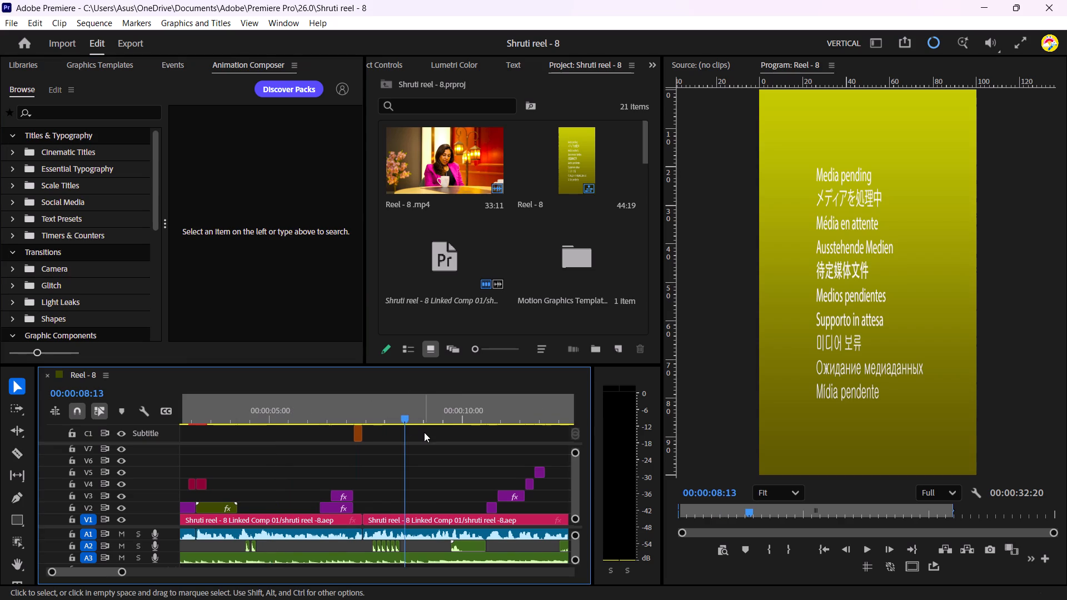
pyautogui.scroll(-4, 424, 432)
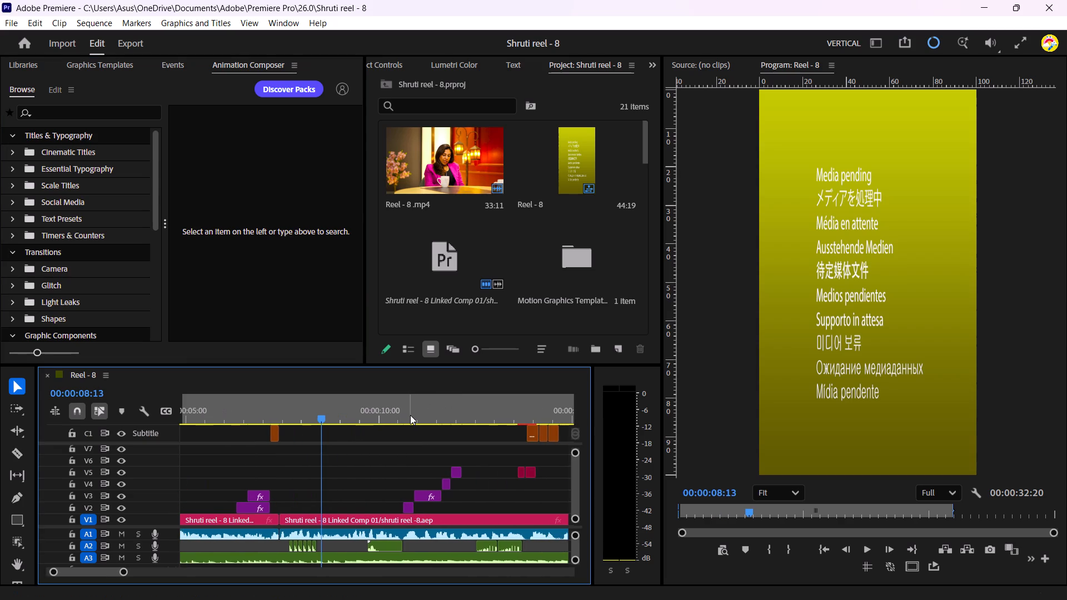
pyautogui.click(410, 414)
pyautogui.scroll(-1, 412, 414)
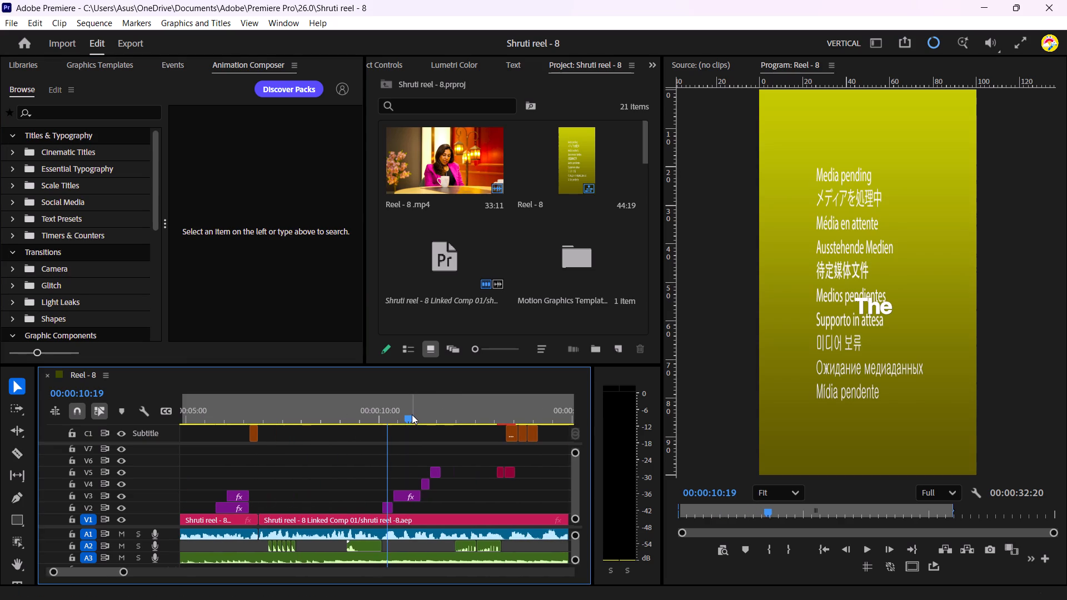
pyautogui.moveTo(411, 414); pyautogui.dragTo(503, 407)
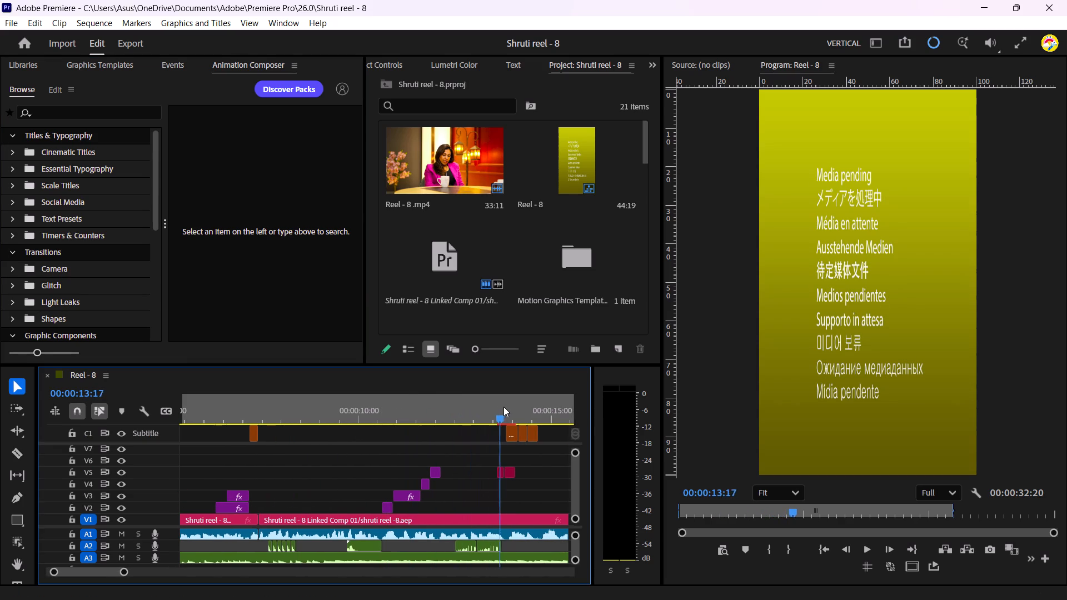
pyautogui.moveTo(503, 407); pyautogui.dragTo(512, 405)
pyautogui.click(487, 409)
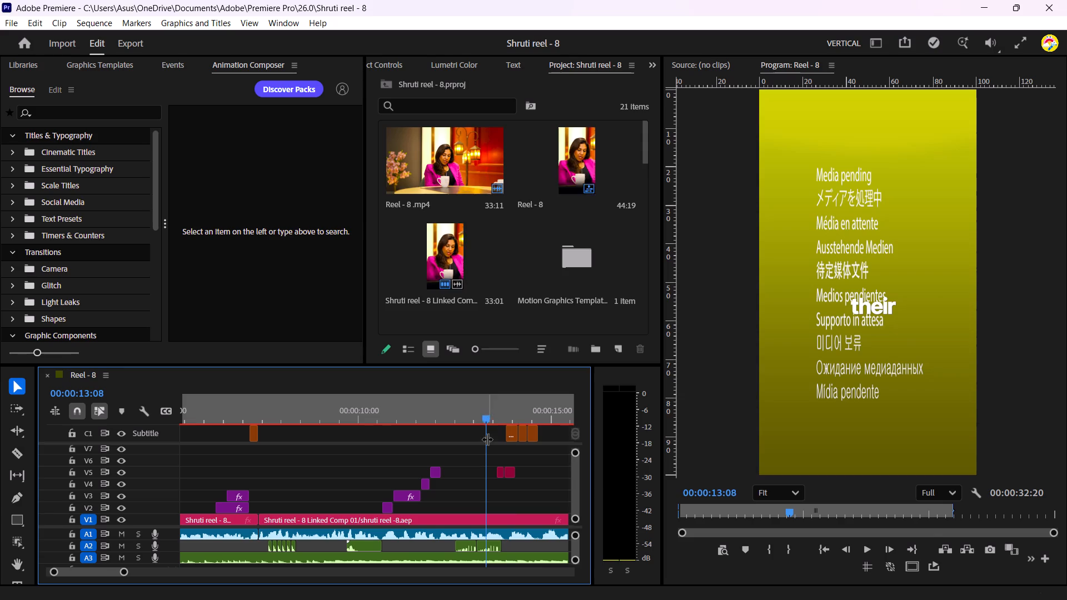
# Accept the default font substitution in the Resolve Fonts dialog.
pyautogui.click(704, 417)
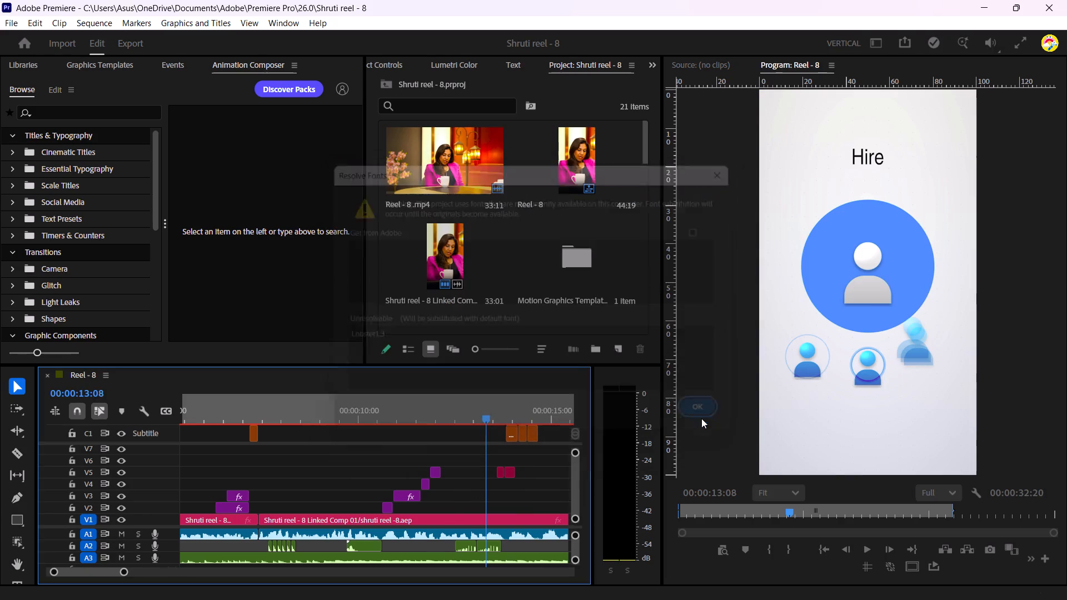
# Play back the "Hire" icon animation and the captions after it, between about 11 and 14 seconds.
pyautogui.click(452, 417)
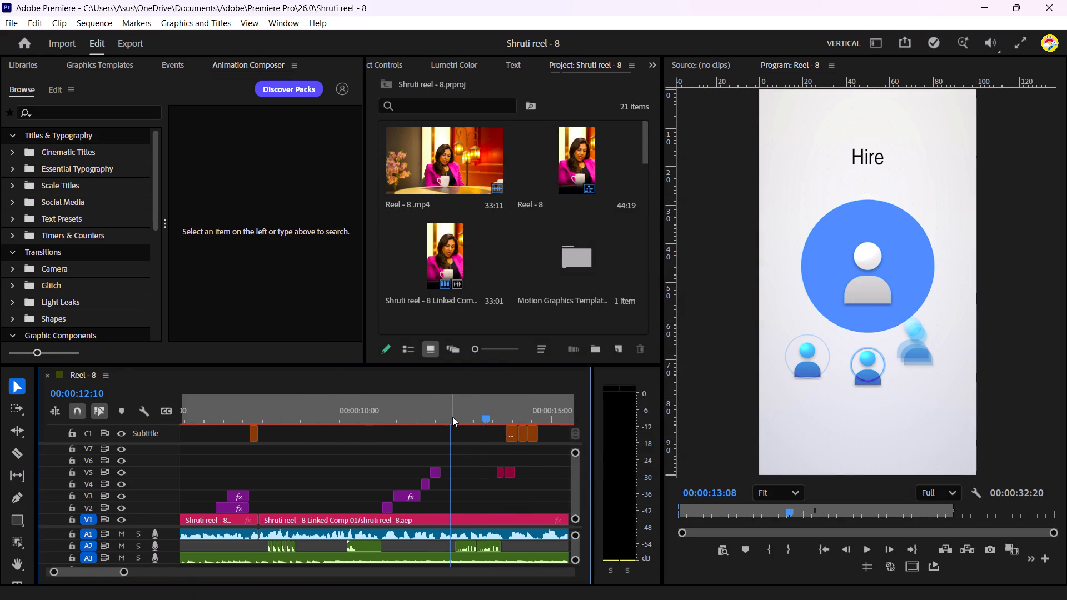
pyautogui.press('space')
pyautogui.press('space')
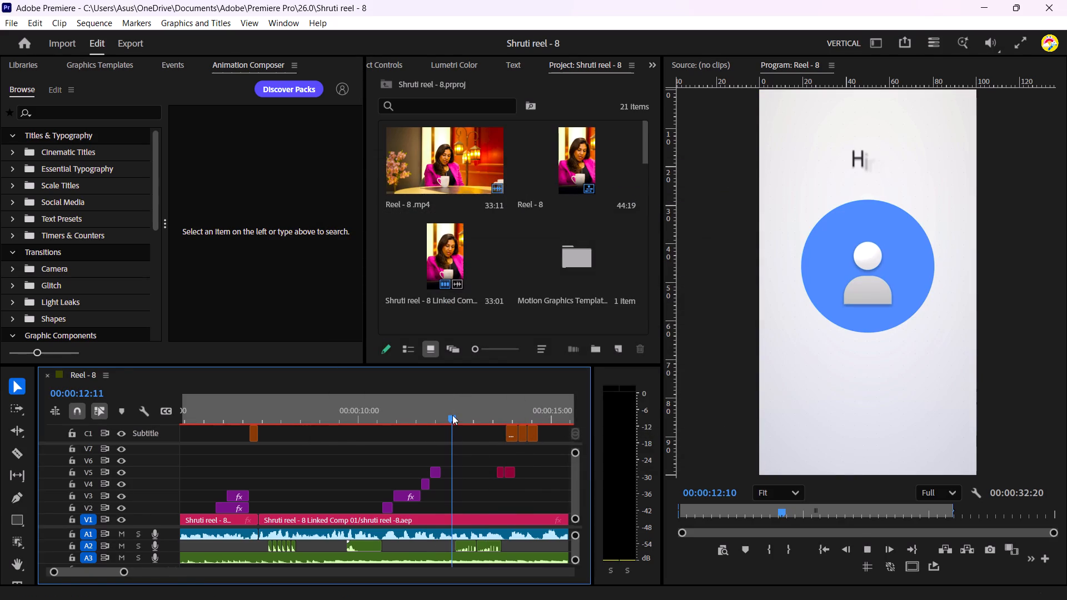
pyautogui.press('space')
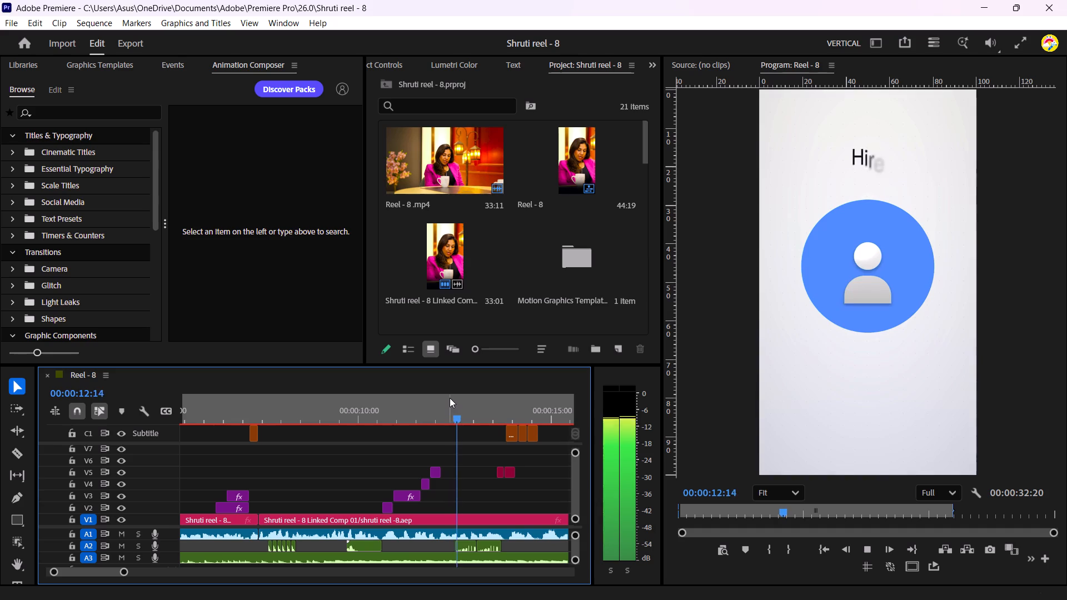
pyautogui.press('space')
pyautogui.click(413, 409)
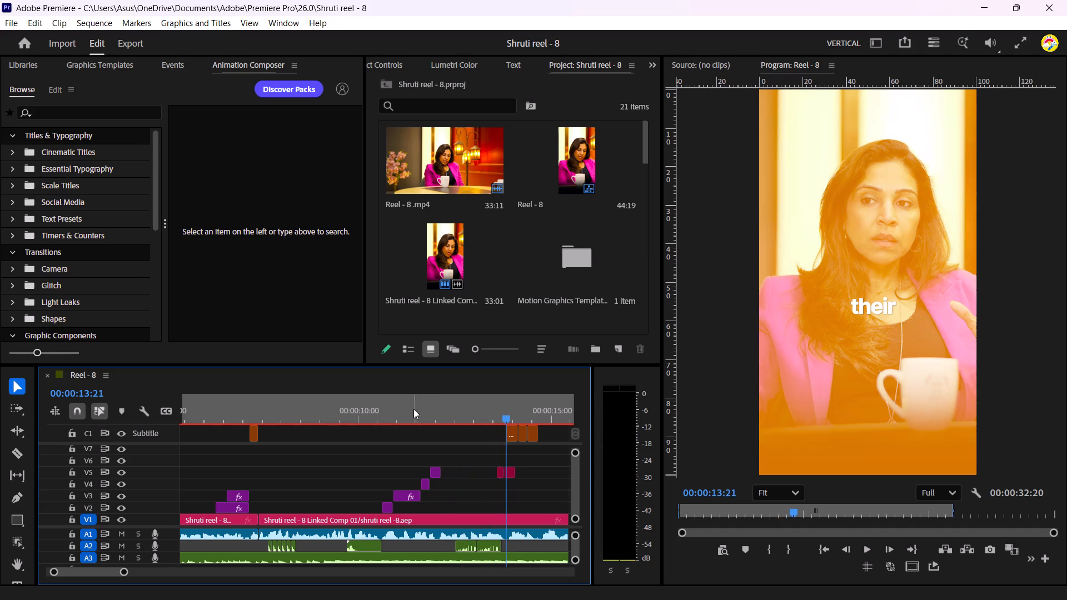
pyautogui.press('space')
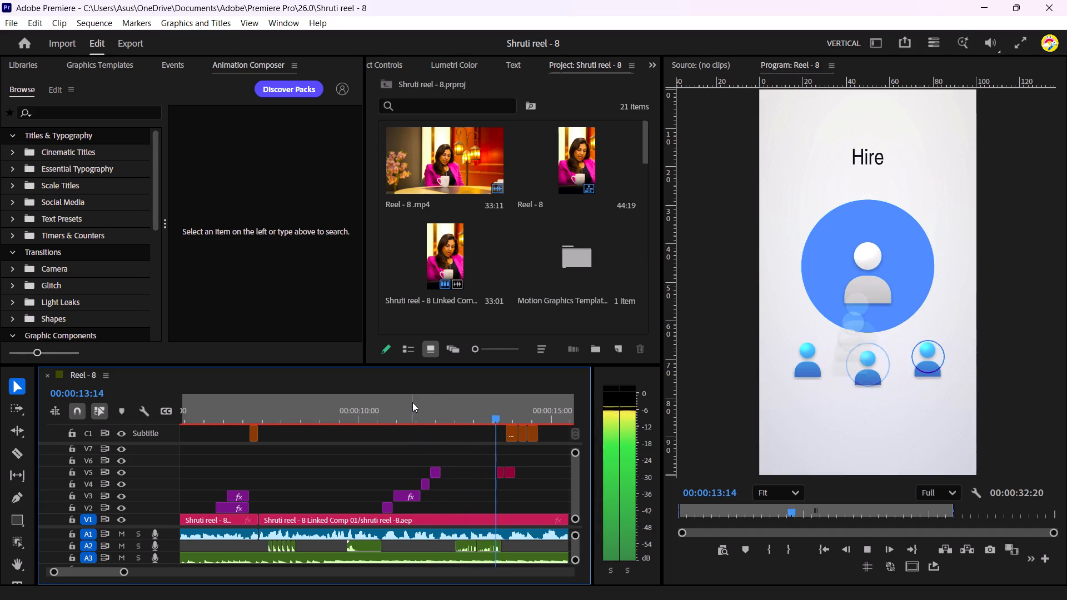
pyautogui.press('space')
pyautogui.press('space')
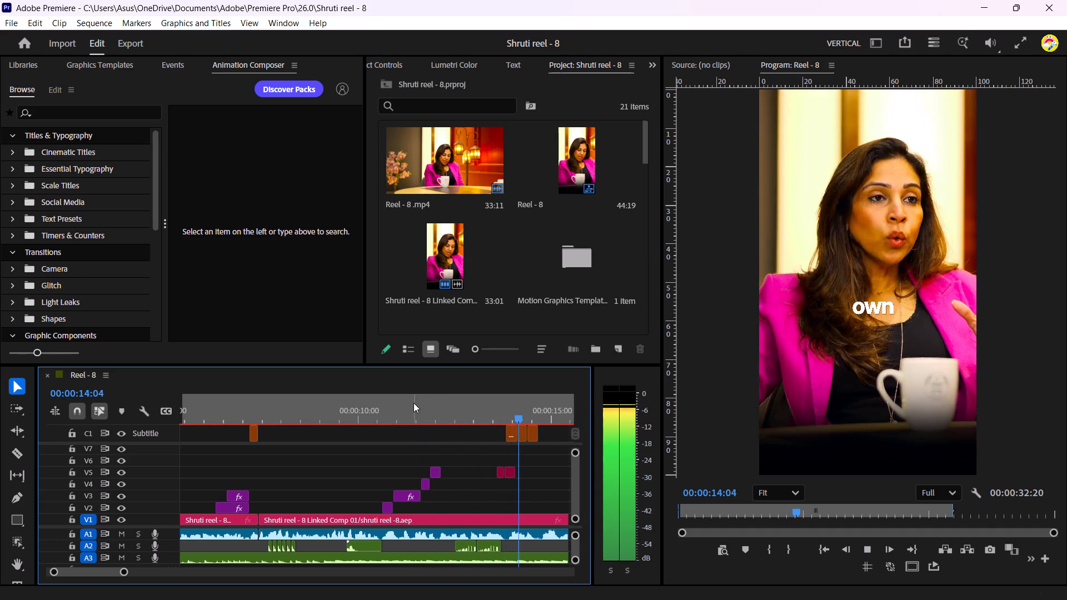
pyautogui.press('space')
pyautogui.click(411, 416)
pyautogui.press('space')
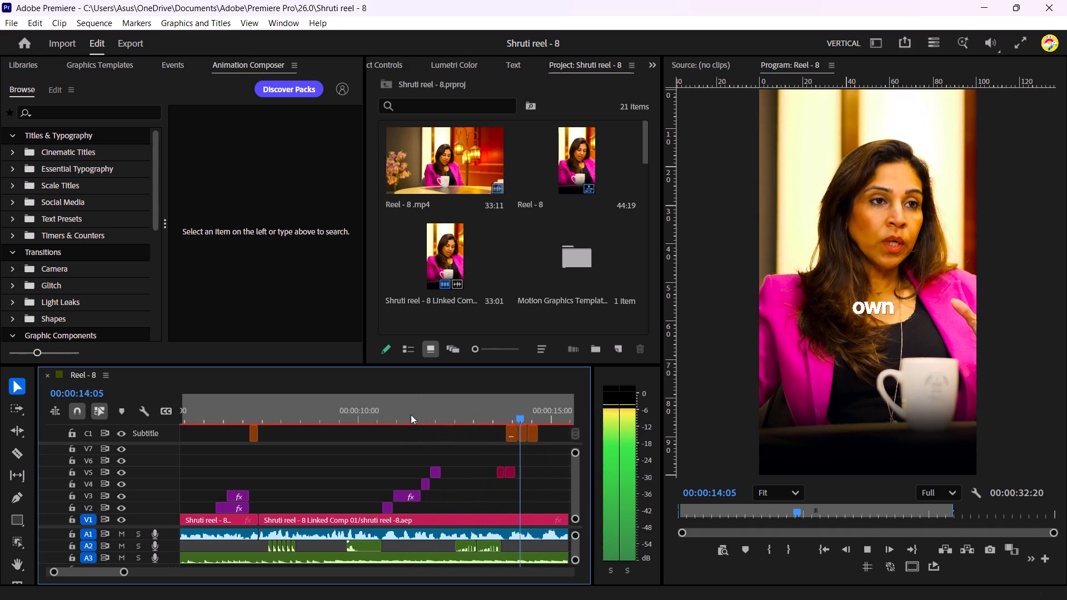
pyautogui.press('space')
# Review the Reel - 8 sequence from about 14 to 22 seconds, including the "Male-Dominated" animation and the captions.
pyautogui.scroll(-2, 450, 463)
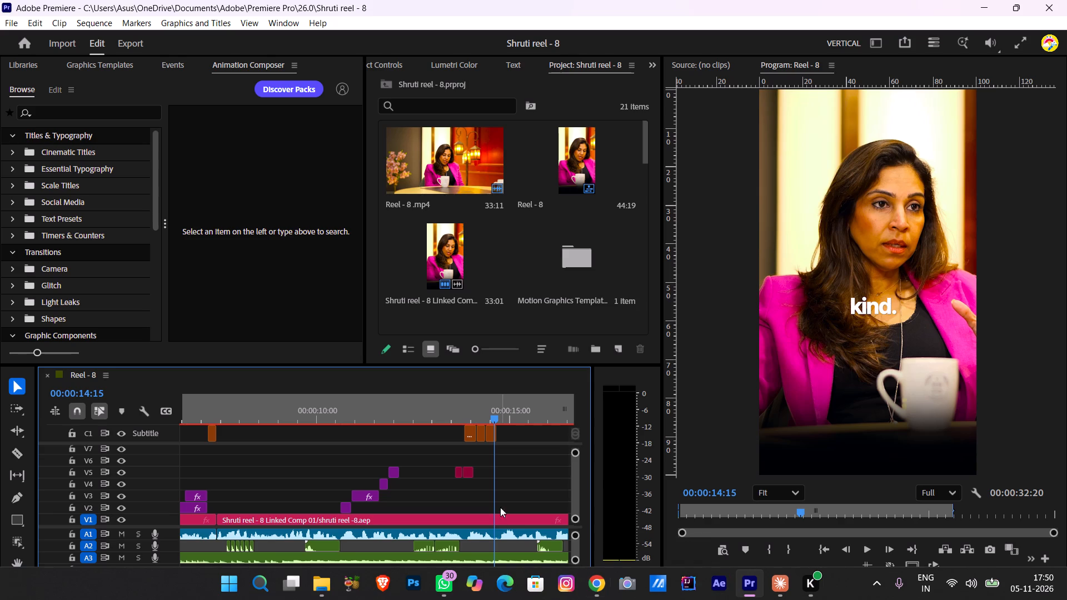
pyautogui.scroll(-4, 502, 485)
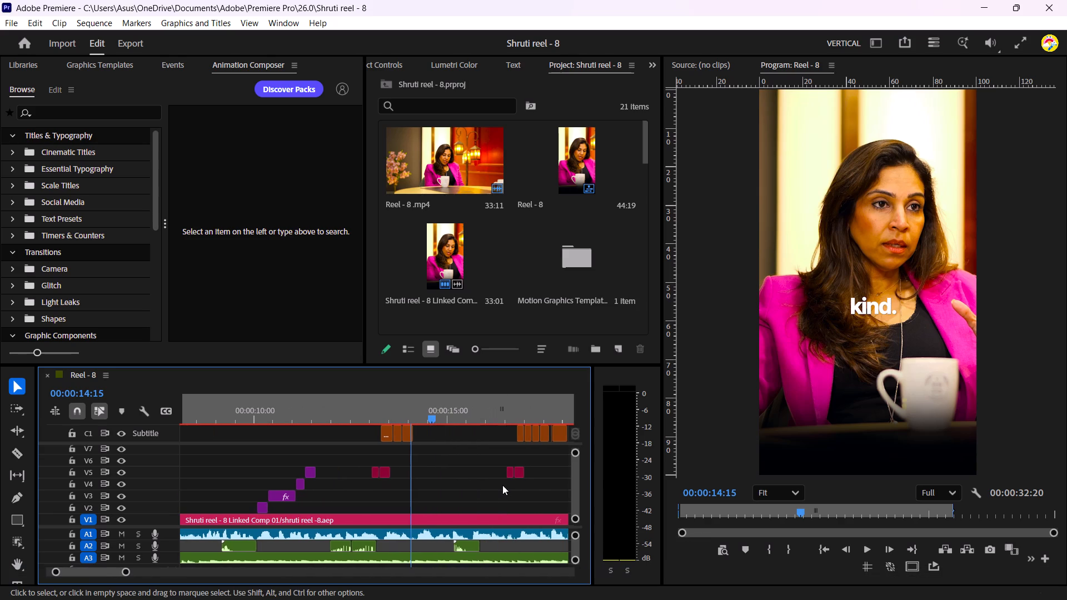
pyautogui.press('space')
pyautogui.scroll(-2, 482, 480)
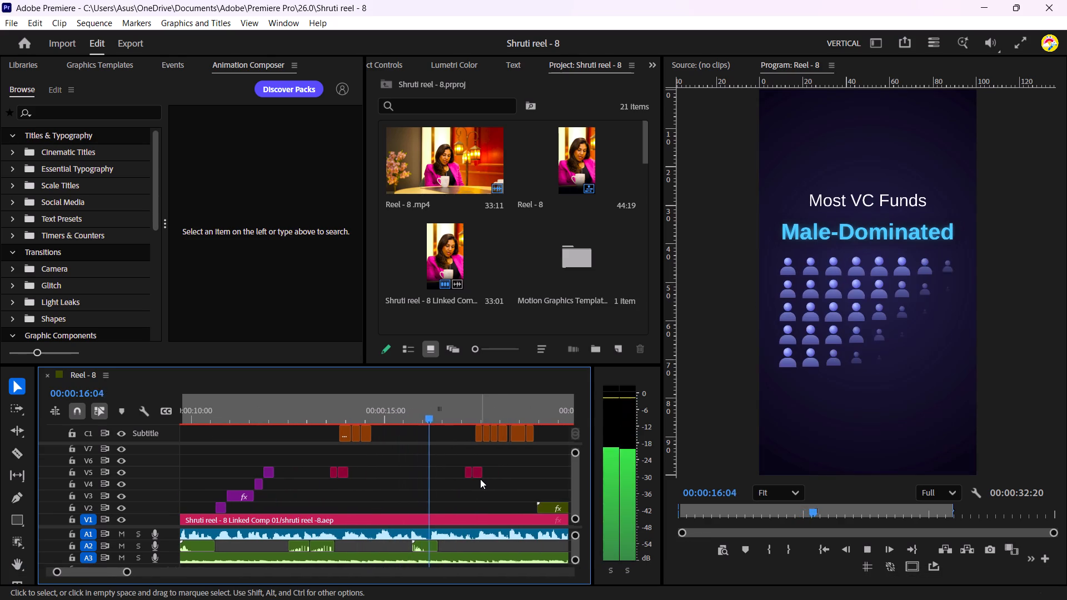
pyautogui.press('space')
pyautogui.press('space')
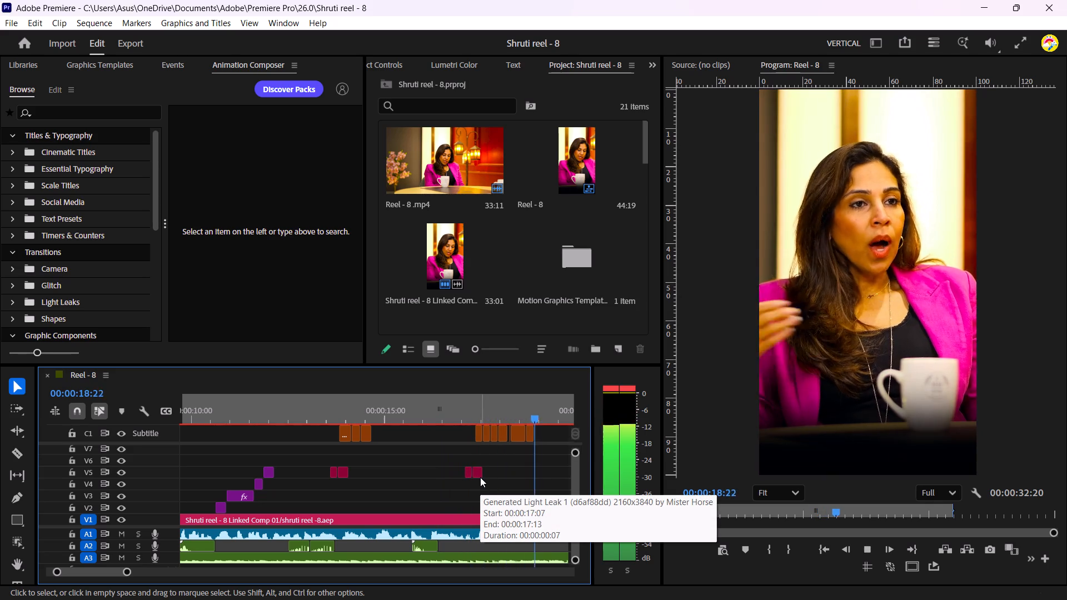
pyautogui.press('space')
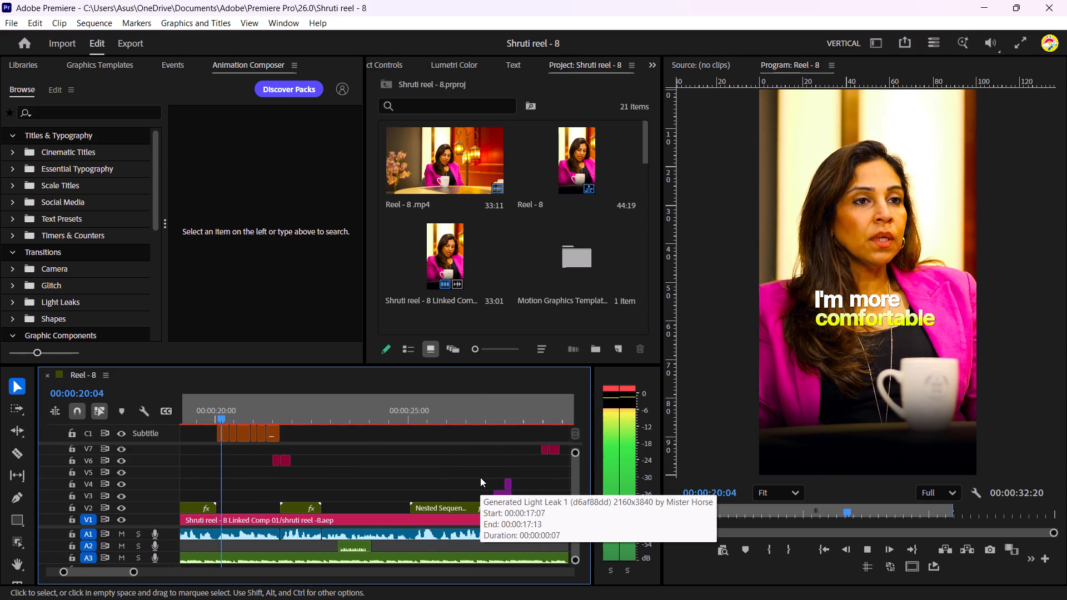
pyautogui.scroll(6, 357, 432)
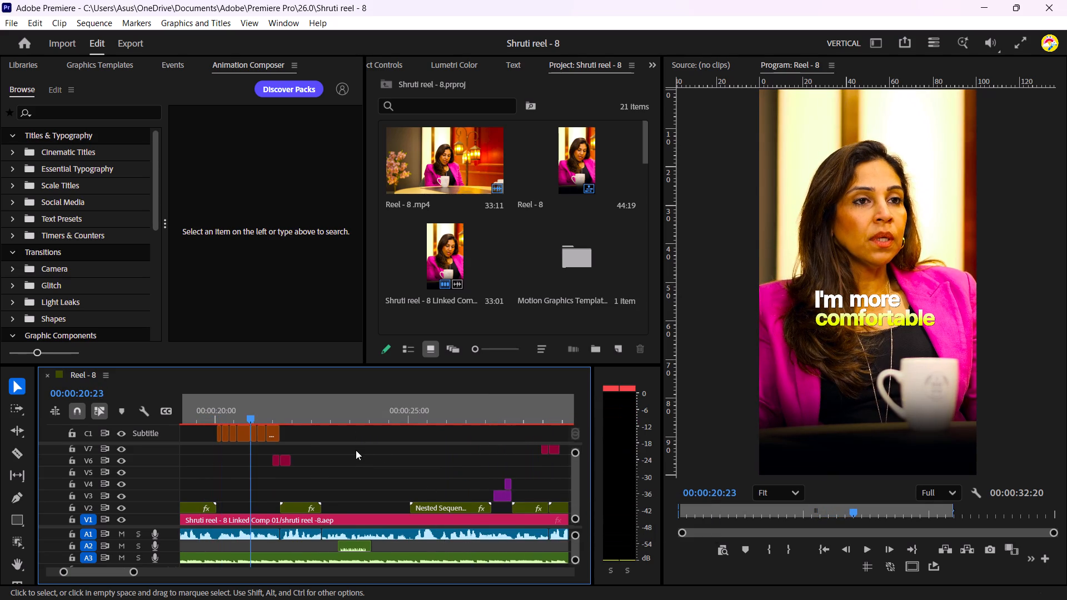
pyautogui.scroll(2, 361, 454)
pyautogui.click(380, 408)
pyautogui.press('space')
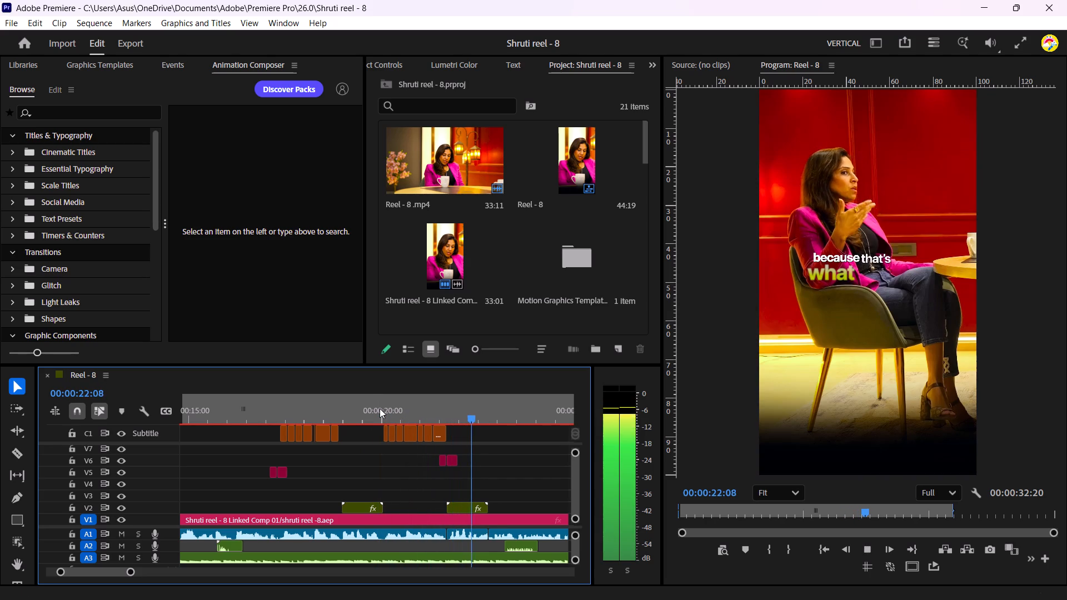
pyautogui.press('space')
# Play back the section around 24 to 25 seconds to review the "Over the Last Decade" graph animation.
pyautogui.scroll(-4, 509, 462)
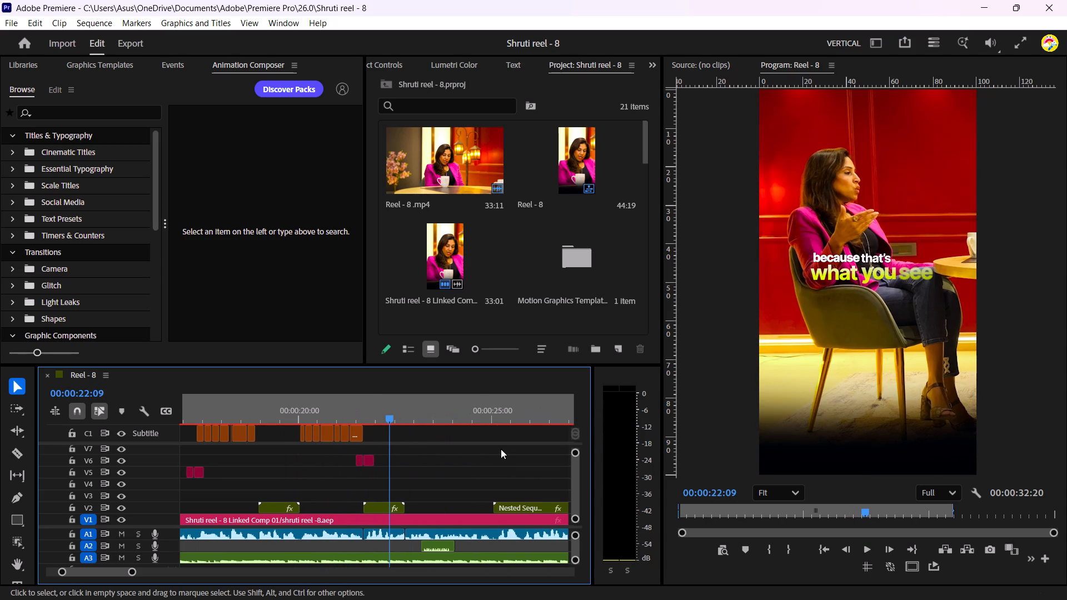
pyautogui.click(484, 416)
pyautogui.press('space')
pyautogui.scroll(-3, 489, 428)
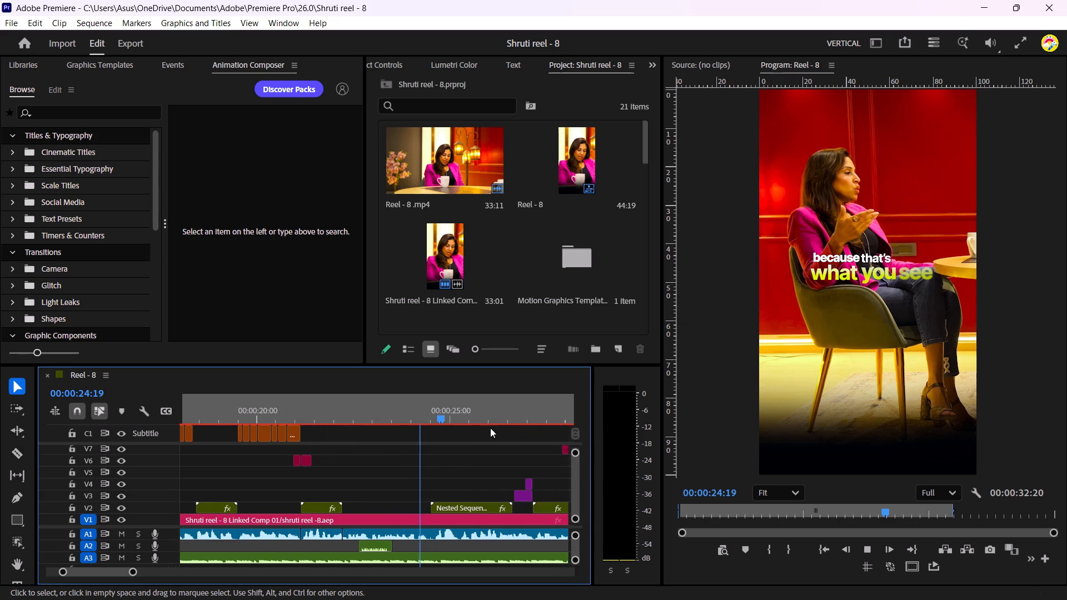
pyautogui.scroll(-2, 490, 428)
pyautogui.press('space')
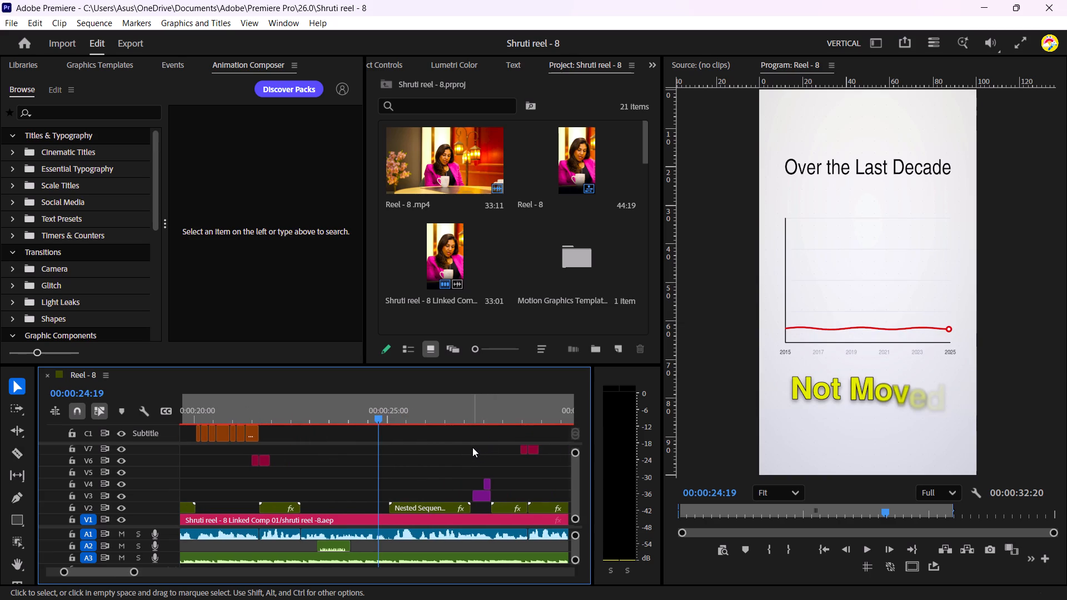
pyautogui.press('space')
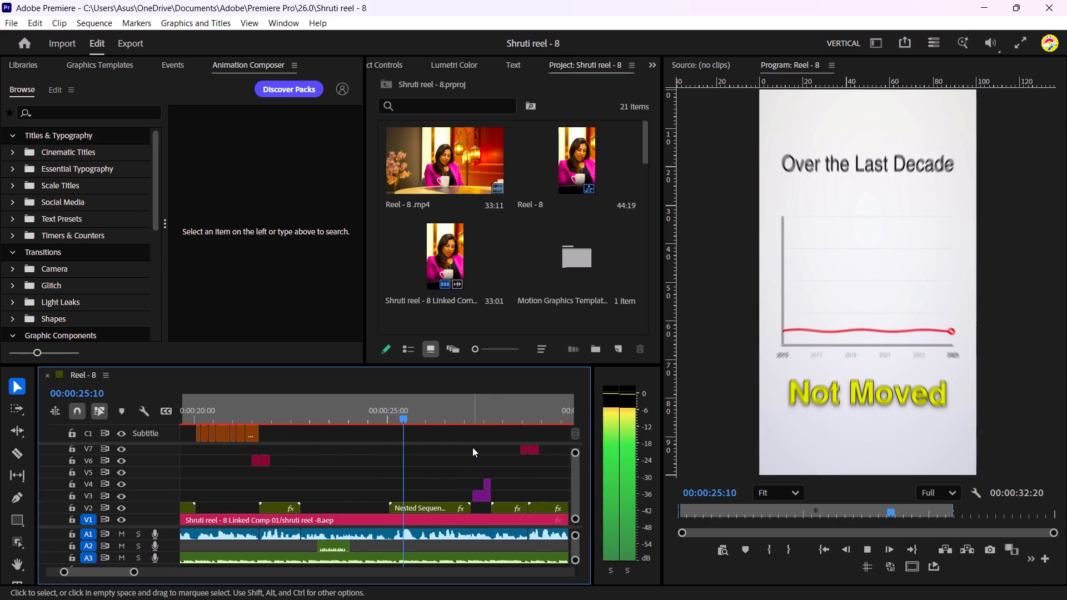
pyautogui.press('space')
# Review the closing section of Reel - 8 from about 25 to 31 seconds, and look back over the earlier clips.
pyautogui.scroll(-4, 462, 450)
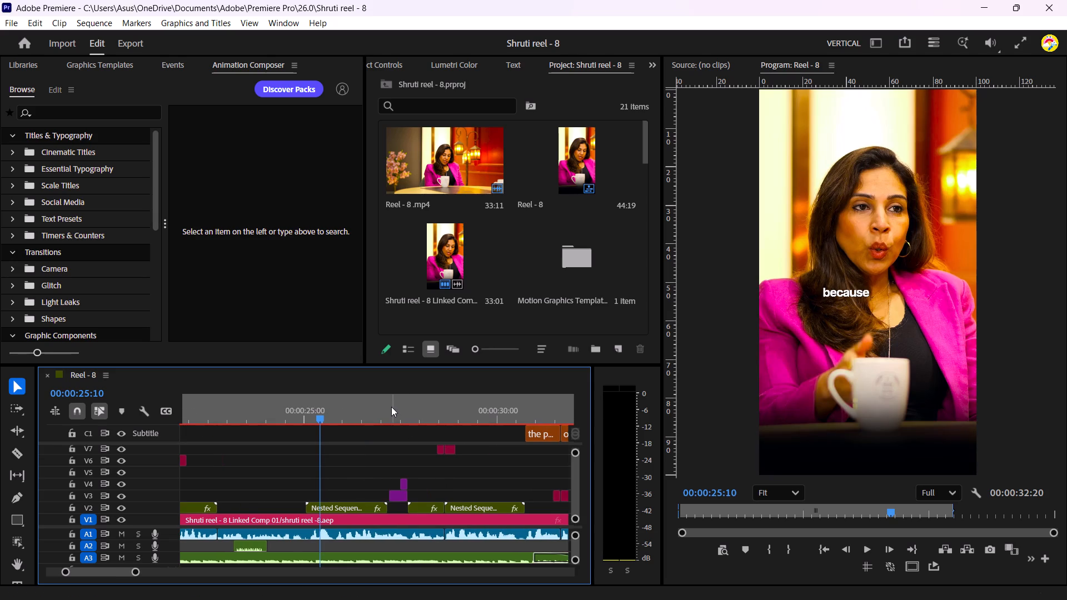
pyautogui.press('space')
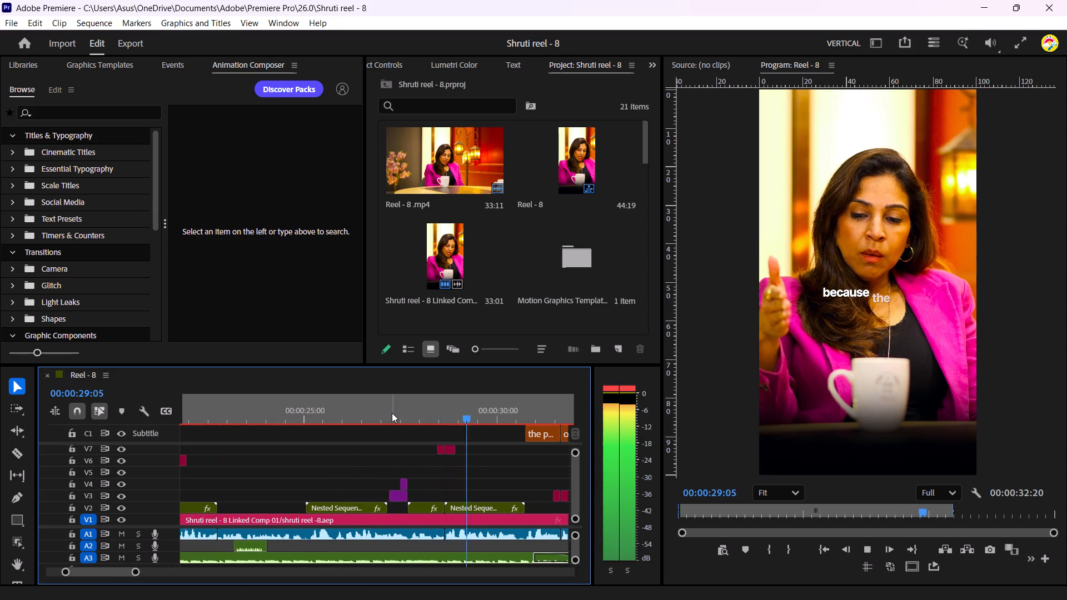
pyautogui.scroll(-4, 392, 416)
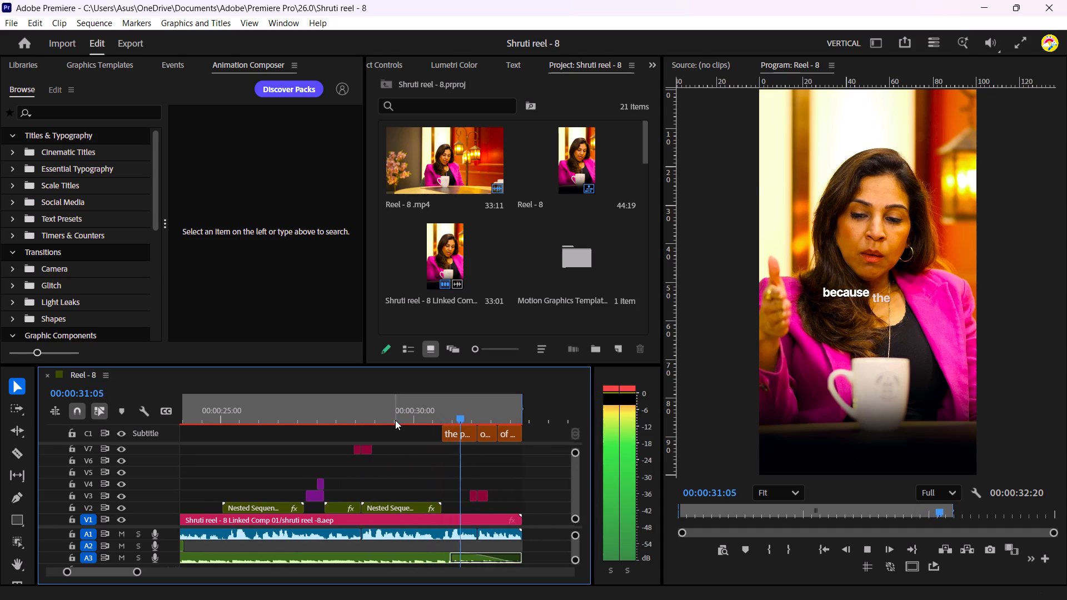
pyautogui.press('space')
pyautogui.click(386, 408)
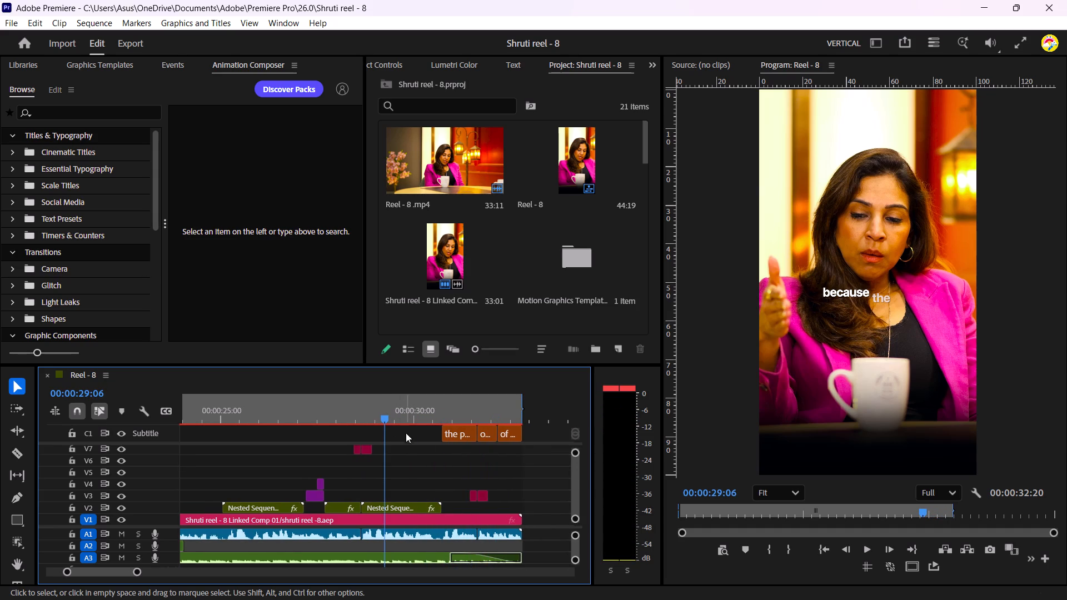
pyautogui.scroll(1, 410, 437)
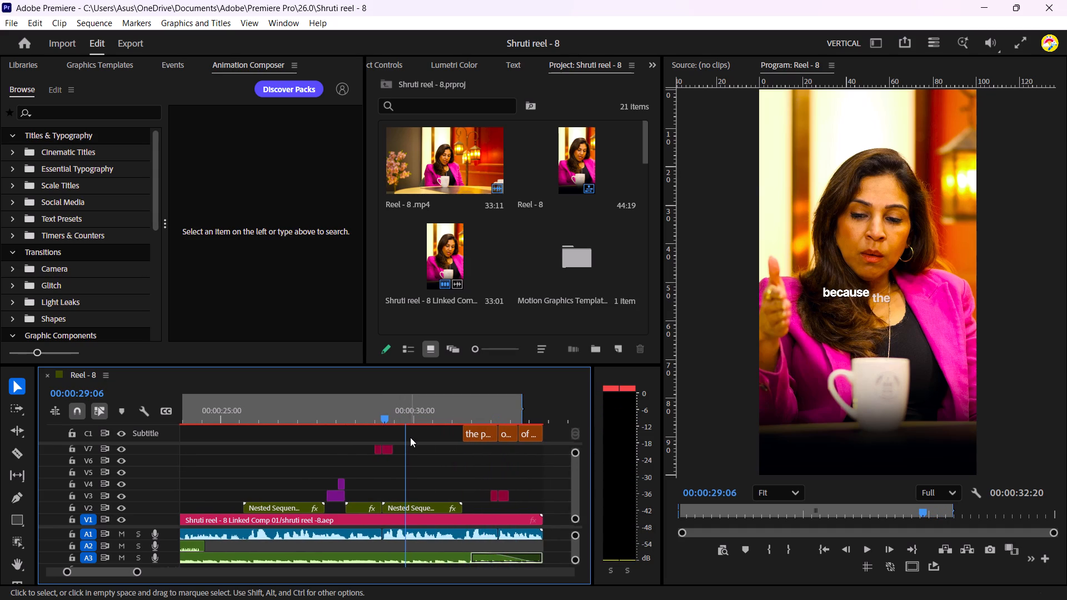
pyautogui.scroll(11, 357, 453)
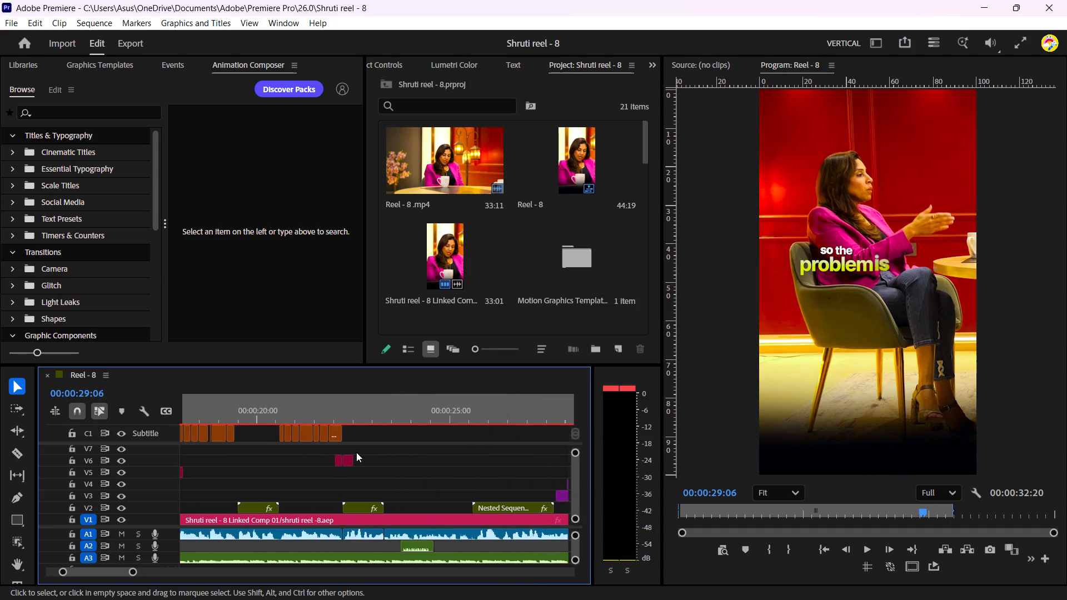
pyautogui.scroll(7, 356, 452)
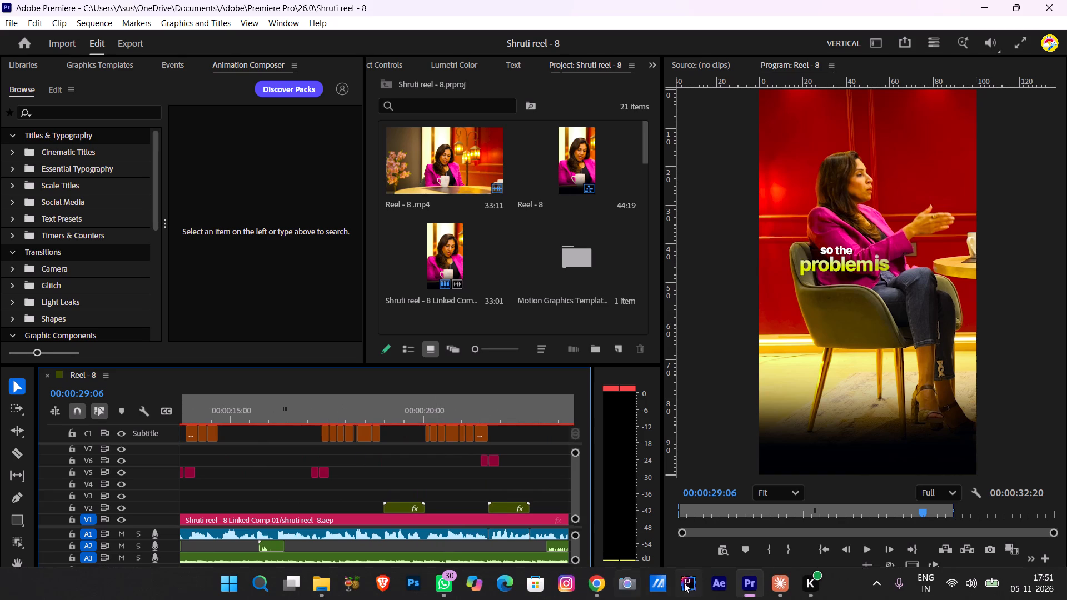
# Switch to After Effects and open the recent project "shruti reel -8".
pyautogui.click(721, 588)
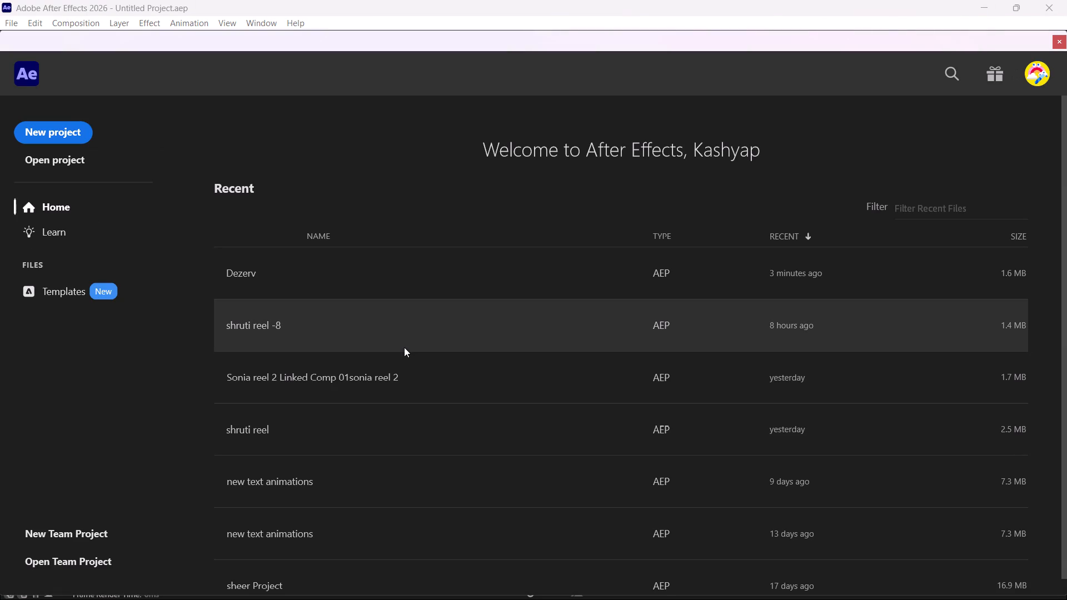
pyautogui.click(373, 333)
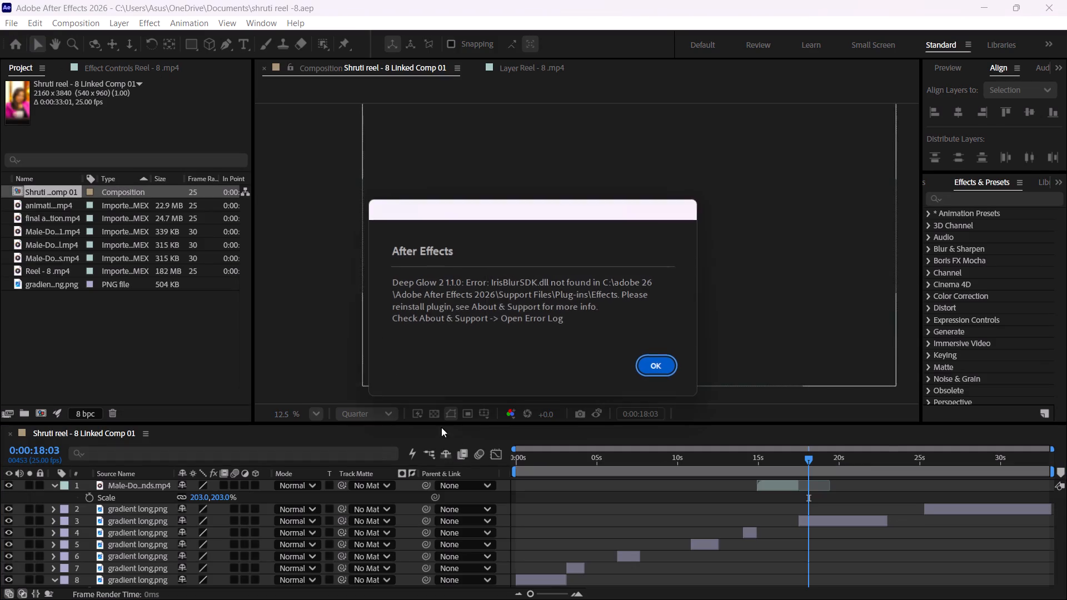
pyautogui.click(651, 366)
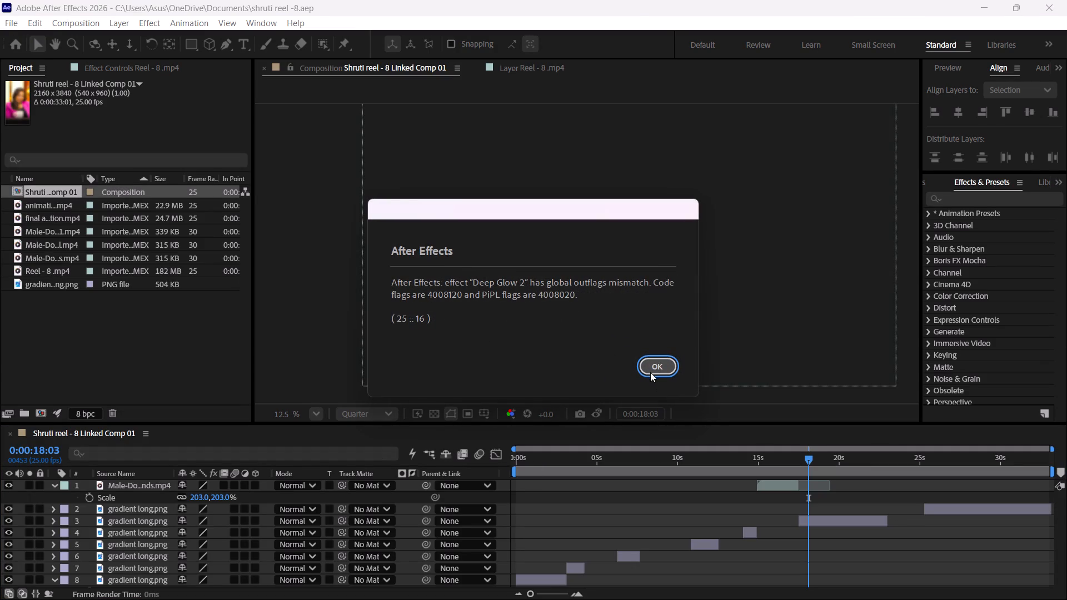
pyautogui.click(650, 370)
# Play the Shruti reel - 8 composition from the beginning to about 9 seconds to review its opening animations.
pyautogui.scroll(-3, 621, 483)
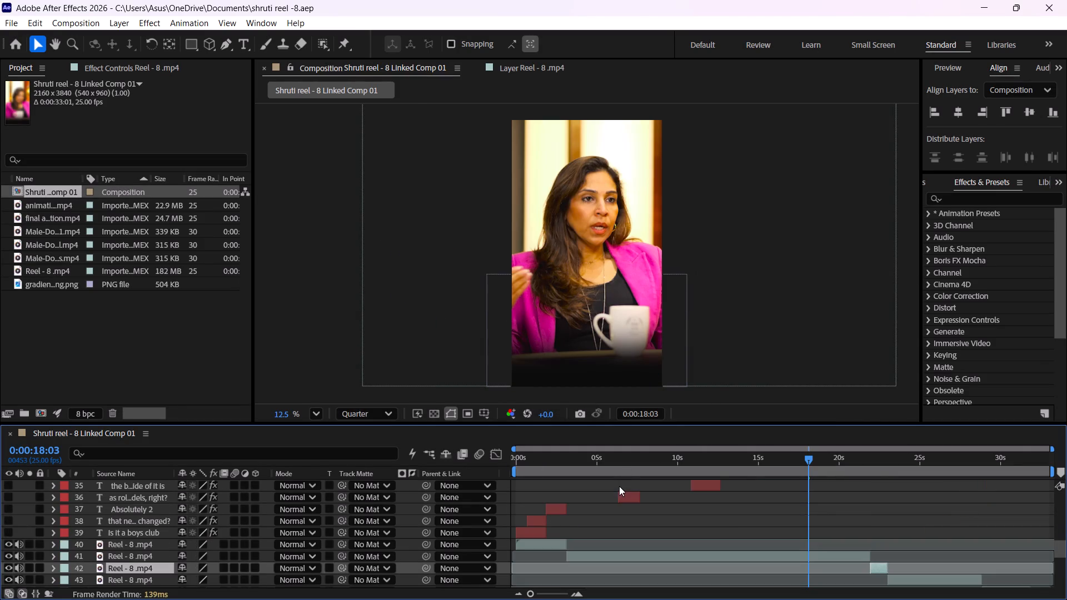
pyautogui.scroll(-1, 625, 492)
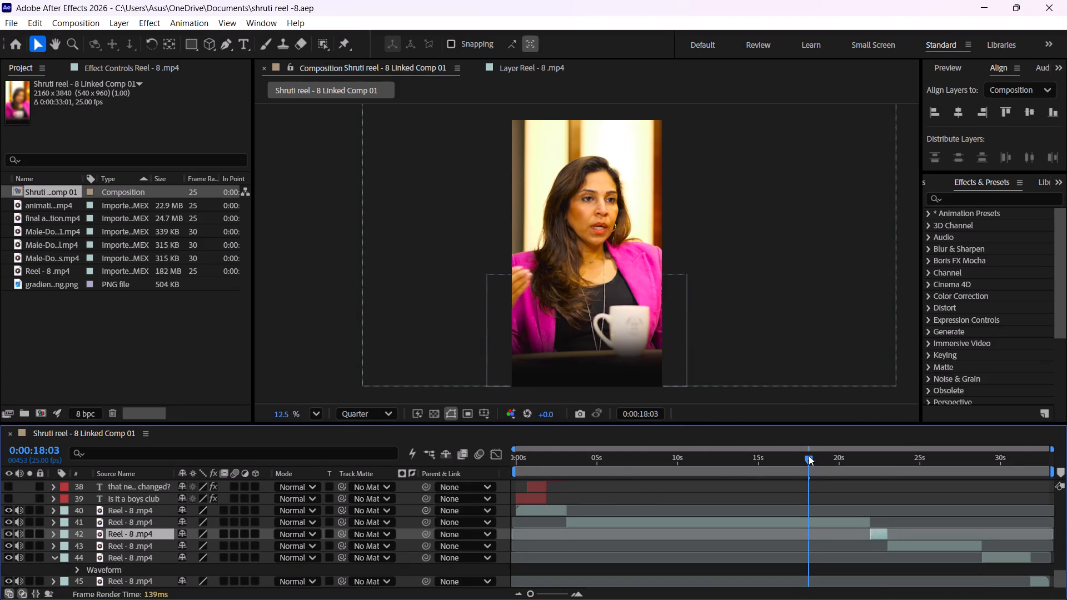
pyautogui.moveTo(809, 456); pyautogui.dragTo(497, 488)
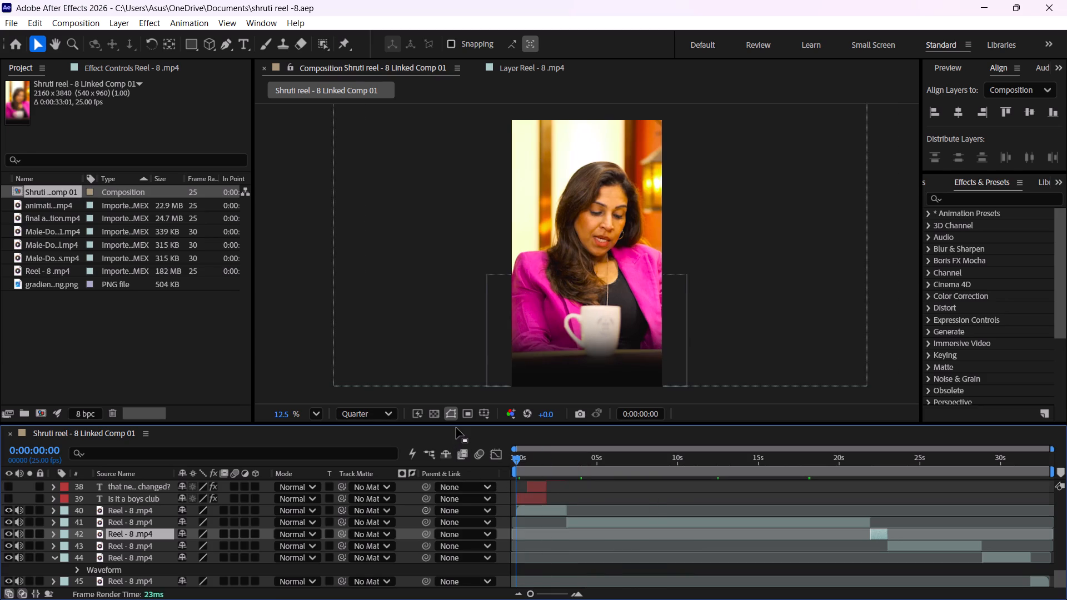
pyautogui.press('space')
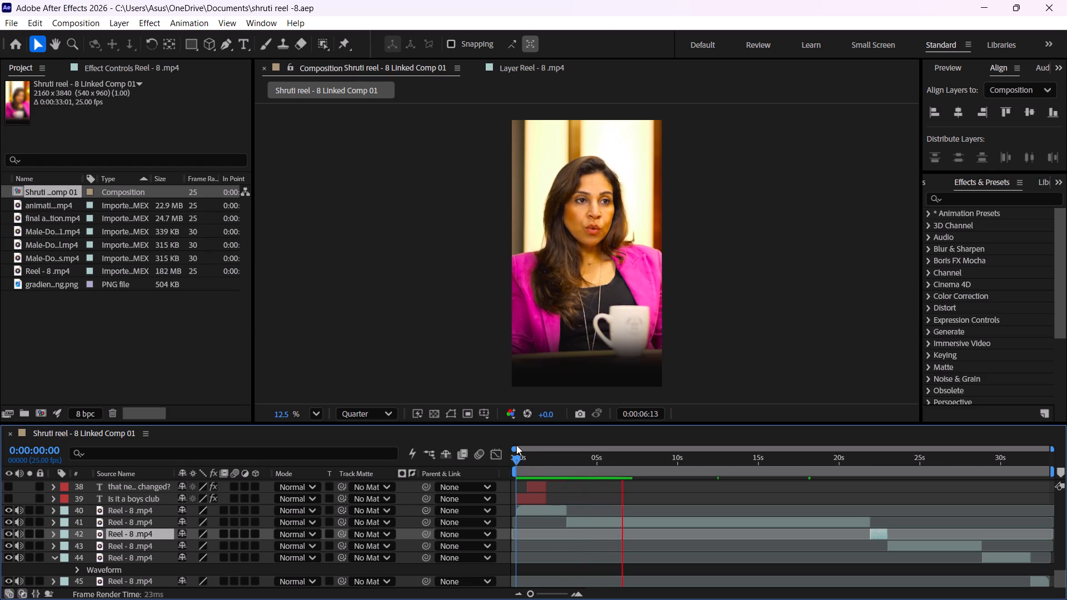
pyautogui.scroll(-1, 602, 448)
pyautogui.press('space')
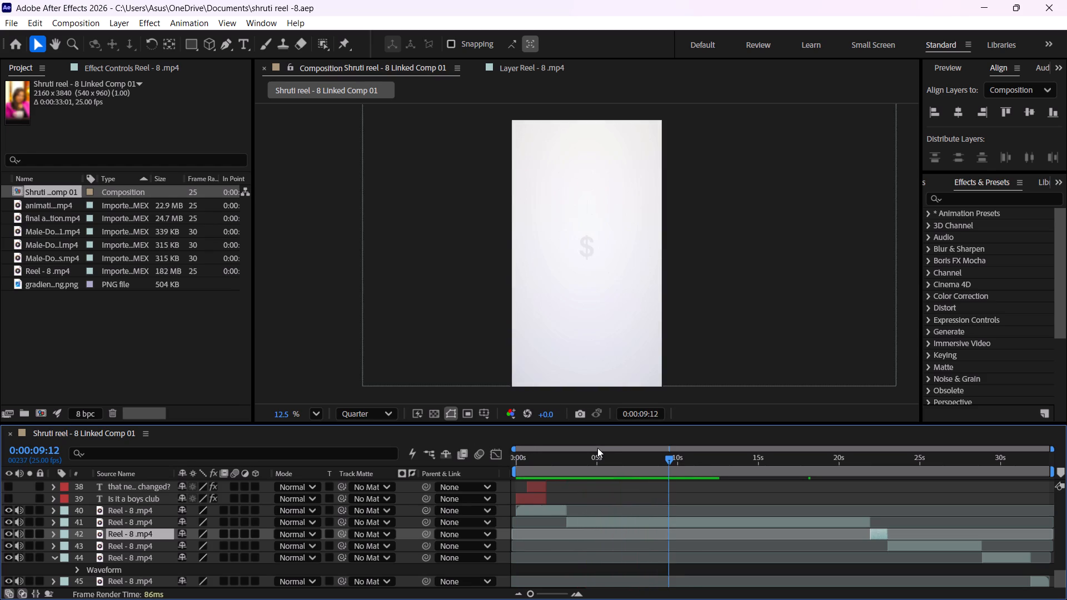
# Replay the composition from about 3 to 14 seconds, covering the portraits, "Capital Allocation" and "Hire" animations.
pyautogui.moveTo(669, 461); pyautogui.dragTo(582, 479)
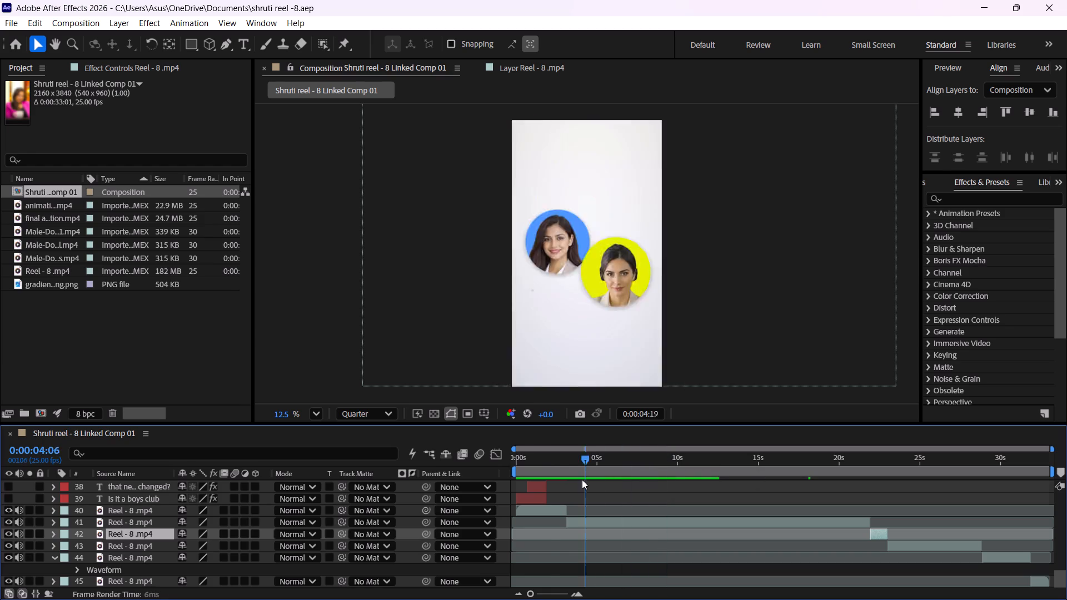
pyautogui.moveTo(582, 479); pyautogui.dragTo(559, 480)
pyautogui.press('space')
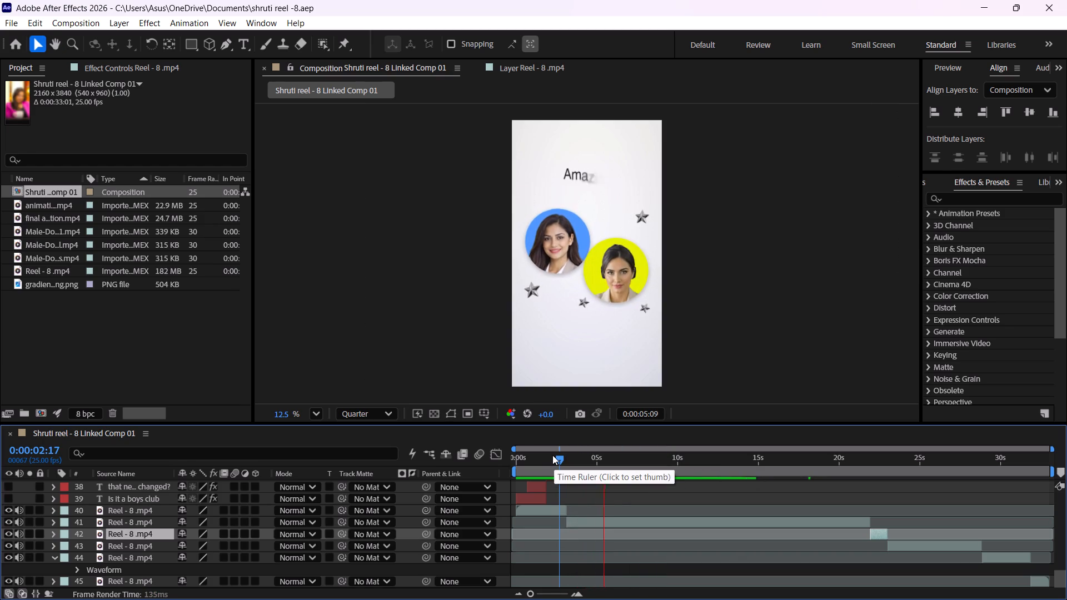
pyautogui.press('space')
pyautogui.press('space')
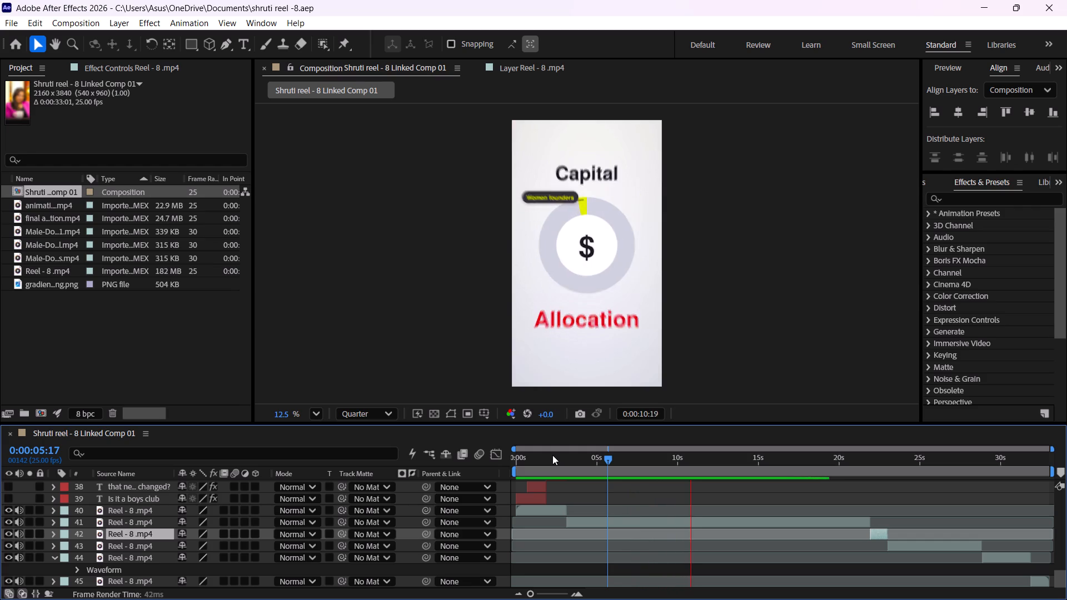
pyautogui.scroll(-3, 551, 457)
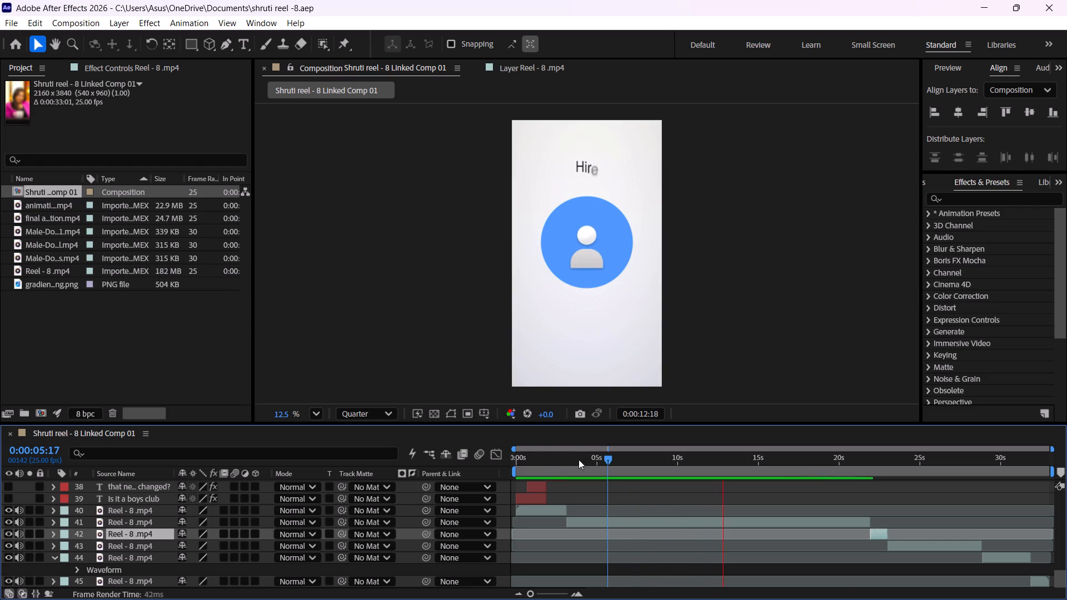
pyautogui.press('space')
# Find the final animation layer for the "Hire" graphic and examine its movement between about 12 and 14 seconds.
pyautogui.scroll(-2, 680, 512)
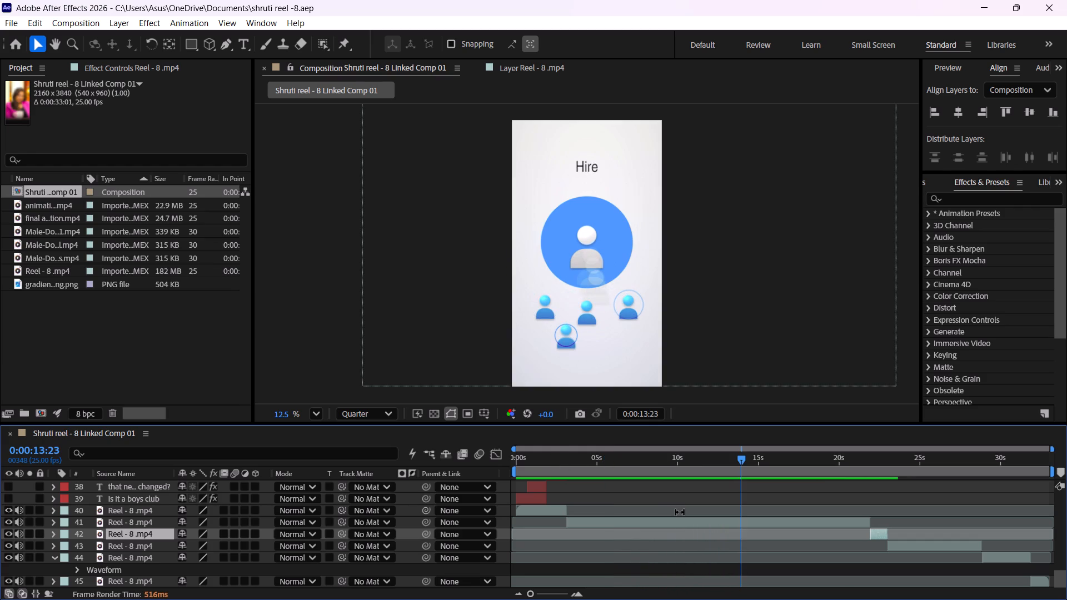
pyautogui.scroll(-1, 680, 512)
pyautogui.scroll(5, 680, 510)
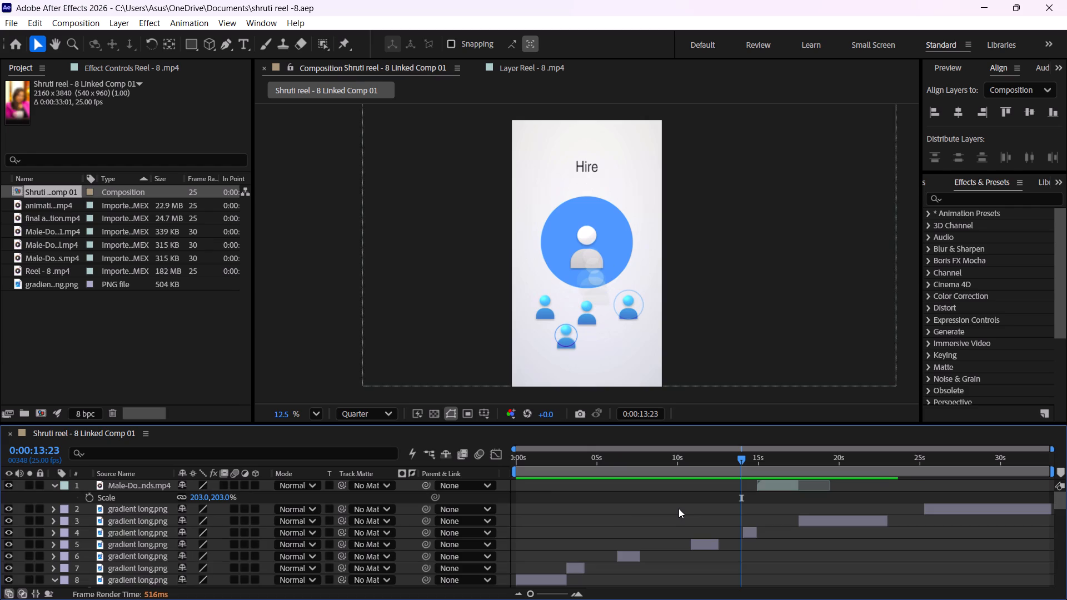
pyautogui.scroll(1, 679, 508)
pyautogui.scroll(-1, 677, 508)
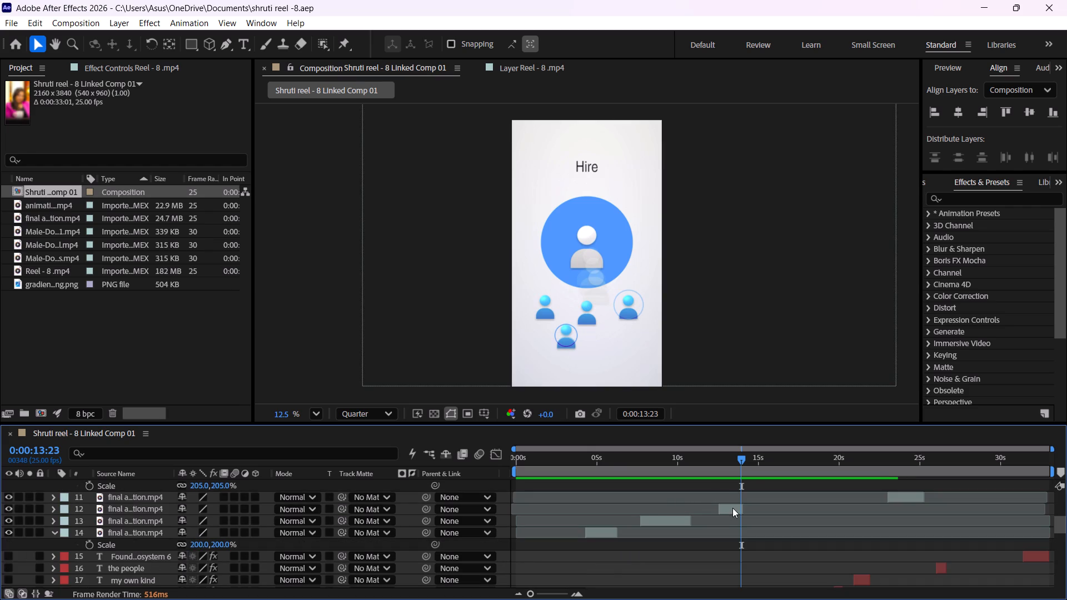
pyautogui.click(731, 509)
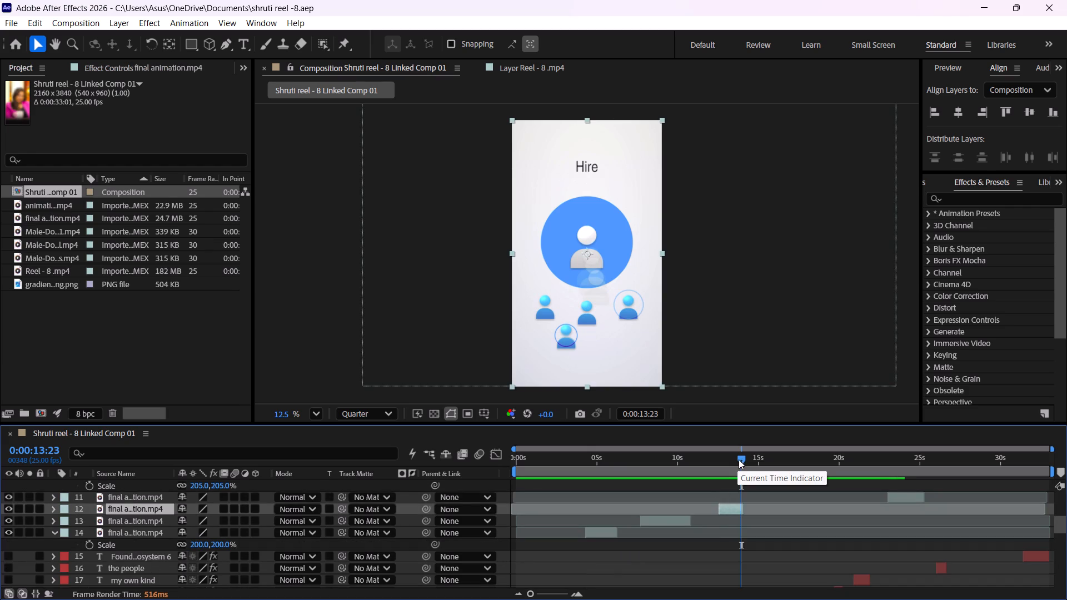
pyautogui.moveTo(740, 459); pyautogui.dragTo(713, 474)
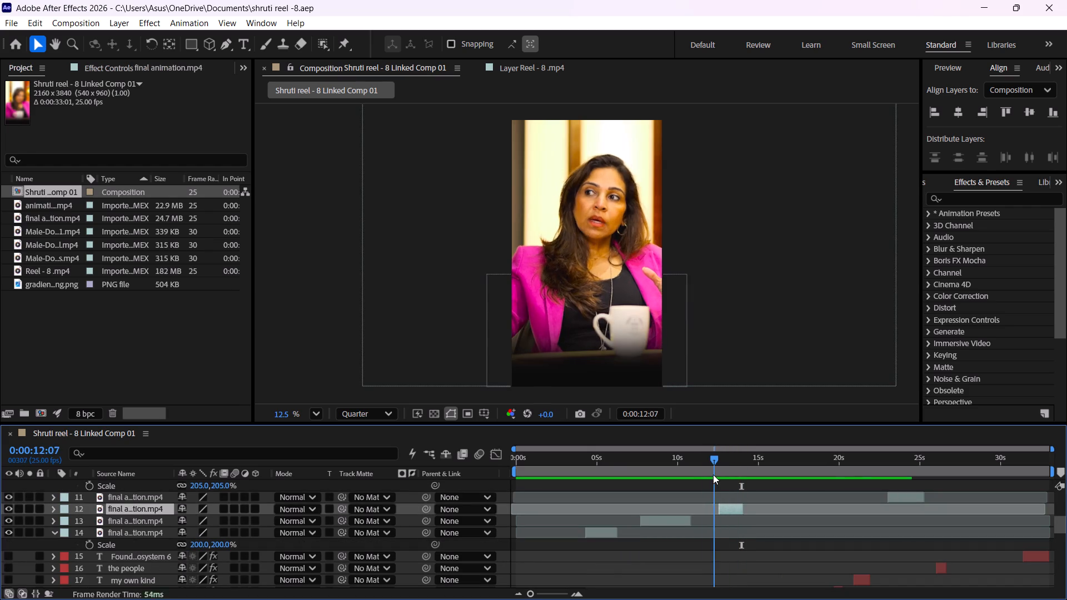
pyautogui.moveTo(713, 474); pyautogui.dragTo(729, 472)
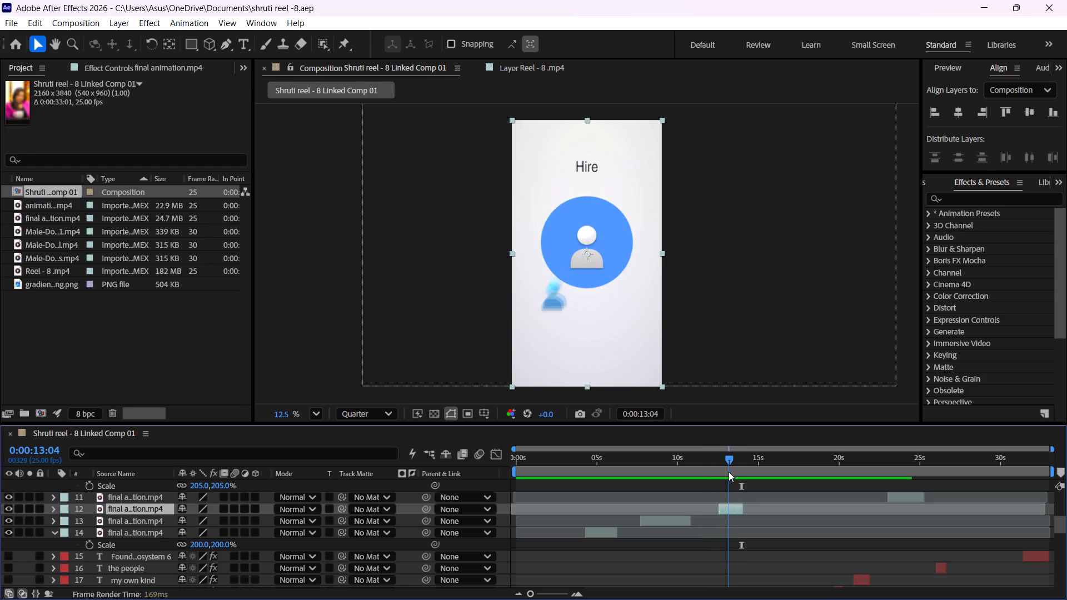
pyautogui.moveTo(729, 472); pyautogui.dragTo(731, 470)
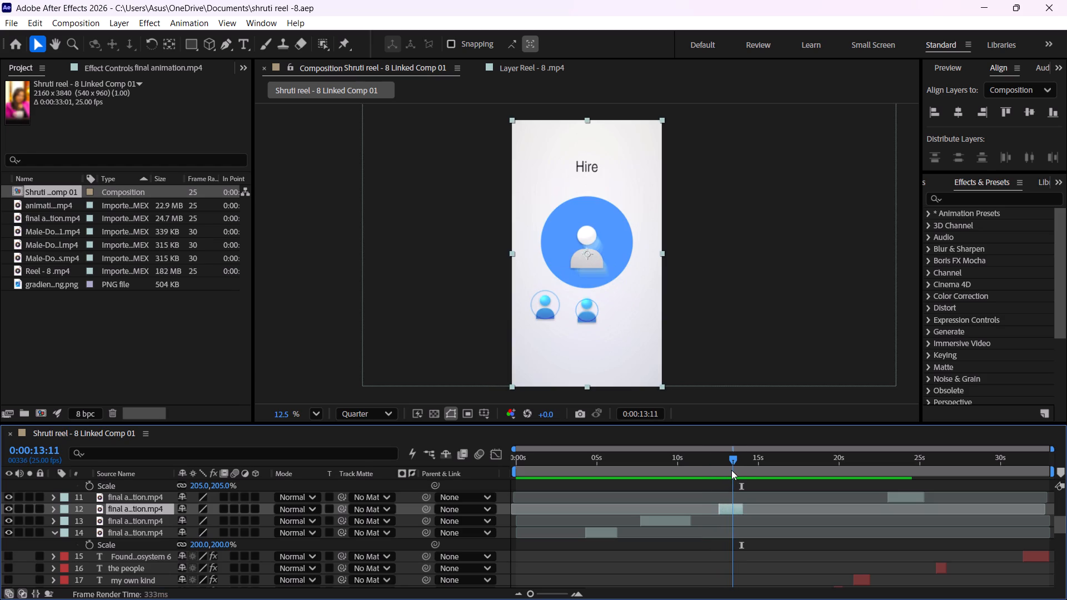
pyautogui.moveTo(731, 470); pyautogui.dragTo(742, 474)
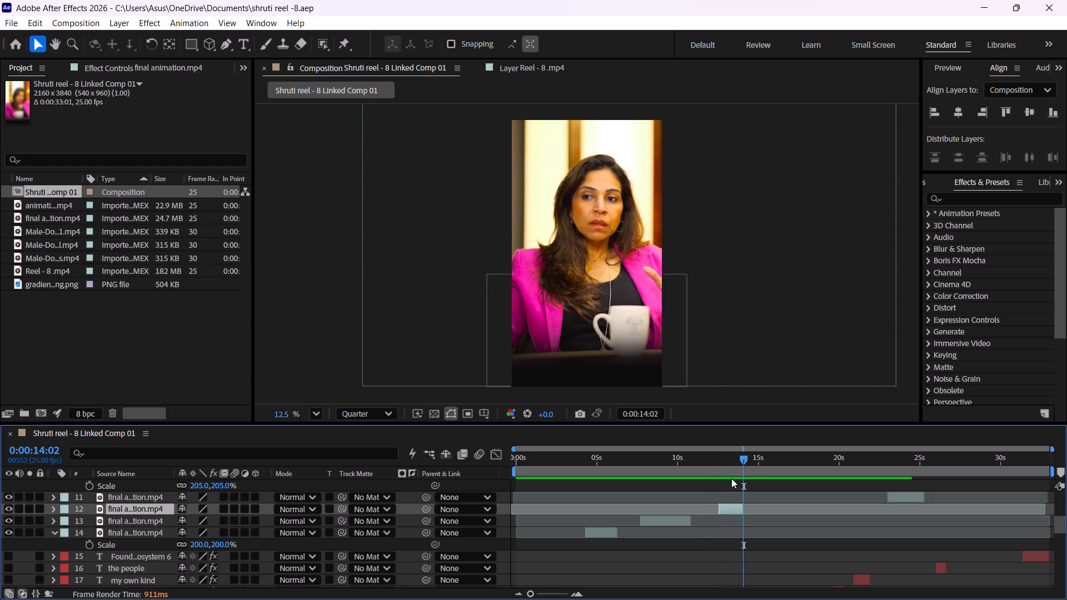
pyautogui.click(720, 471)
pyautogui.press('space')
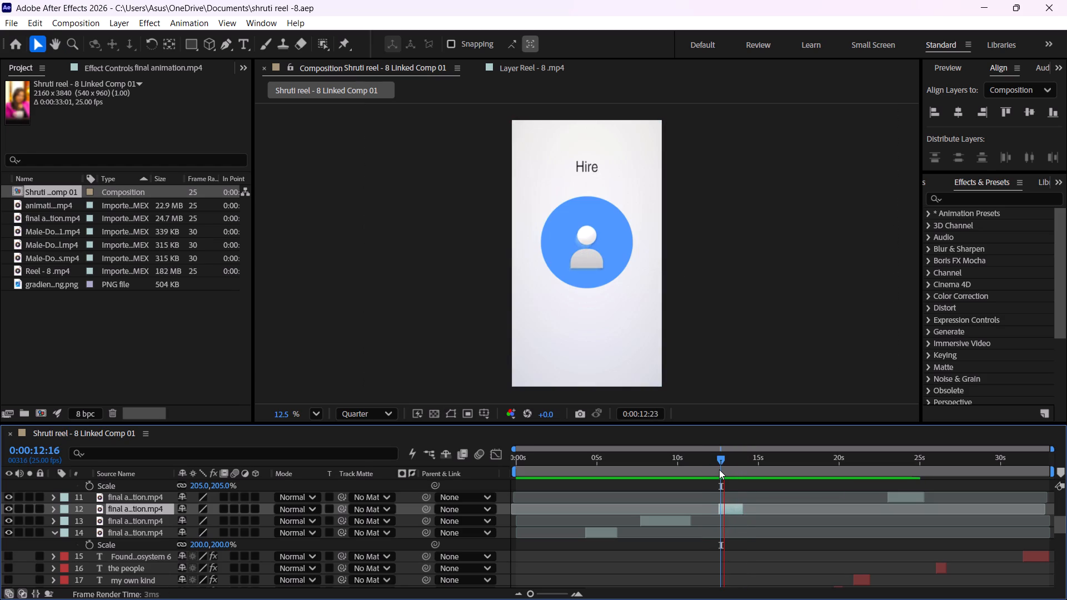
pyautogui.press('space')
# Play back from about 14 to 17 seconds to review the "Male-Dominated" animation.
pyautogui.press('space')
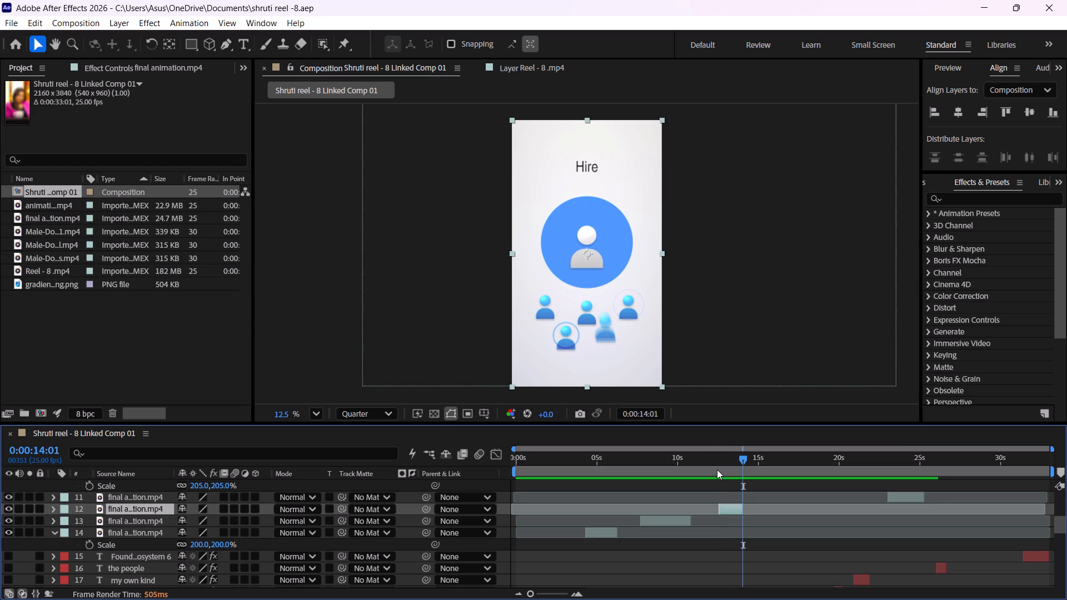
pyautogui.press('space')
pyautogui.press('space')
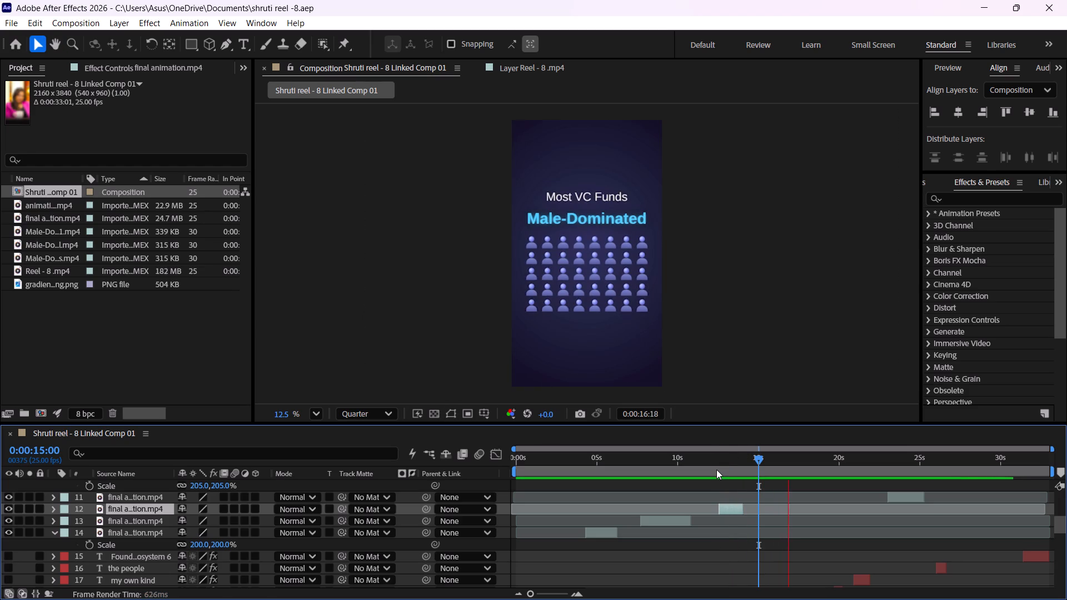